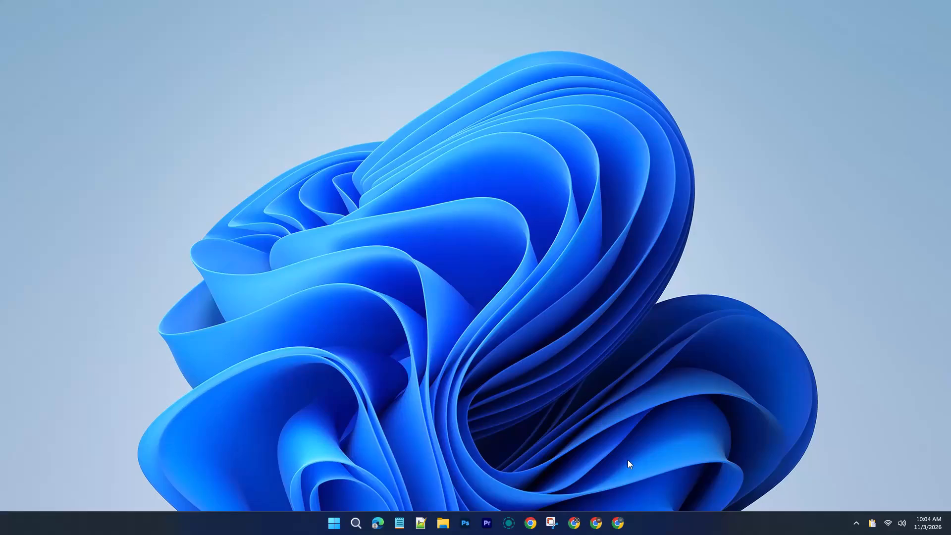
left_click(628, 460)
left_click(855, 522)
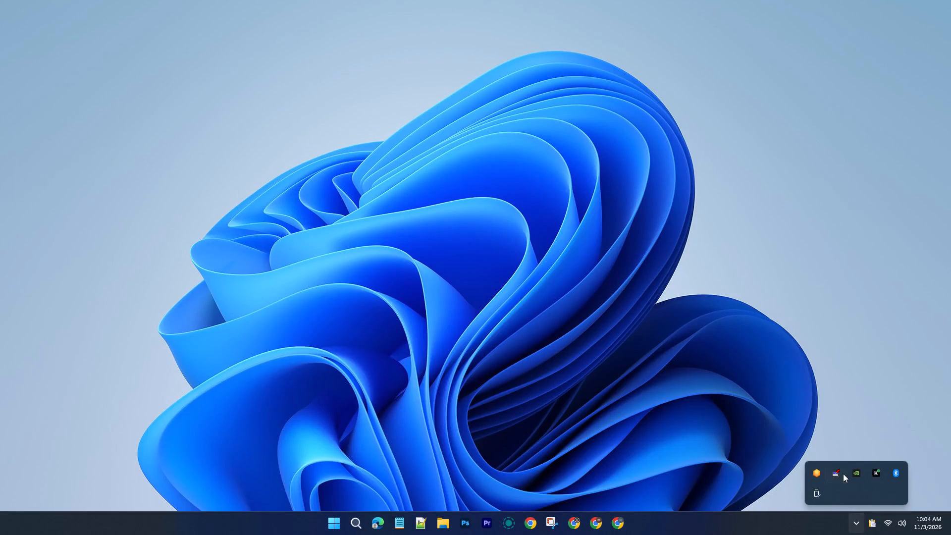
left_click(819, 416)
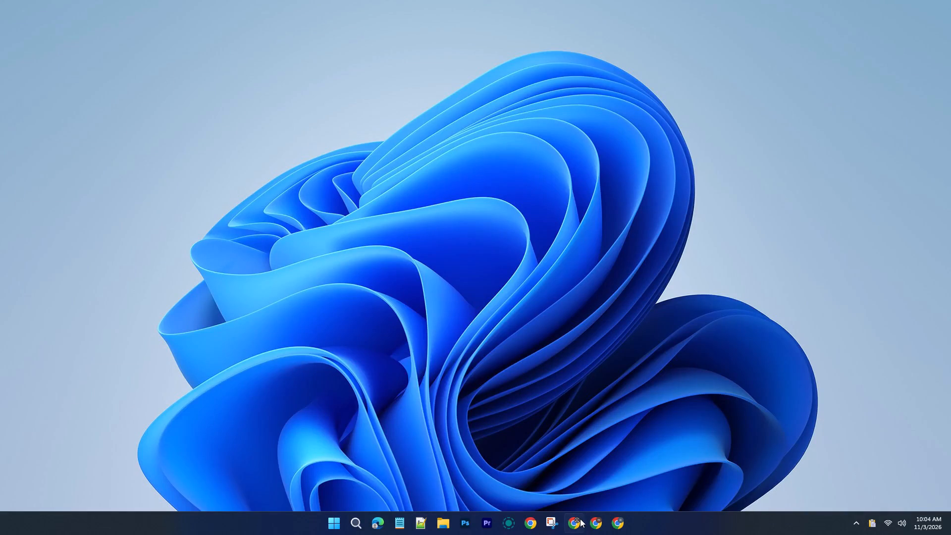
Open canva.com in Chrome and copy the site's web address.
left_click(623, 523)
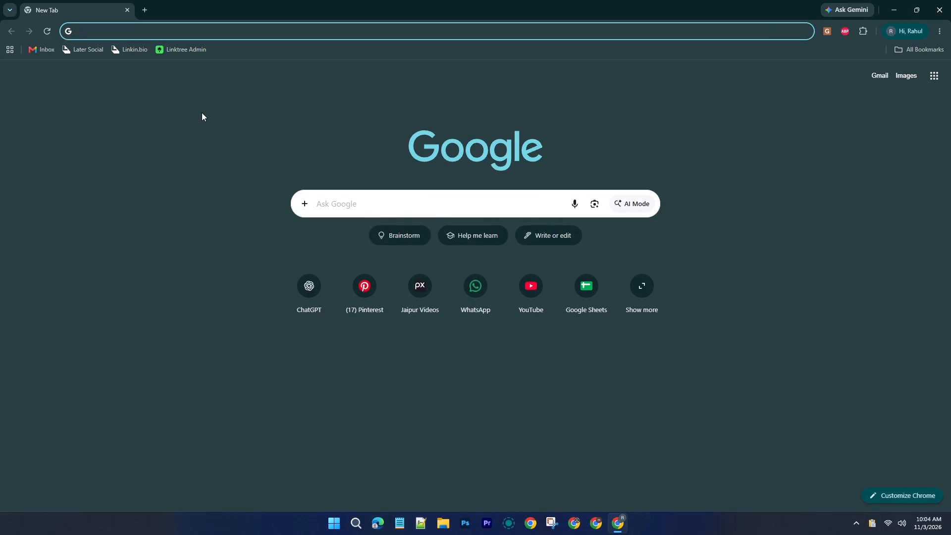
type("can")
key("Return")
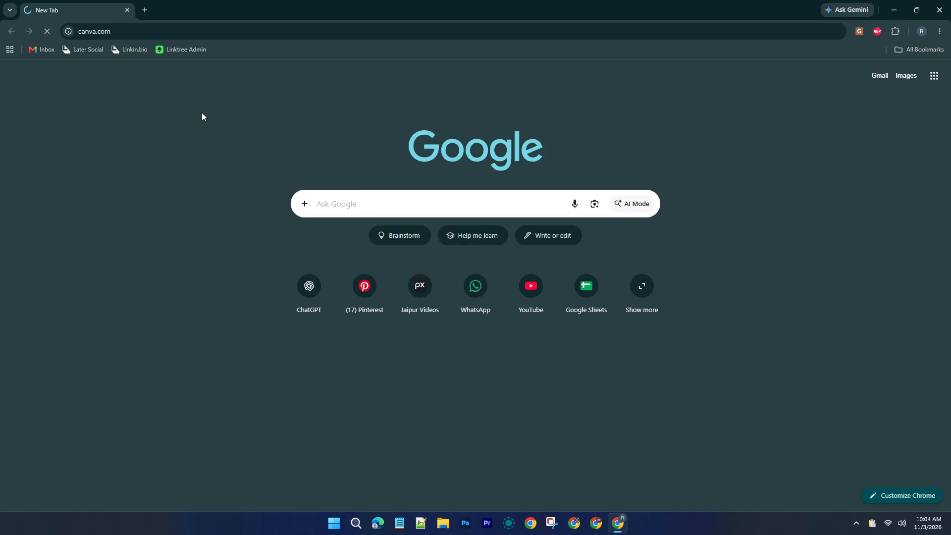
left_click(222, 35)
key("ctrl+c")
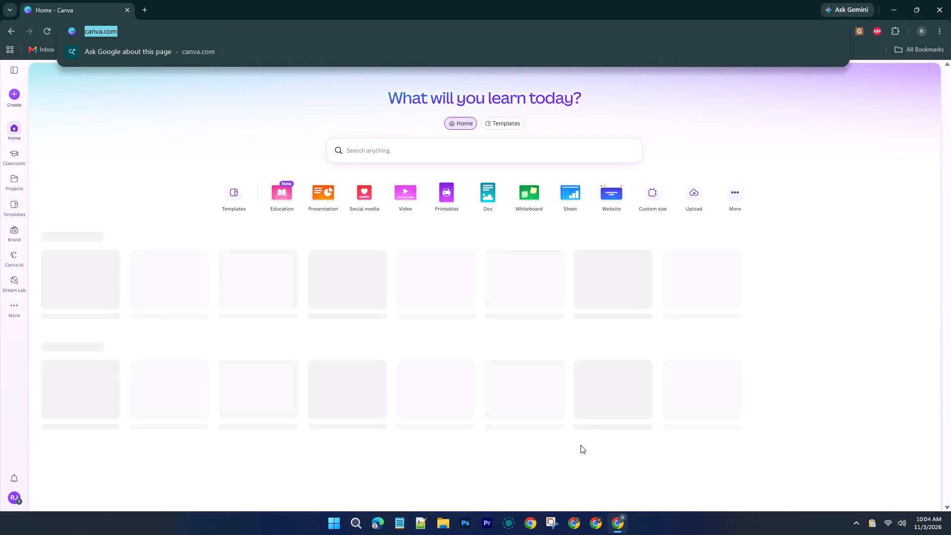
left_click(695, 101)
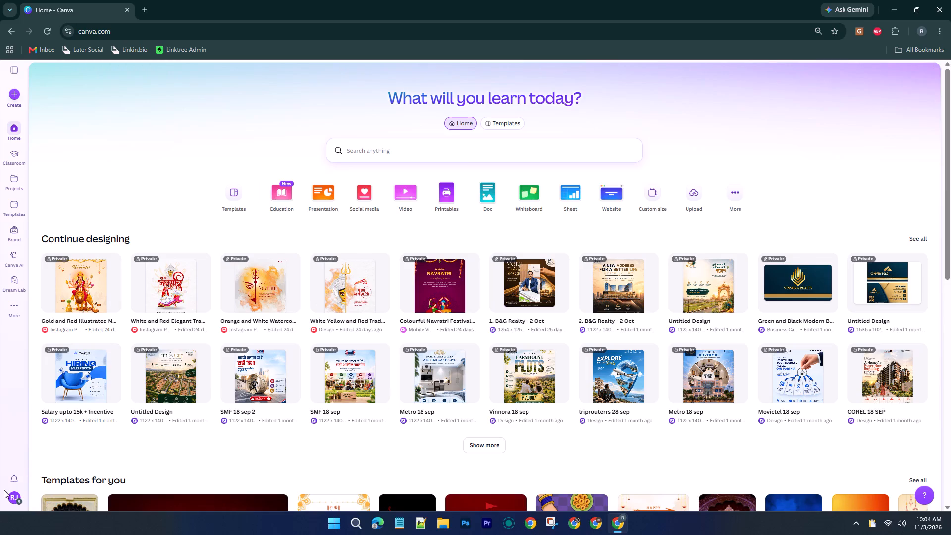
Switch the Canva interface to the dark theme.
left_click(19, 498)
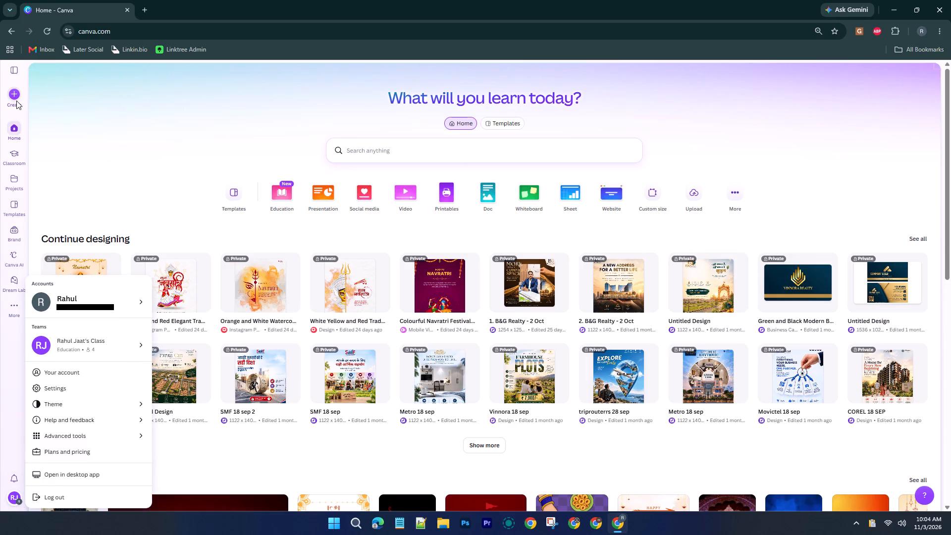
left_click(105, 187)
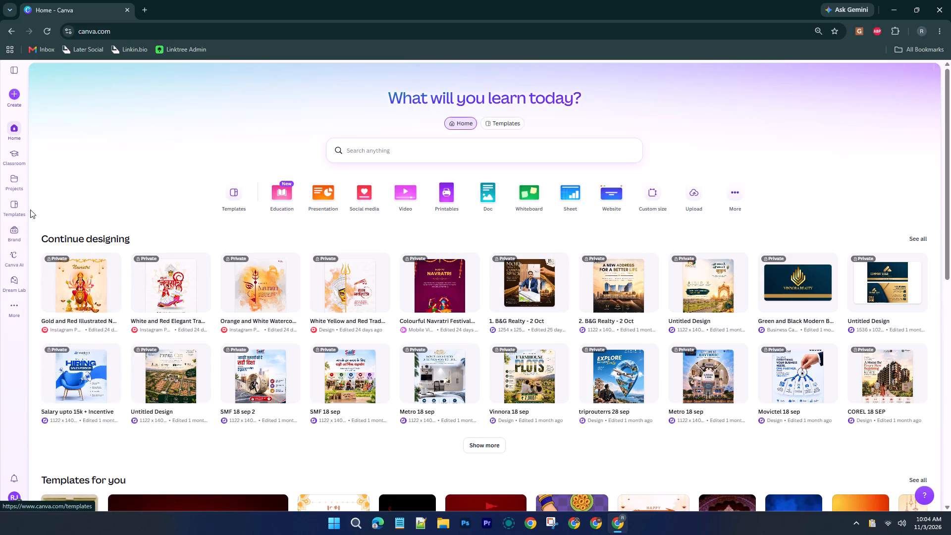
left_click(18, 495)
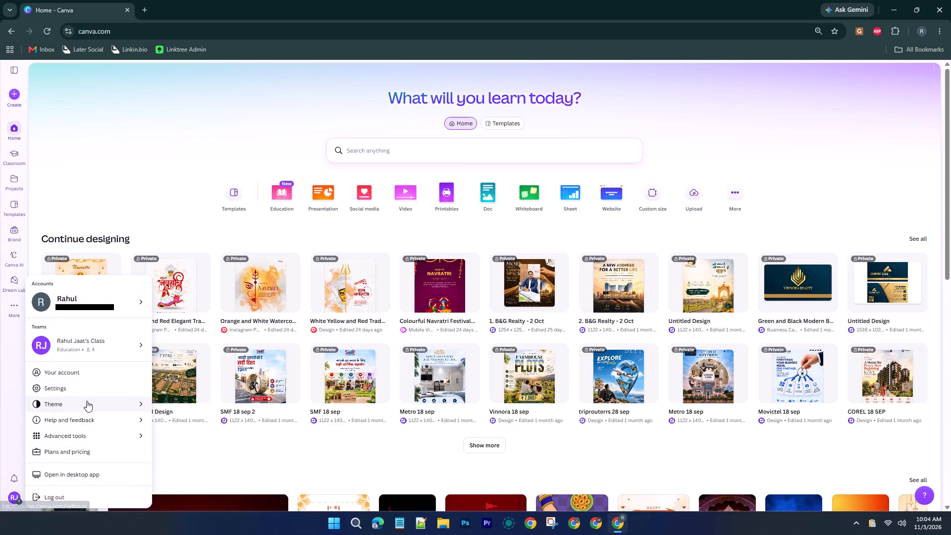
left_click(186, 416)
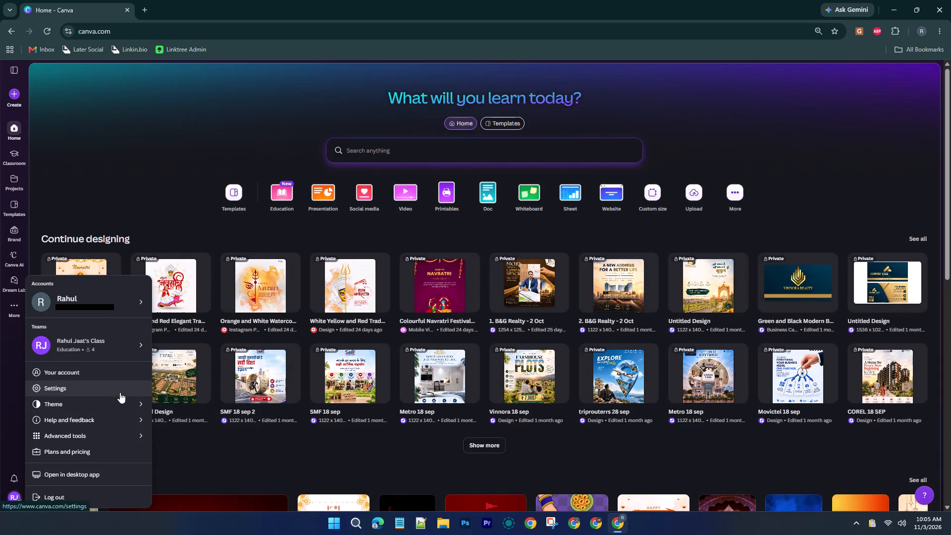
Check the Orders and invoices page in the account settings, and return to the Canva home page.
left_click(120, 392)
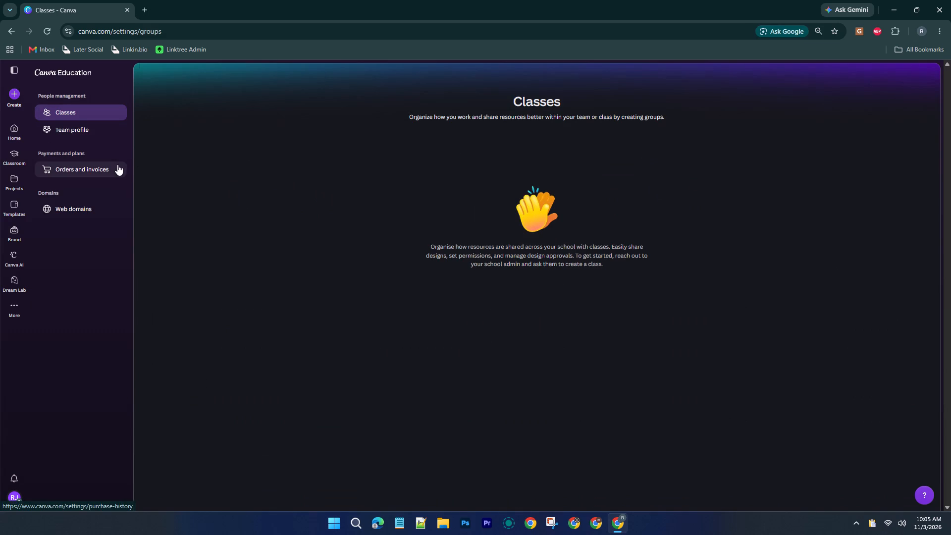
left_click(97, 172)
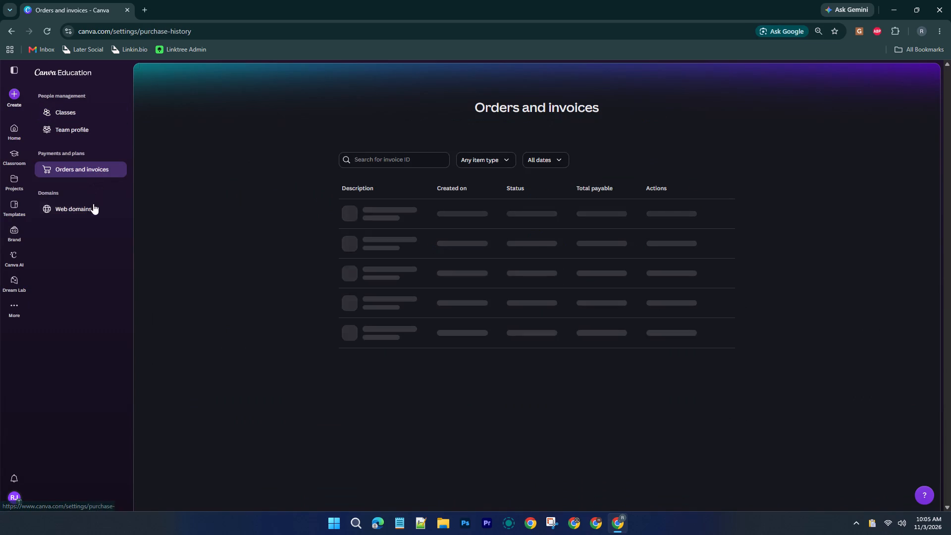
left_click(22, 133)
left_click(206, 163)
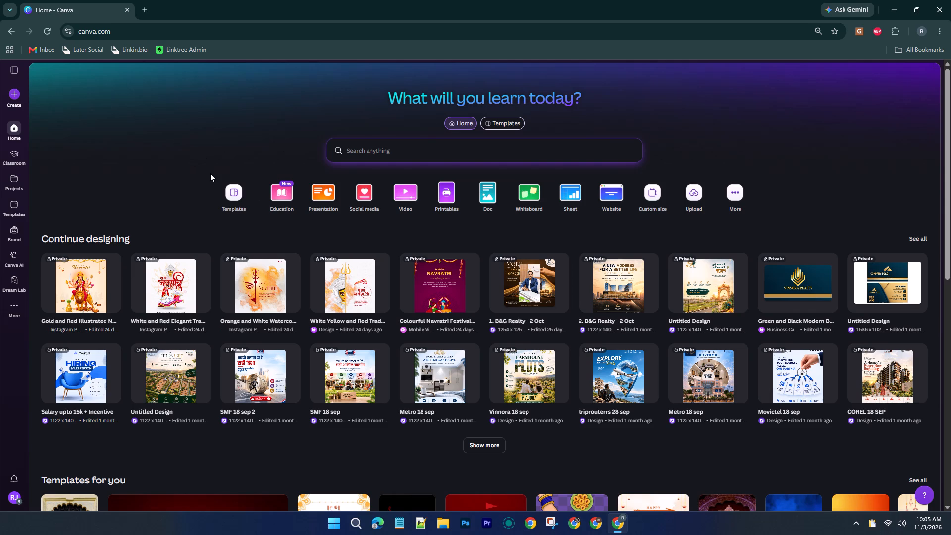
Look through the recent designs, suggested templates and template categories on the Canva home page.
scroll(211, 171, "down", 5)
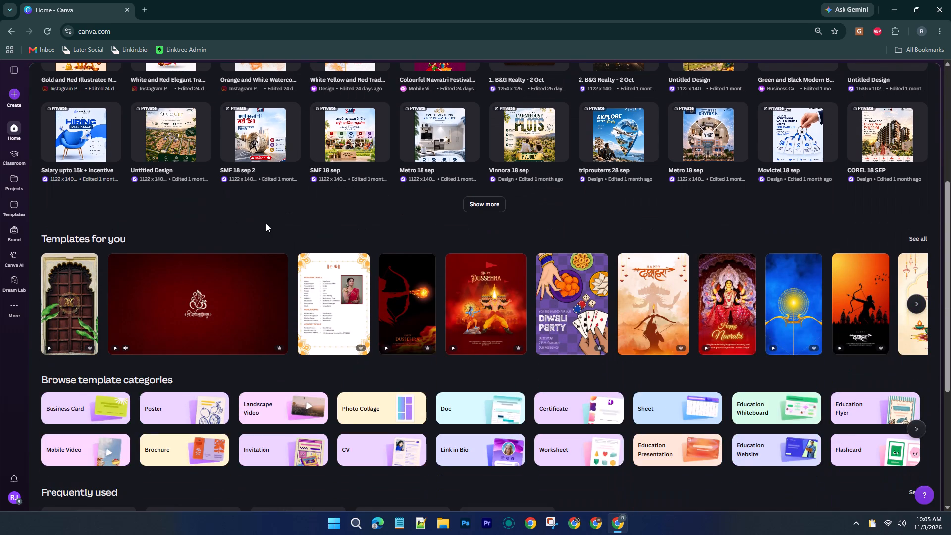
scroll(276, 213, "down", 3)
scroll(280, 216, "up", 2)
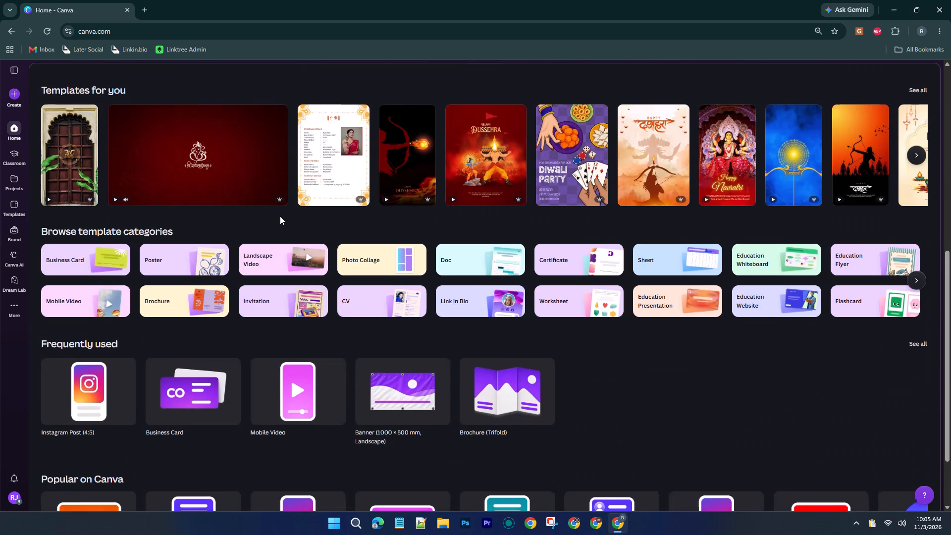
scroll(280, 216, "up", 11)
left_click(195, 179)
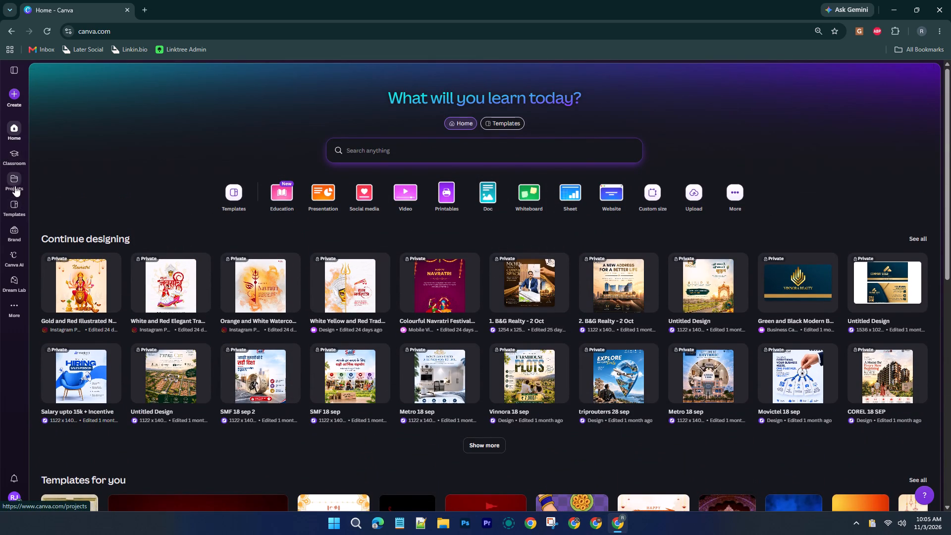
left_click(129, 142)
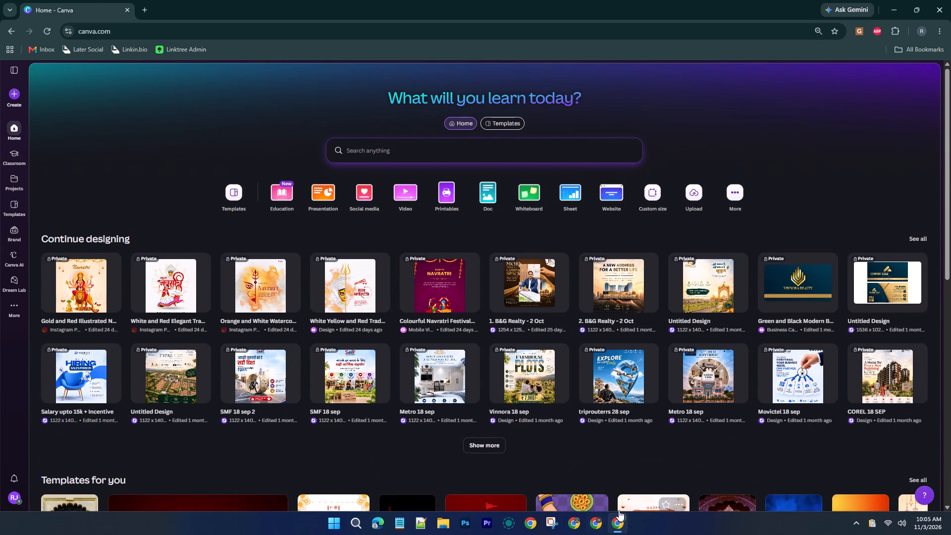
Open the copied canva.com address in another Chrome profile.
left_click(573, 531)
key("ctrl+v")
key("Return")
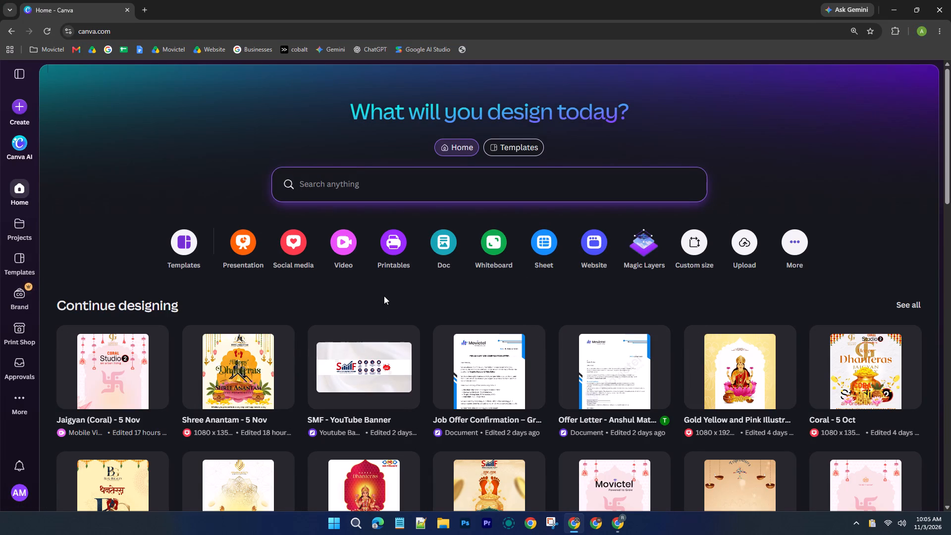
Switch to Notepad and add a bullet to Metro in the DHANTERAS REEL list.
left_click(400, 521)
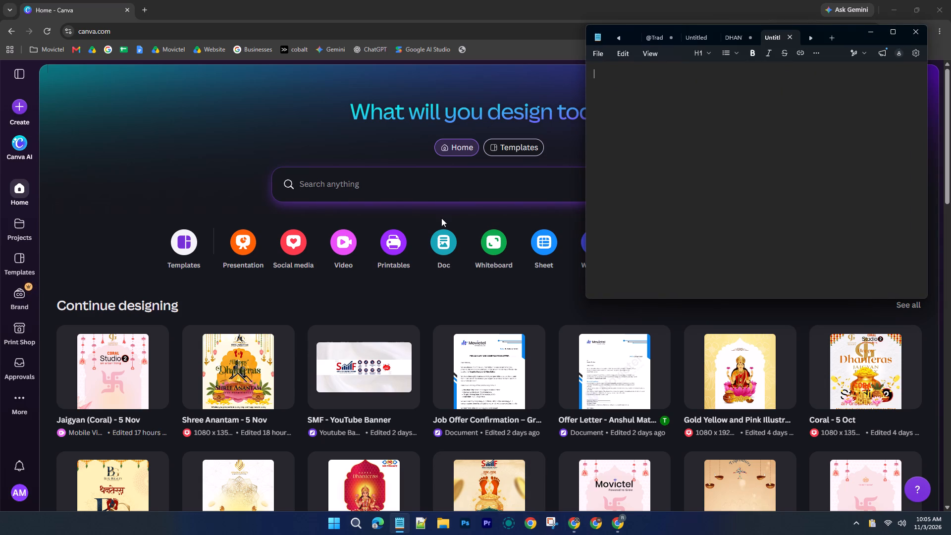
left_click(732, 41)
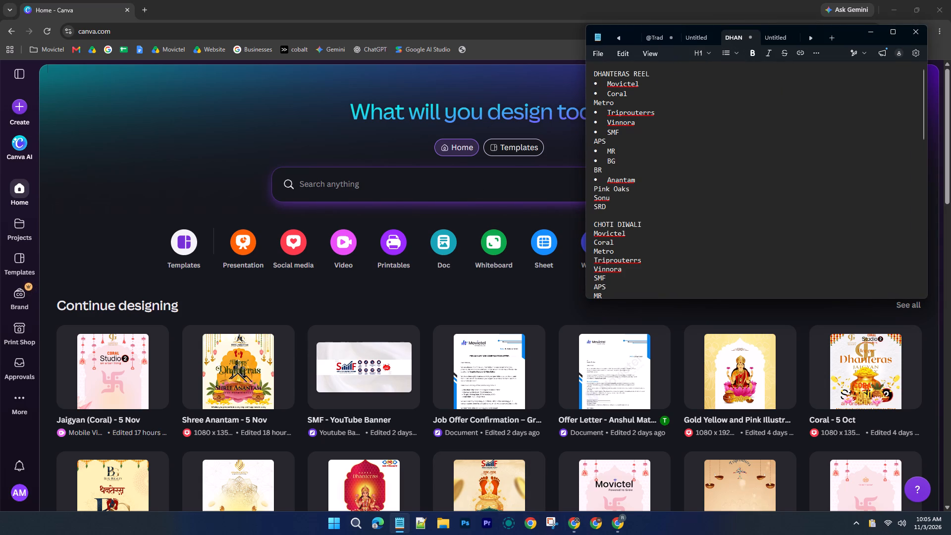
type("-")
key("space")
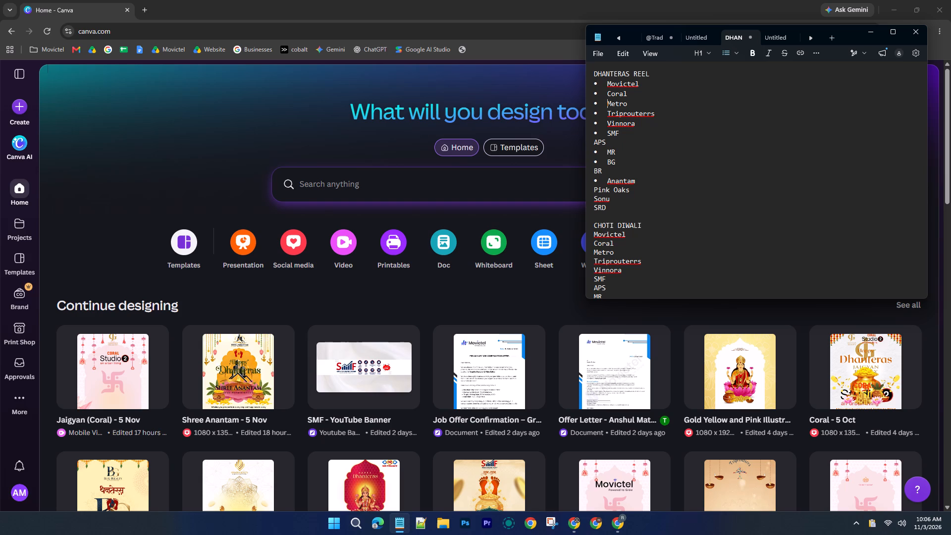
Return to Canva and open the recent design "Jaigyan (Coral) - 5 Nov".
left_click(245, 137)
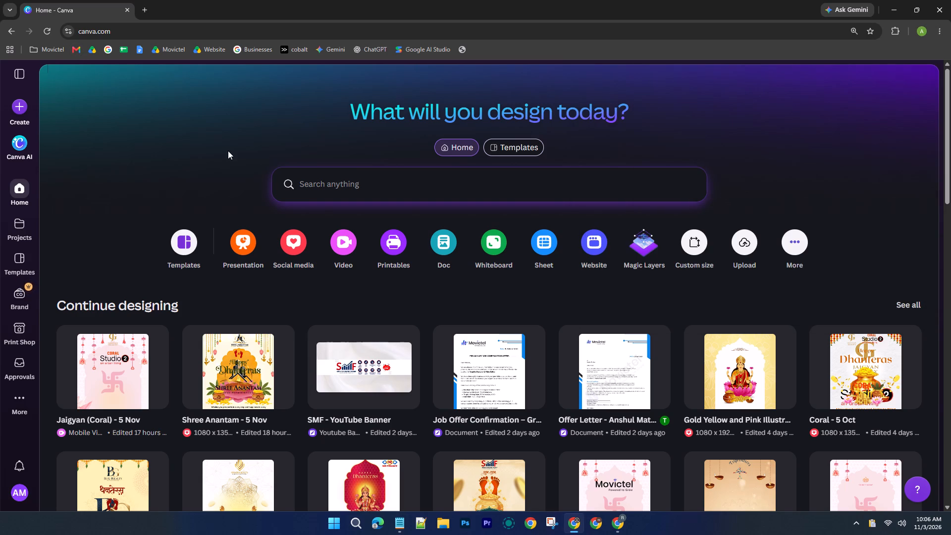
left_click(395, 176)
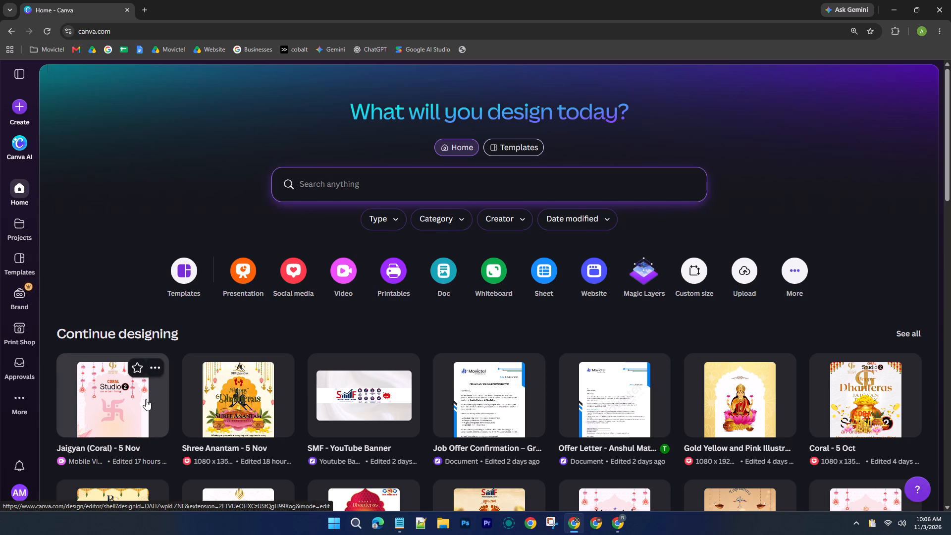
scroll(146, 399, "down", 1)
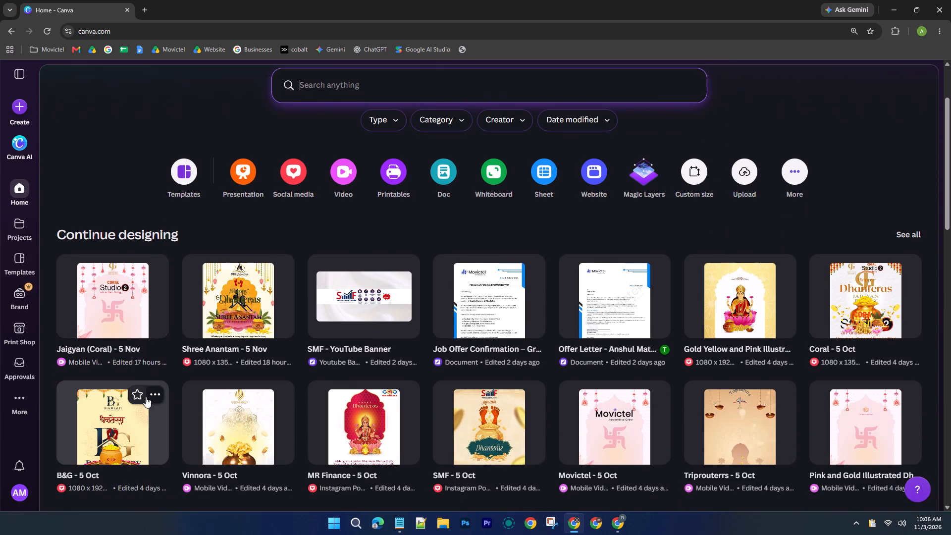
scroll(146, 397, "down", 1)
left_click(136, 263)
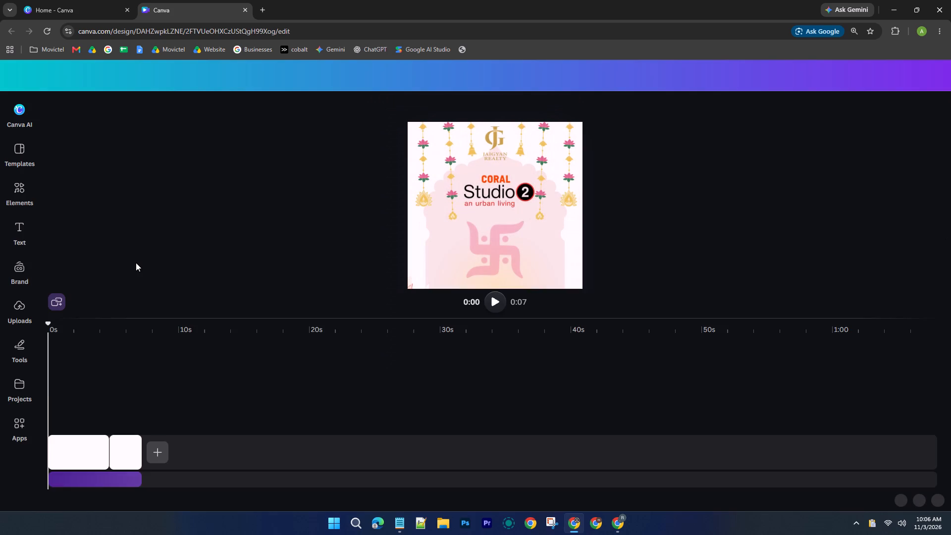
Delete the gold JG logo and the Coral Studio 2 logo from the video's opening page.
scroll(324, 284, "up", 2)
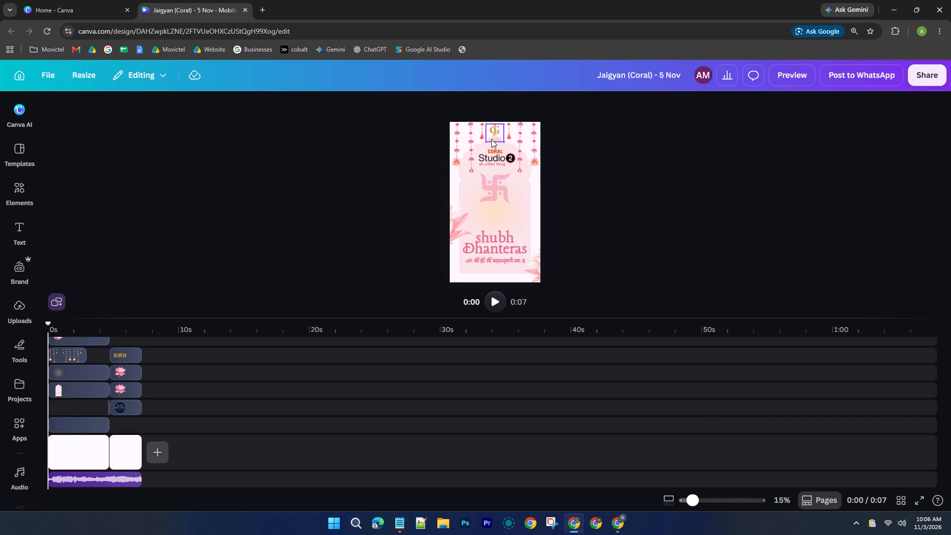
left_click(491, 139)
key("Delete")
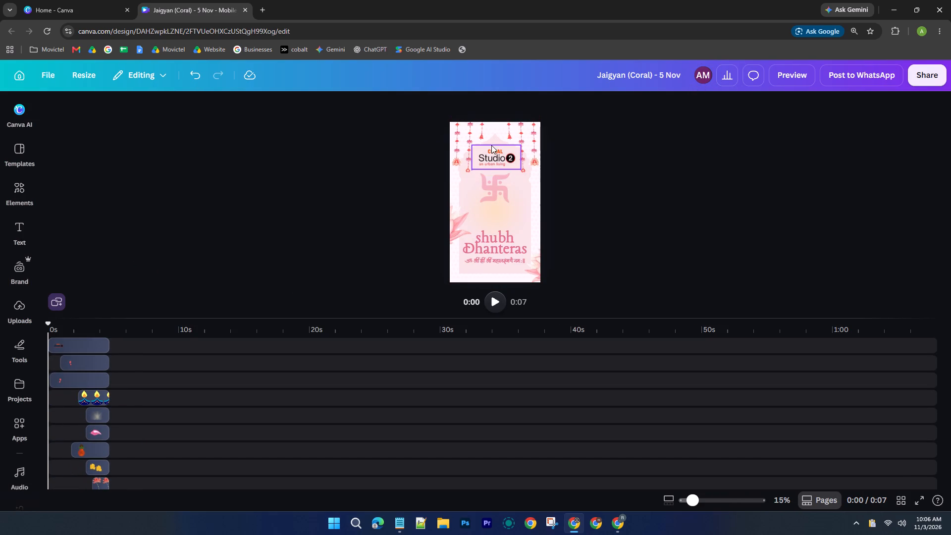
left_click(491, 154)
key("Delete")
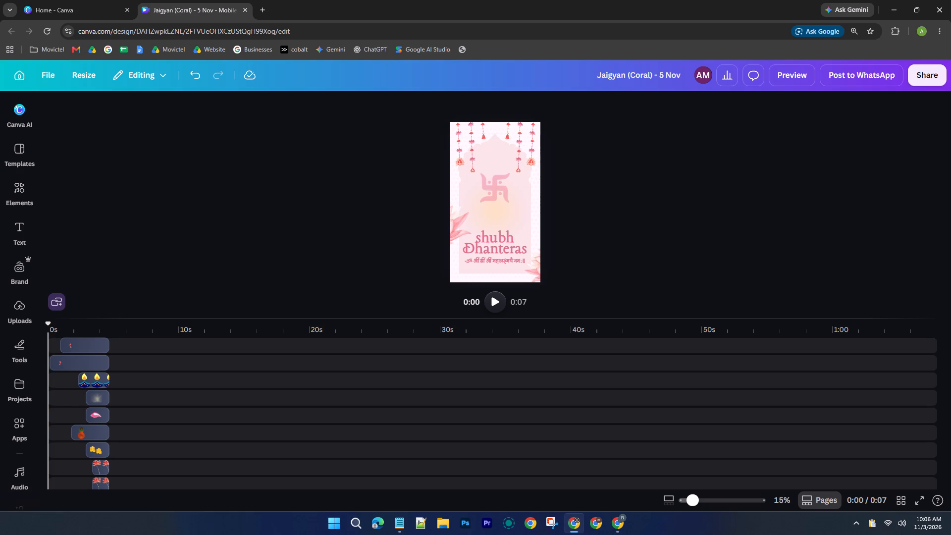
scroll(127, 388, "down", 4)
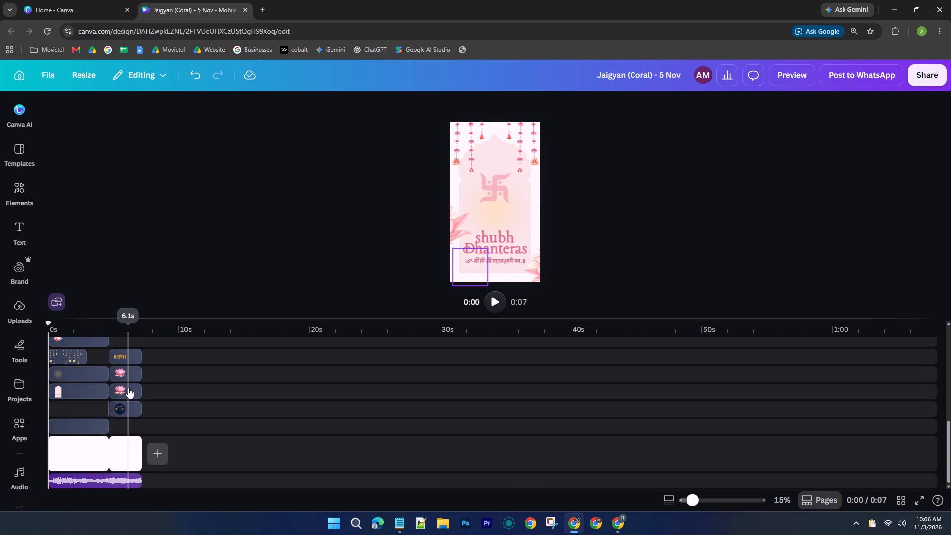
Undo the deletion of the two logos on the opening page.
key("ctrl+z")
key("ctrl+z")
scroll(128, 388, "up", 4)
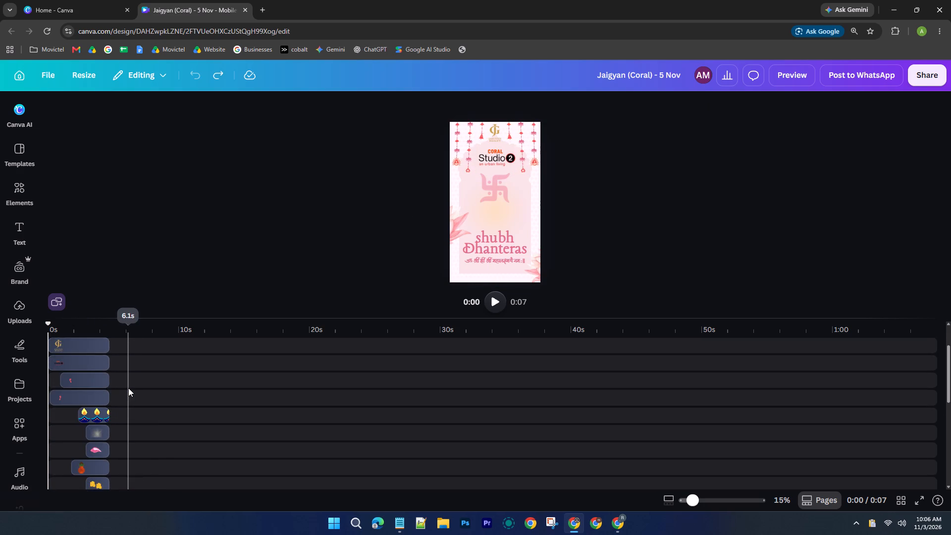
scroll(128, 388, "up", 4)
Open File Explorer at This PC in a maximized window.
left_click(436, 521)
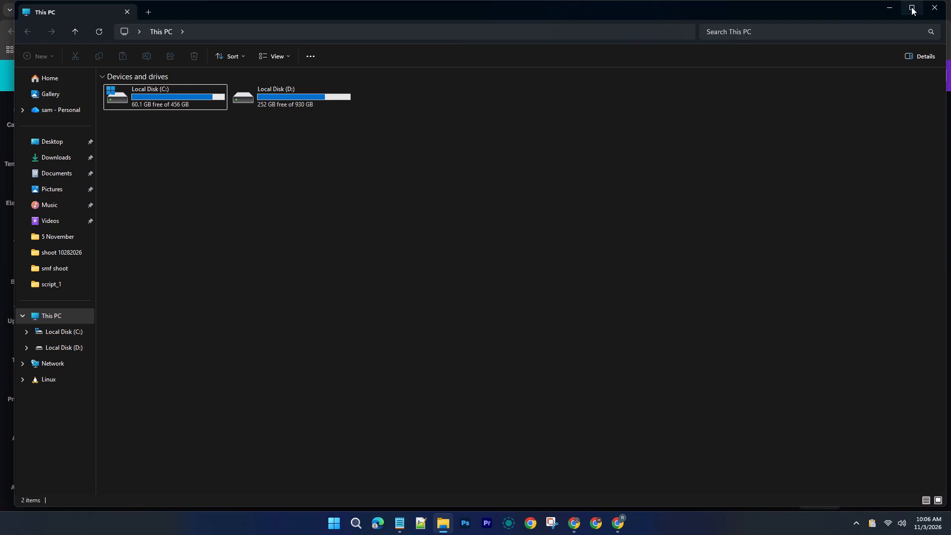
left_click(911, 7)
left_click(854, 532)
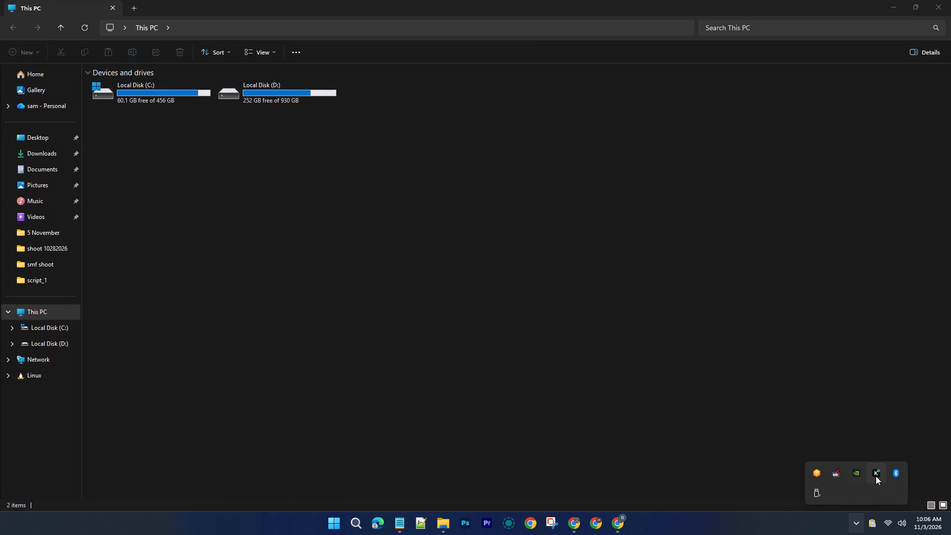
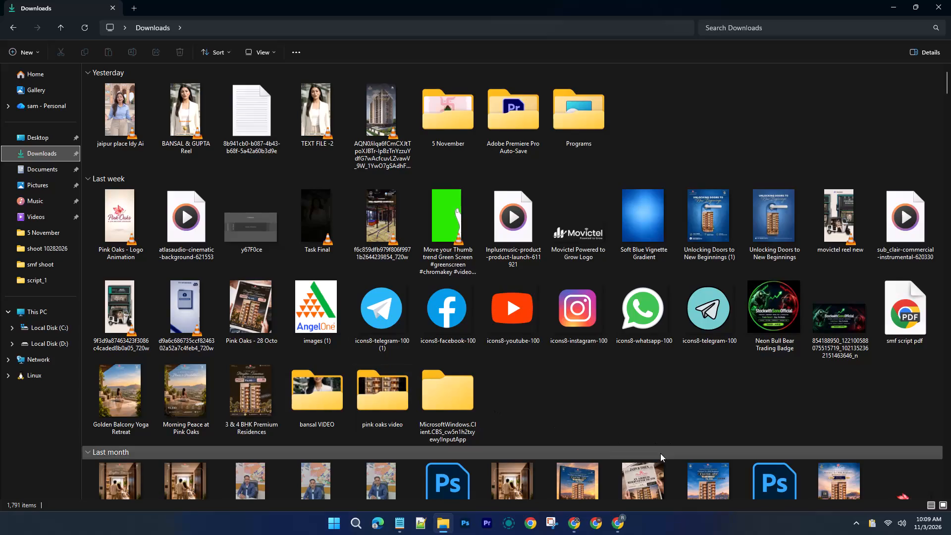
Switch to Canva's home page in Chrome and search its templates for the suggested phrase "happy dhanteras".
left_click(615, 521)
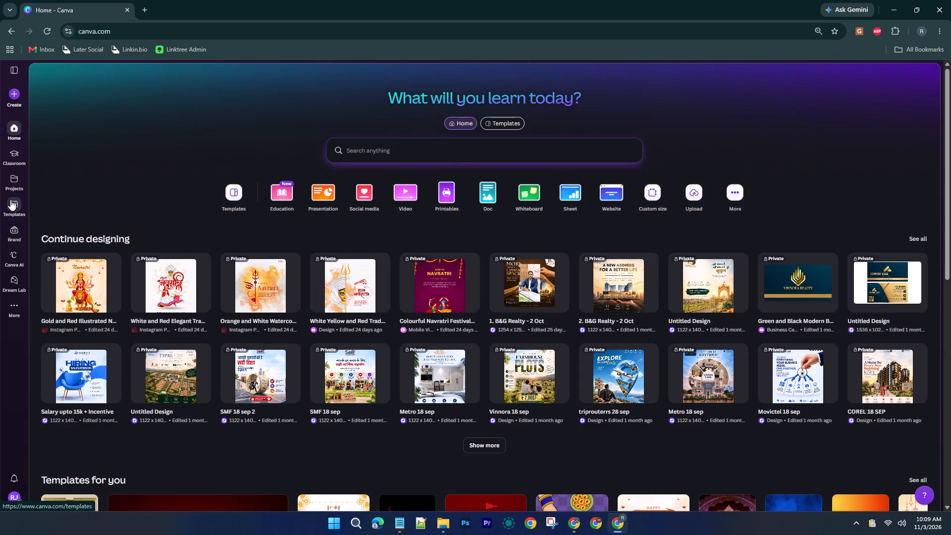
left_click(15, 175)
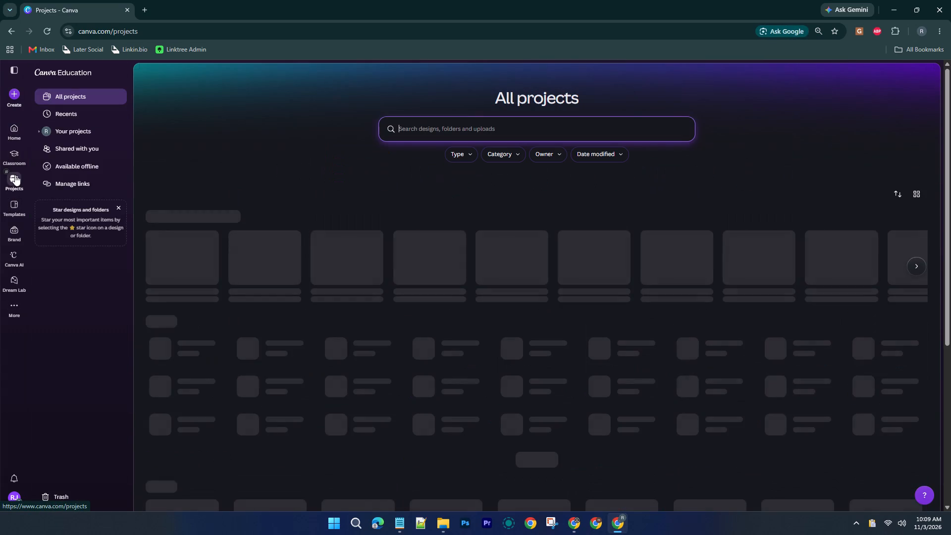
left_click(15, 199)
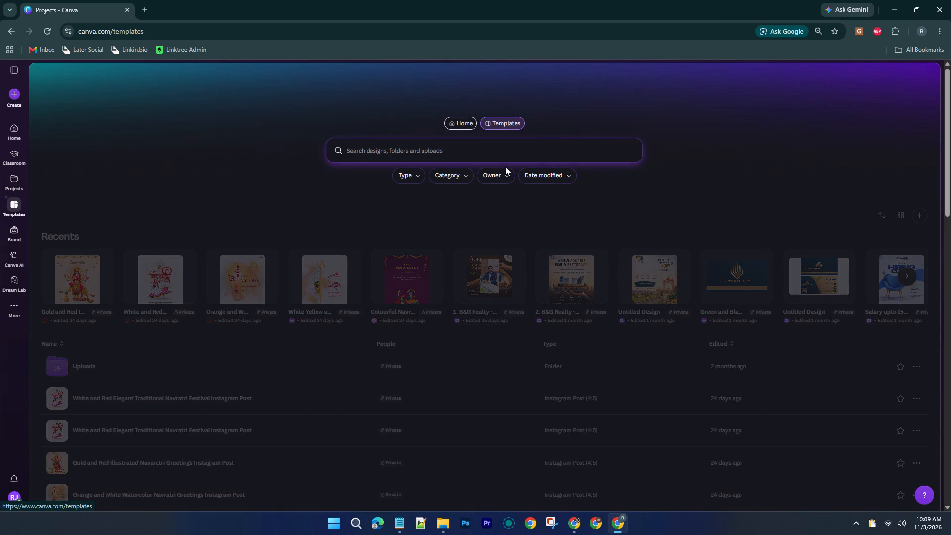
left_click(505, 155)
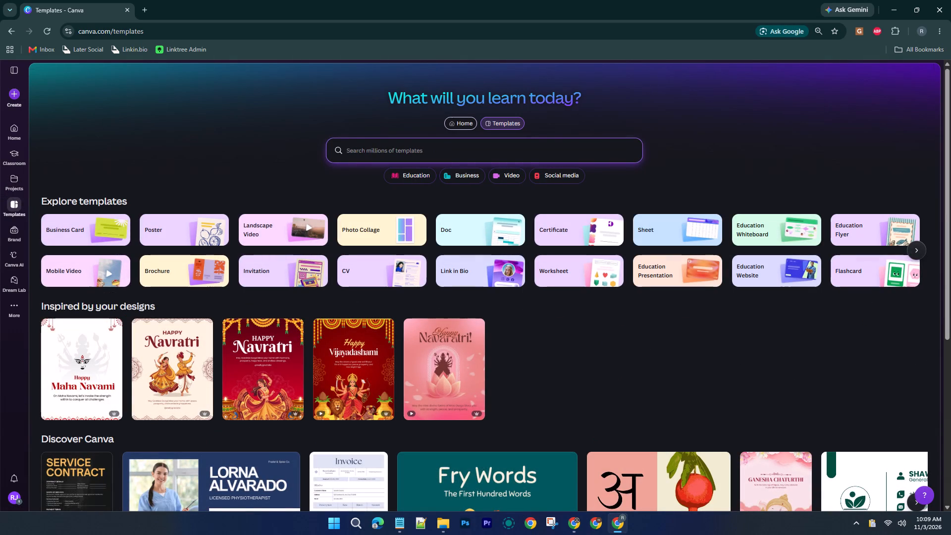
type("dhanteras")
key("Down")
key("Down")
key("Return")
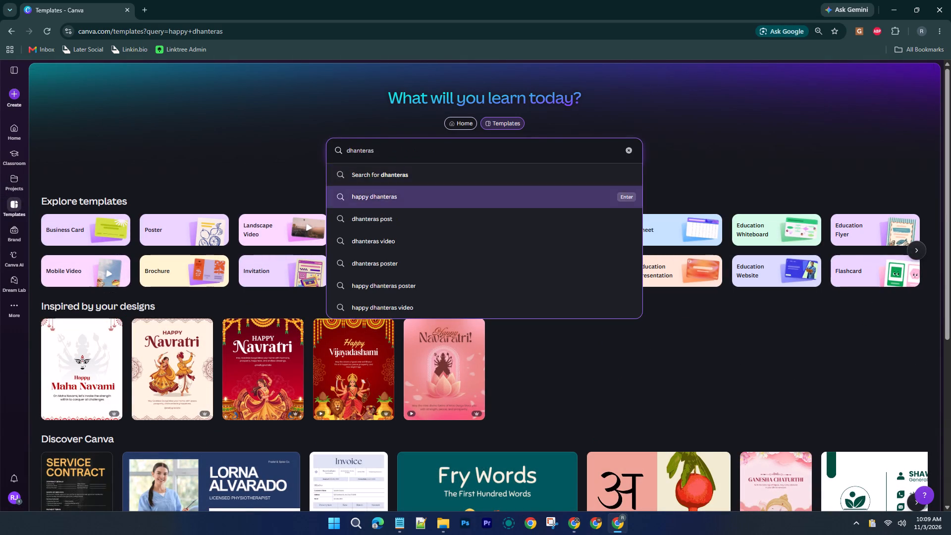
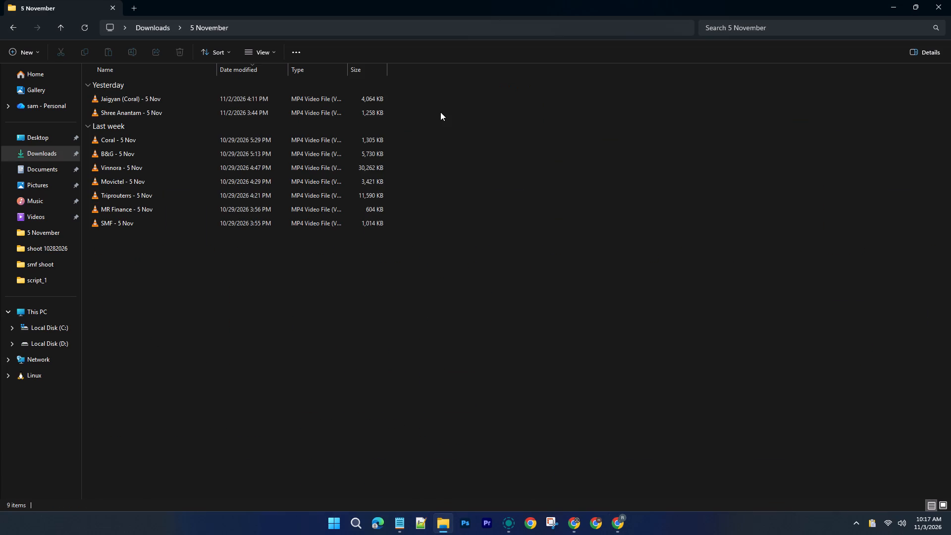
Check the Dhanteras Reel client list in the Notepad notes and put the notes away again.
left_click(405, 523)
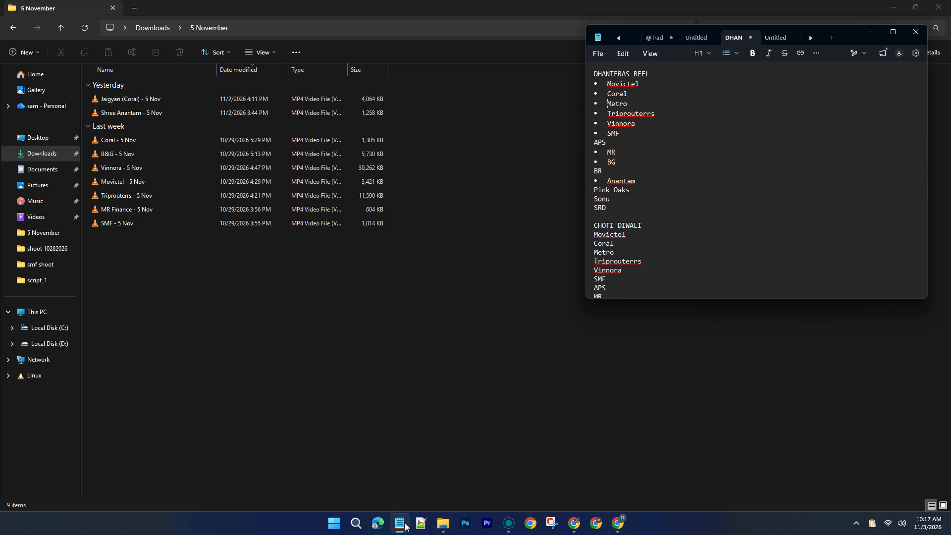
left_click(405, 523)
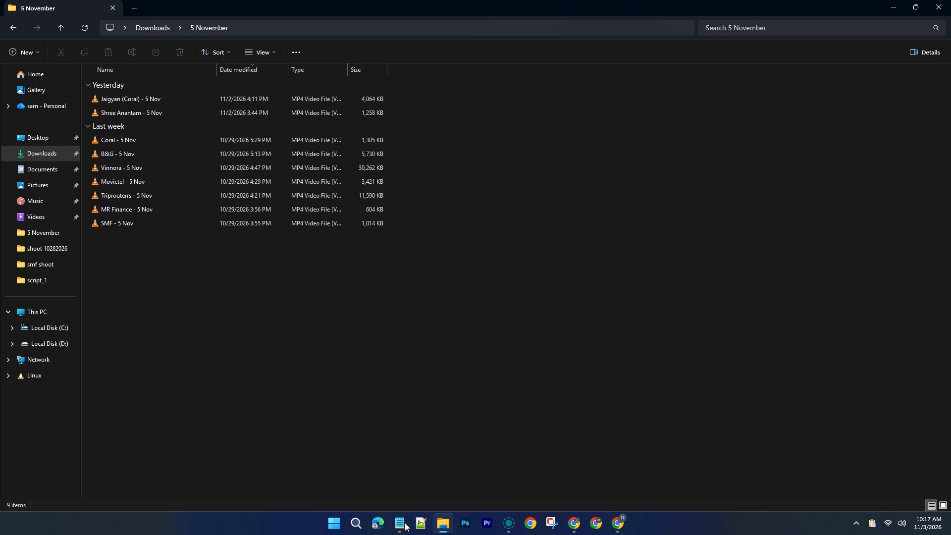
Switch to the Chrome window with the happy dhanteras search, duplicate that tab, and open Canva's Projects page in the copy.
left_click(616, 520)
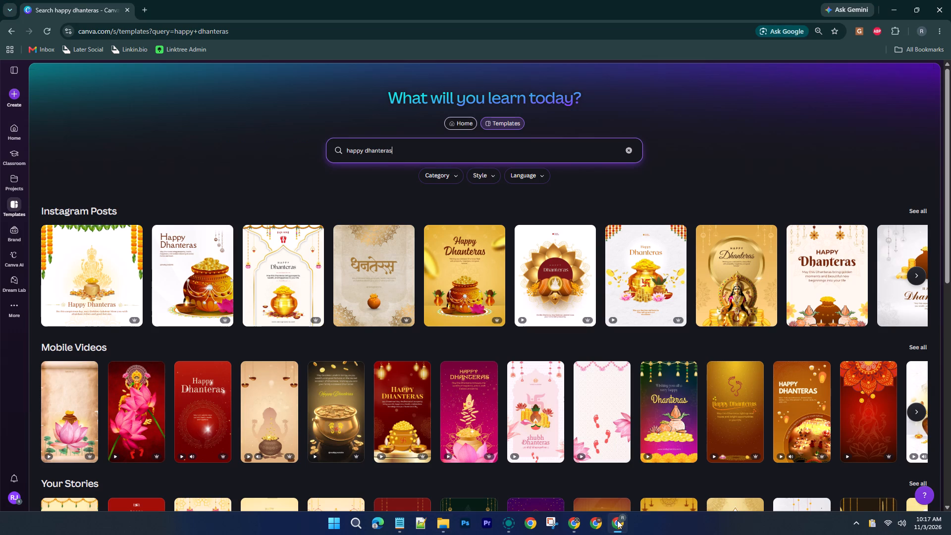
right_click(96, 0)
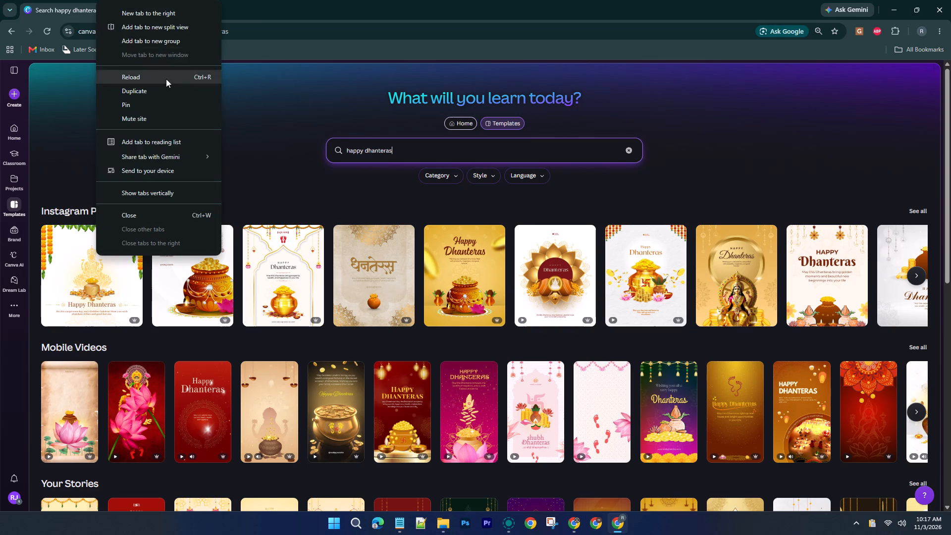
left_click(175, 97)
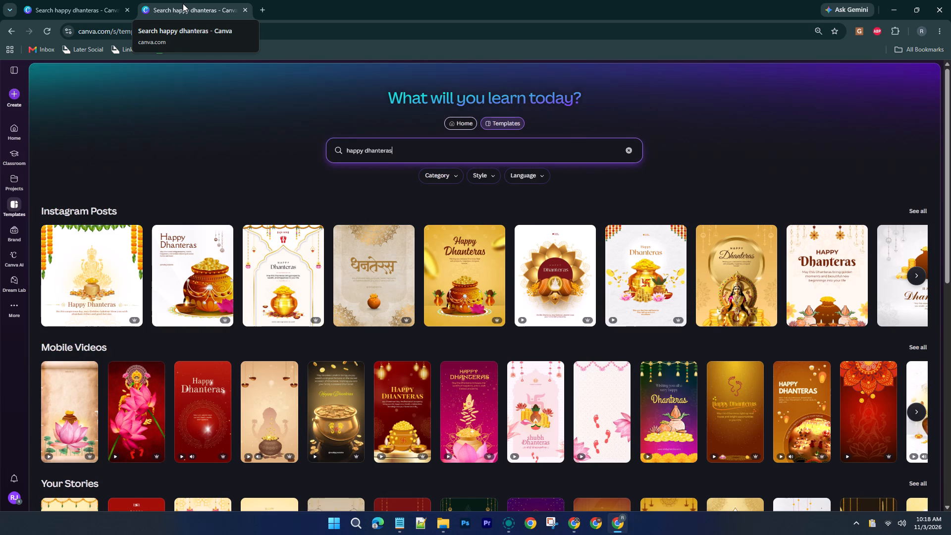
left_click(18, 181)
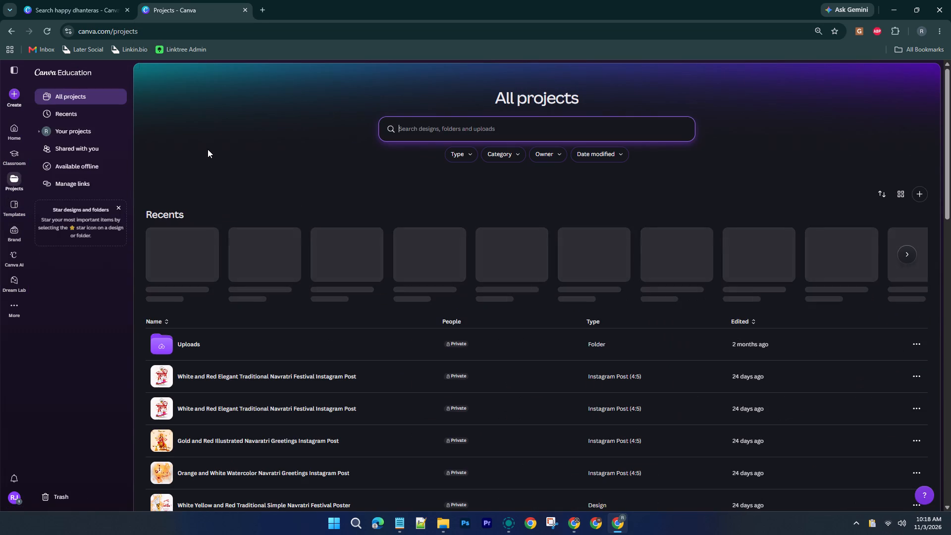
left_click(208, 149)
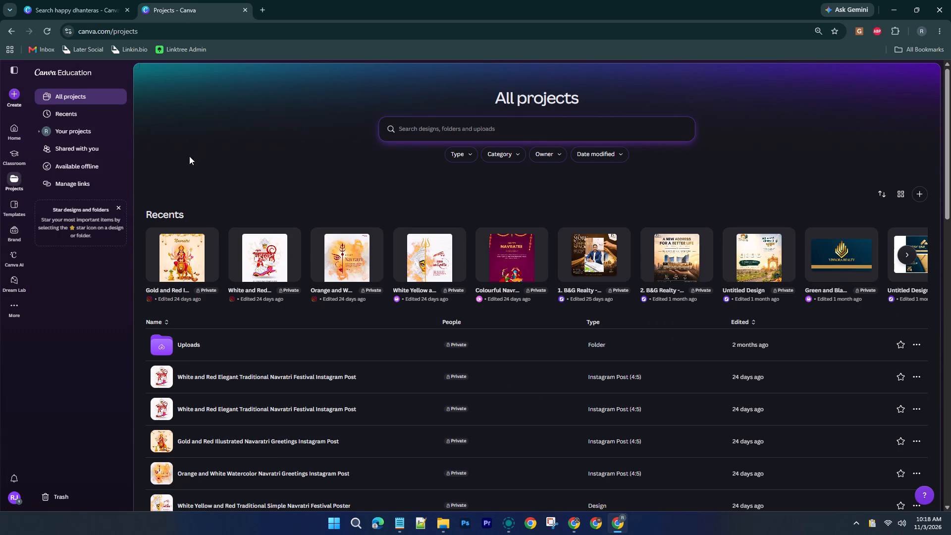
Display all projects as a grid and look through the designs.
left_click(900, 192)
scroll(375, 196, "down", 3)
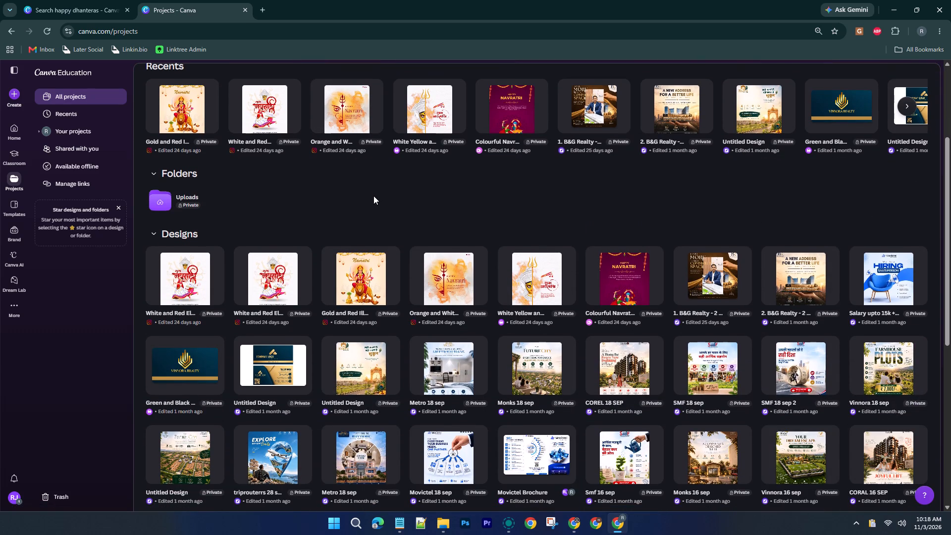
scroll(373, 196, "up", 4)
Copy the Projects page address and start a new tab in the Chrome window holding the "Jaigyan (Coral) - 5 Nov" design.
left_click(207, 35)
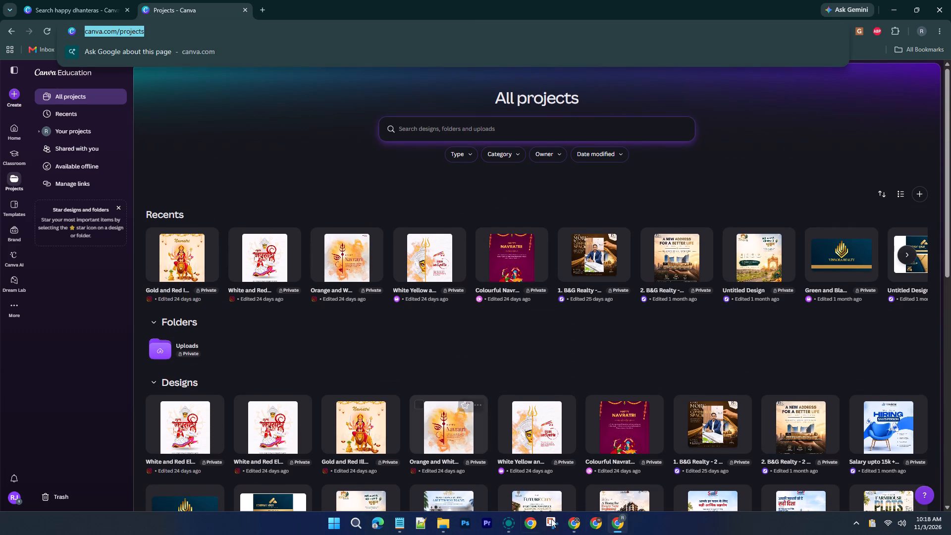
key("ctrl+c")
left_click(575, 527)
left_click(264, 6)
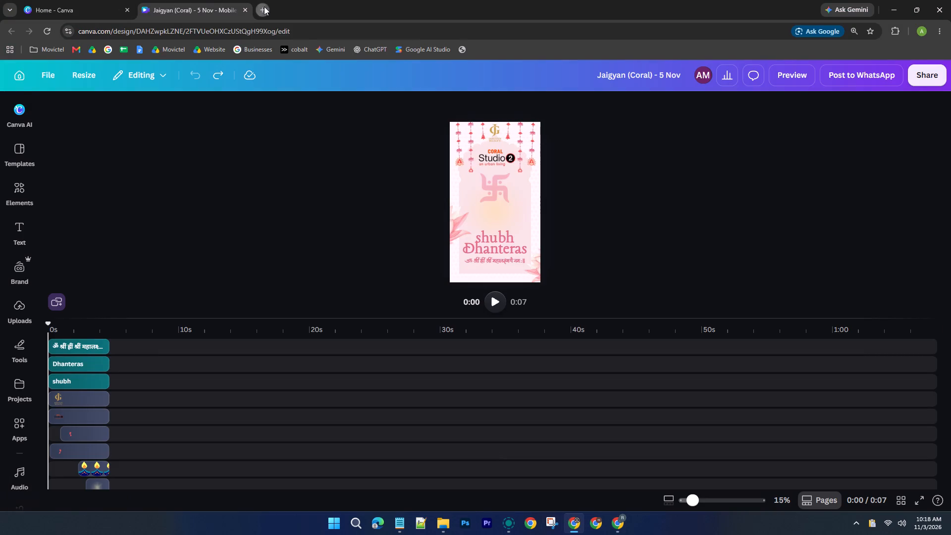
Open the Canva projects page in a new tab and look through the recent and existing designs.
key("ctrl+v")
key("ctrl+Return")
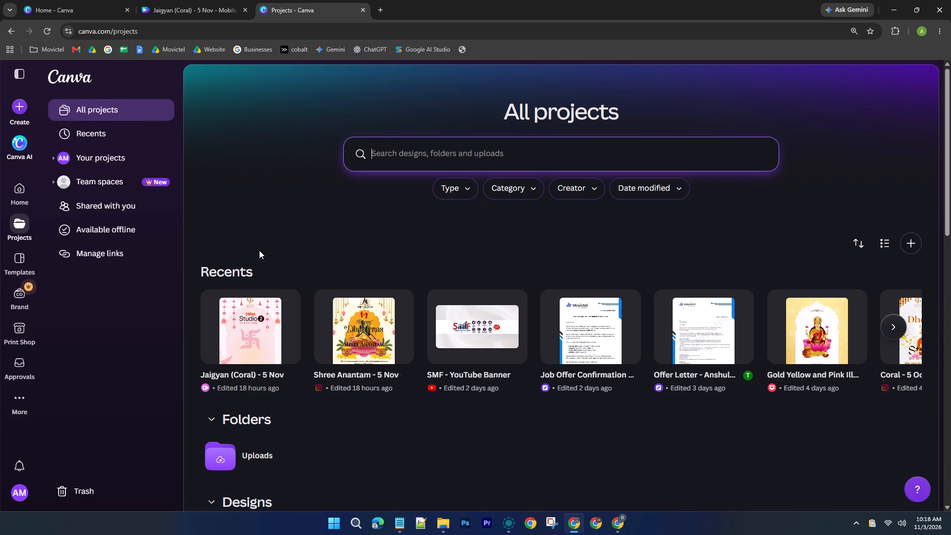
scroll(259, 250, "down", 4)
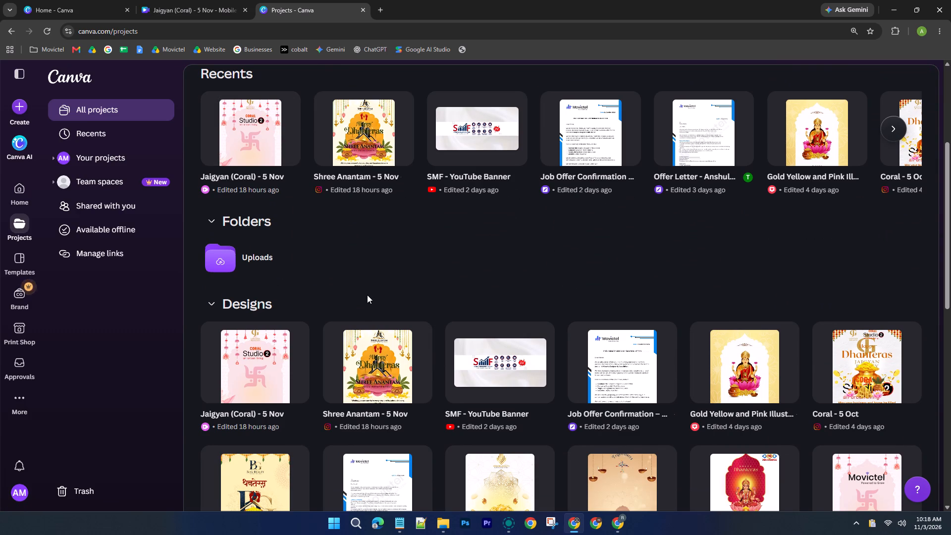
scroll(367, 295, "down", 2)
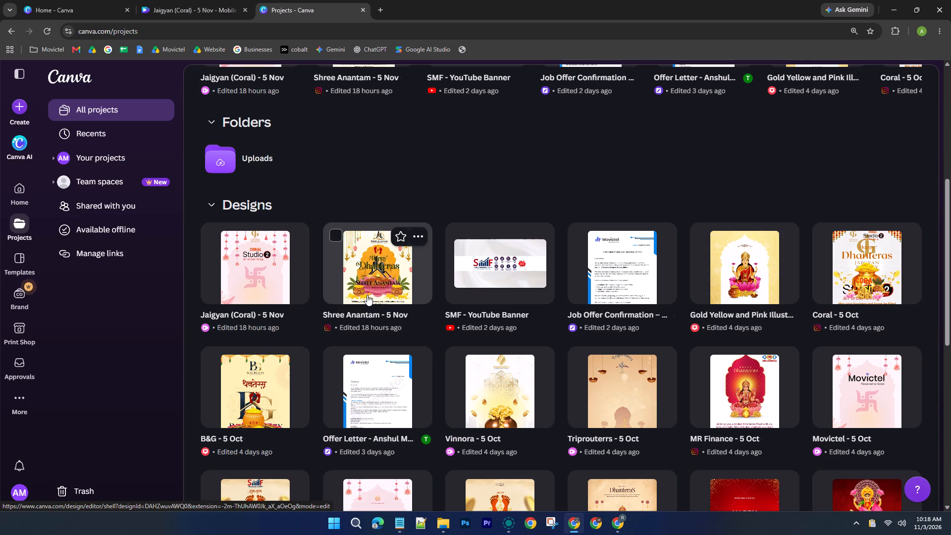
scroll(367, 295, "down", 2)
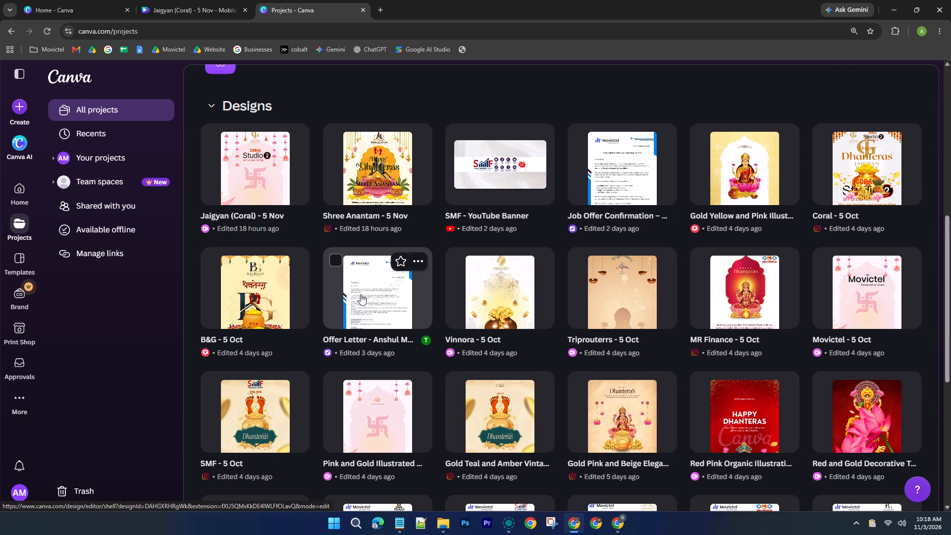
scroll(361, 294, "down", 4)
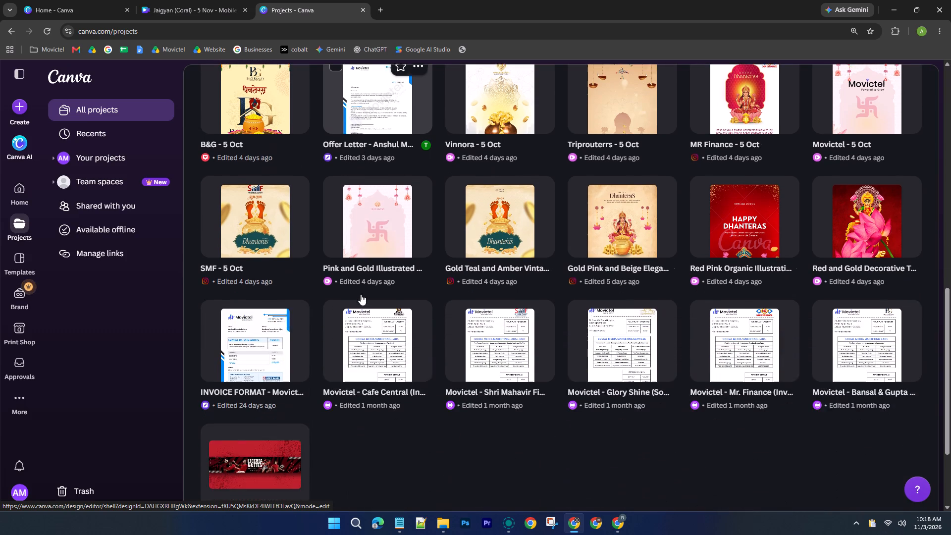
scroll(361, 294, "up", 10)
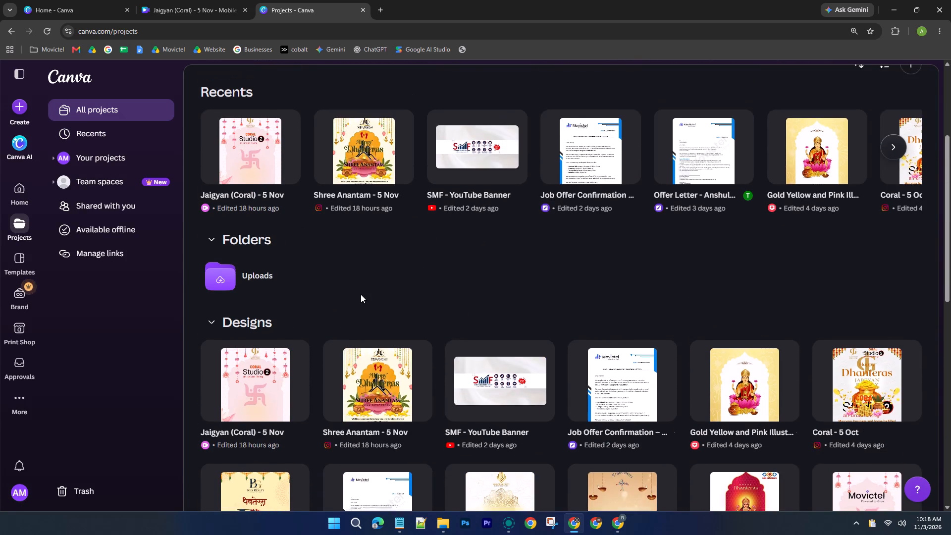
scroll(361, 294, "up", 4)
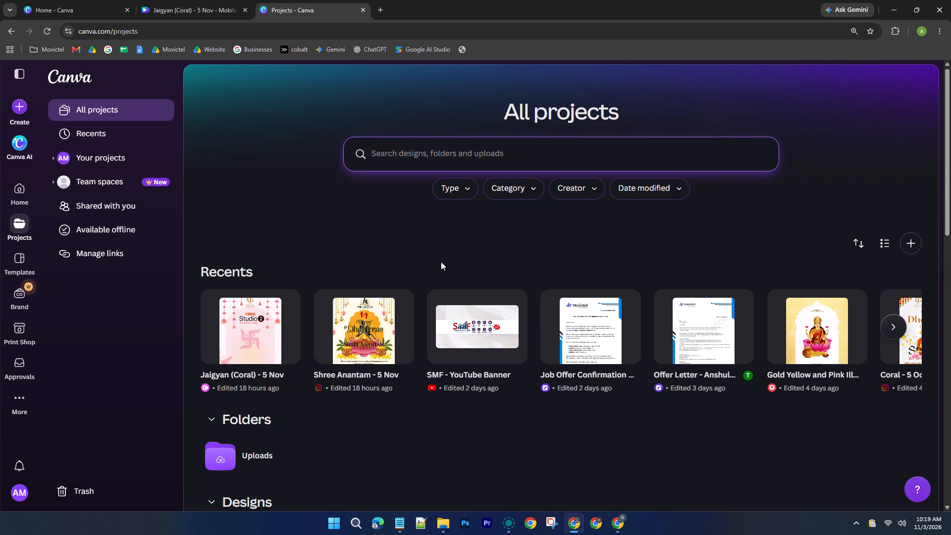
Open the "Shree Anantam - 5 Nov" design, play its video through, and close the design.
left_click(361, 334)
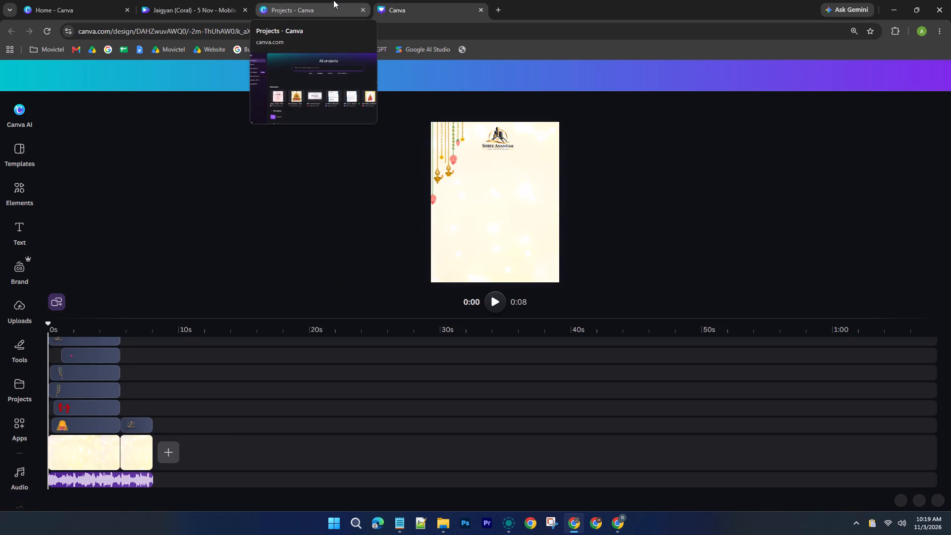
left_click(498, 305)
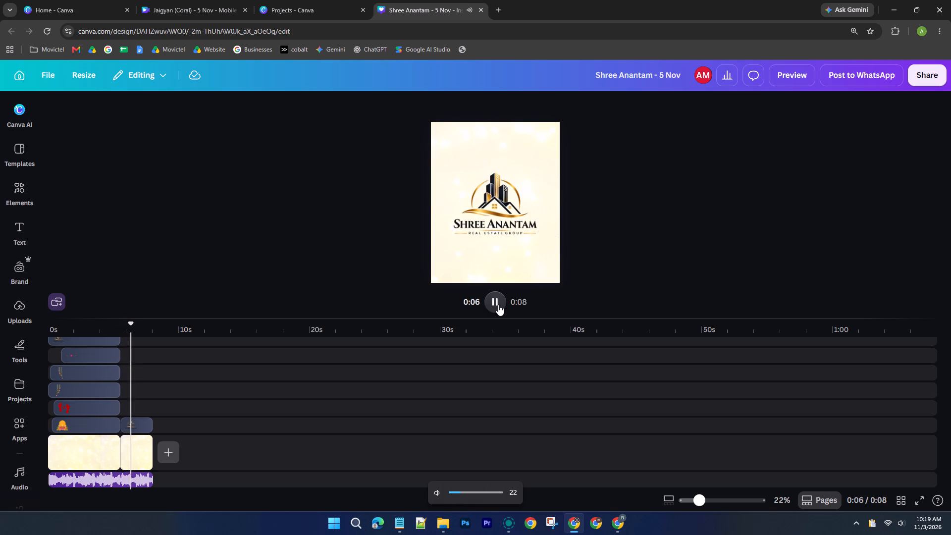
left_click(495, 312)
left_click(437, 534)
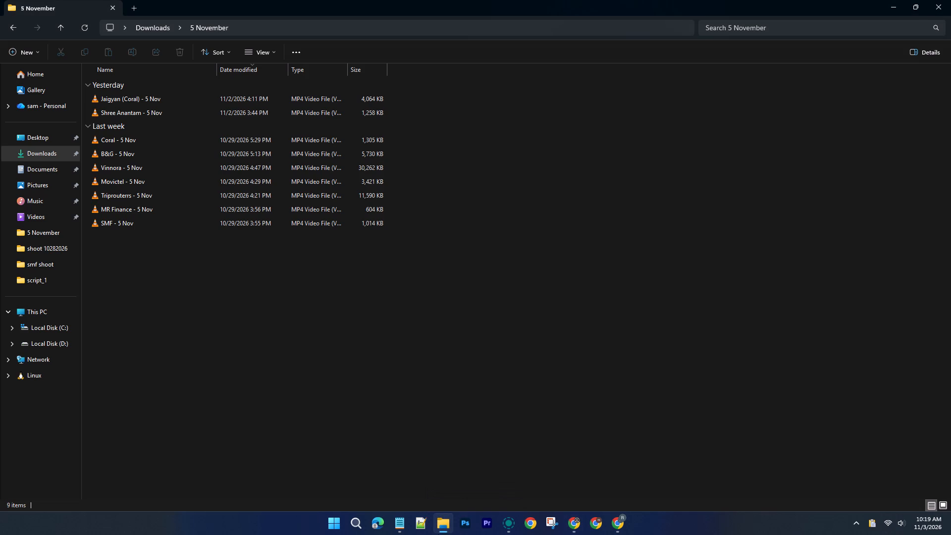
left_click(438, 534)
left_click(314, 0)
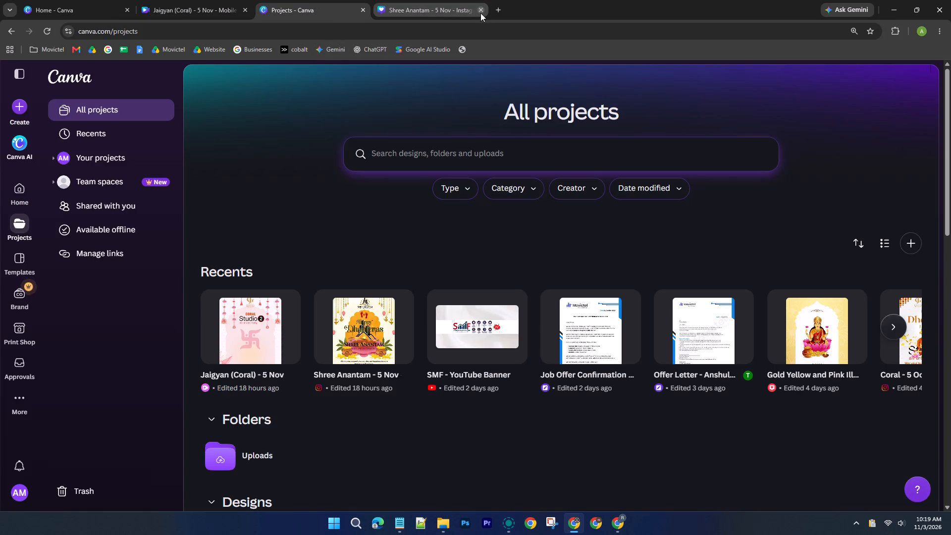
left_click(480, 12)
In the "Jaigyan (Coral) - 5 Nov" design, delete the gold JG logo and the Coral Studio 2 logo from the opening page.
left_click(191, 0)
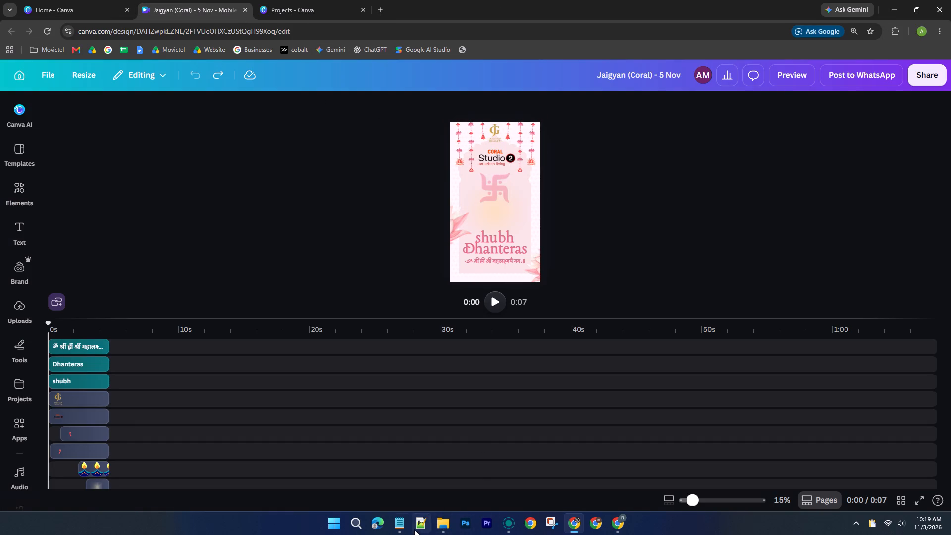
left_click(399, 531)
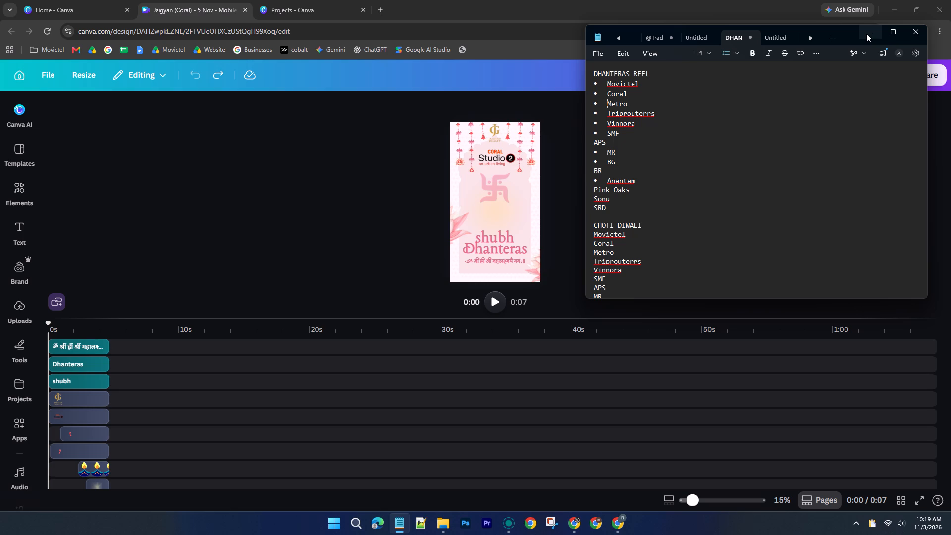
left_click(866, 33)
left_click(496, 128)
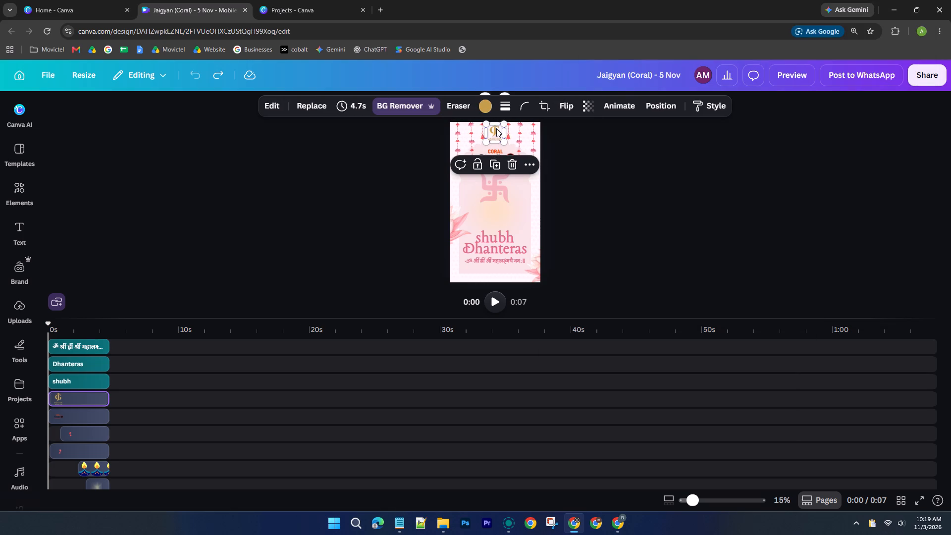
key("Delete")
left_click(490, 154)
key("Delete")
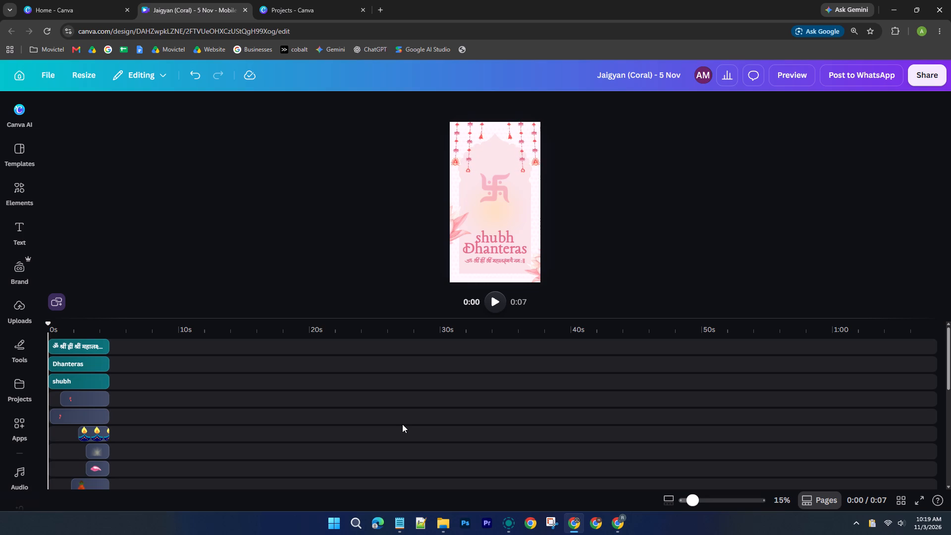
Switch to File Explorer and rename the "5 November" folder in Downloads as "6 November".
left_click(440, 527)
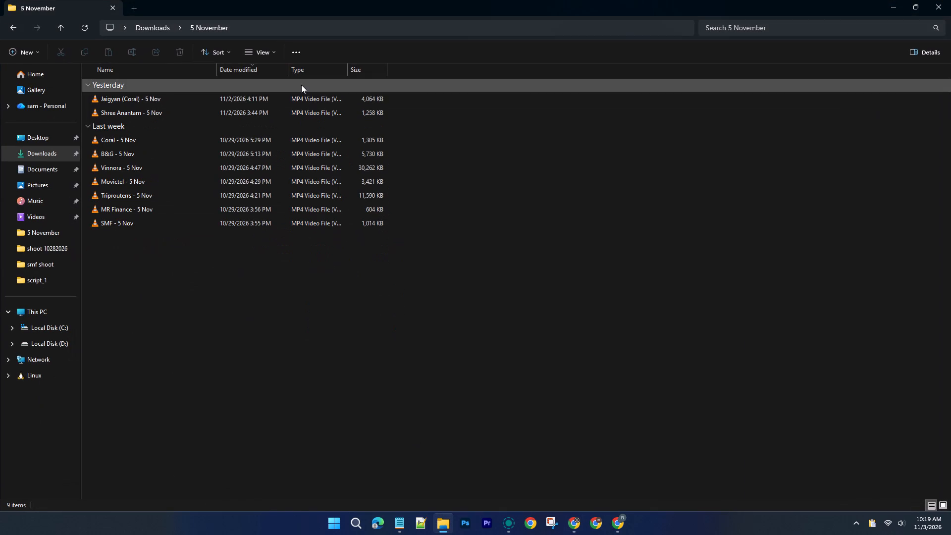
left_click(150, 31)
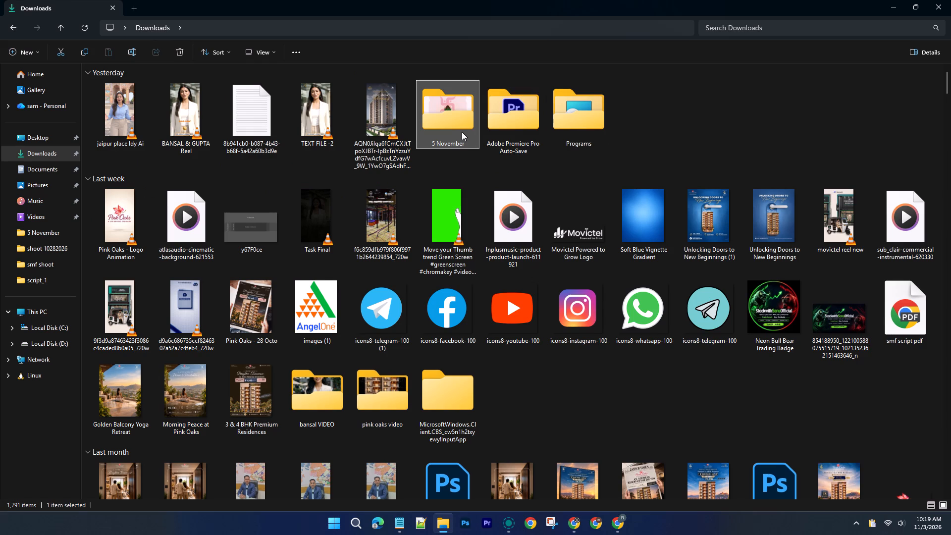
right_click(462, 132)
left_click(539, 145)
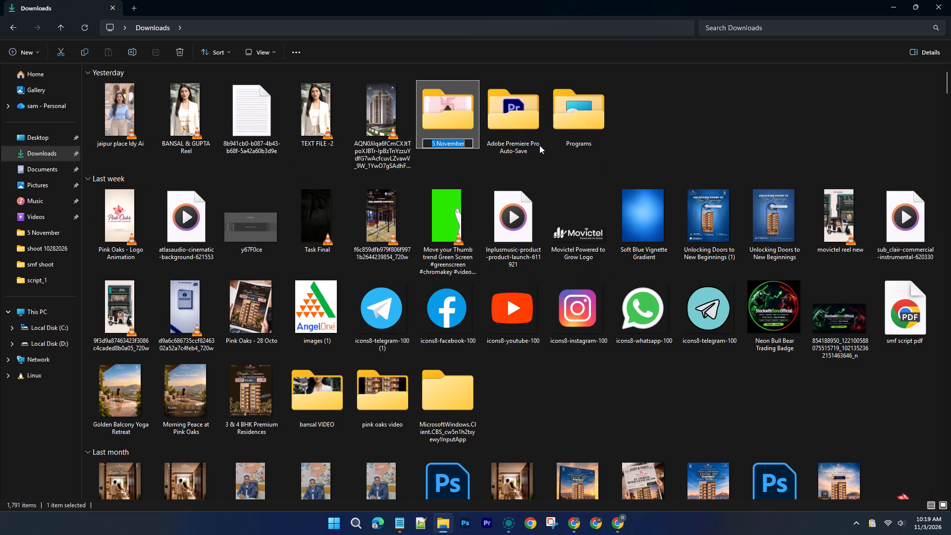
key("Right")
key("Left")
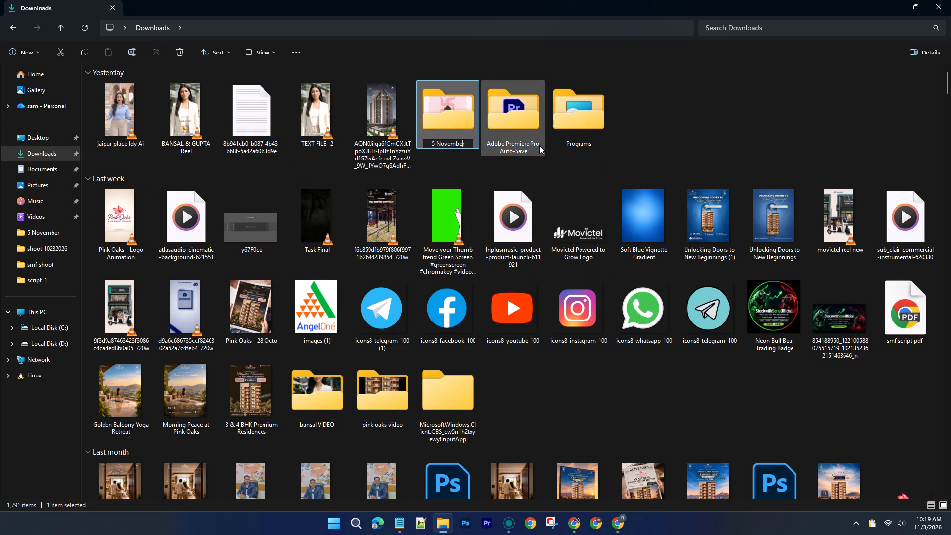
key("Left")
key("Left")
key("Left")
key("Left")
key("Left")
key("Left")
key("Left")
key("Left")
key("shift+Left")
key("6")
key("Return")
Open the 6 November folder and rename the Jaigyan (Coral) video as "Jaigyan (Coral) - 6 Nov".
double_click(436, 116)
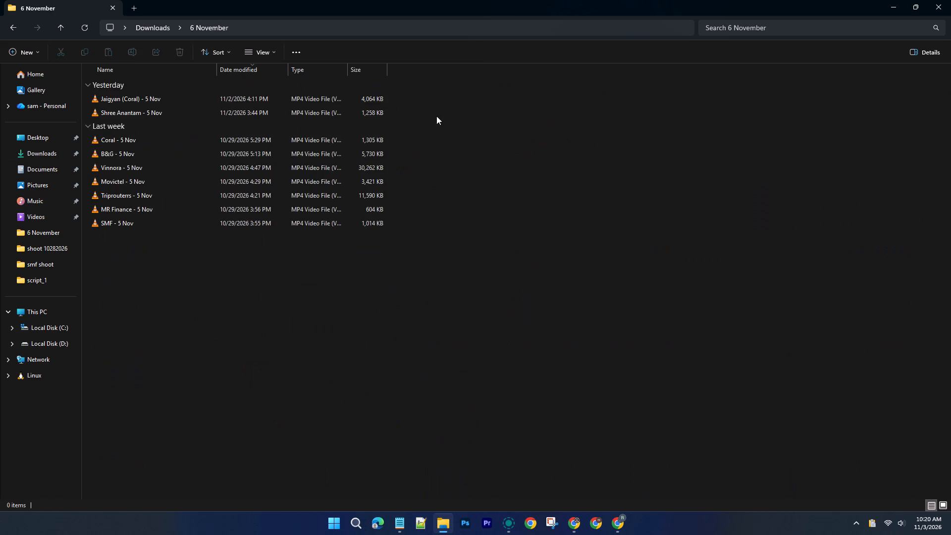
right_click(138, 97)
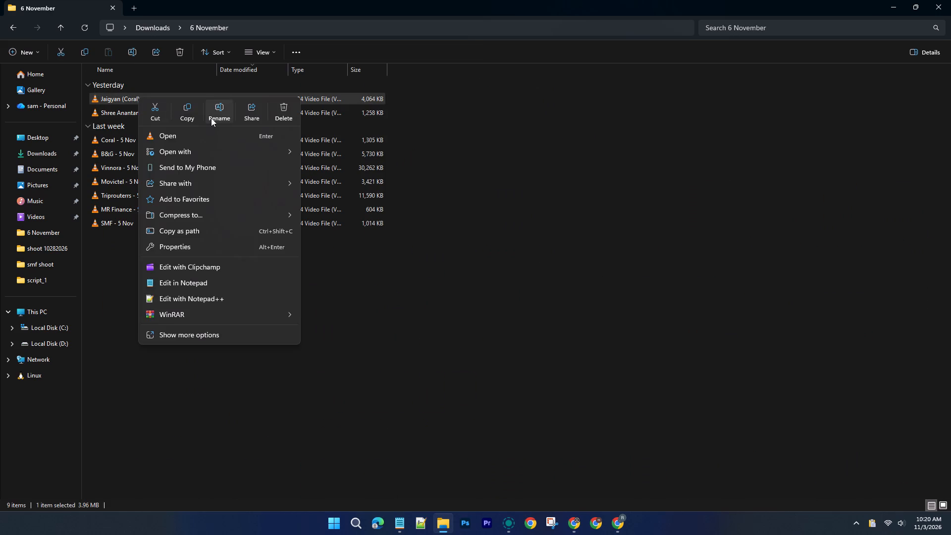
left_click(211, 118)
key("Right")
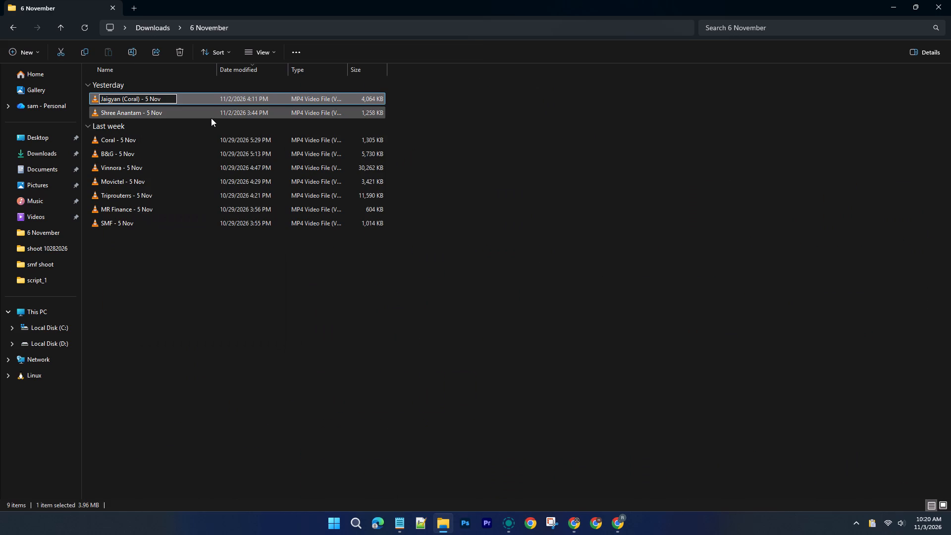
key("Left")
key("Left")
key("Left")
key("Left")
key("shift+Left")
key("6")
key("Tab")
Rename the Shree Anantam video file as "Shree Anantam - 6 Nov".
key("Left")
key("Left")
key("Left")
key("Left")
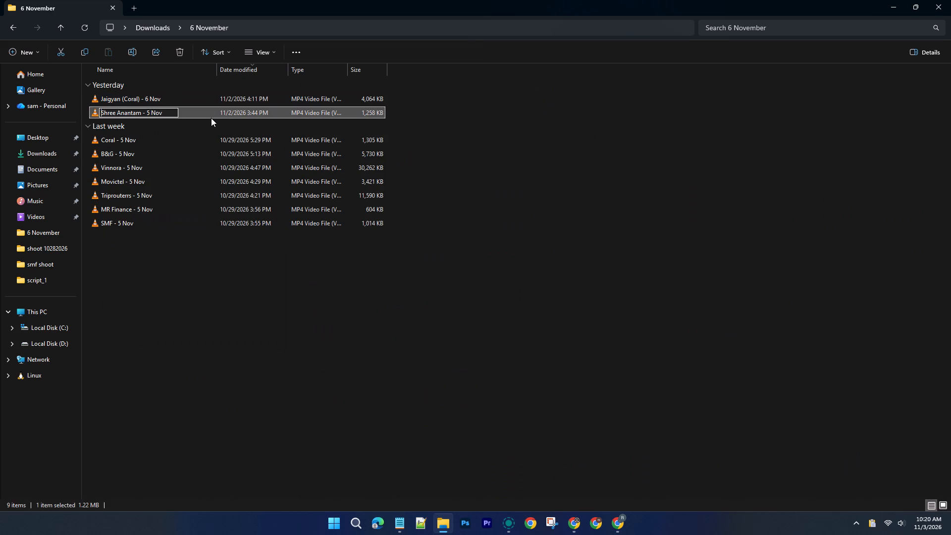
key("Left")
key("Right")
key("Right")
key("Right")
key("Right")
key("Right")
key("Right")
key("Right")
key("Right")
key("Right")
key("Right")
key("Right")
key("Right")
key("Right")
key("Right")
key("Right")
key("shift+Right")
key("shift+Right")
key("space")
type("6")
key("Tab")
Rename the Coral video file under Last week as "Coral - 6 Nov".
key("Right")
key("Left")
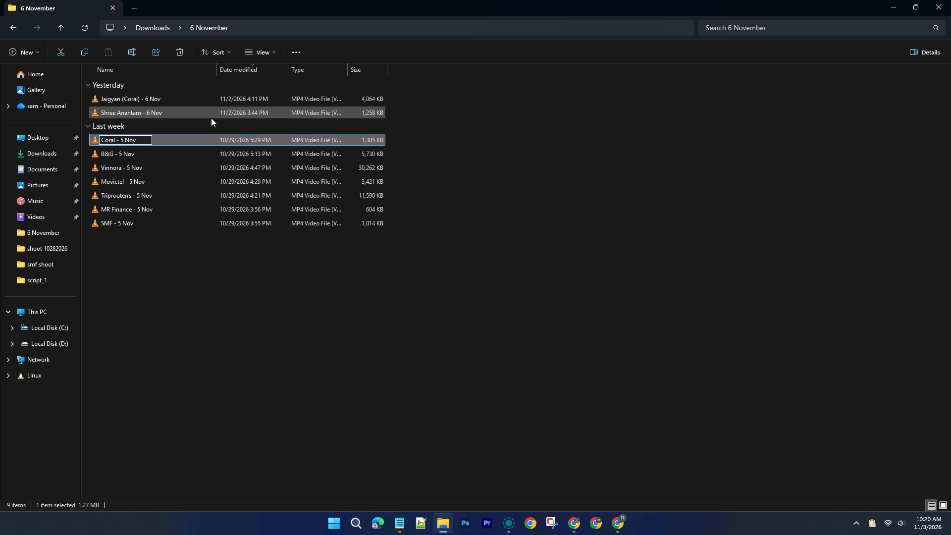
key("Left")
key("Left")
key("Left")
key("shift+Left")
key("6")
key("Tab")
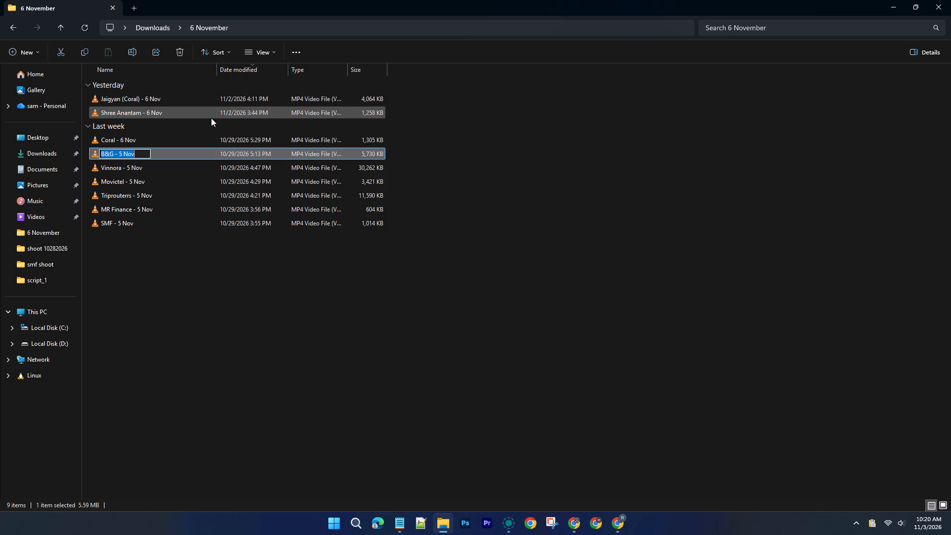
Rename the B&G video file as "B&G - 6 Nov".
key("Right")
key("Left")
key("Left")
key("Left")
key("Left")
key("shift+Left")
key("6")
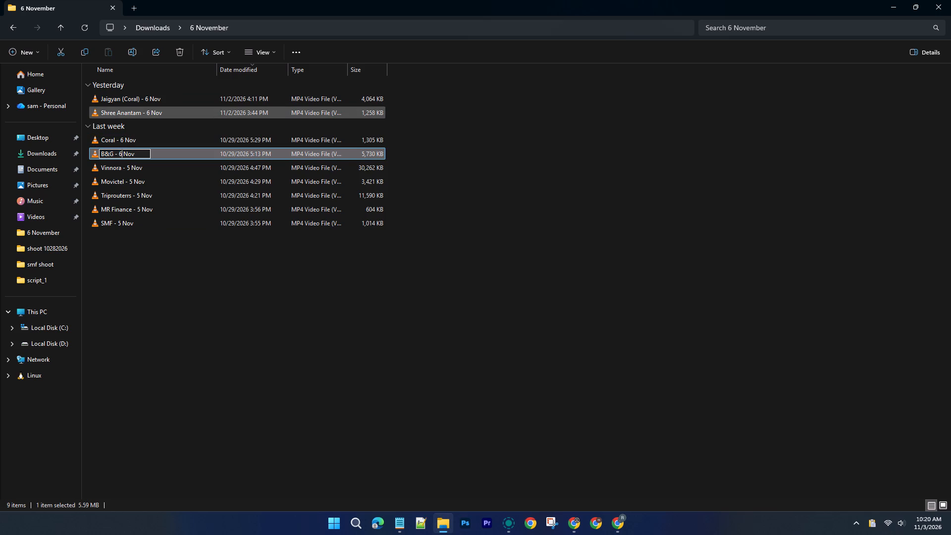
key("Tab")
Rename the Vinnora video file as "Vinnora - 6 Nov".
key("Right")
key("Left")
key("Left")
key("Left")
key("Left")
key("shift+Left")
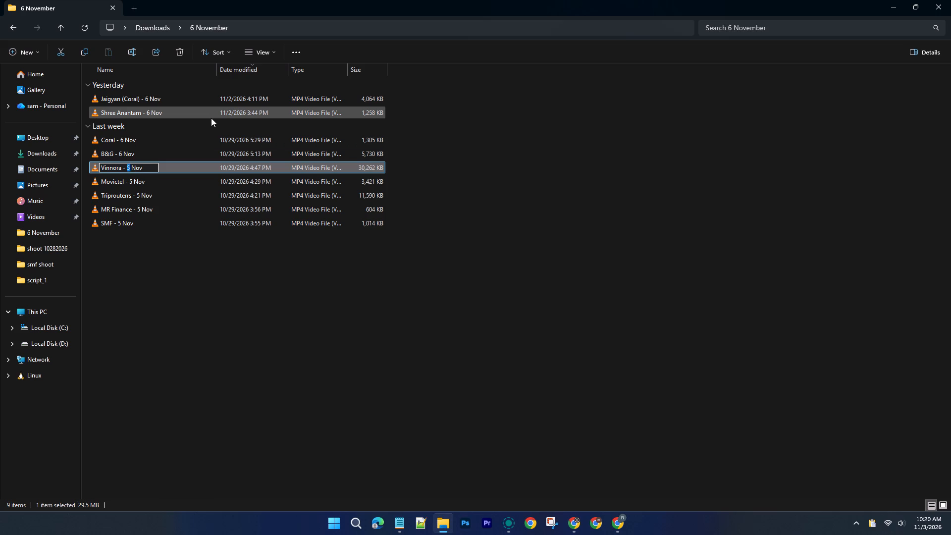
key("6")
key("Tab")
Rename the Movictel video file as "Movictel - 6 Nov".
key("Right")
key("Left")
key("Left")
key("Left")
key("Left")
key("shift+Left")
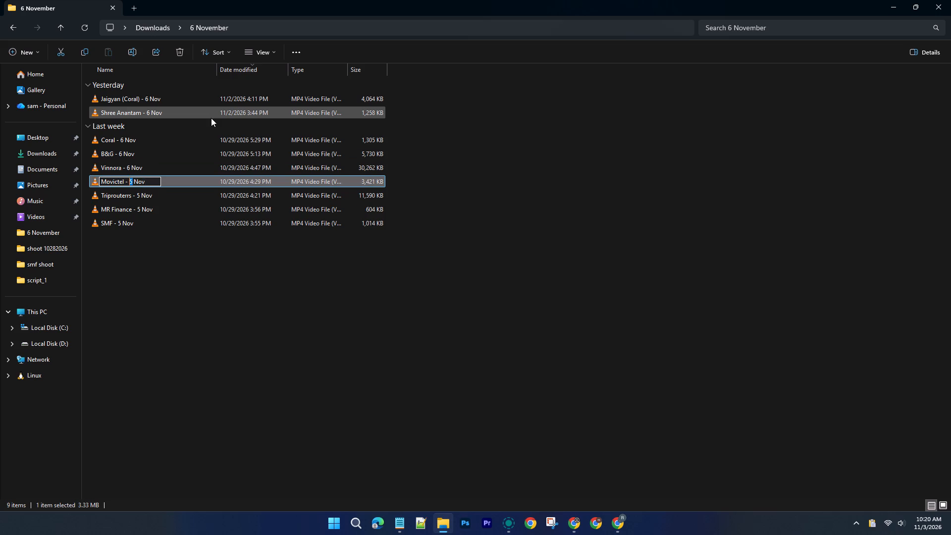
key("6")
key("Tab")
Rename the Triprouterrs video file as "Triprouterrs - 6 Nov".
key("Right")
key("Left")
key("Left")
key("Left")
key("Left")
key("shift+Left")
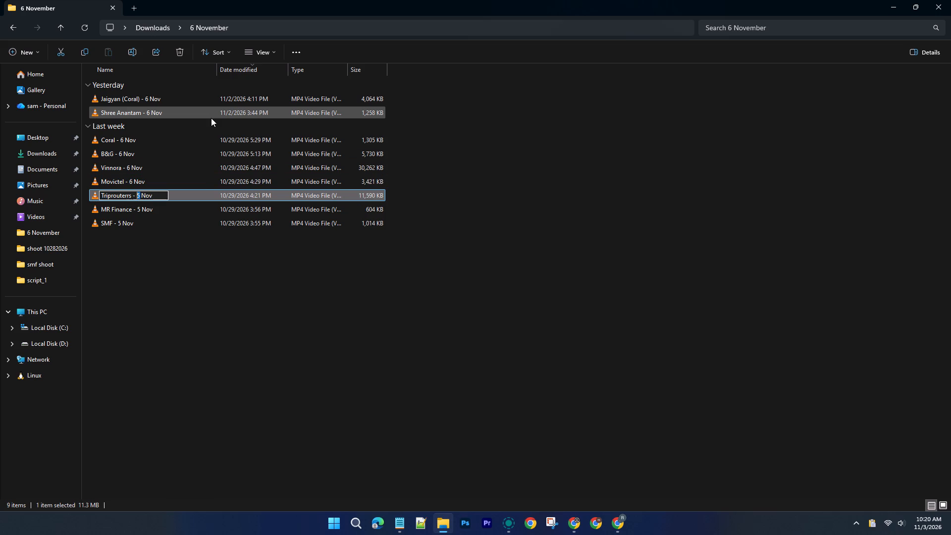
key("6")
key("Tab")
Rename the MR Finance video file as "MR Finance - 6 Nov".
key("Right")
key("Left")
key("Left")
key("Left")
key("Left")
key("shift+Left")
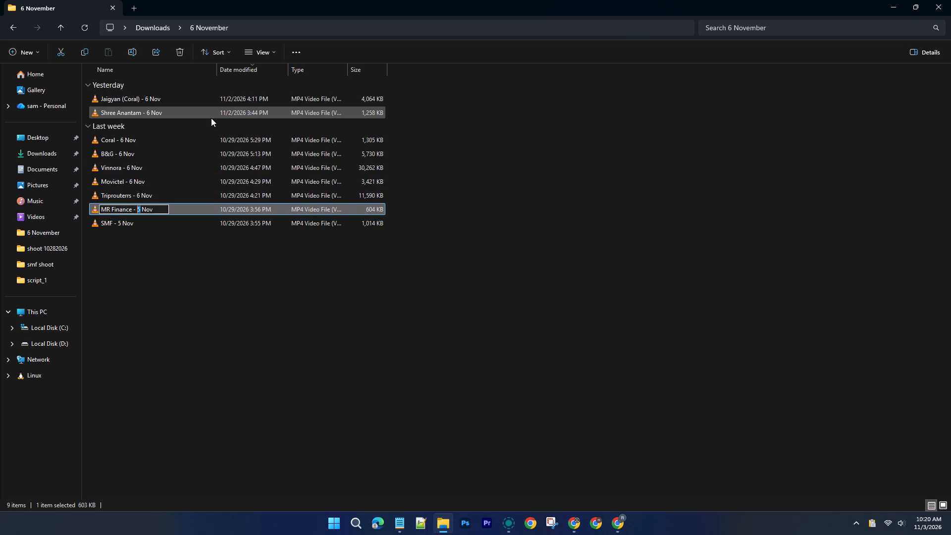
key("6")
key("Tab")
Rename the SMF video file as "SMF - 6 Nov".
key("Right")
key("Left")
key("Left")
key("Left")
key("Left")
key("shift+Left")
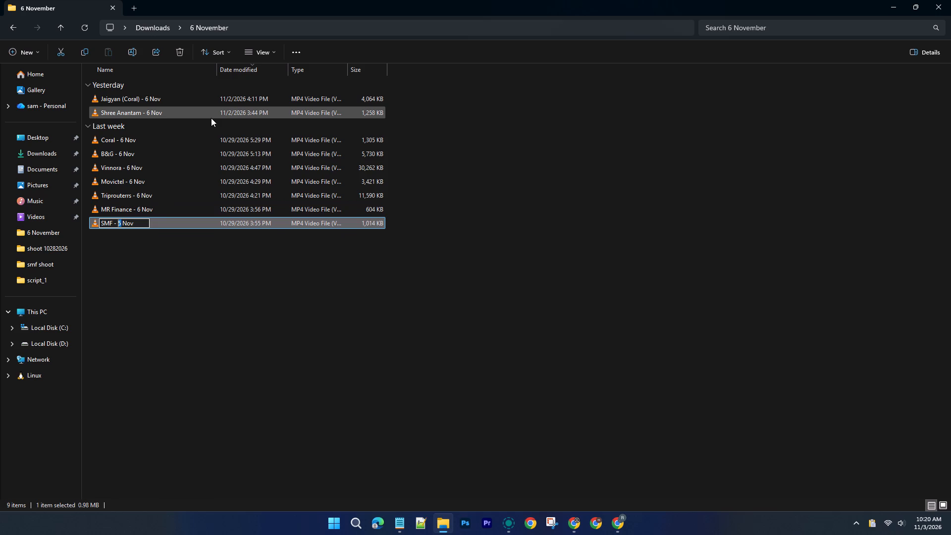
key("6")
key("Return")
left_click(278, 346)
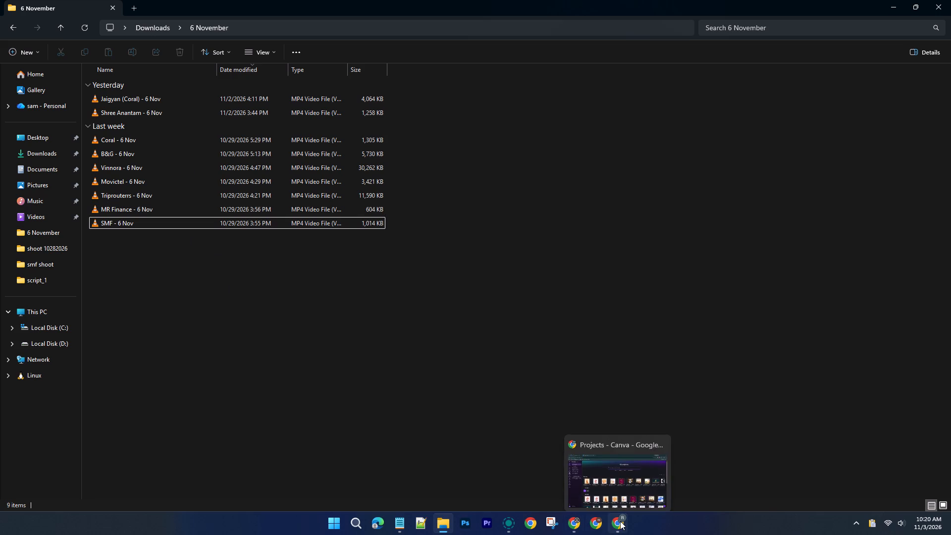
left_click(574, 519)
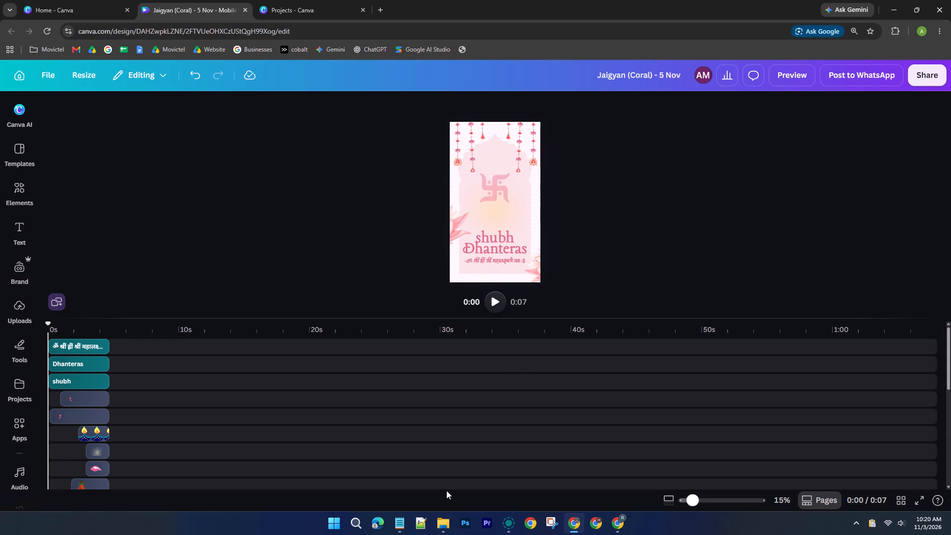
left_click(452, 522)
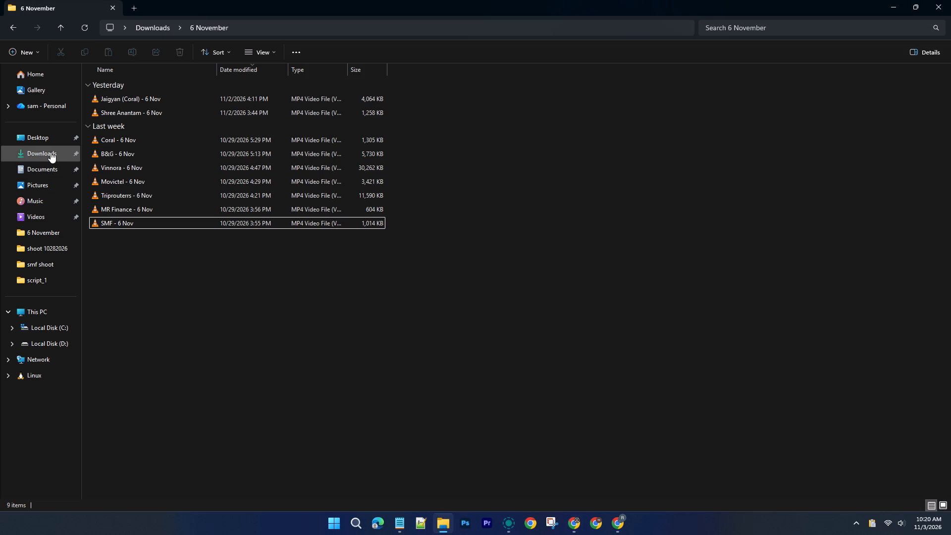
Cut the MR Finance, Metro Studios, B&G Realty, Coral and SMF logo image files together from the Downloads folder.
left_click(51, 152)
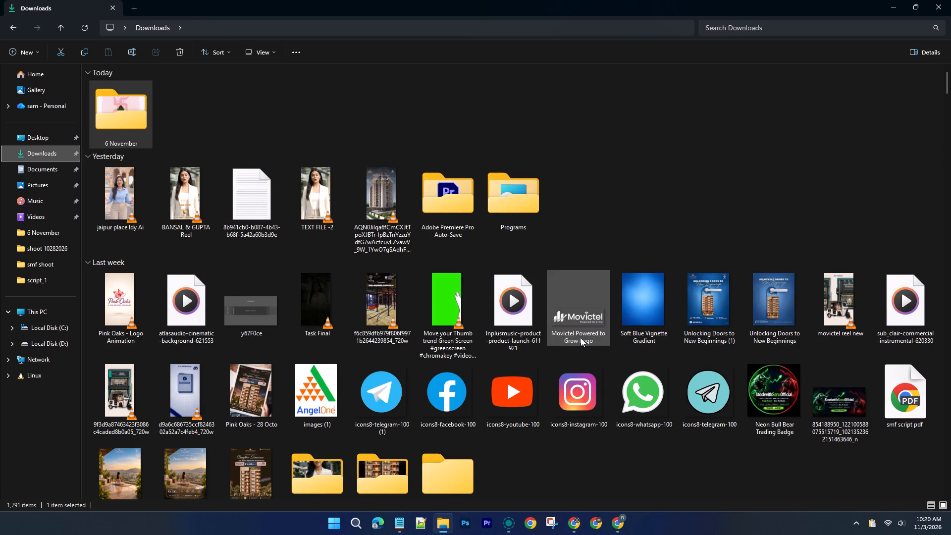
scroll(583, 336, "down", 1)
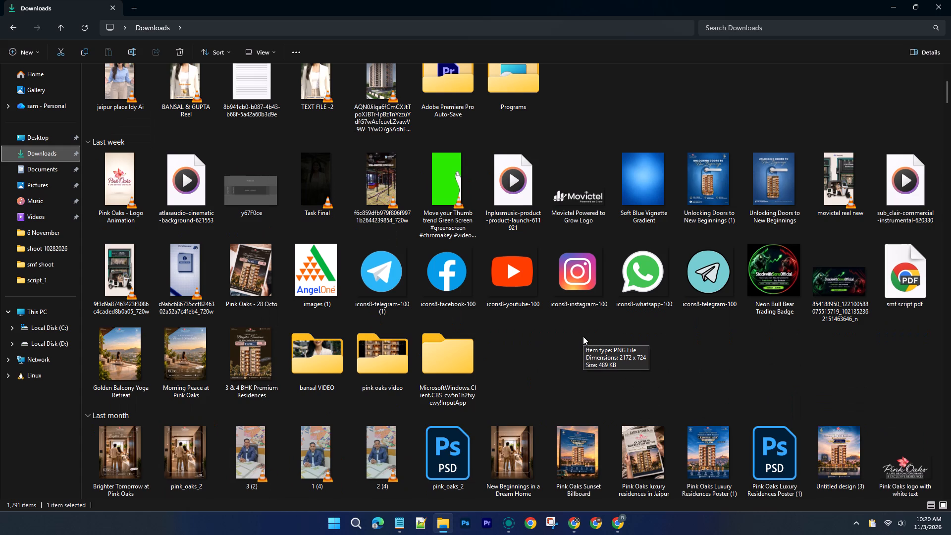
scroll(583, 336, "down", 3)
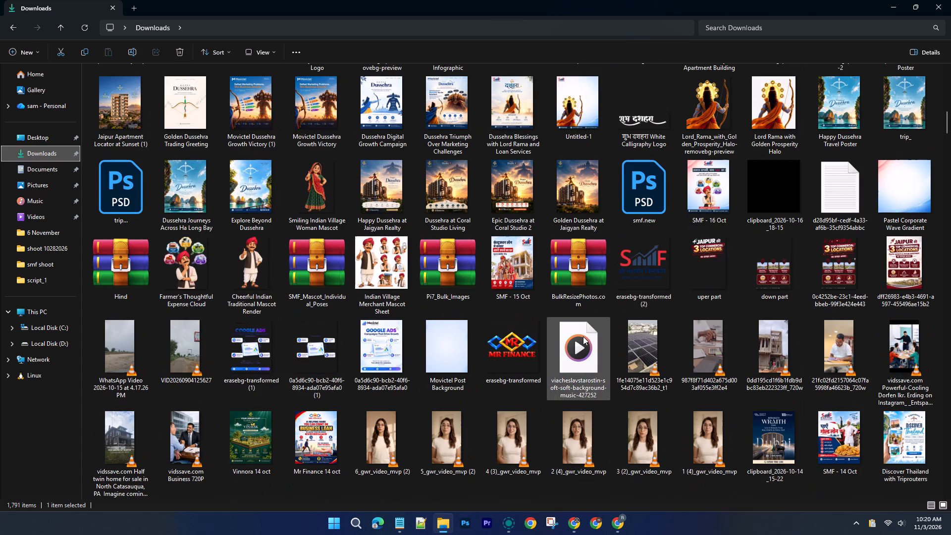
left_click(519, 338)
scroll(519, 338, "down", 1)
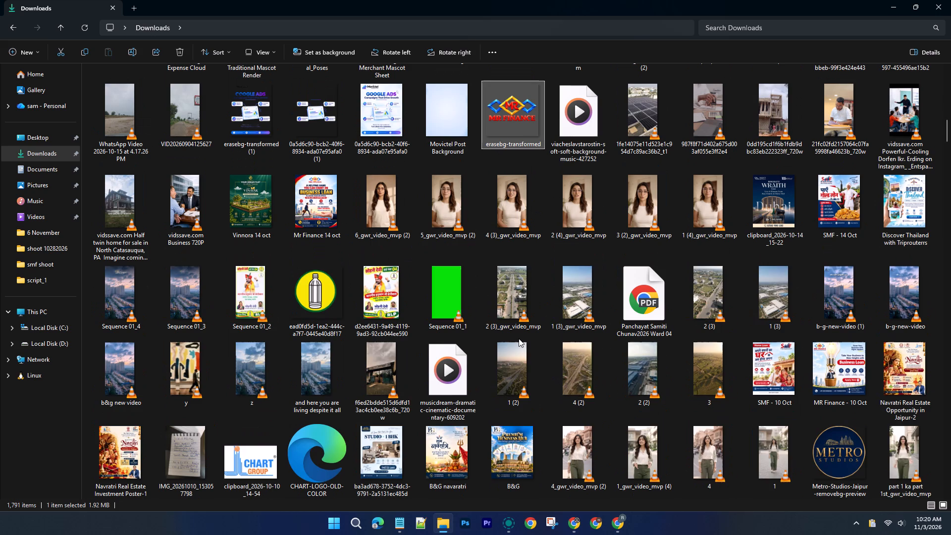
scroll(519, 338, "down", 1)
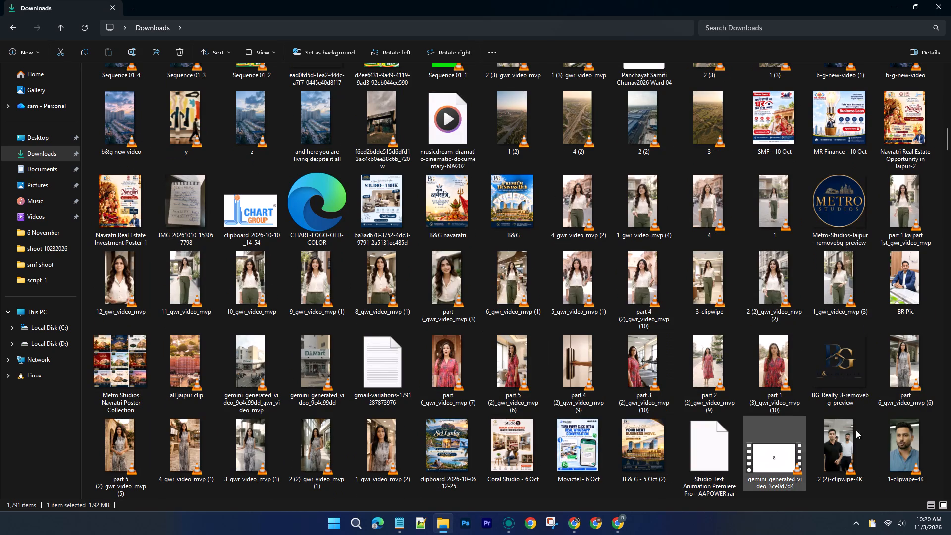
left_click(849, 241, "ctrl")
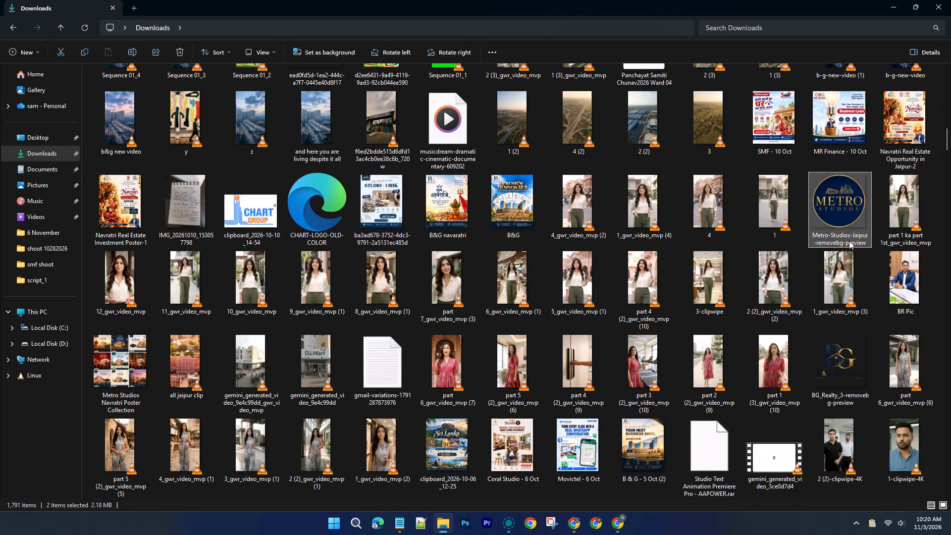
left_click(861, 378, "ctrl")
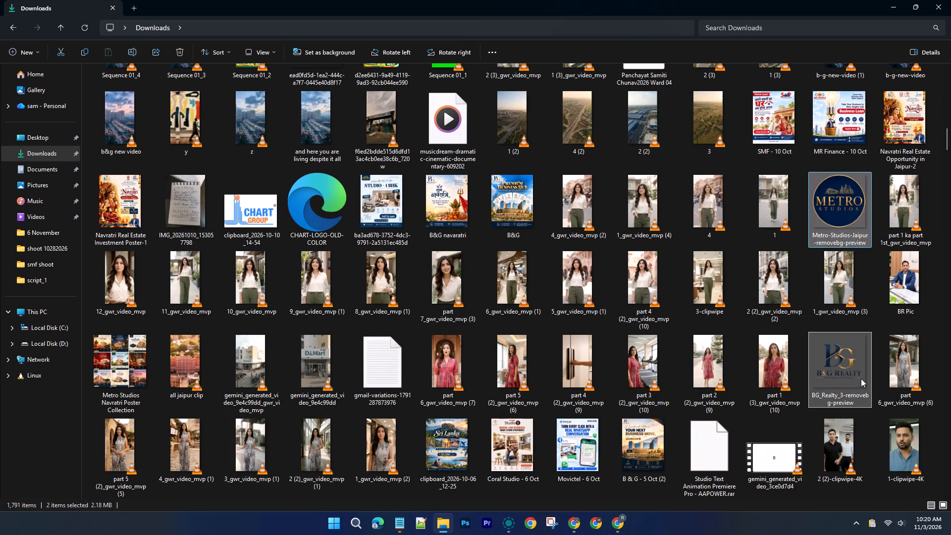
scroll(861, 378, "down", 1)
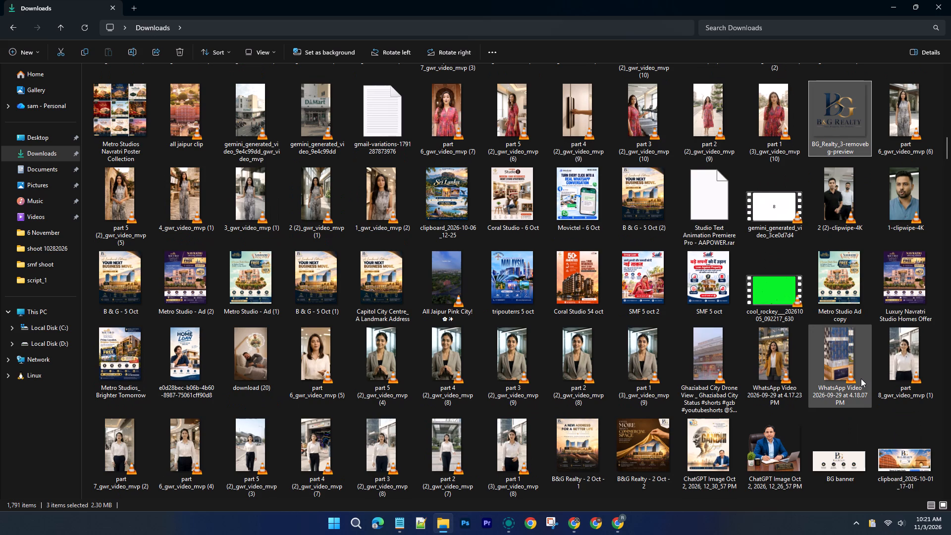
scroll(861, 378, "down", 2)
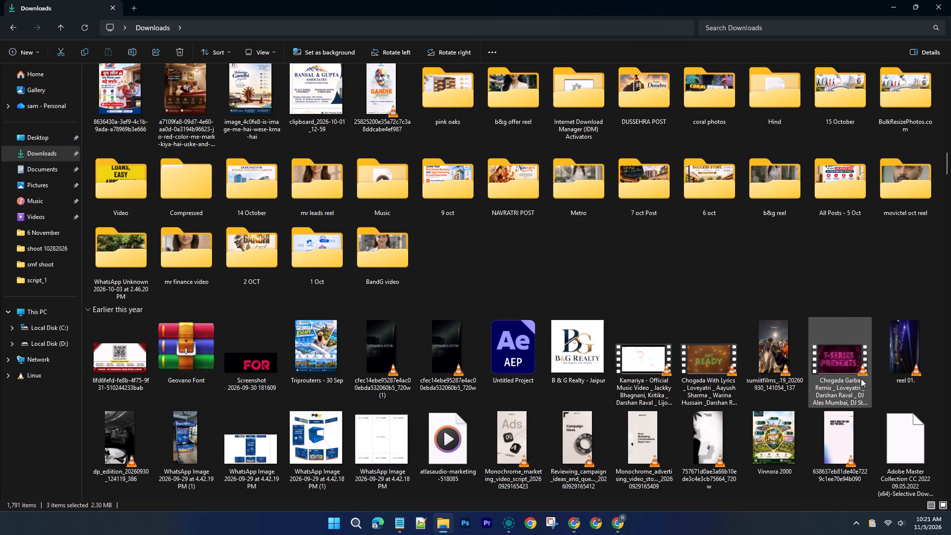
scroll(861, 378, "down", 1)
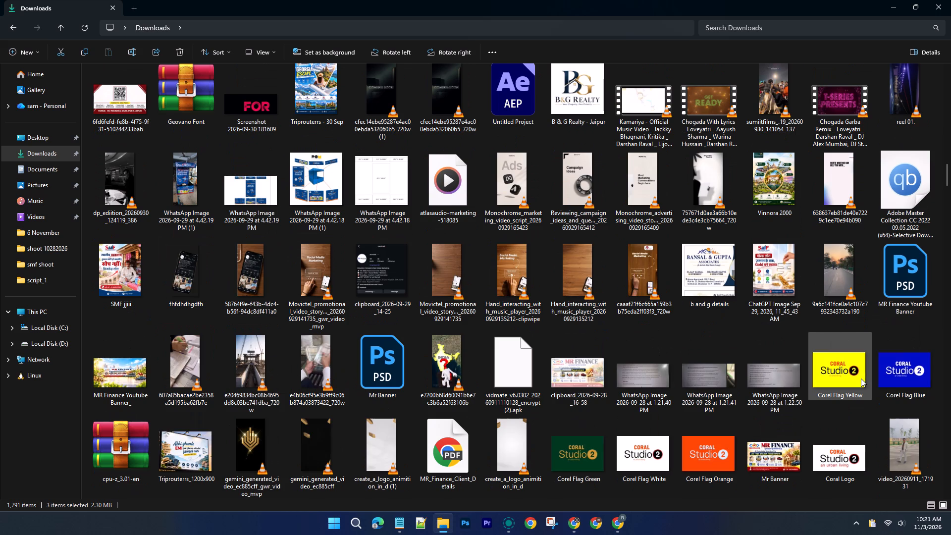
scroll(861, 378, "down", 1)
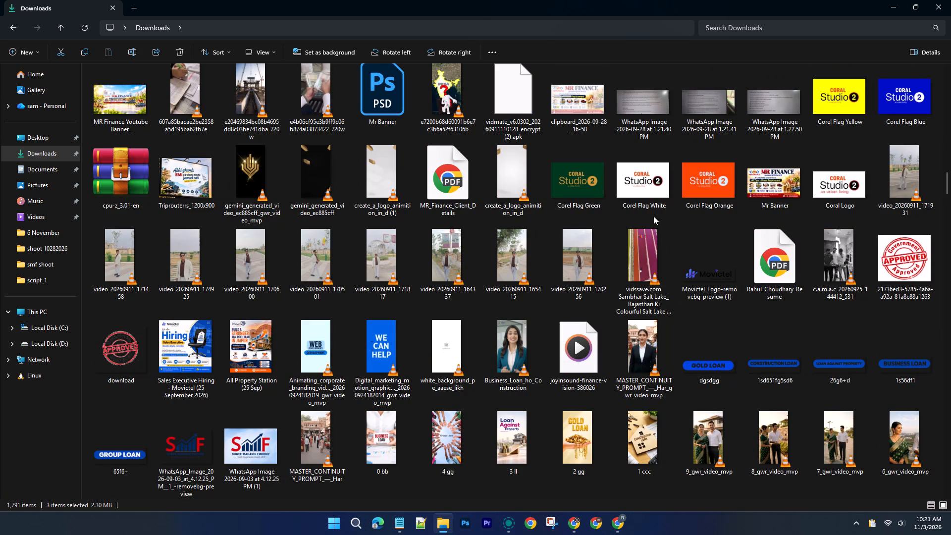
left_click(831, 202, "ctrl")
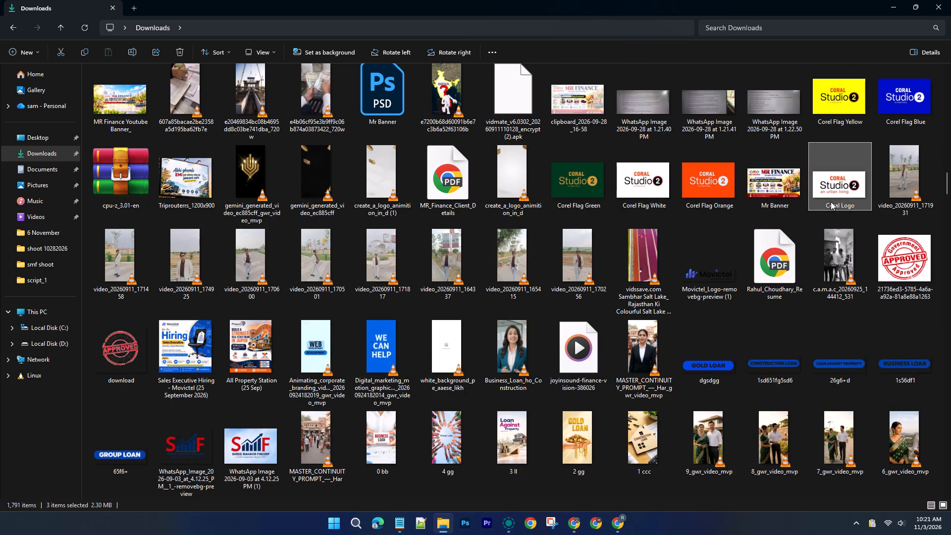
scroll(831, 202, "down", 1)
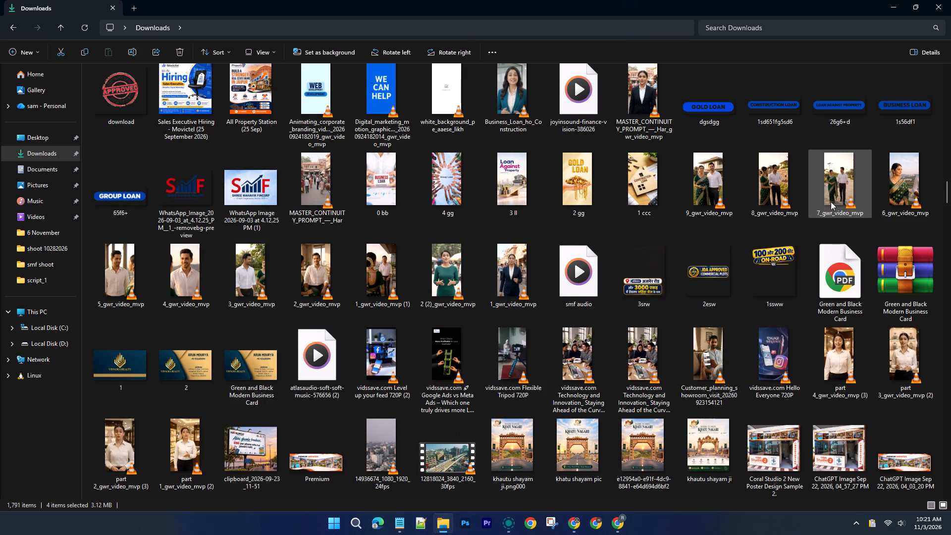
left_click(186, 201, "ctrl")
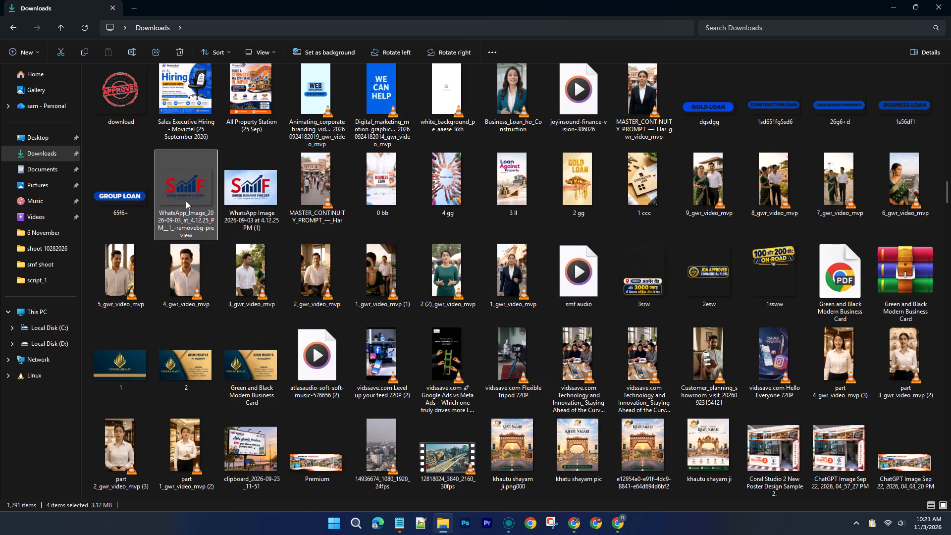
scroll(186, 201, "down", 1)
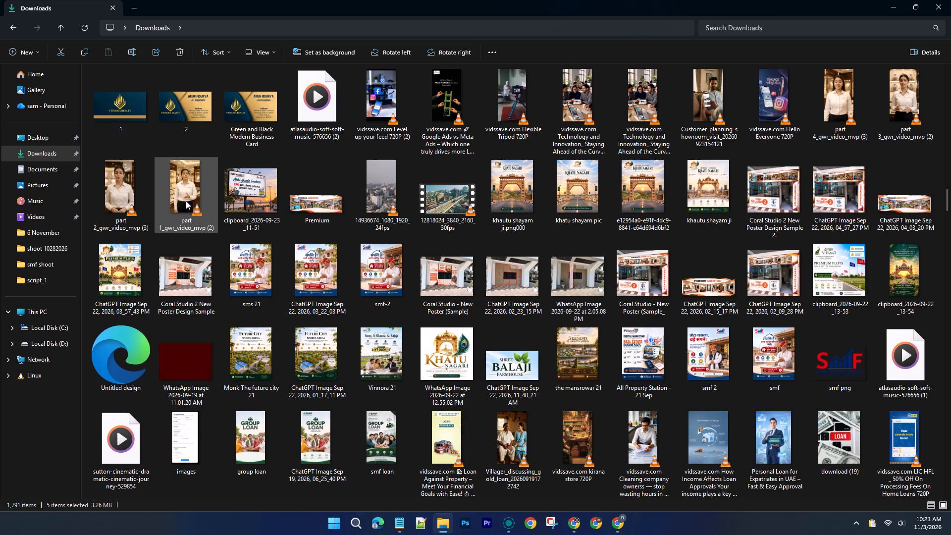
scroll(186, 201, "down", 1)
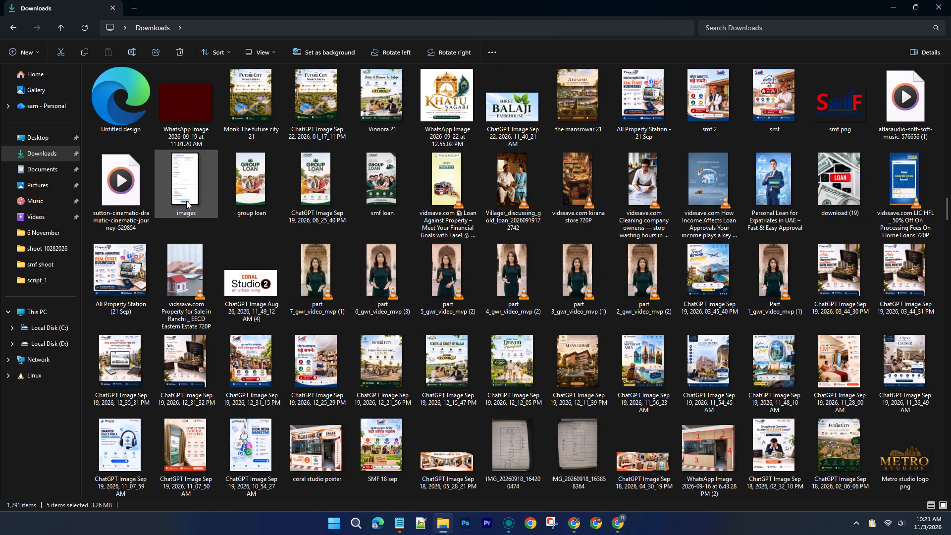
scroll(186, 201, "down", 1)
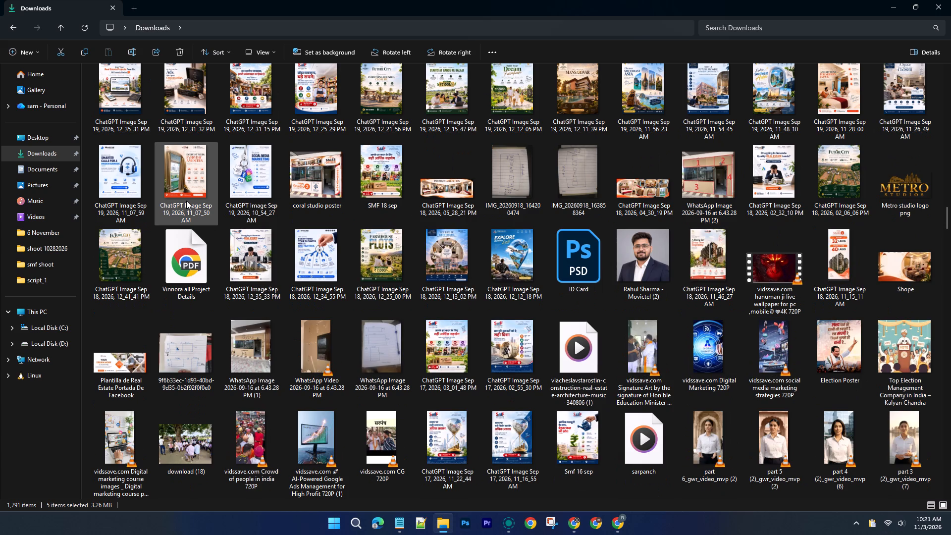
scroll(186, 201, "down", 1)
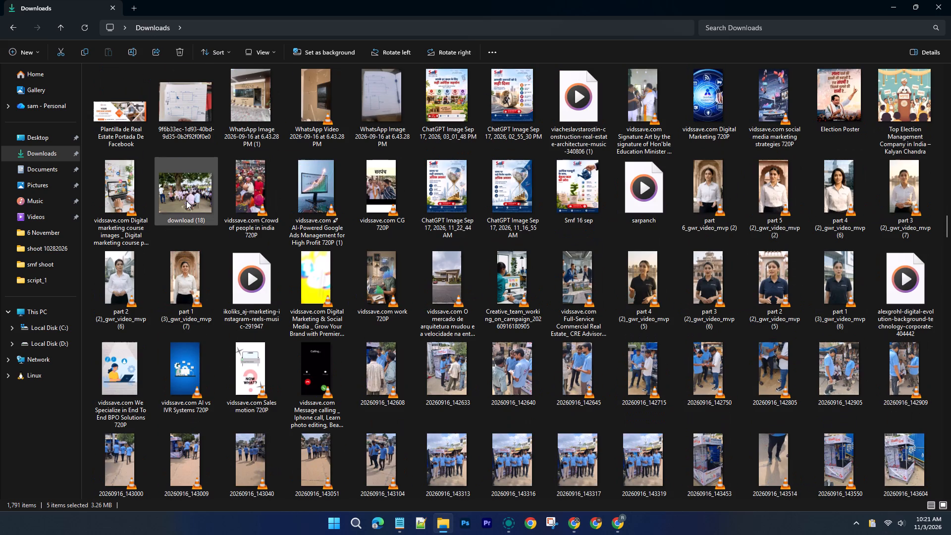
scroll(186, 201, "down", 1)
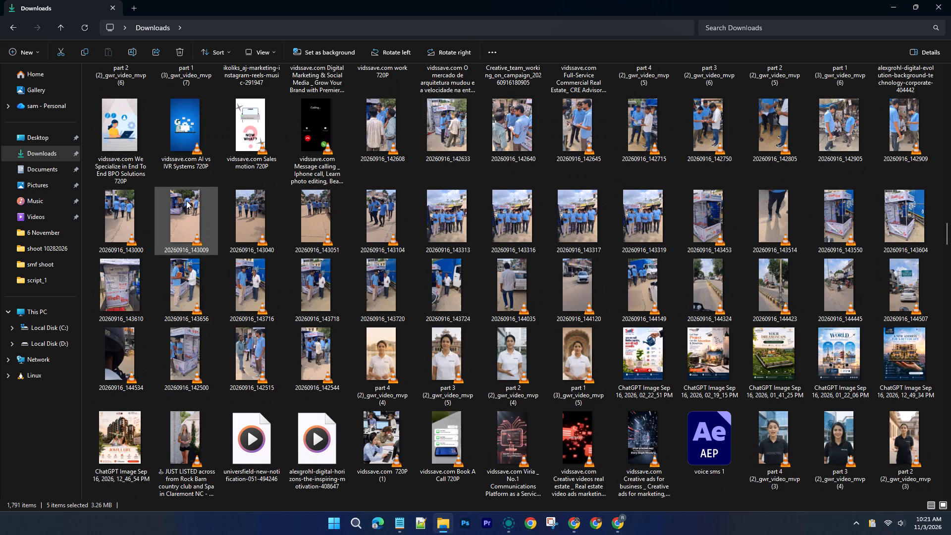
scroll(186, 201, "down", 1)
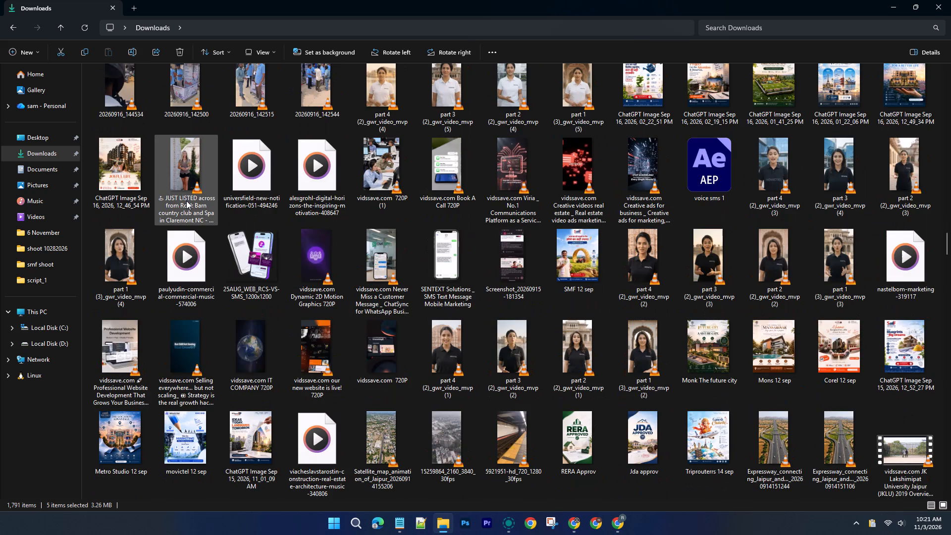
key("ctrl+x")
Delete the Kuro and PacketStream shortcuts from the Desktop folder.
left_click(48, 134)
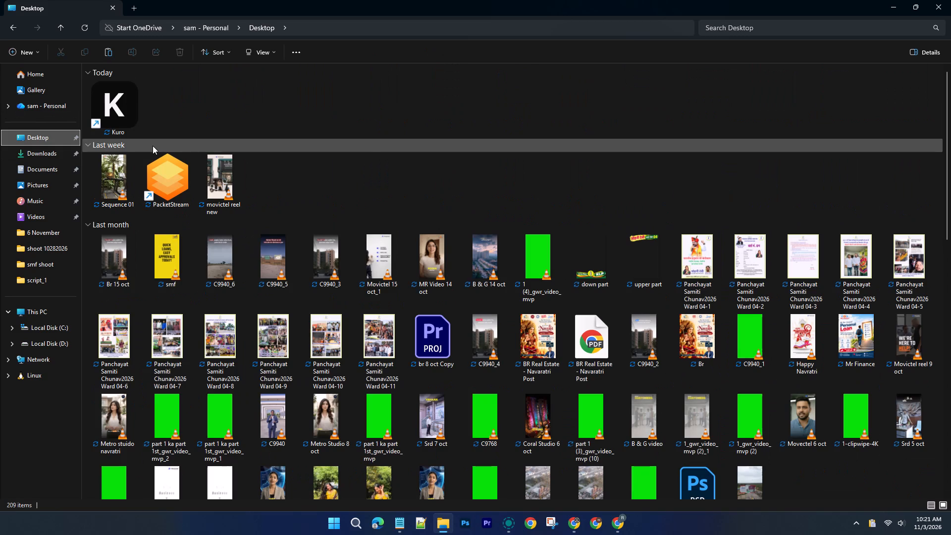
left_click(110, 119)
key("Delete")
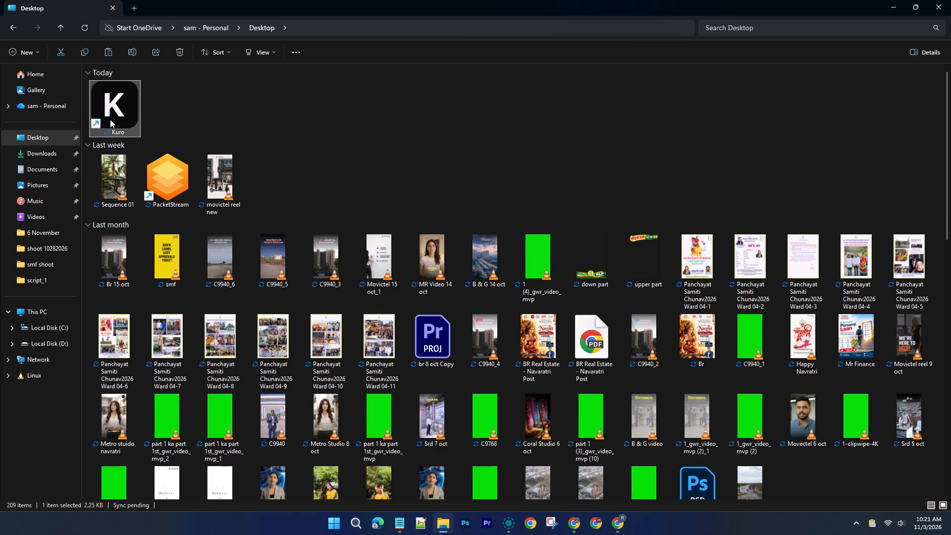
left_click(160, 120)
key("Delete")
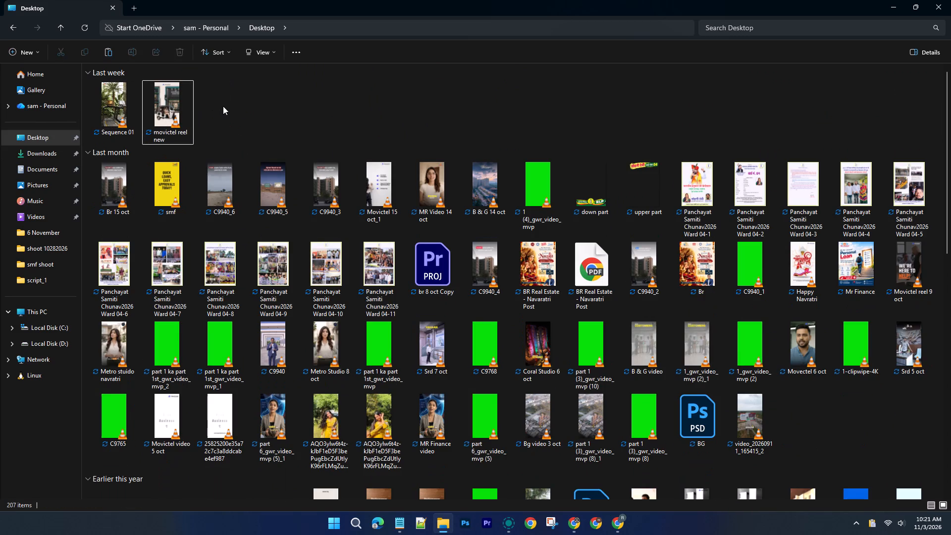
Create a folder named "Client Logos" in Pictures.
left_click(51, 187)
right_click(218, 157)
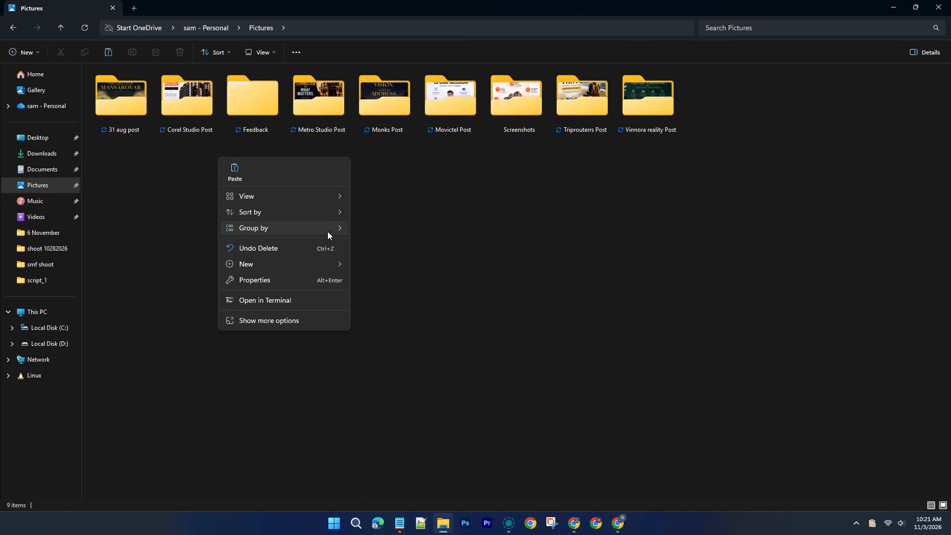
left_click(387, 265)
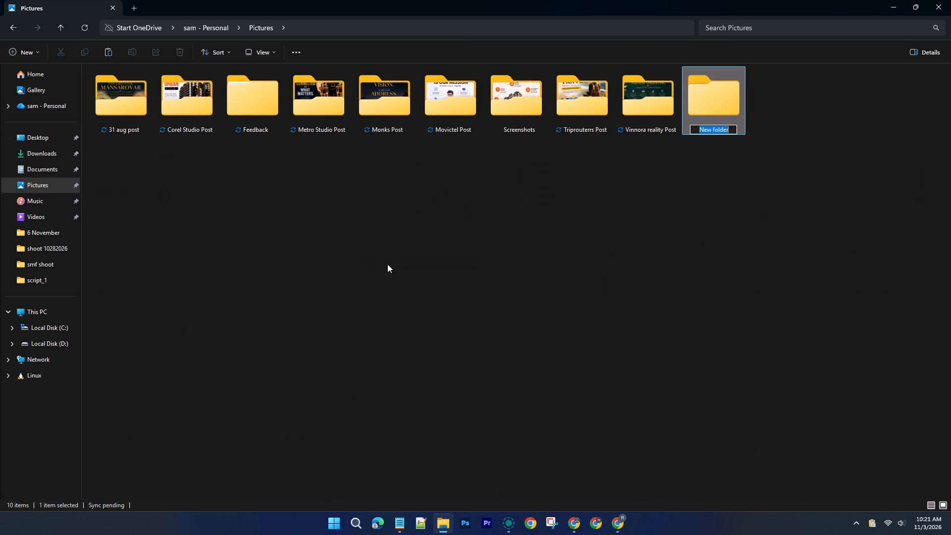
type("Client Logos")
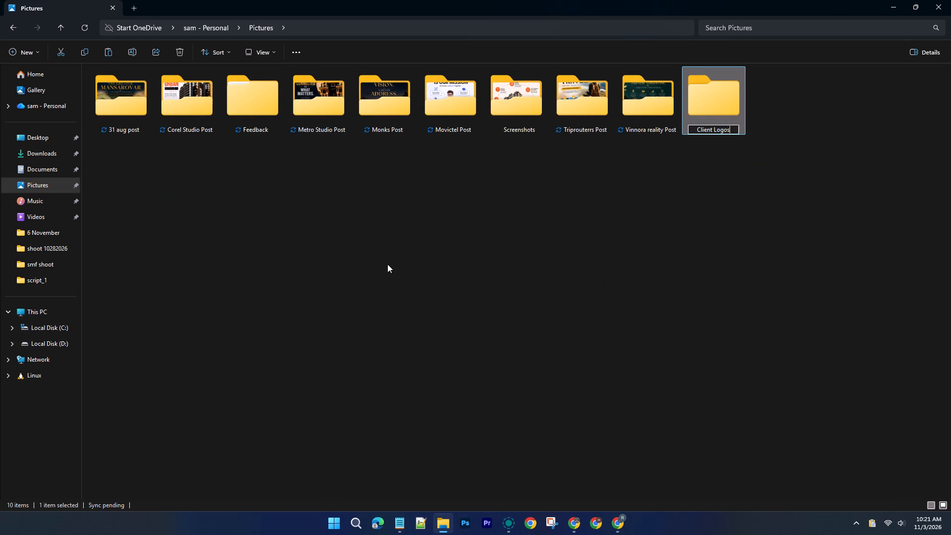
key("Return")
Paste the five cut logo files into the Client Logos folder.
key("Return")
key("ctrl+v")
Display the files in the Client Logos folder as extra large icons.
right_click(373, 262)
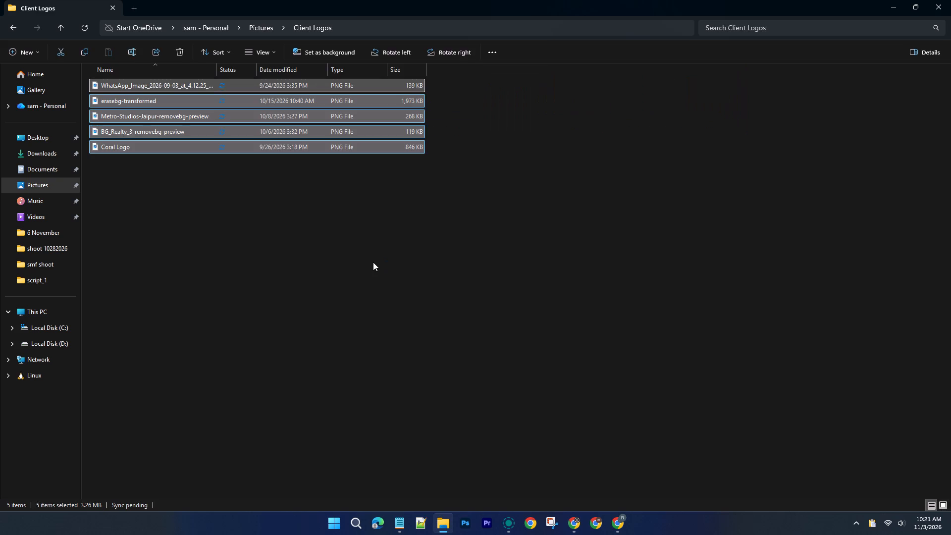
left_click(411, 274)
left_click(548, 278)
left_click(347, 289)
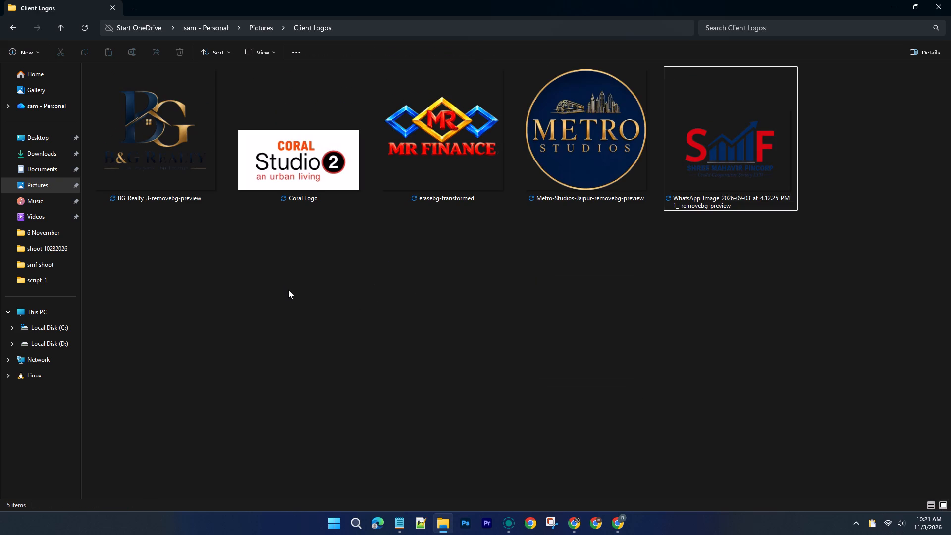
Cut the "Pink Oaks logo with white text" file from the Downloads folder.
left_click(46, 159)
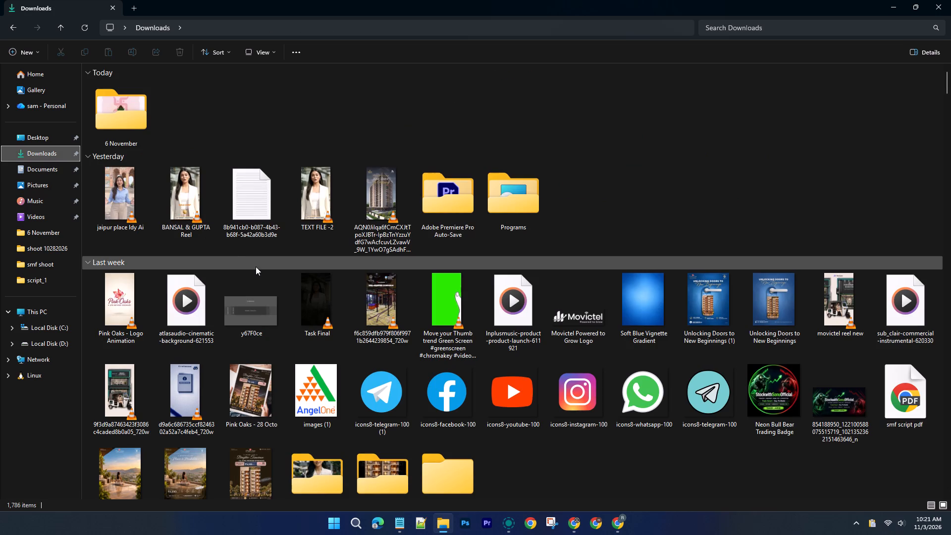
scroll(256, 267, "down", 1)
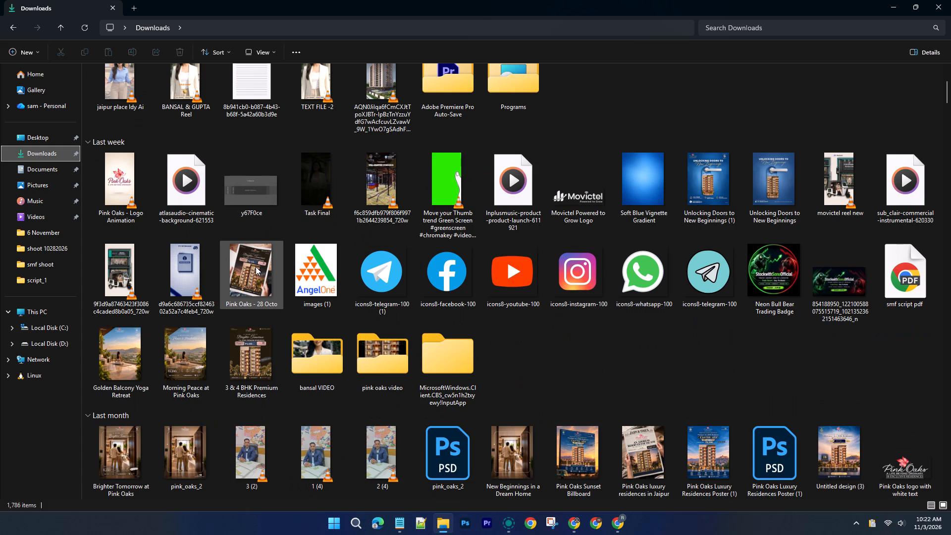
scroll(256, 267, "down", 1)
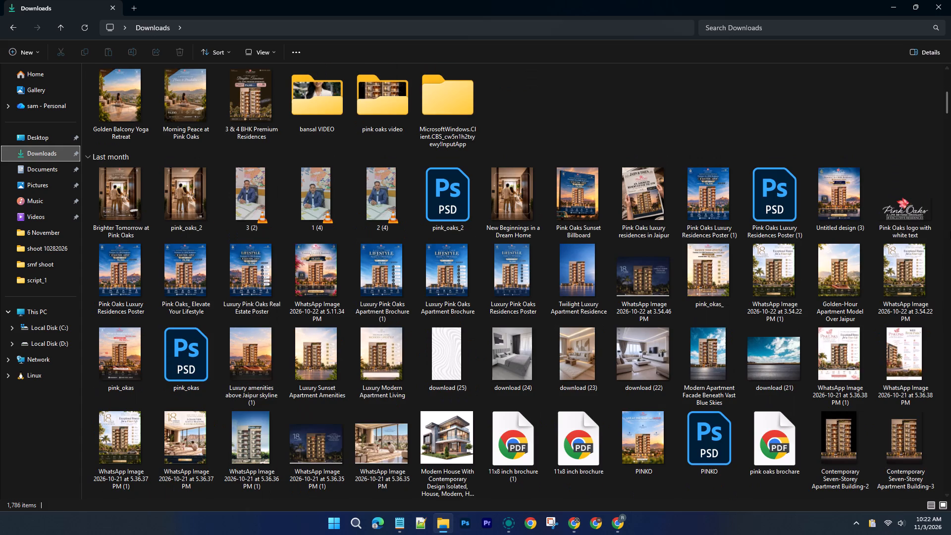
left_click(915, 195)
key("ctrl+x")
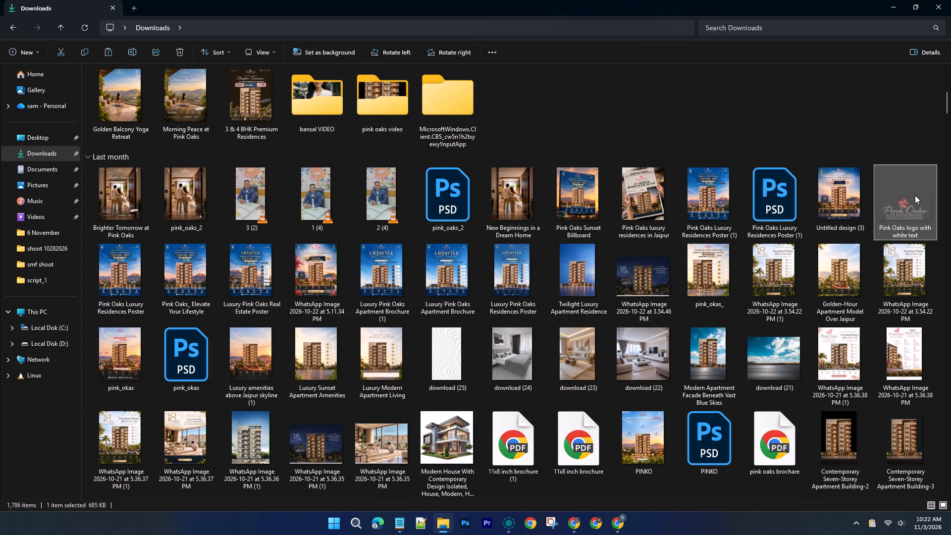
View the "Pink Oaks logo with white text" image enlarged to check it, and close the preview.
double_click(915, 195)
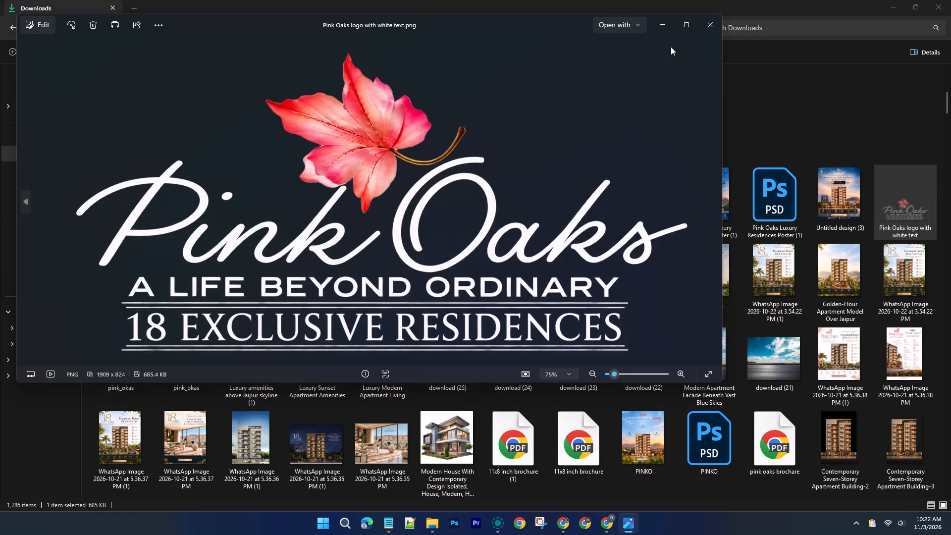
left_click(695, 26)
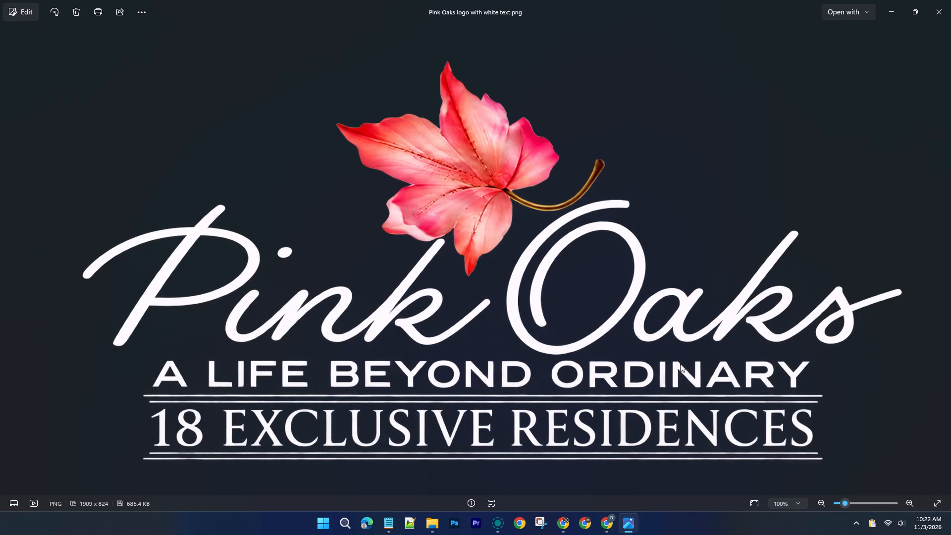
left_click(950, 0)
Cut the "Pink Oaks logo with white text" file and paste it into the Client Logos folder in Pictures.
key("ctrl+x")
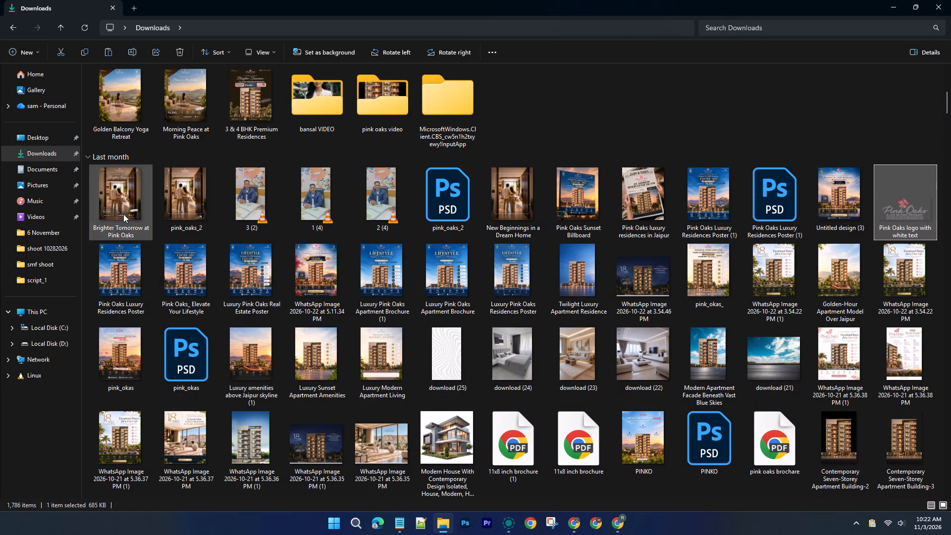
left_click(47, 187)
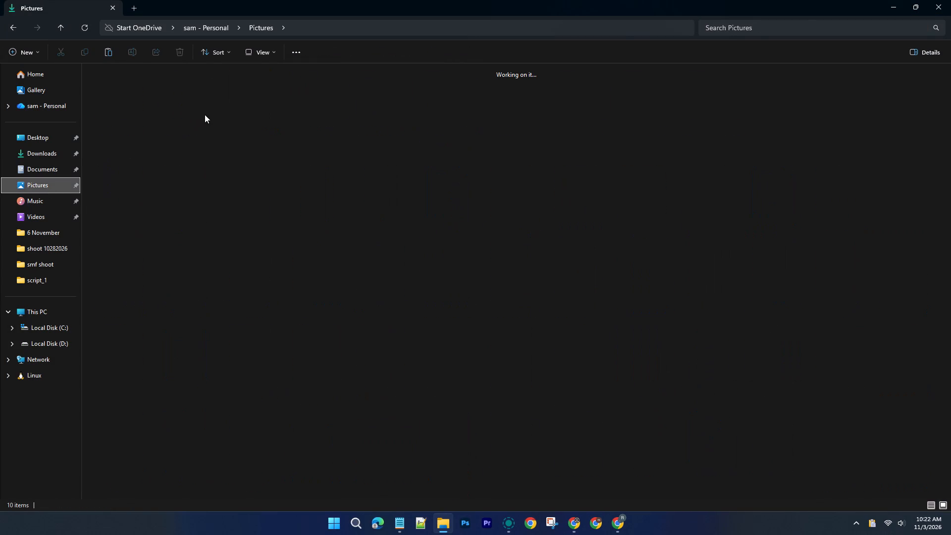
double_click(513, 99)
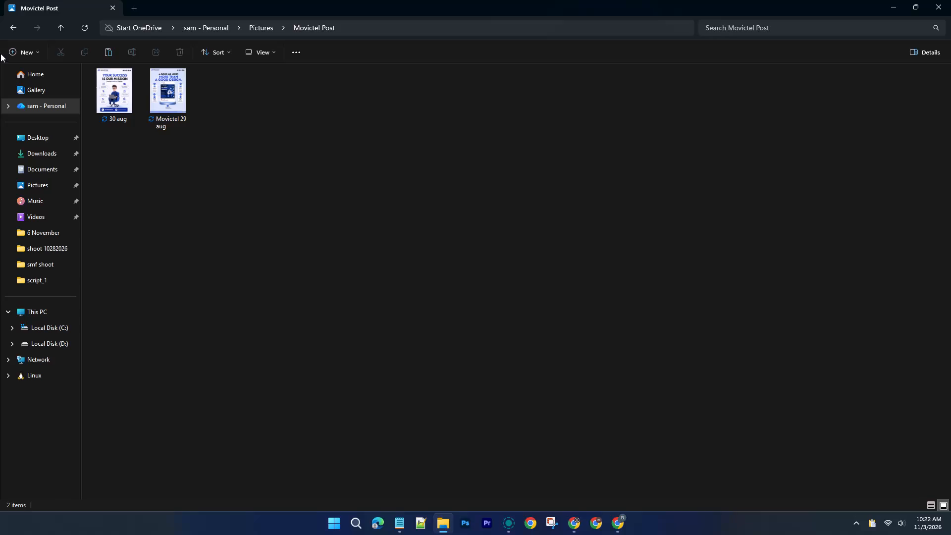
left_click(16, 30)
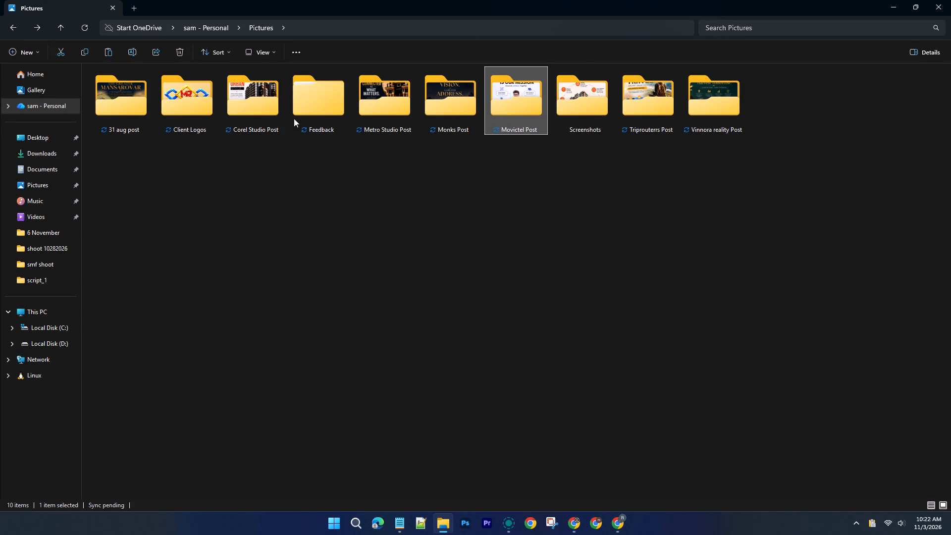
double_click(201, 111)
key("ctrl+v")
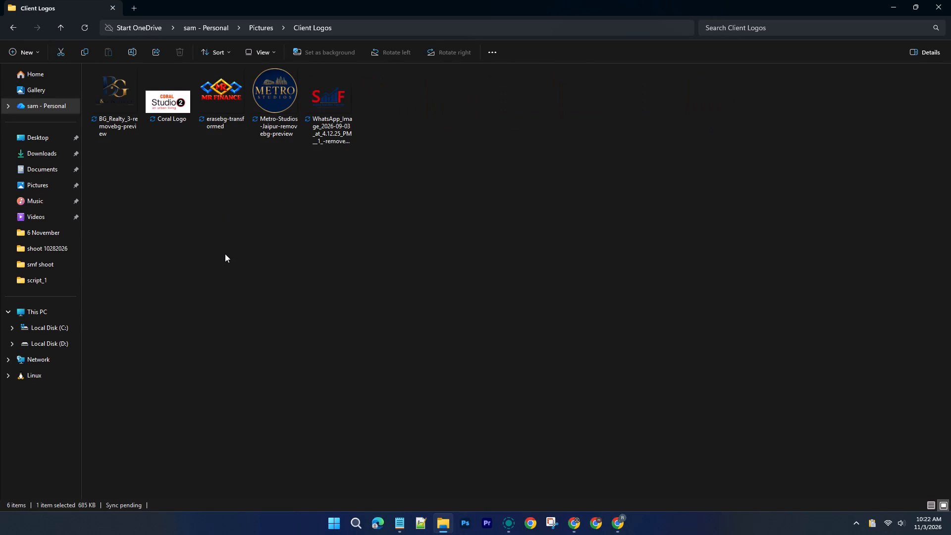
left_click(225, 254)
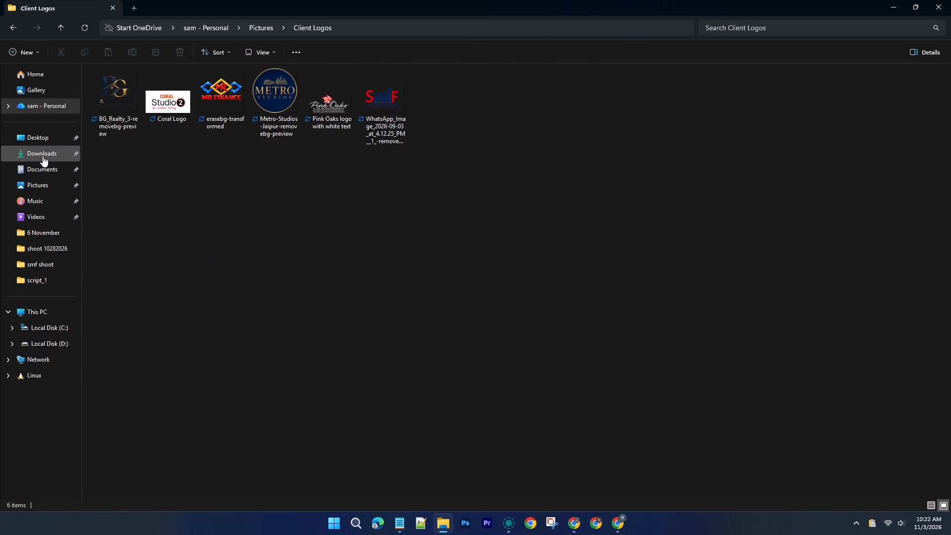
Look through last week's and last month's Downloads, including the "pink oaks" folder, for more client logo files.
left_click(43, 156)
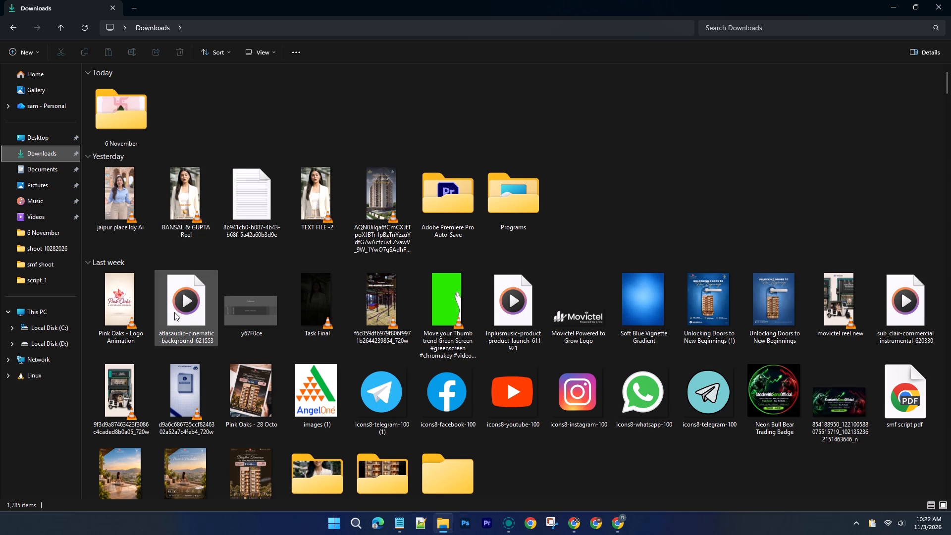
scroll(174, 312, "down", 2)
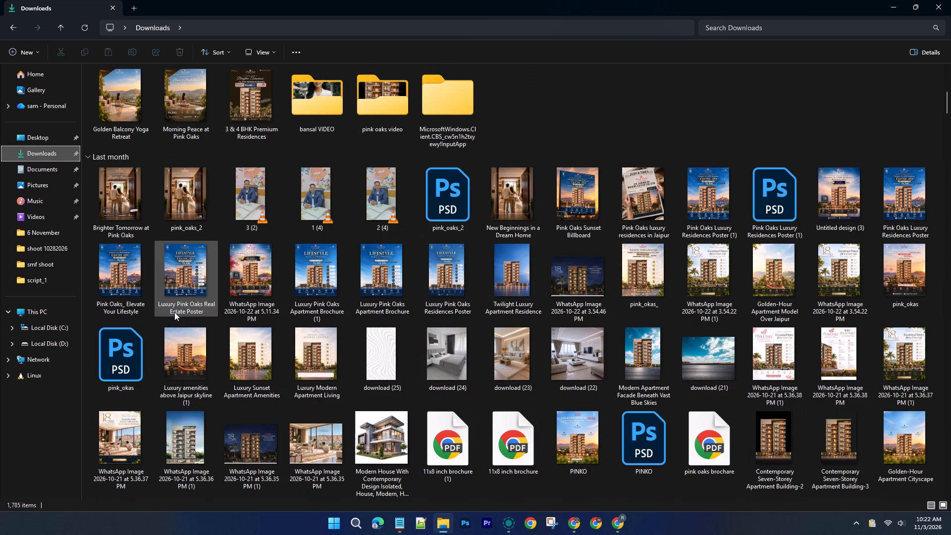
scroll(174, 312, "down", 2)
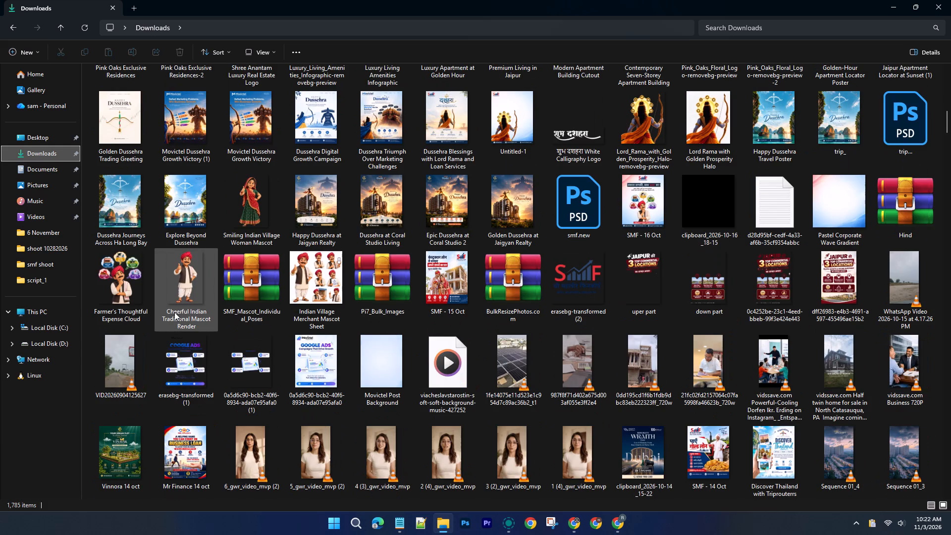
scroll(174, 312, "down", 1)
scroll(174, 312, "up", 1)
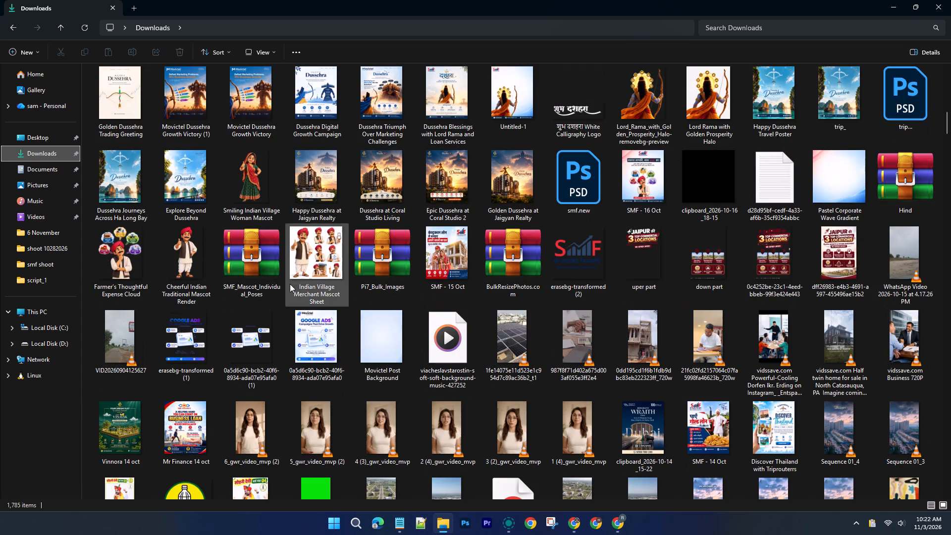
scroll(308, 276, "down", 1)
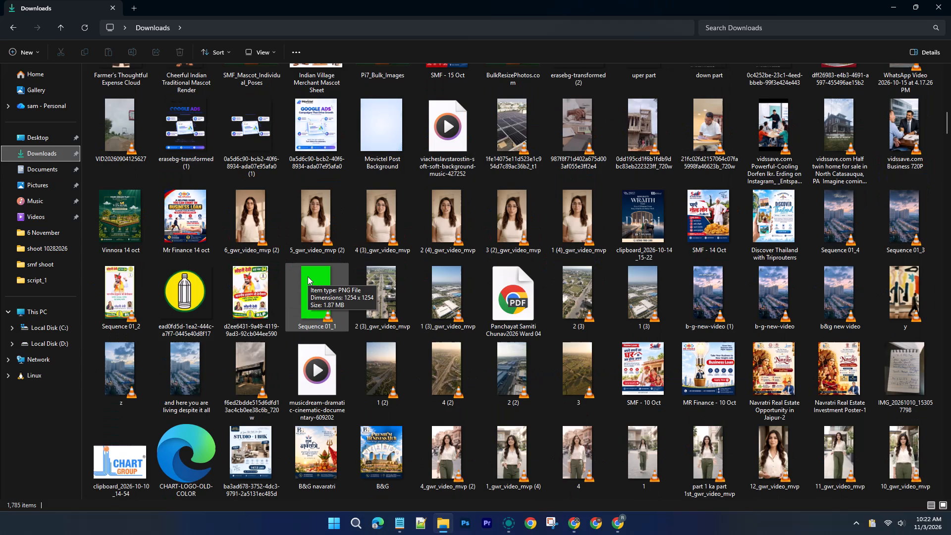
scroll(308, 276, "down", 1)
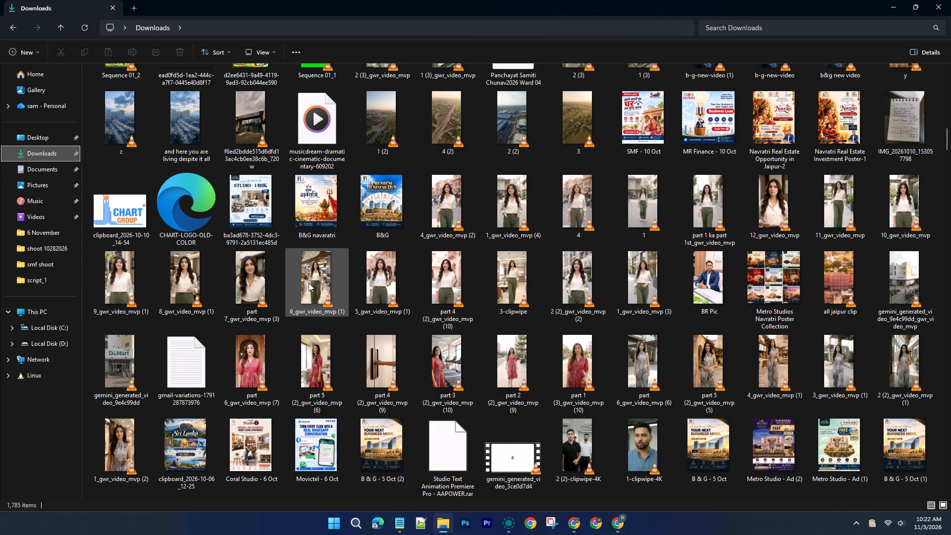
scroll(309, 283, "down", 1)
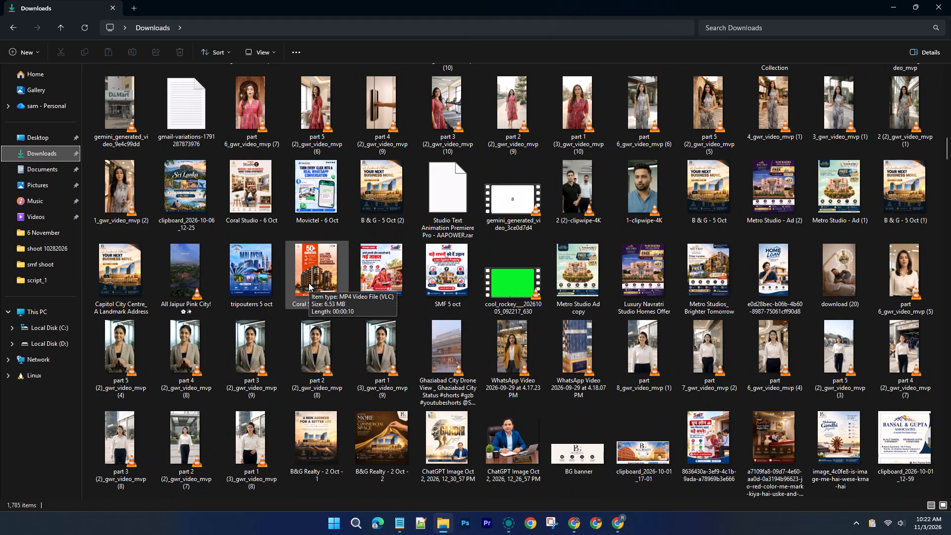
scroll(309, 283, "down", 1)
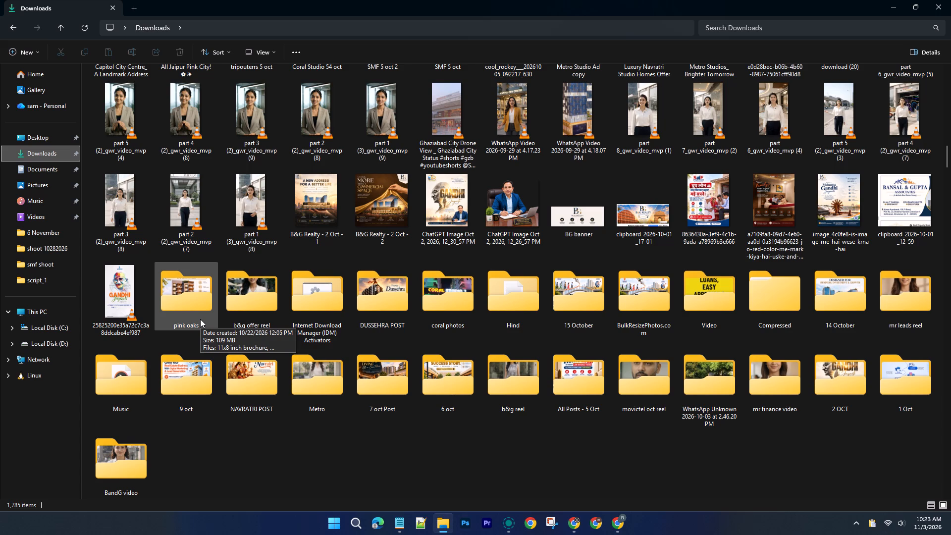
double_click(202, 284)
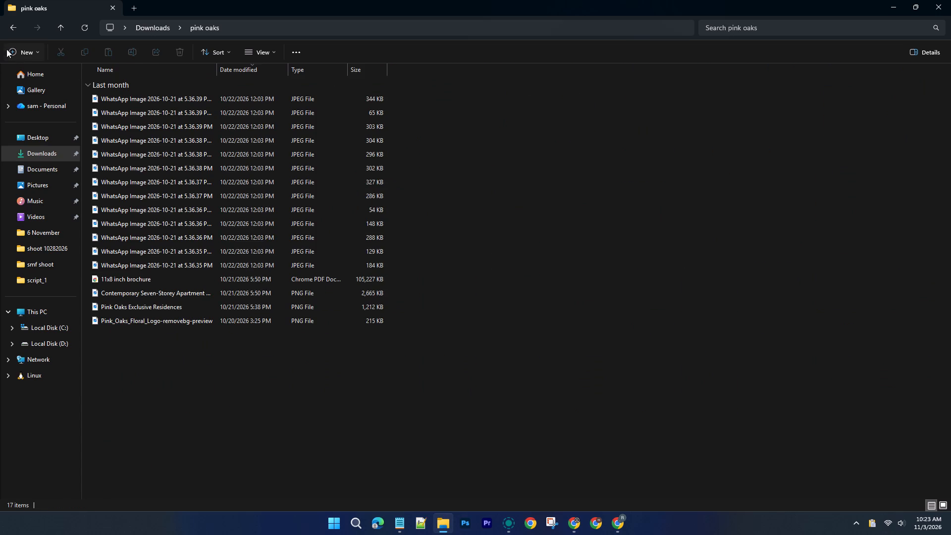
left_click(12, 30)
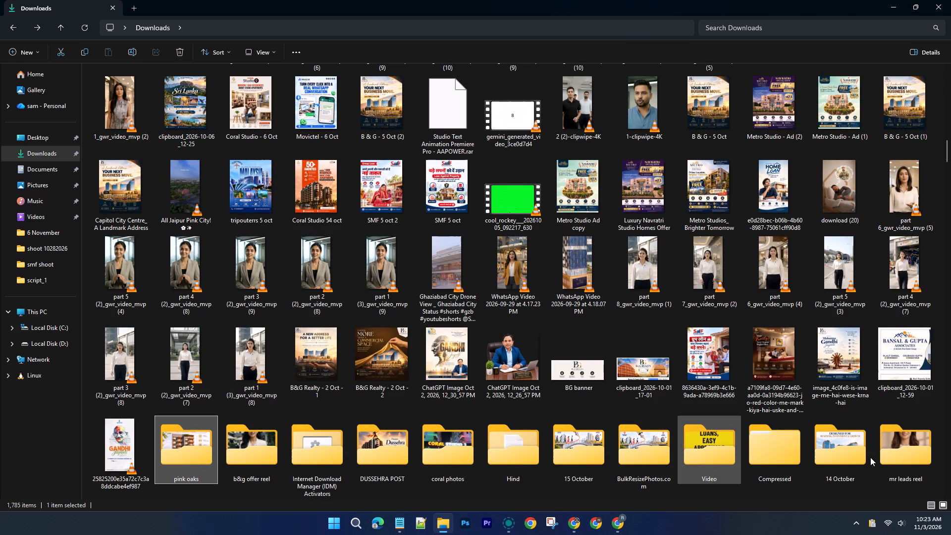
Find the "vinnora logo (1)" file among the older Downloads and cut it.
scroll(842, 449, "down", 1)
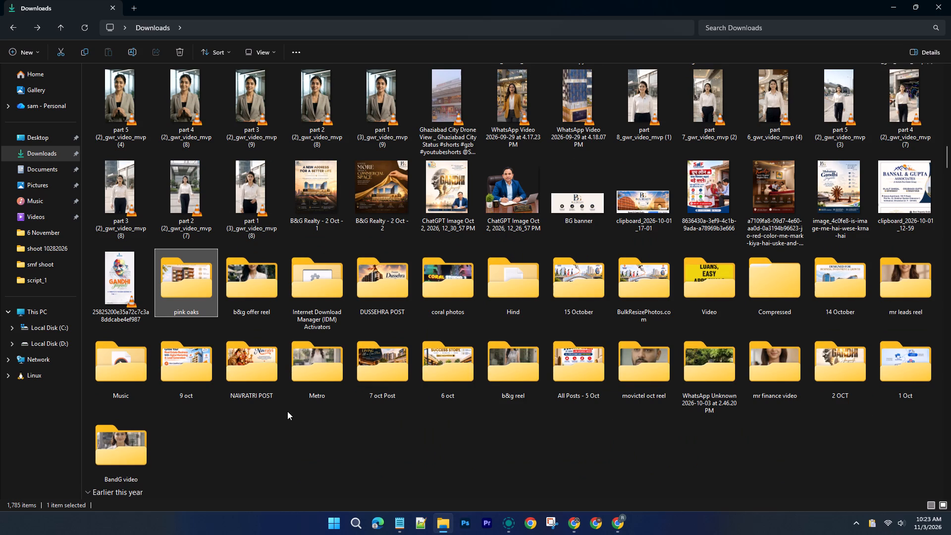
scroll(287, 411, "down", 1)
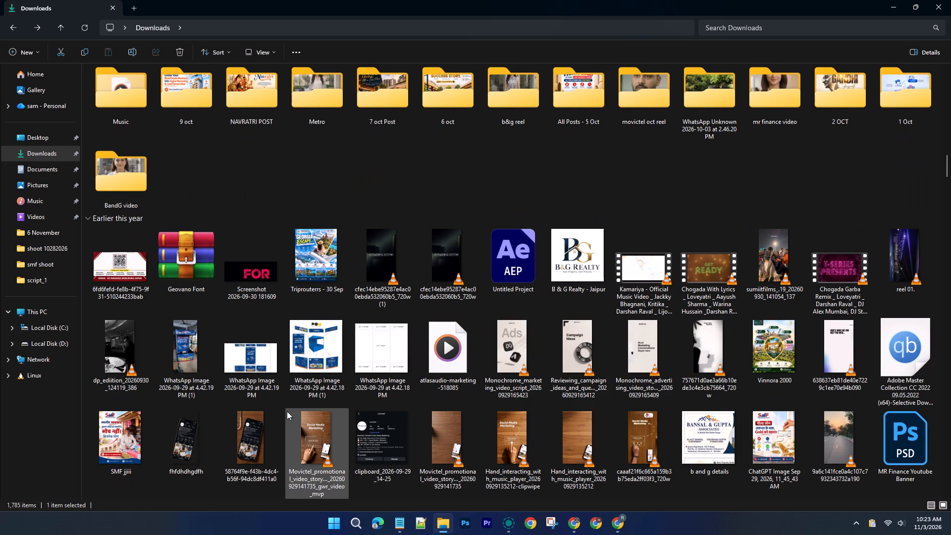
scroll(287, 411, "down", 1)
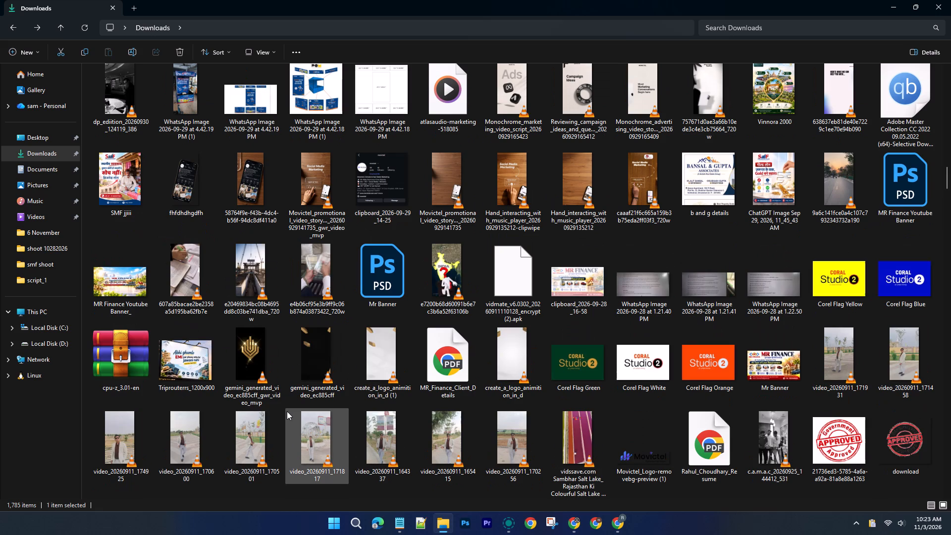
scroll(287, 411, "down", 1)
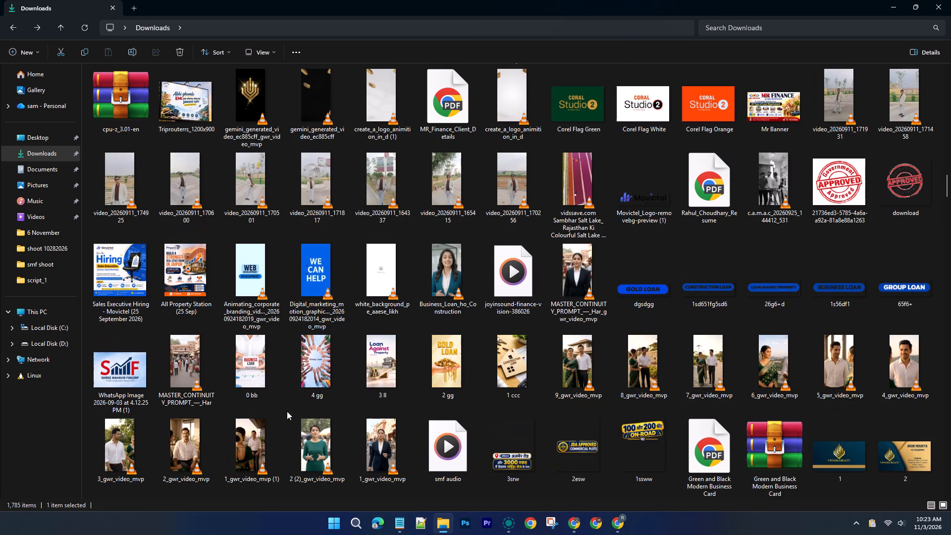
scroll(287, 411, "down", 1)
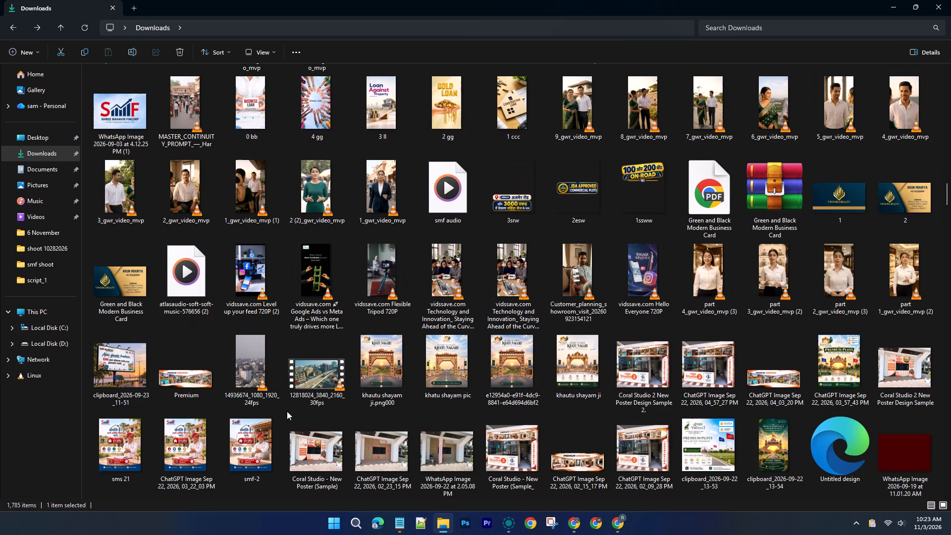
scroll(287, 411, "down", 1)
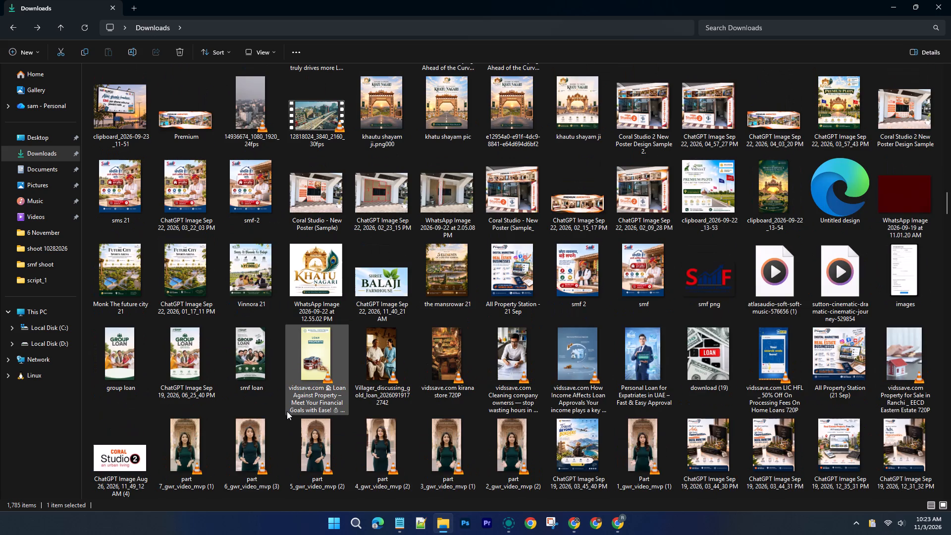
scroll(227, 298, "down", 1)
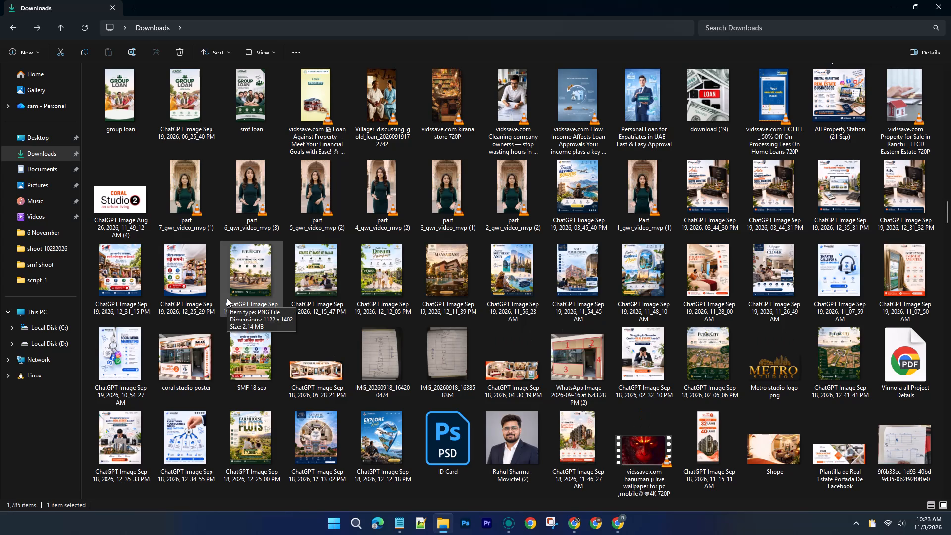
scroll(227, 298, "down", 1)
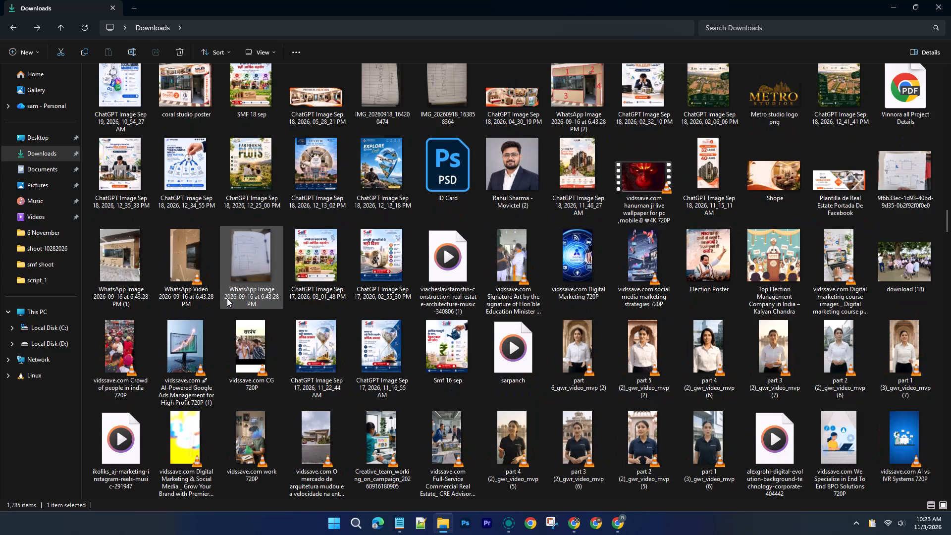
scroll(227, 298, "down", 2)
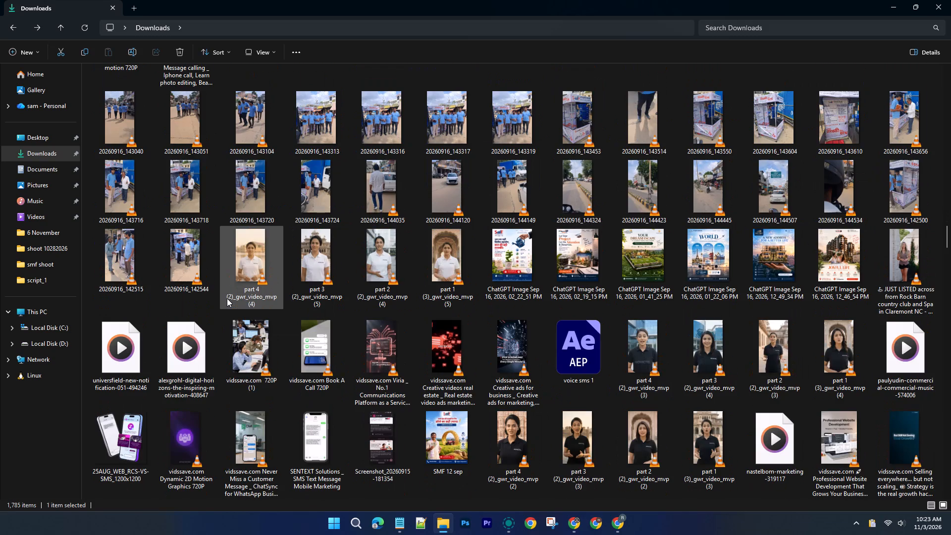
scroll(227, 298, "down", 4)
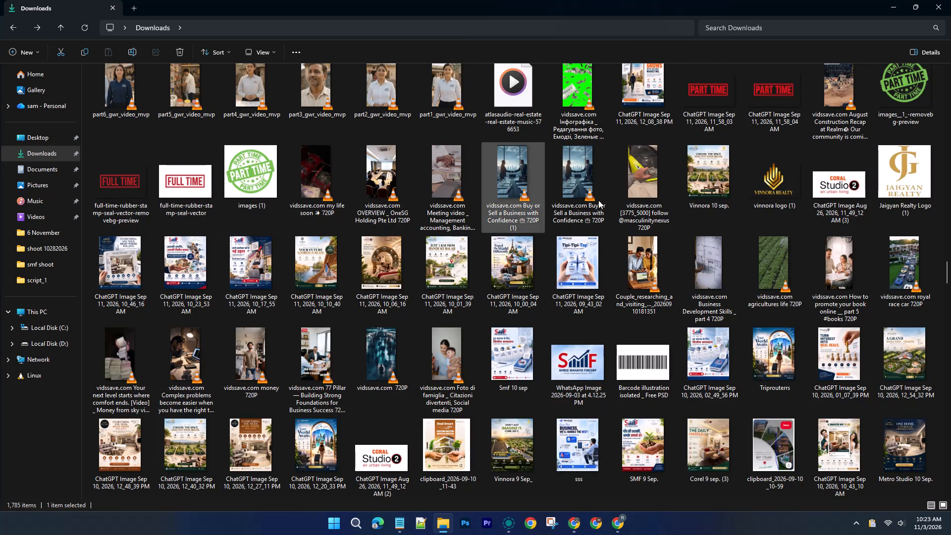
left_click(770, 188)
key("ctrl+x")
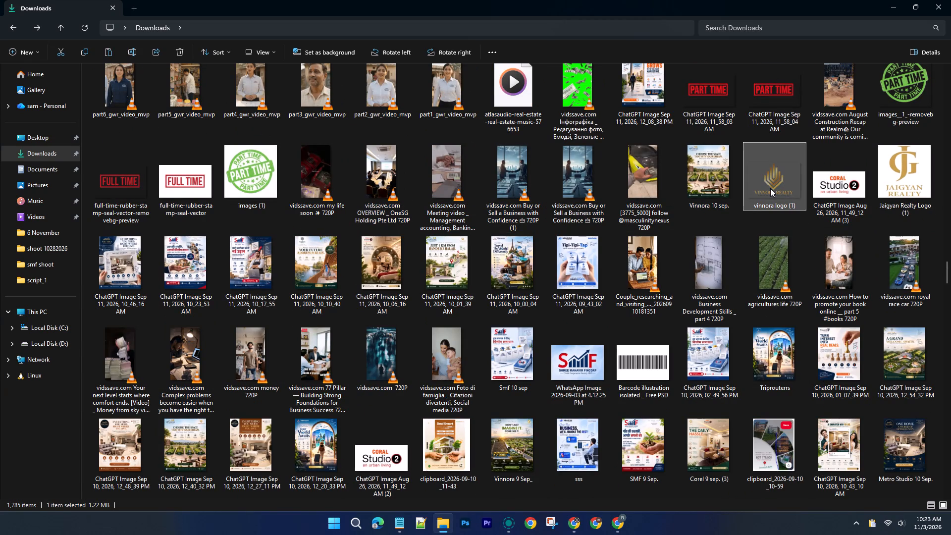
Add the two Metro Studios logo images of Sep 9 and the Coral Studio 2 logo image to the selection and cut the files.
scroll(770, 188, "down", 1)
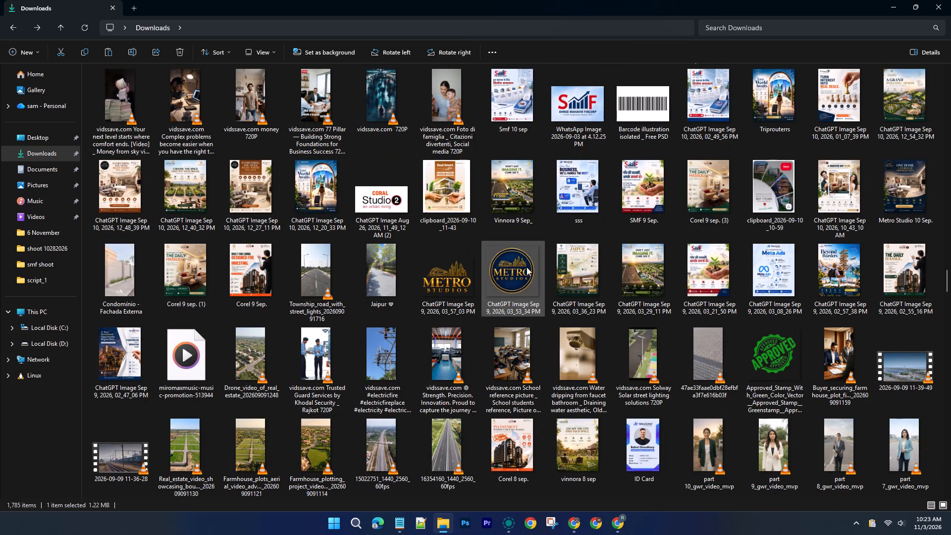
scroll(518, 270, "down", 1)
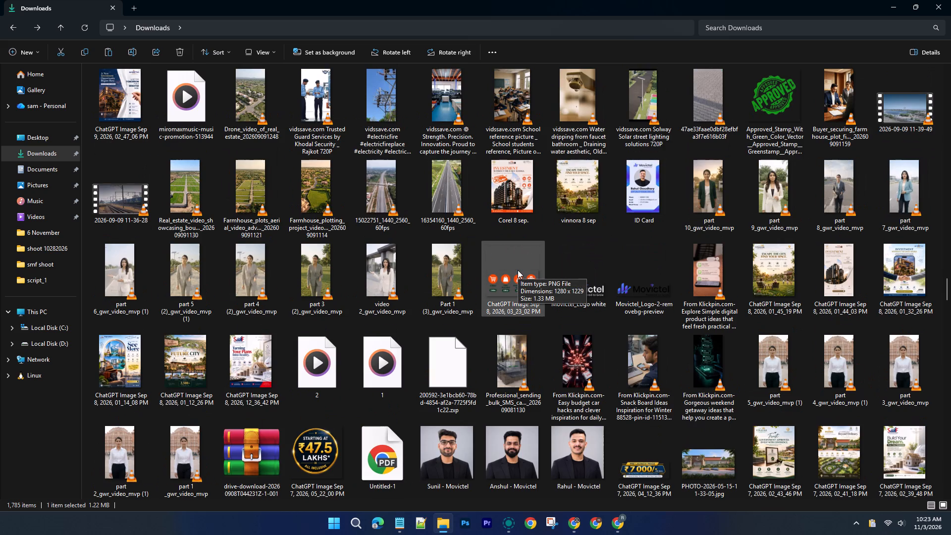
scroll(518, 270, "up", 1)
left_click(455, 288, "ctrl")
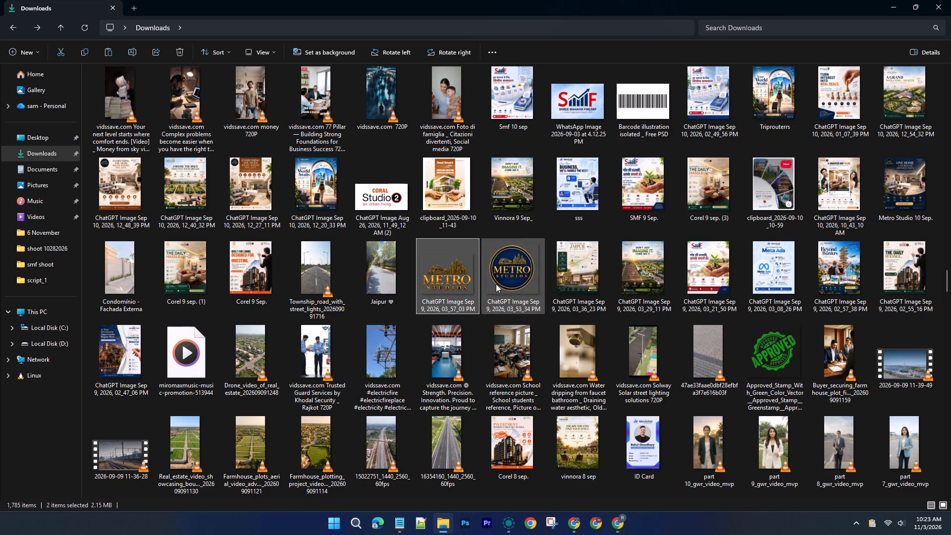
left_click(497, 283, "ctrl")
left_click(372, 192, "ctrl")
key("ctrl+x")
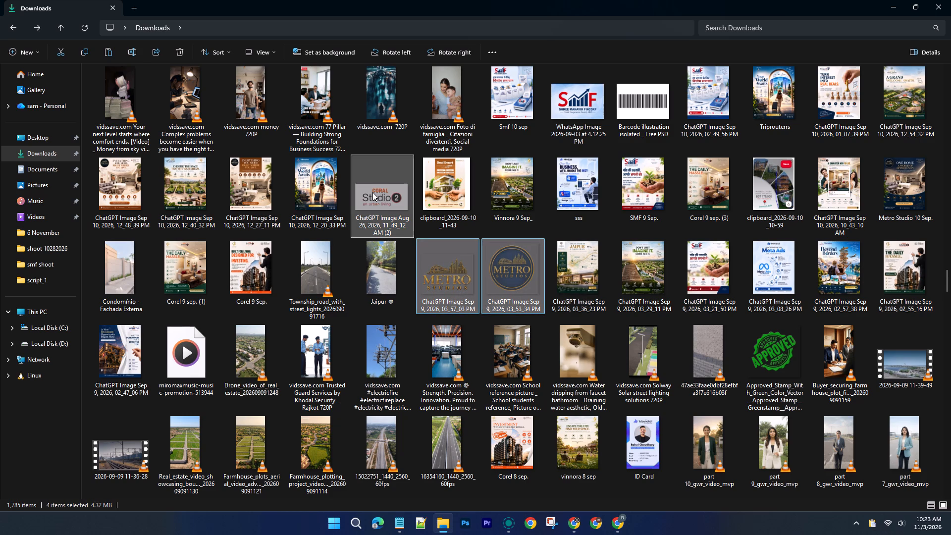
Add the "Movictel_Logo-2-removebg-preview" and "Movictel_Logo white" files to the selection and cut the selected files.
scroll(372, 192, "down", 1)
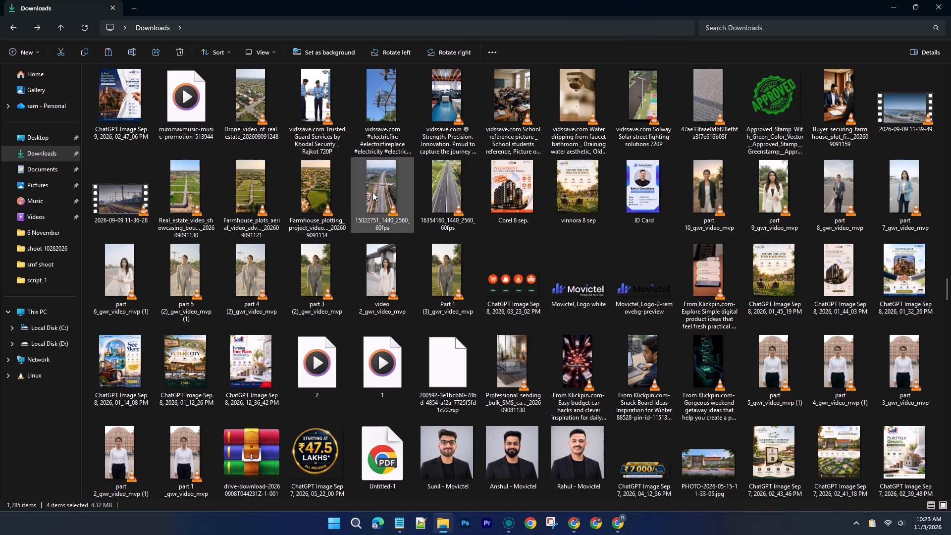
left_click(628, 278, "ctrl")
left_click(584, 278, "ctrl")
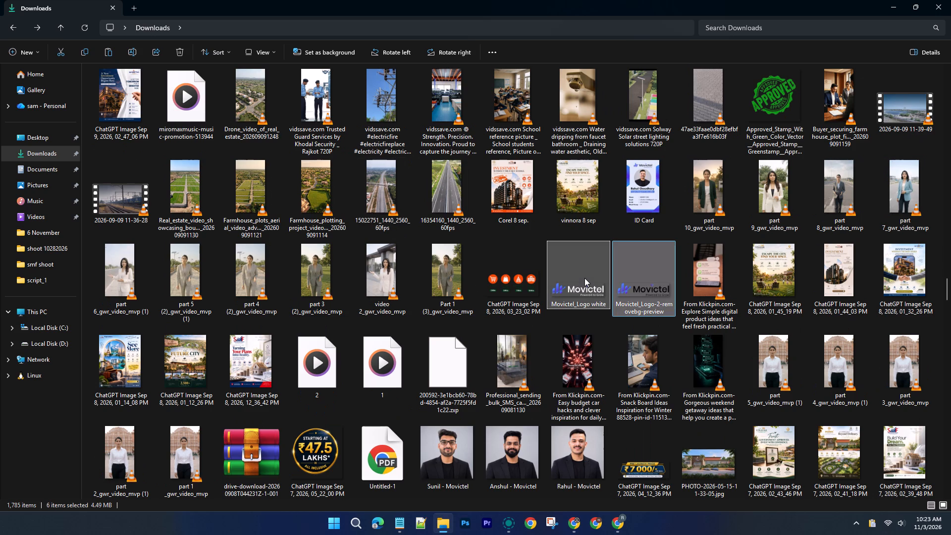
key("ctrl+x")
Add the "Jaigyan-Realty-Jaipur-removebg-preview" logo and the Coral Studio 2 logo image of Aug 26 (1) to the selection and cut the files.
scroll(584, 278, "down", 1)
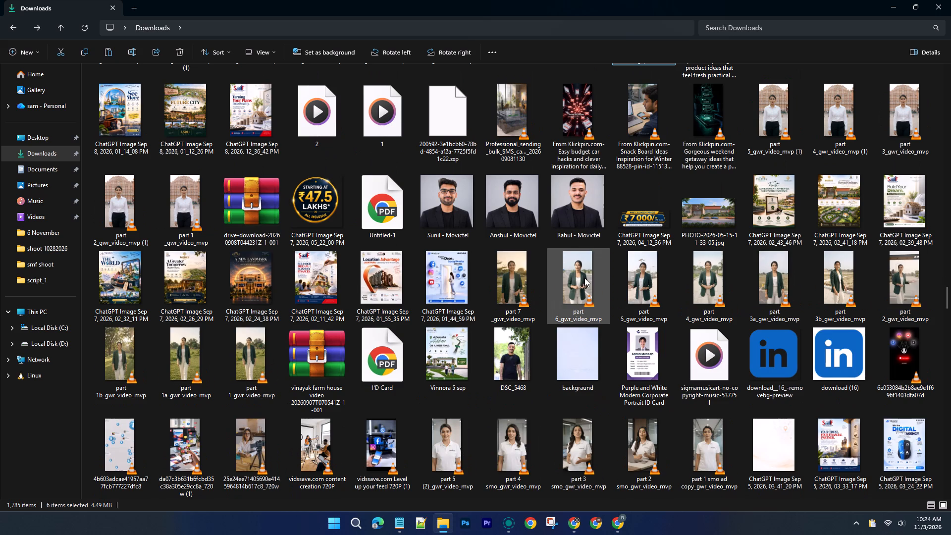
scroll(584, 278, "down", 1)
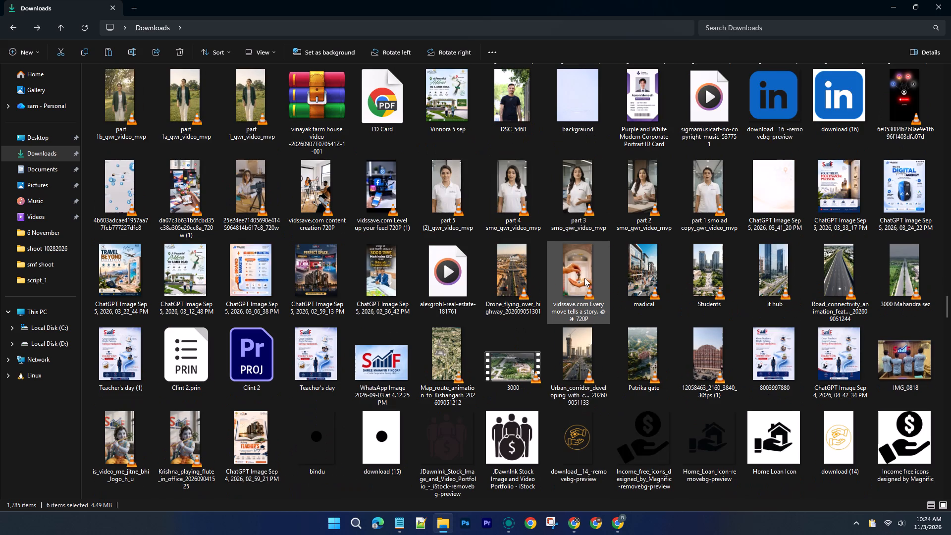
scroll(584, 278, "down", 1)
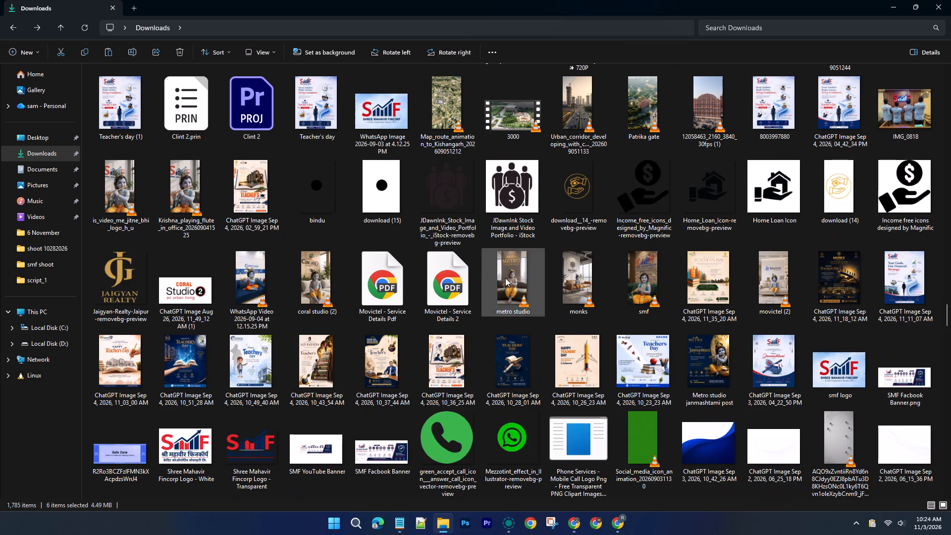
left_click(119, 294, "ctrl")
left_click(166, 288, "ctrl")
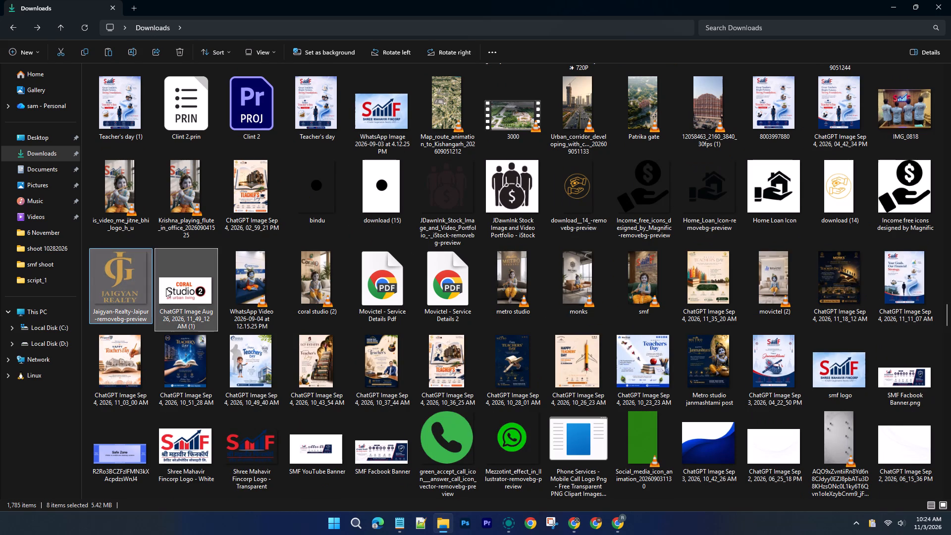
key("ctrl+x")
Add the "BR Real Estate Logo" file among the late-August Downloads to the selection and cut the files.
scroll(166, 288, "down", 1)
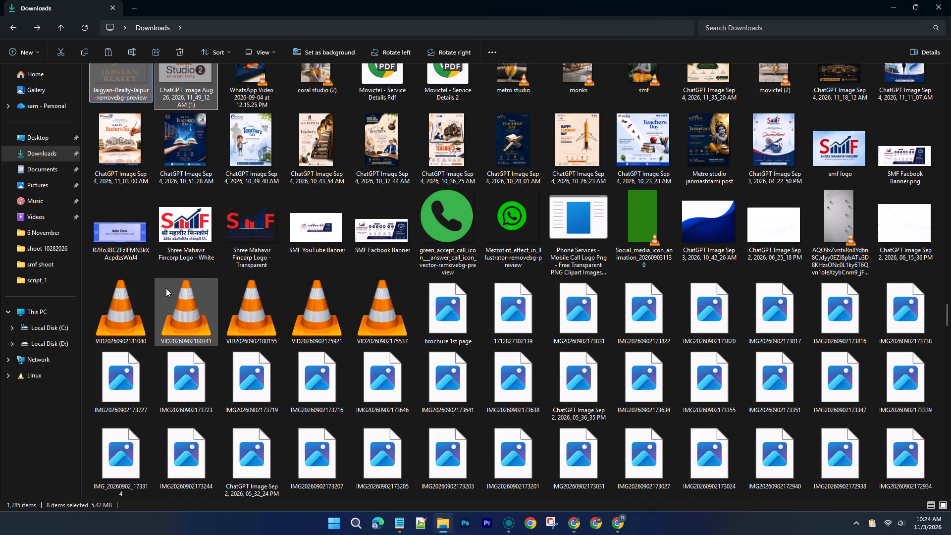
scroll(166, 288, "down", 1)
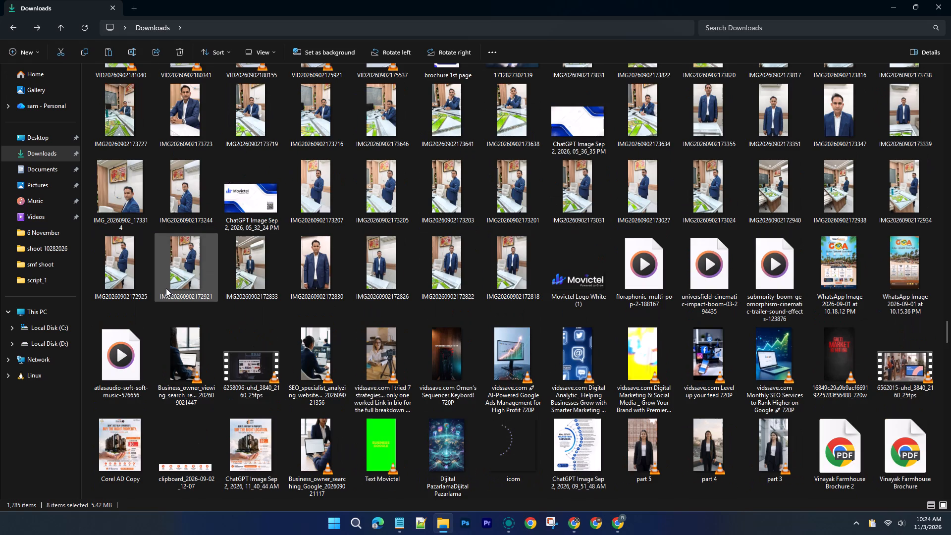
scroll(166, 288, "down", 1)
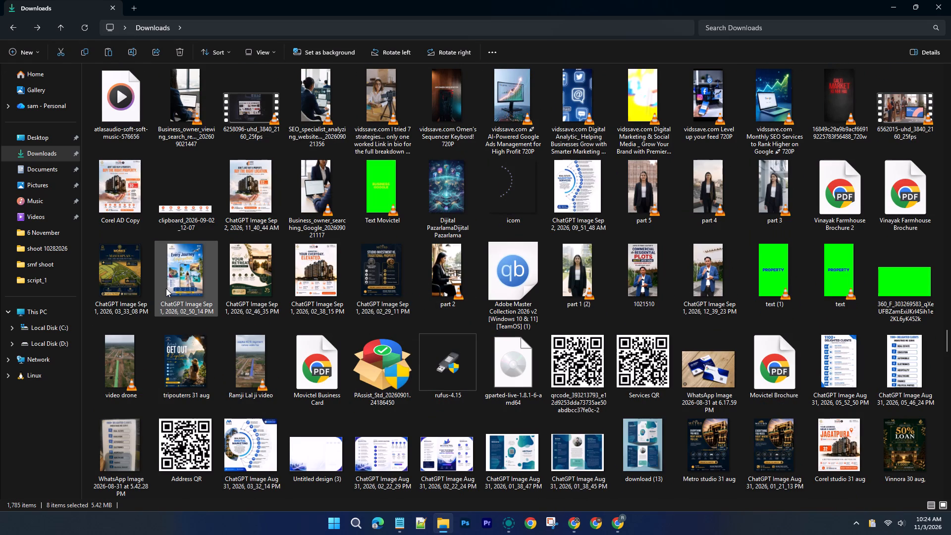
scroll(166, 288, "down", 1)
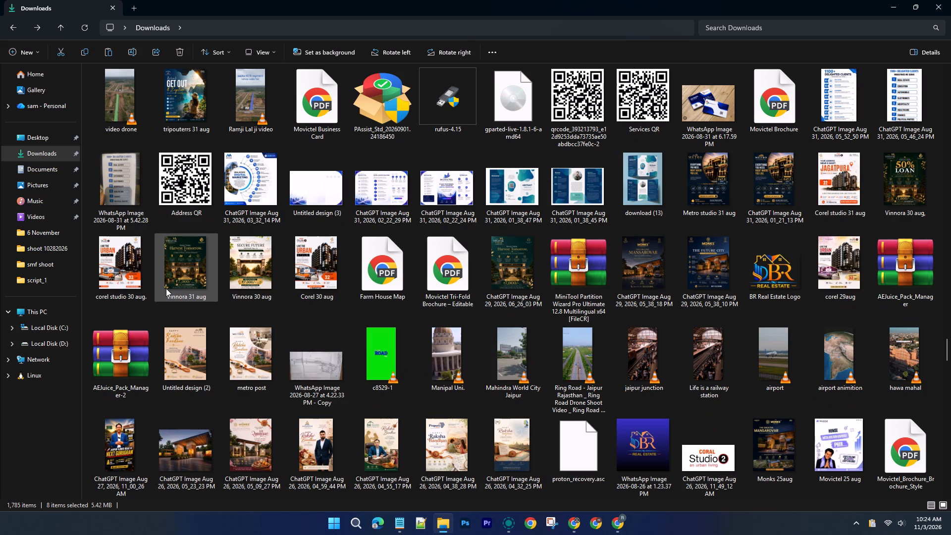
left_click(750, 264, "ctrl")
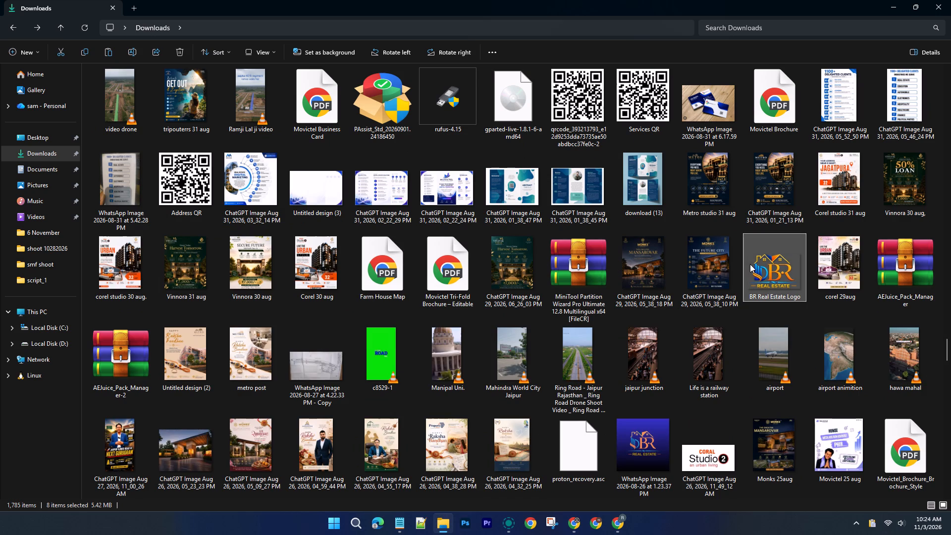
key("ctrl+x")
Add the "vinnora logo" file and the Vinnora Realty logo image of Aug 21 to the selection and cut the files.
scroll(750, 264, "down", 1)
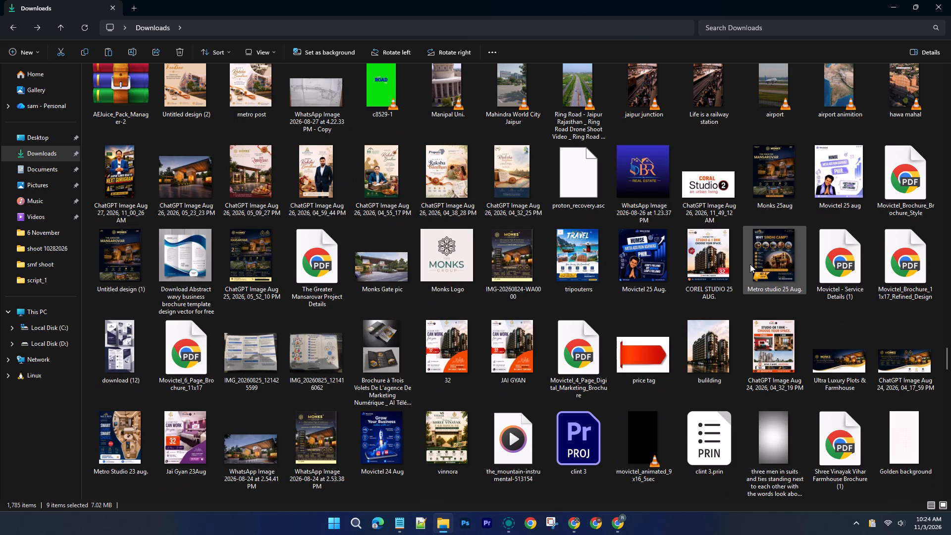
scroll(750, 264, "down", 1)
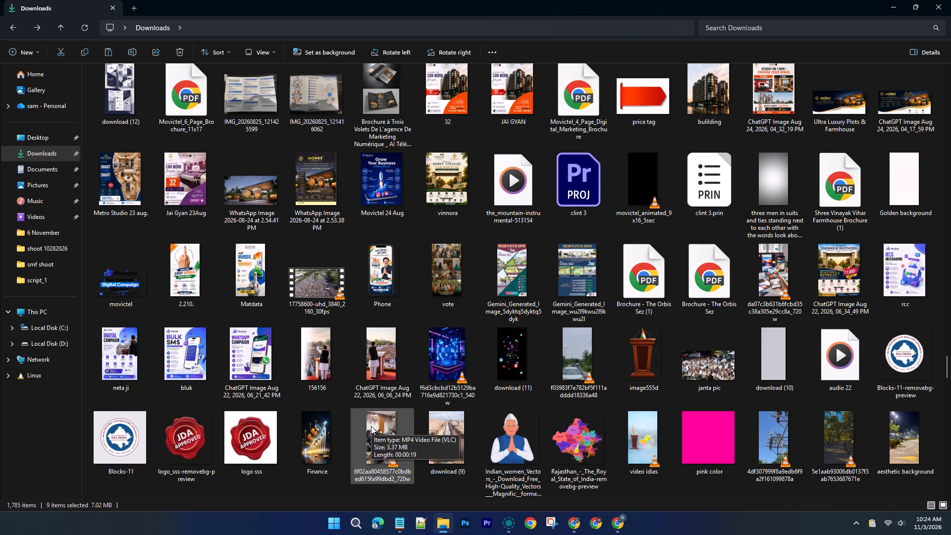
scroll(371, 426, "down", 1)
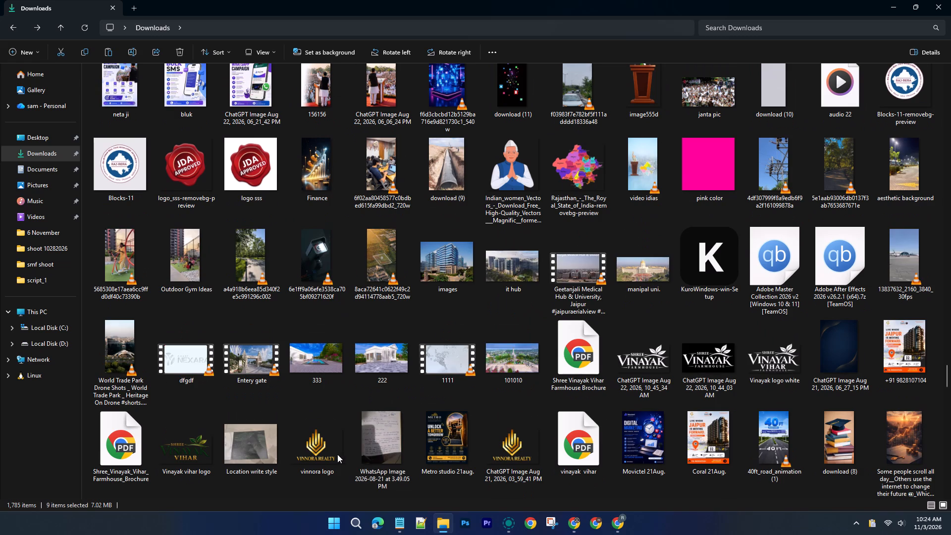
left_click(307, 447, "ctrl")
left_click(505, 435, "ctrl")
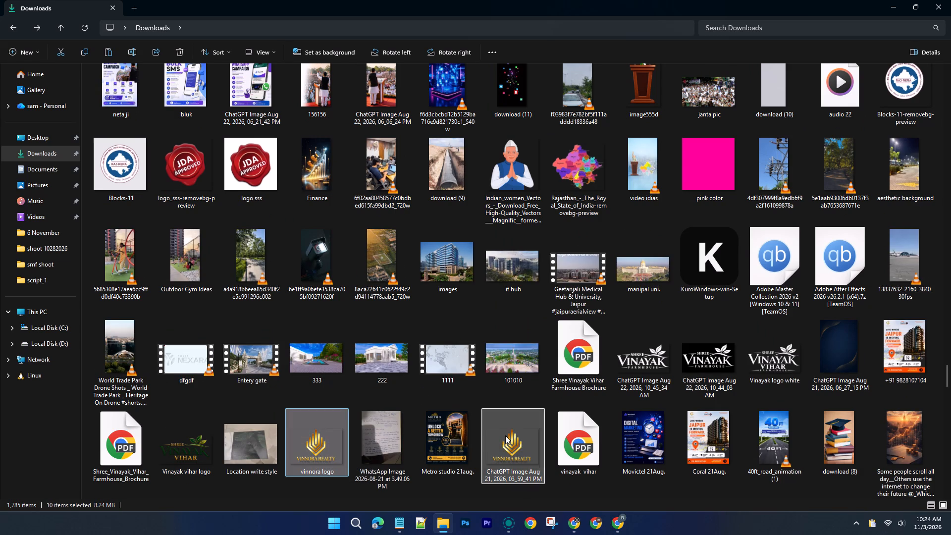
key("ctrl+x")
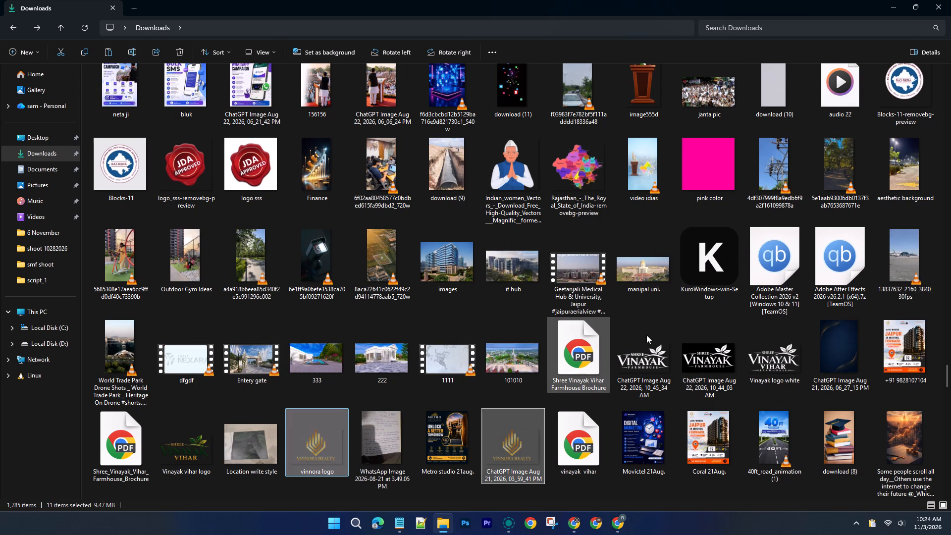
Delete the "KuroWindows-win-Setup" file from Downloads.
left_click(693, 289)
key("Delete")
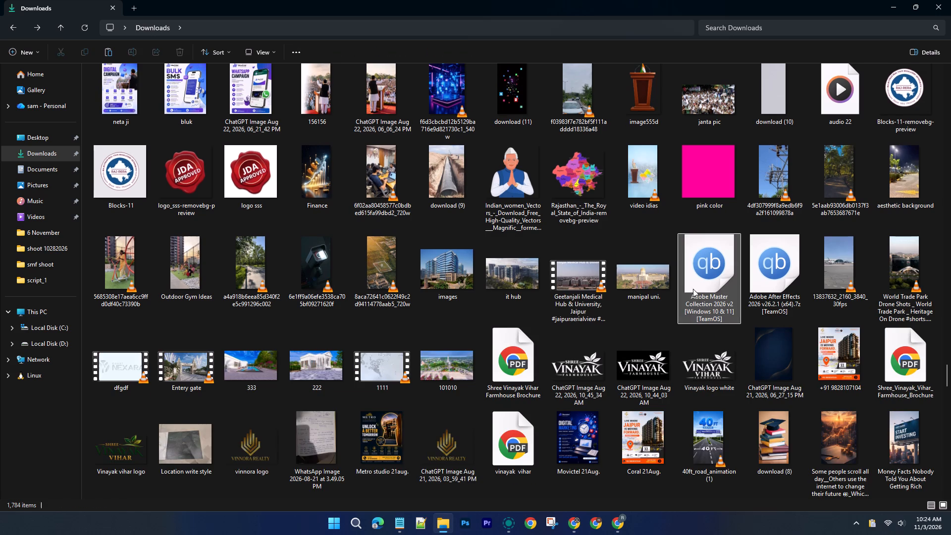
Look through the remaining older files and folders in Downloads for further client logos.
scroll(264, 460, "down", 1)
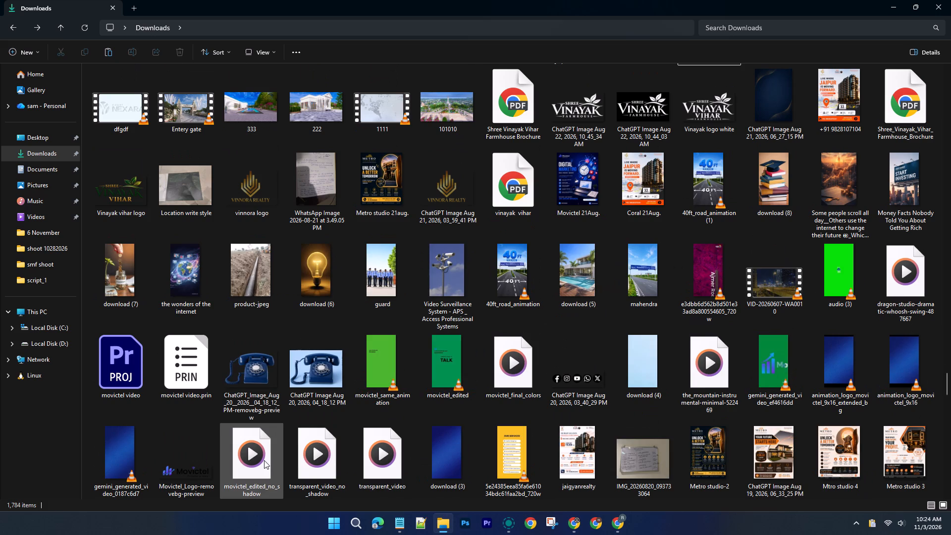
scroll(264, 460, "down", 2)
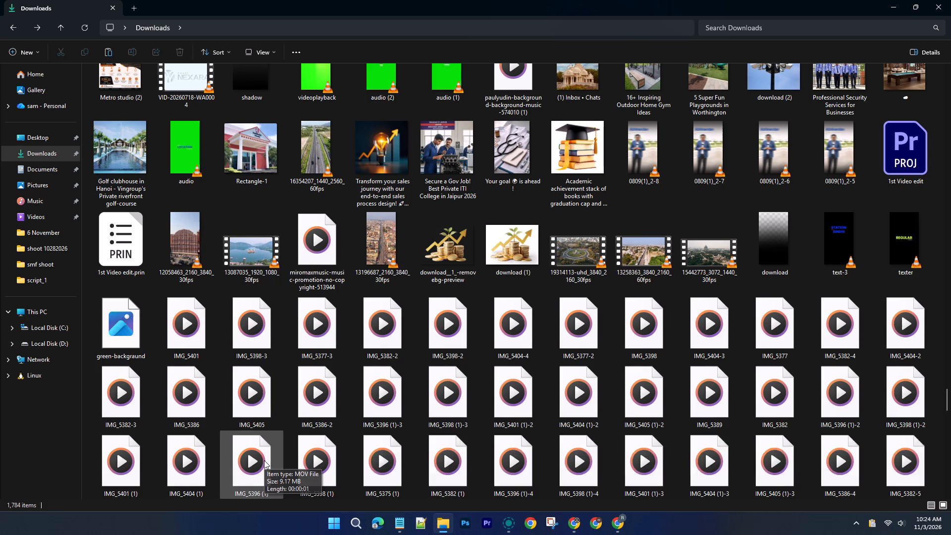
scroll(264, 460, "down", 1)
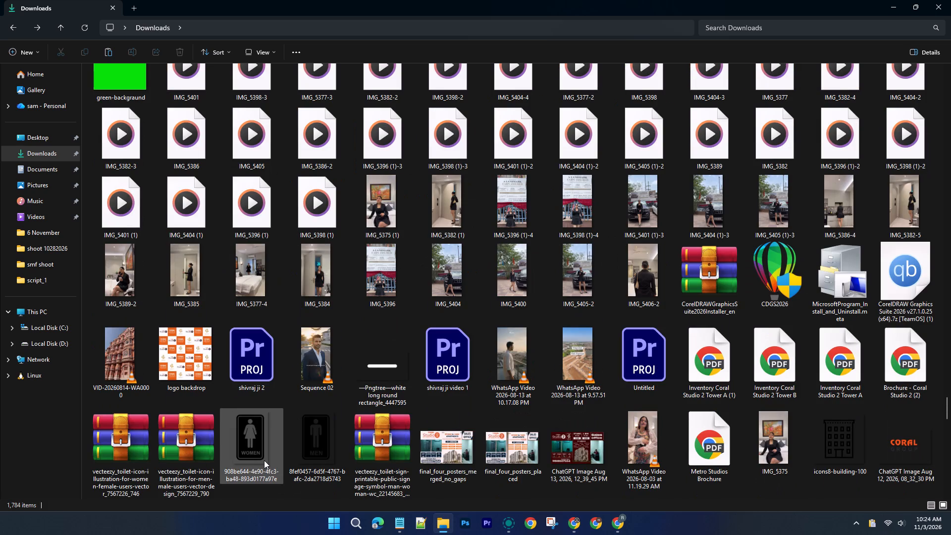
scroll(264, 460, "down", 1)
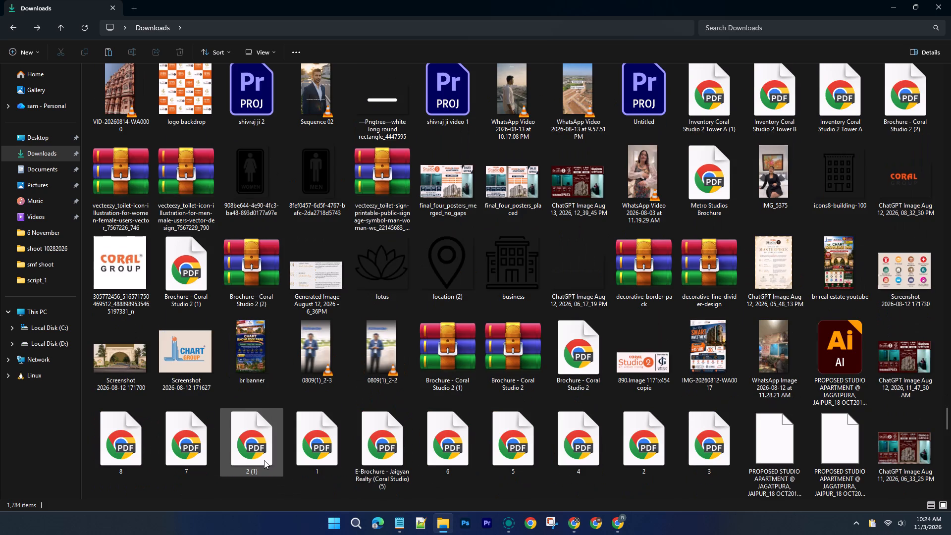
scroll(264, 460, "down", 1)
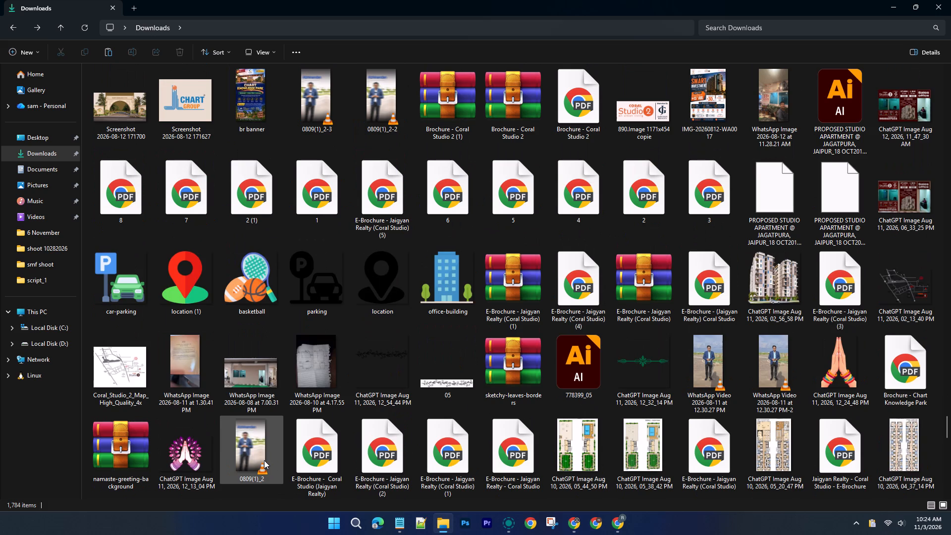
scroll(264, 460, "down", 1)
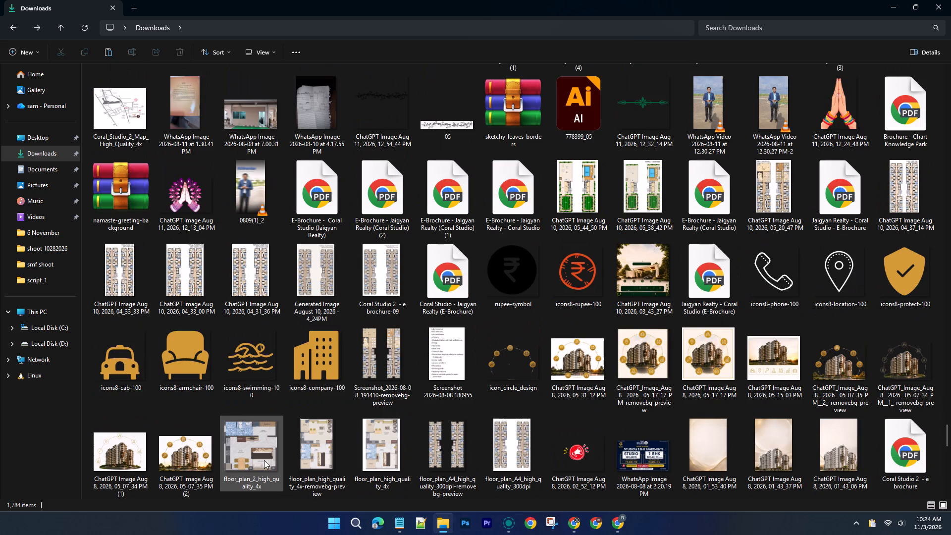
scroll(264, 460, "down", 1)
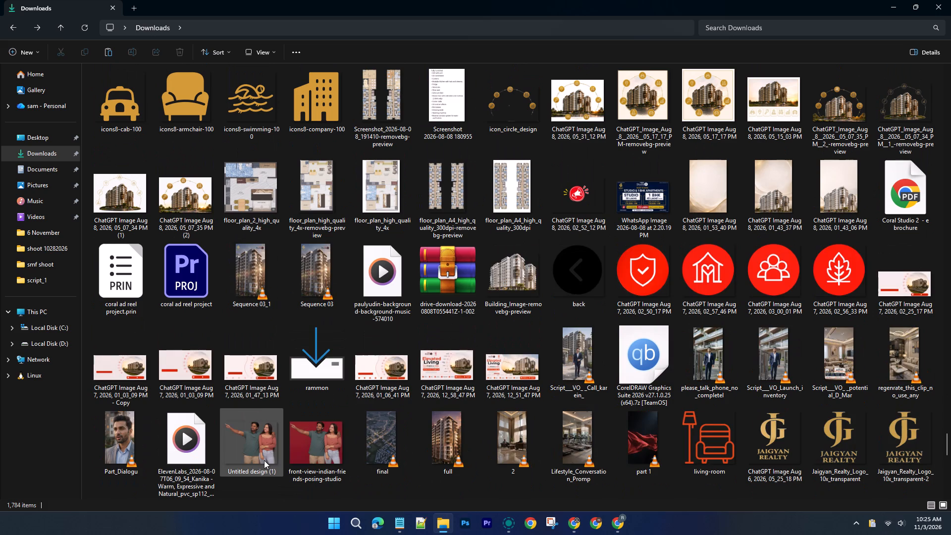
scroll(264, 460, "down", 1)
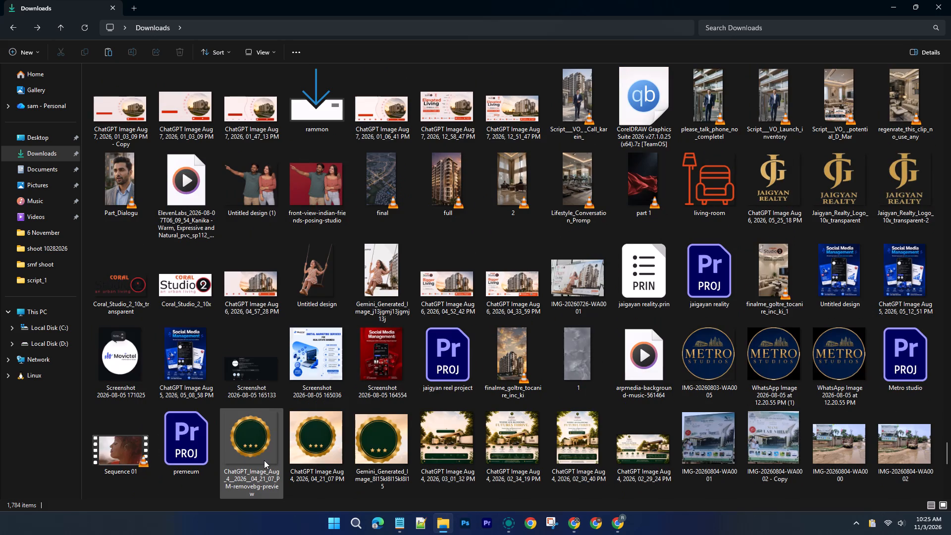
scroll(264, 460, "down", 1)
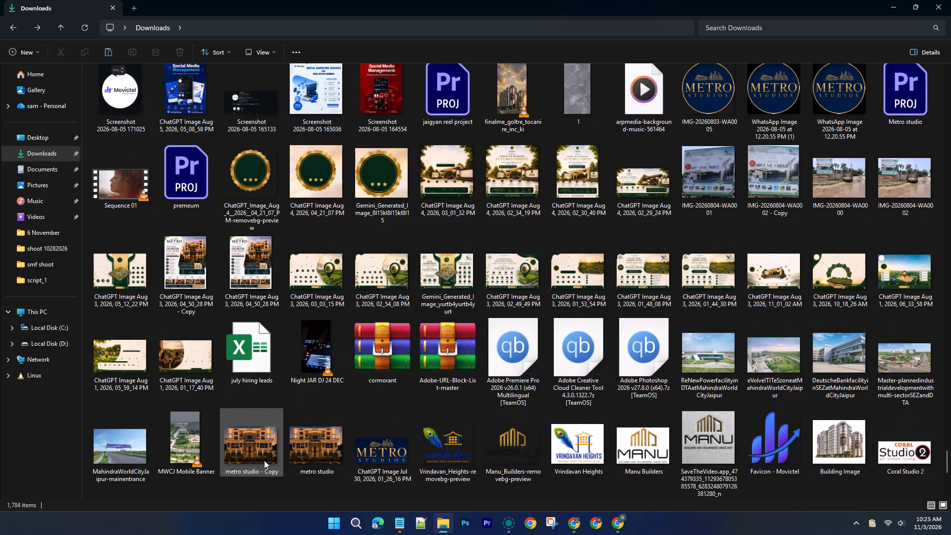
scroll(264, 460, "down", 1)
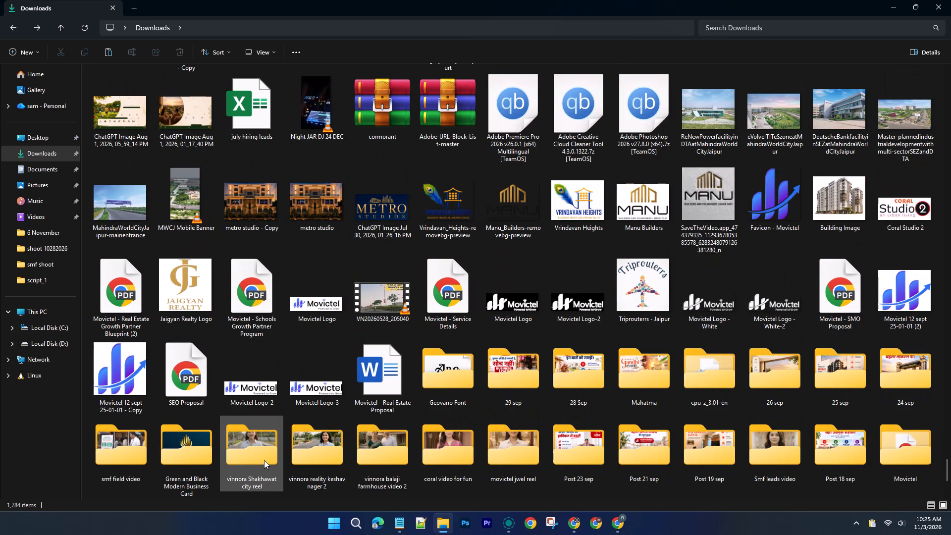
scroll(223, 465, "down", 1)
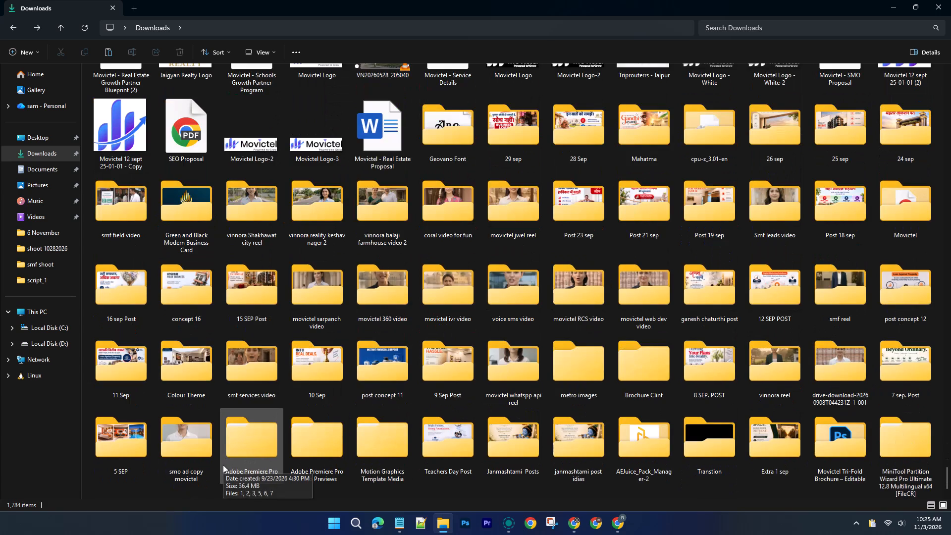
scroll(223, 465, "down", 2)
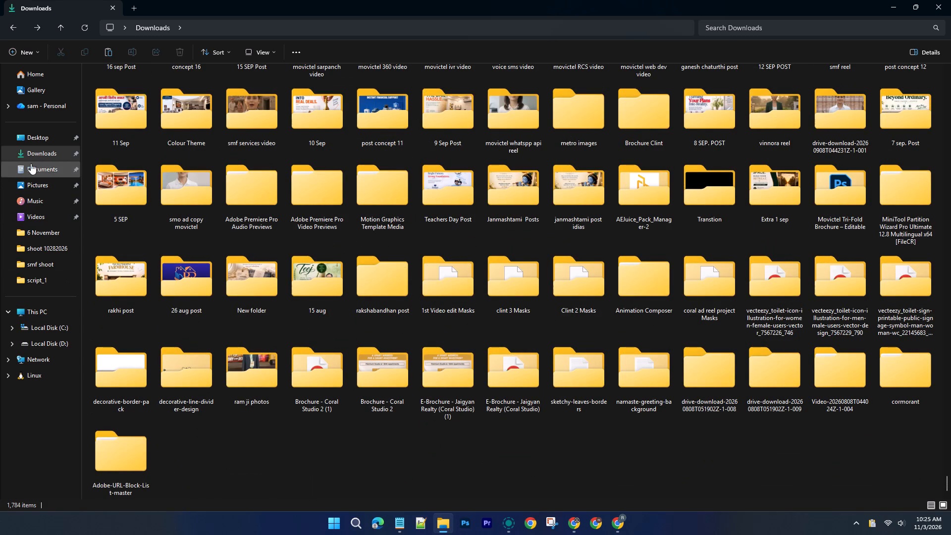
Open the Client Logos folder in Pictures and paste the cut logo files there.
left_click(38, 185)
double_click(176, 107)
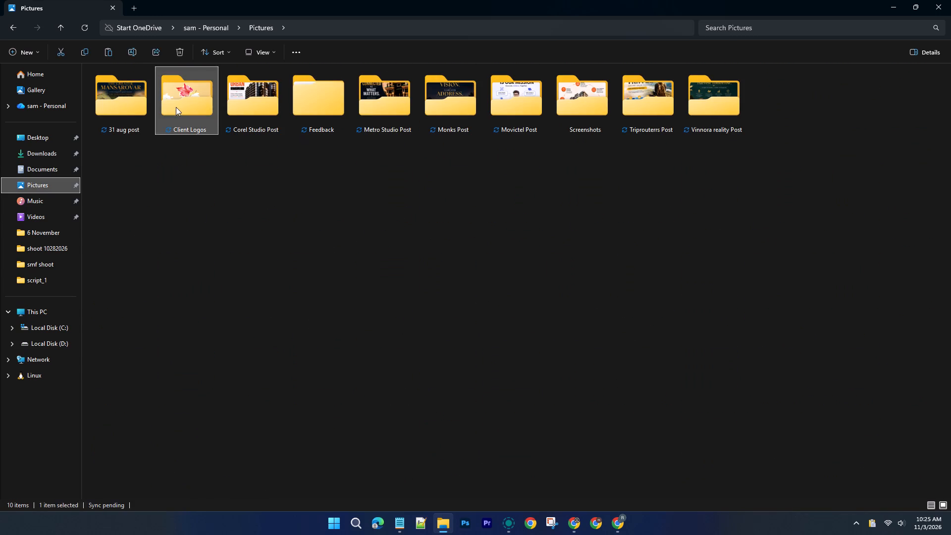
key("ctrl+v")
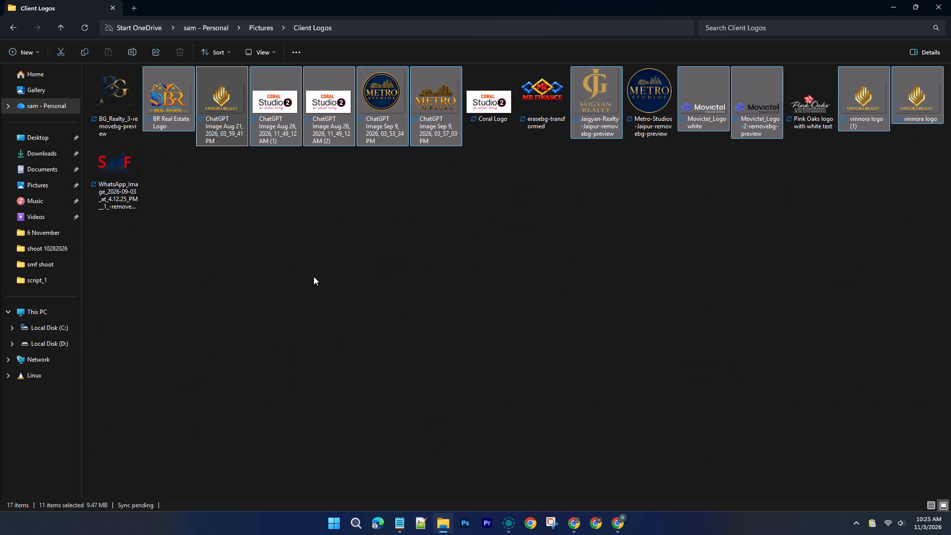
Switch to the Chrome profile with the client bookmarks and open the Shree Anantam Instagram page to view its logo.
left_click(314, 276)
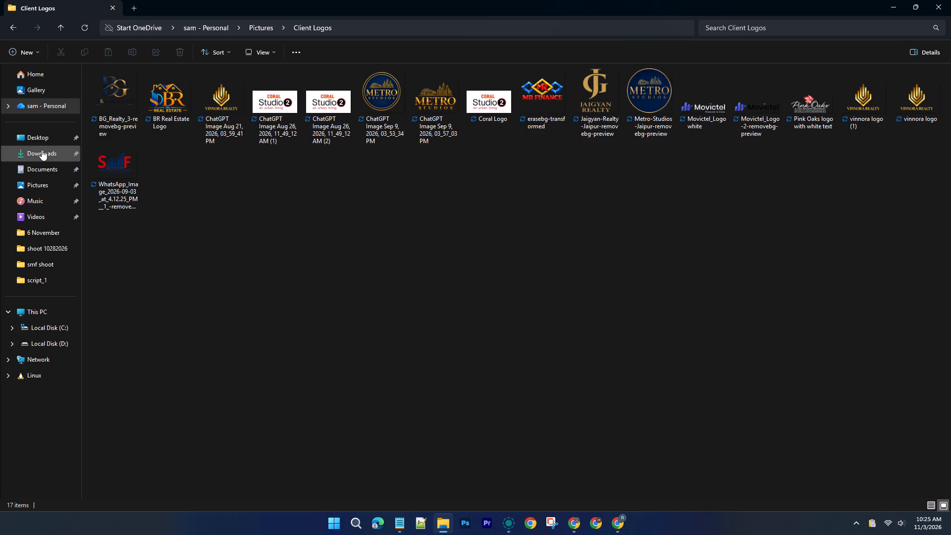
left_click(570, 520)
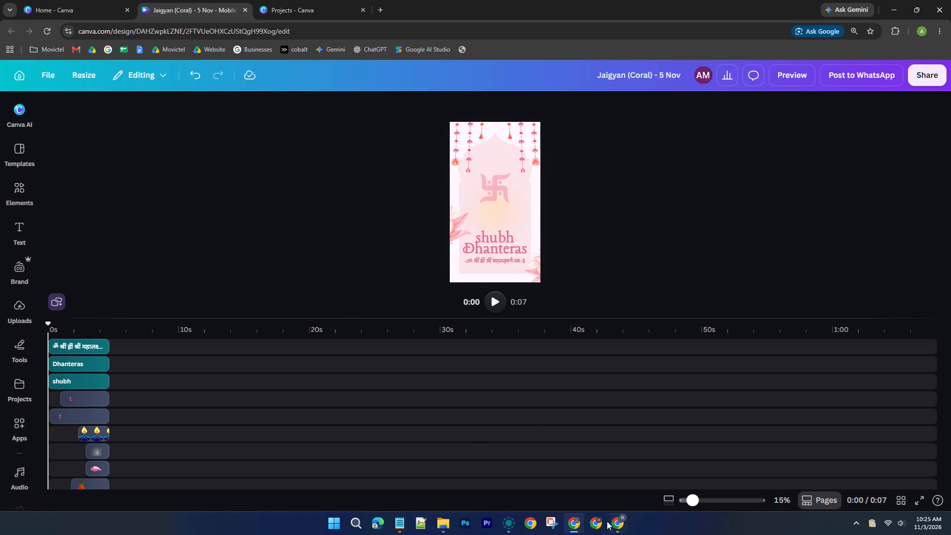
left_click(601, 521)
left_click(55, 51)
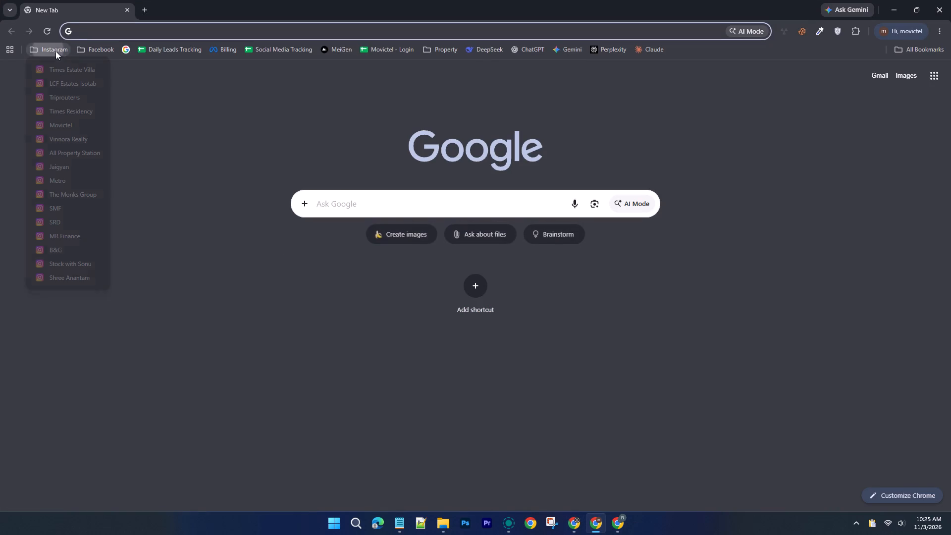
left_click(85, 279)
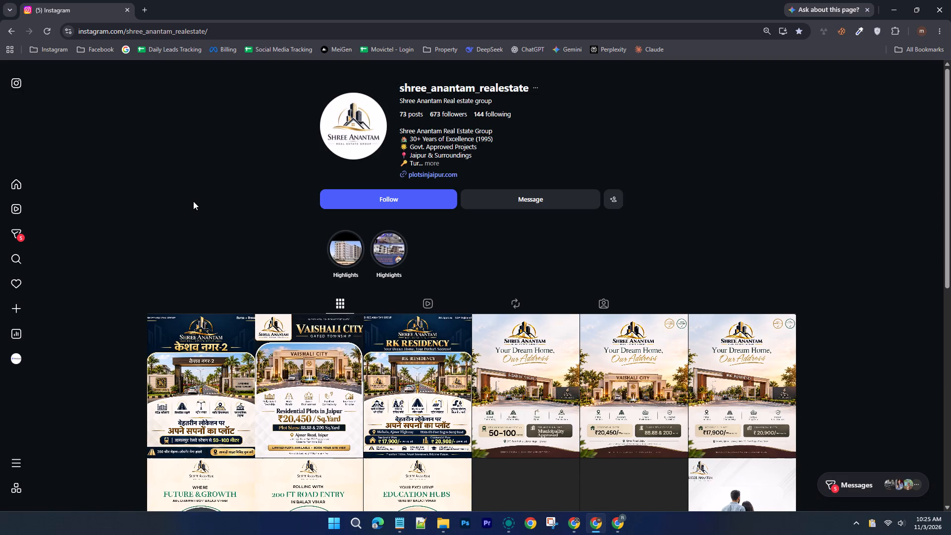
Show the DHANTERAS REEL client list in Notepad over the Client Logos folder, clear of the logo thumbnails, to compare them.
left_click(402, 524)
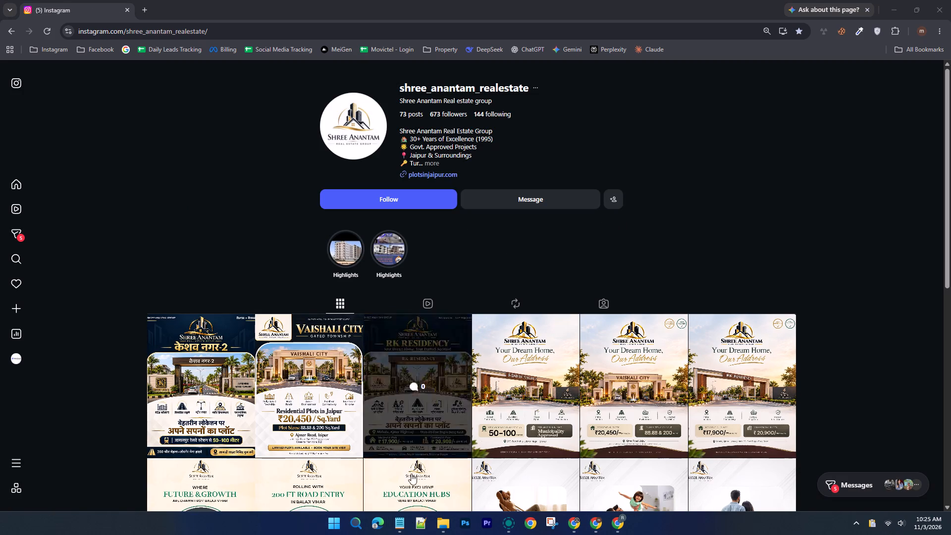
left_click(440, 520)
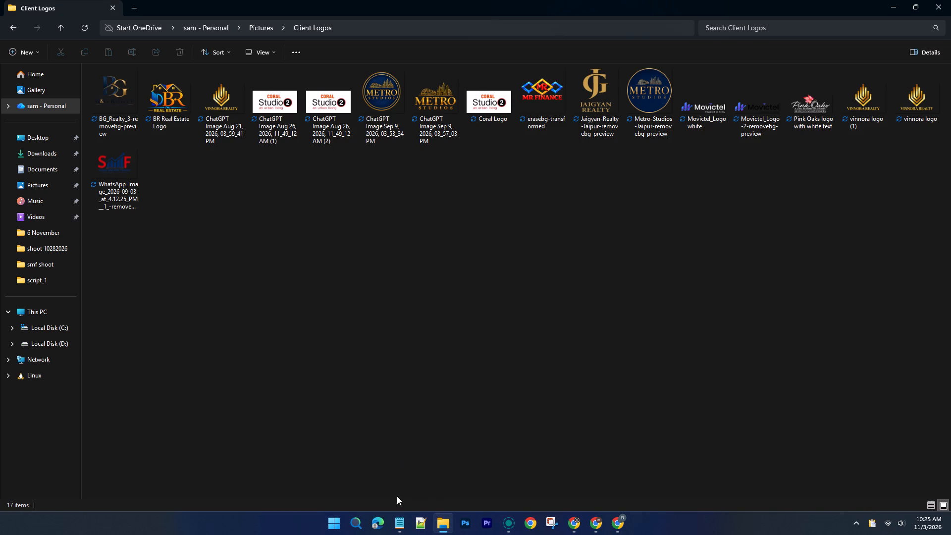
left_click(395, 521)
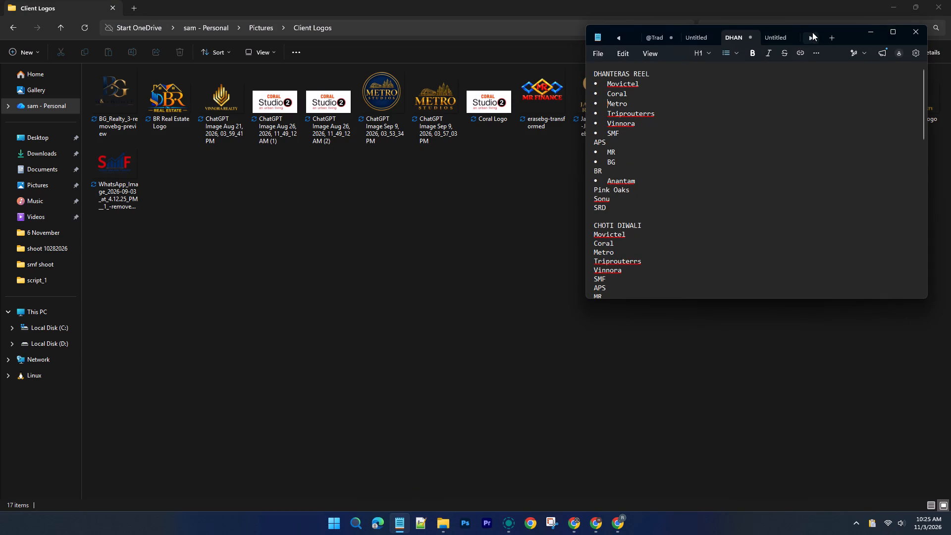
left_click_drag(816, 32, 810, 172)
left_click_drag(845, 32, 841, 116)
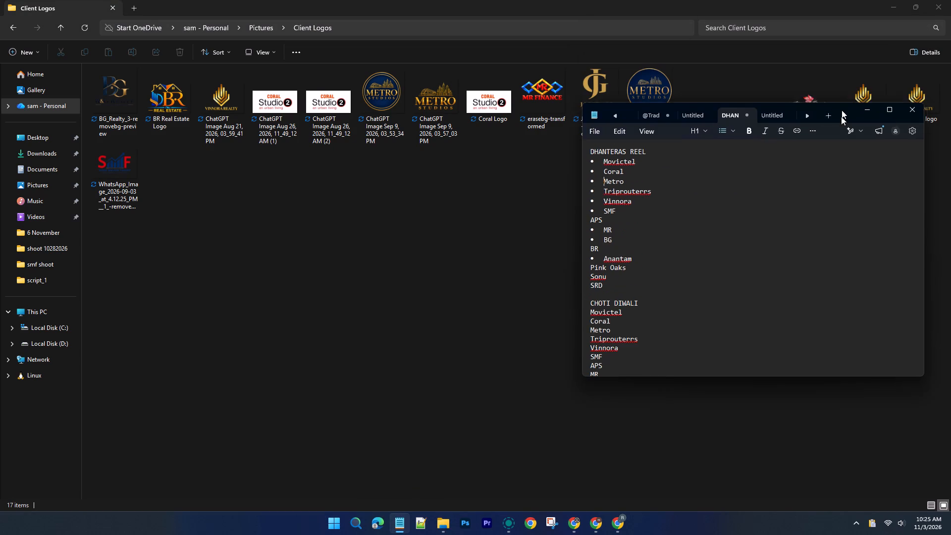
left_click_drag(841, 116, 835, 174)
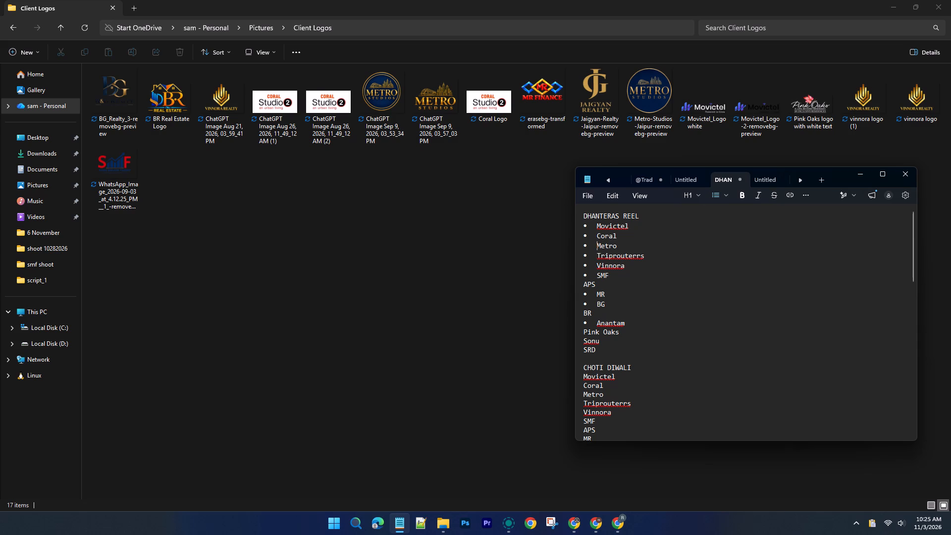
Launch the Everything file search tool.
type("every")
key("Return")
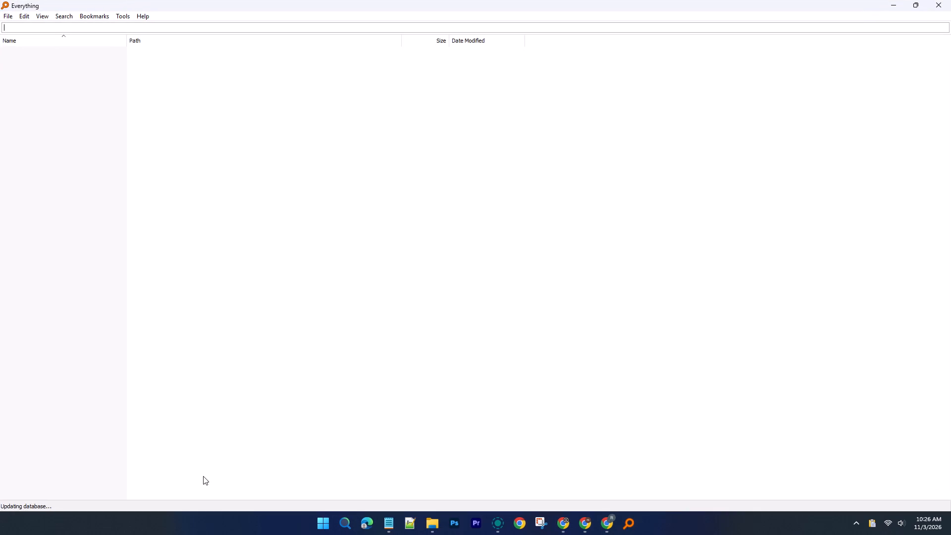
Switch to Everything and search the computer for "triprouterrs".
type("triprui")
key("BackSpace")
key("BackSpace")
type("pi")
key("BackSpace")
key("BackSpace")
type("outerrs")
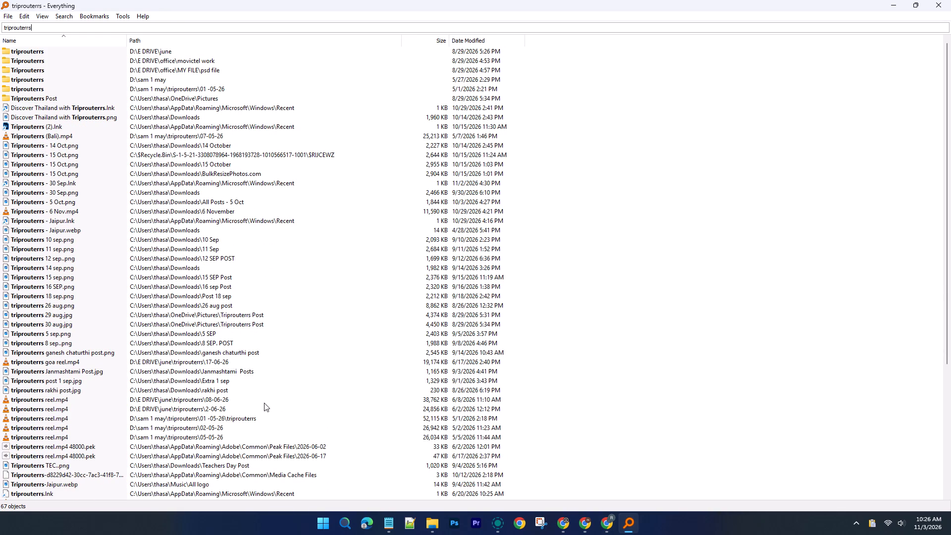
Look through the names and paths of the "triprouterrs" search results for the client's logo file.
scroll(78, 202, "down", 1)
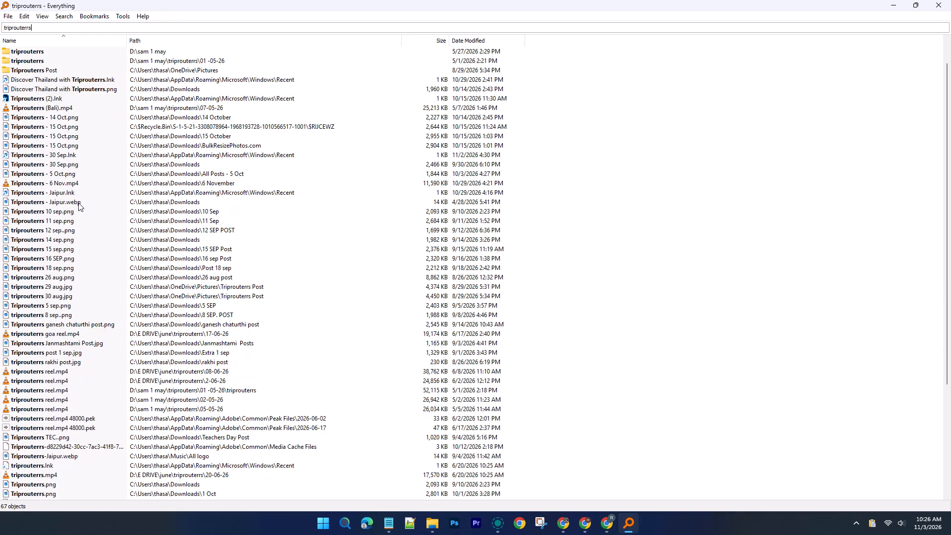
scroll(78, 203, "down", 2)
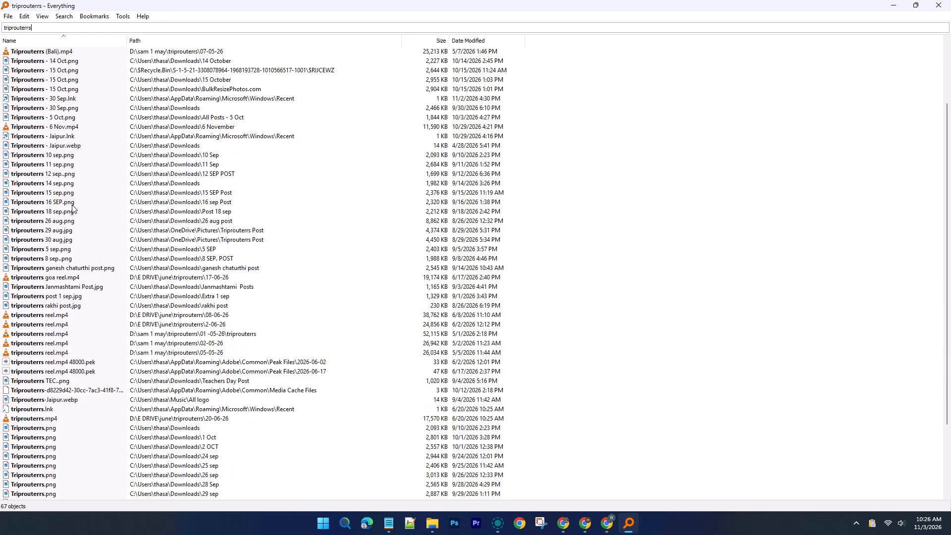
scroll(53, 272, "down", 4)
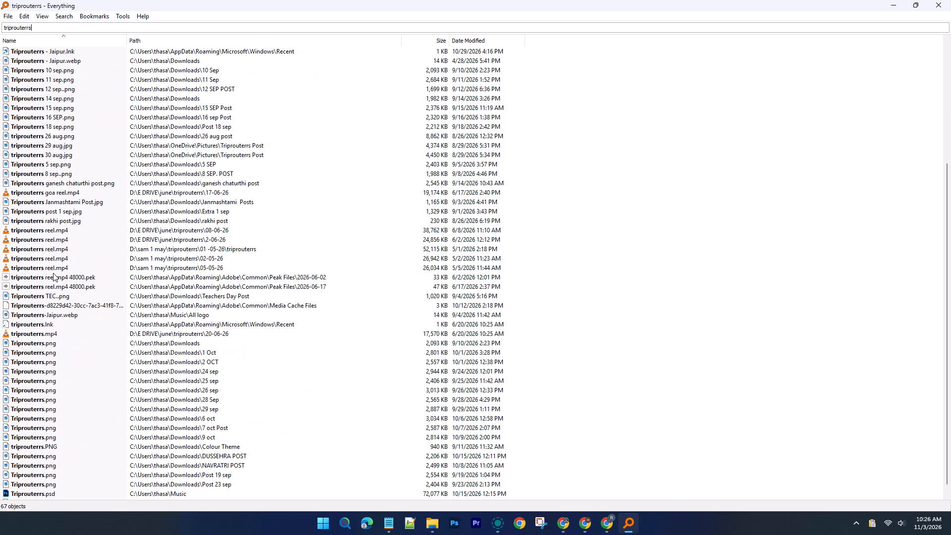
scroll(53, 273, "down", 4)
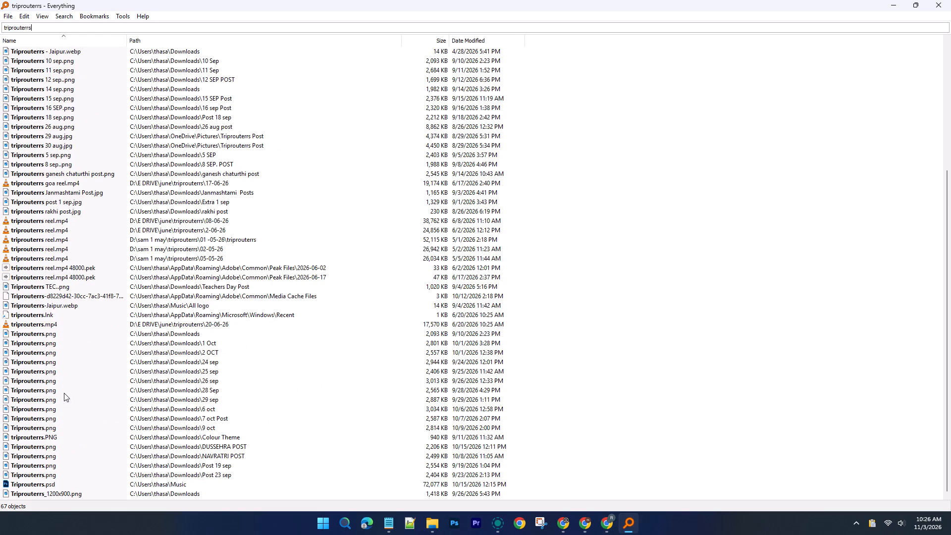
scroll(60, 434, "down", 3)
scroll(56, 433, "up", 11)
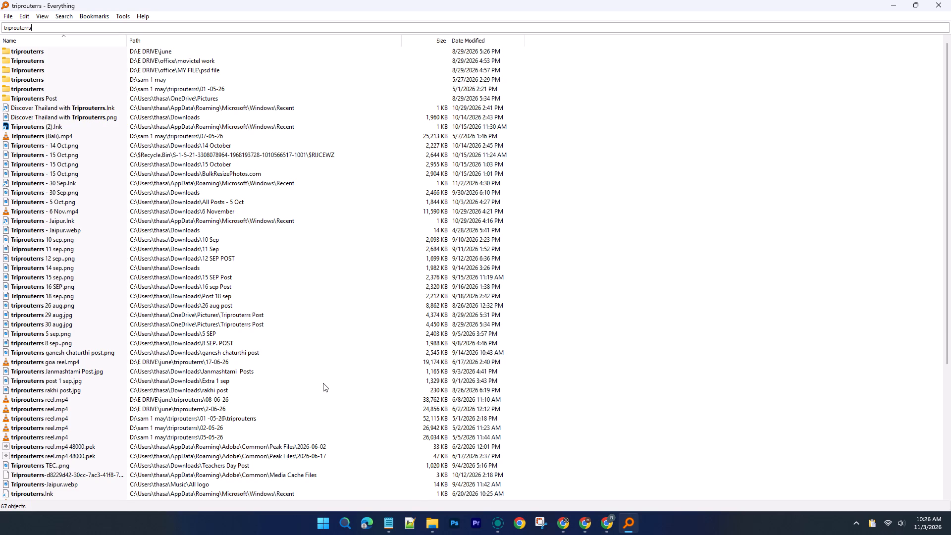
Consult the Notepad client list, preview the SMF WhatsApp image in the Client Logos folder, and delete that file.
left_click(394, 523)
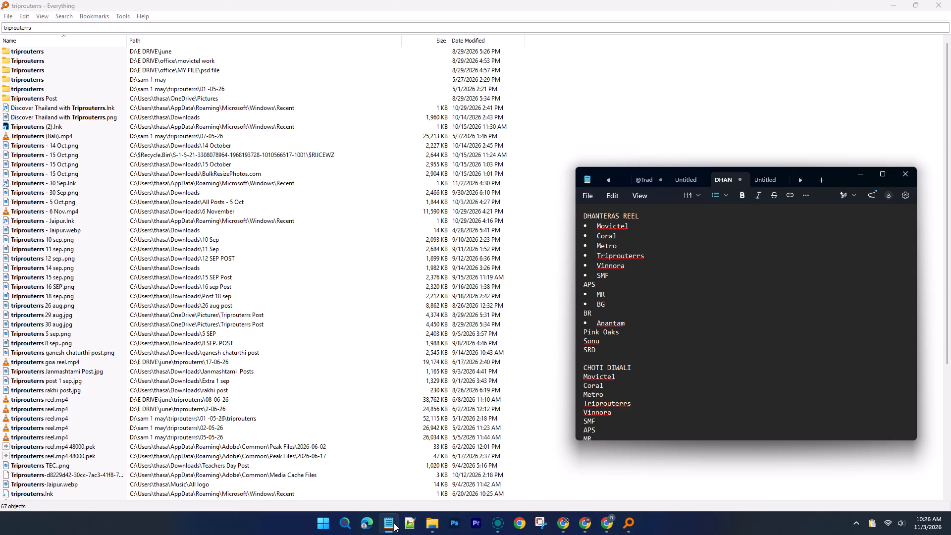
left_click(436, 525)
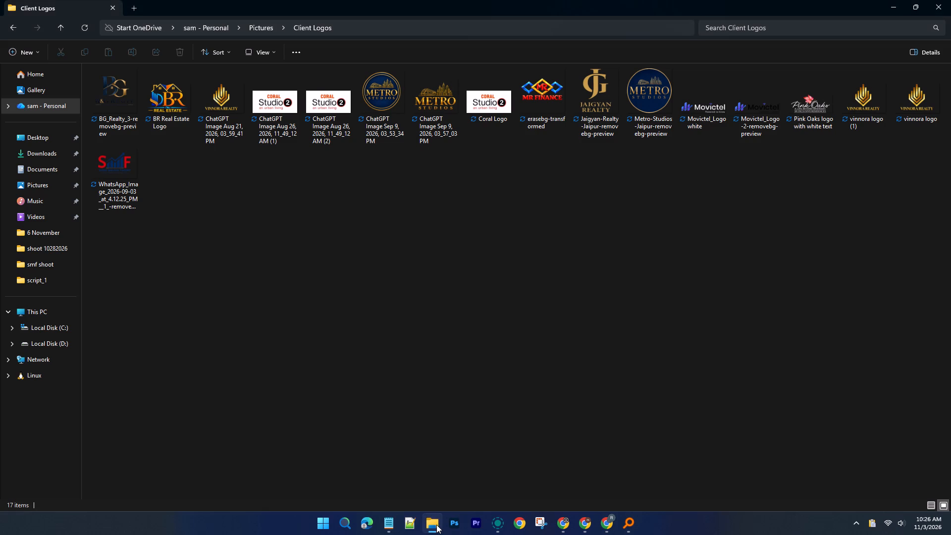
double_click(123, 181)
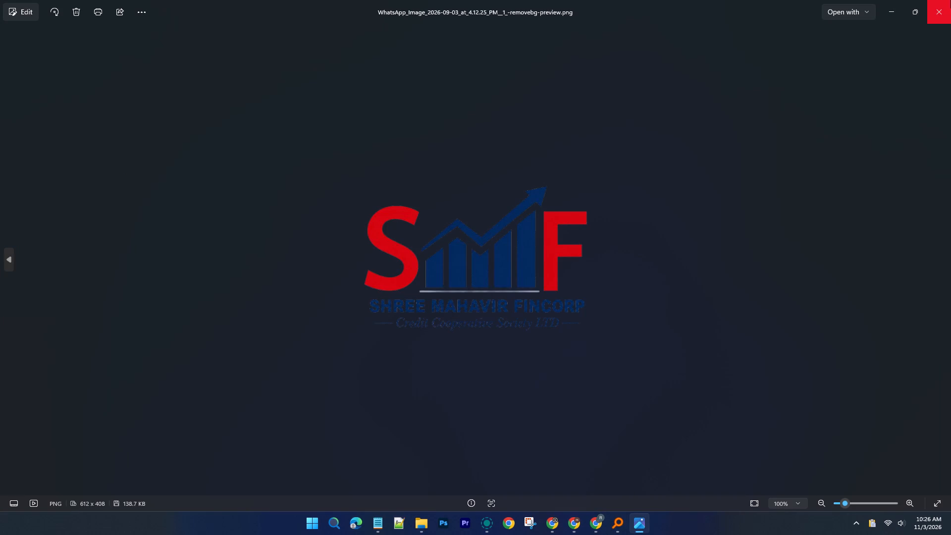
left_click(950, 0)
key("Delete")
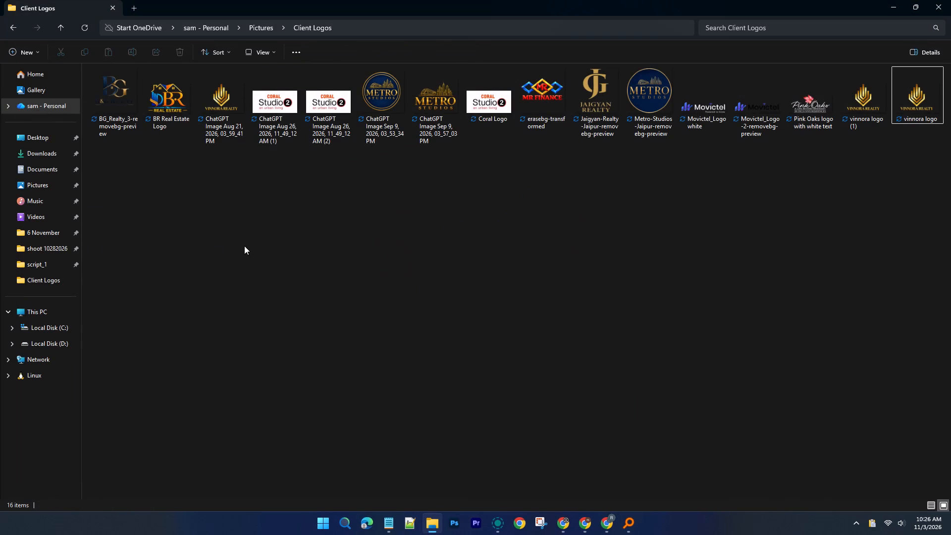
Switch to the DHANTERAS REEL client list in Notepad to compare it with the logos in the Client Logos folder.
left_click(396, 524)
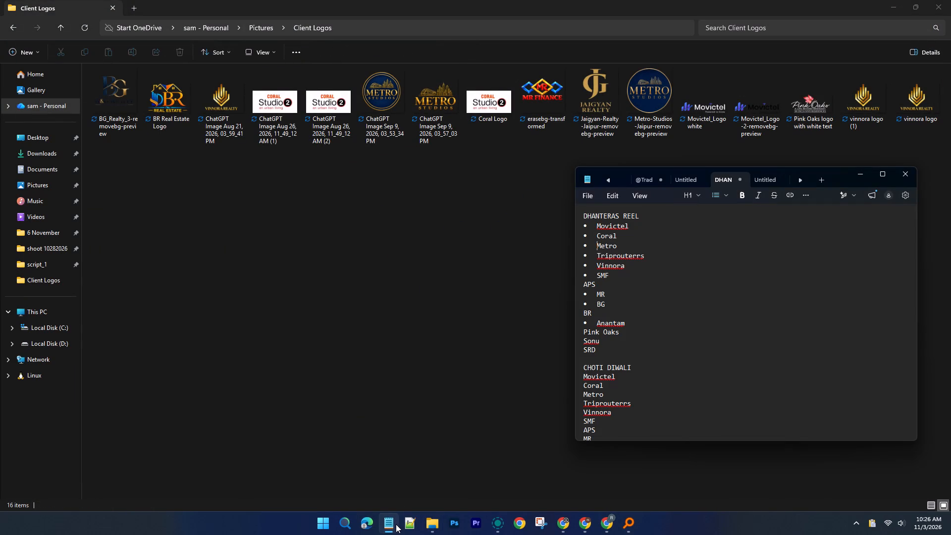
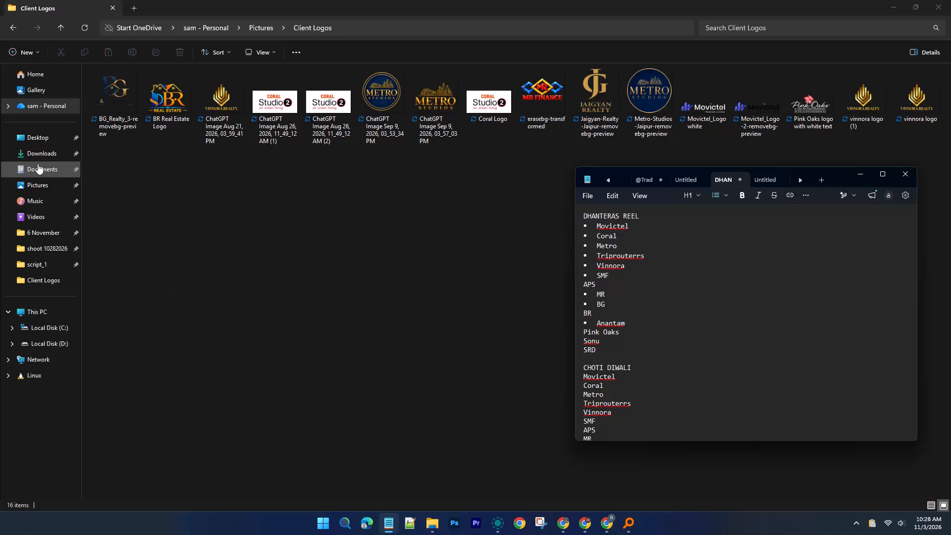
Move all files from the Client Logos folder in Downloads into the Client Logos folder in Pictures.
left_click(39, 159)
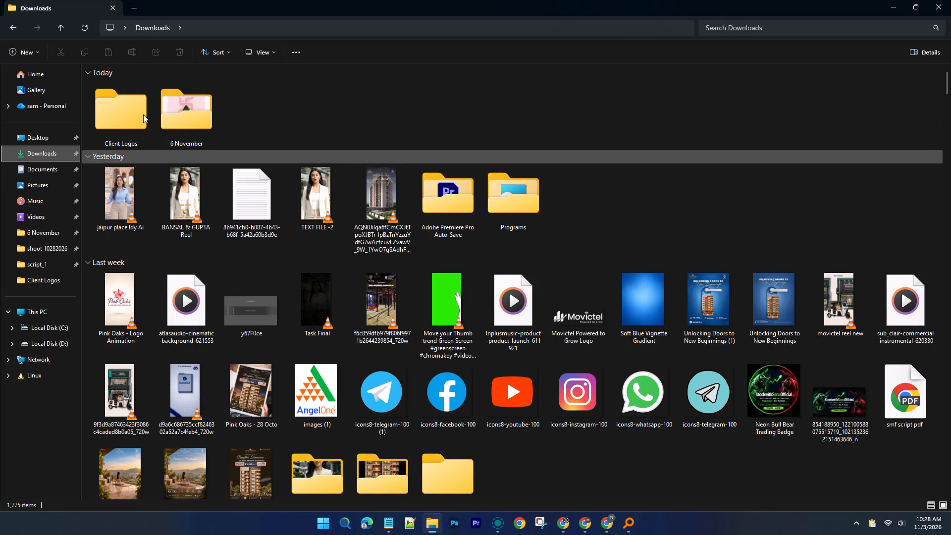
double_click(145, 107)
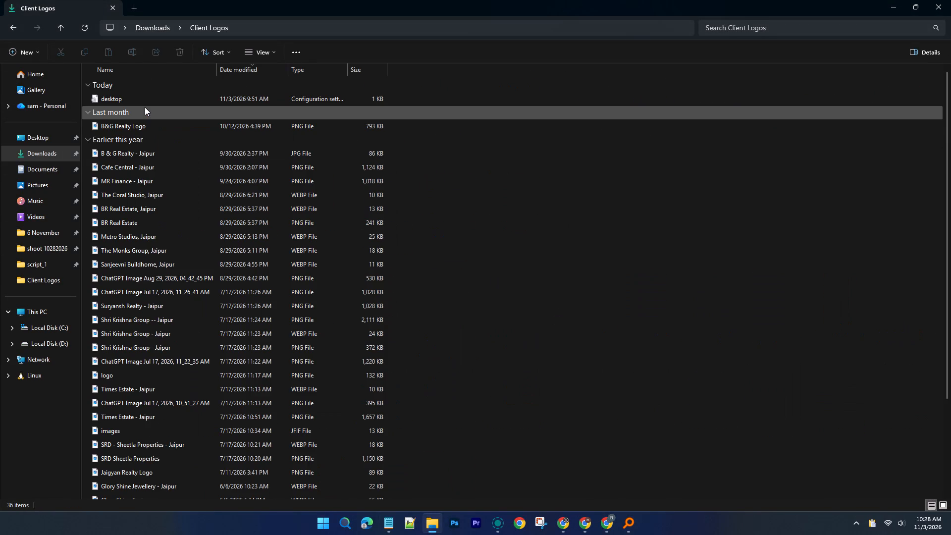
key("ctrl+a")
key("ctrl+x")
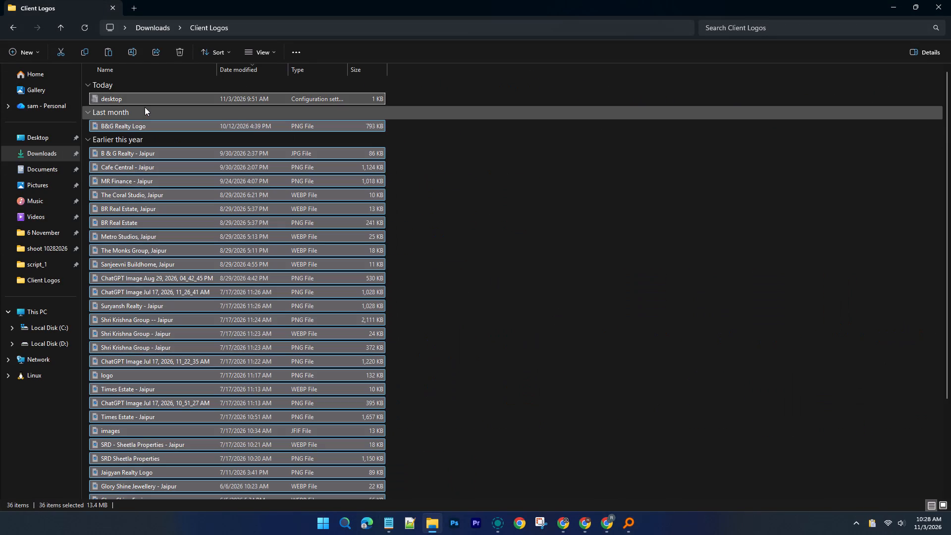
left_click(10, 32)
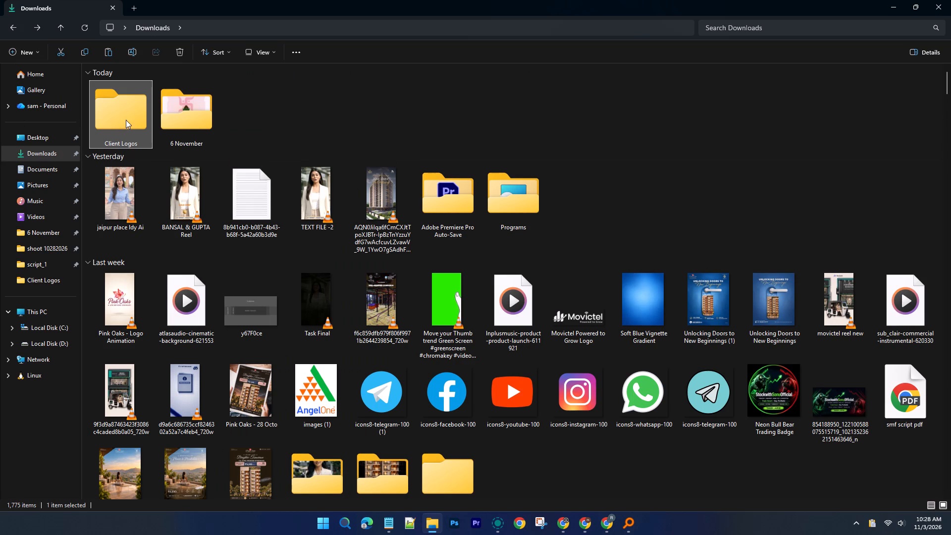
left_click(58, 181)
double_click(181, 99)
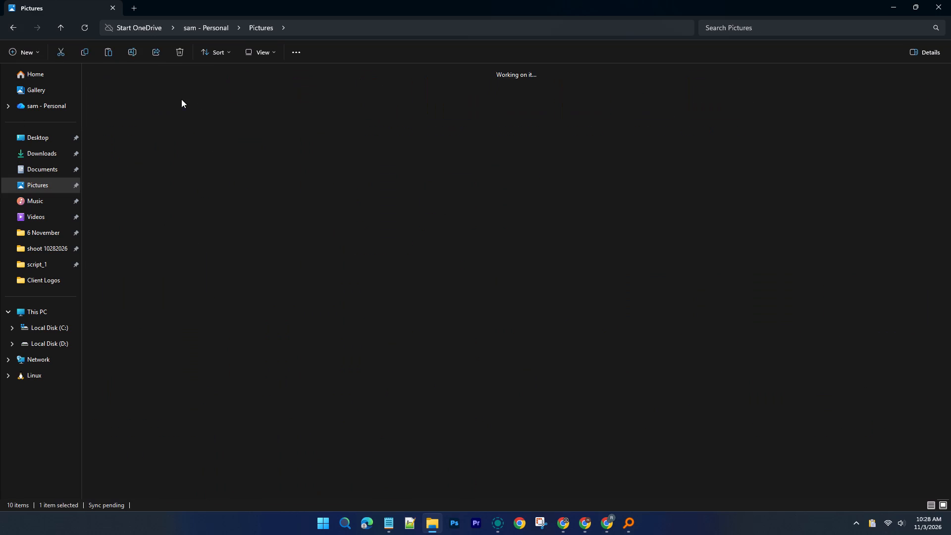
key("ctrl+v")
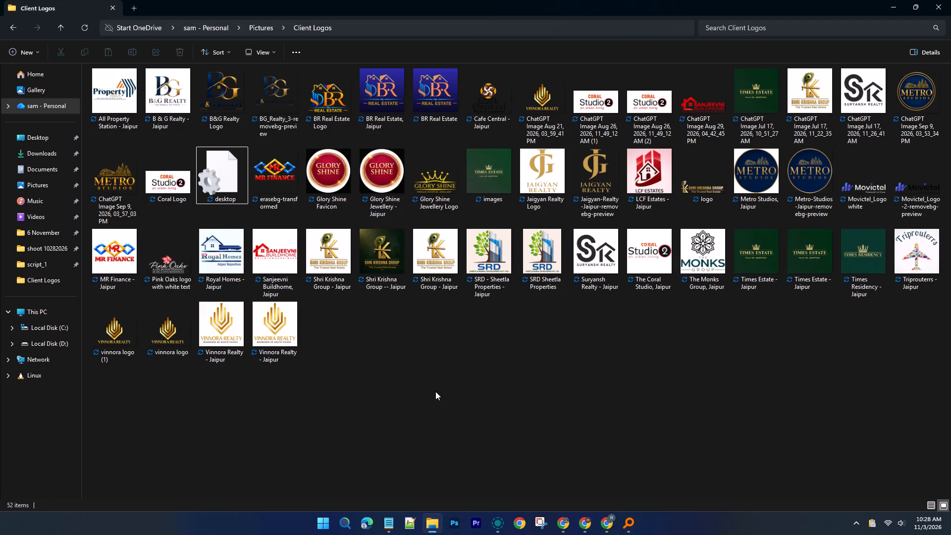
Delete the desktop configuration file from the Client Logos folder in Pictures.
left_click(218, 180)
key("Delete")
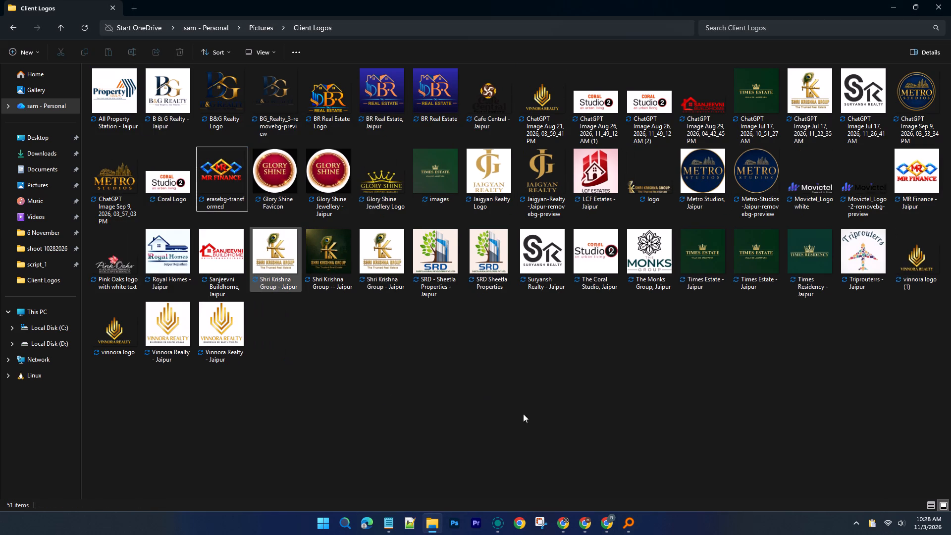
left_click(552, 420)
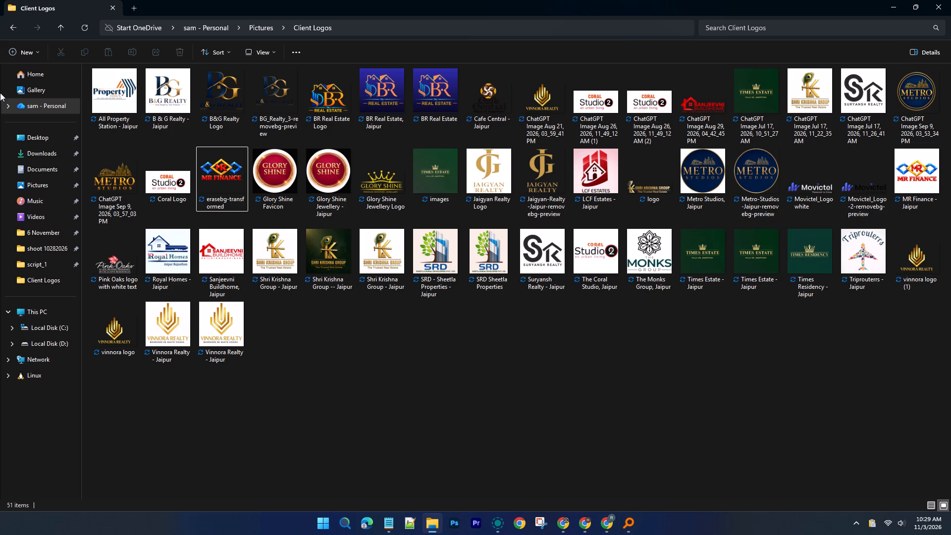
Find the two Shree Anantam Luxury Real Estate Logo files in Downloads and move them into the Client Logos folder in Pictures.
left_click(35, 154)
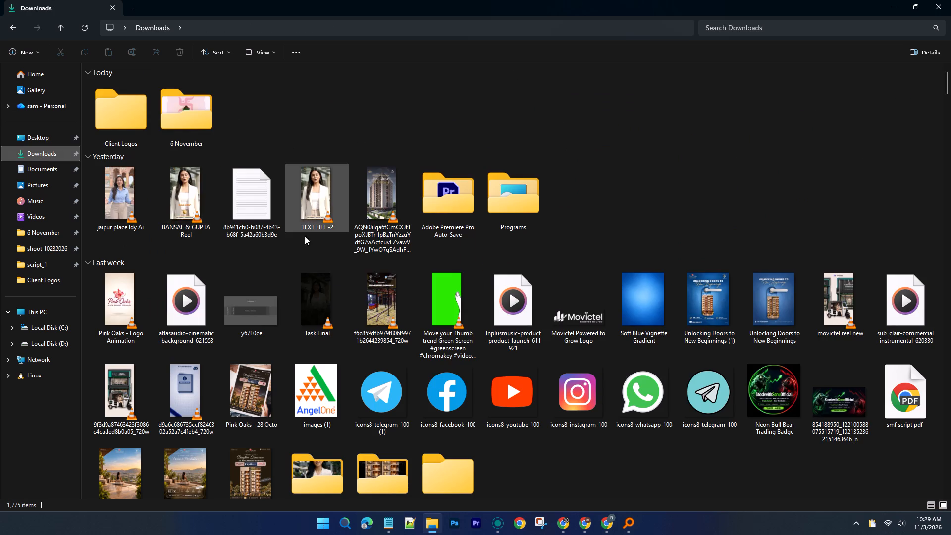
left_click(691, 469)
key("s")
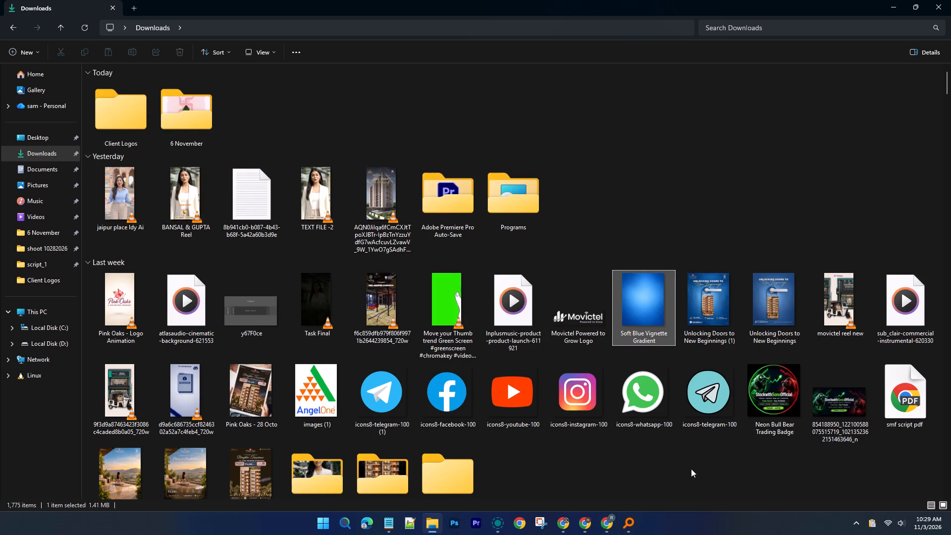
type("ss")
key("s")
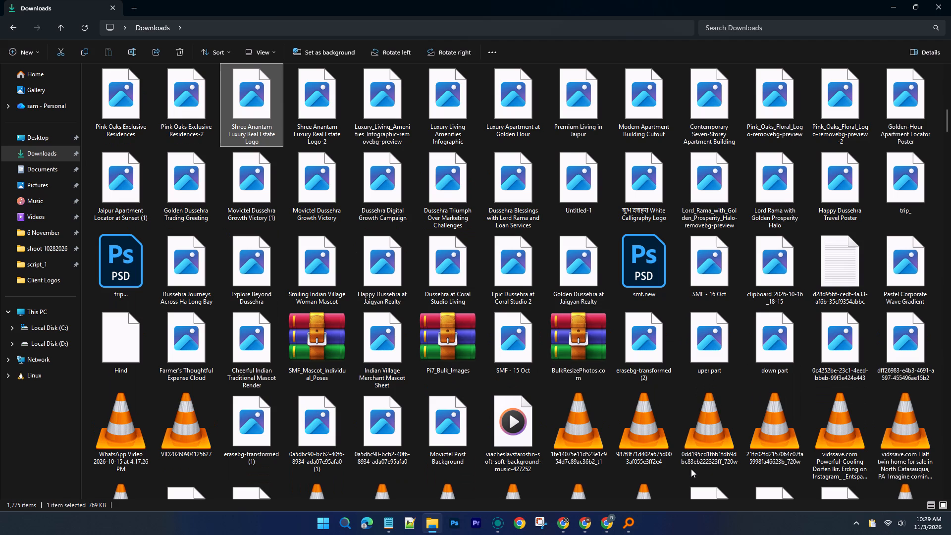
left_click(324, 114, "ctrl")
key("ctrl+x")
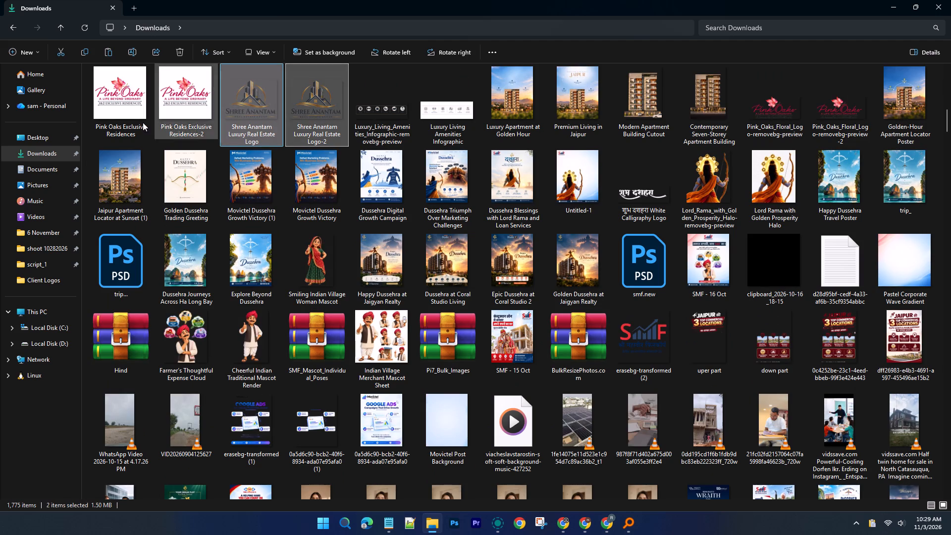
left_click(13, 32)
key("ctrl+v")
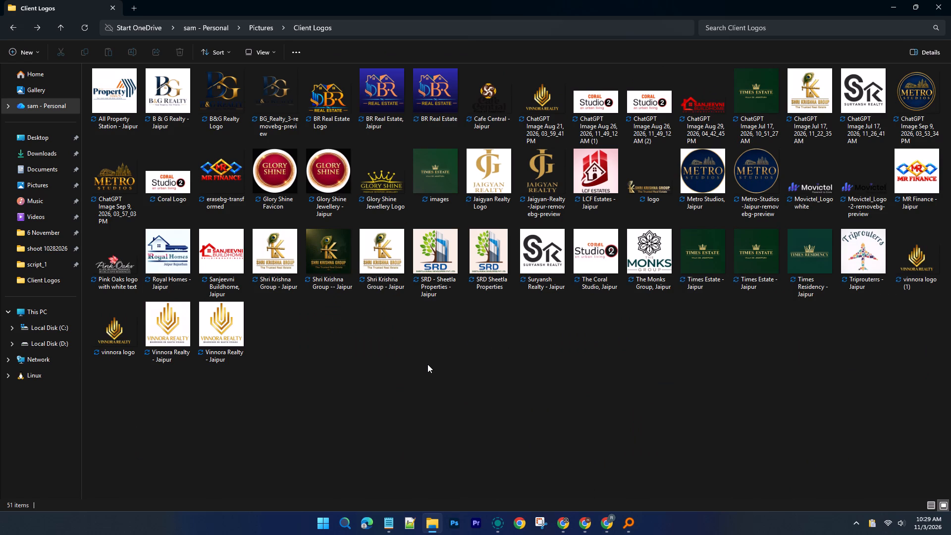
left_click(427, 364)
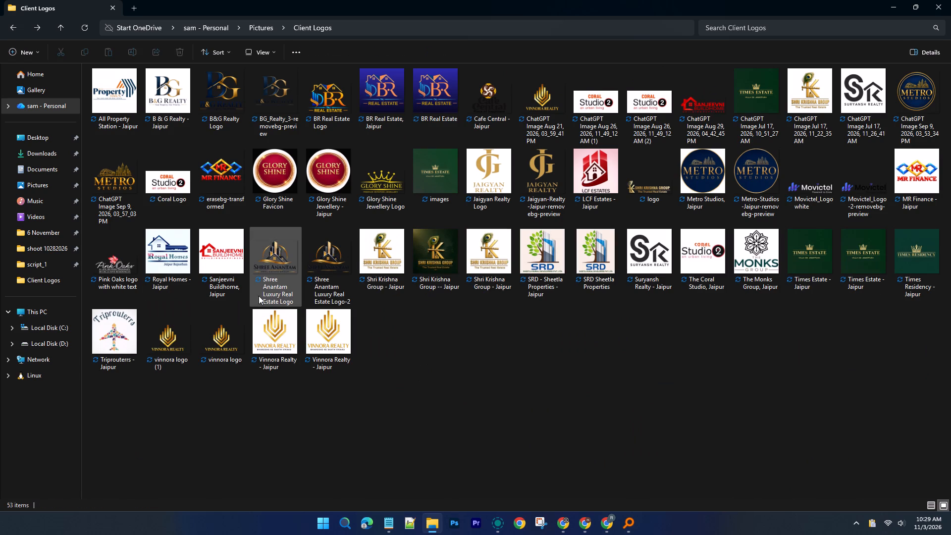
Upload the first Shree Anantam Luxury Real Estate Logo file from Client Logos to the Jaigyan (Coral) - 5 Nov design in Canva.
left_click_drag(266, 259, 572, 534)
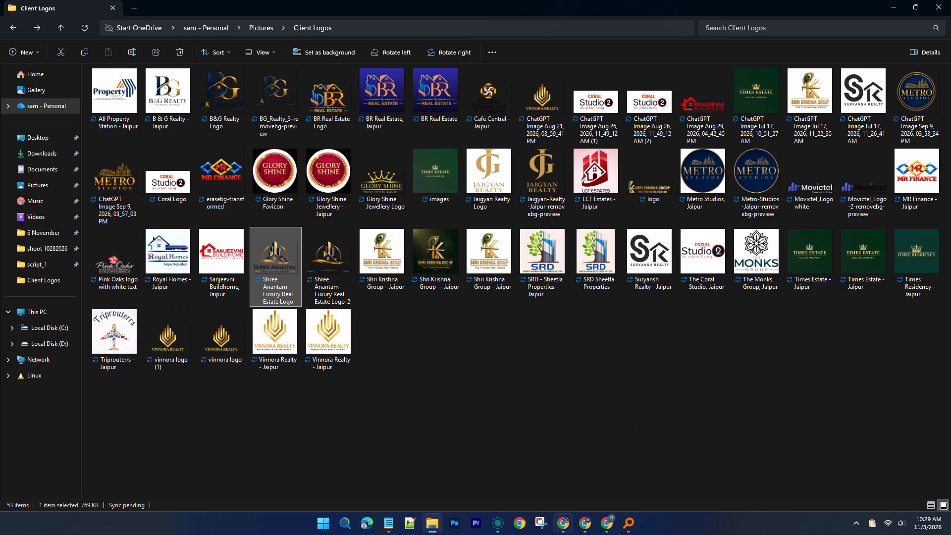
left_click_drag(572, 534, 113, 358)
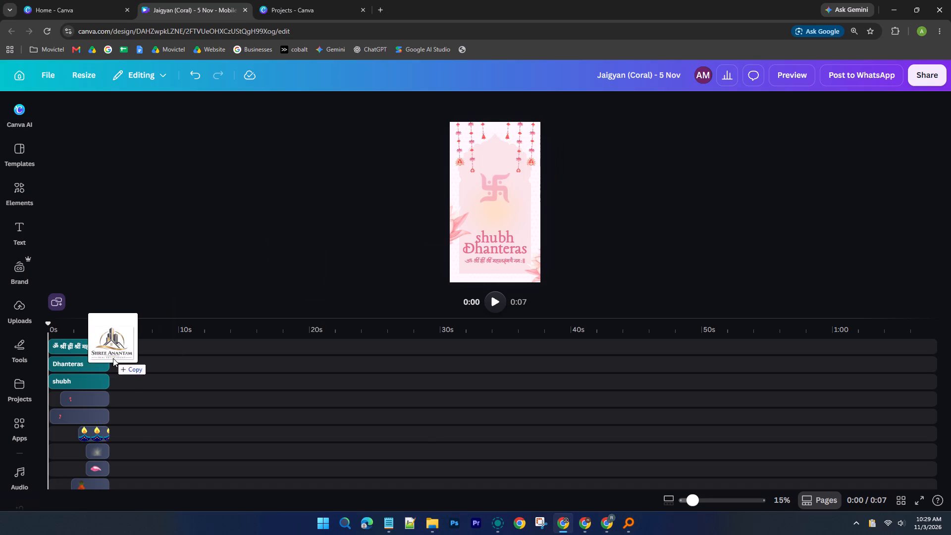
left_click_drag(113, 358, 129, 393)
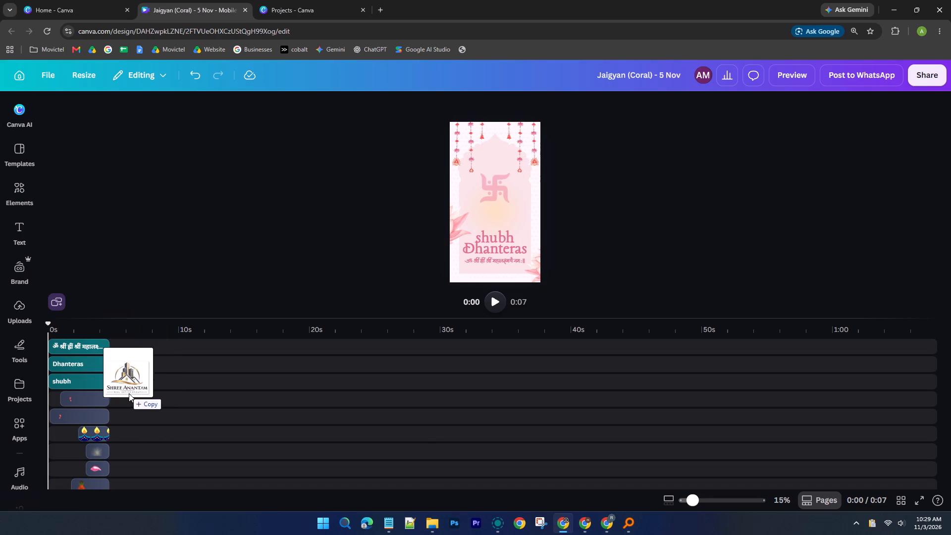
left_click_drag(129, 393, 144, 400)
scroll(144, 400, "up", 4)
scroll(74, 373, "up", 5)
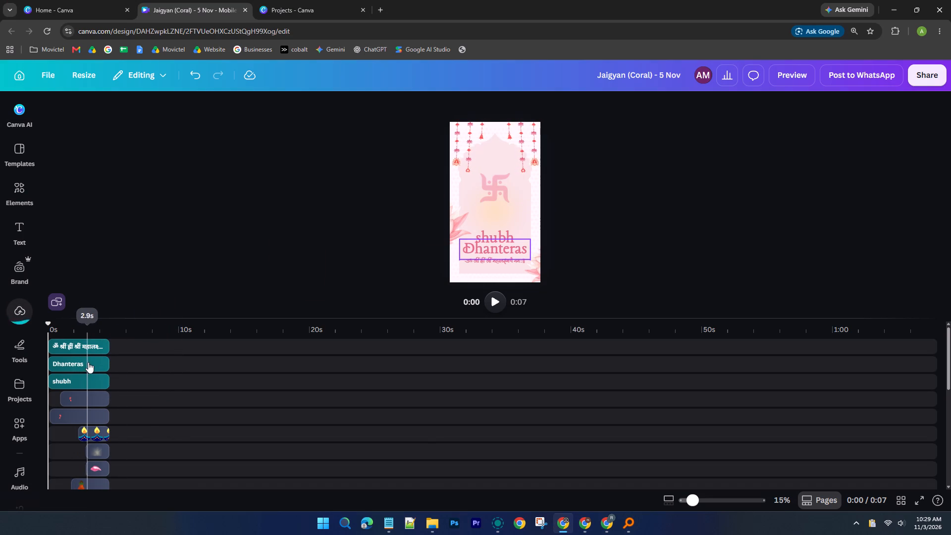
scroll(88, 362, "up", 2)
scroll(88, 362, "down", 7)
scroll(88, 362, "up", 4)
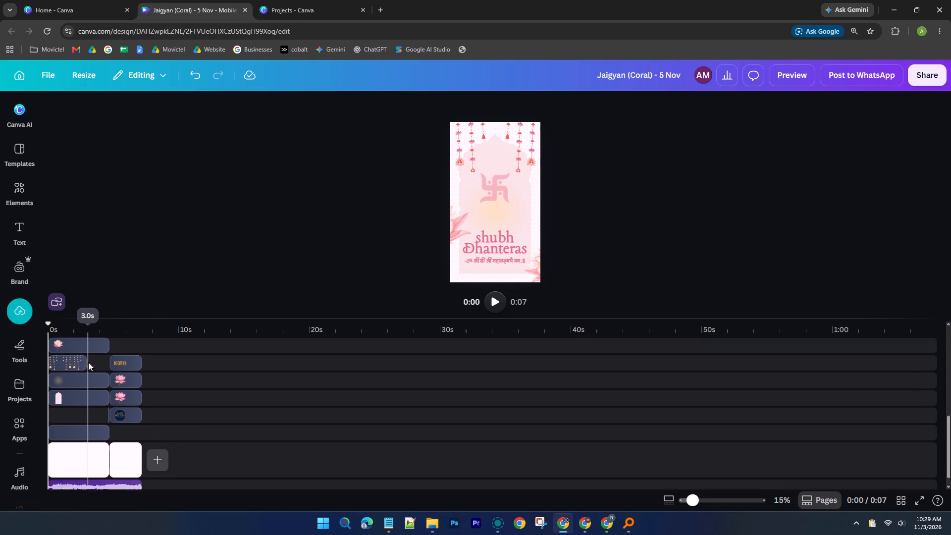
scroll(88, 362, "up", 8)
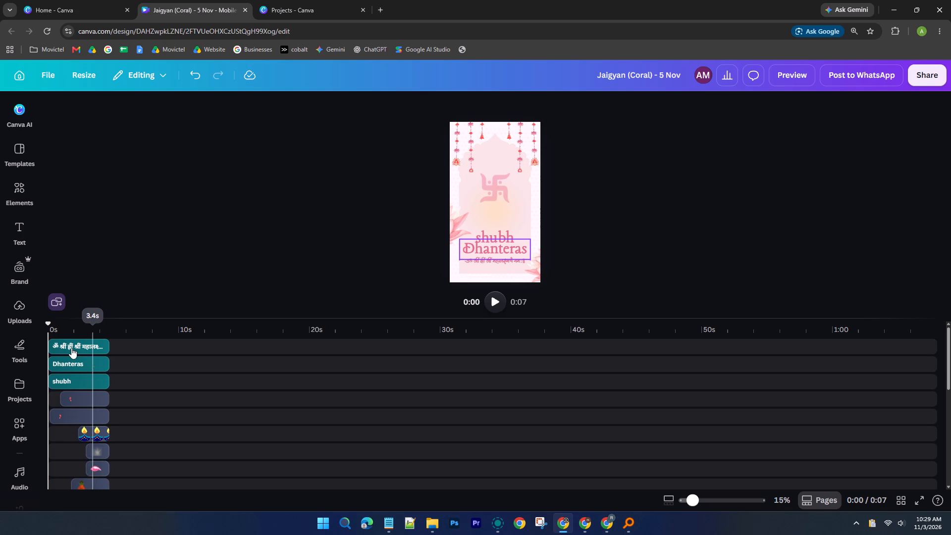
Place the uploaded Shree Anantam logo on a new top timeline track, starting near the beginning of the reel.
left_click(18, 306)
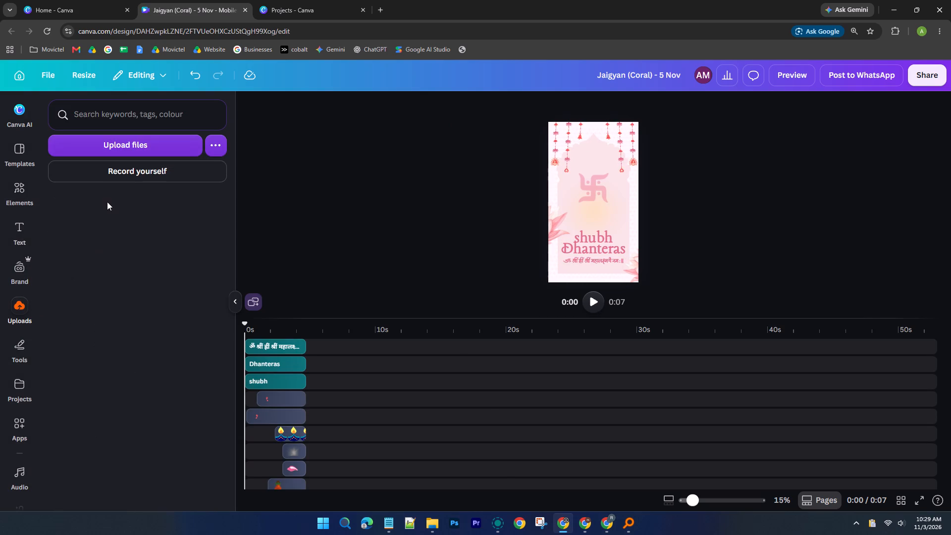
left_click_drag(104, 254, 292, 333)
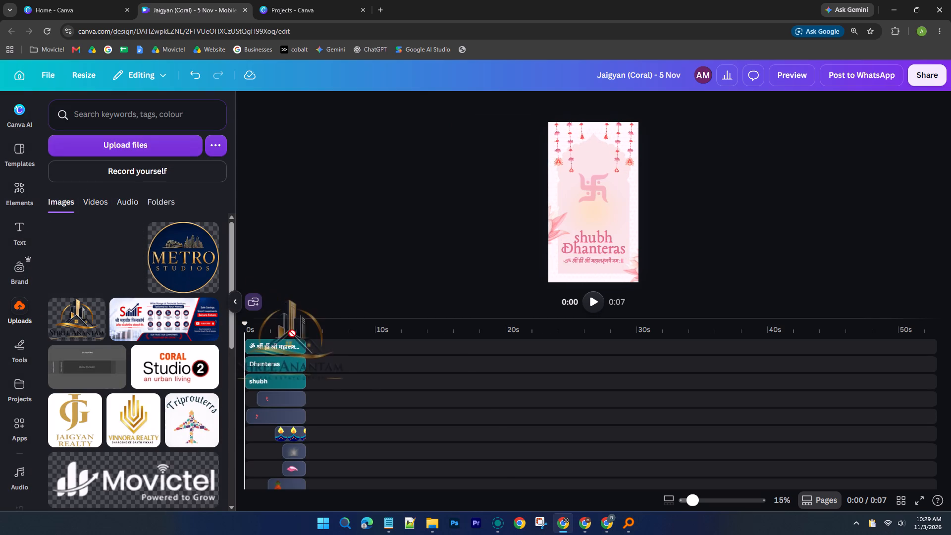
left_click_drag(292, 333, 317, 337)
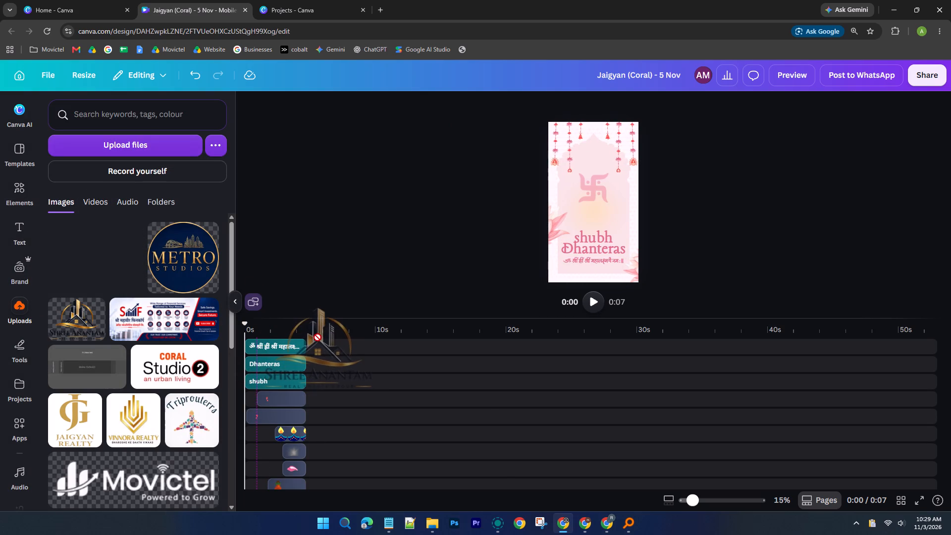
left_click_drag(317, 337, 317, 339)
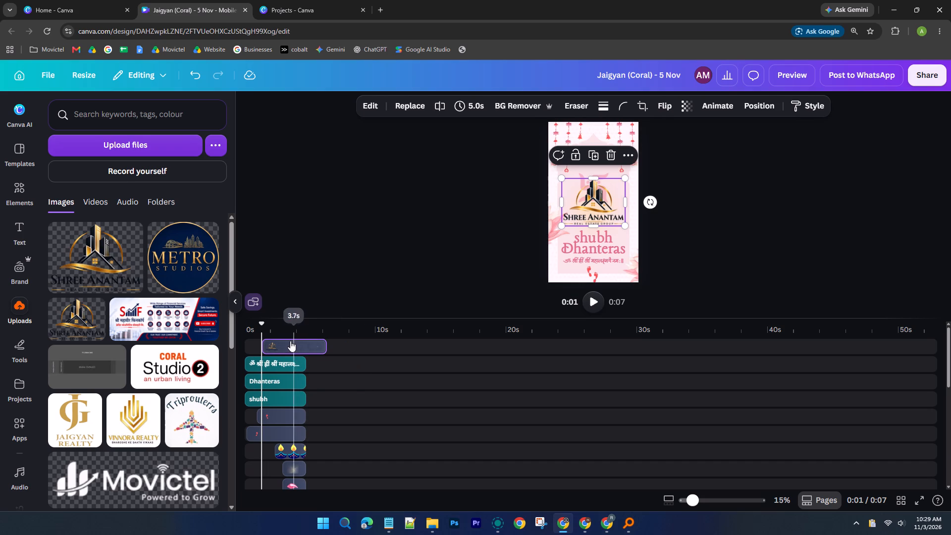
left_click_drag(296, 345, 293, 345)
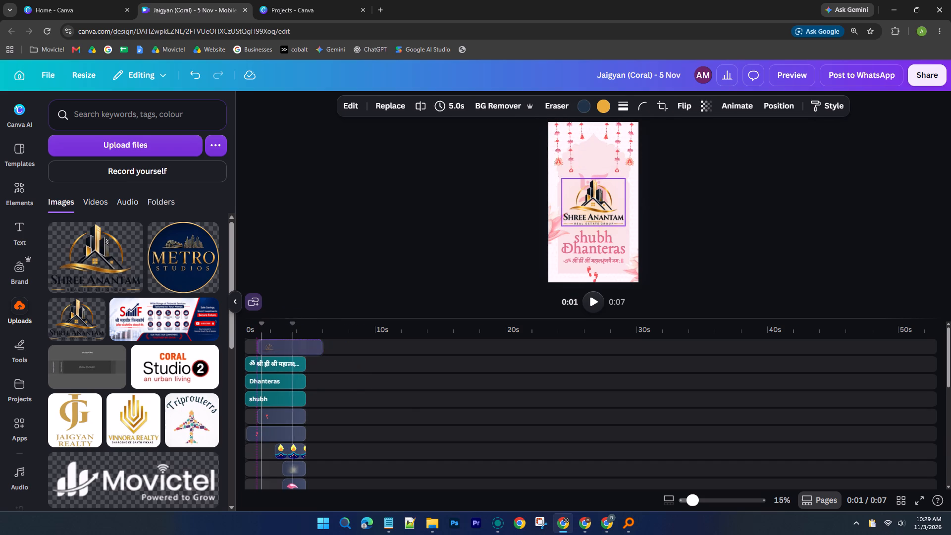
left_click_drag(293, 345, 284, 345)
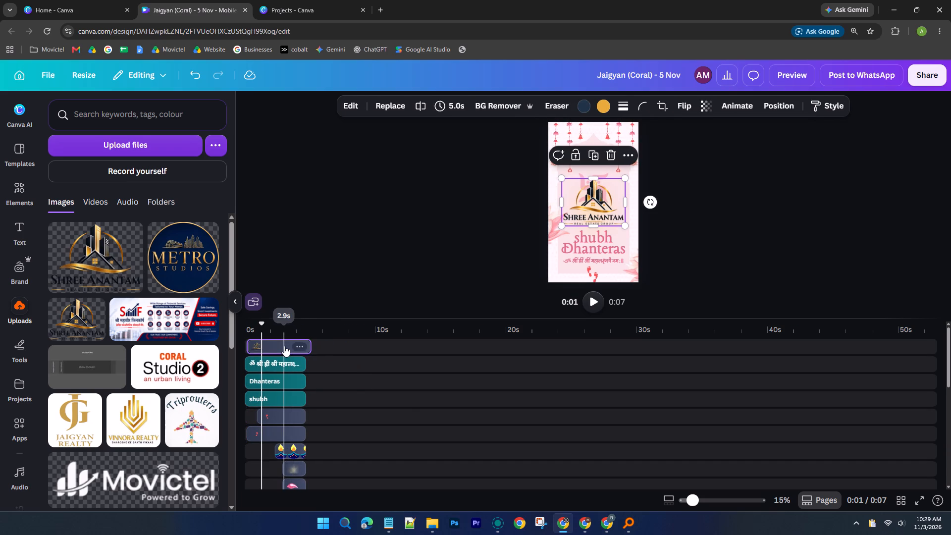
Trim the Shree Anantam logo clip to 4.5 s so it ends with the first page.
left_click_drag(263, 324, 255, 324)
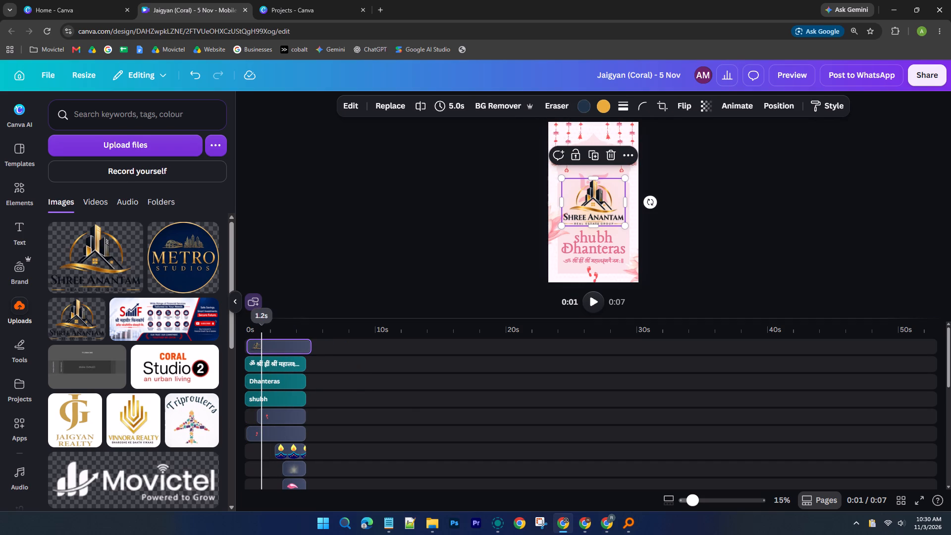
left_click_drag(255, 324, 246, 324)
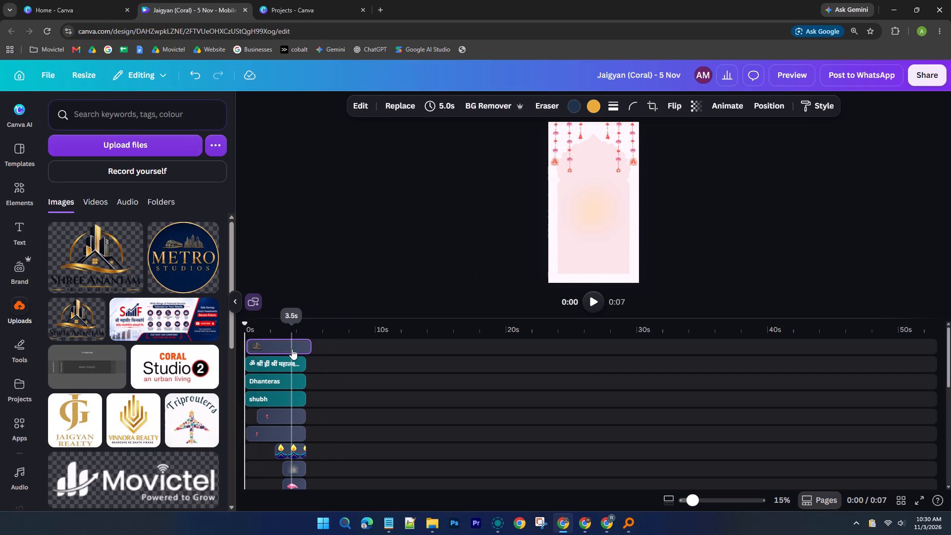
left_click(292, 348)
left_click(350, 366)
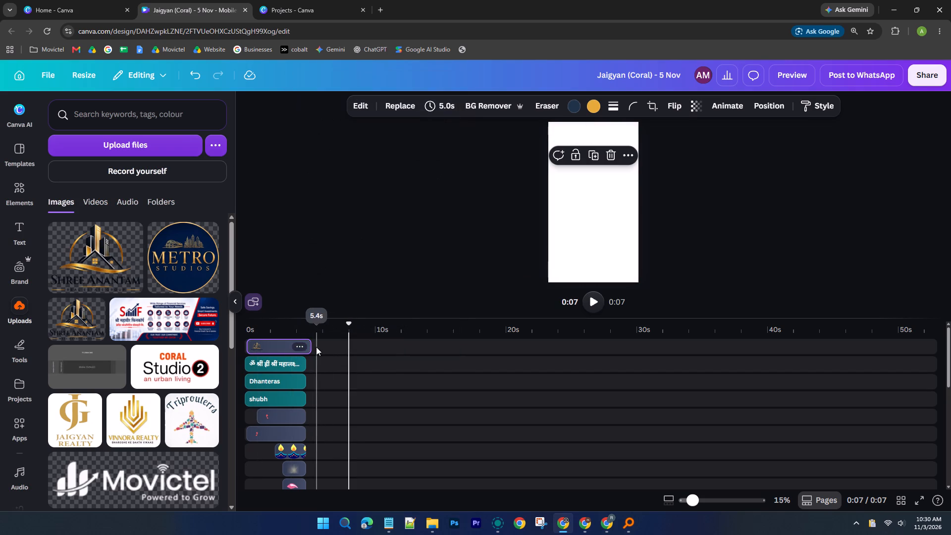
left_click_drag(310, 346, 304, 346)
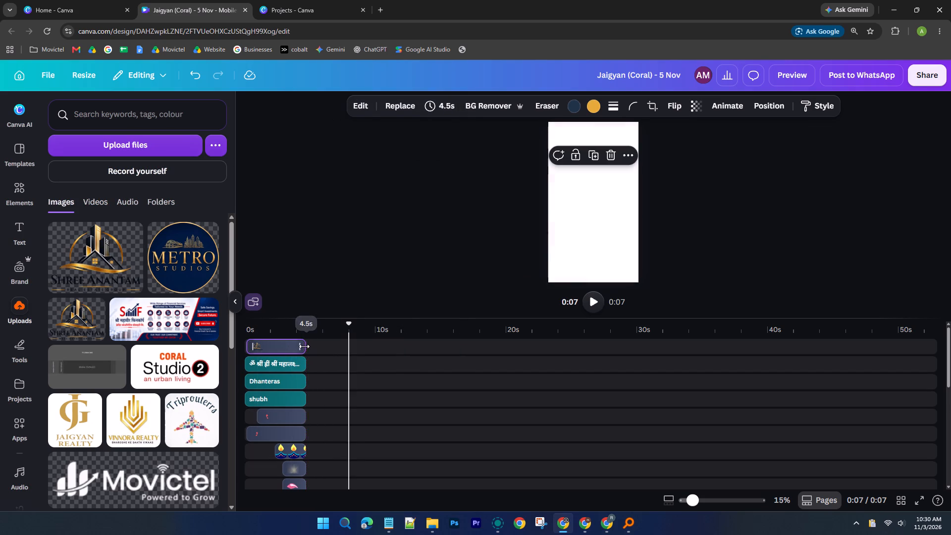
Add a second Shree Anantam logo after the first page on the timeline and trim it to 3.2 s.
left_click_drag(90, 260, 155, 283)
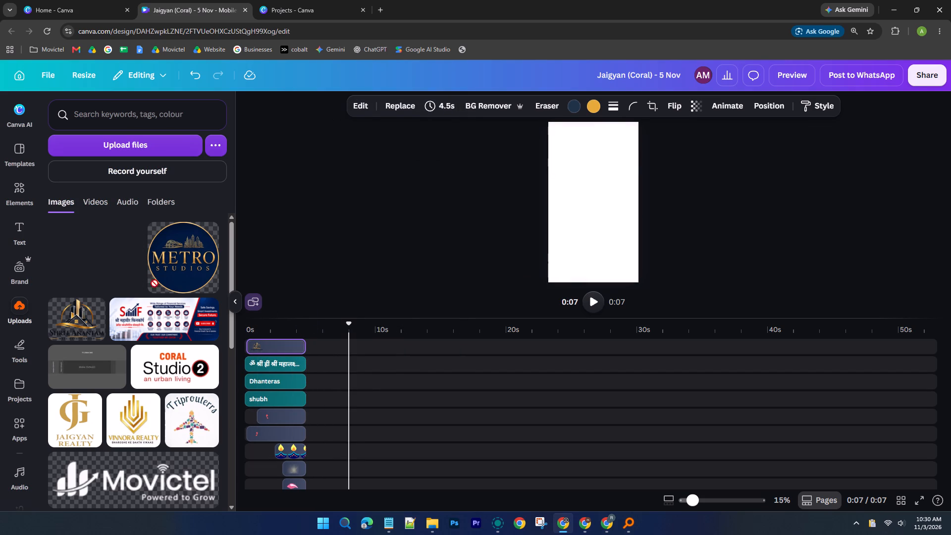
left_click_drag(155, 283, 342, 365)
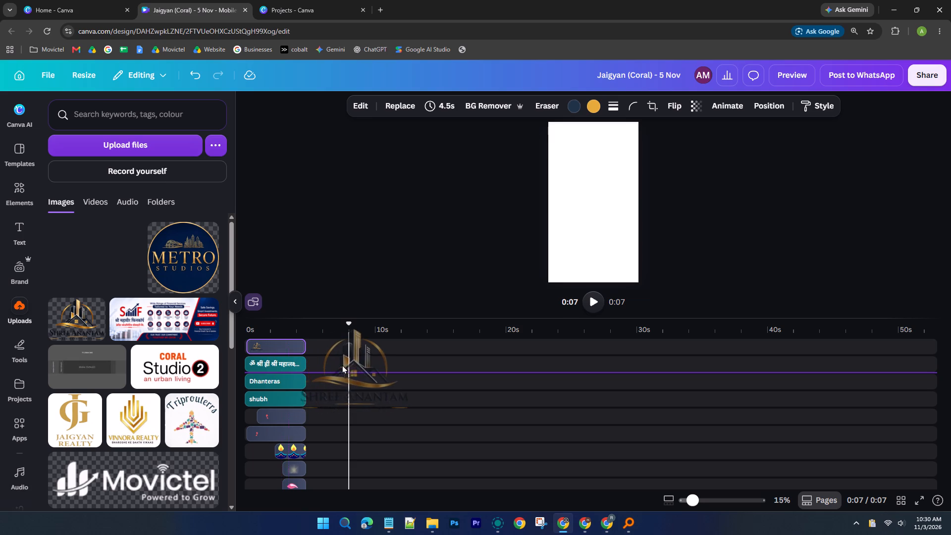
left_click_drag(342, 365, 348, 365)
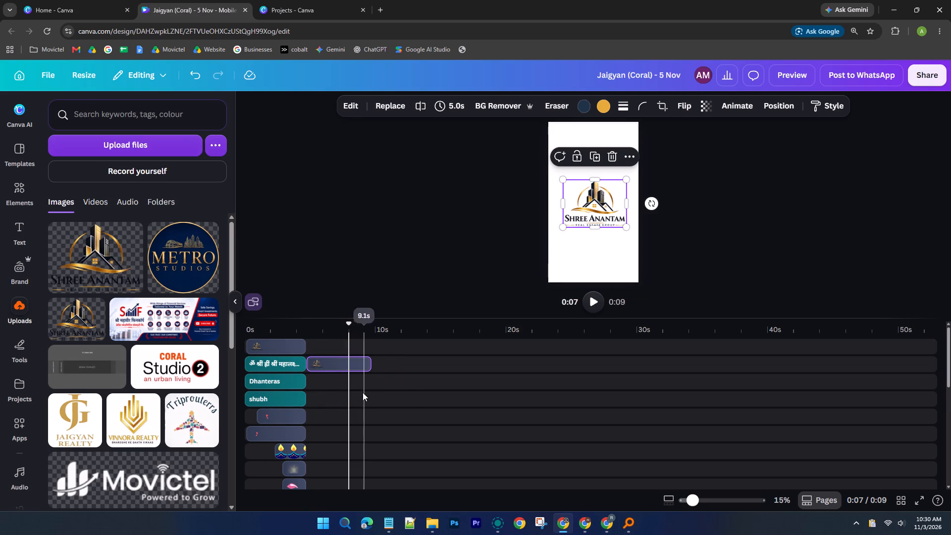
left_click_drag(370, 363, 345, 360)
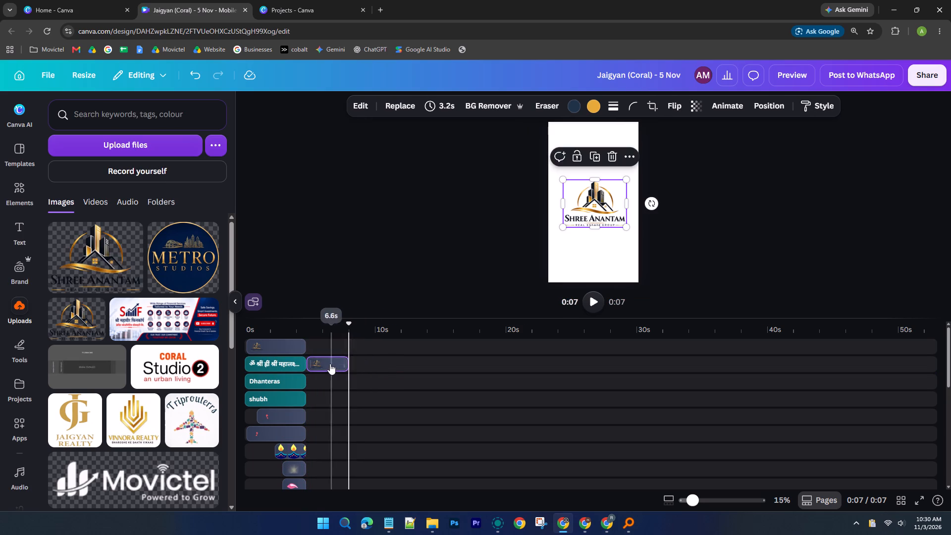
Move the second Shree Anantam logo clip down to a lower timeline track just above the Om symbol, within the second page's span.
left_click_drag(330, 364, 340, 415)
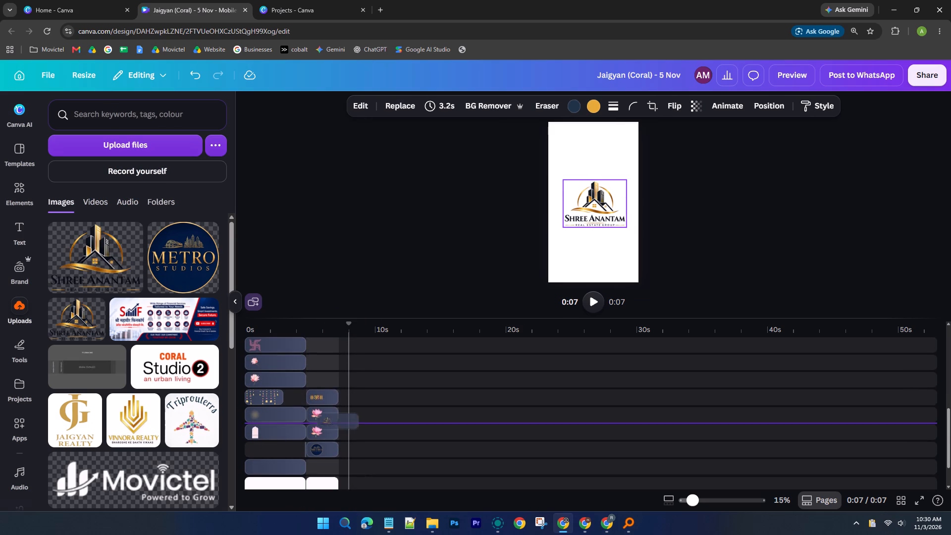
left_click_drag(340, 415, 332, 378)
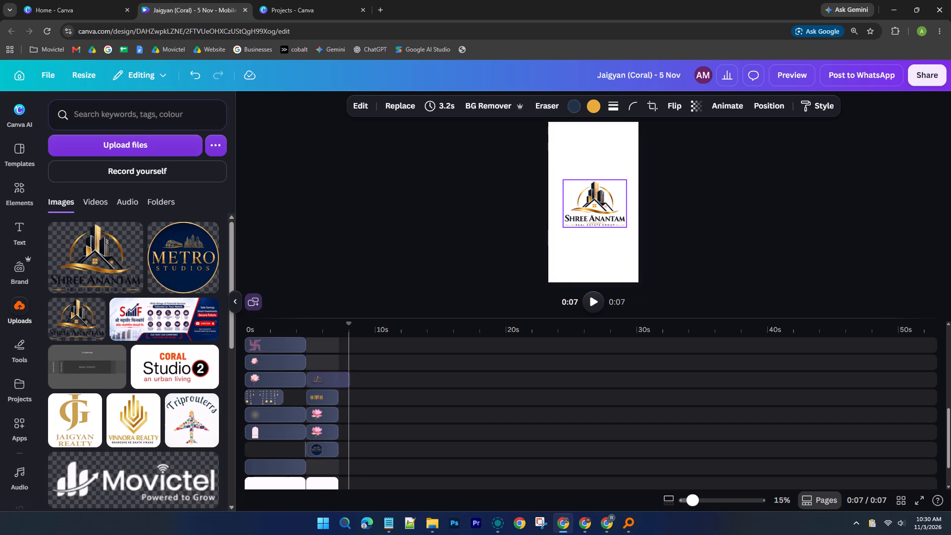
left_click_drag(332, 378, 331, 378)
left_click(331, 378)
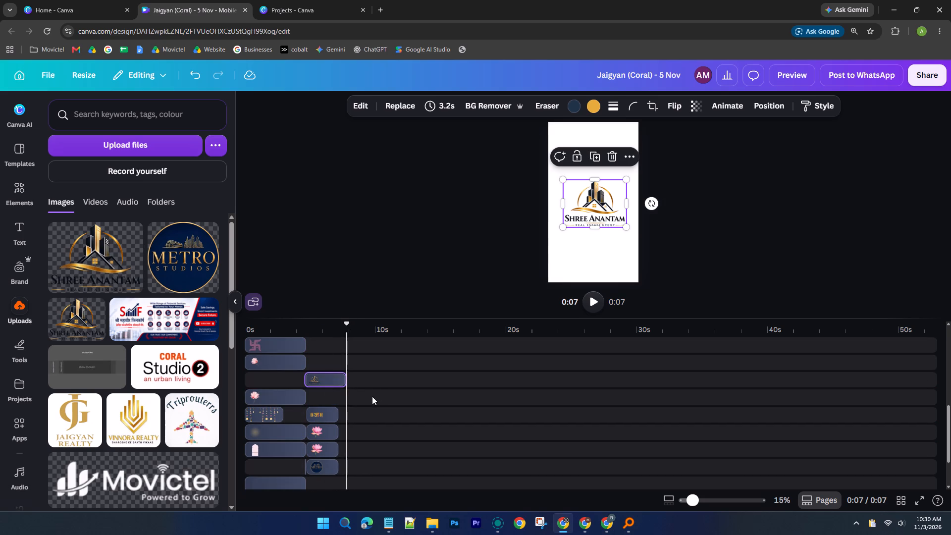
left_click(331, 379)
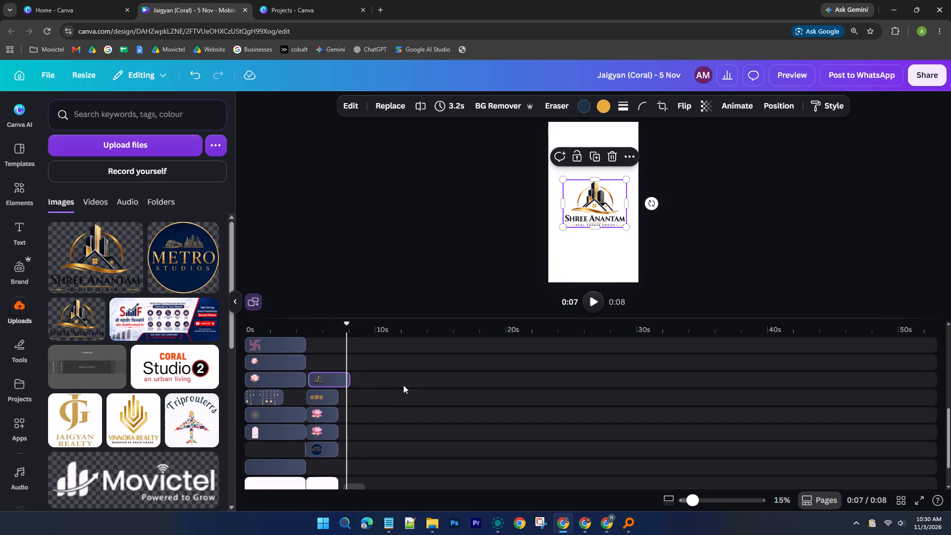
left_click(403, 385)
Trim the second Shree Anantam logo clip to about 2.5 s so it starts and ends with the second page.
left_click(337, 379)
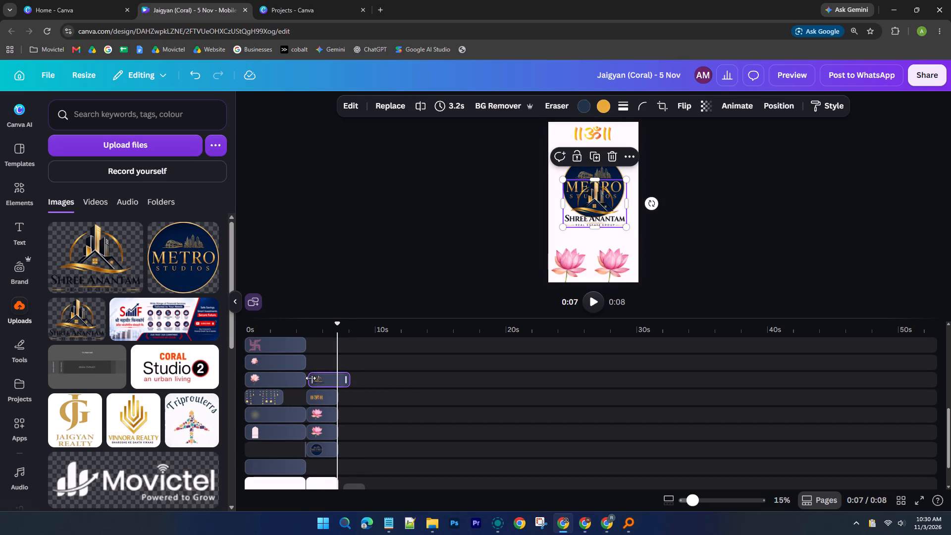
left_click(311, 378)
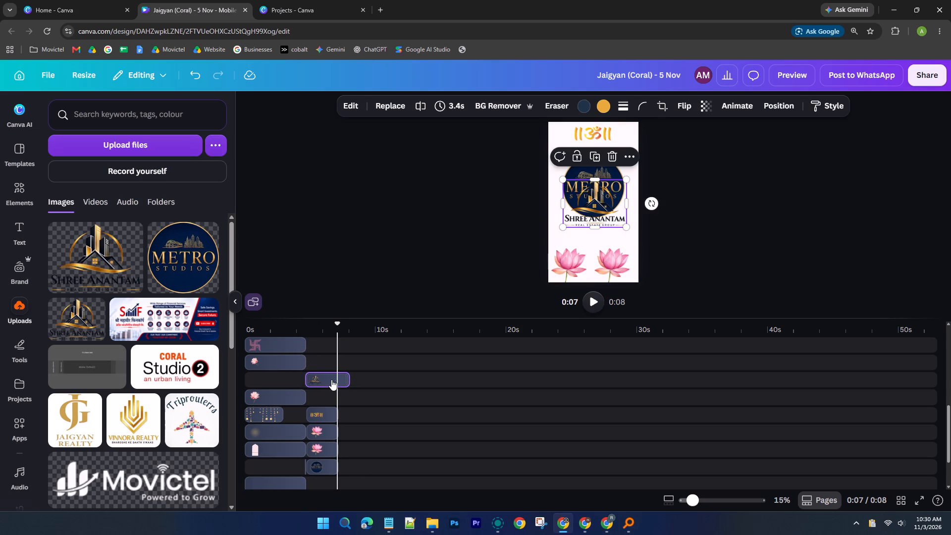
left_click_drag(347, 380, 339, 380)
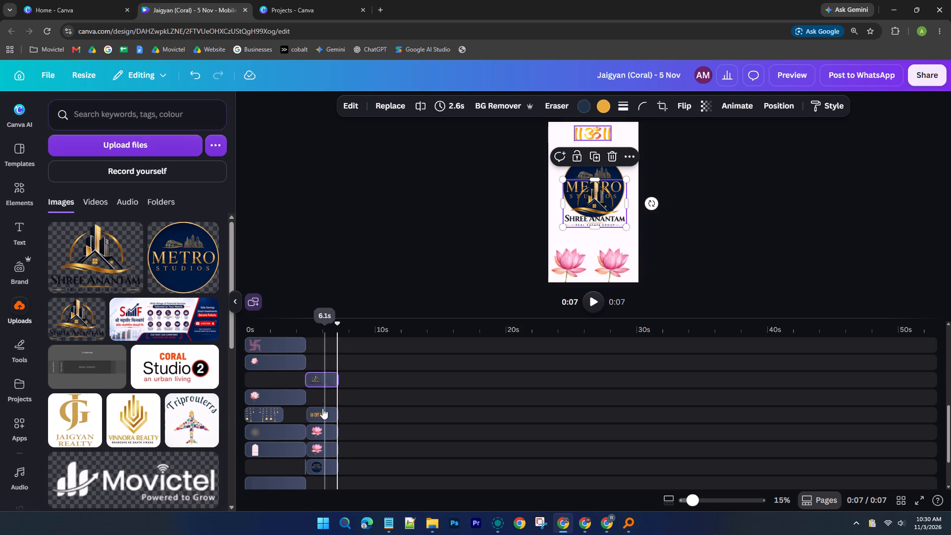
left_click(310, 381)
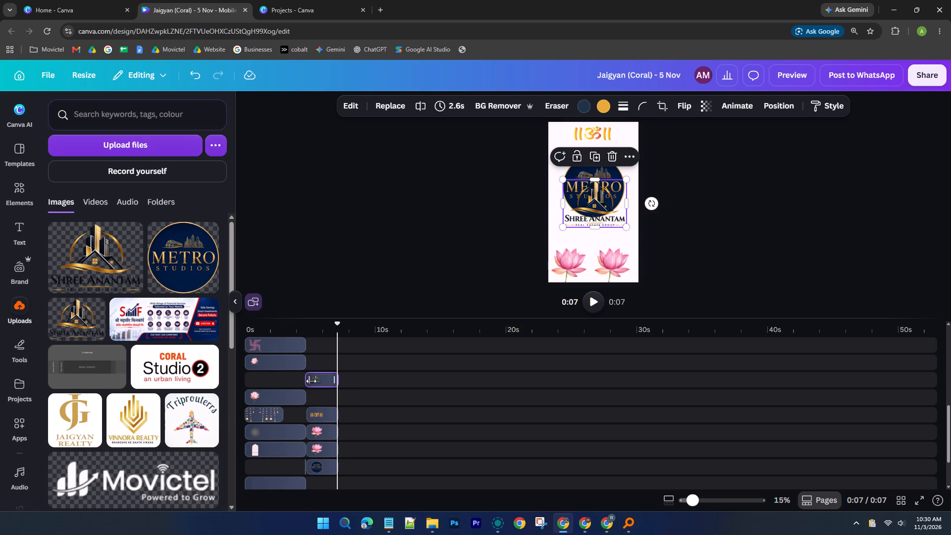
left_click(373, 389)
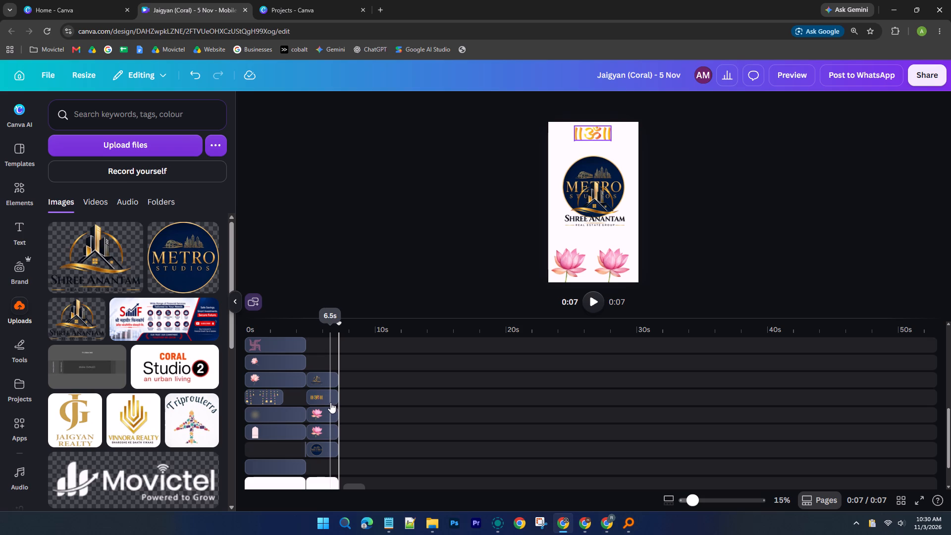
Delete the Metro Studios logo from the second page.
left_click(322, 449)
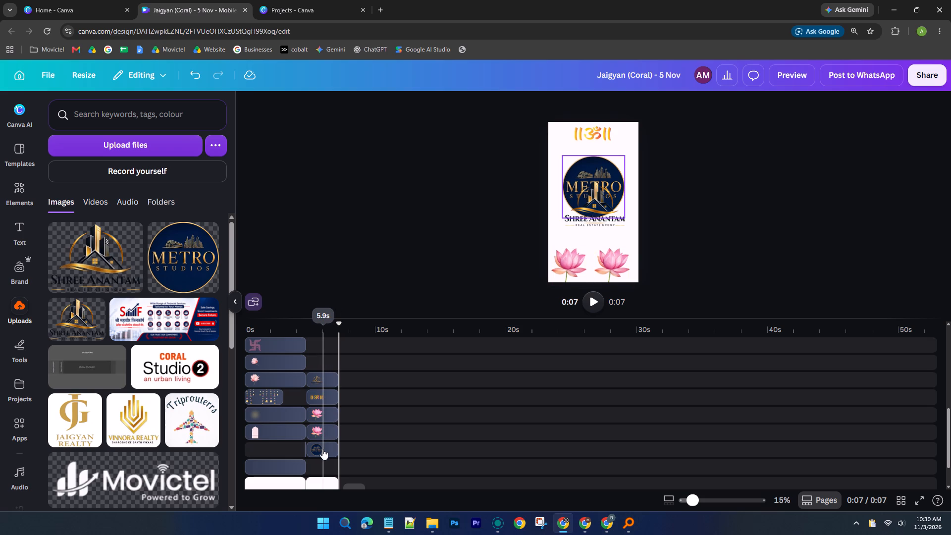
key("Delete")
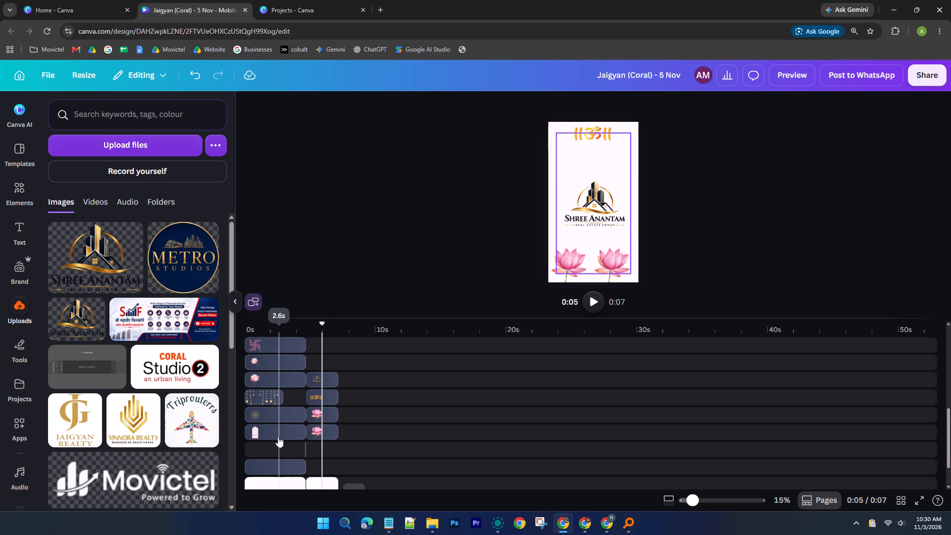
Delete the leftover 0.1 s element on the nearly empty timeline track at the end of the first page.
scroll(278, 446, "up", 3)
scroll(278, 446, "down", 3)
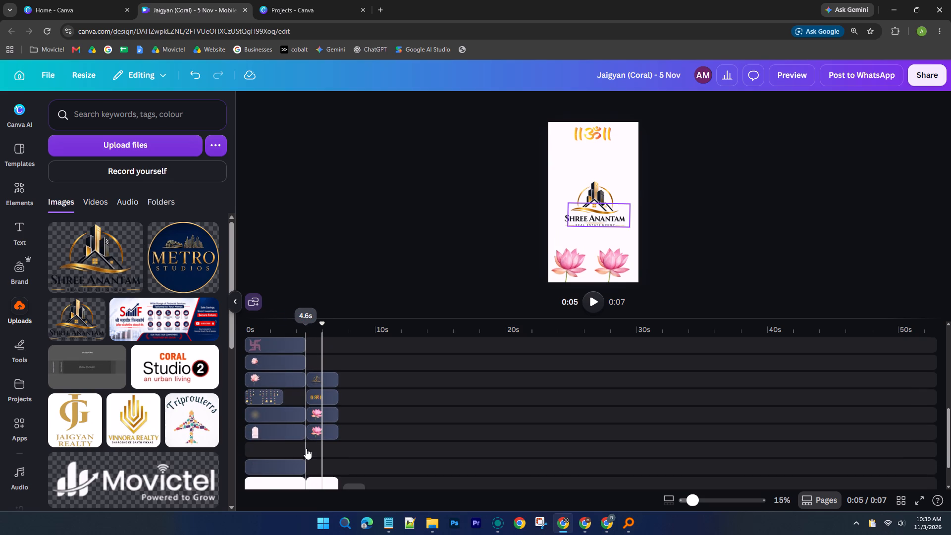
left_click(306, 448)
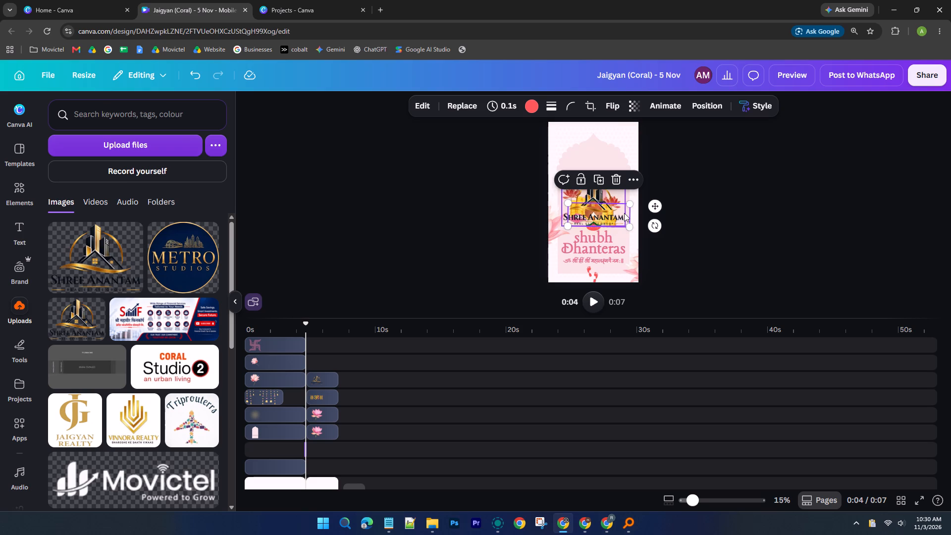
left_click_drag(626, 214, 629, 161)
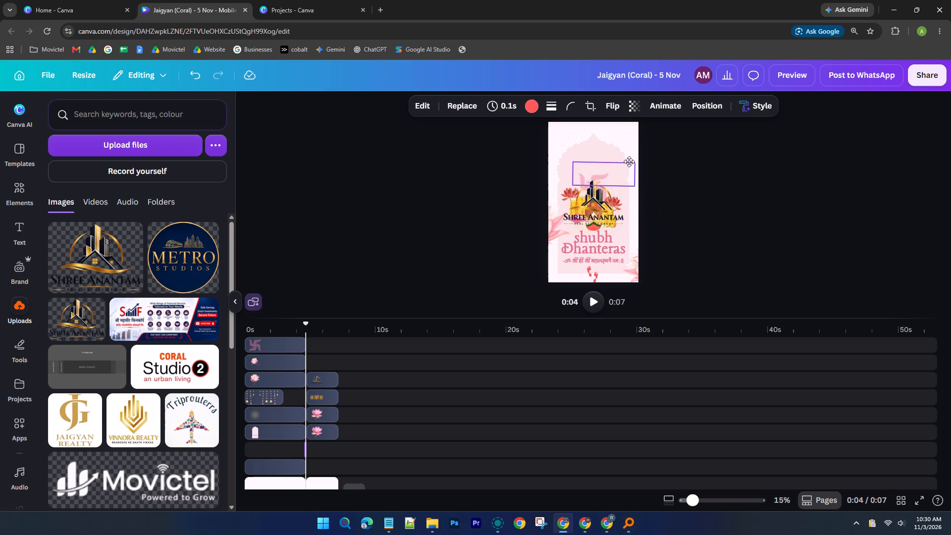
left_click_drag(629, 161, 628, 154)
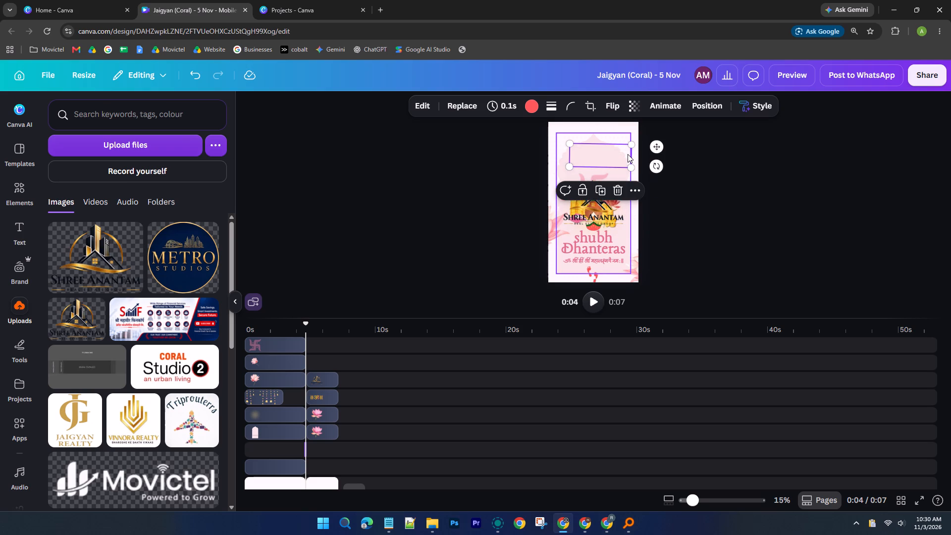
key("Delete")
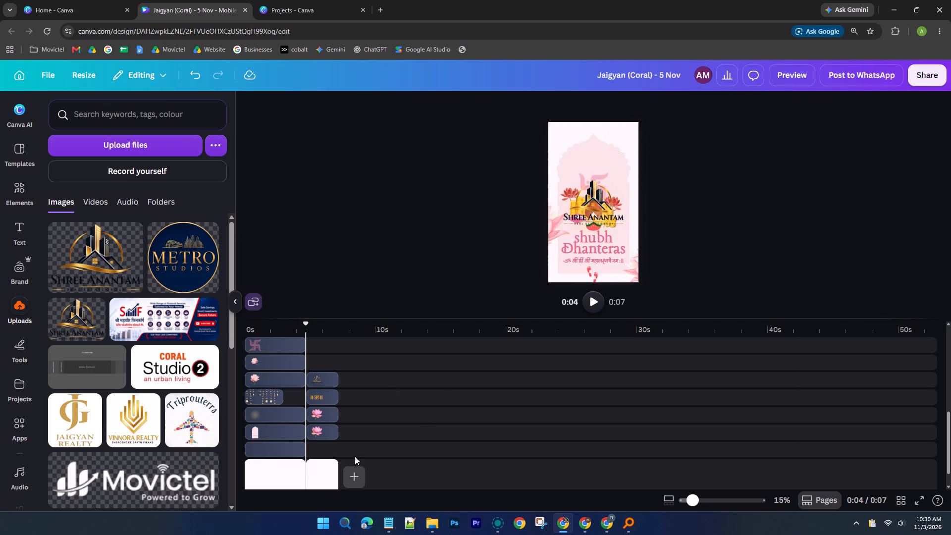
Shrink the first page's Shree Anantam logo and centre it near the top of the arch, above the swastika.
scroll(322, 404, "up", 10)
scroll(299, 360, "up", 3)
left_click(286, 350)
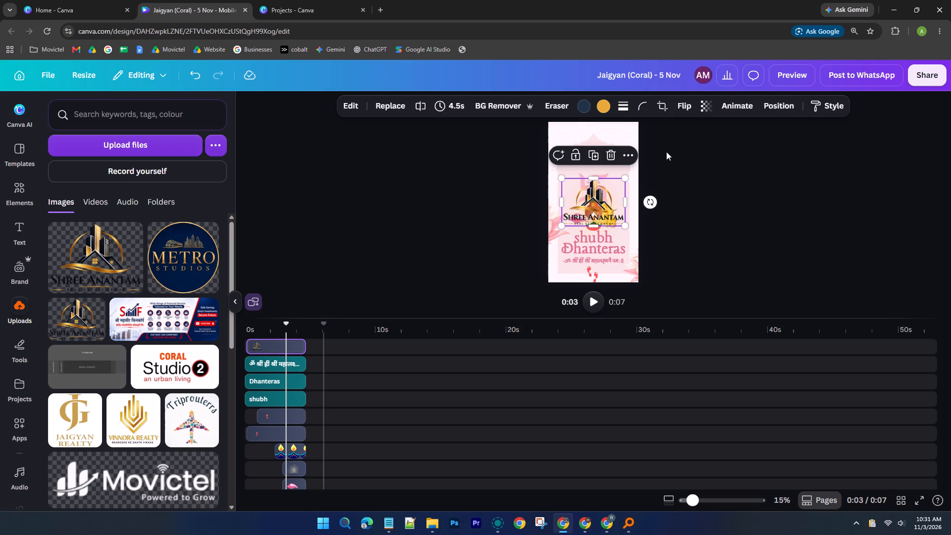
left_click_drag(615, 194, 619, 151)
left_click_drag(631, 183, 612, 160)
left_click_drag(594, 155, 602, 155)
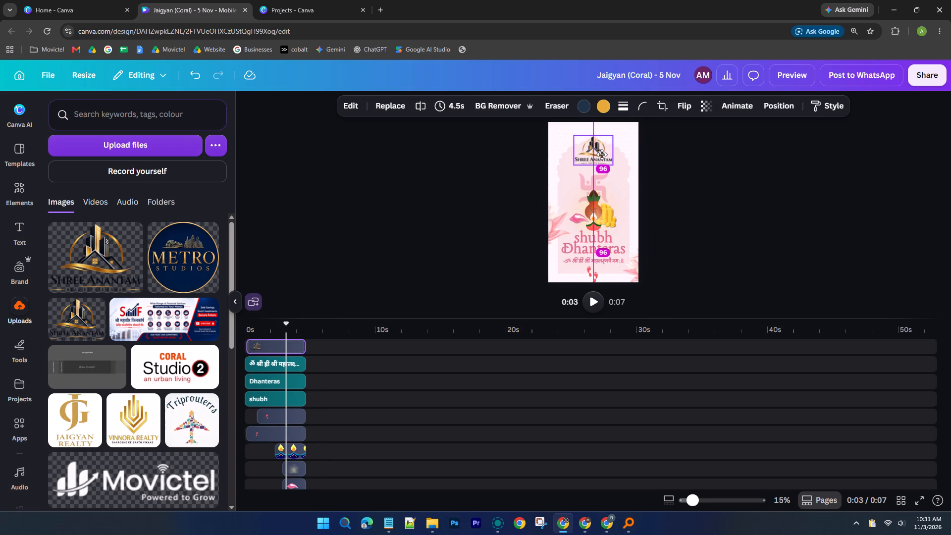
left_click_drag(602, 155, 602, 155)
left_click(684, 191)
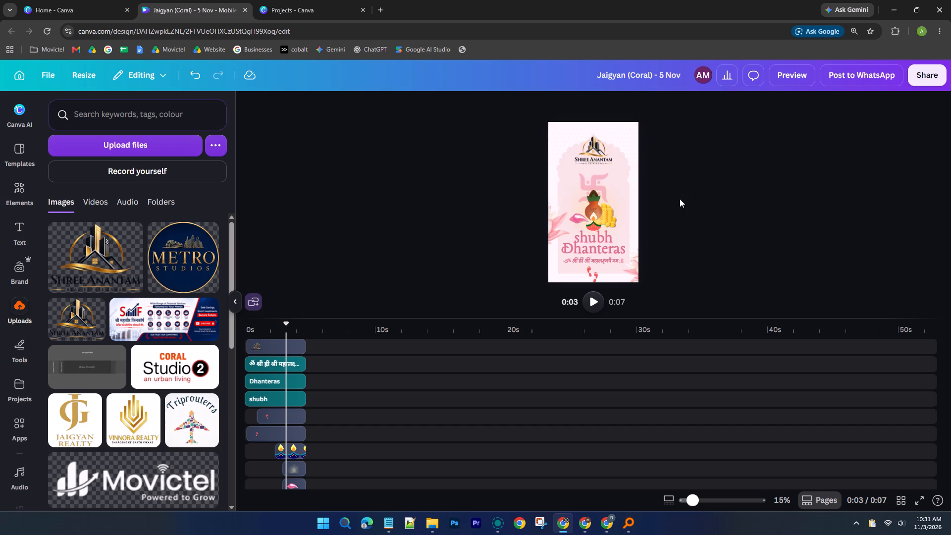
Move the second page's Shree Anantam logo up, closer beneath the Om symbol.
scroll(680, 199, "up", 2)
scroll(649, 139, "up", 2, "ctrl")
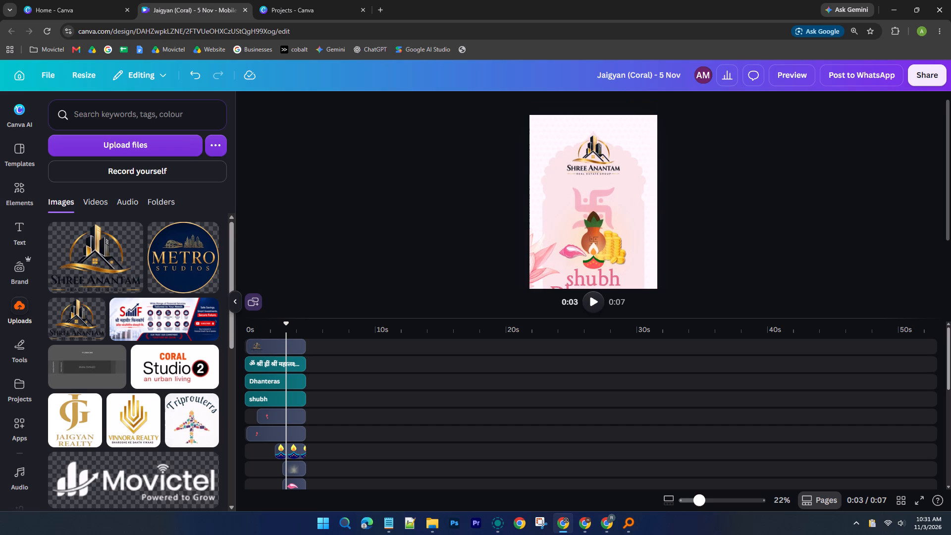
left_click_drag(707, 322, 707, 374)
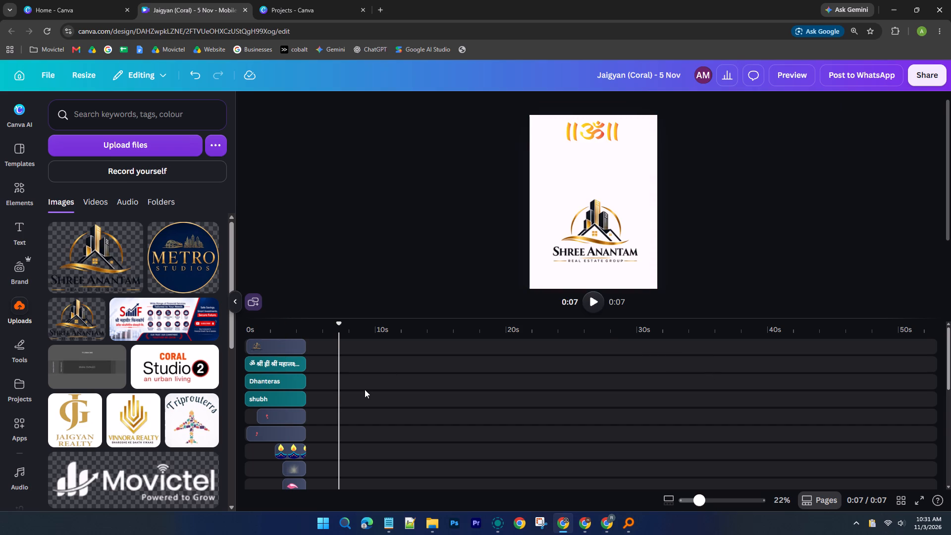
scroll(365, 389, "down", 3)
left_click_drag(613, 223, 613, 200)
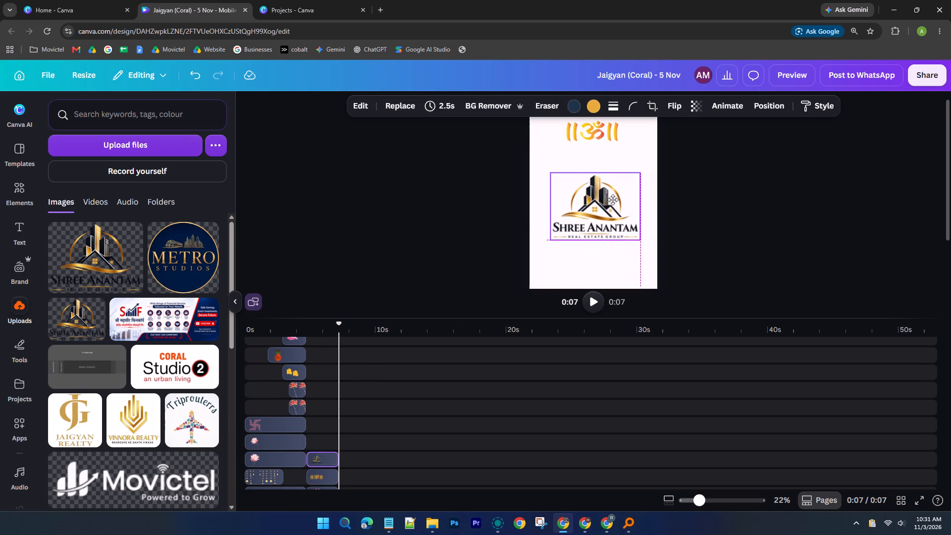
left_click_drag(613, 200, 613, 195)
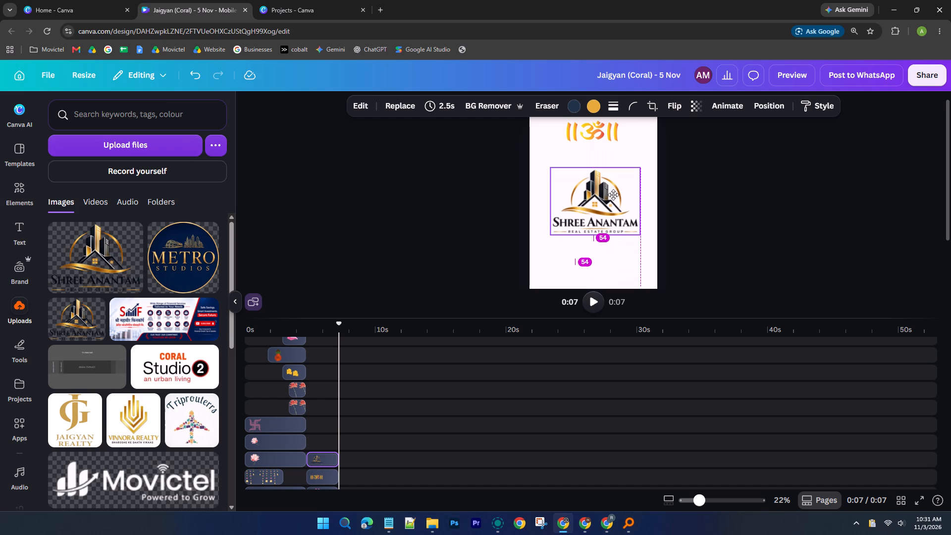
left_click_drag(613, 195, 613, 193)
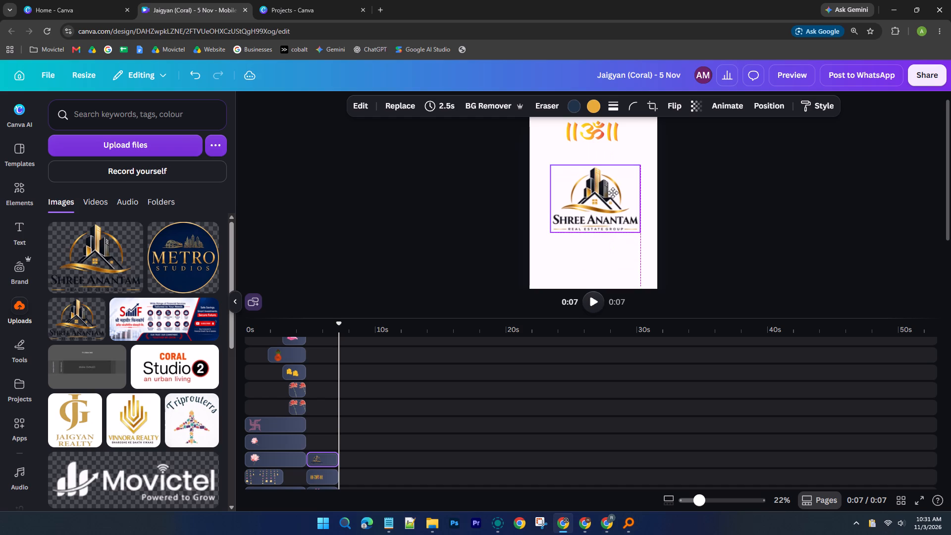
left_click_drag(613, 193, 614, 196)
left_click(760, 211)
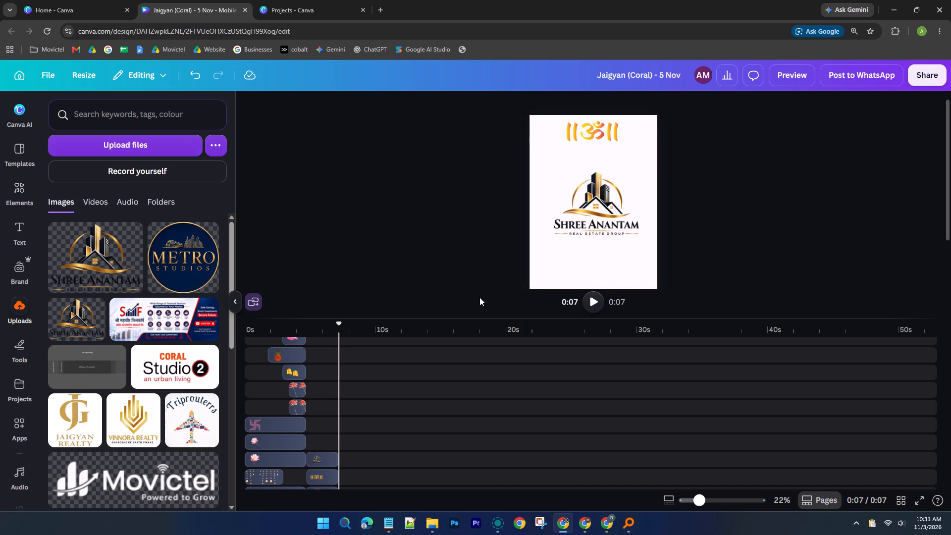
Extend the first page's Shree Anantam logo clip to 4.7 s so it starts at the very beginning of the reel.
left_click_drag(339, 322, 270, 323)
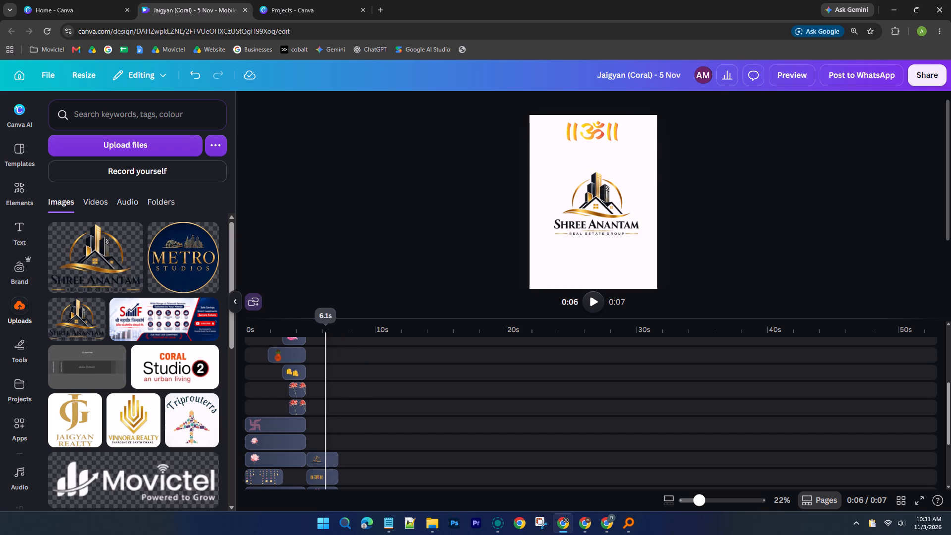
left_click_drag(270, 323, 194, 321)
left_click(594, 303)
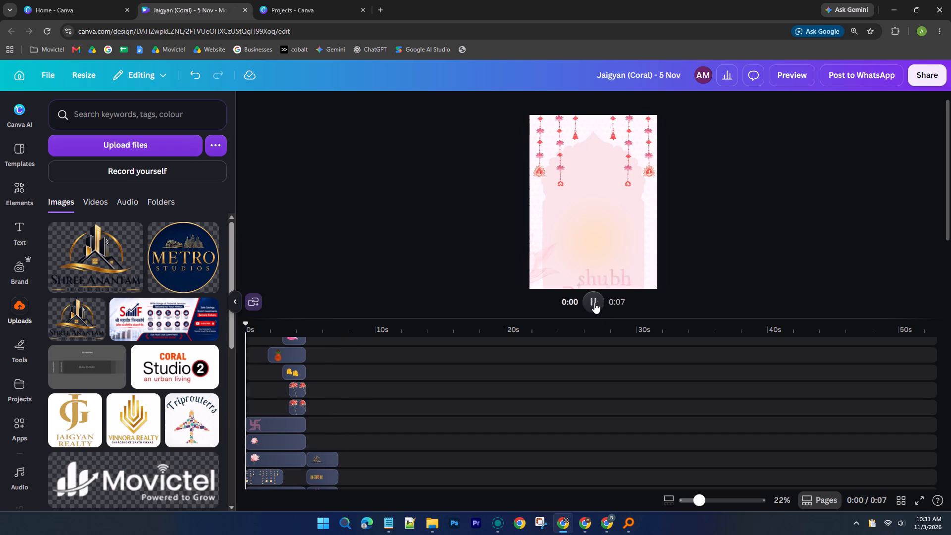
scroll(264, 395, "up", 2)
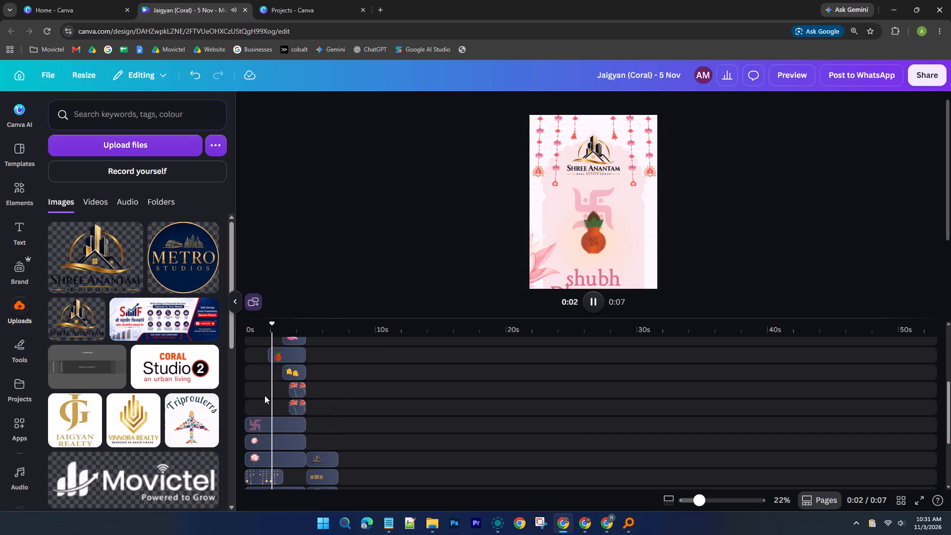
scroll(264, 395, "up", 6)
left_click(270, 345)
left_click_drag(252, 344, 244, 344)
Play the reel from the beginning and examine the full layout of the second page.
left_click_drag(267, 327, 239, 326)
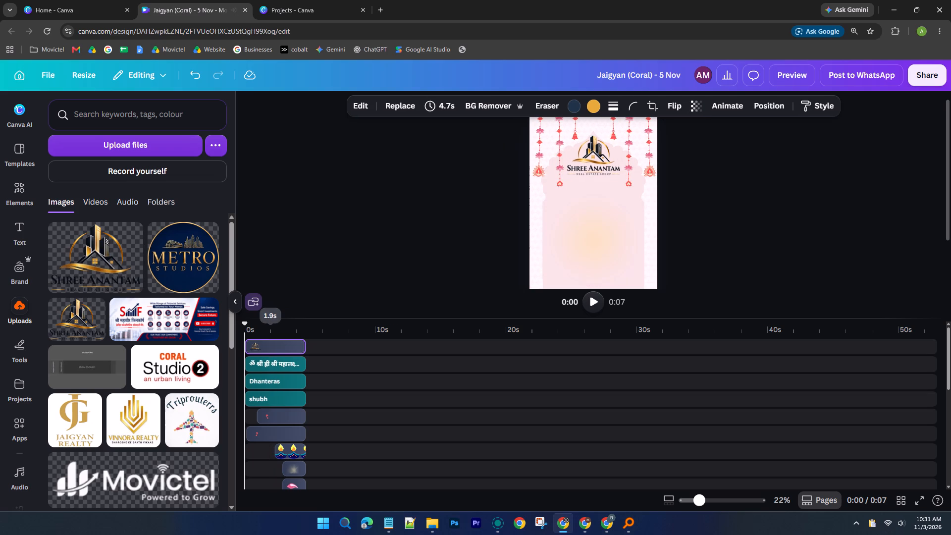
left_click(595, 302)
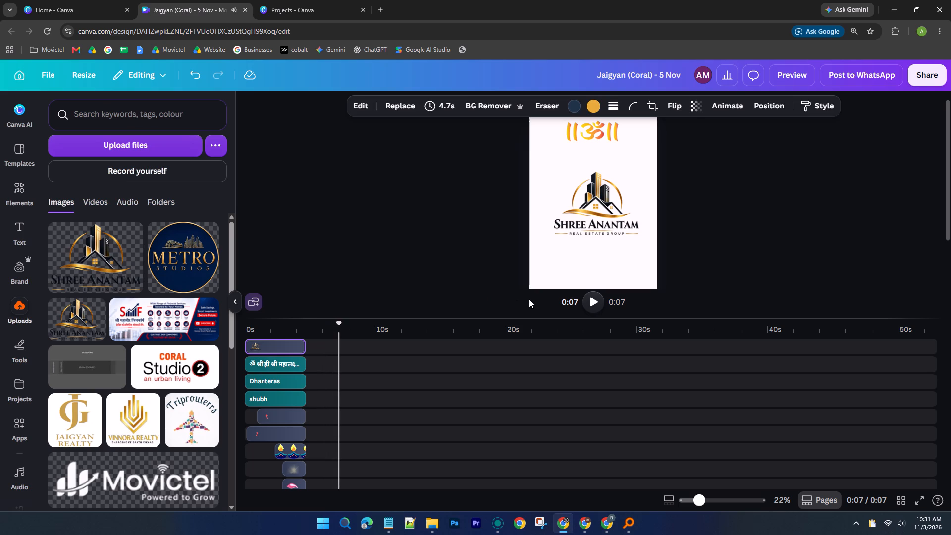
scroll(322, 463, "down", 4)
left_click(328, 445)
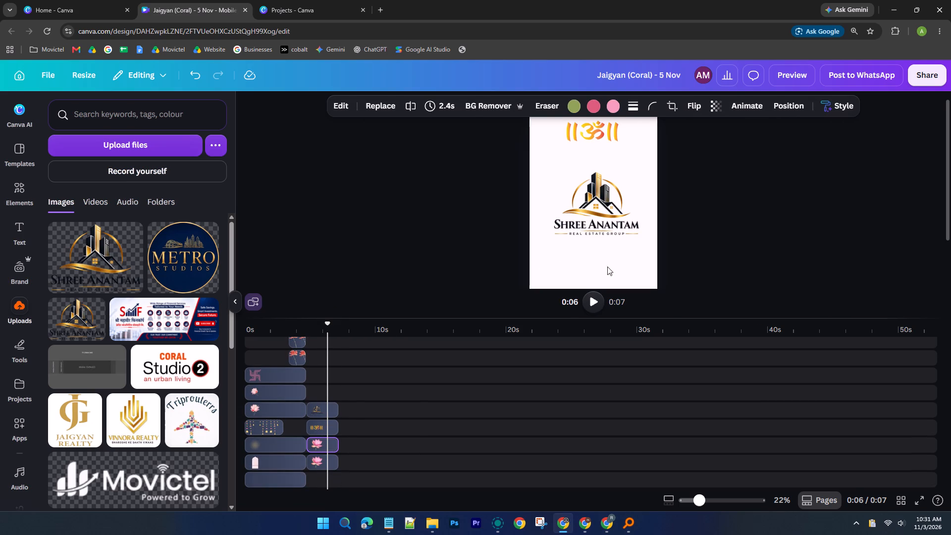
scroll(562, 256, "down", 3)
scroll(488, 265, "down", 4, "ctrl")
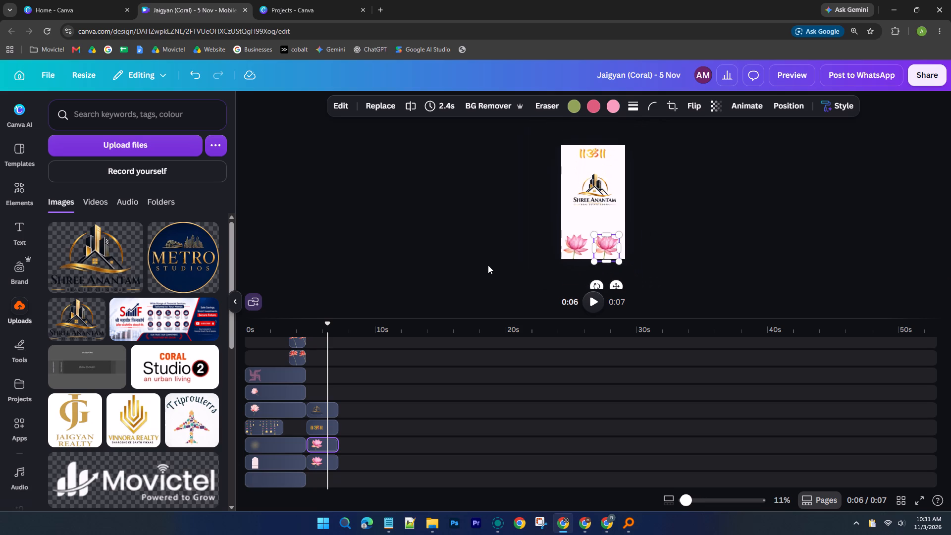
left_click(680, 235)
scroll(664, 229, "up", 2, "ctrl")
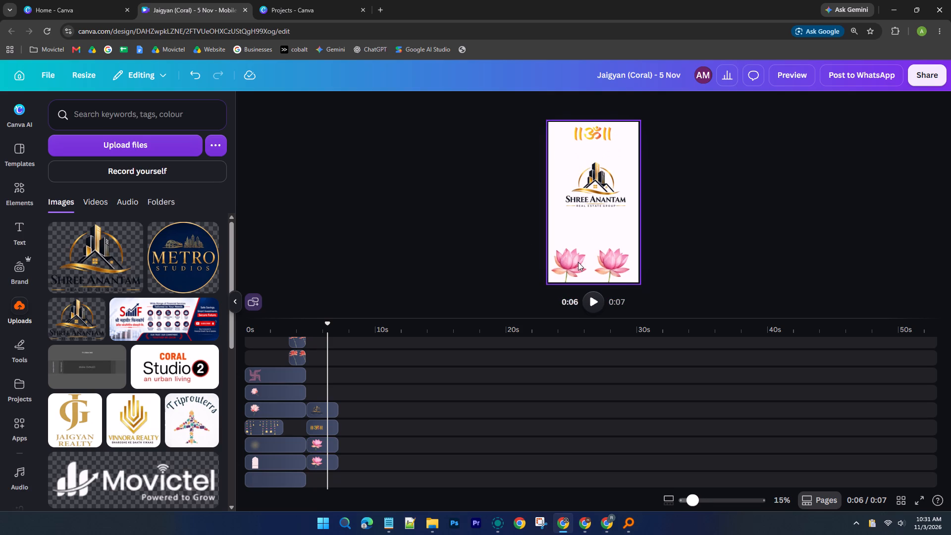
Enlarge the second page's Shree Anantam logo to nearly the page width and centre it between the Om symbol and the lotuses.
left_click(597, 195)
left_click_drag(626, 206, 638, 223)
left_click_drag(610, 207, 600, 208)
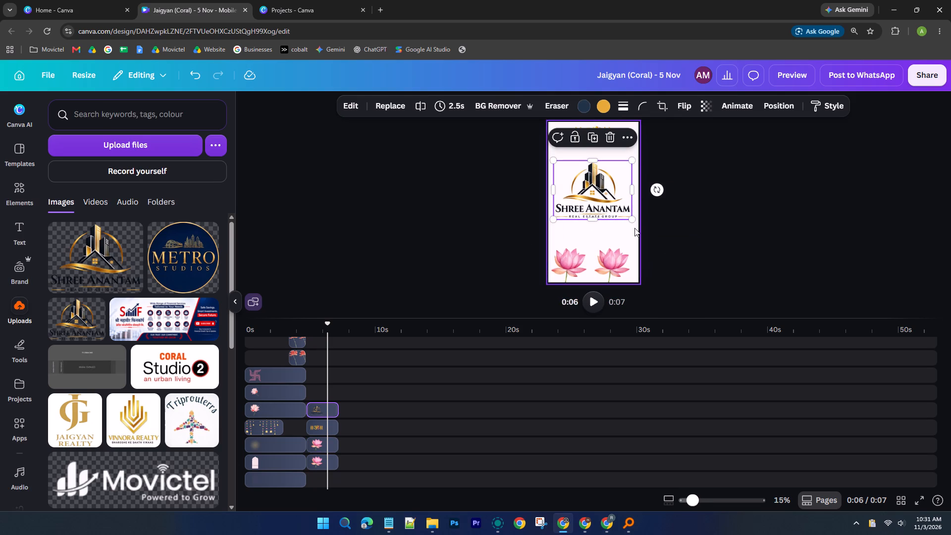
left_click(632, 221)
left_click_drag(598, 209, 597, 214)
left_click(759, 214)
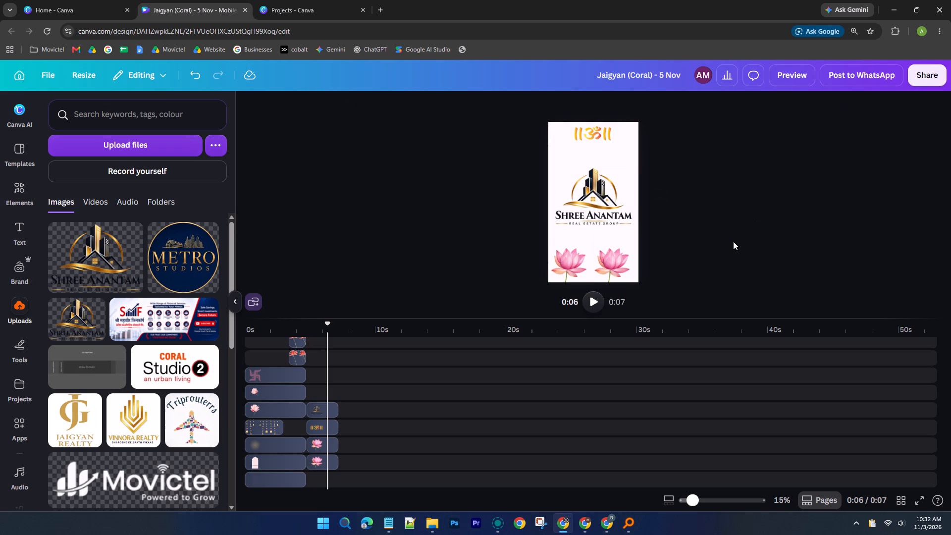
Play the reel from the beginning and examine the enlarged Shree Anantam logo on the second page.
left_click_drag(327, 322, 231, 327)
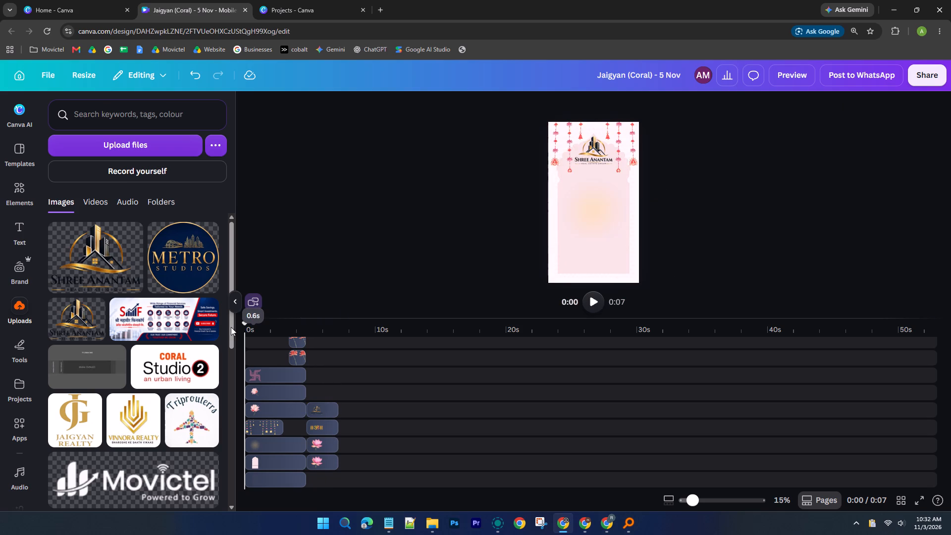
left_click_drag(231, 327, 232, 327)
left_click(590, 305)
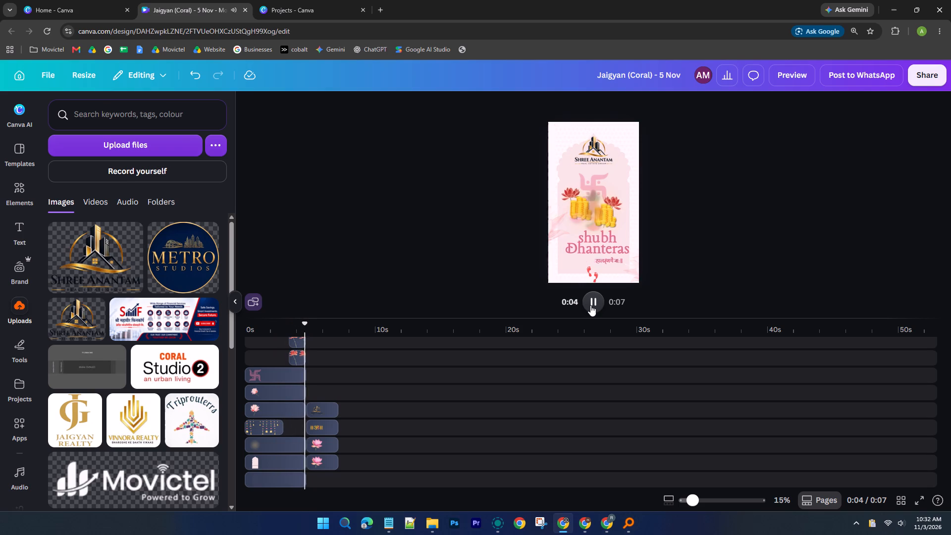
Apply the Succession animation to the second page's Shree Anantam logo.
left_click(328, 414)
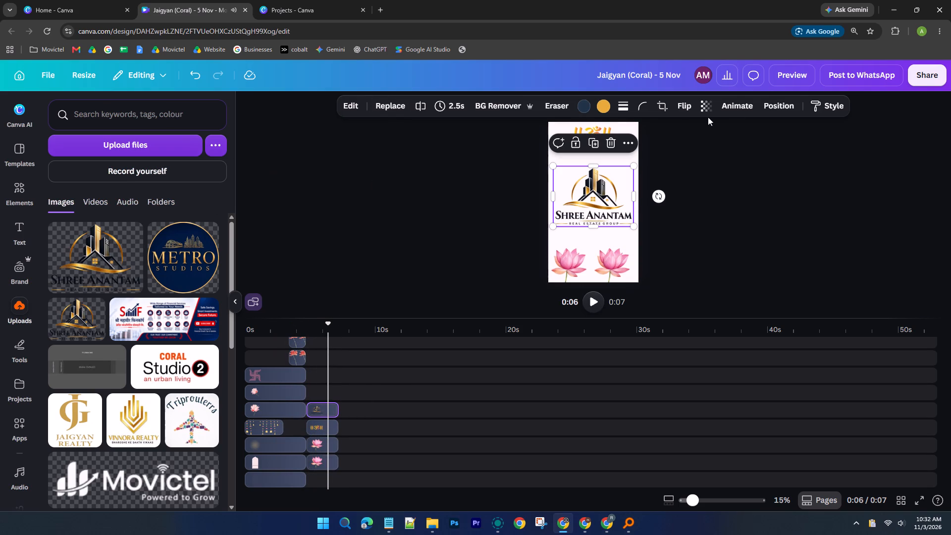
left_click(740, 107)
scroll(58, 361, "down", 7)
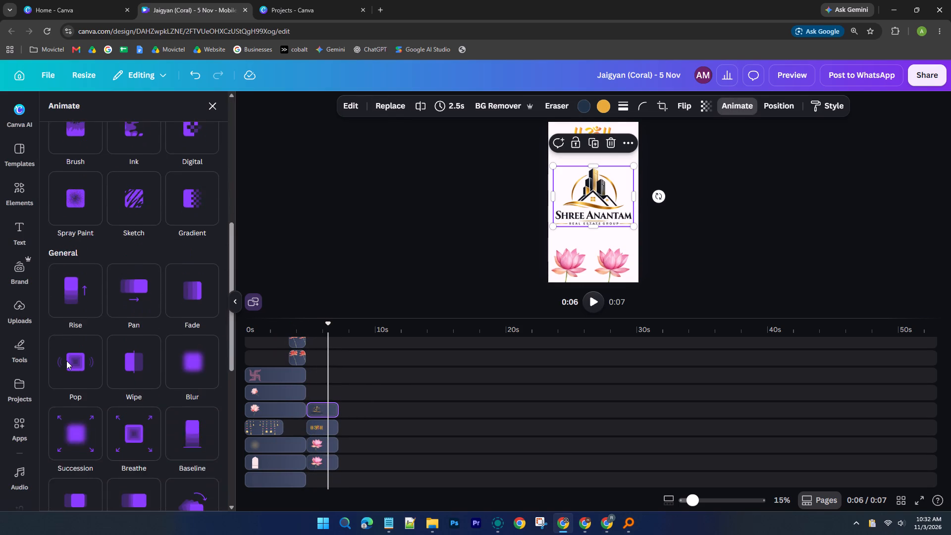
scroll(66, 361, "down", 3)
left_click(87, 282)
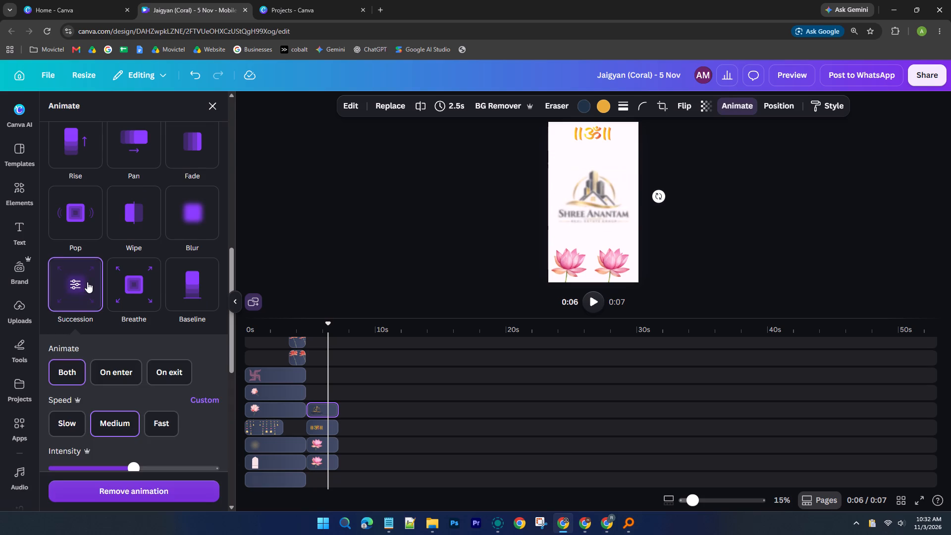
Set the second page logo's Succession animation to maximum intensity and Slow speed.
scroll(133, 466, "down", 2)
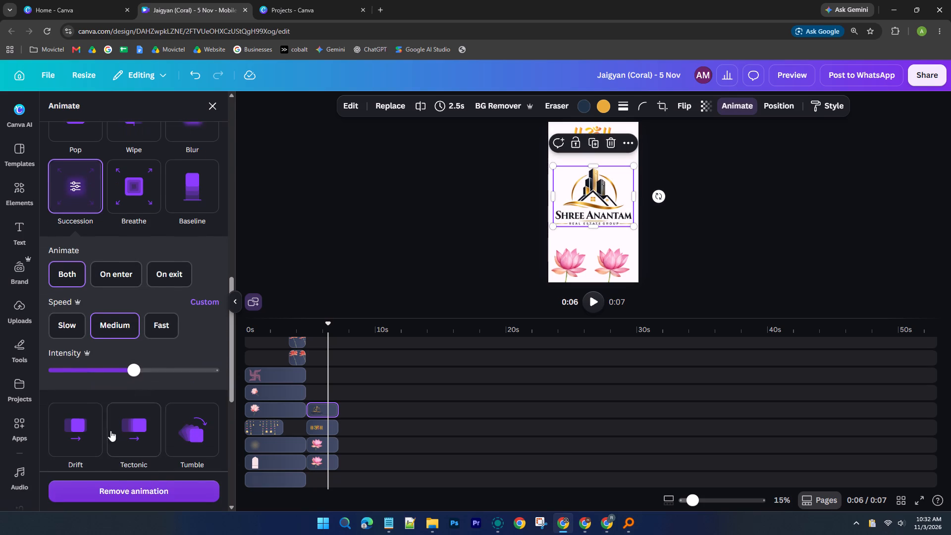
left_click_drag(131, 364, 262, 367)
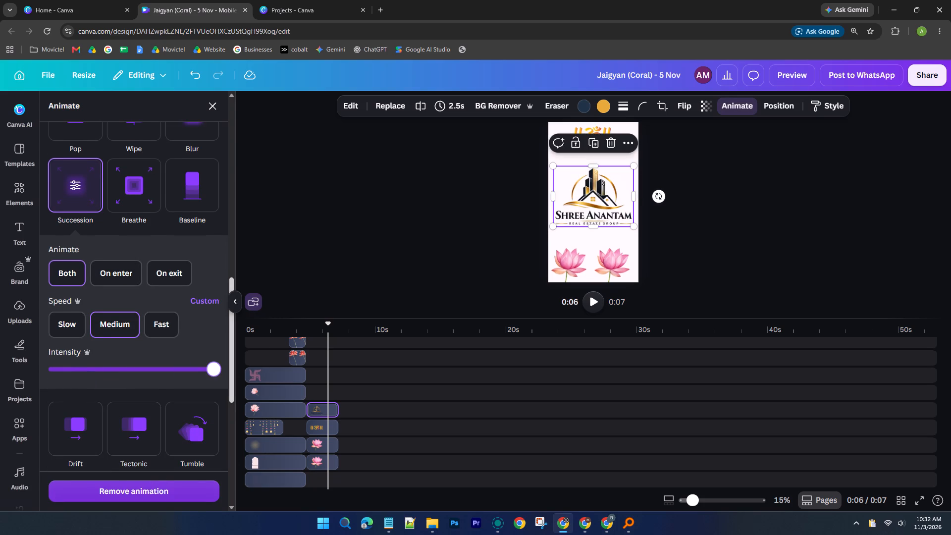
left_click_drag(210, 372, 52, 382)
left_click_drag(63, 376, 75, 376)
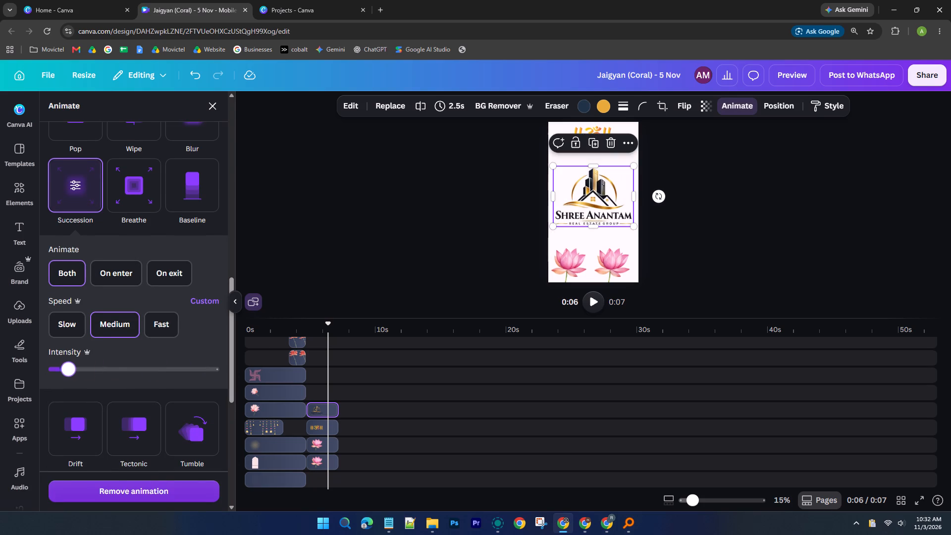
left_click_drag(75, 376, 109, 379)
left_click_drag(111, 379, 121, 380)
left_click_drag(123, 380, 131, 381)
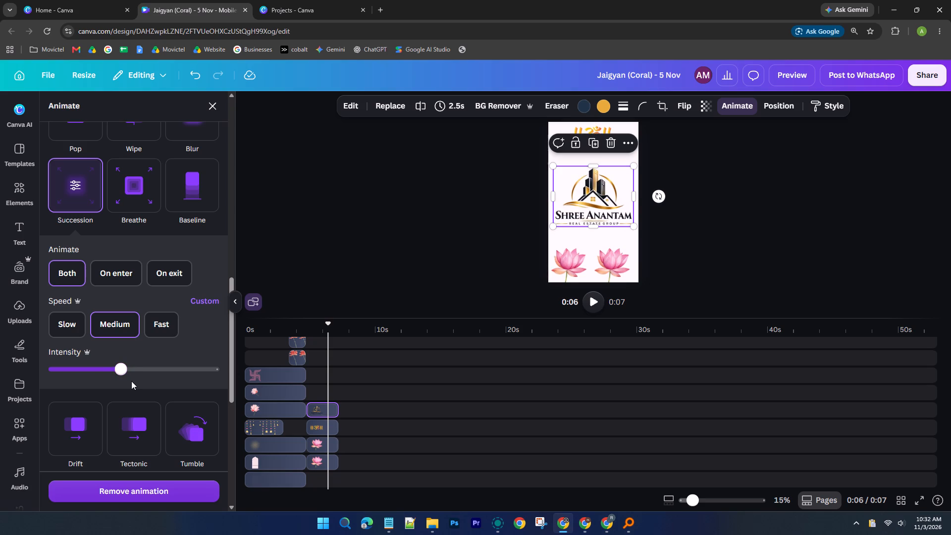
left_click_drag(126, 374, 147, 377)
left_click_drag(147, 377, 163, 380)
left_click_drag(163, 380, 181, 384)
left_click_drag(164, 371, 190, 373)
left_click_drag(192, 373, 213, 377)
left_click_drag(213, 377, 221, 379)
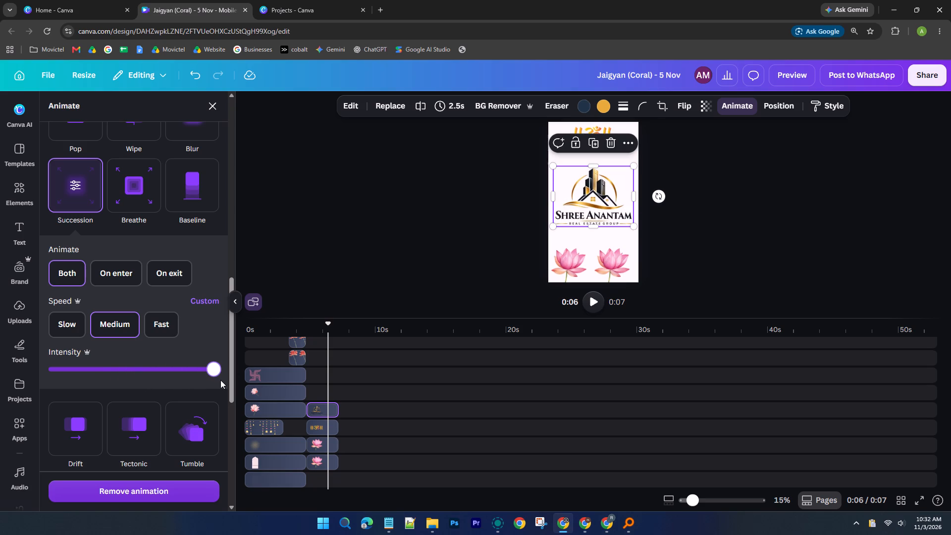
left_click(75, 327)
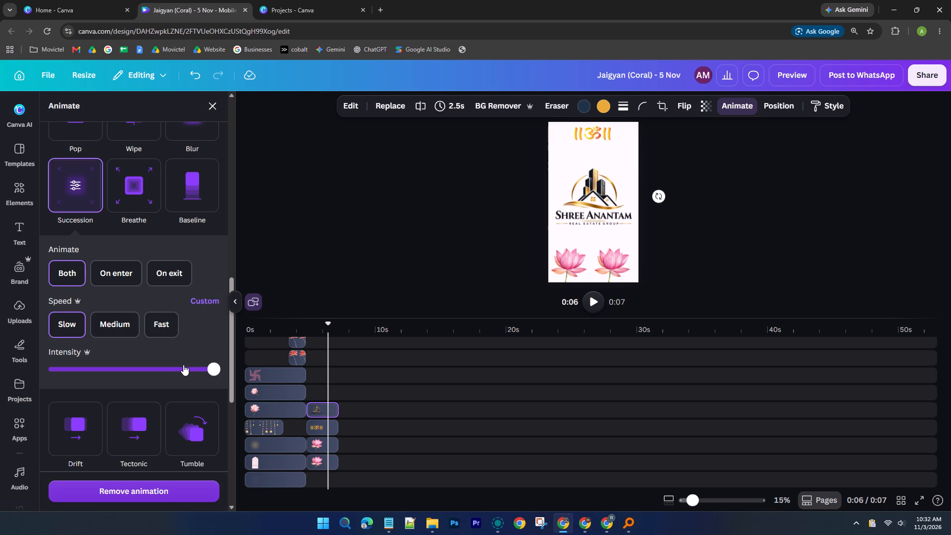
Play the reel from the beginning to examine how the second page's logo animates.
left_click_drag(328, 326, 219, 326)
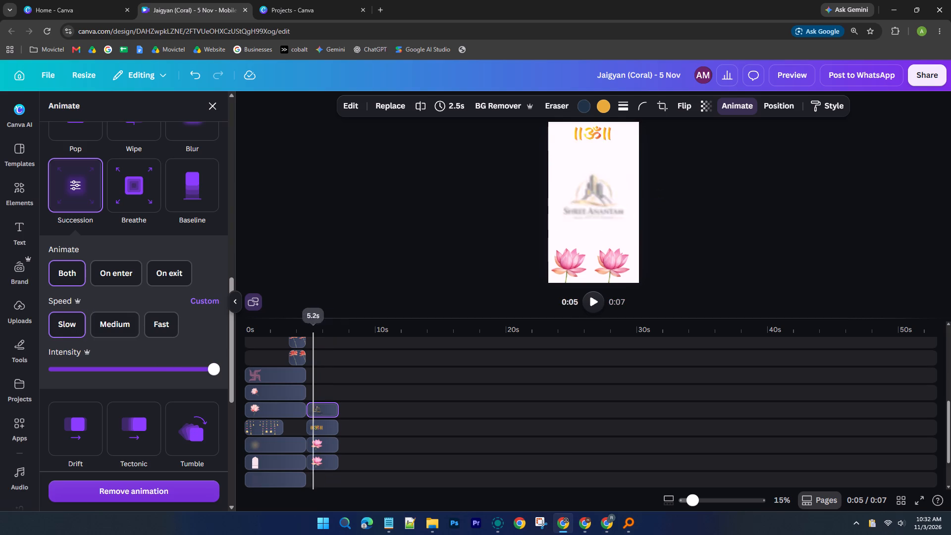
left_click_drag(219, 326, 189, 325)
left_click(601, 300)
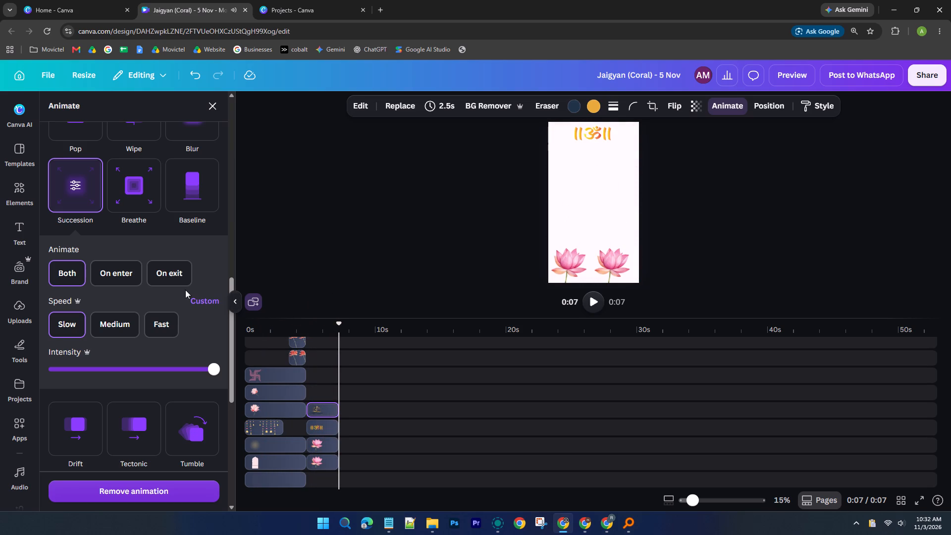
Limit the second page logo's Succession animation to On enter, with the speed at Slow.
left_click(127, 275)
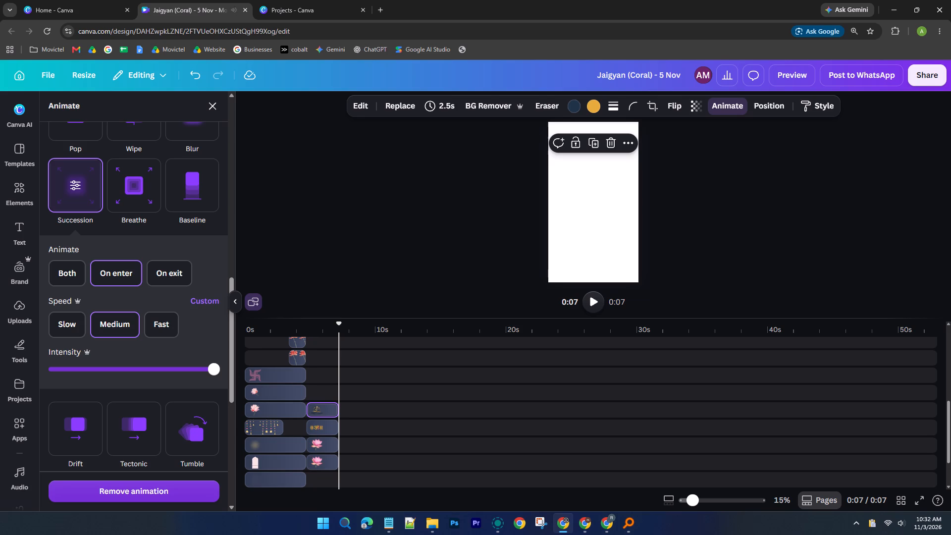
left_click(86, 328)
left_click(85, 325)
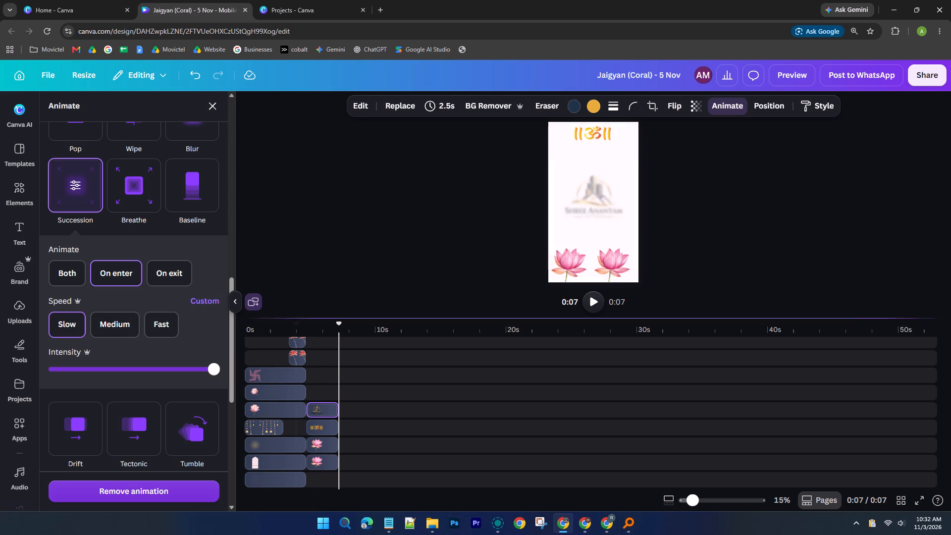
Play the reel from the beginning again and check the logo's entrance and the timeline's upper layers.
left_click_drag(338, 324, 208, 319)
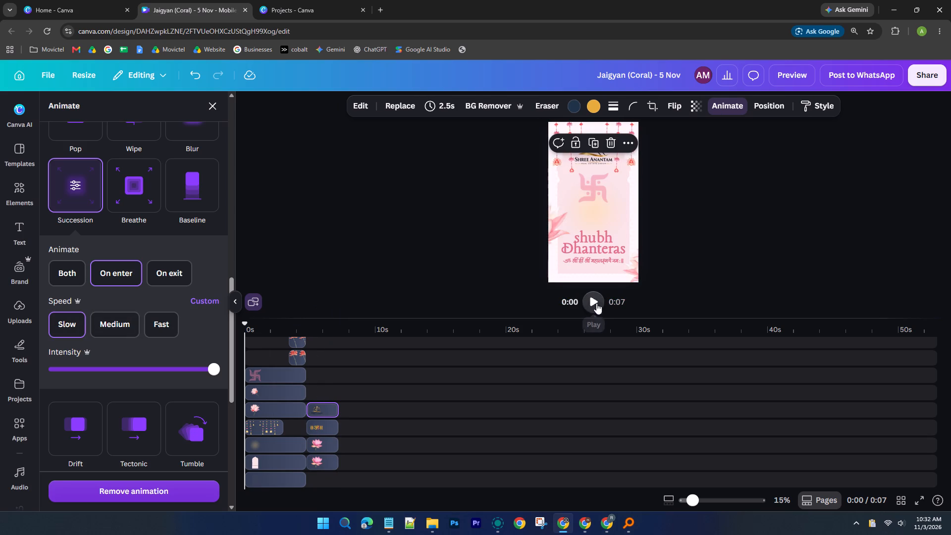
left_click(596, 303)
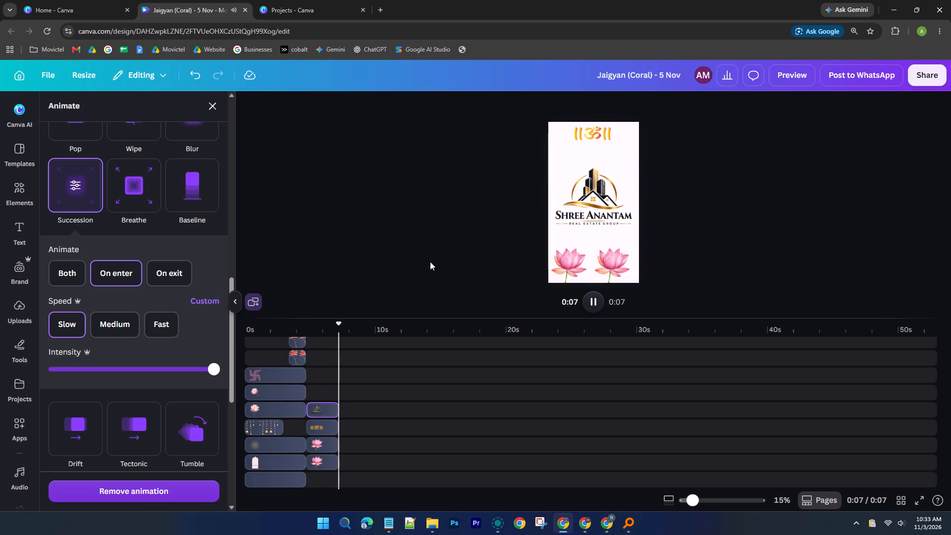
scroll(430, 262, "up", 3)
scroll(341, 391, "up", 13)
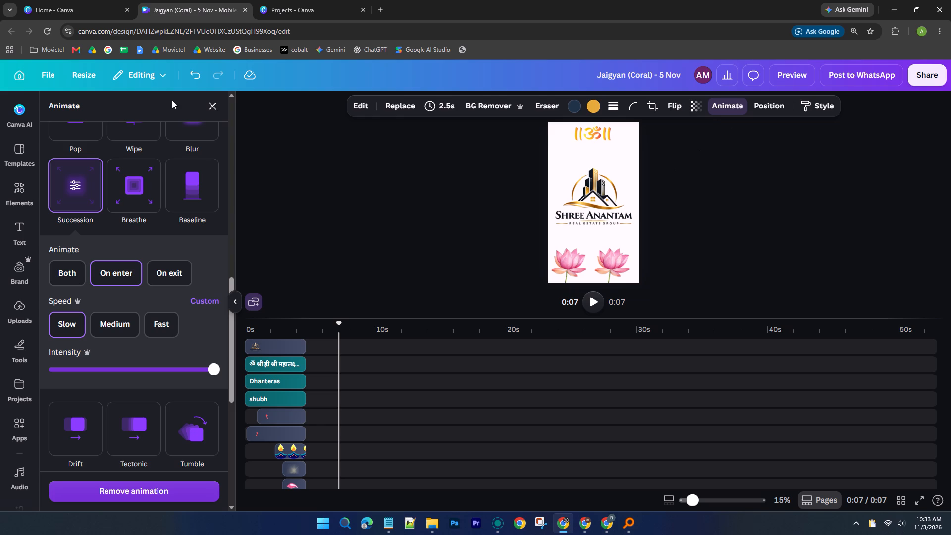
Download the finished reel as an MP4 video in 4K quality.
left_click(927, 76)
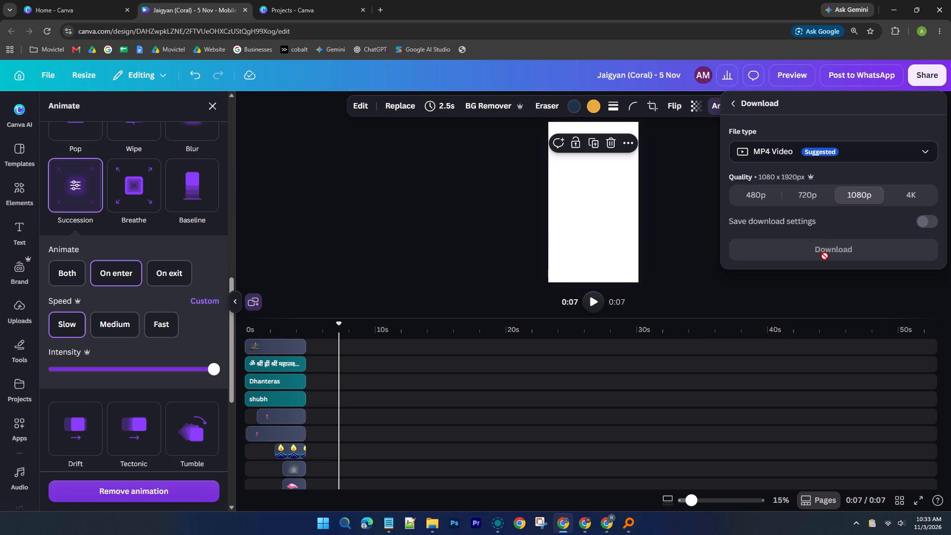
left_click(910, 202)
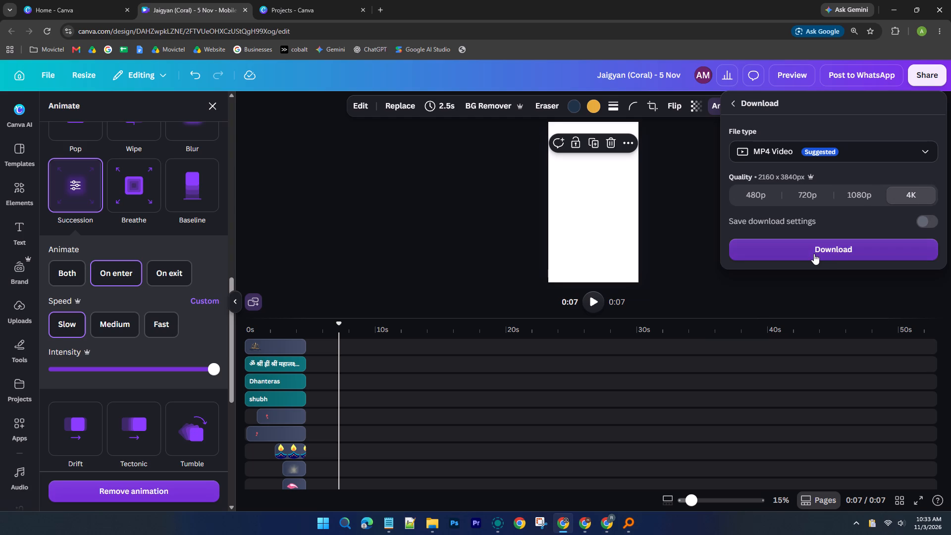
left_click(814, 254)
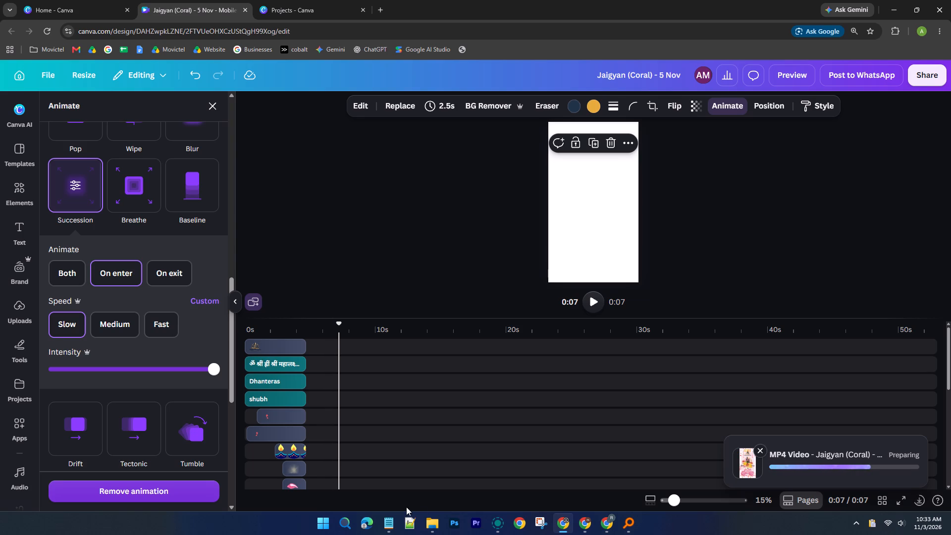
Switch to File Explorer and rename the newly downloaded reel in Downloads as "Anantam - 6 Nov".
left_click(425, 527)
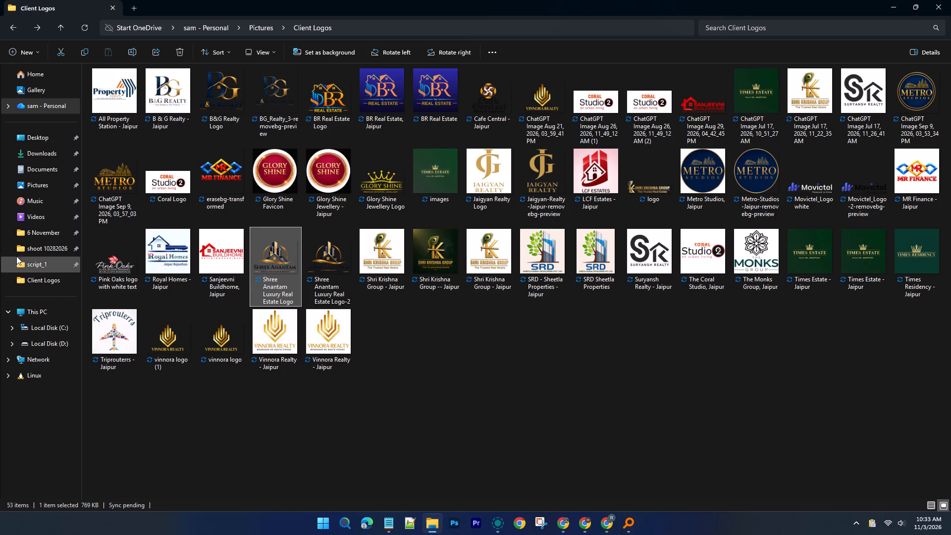
left_click(25, 158)
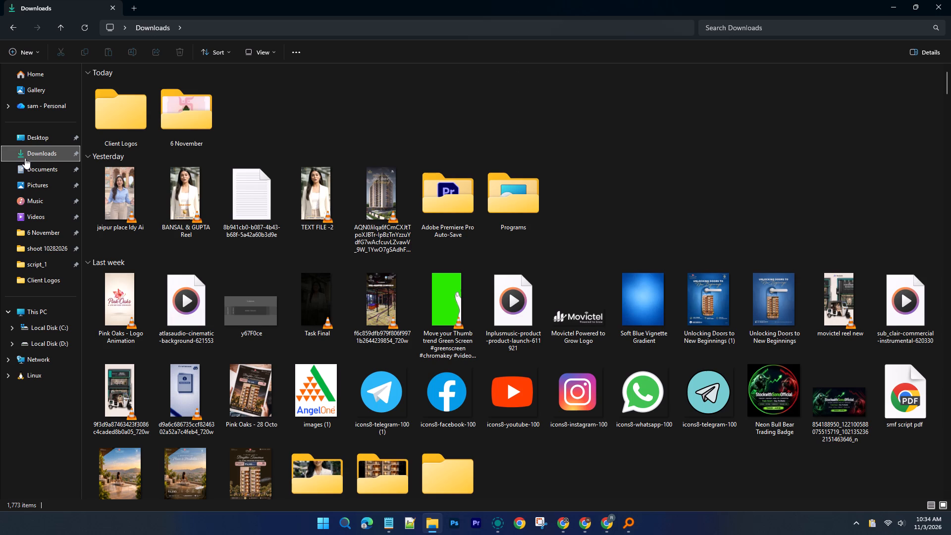
left_click(561, 515)
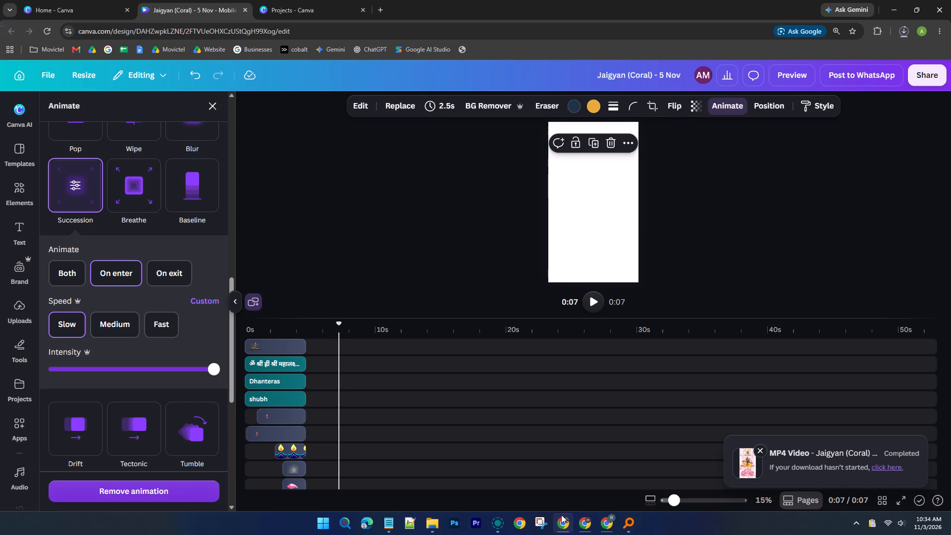
left_click(561, 515)
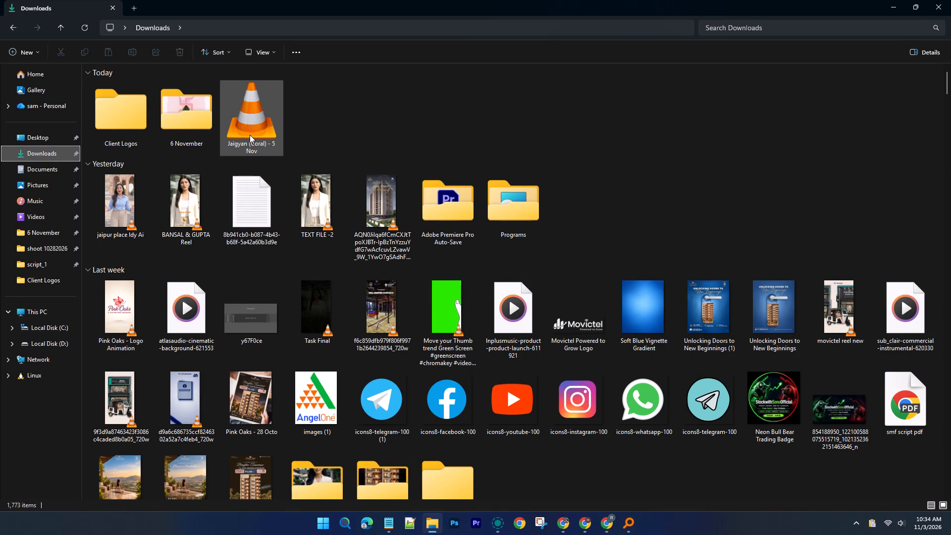
right_click(250, 135)
left_click(330, 150)
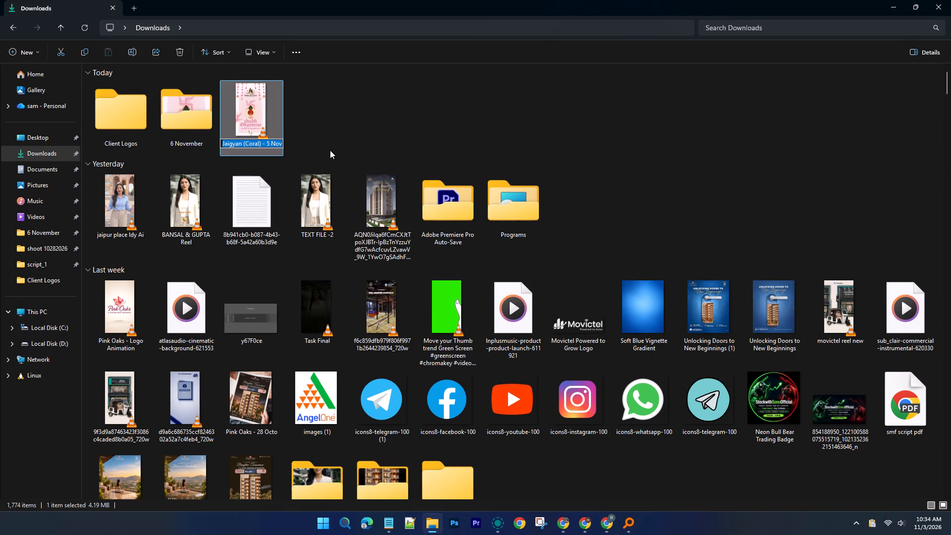
type("Anantam - 6 M")
key("BackSpace")
type("Nov")
key("Return")
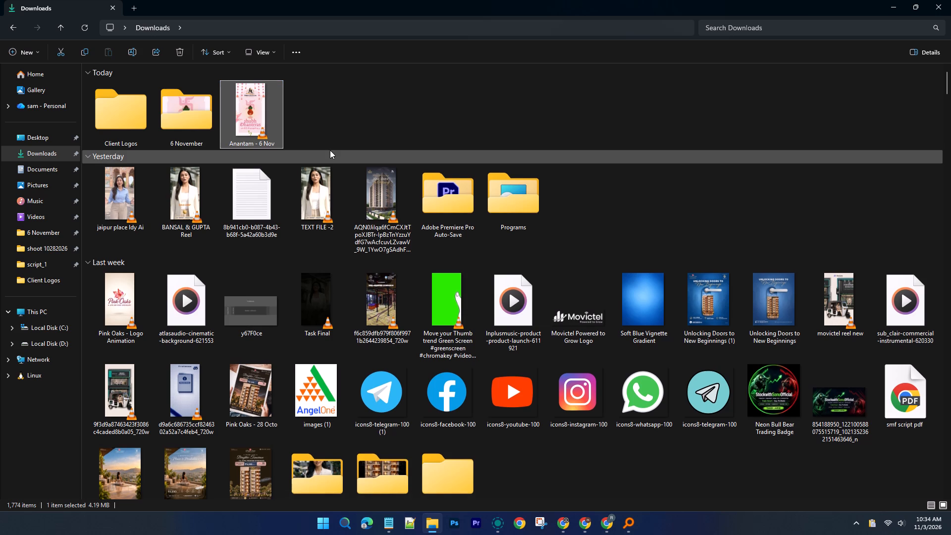
Move the renamed Anantam reel from Downloads into the 6 November folder.
key("ctrl+x")
double_click(207, 116)
key("ctrl+v")
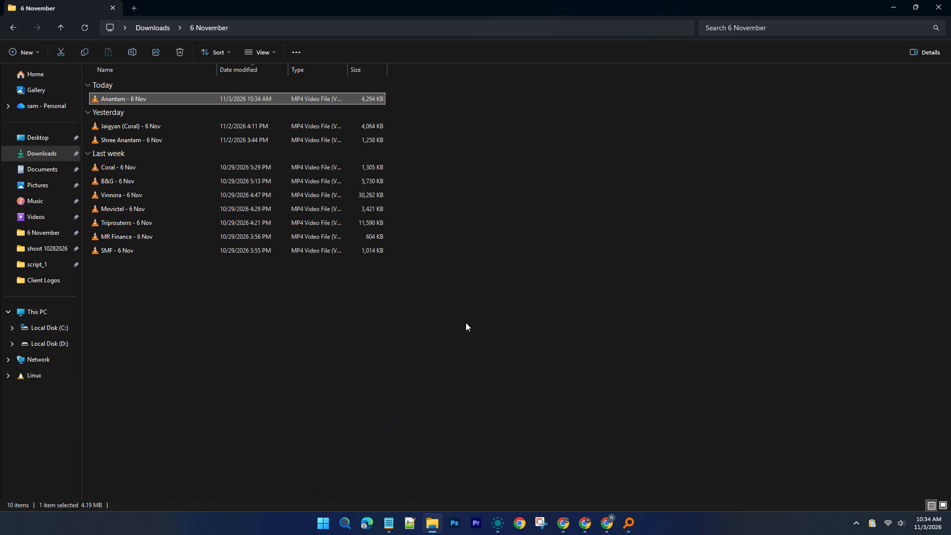
left_click(466, 322)
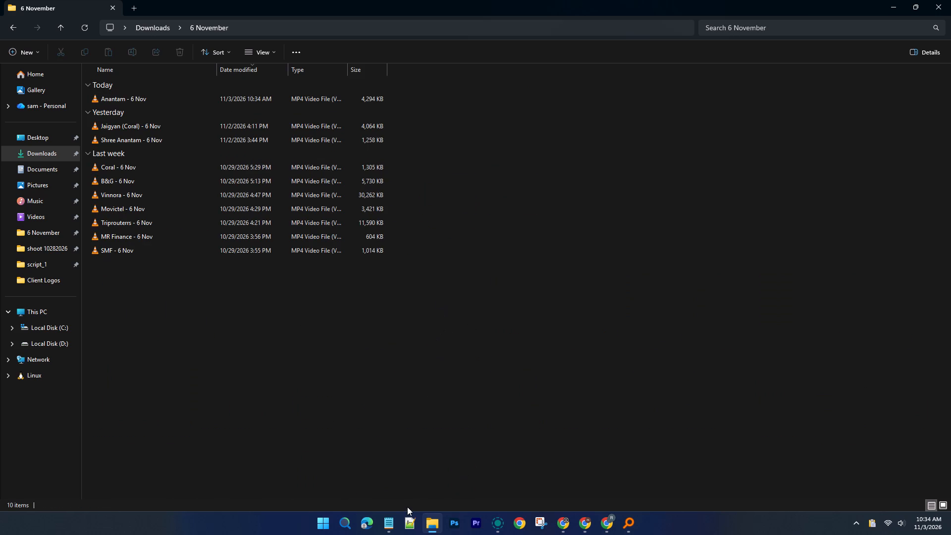
Switch to the Notepad client list and remove the bullet before Metro under DHANTERAS REEL.
left_click(392, 525)
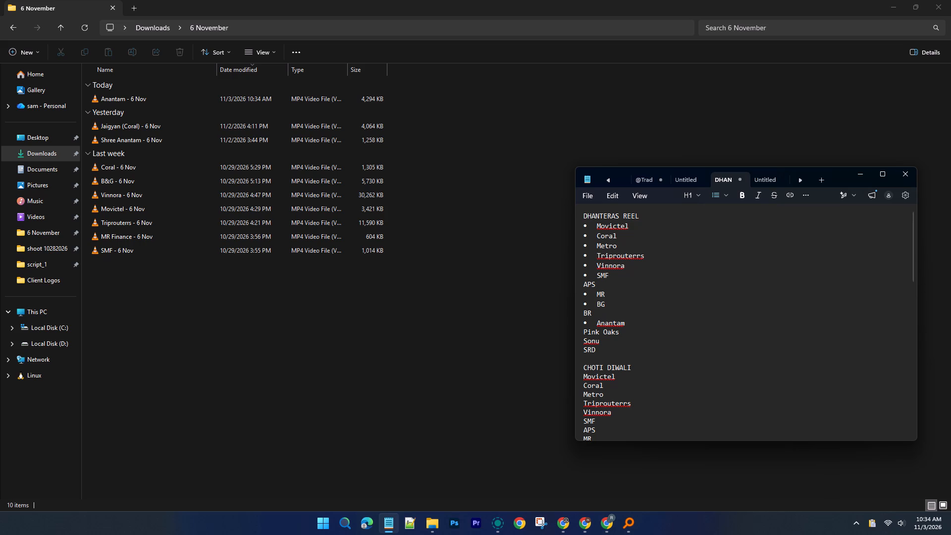
left_click_drag(625, 248, 597, 249)
left_click_drag(597, 249, 597, 249)
left_click(594, 245)
key("BackSpace")
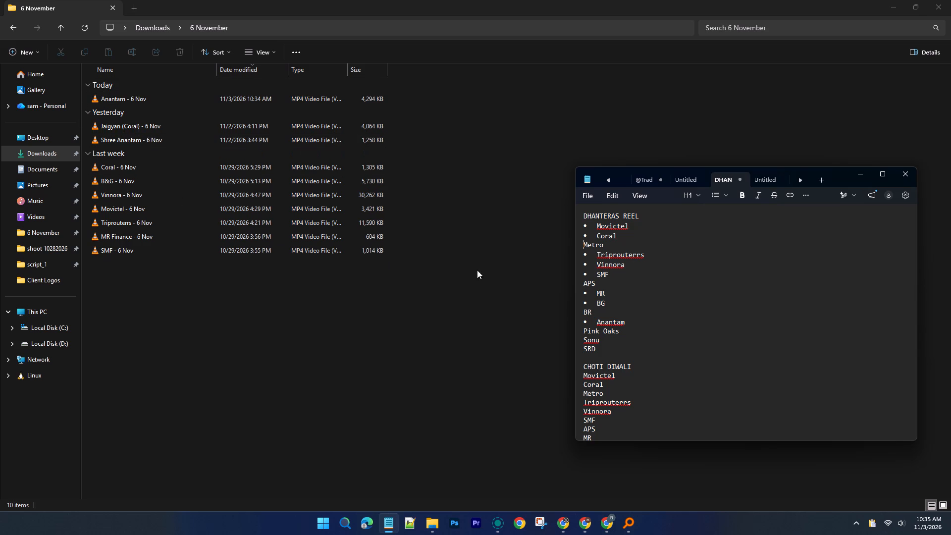
Switch to the Jaigyan (Coral) - 5 Nov design in Canva and select the Shree Anantam logo in the first scene.
left_click(558, 520)
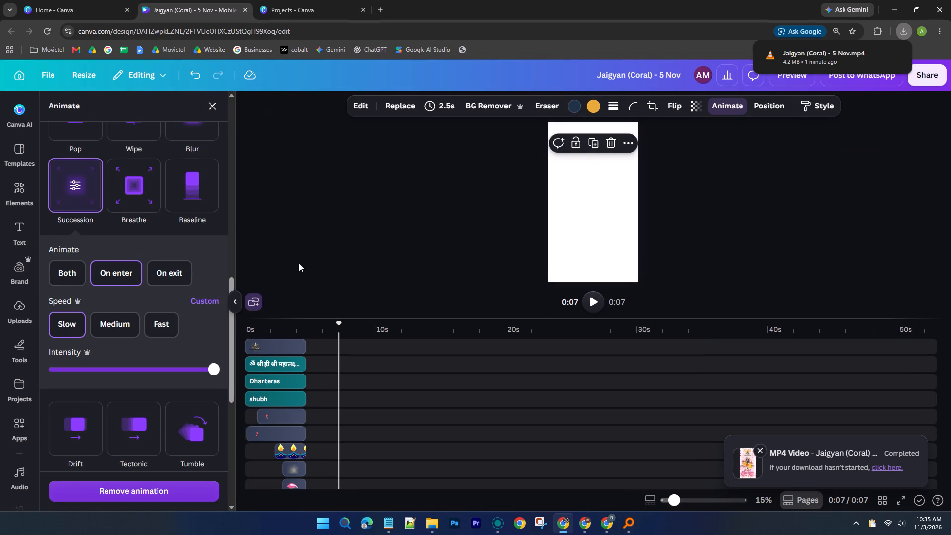
scroll(287, 363, "up", 3)
left_click(288, 342)
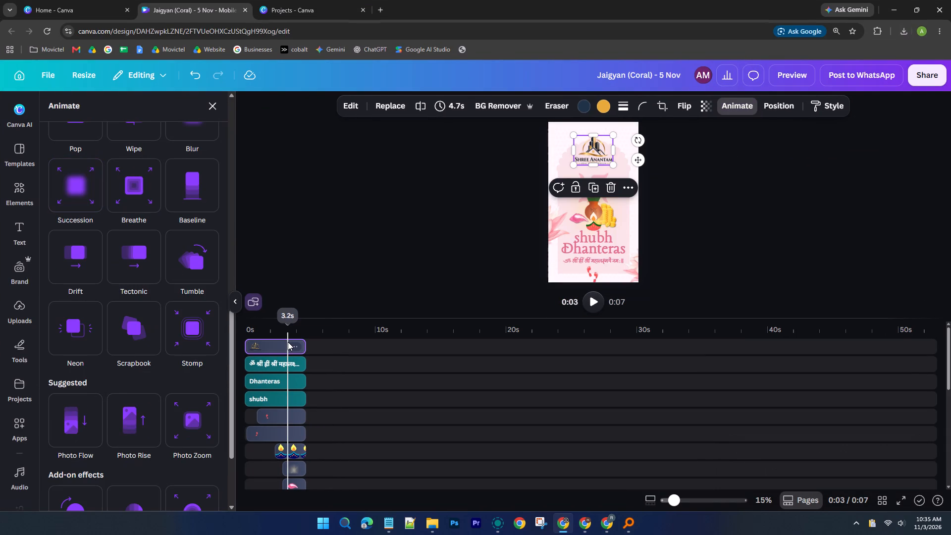
right_click(288, 342)
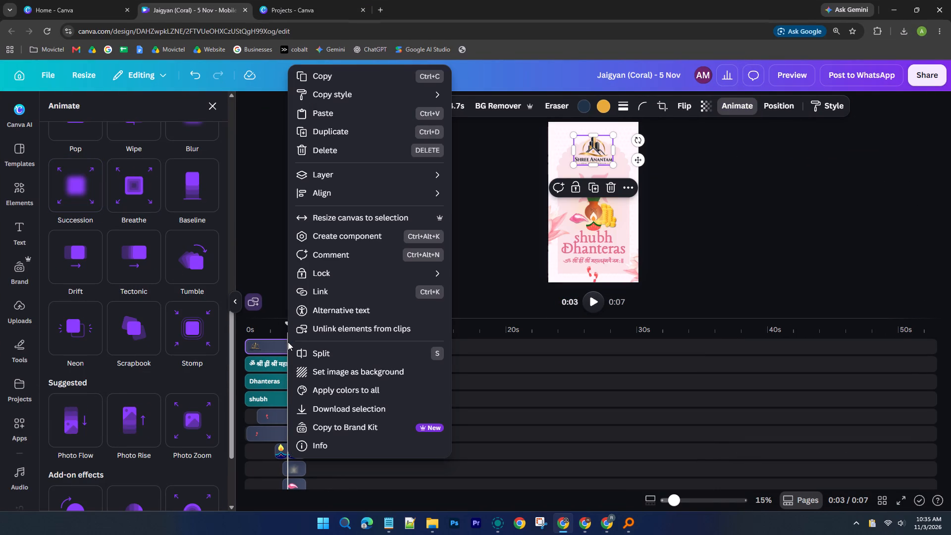
Switch to File Explorer, open the Client Logos folder and place it side by side with the 6 November folder.
left_click(434, 526)
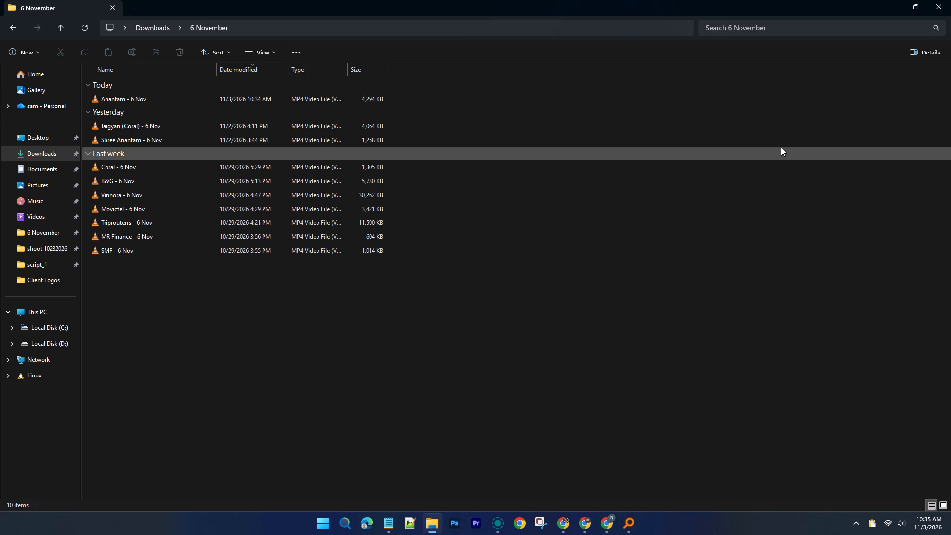
key("super+Left")
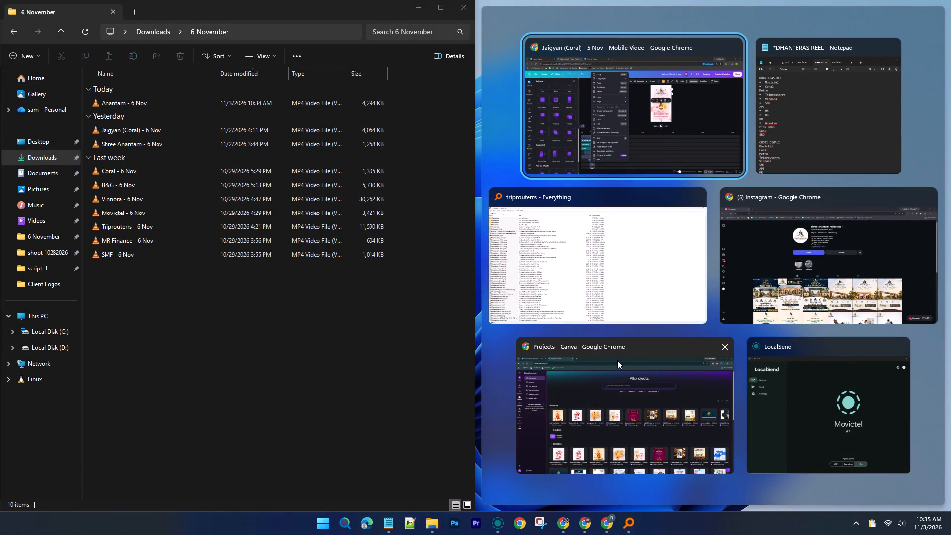
left_click(427, 522)
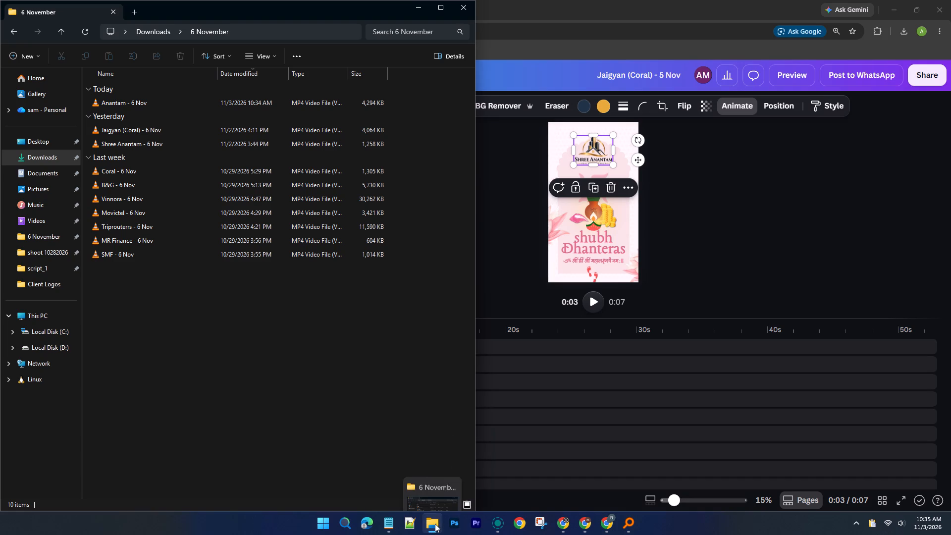
left_click(435, 524)
left_click(435, 524)
right_click(435, 524)
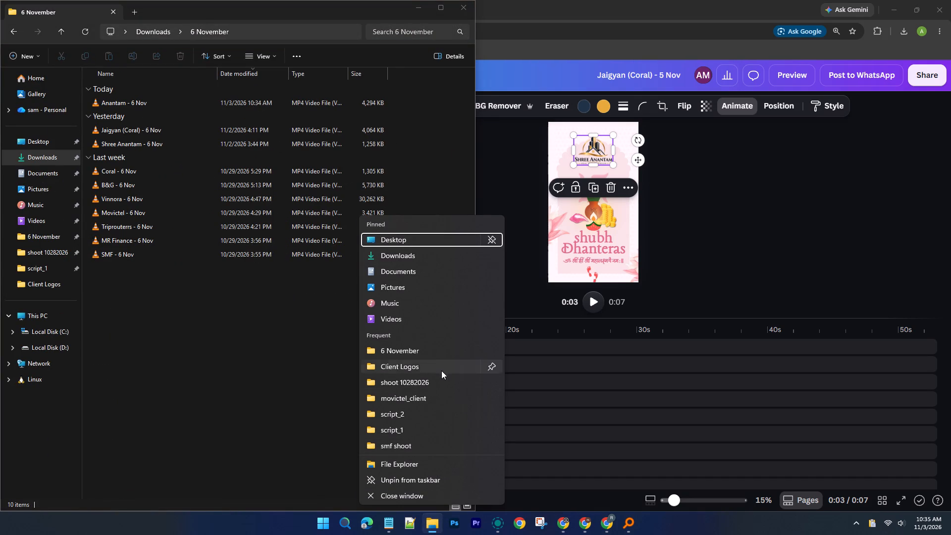
left_click(442, 365)
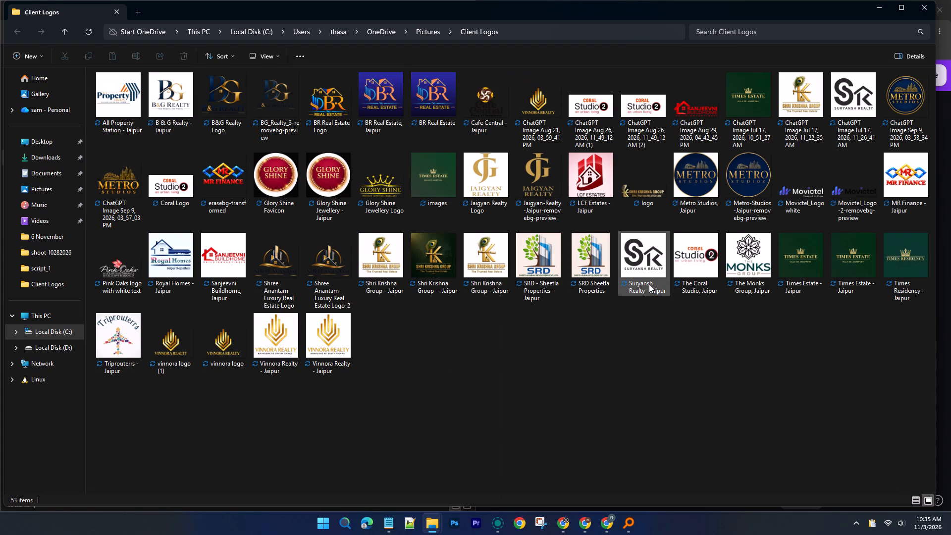
left_click(896, 12)
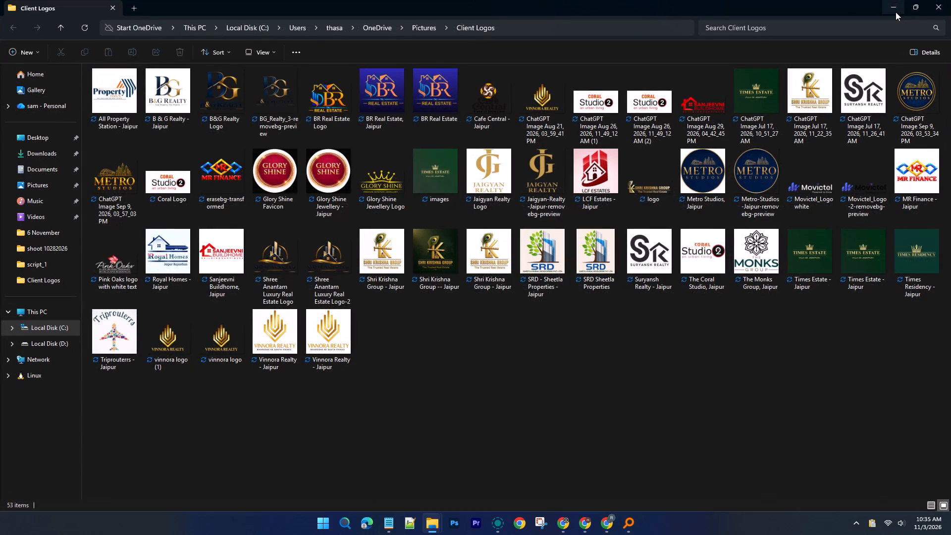
key("super+Right")
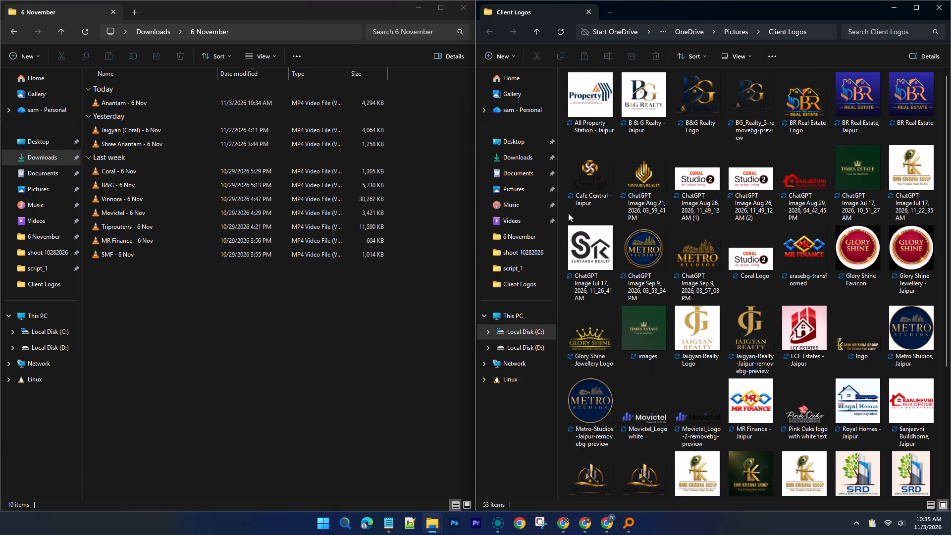
Look through the Client Logos folder for the next client's logo.
scroll(682, 352, "up", 3)
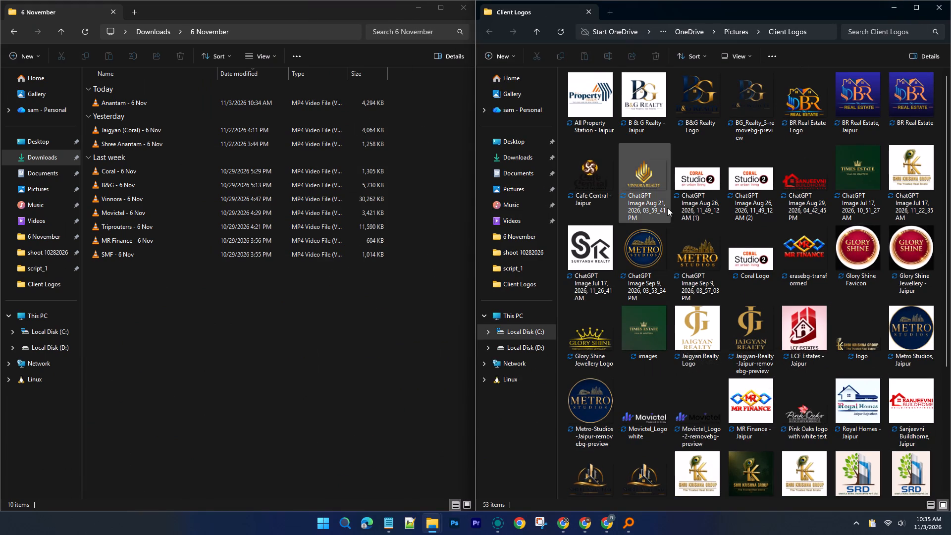
left_click(668, 141)
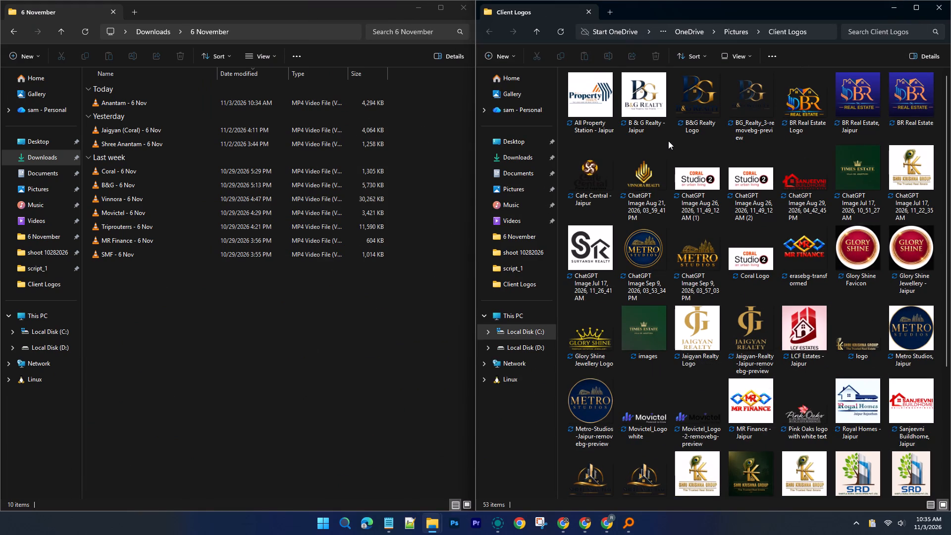
scroll(668, 141, "up", 2)
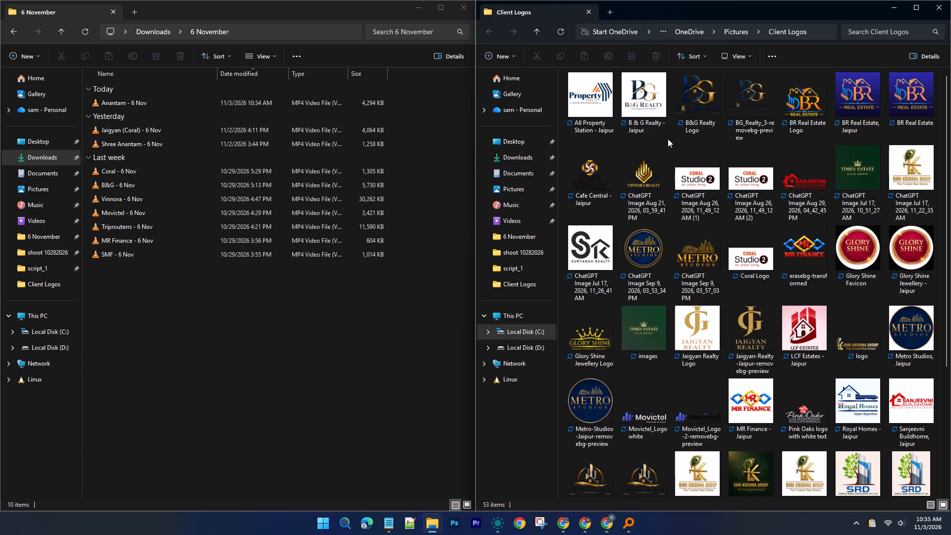
left_click(324, 337)
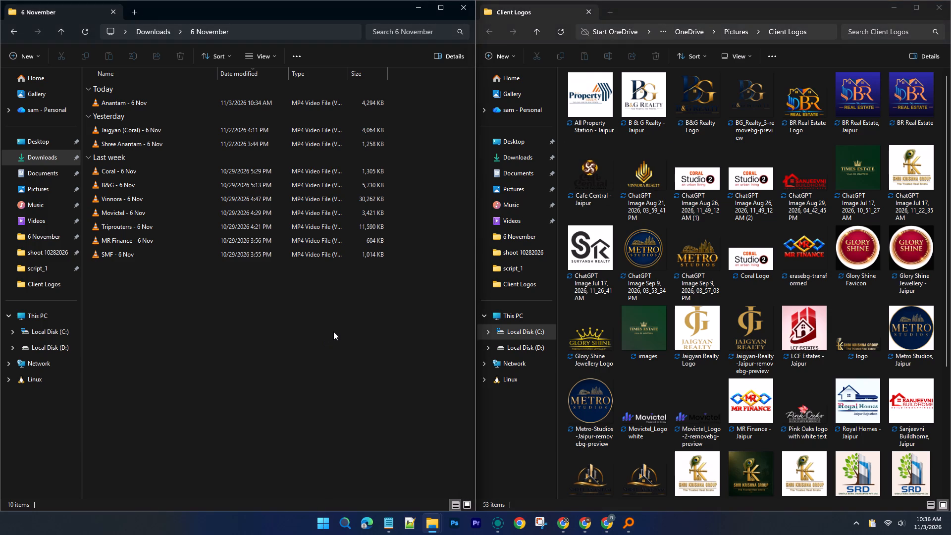
scroll(785, 295, "down", 4)
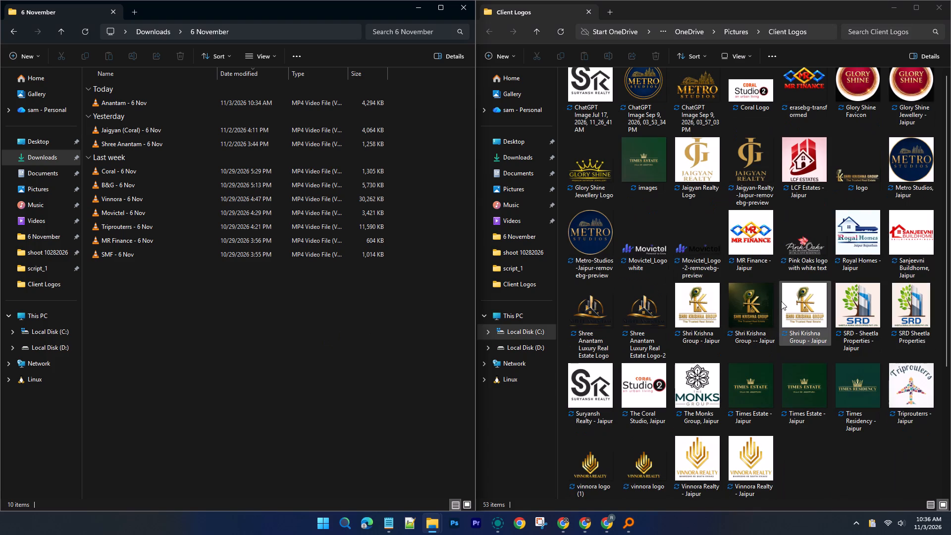
scroll(728, 384, "up", 1)
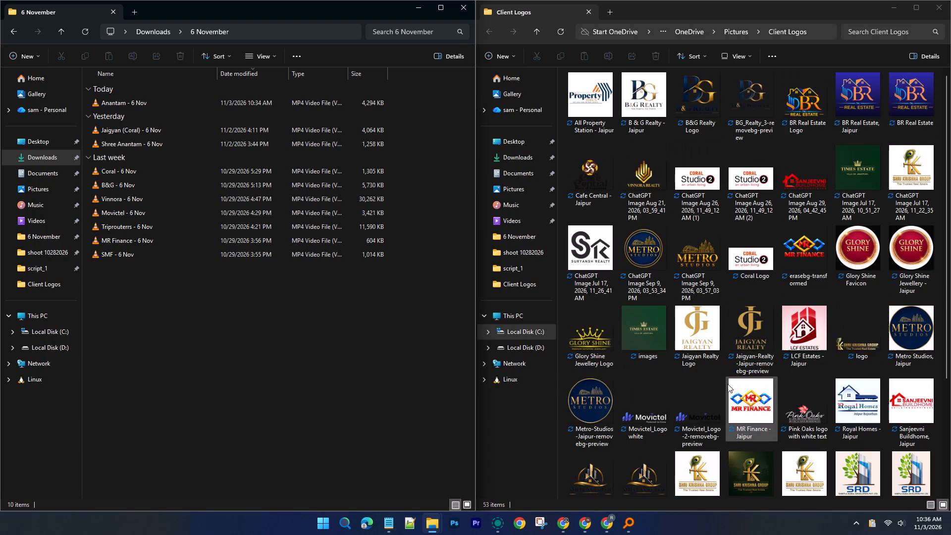
scroll(728, 384, "up", 3)
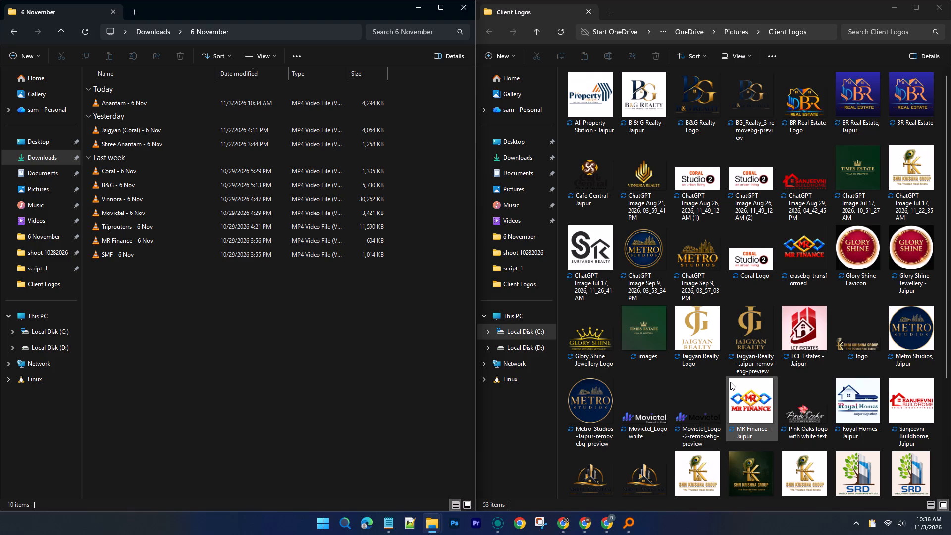
scroll(730, 382, "down", 2)
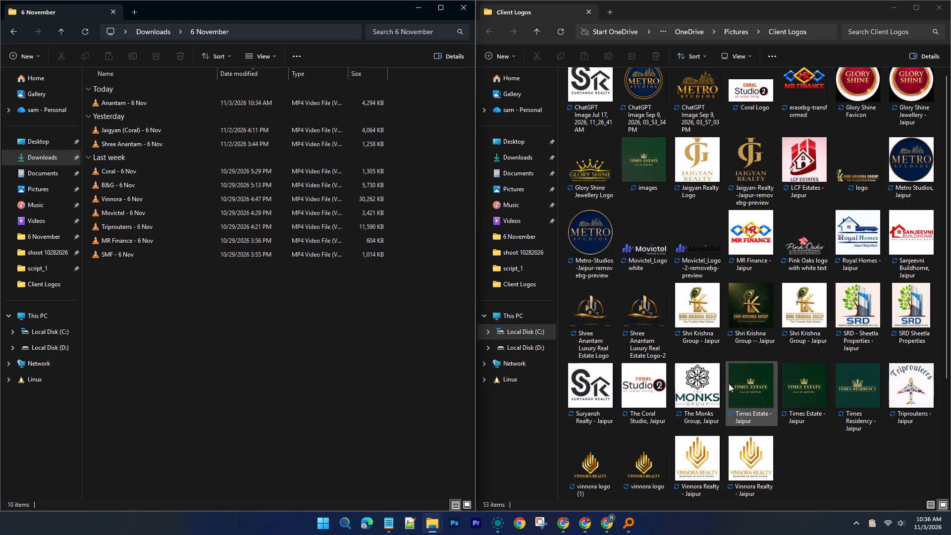
scroll(721, 404, "up", 3)
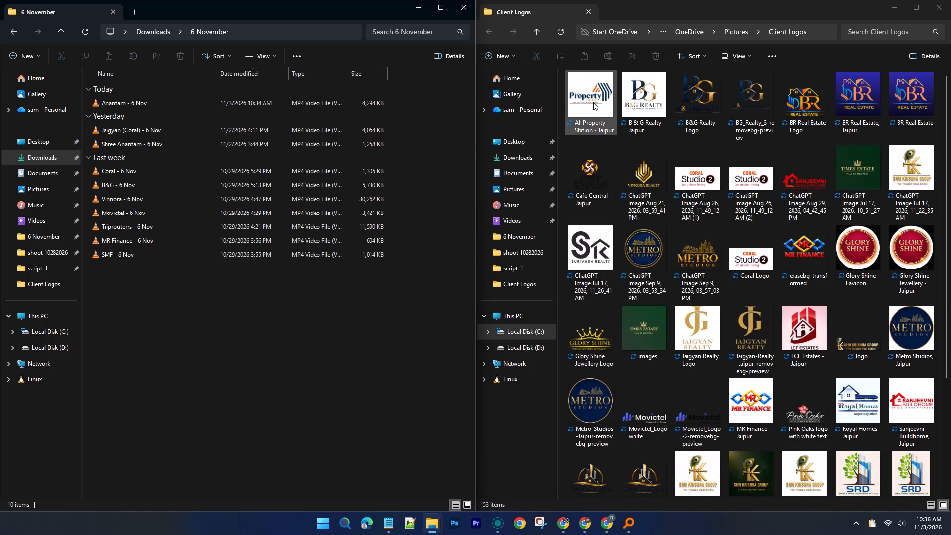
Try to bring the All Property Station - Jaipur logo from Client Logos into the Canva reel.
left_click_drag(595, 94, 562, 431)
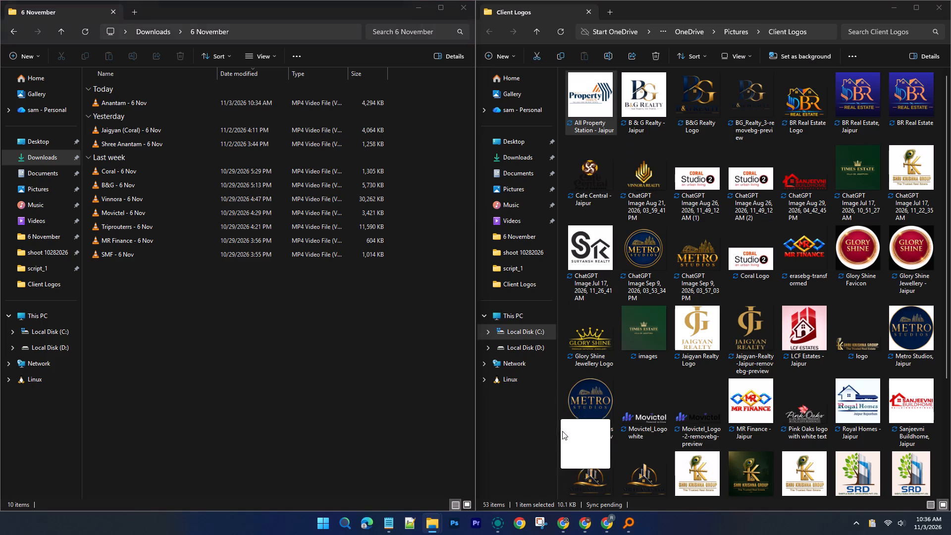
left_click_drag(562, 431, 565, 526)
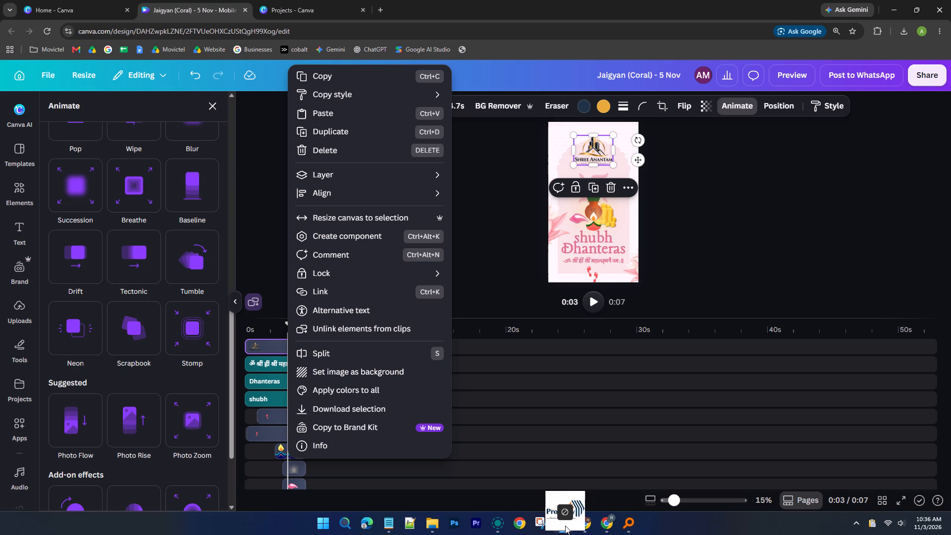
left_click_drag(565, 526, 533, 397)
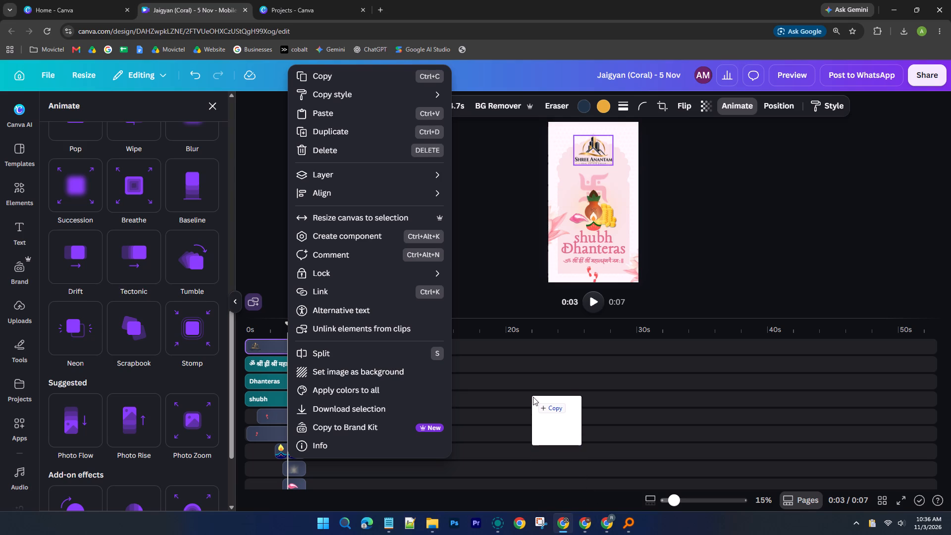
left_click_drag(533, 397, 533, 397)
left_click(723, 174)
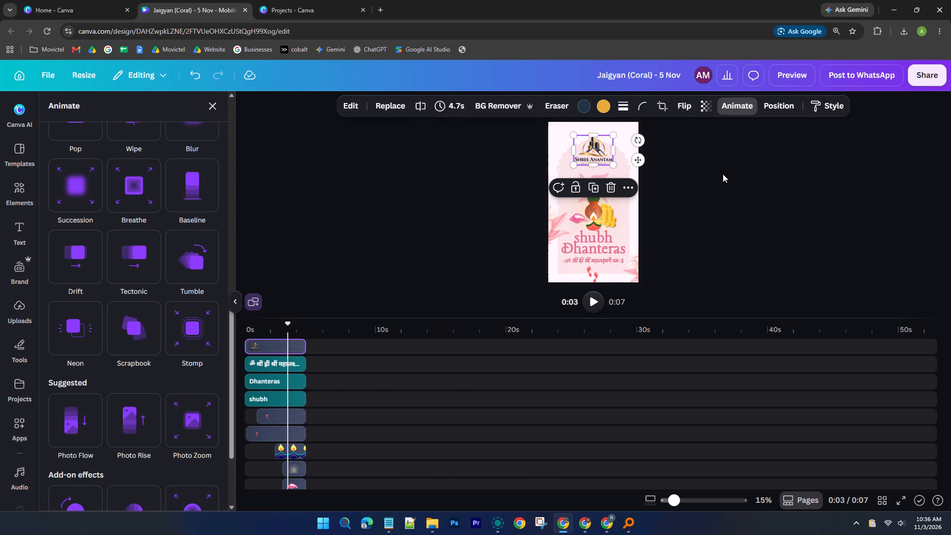
Check the reel's timeline and the uploaded images in Canva for the All Property Station logo.
scroll(345, 434, "up", 4)
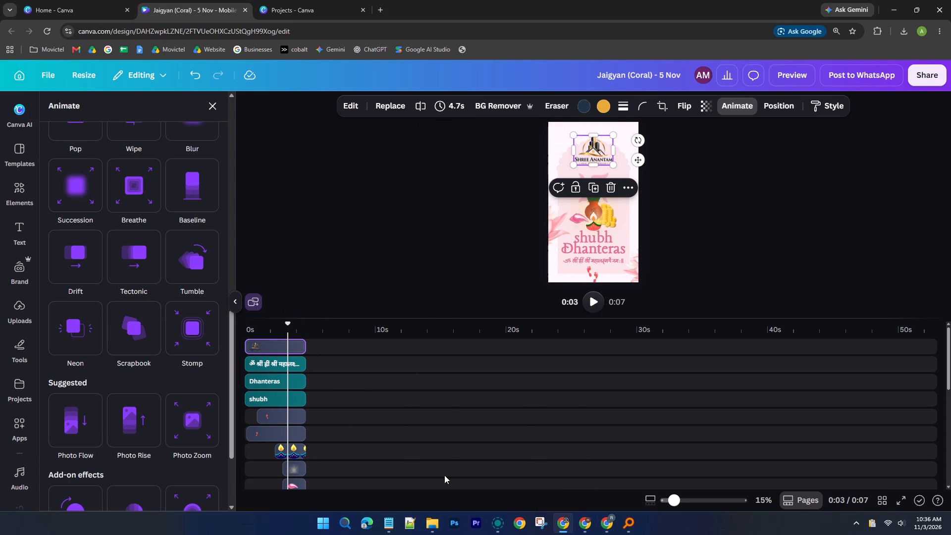
scroll(444, 475, "up", 4)
scroll(422, 436, "down", 11)
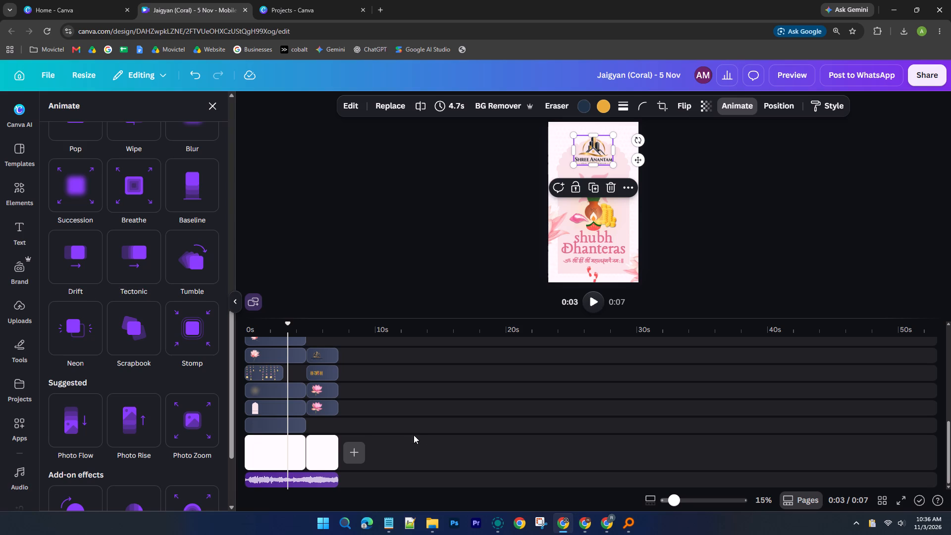
left_click(22, 304)
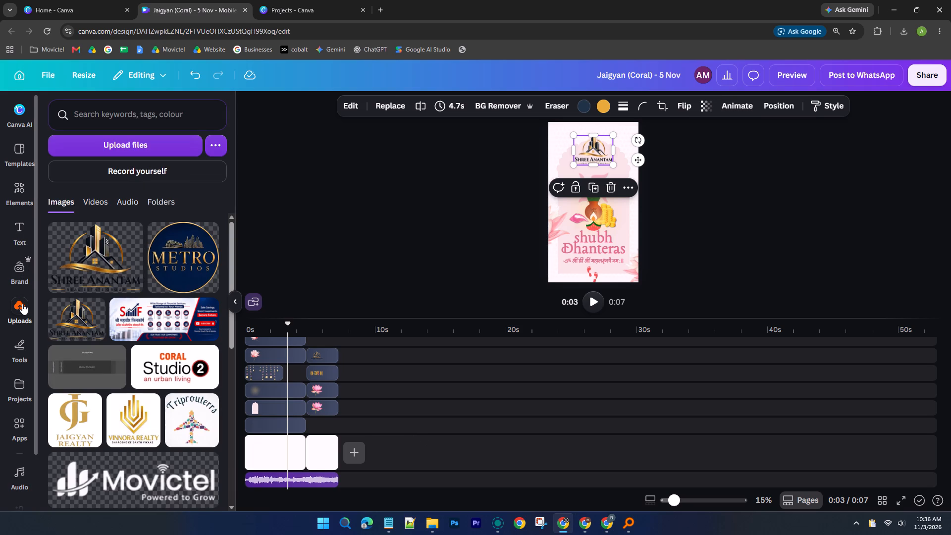
scroll(166, 334, "down", 9)
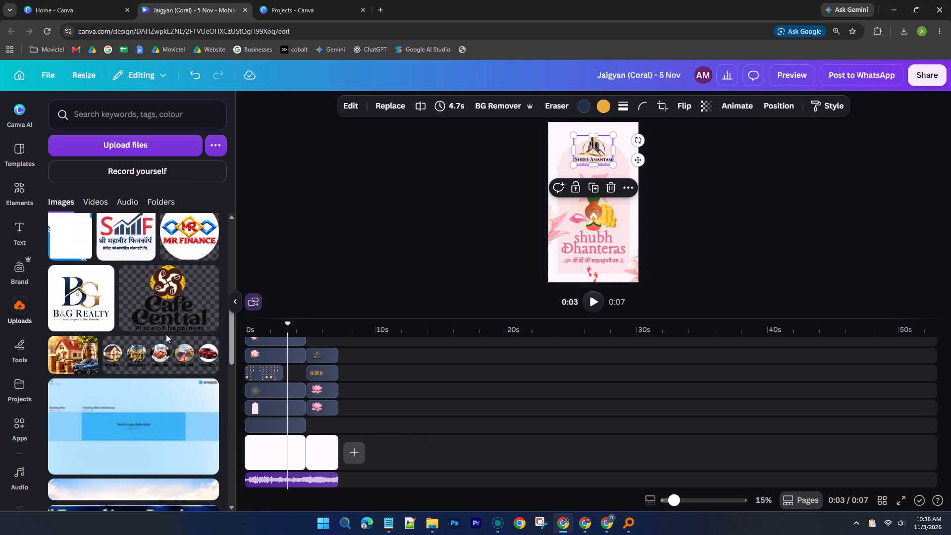
scroll(166, 334, "down", 10)
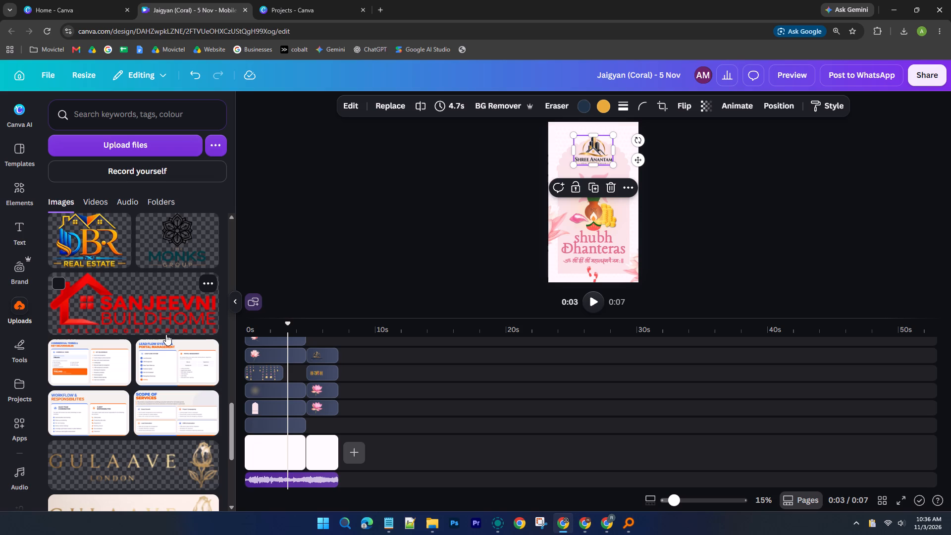
scroll(166, 334, "down", 8)
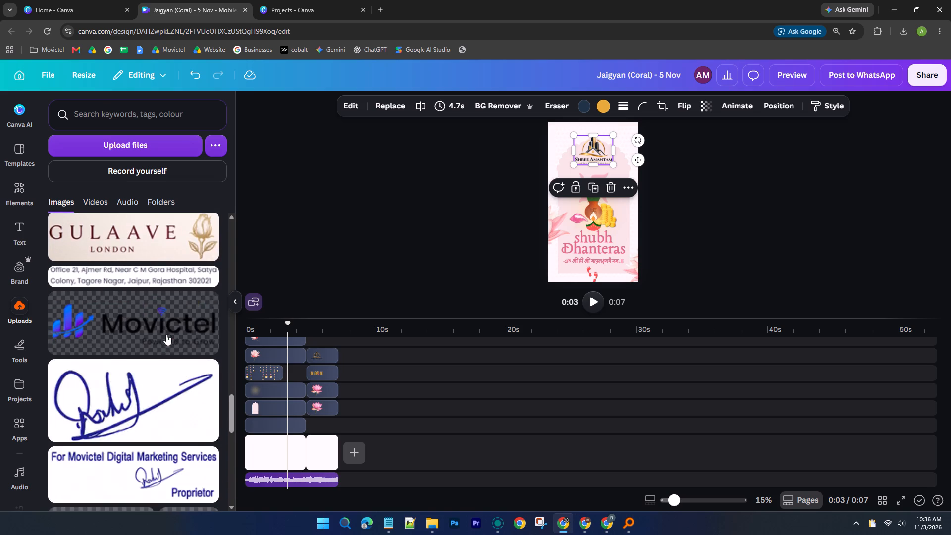
scroll(166, 334, "down", 4)
scroll(168, 334, "up", 17)
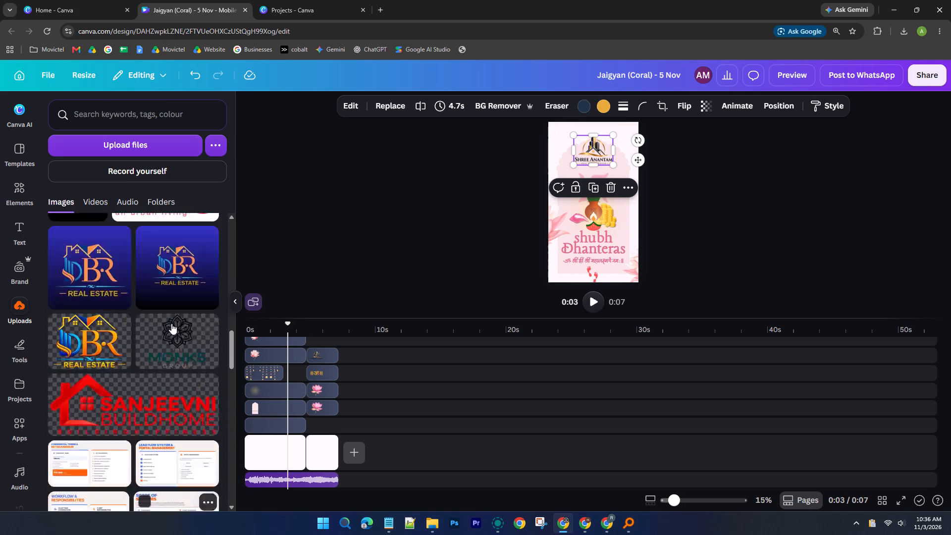
scroll(171, 323, "up", 20)
scroll(171, 323, "up", 6)
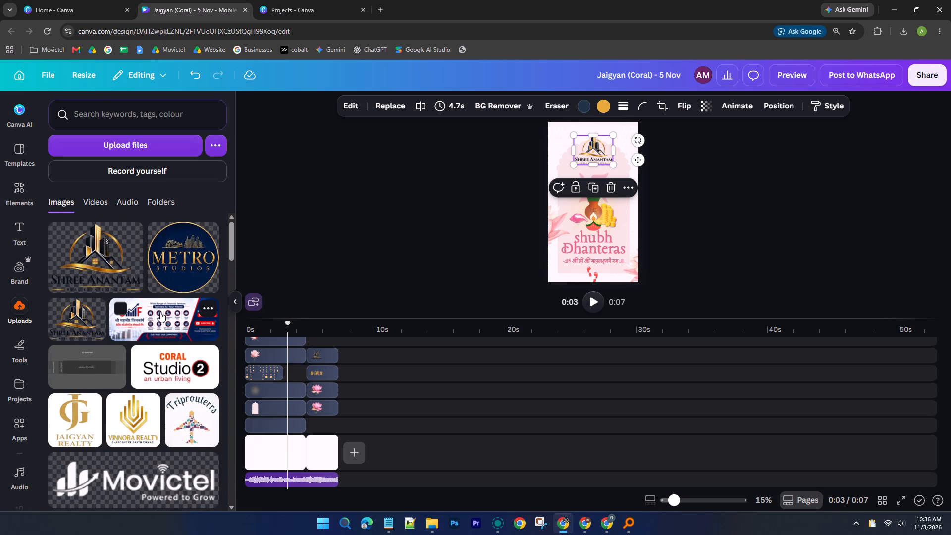
left_click(25, 312)
left_click(25, 312)
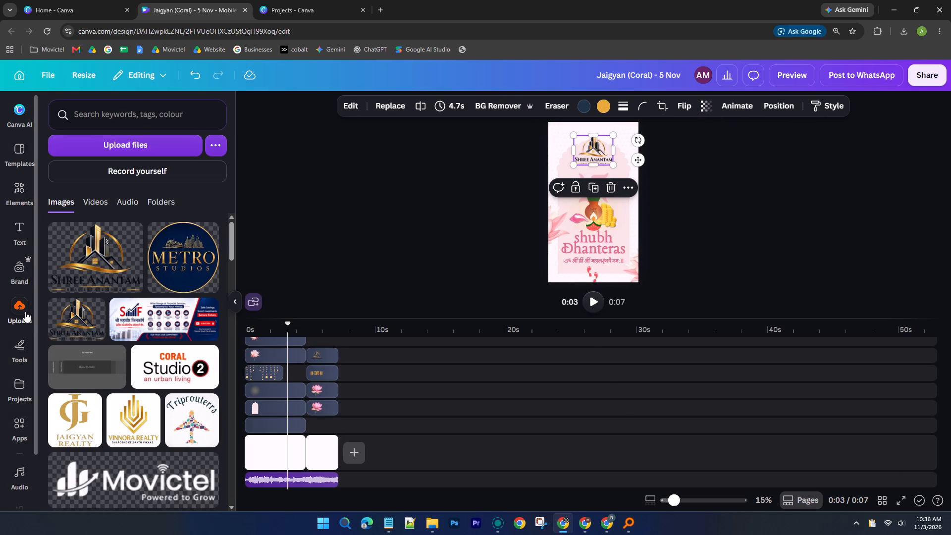
Upload the All Property Station - Jaipur logo from the Client Logos folder into the Canva reel's uploads.
left_click(427, 521)
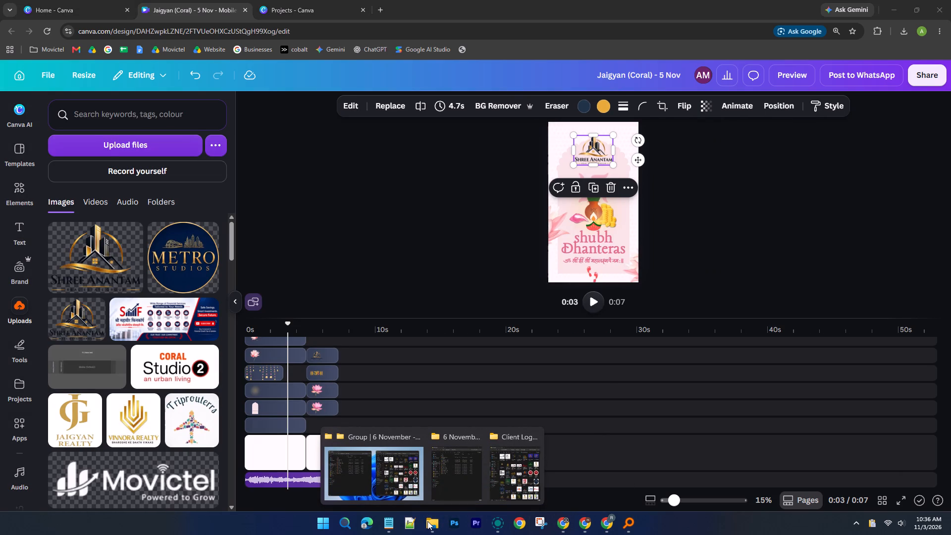
left_click(394, 492)
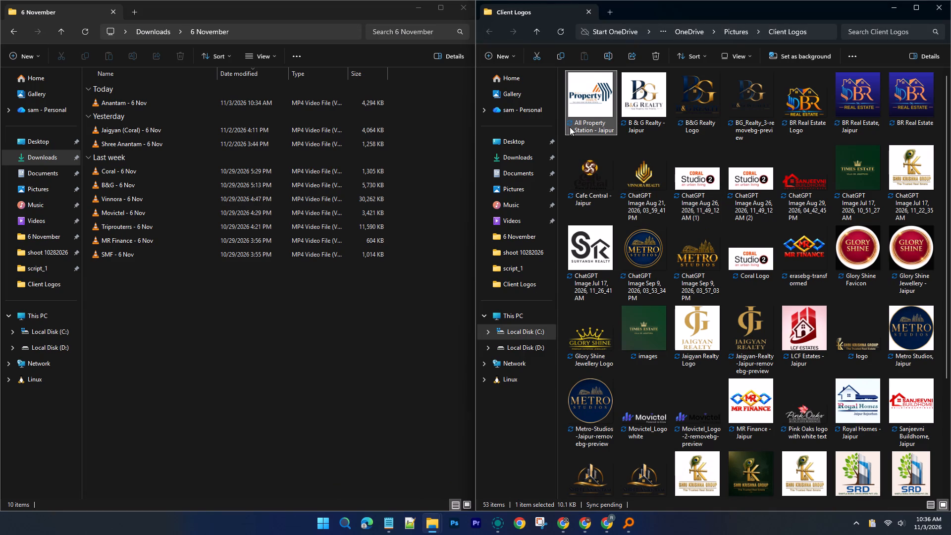
left_click_drag(589, 104, 569, 528)
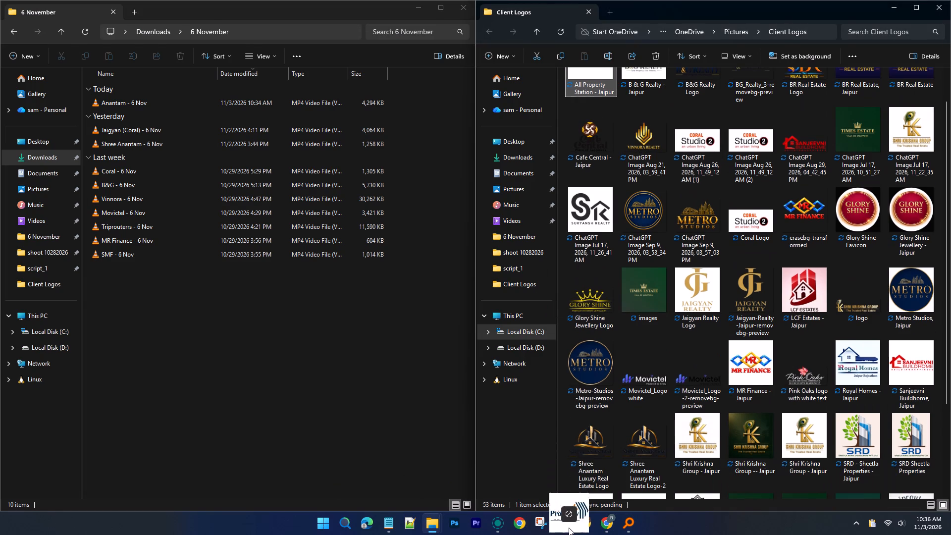
left_click_drag(569, 528, 420, 391)
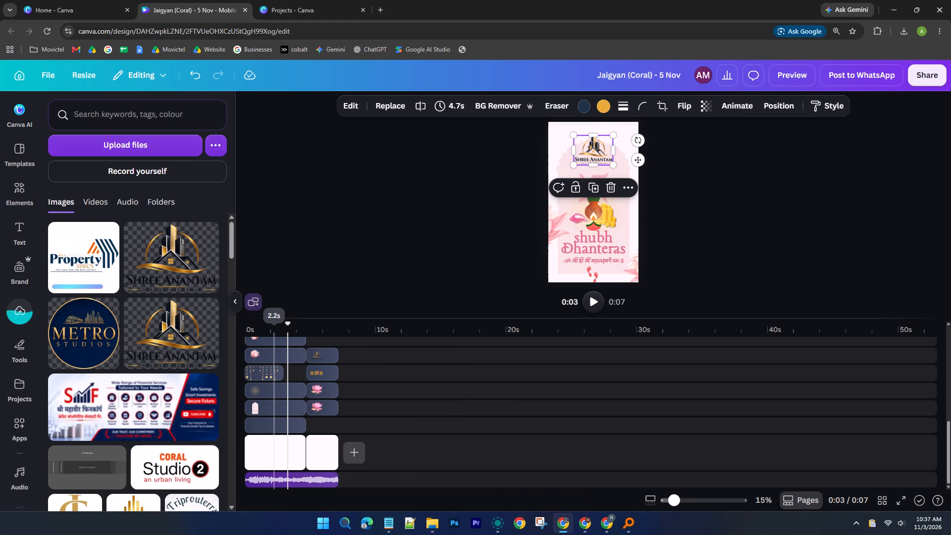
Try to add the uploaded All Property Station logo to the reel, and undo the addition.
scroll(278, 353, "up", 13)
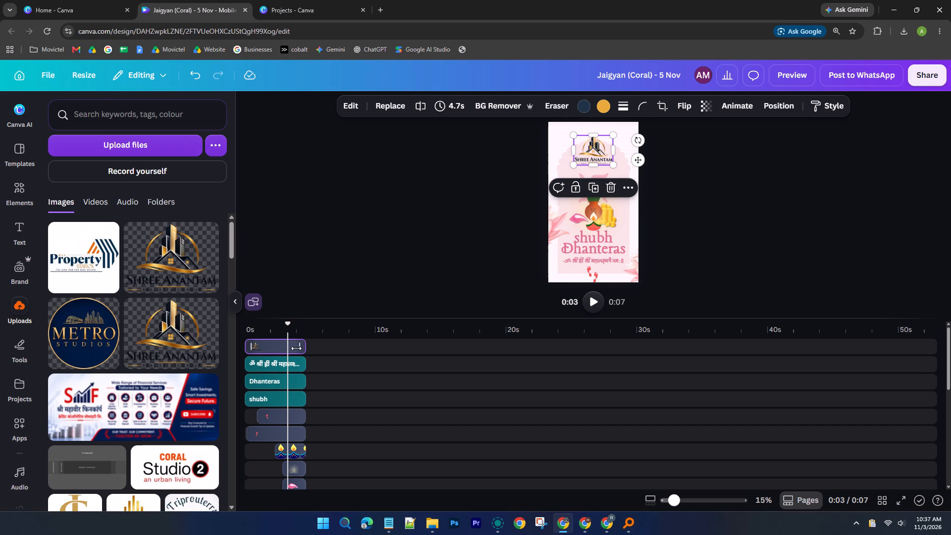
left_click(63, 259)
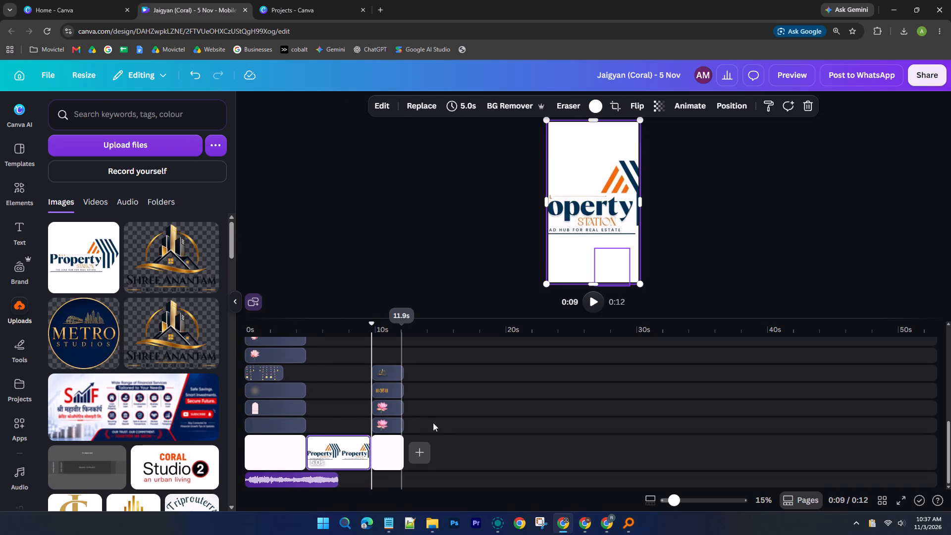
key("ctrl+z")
Place the All Property Station logo on the opening scene's timeline and delete the Shree Anantam logo from that scene.
scroll(410, 426, "up", 3)
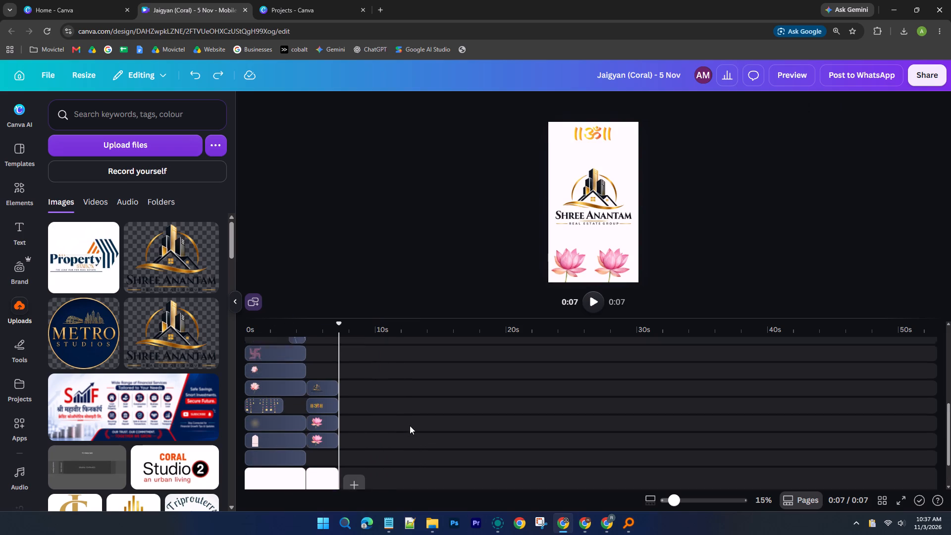
scroll(410, 426, "up", 11)
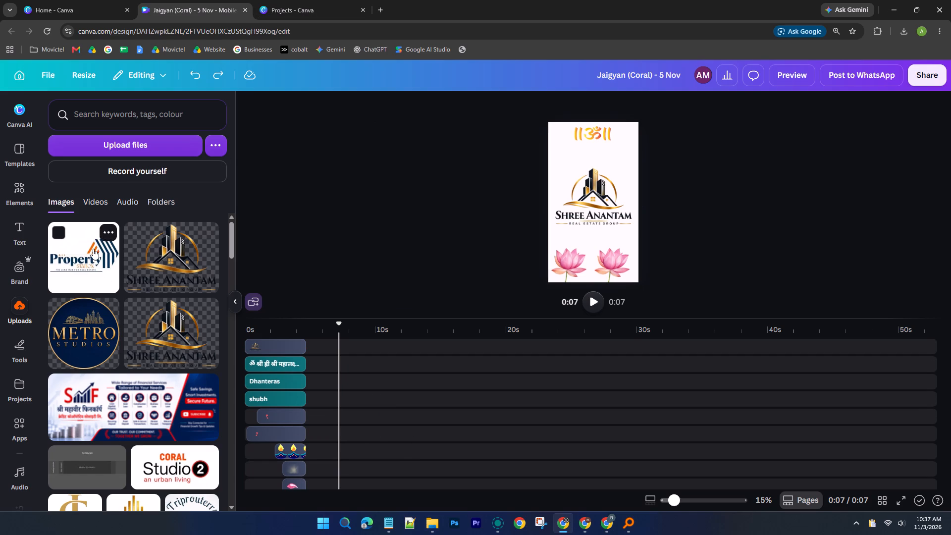
left_click_drag(93, 249, 287, 338)
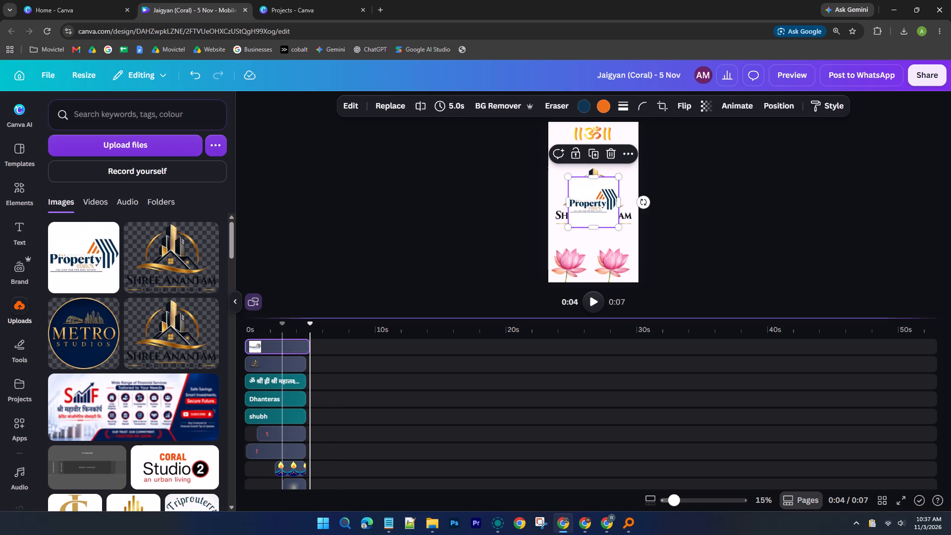
left_click(268, 358)
key("Delete")
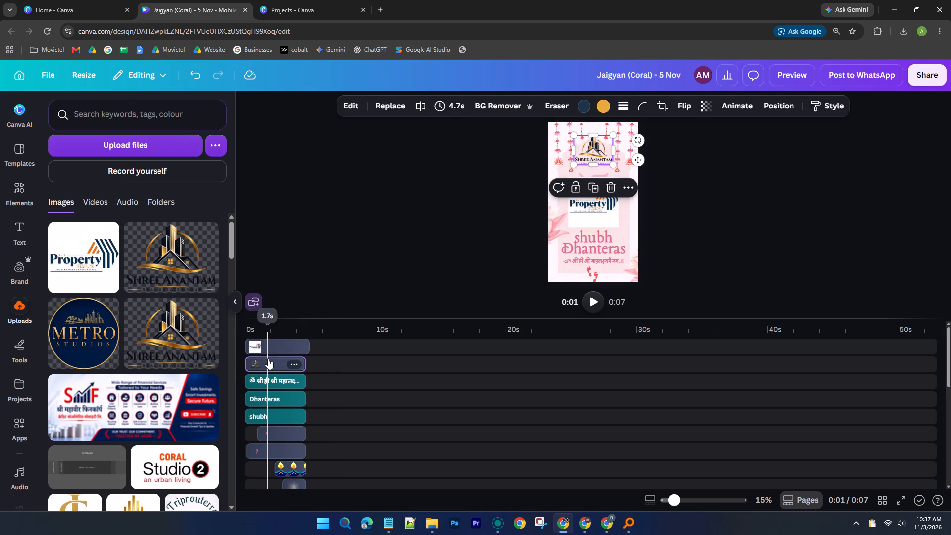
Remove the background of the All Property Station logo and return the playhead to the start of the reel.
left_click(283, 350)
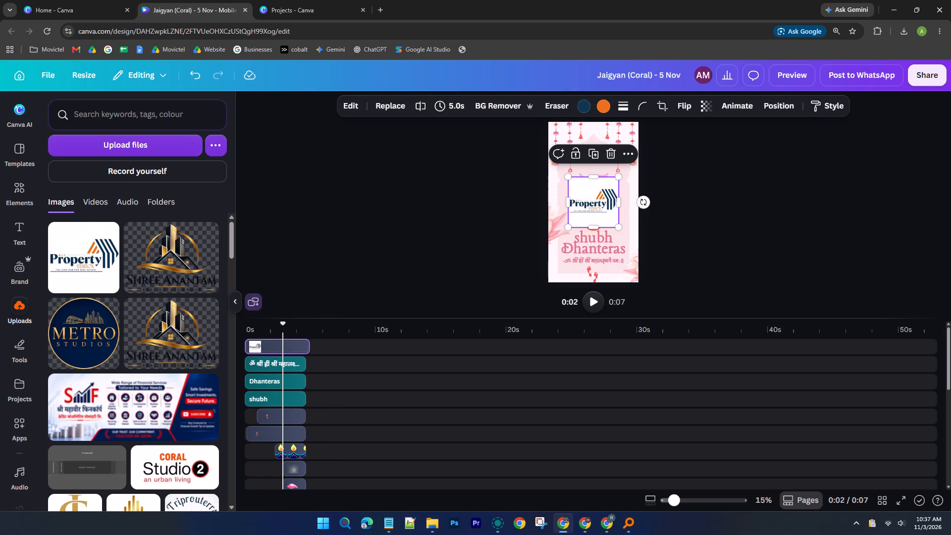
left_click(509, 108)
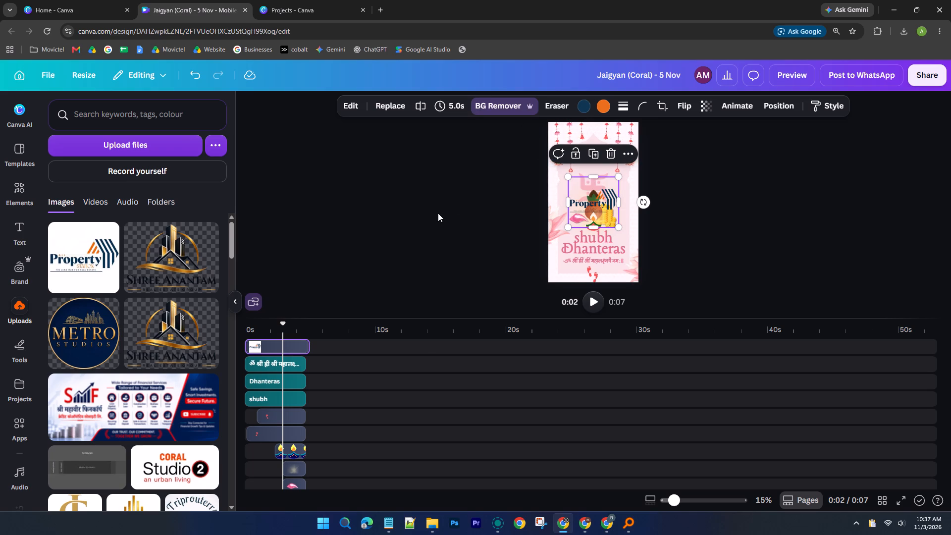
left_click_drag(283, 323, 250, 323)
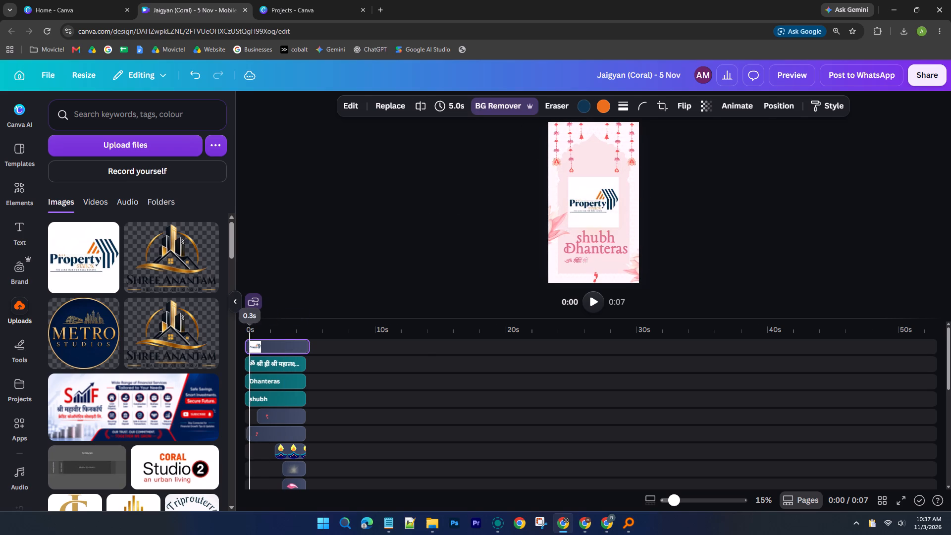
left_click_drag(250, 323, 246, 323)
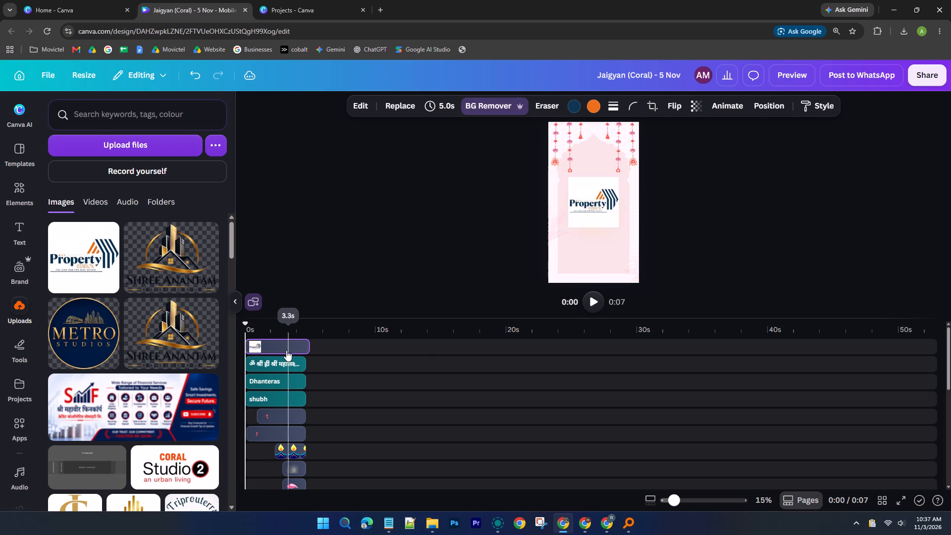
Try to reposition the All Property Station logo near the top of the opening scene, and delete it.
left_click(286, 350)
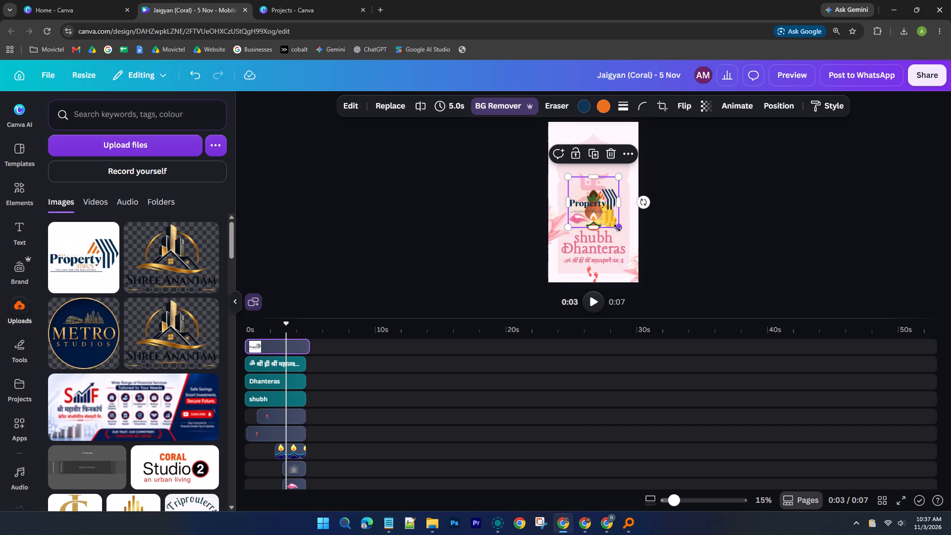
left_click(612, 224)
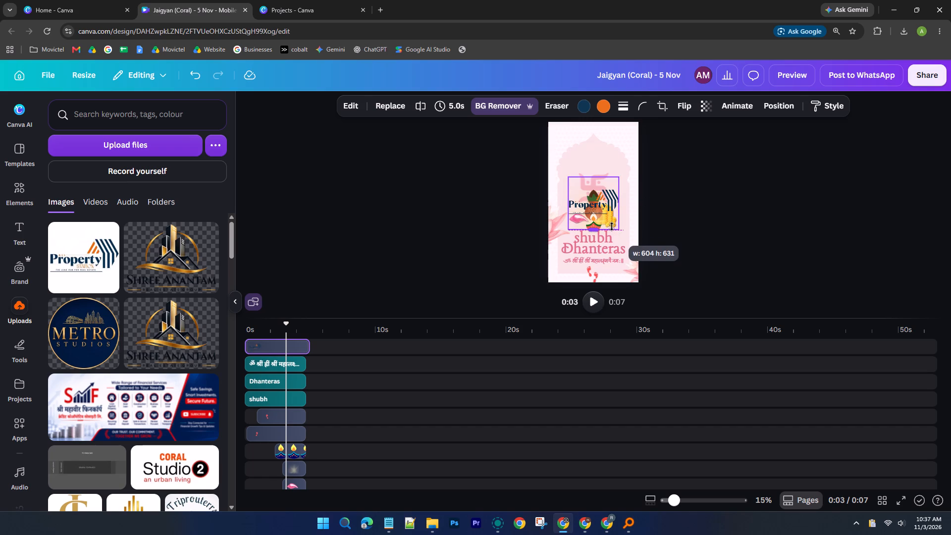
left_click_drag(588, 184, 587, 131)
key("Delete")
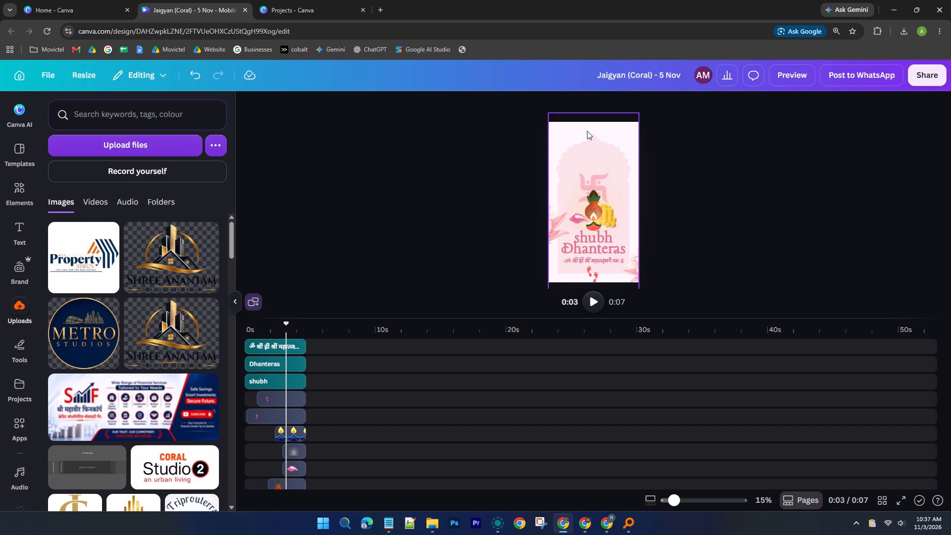
Search from the Canva home page for "happy dhanteras" and browse all the matching designs.
left_click(78, 0)
left_click(287, 0)
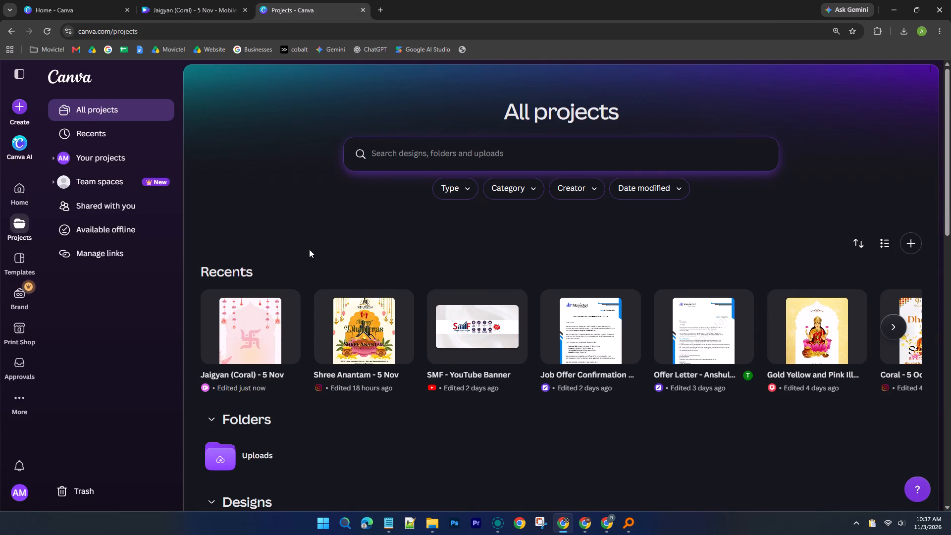
left_click(63, 0)
scroll(298, 184, "down", 3)
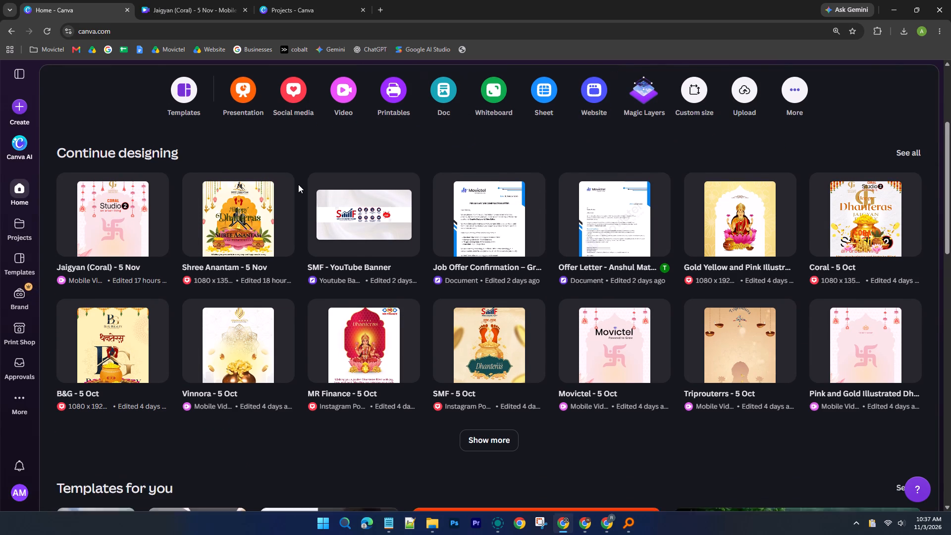
scroll(290, 322, "up", 4)
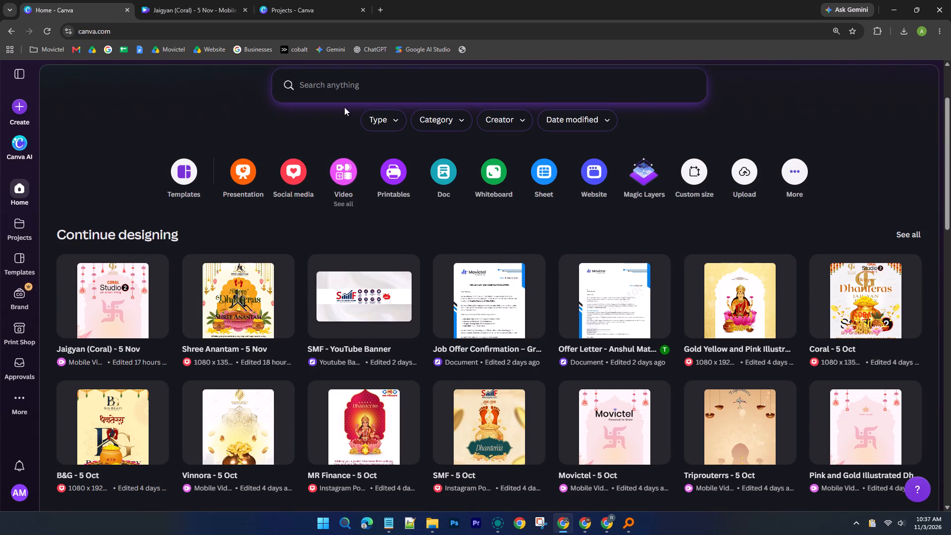
left_click(348, 86)
type("dhanteras")
left_click(351, 151)
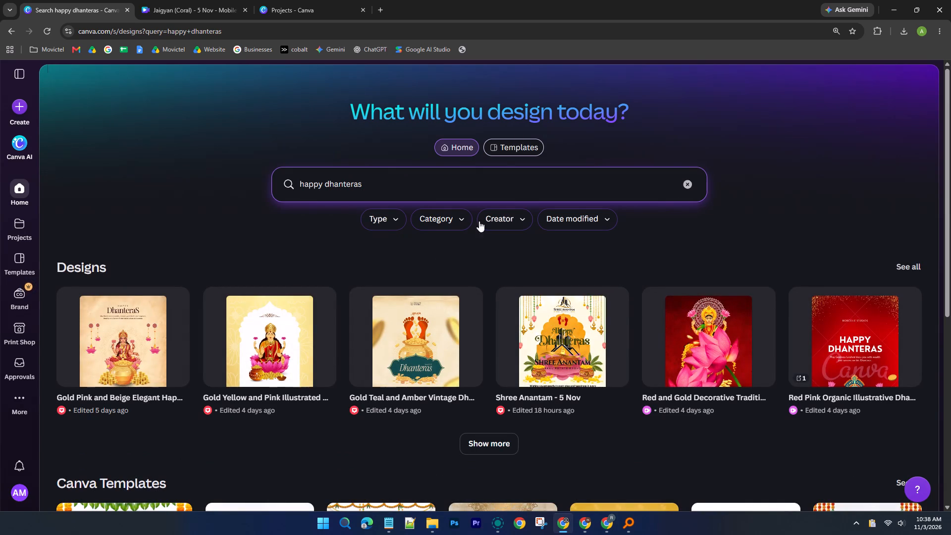
left_click(912, 264)
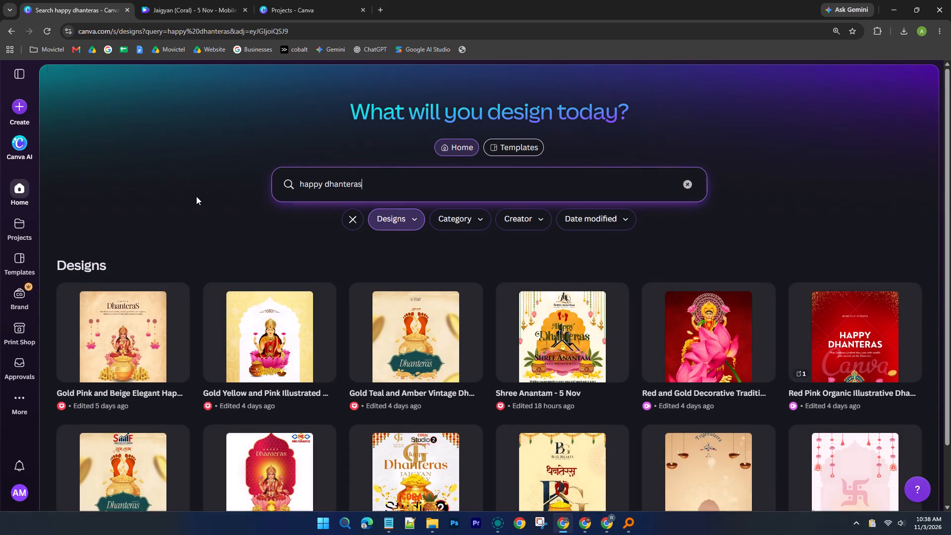
scroll(196, 196, "down", 2)
scroll(242, 116, "down", 2)
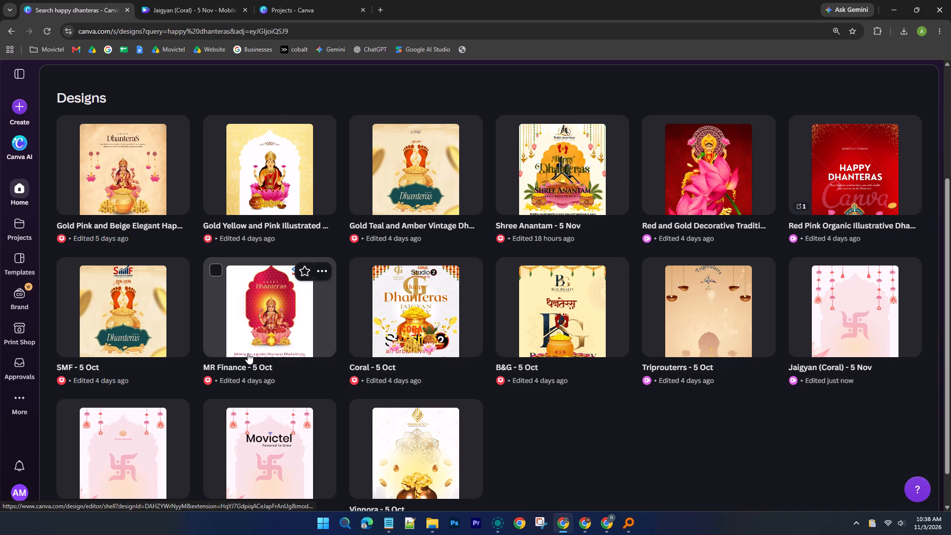
scroll(265, 324, "down", 4)
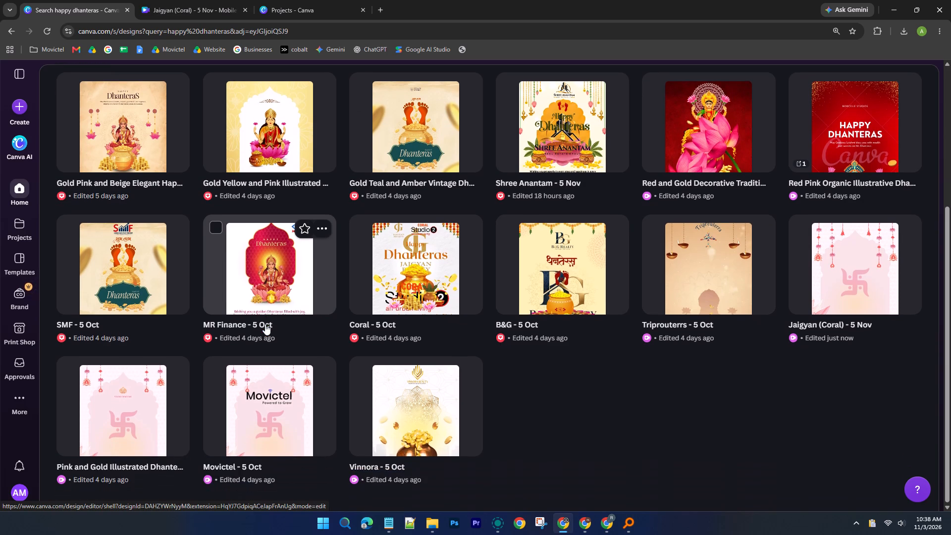
Switch from the existing designs to Canva's templates and search them for "dhanteras".
scroll(265, 324, "down", 5)
scroll(265, 324, "up", 10)
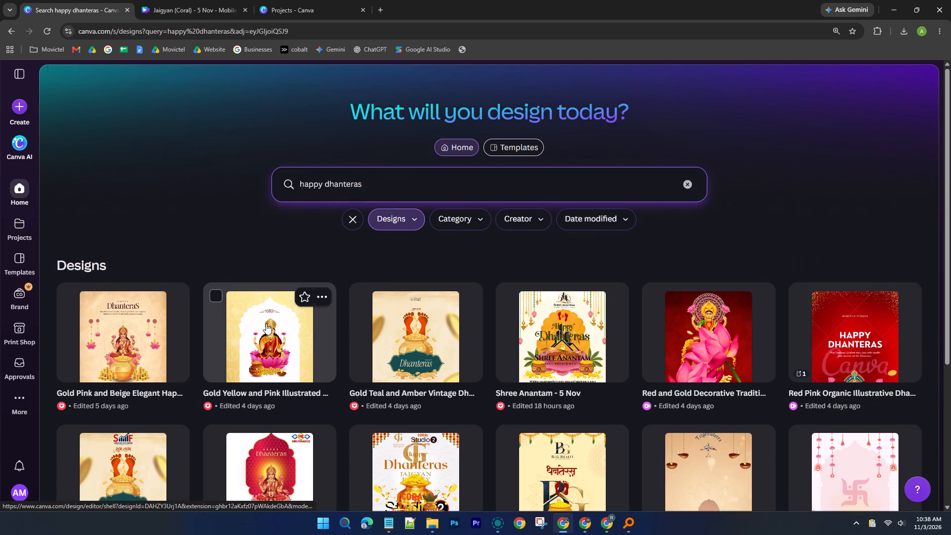
left_click(14, 258)
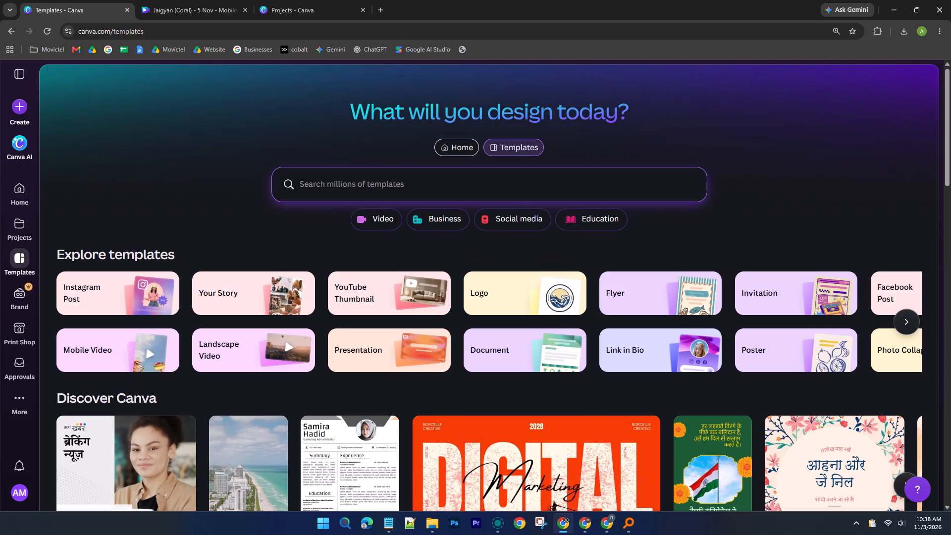
left_click(380, 166)
left_click(379, 181)
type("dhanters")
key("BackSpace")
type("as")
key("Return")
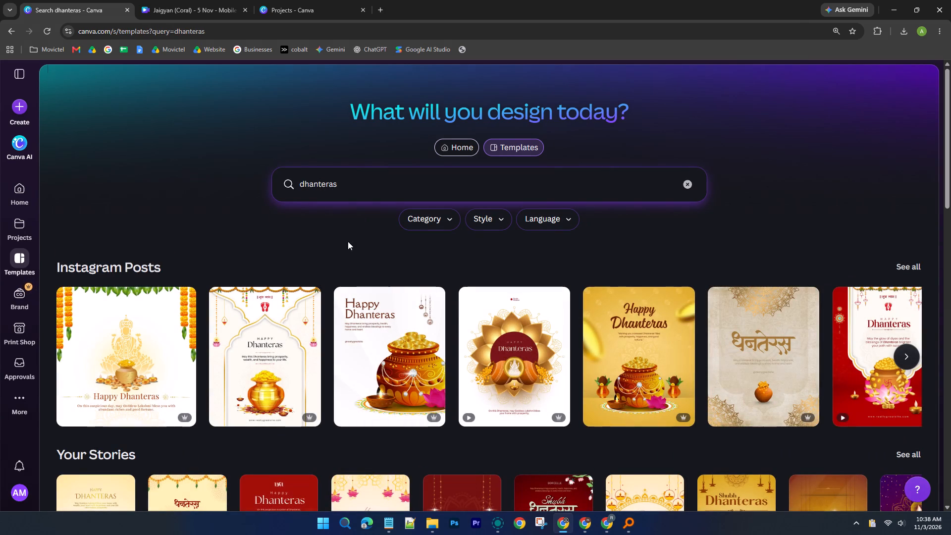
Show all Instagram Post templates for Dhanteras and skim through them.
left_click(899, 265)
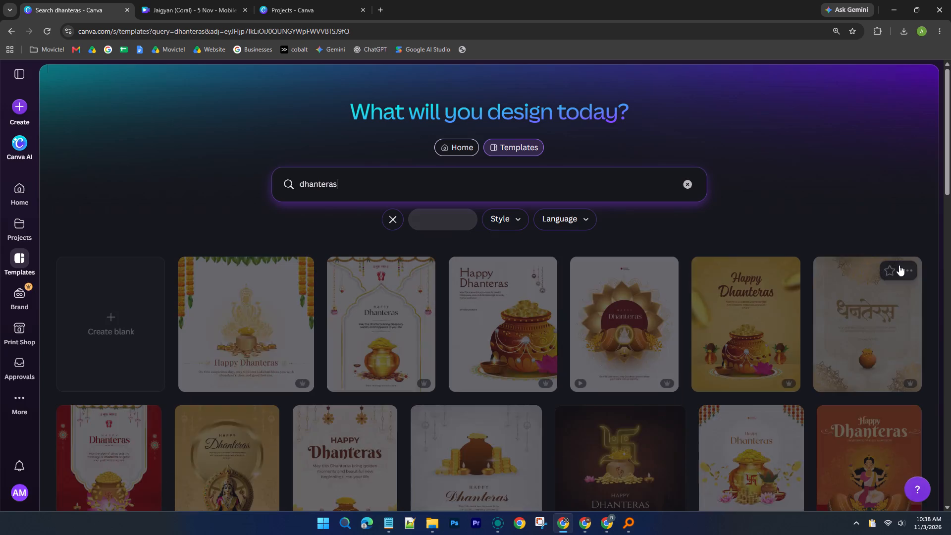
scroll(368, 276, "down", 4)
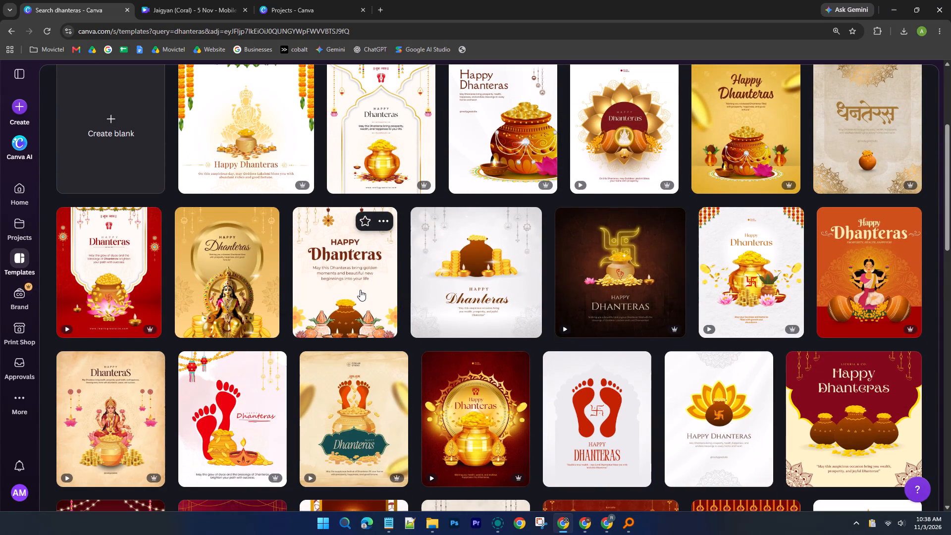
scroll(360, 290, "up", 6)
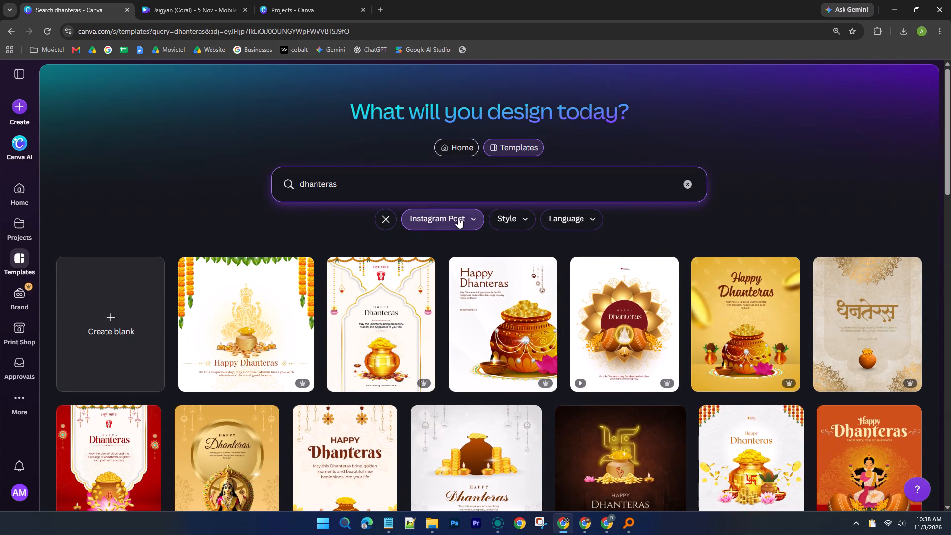
Filter the Dhanteras templates to the Mobile Video category and browse them for a reel template.
left_click(484, 222)
left_click(469, 222)
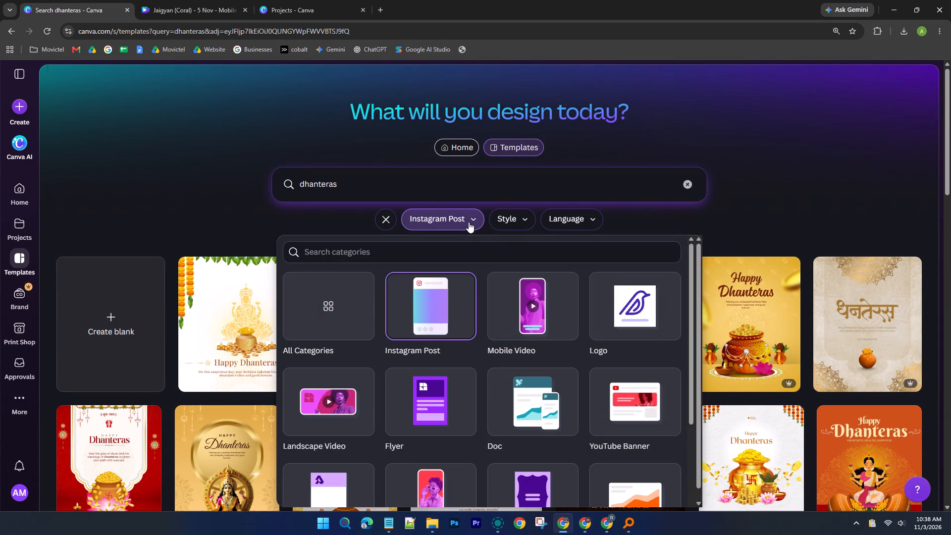
left_click(505, 310)
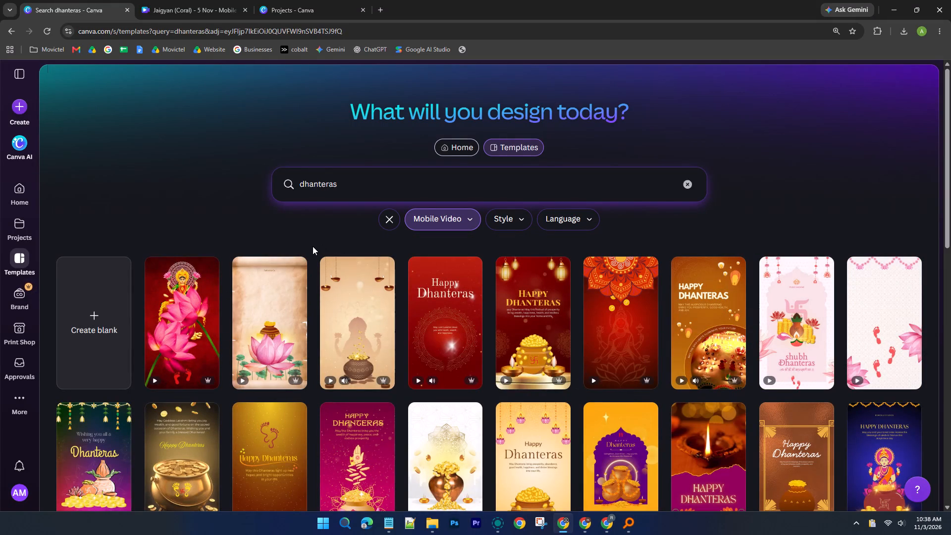
scroll(316, 222, "down", 3)
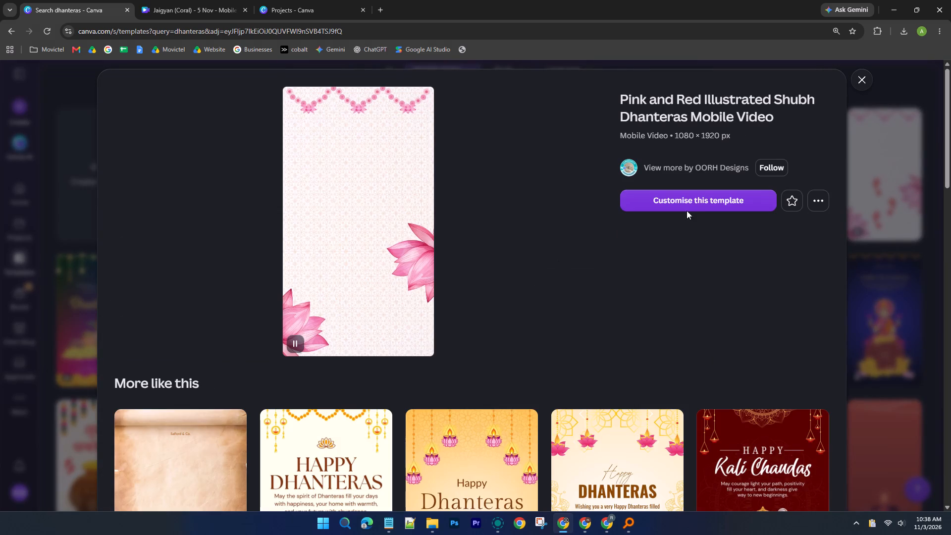
Customise the "Pink and Red Illustrated Shubh Dhanteras Mobile Video" template as a new design and play it through.
left_click(701, 202)
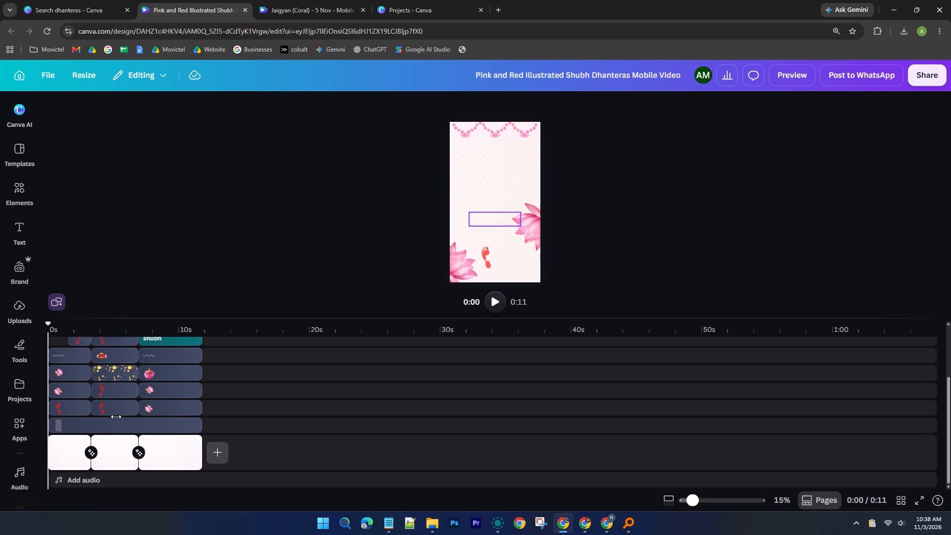
scroll(70, 399, "up", 9)
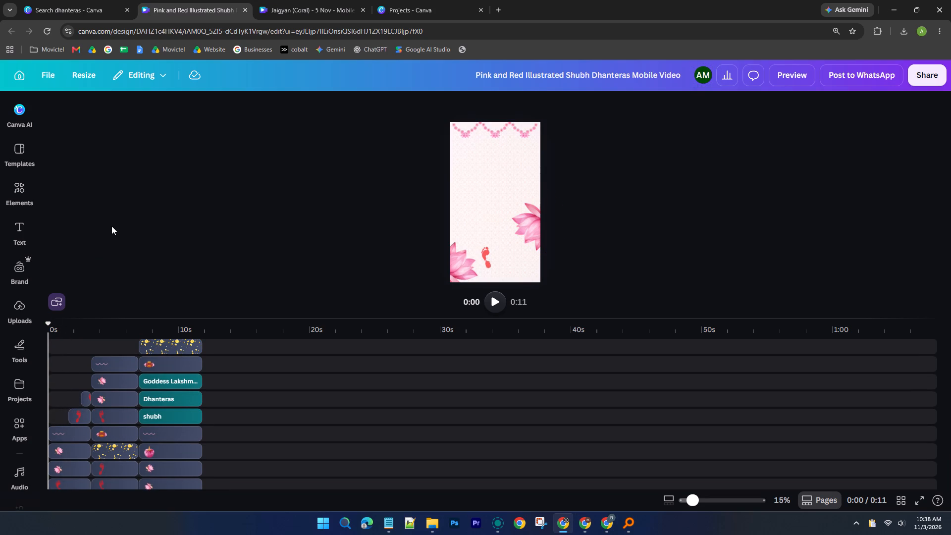
left_click(487, 300)
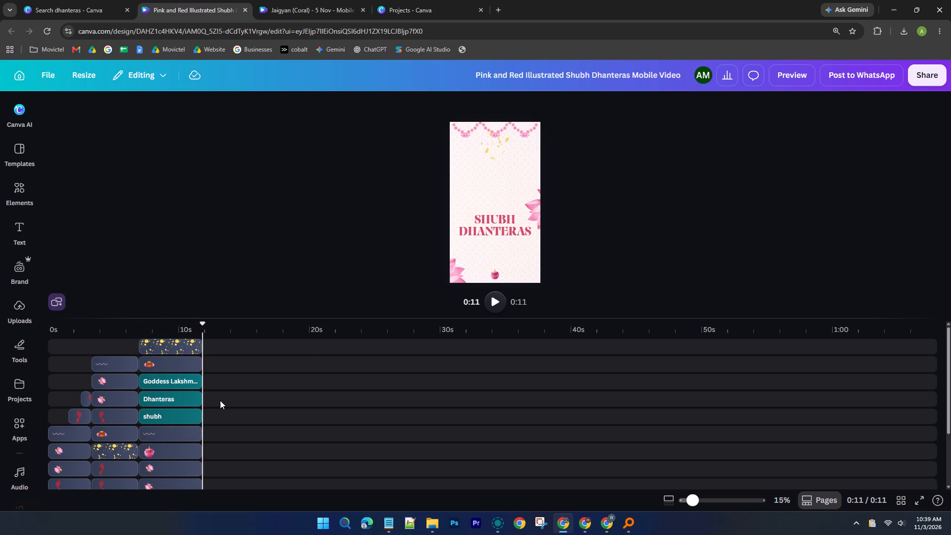
Preview the recently used "Festival of Lights - India Diwali Celebration Indian Music" track and add it to the new reel's timeline.
scroll(148, 400, "down", 9)
left_click(69, 483)
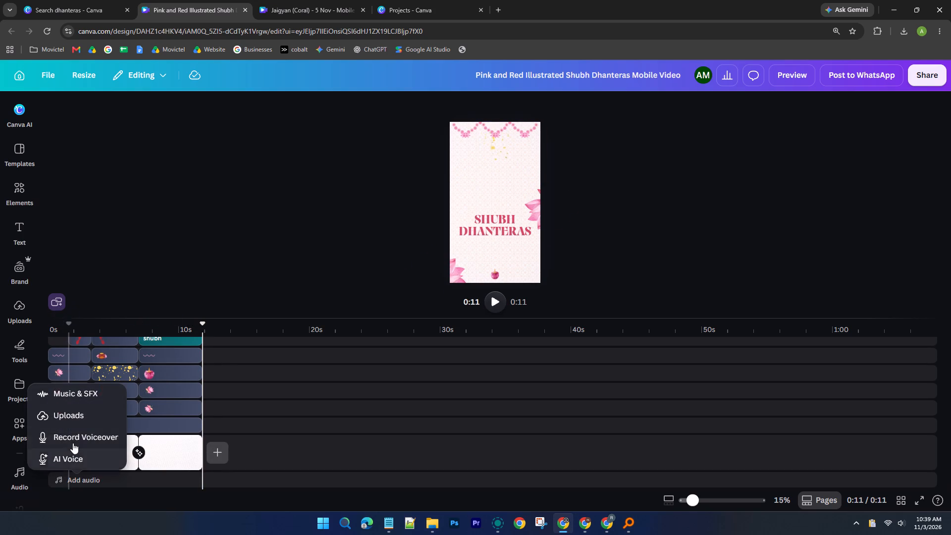
left_click(87, 394)
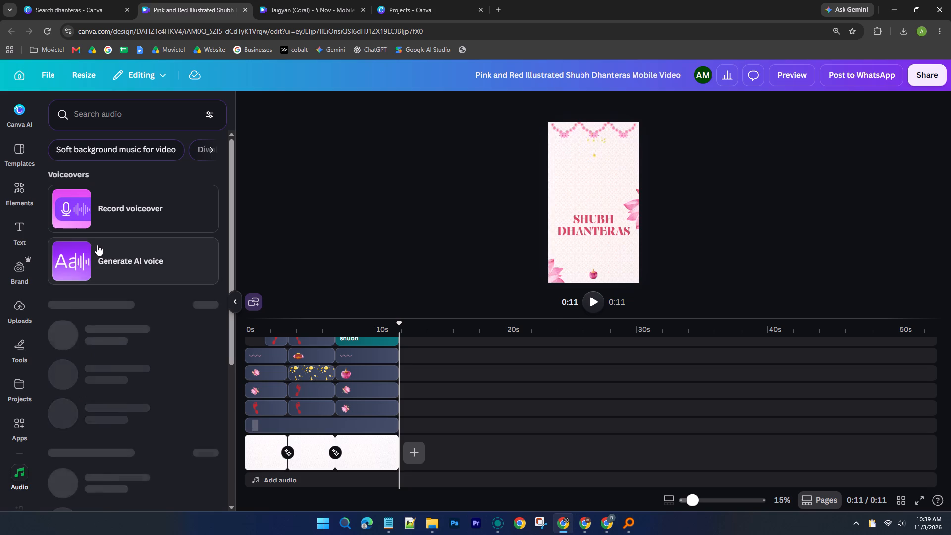
left_click(64, 377)
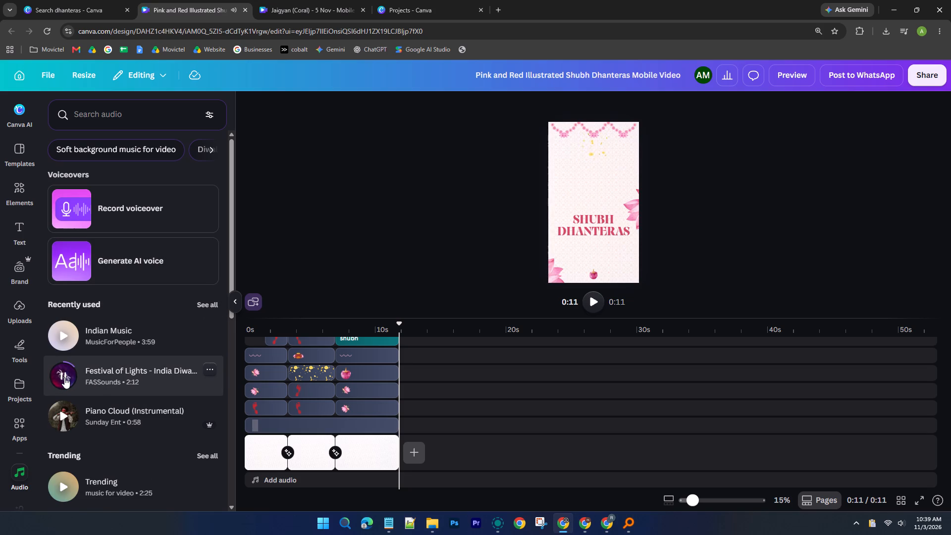
left_click(116, 375)
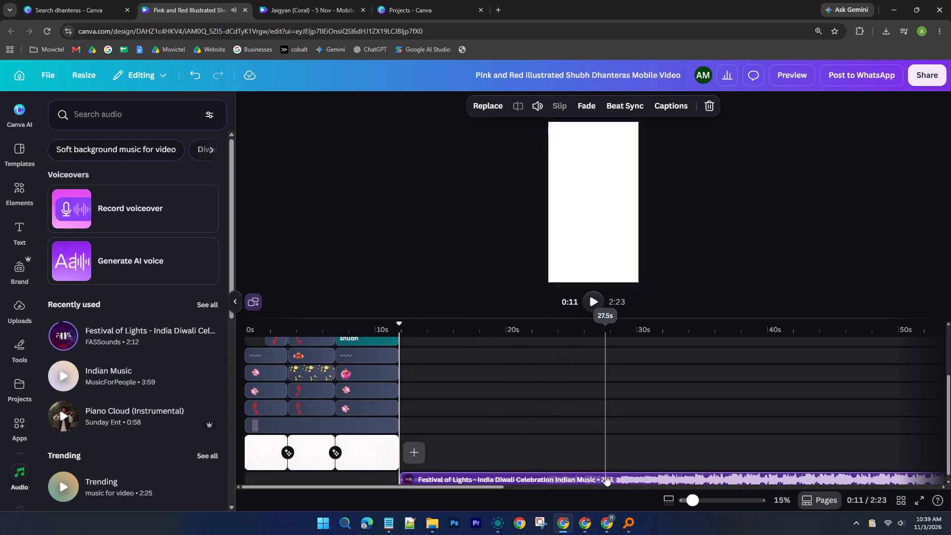
Split the Festival of Lights music track at about the 34-second mark and delete the portion before it.
left_click(648, 475)
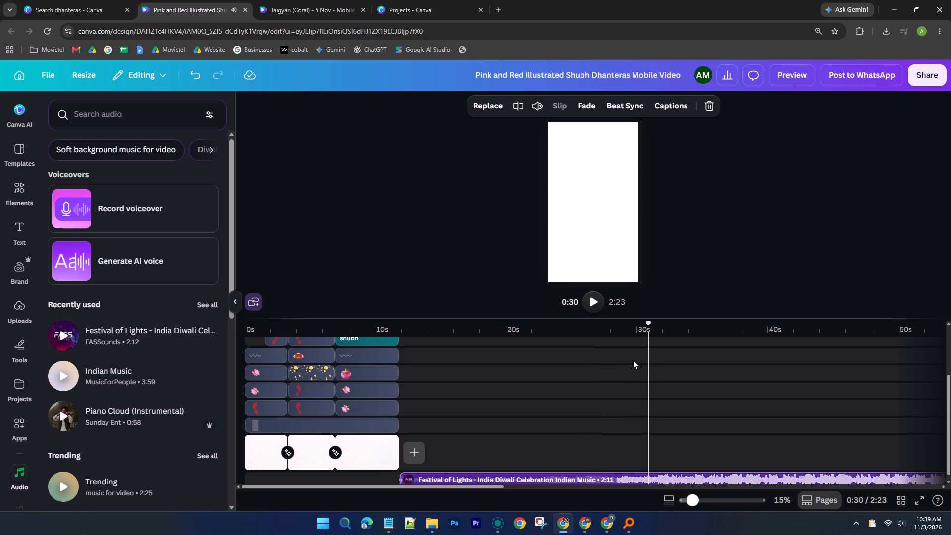
left_click(590, 294)
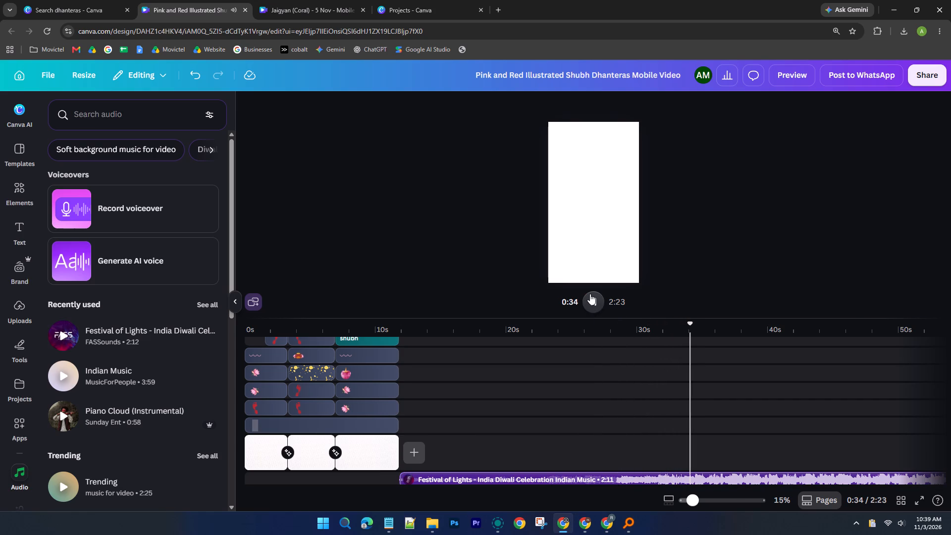
left_click(590, 294)
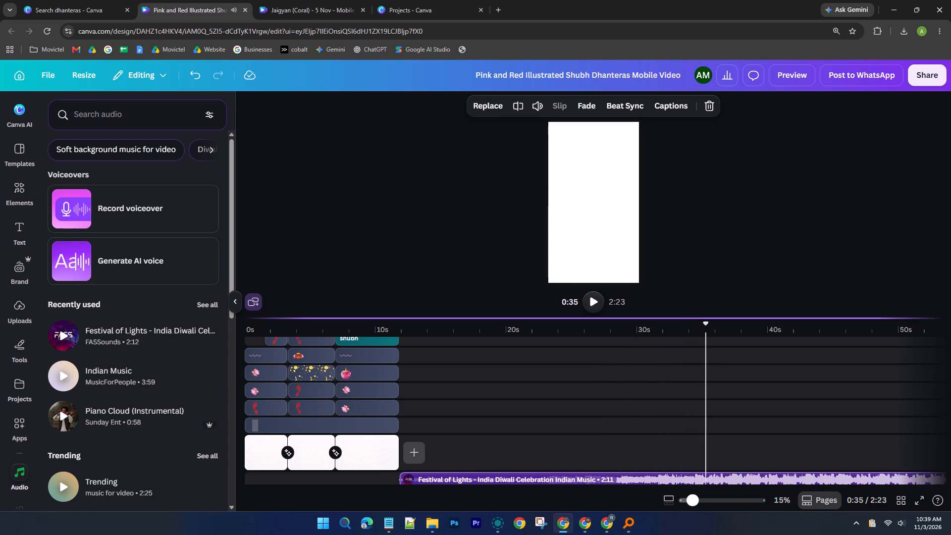
left_click_drag(706, 322, 693, 323)
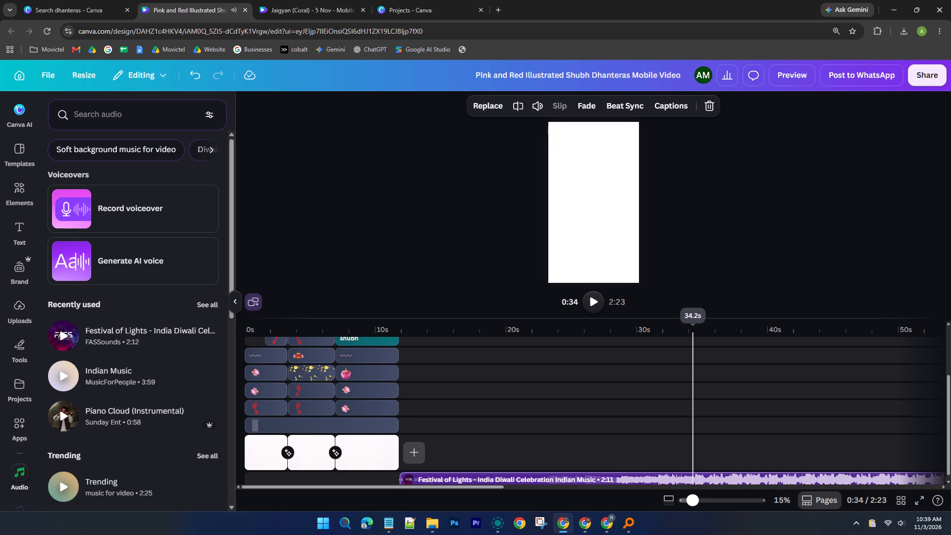
left_click_drag(693, 323, 694, 323)
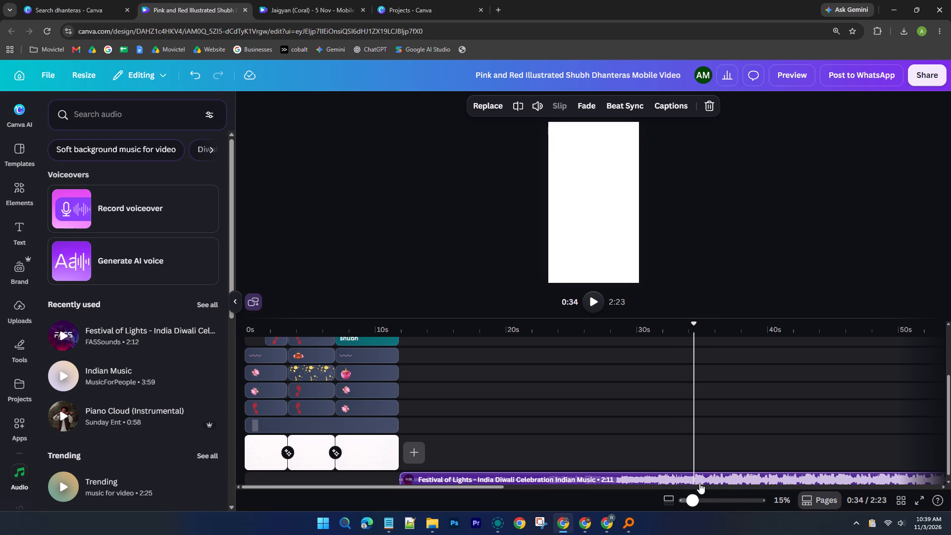
right_click(689, 479)
left_click(701, 465)
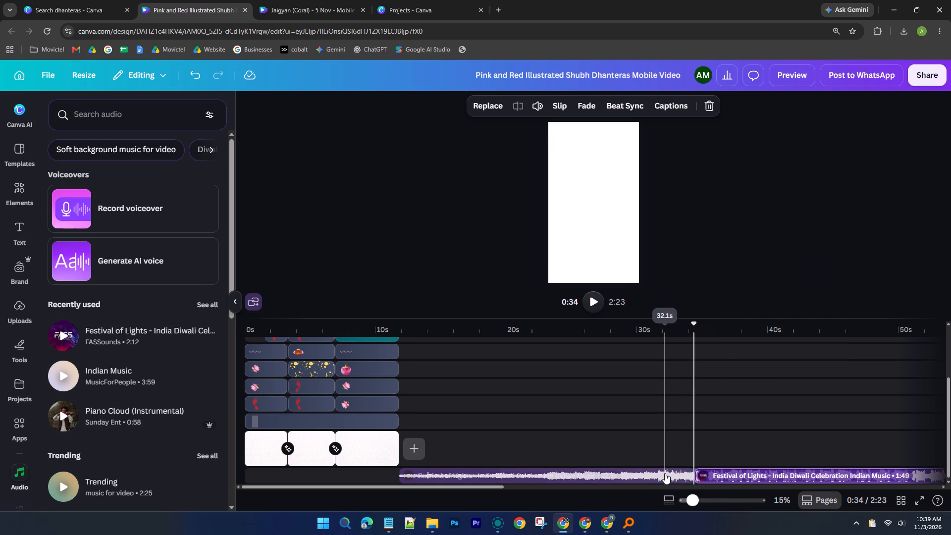
left_click(665, 473)
key("Delete")
Move the remaining music clip to the start of the timeline and play the reel with it.
left_click_drag(731, 474, 645, 476)
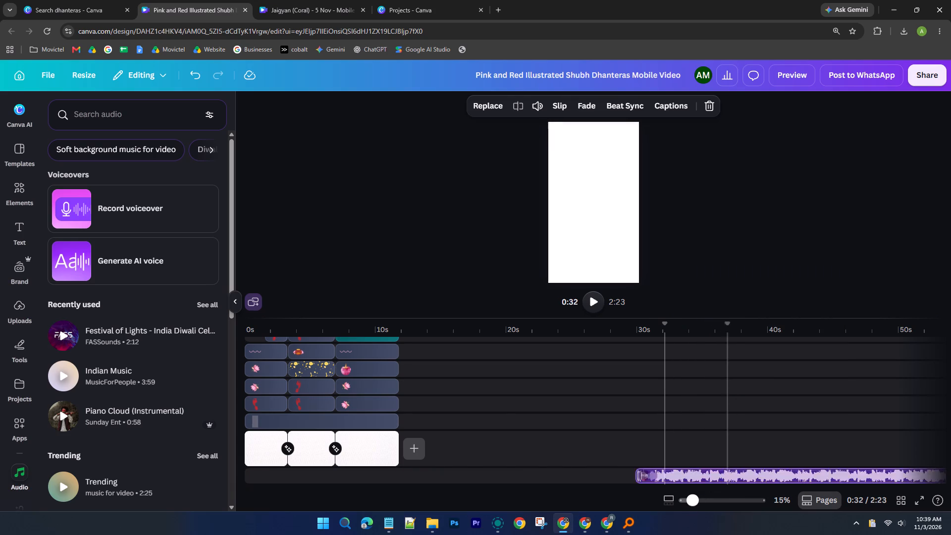
left_click_drag(645, 476, 272, 498)
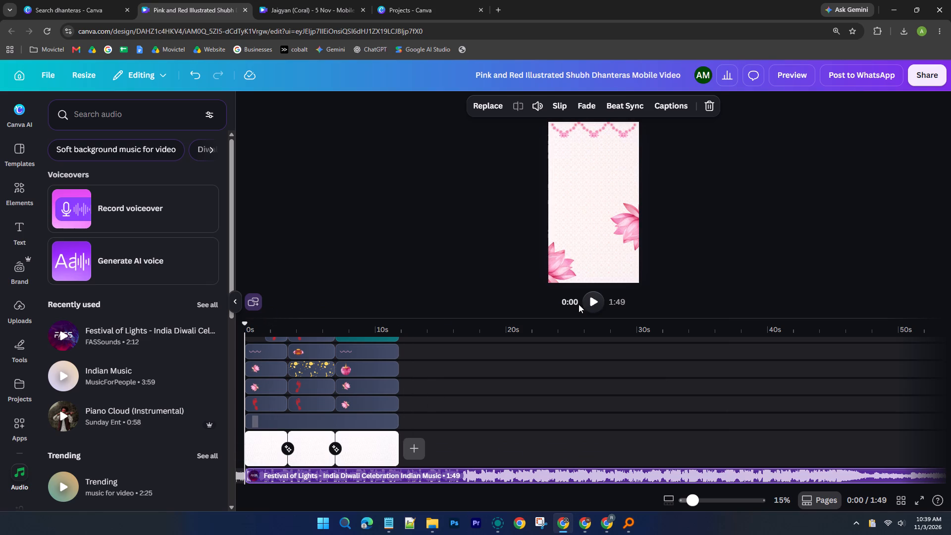
left_click(592, 303)
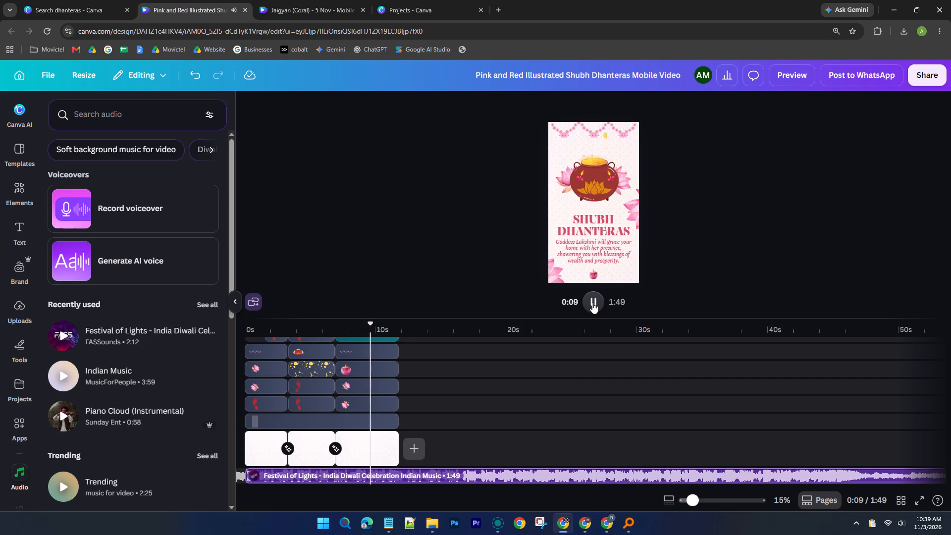
left_click(592, 303)
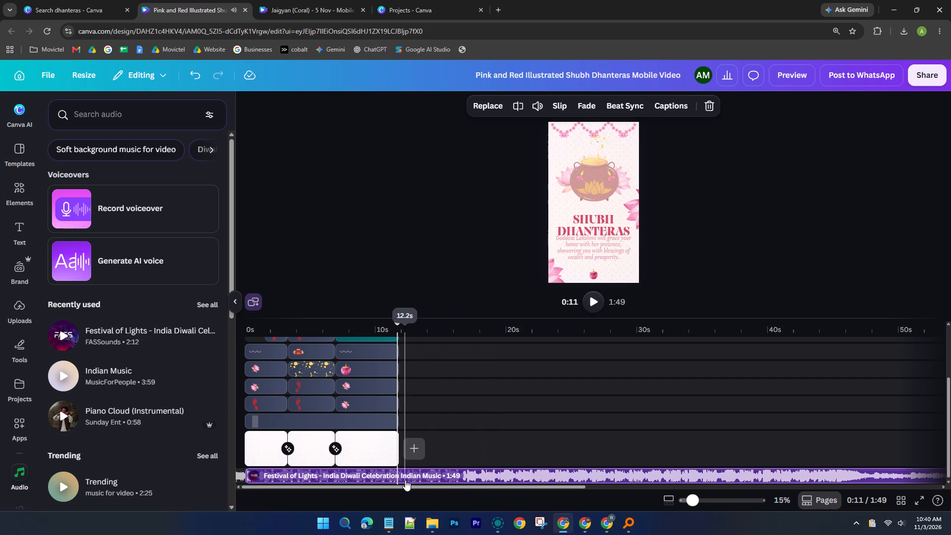
Split the music track where the last scene ends and delete the excess after it.
scroll(405, 480, "up", 13, "ctrl")
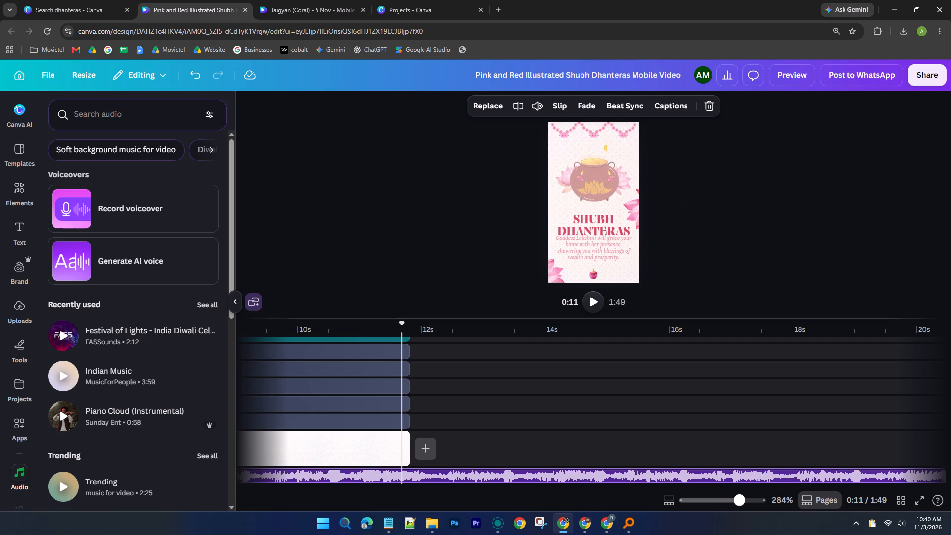
left_click_drag(400, 324, 407, 324)
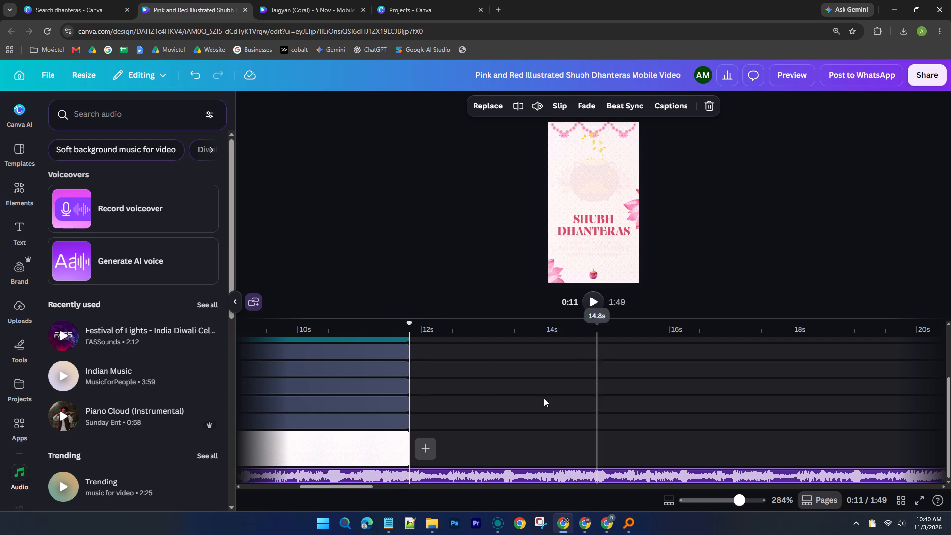
right_click(435, 477)
left_click(498, 458)
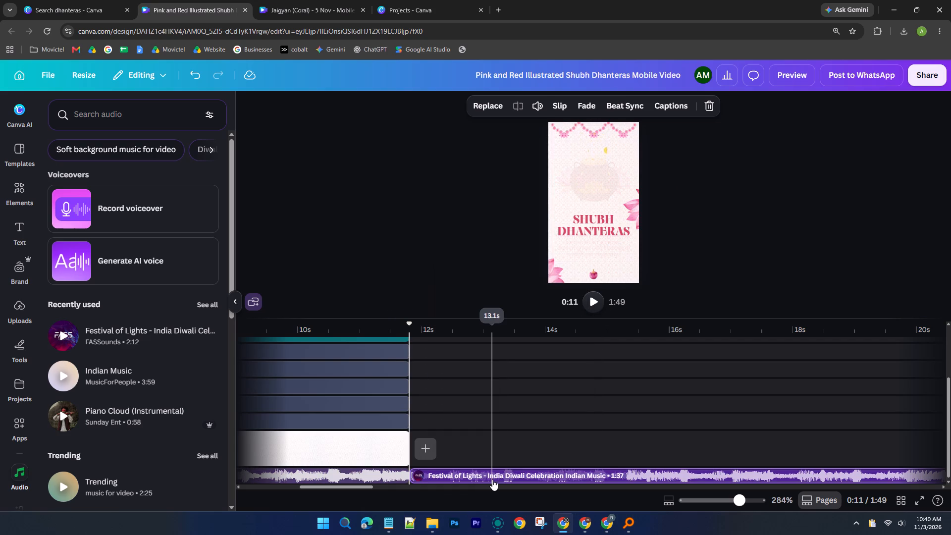
key("Delete")
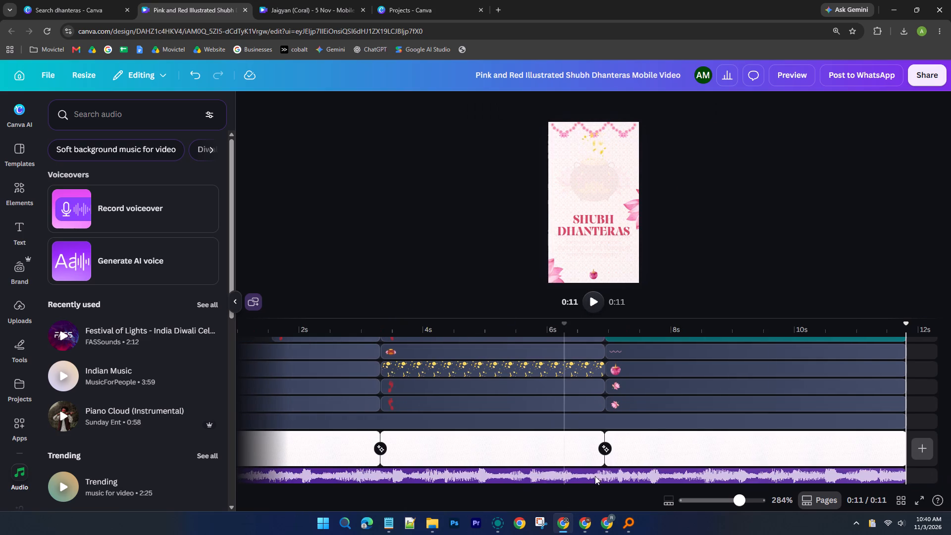
Add the uploaded All Property Station logo to the timeline as a new layer over the opening scenes.
scroll(557, 415, "down", 4, "ctrl")
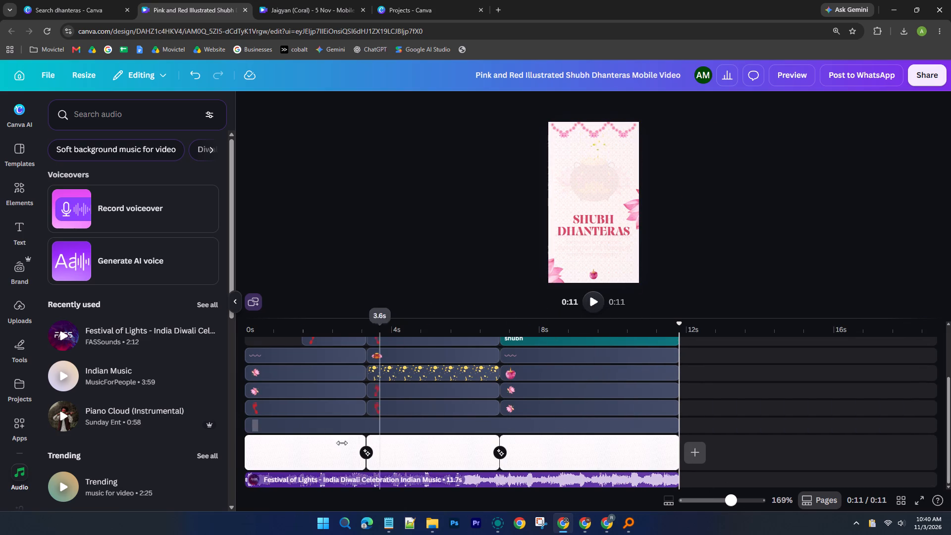
left_click(284, 324)
left_click_drag(285, 322, 284, 322)
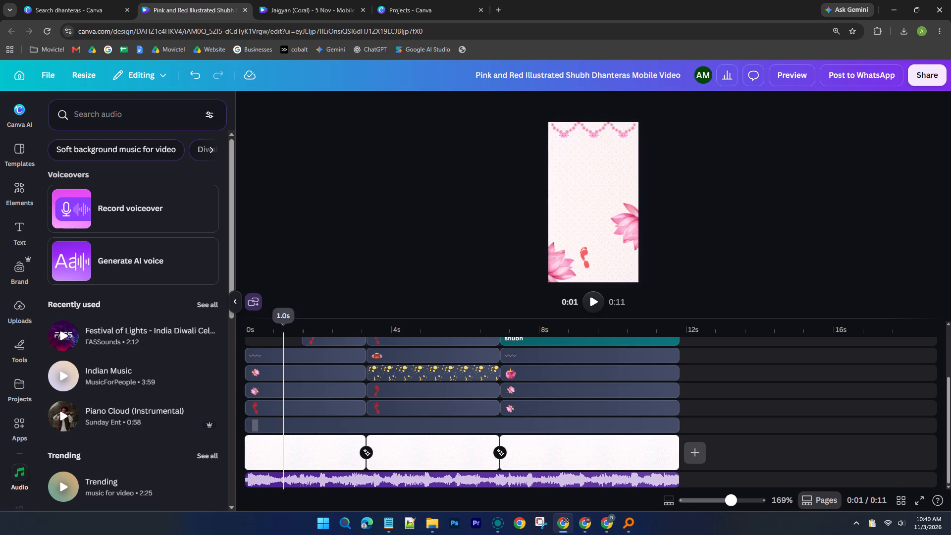
left_click_drag(284, 322, 225, 322)
scroll(444, 416, "up", 14)
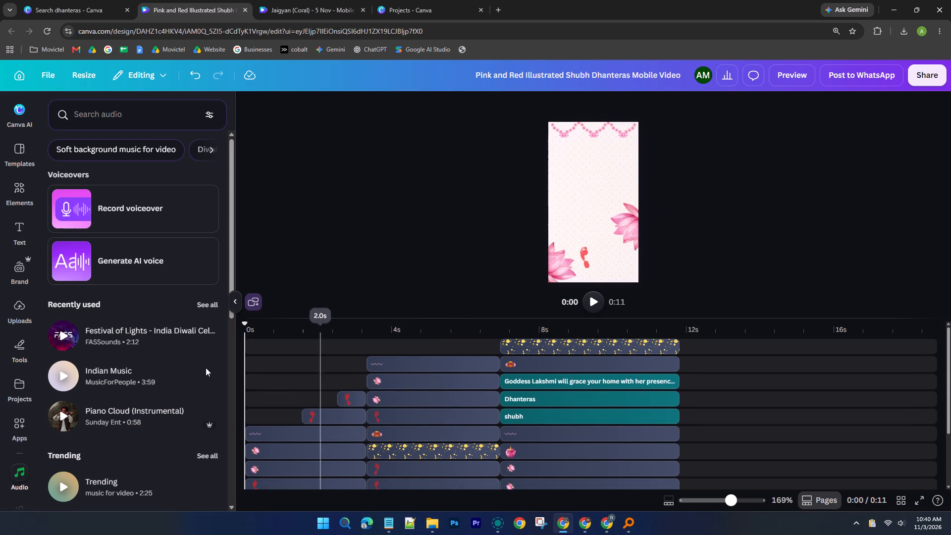
left_click(12, 309)
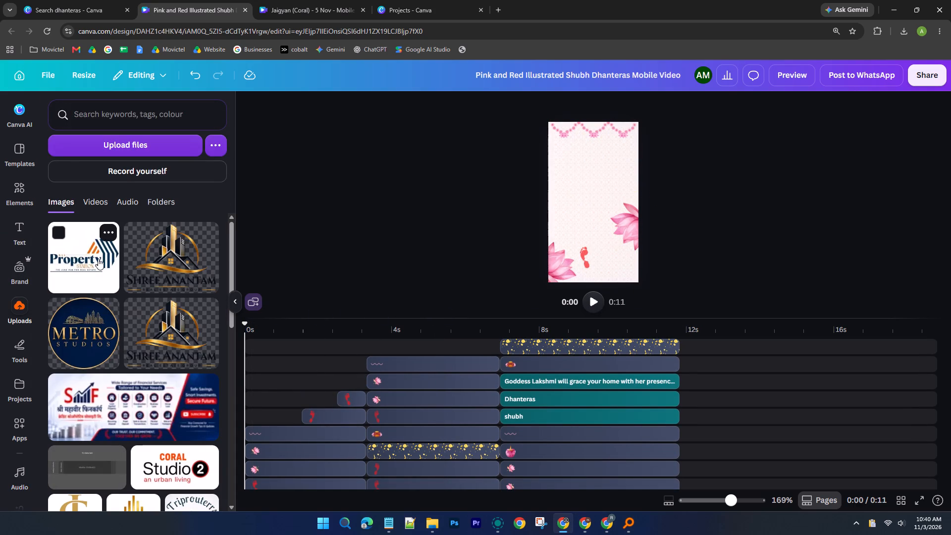
left_click_drag(98, 259, 356, 327)
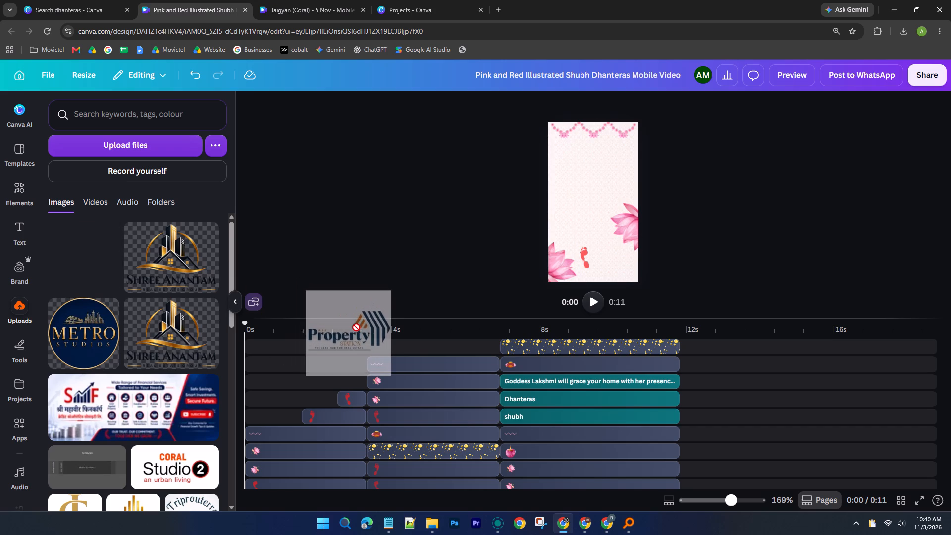
left_click_drag(356, 327, 357, 344)
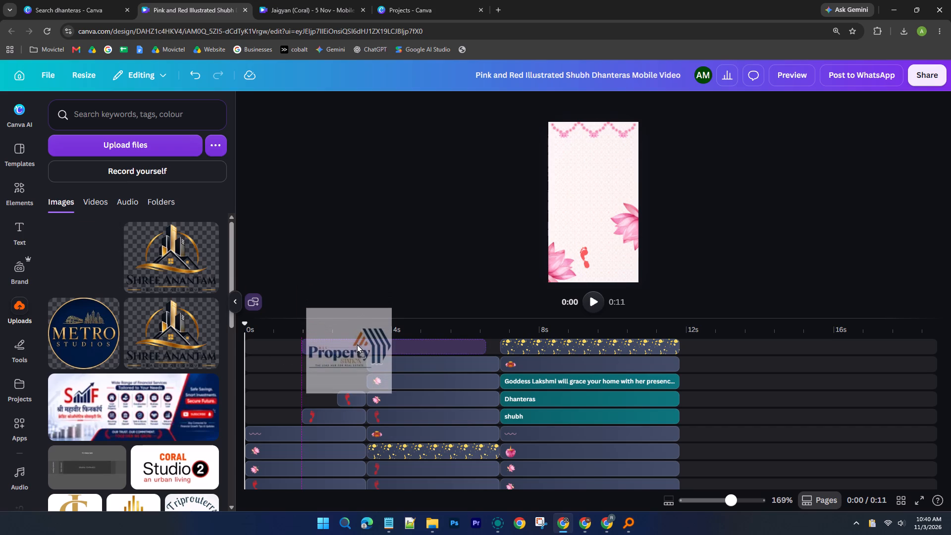
left_click_drag(357, 344, 354, 338)
left_click_drag(403, 345, 404, 338)
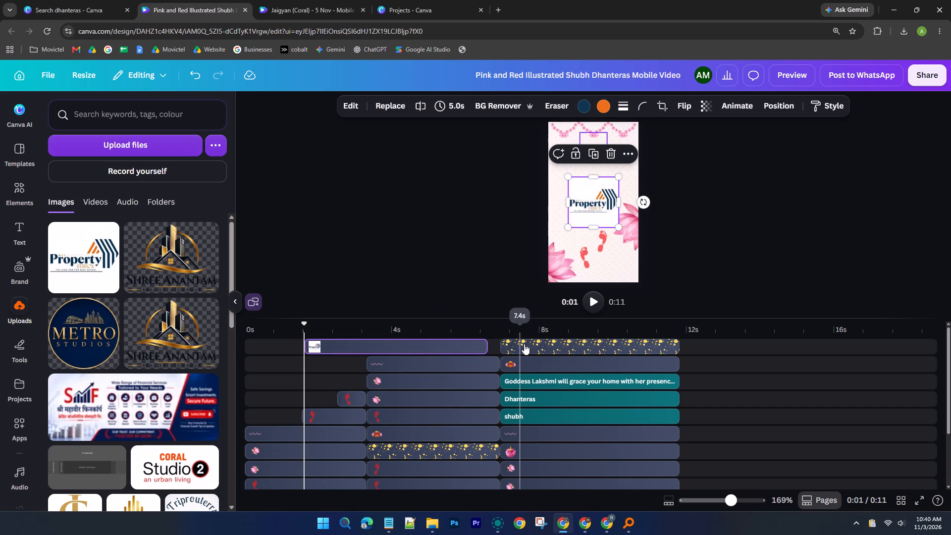
Move the logo's layer down to just above the full-length background layer, starting at 0 seconds.
scroll(497, 360, "down", 3, "ctrl")
scroll(449, 369, "up", 2)
scroll(449, 369, "down", 5)
scroll(380, 360, "up", 2)
left_click_drag(377, 347, 385, 433)
left_click_drag(379, 424, 319, 428)
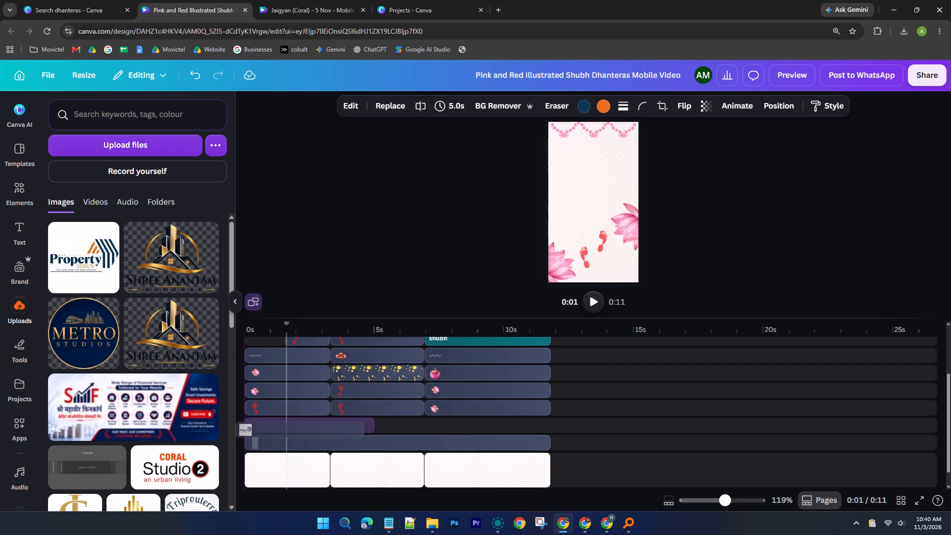
left_click_drag(319, 428, 324, 427)
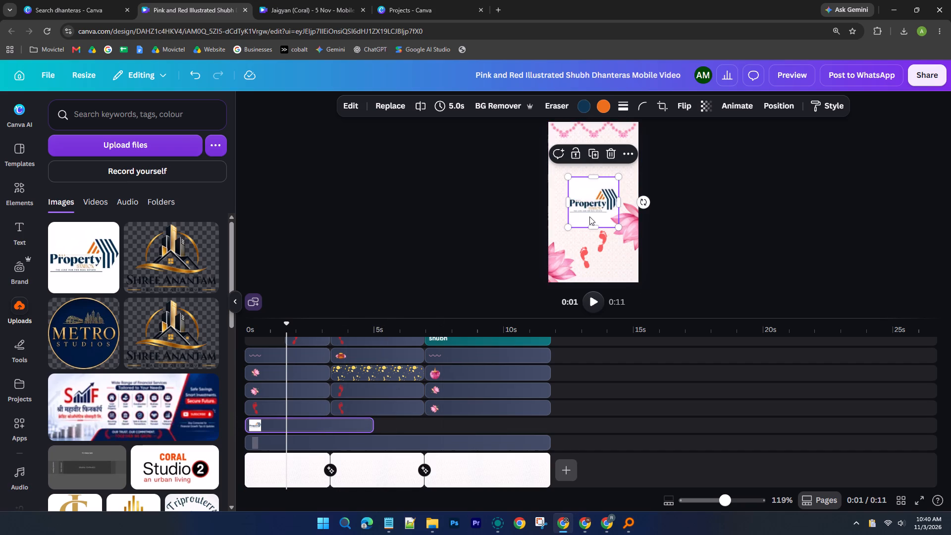
Reposition the All Property Station logo on the opening scene so it sits well clear below the flower garland.
scroll(589, 216, "down", 2, "ctrl")
scroll(608, 181, "up", 3, "ctrl")
left_click_drag(598, 209, 592, 164)
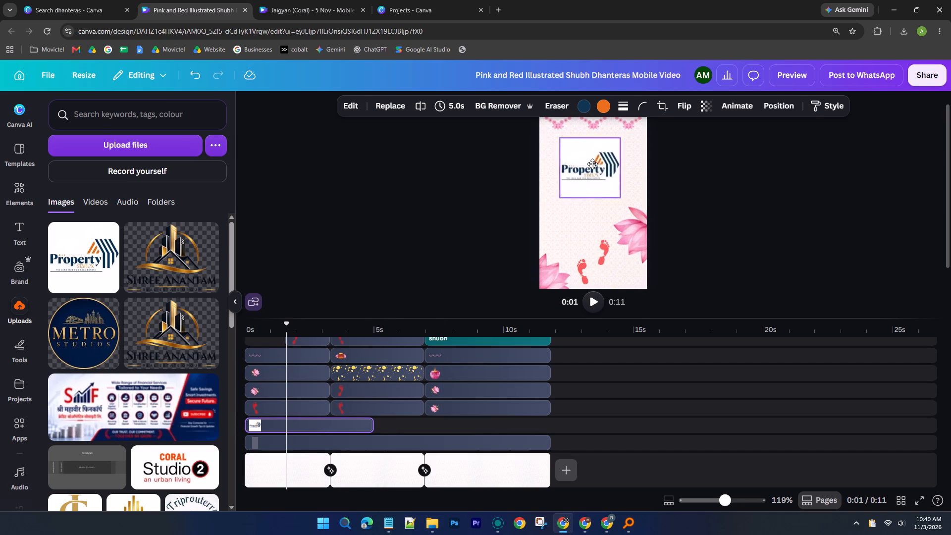
left_click_drag(592, 164, 588, 154)
scroll(677, 135, "up", 4, "ctrl")
scroll(679, 139, "up", 3)
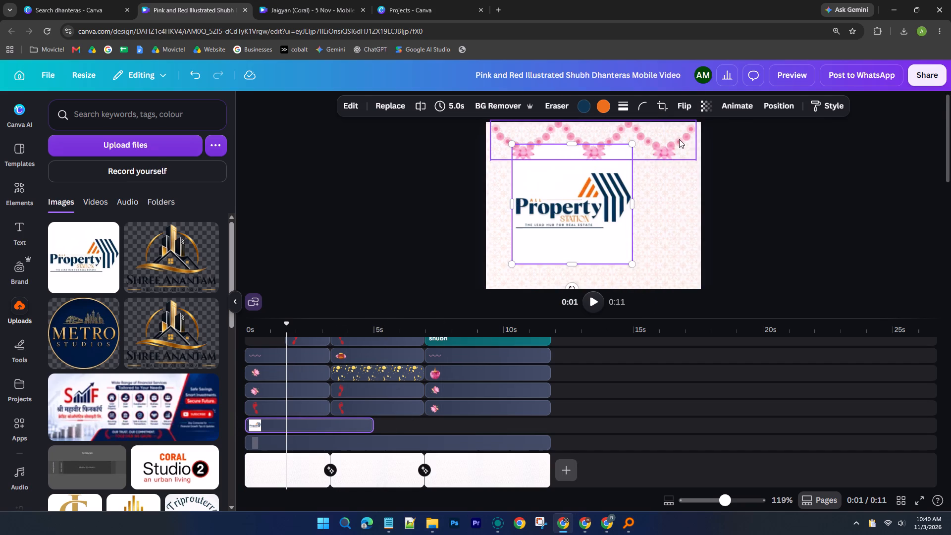
scroll(679, 139, "up", 2)
left_click_drag(586, 195, 586, 198)
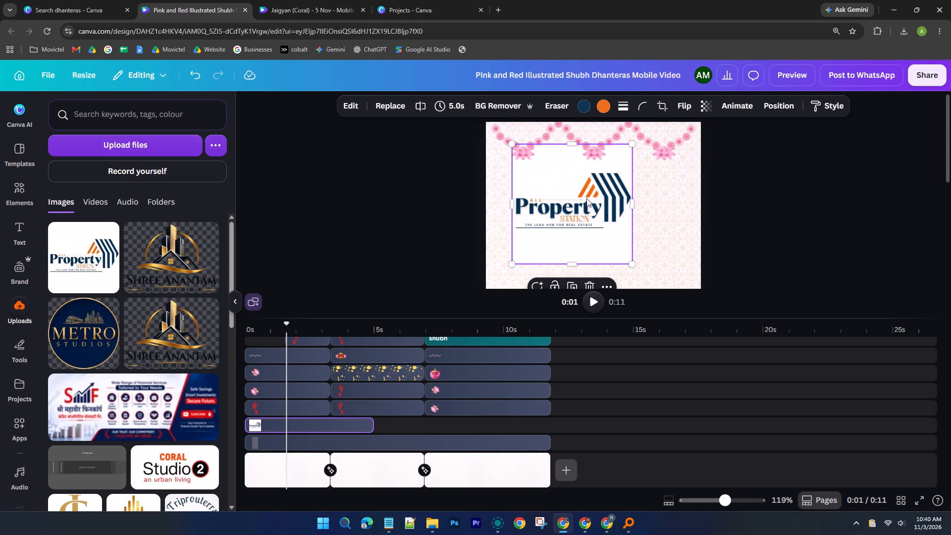
left_click_drag(586, 198, 611, 278)
Enlarge the pink flower garland beyond the page width and centre it along the opening scene's top edge.
left_click(521, 134)
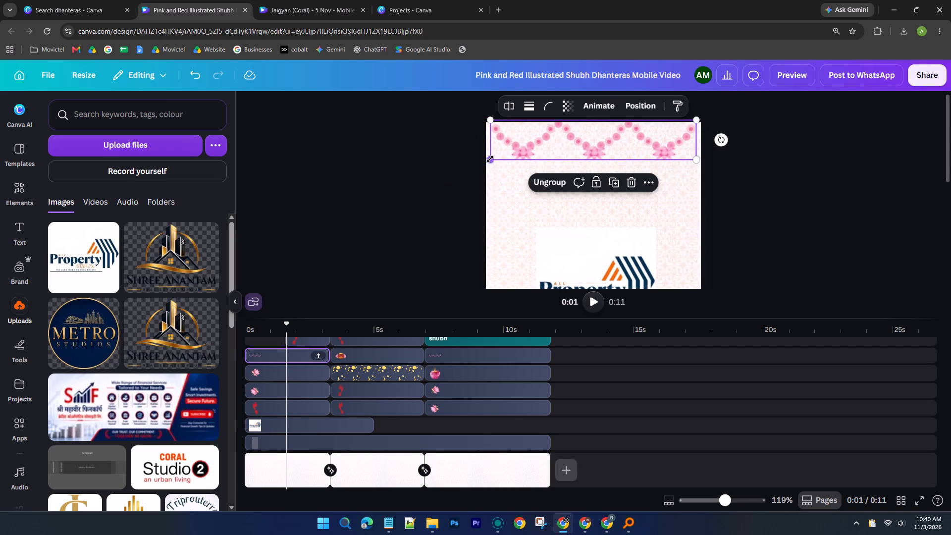
left_click_drag(490, 159, 431, 228)
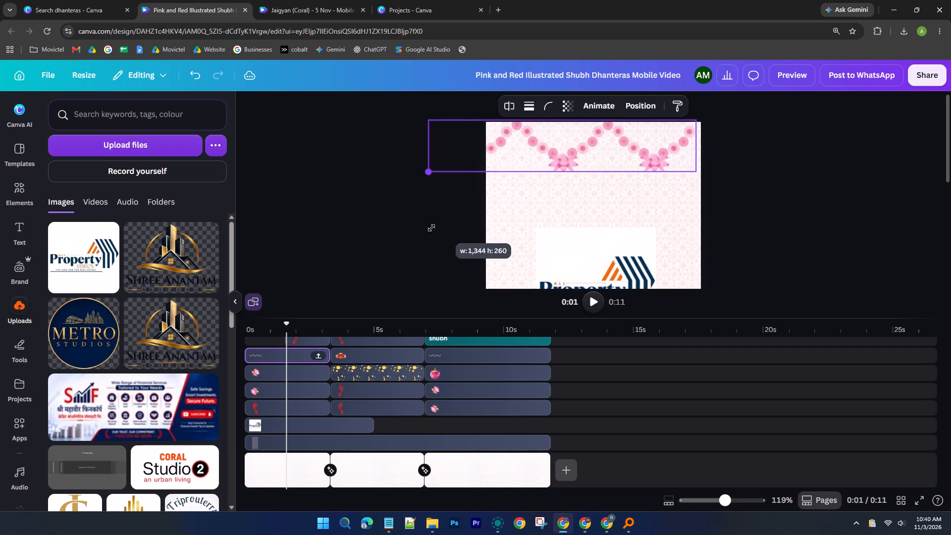
left_click_drag(431, 228, 389, 241)
left_click_drag(677, 153, 707, 161)
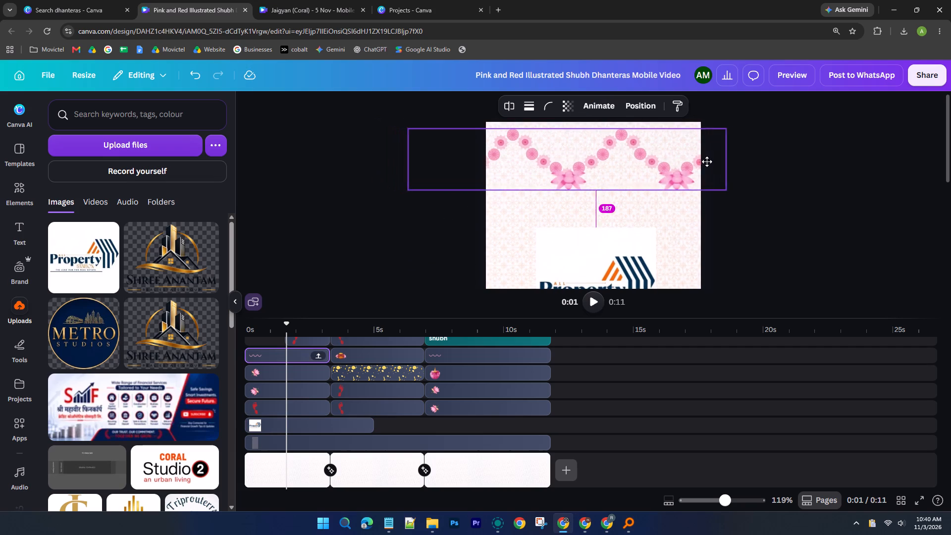
left_click_drag(707, 161, 724, 157)
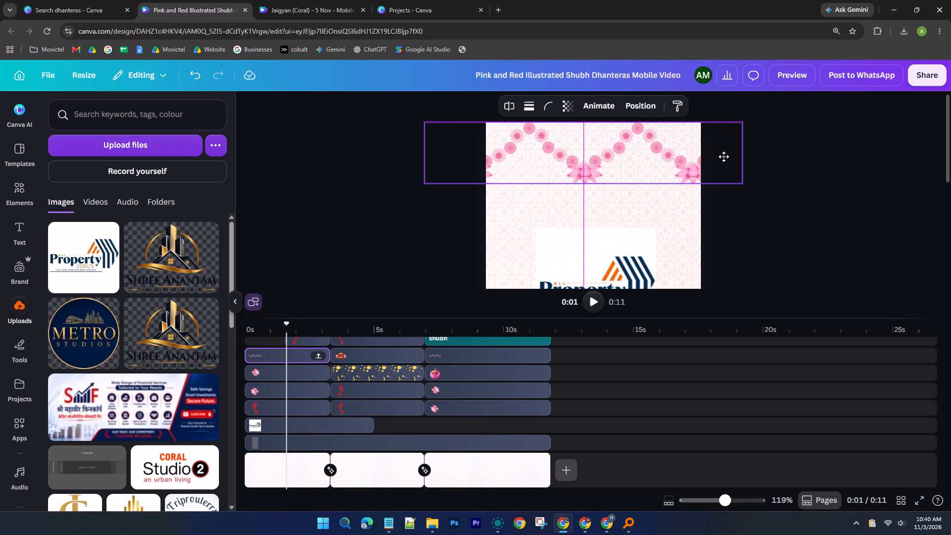
left_click_drag(724, 157, 729, 157)
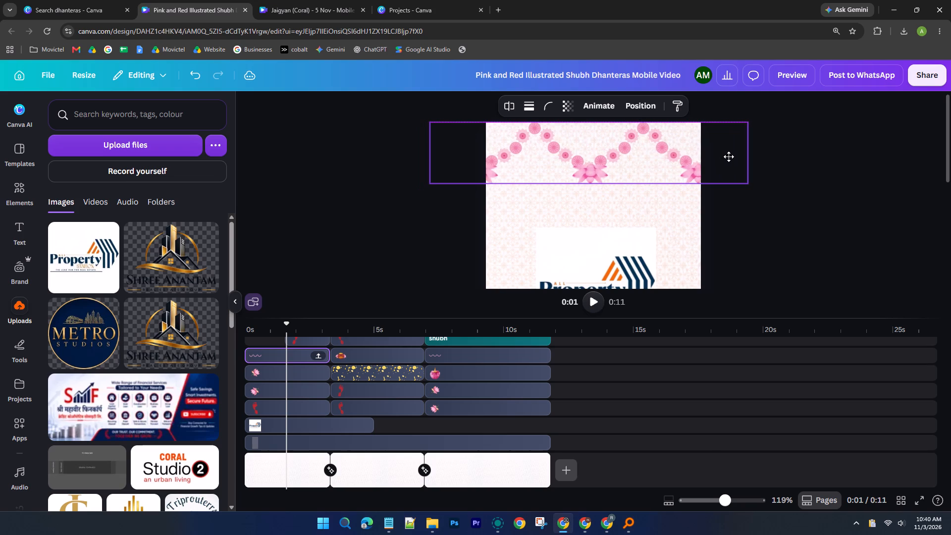
left_click_drag(729, 157, 731, 157)
left_click(838, 197)
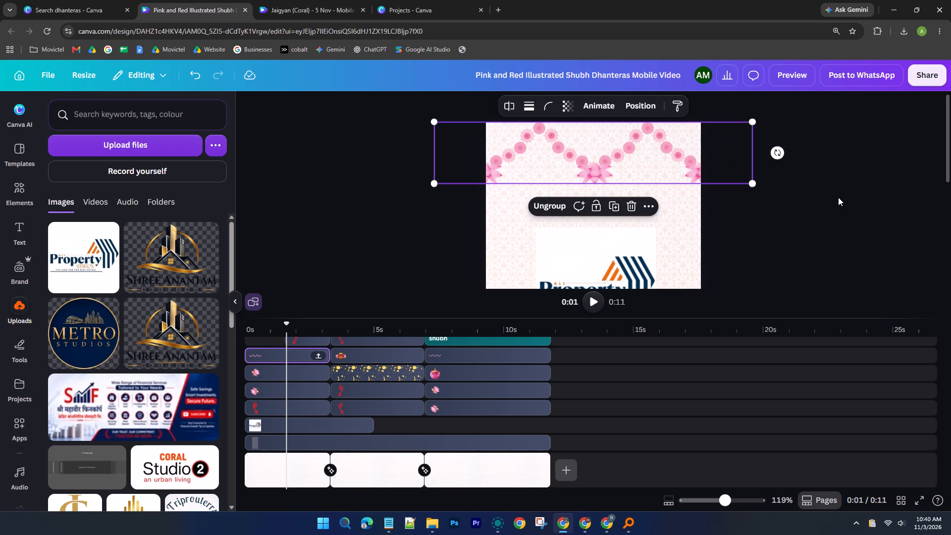
Remove the white background from the All Property Station logo with BG Remover.
scroll(718, 236, "down", 1)
left_click(606, 227)
left_click(499, 104)
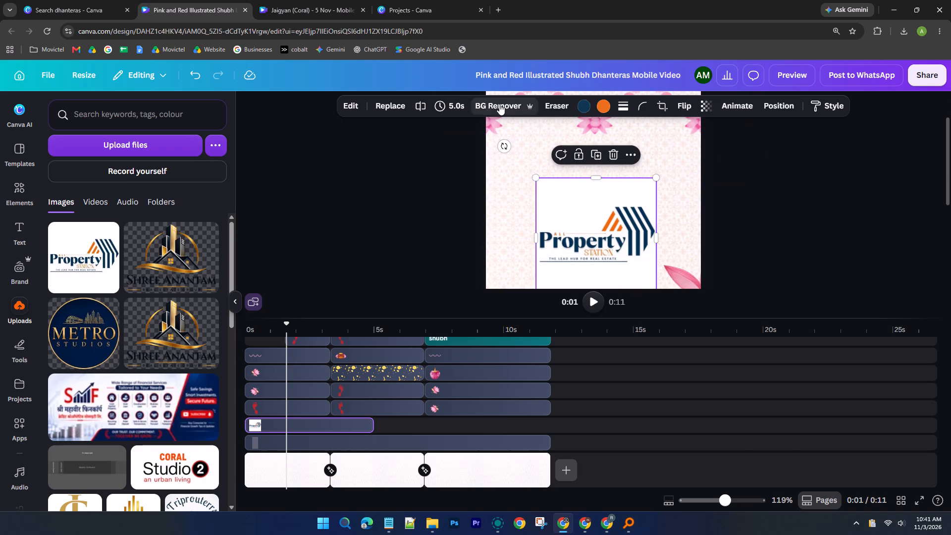
Shrink the All Property Station logo and place it just beneath the middle of the flower garland.
scroll(796, 230, "up", 2)
left_click_drag(655, 228, 624, 269)
left_click_drag(613, 276, 641, 192)
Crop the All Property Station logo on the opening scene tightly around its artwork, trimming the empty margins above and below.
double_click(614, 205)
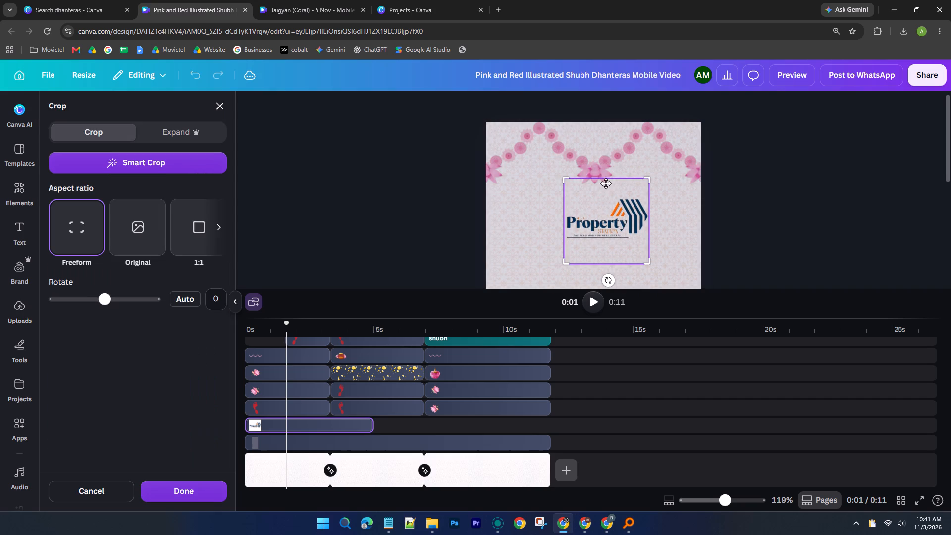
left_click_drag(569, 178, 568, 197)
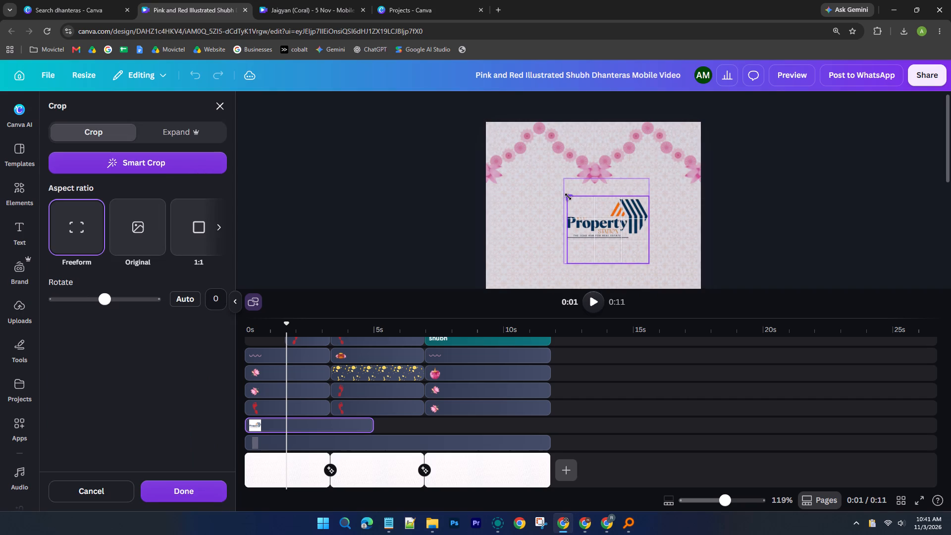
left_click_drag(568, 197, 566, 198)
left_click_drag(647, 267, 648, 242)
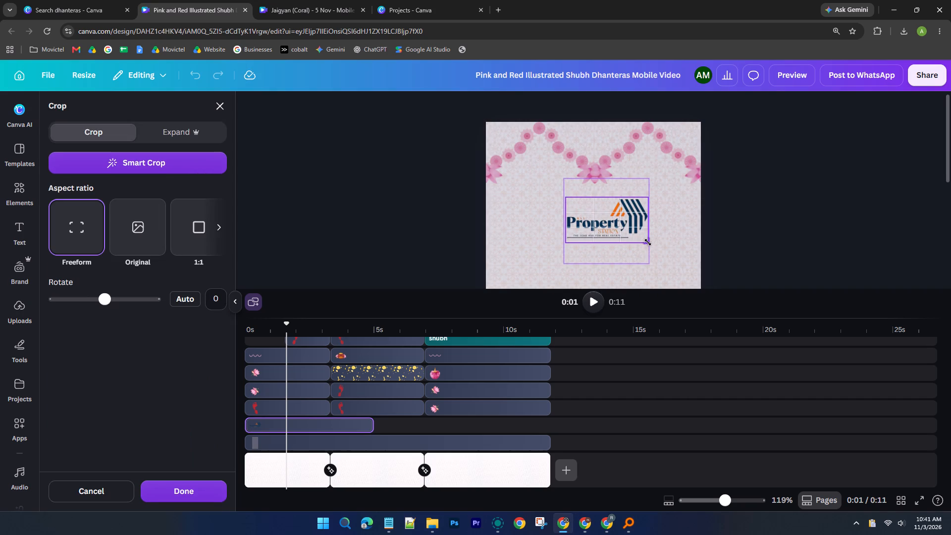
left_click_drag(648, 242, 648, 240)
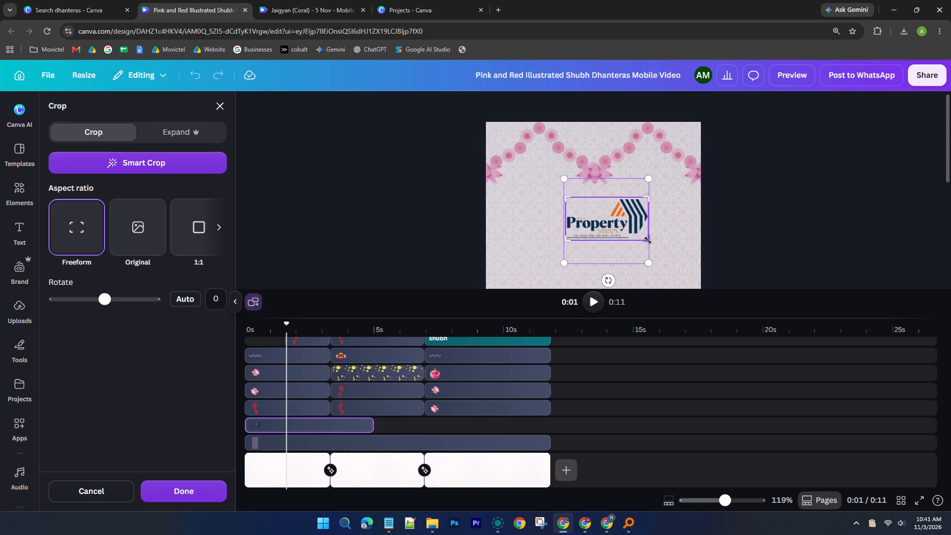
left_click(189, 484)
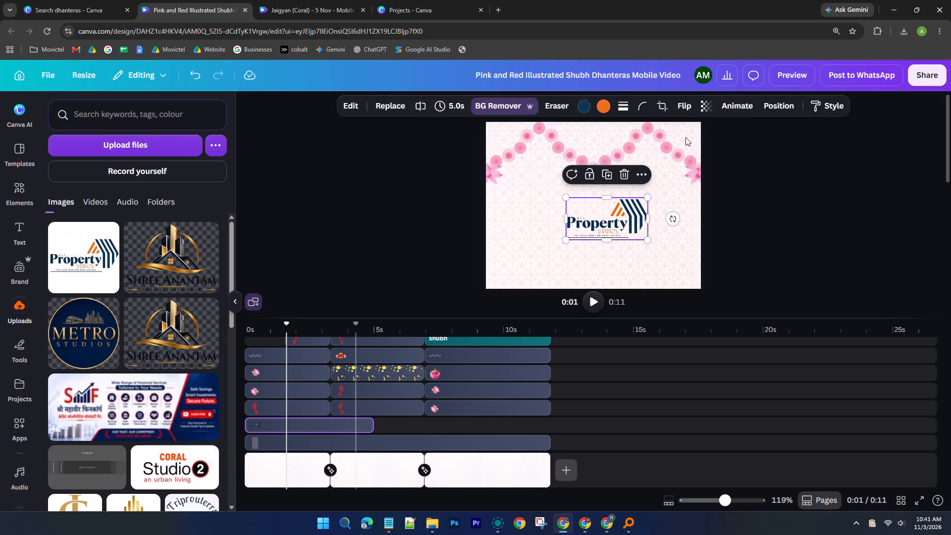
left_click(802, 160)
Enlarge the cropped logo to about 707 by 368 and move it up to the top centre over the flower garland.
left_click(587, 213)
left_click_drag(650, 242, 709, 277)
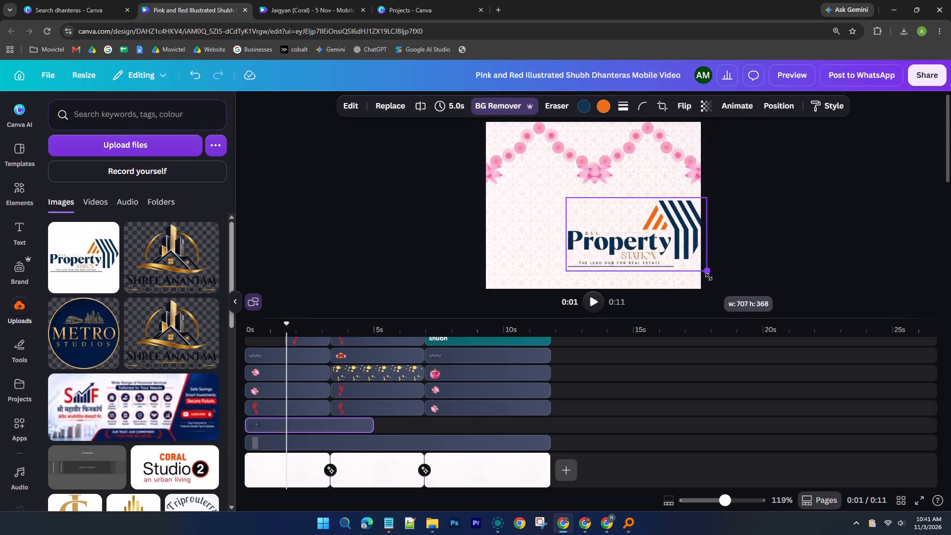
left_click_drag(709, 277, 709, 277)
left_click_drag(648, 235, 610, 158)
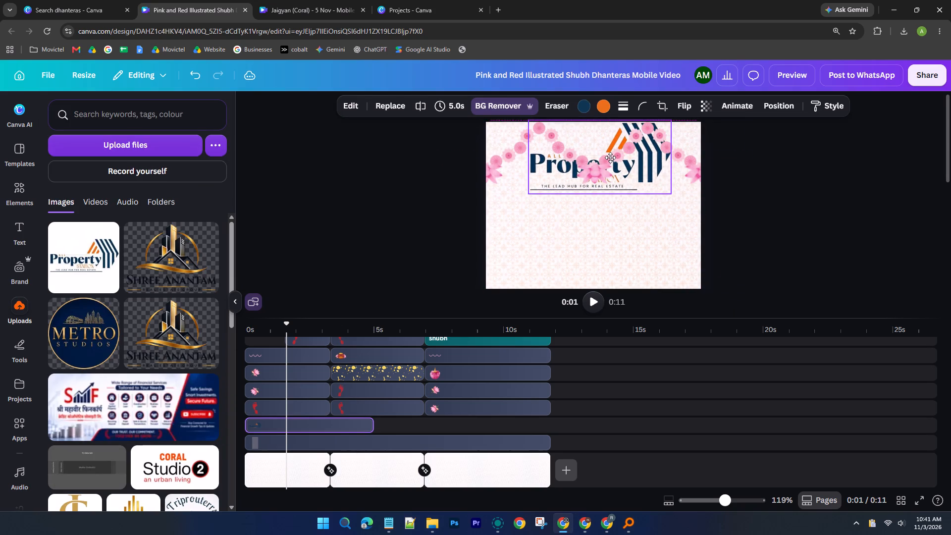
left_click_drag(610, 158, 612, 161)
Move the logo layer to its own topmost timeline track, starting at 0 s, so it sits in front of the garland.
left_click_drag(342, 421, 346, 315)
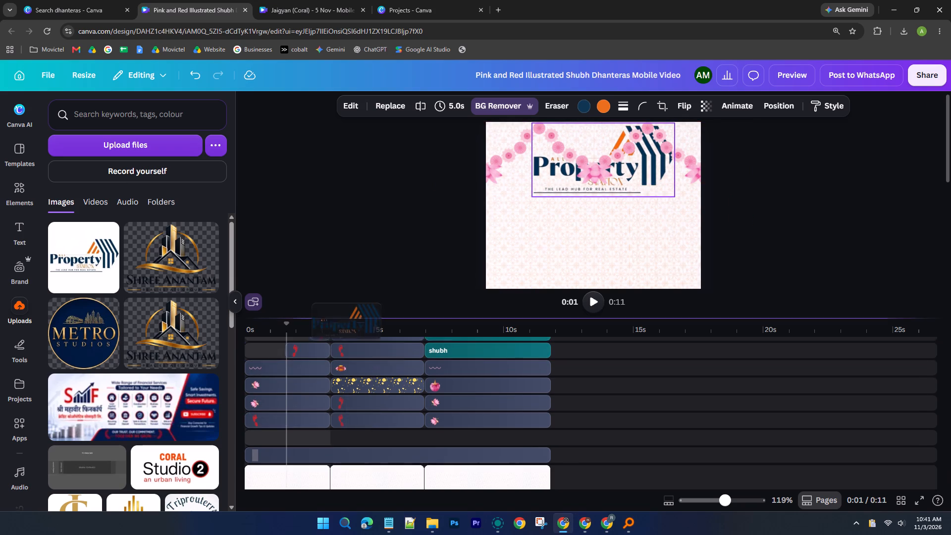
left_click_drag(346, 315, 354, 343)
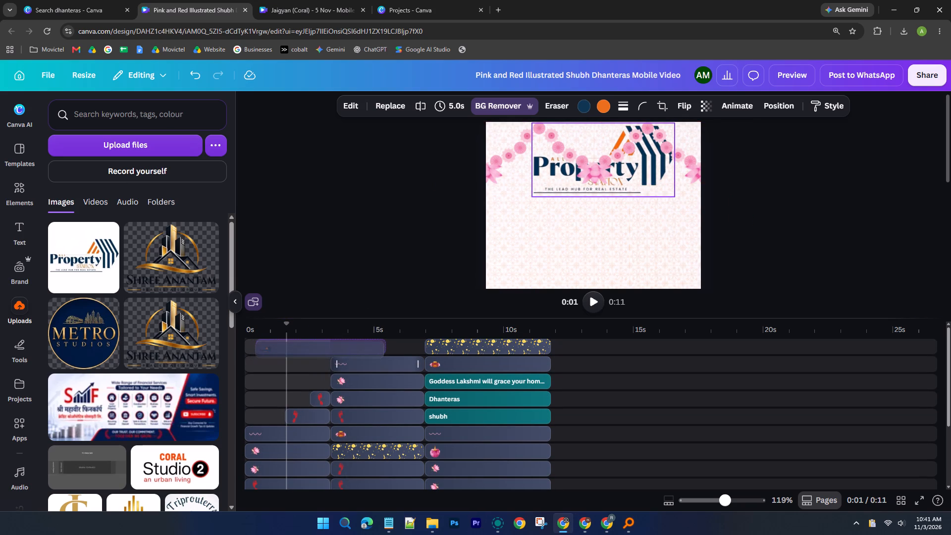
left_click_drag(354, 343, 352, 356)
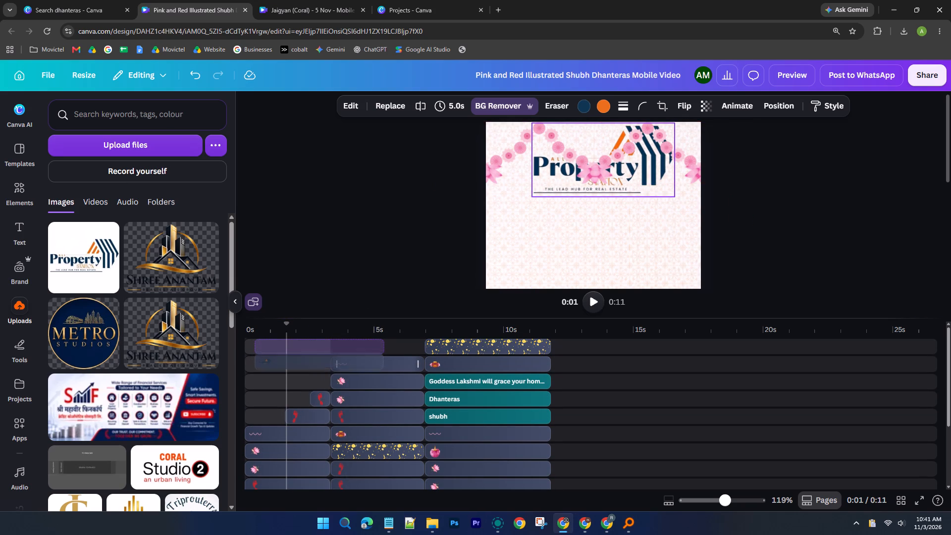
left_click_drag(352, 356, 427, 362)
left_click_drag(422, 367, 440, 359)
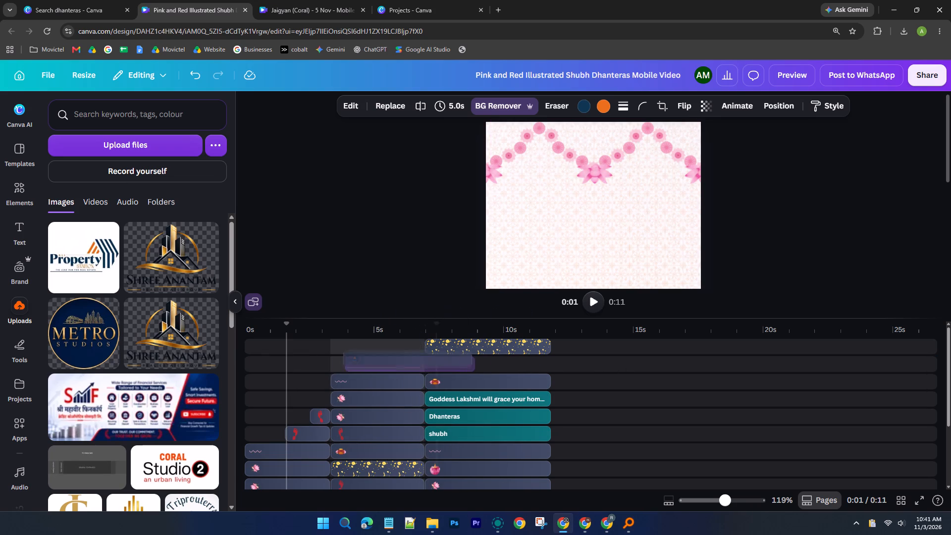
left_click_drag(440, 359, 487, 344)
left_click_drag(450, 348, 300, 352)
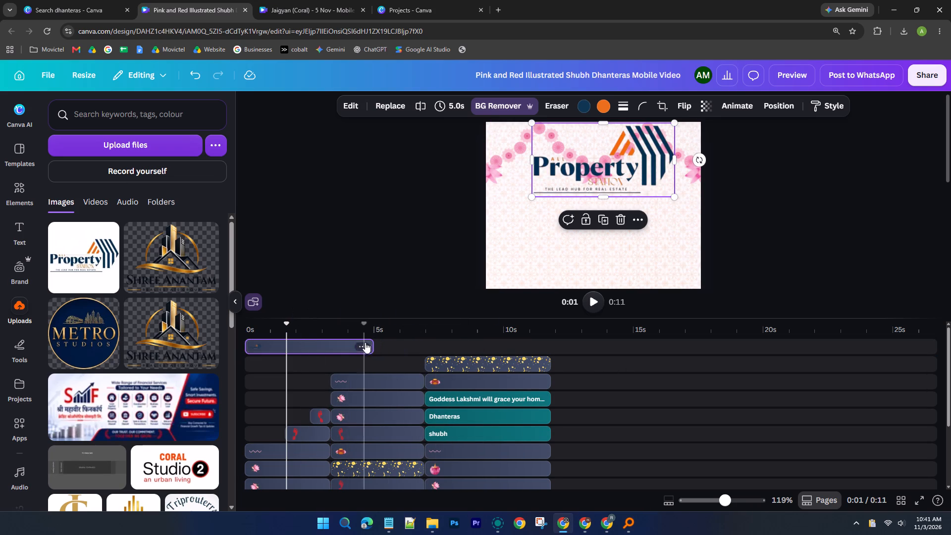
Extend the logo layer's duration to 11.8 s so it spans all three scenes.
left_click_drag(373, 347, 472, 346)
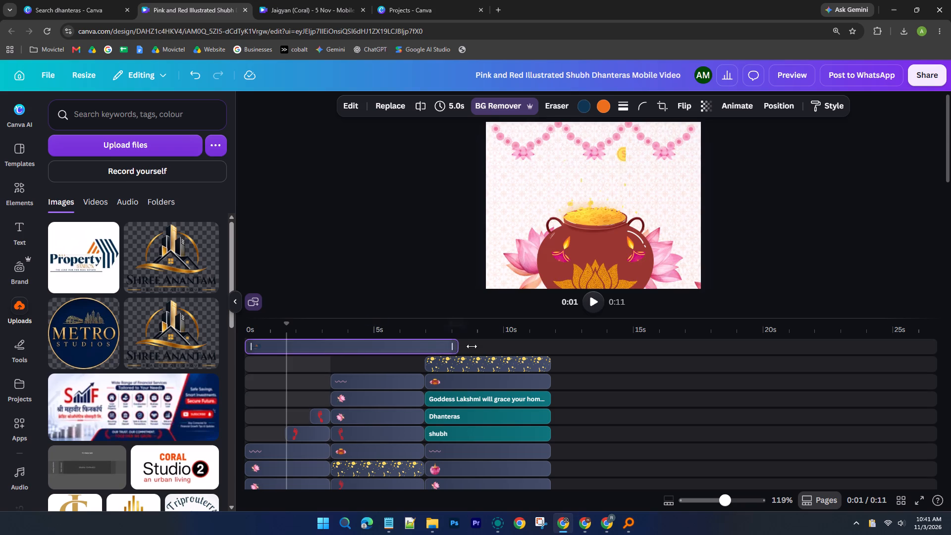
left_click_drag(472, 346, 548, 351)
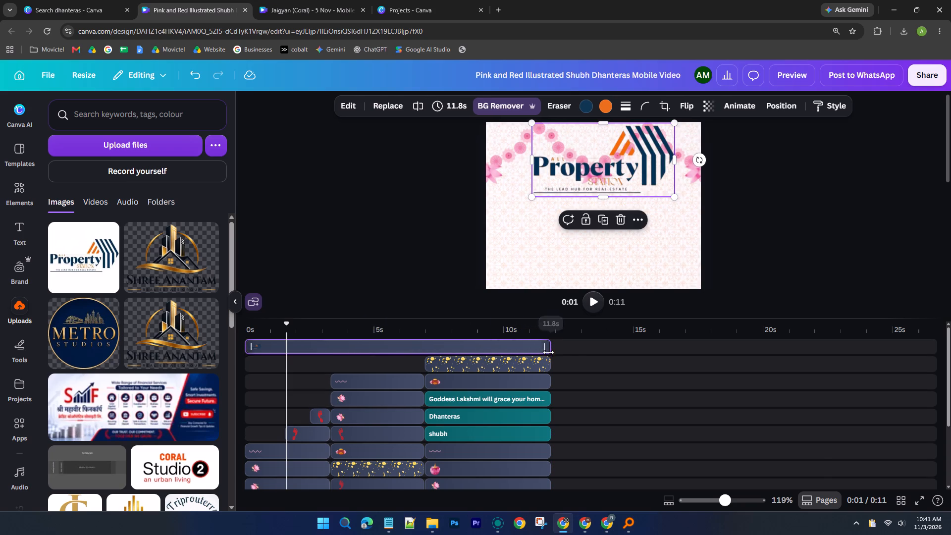
Play the reel from the start and check how the enlarged logo sits against the garland and artwork in each scene.
left_click_drag(288, 324, 230, 325)
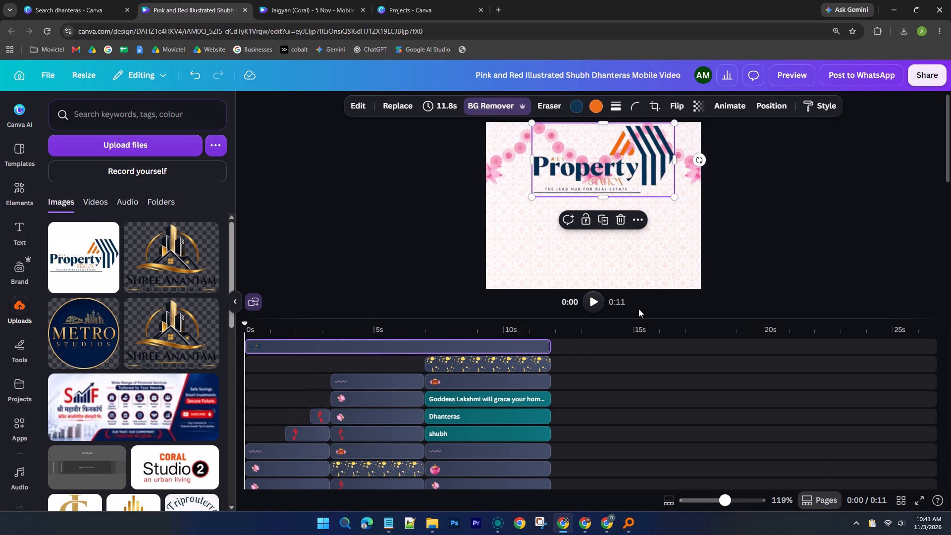
left_click(589, 298)
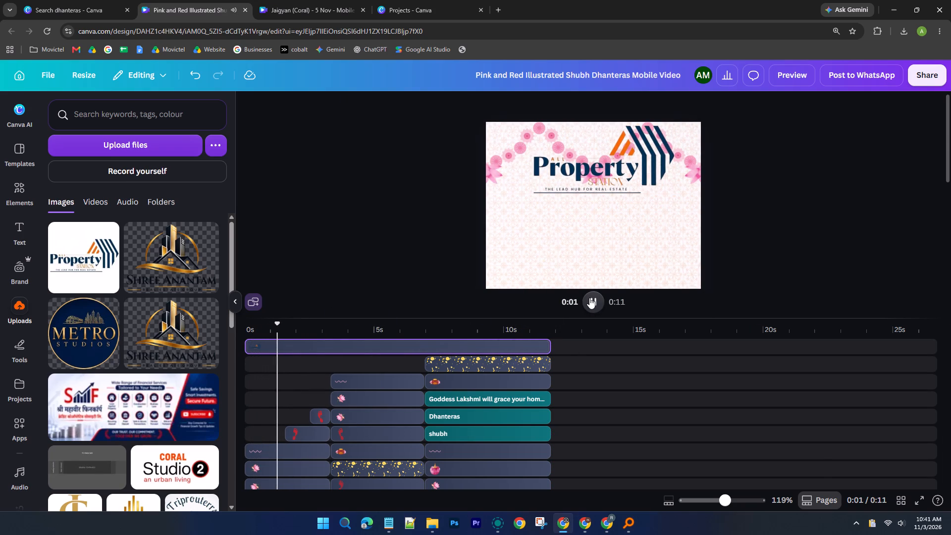
scroll(768, 212, "down", 5, "ctrl")
left_click(597, 300)
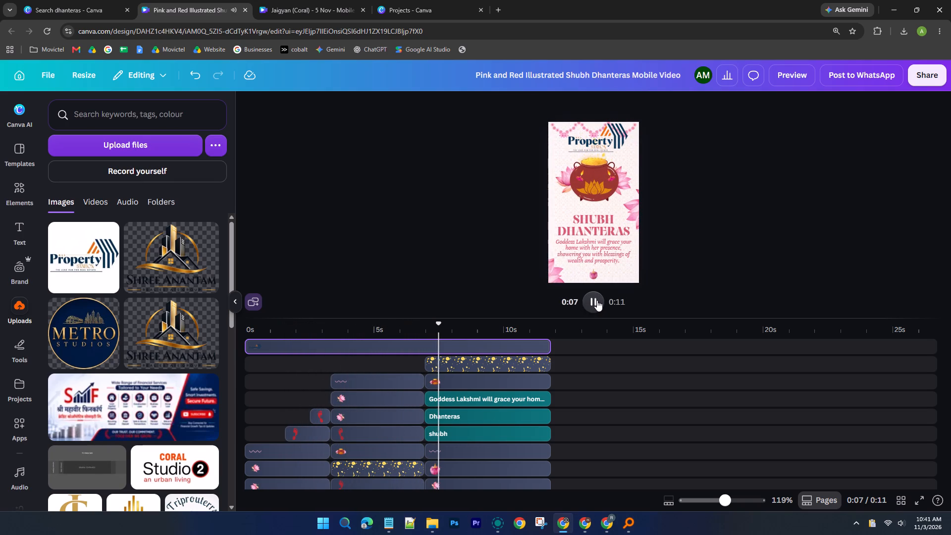
left_click(597, 300)
scroll(570, 343, "down", 3)
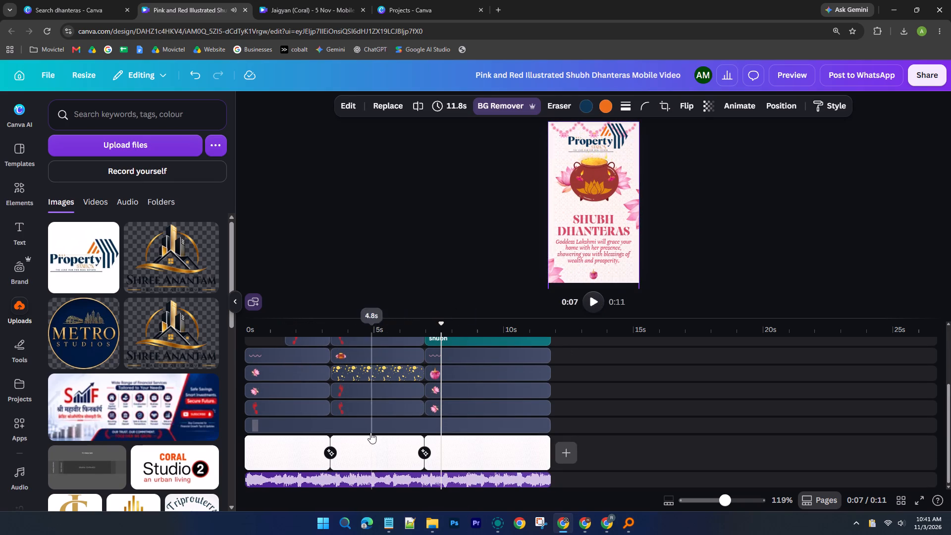
left_click(370, 426)
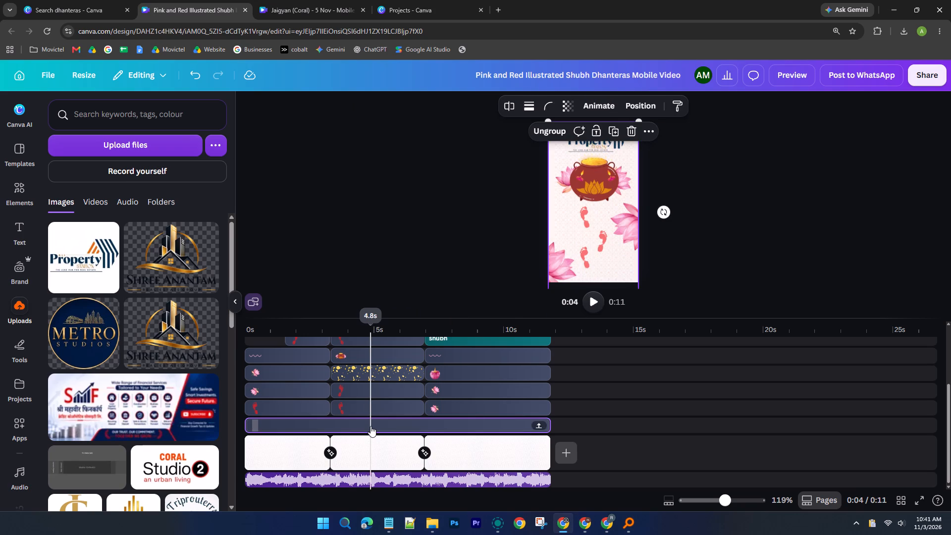
scroll(370, 426, "up", 3)
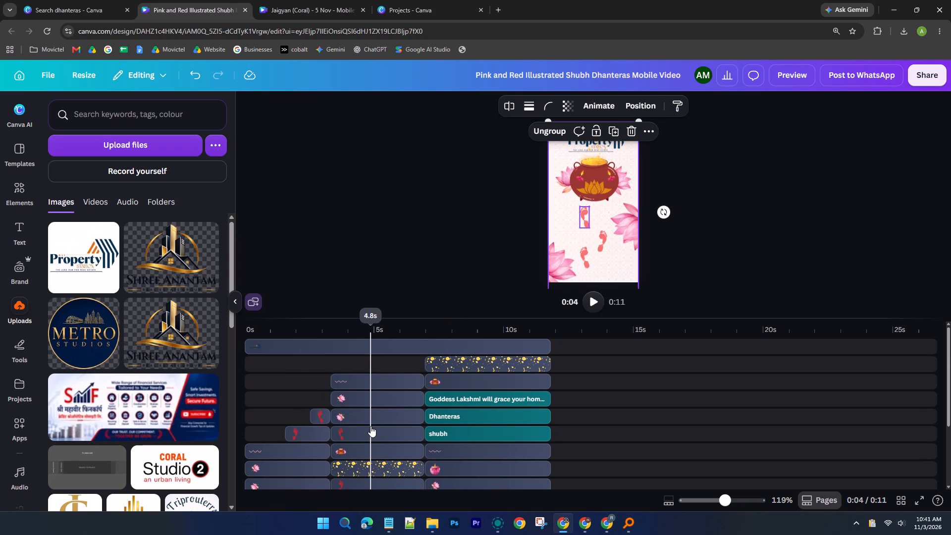
scroll(370, 426, "up", 3)
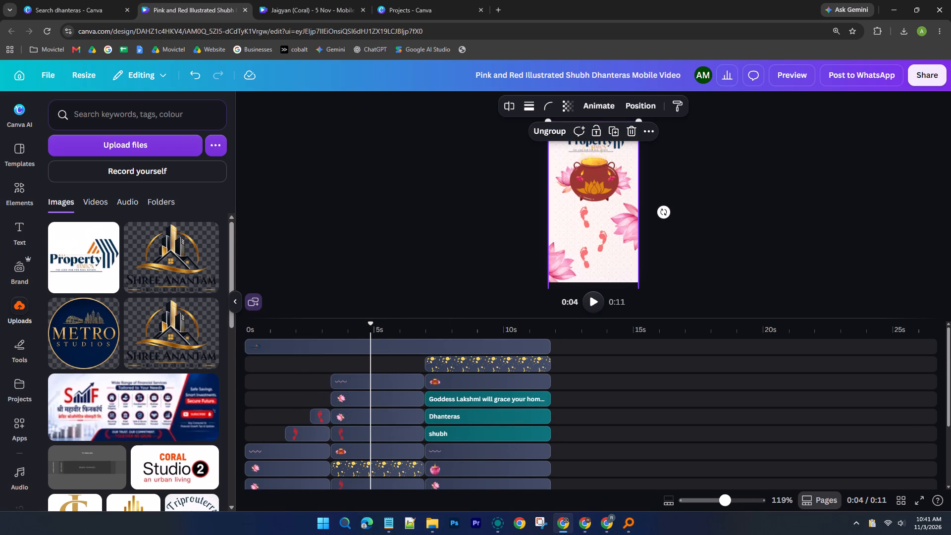
left_click_drag(370, 323, 182, 330)
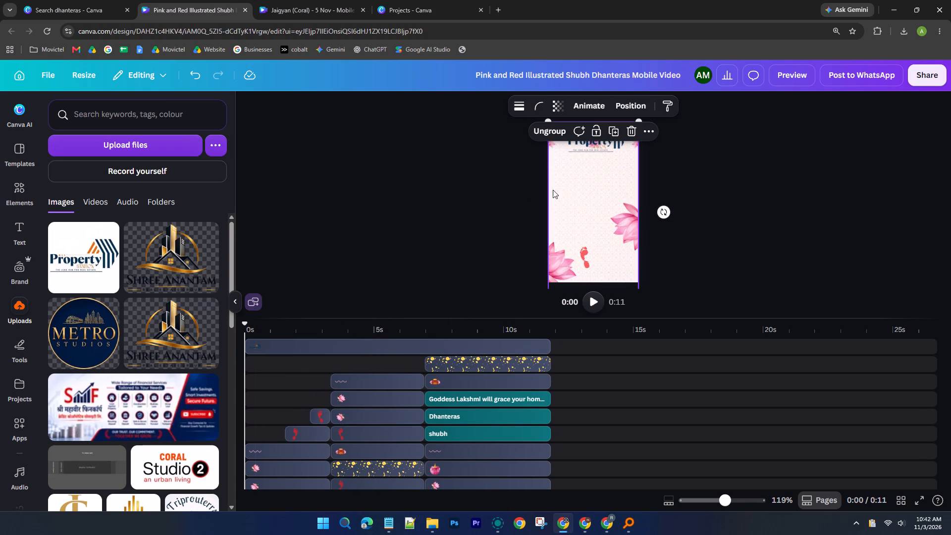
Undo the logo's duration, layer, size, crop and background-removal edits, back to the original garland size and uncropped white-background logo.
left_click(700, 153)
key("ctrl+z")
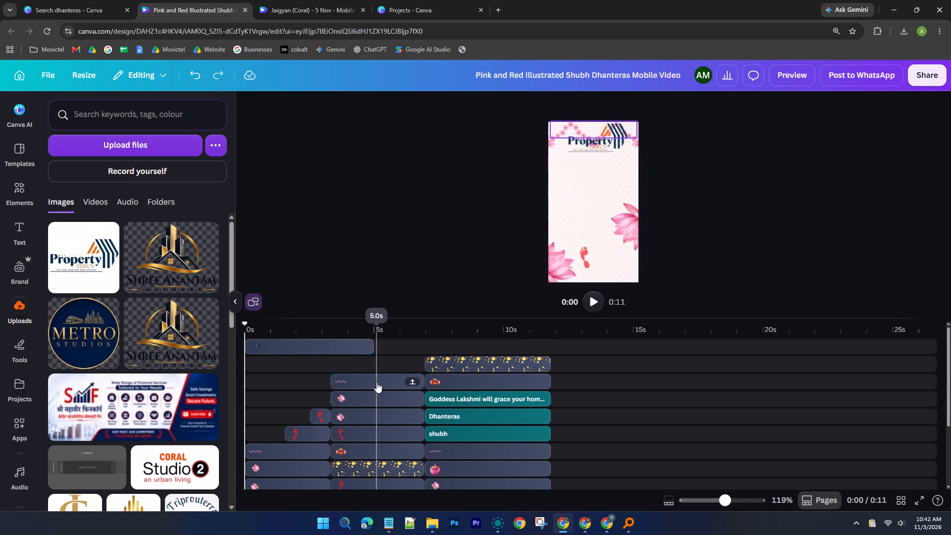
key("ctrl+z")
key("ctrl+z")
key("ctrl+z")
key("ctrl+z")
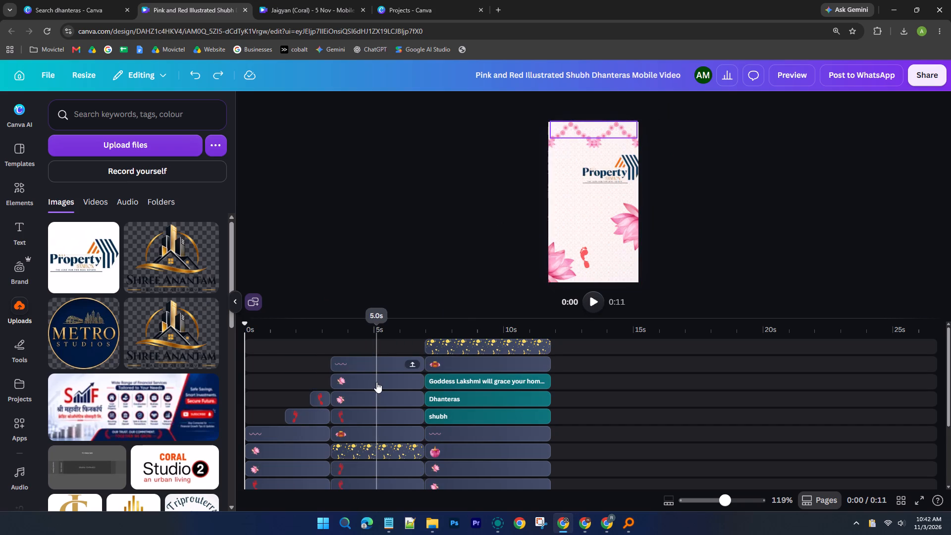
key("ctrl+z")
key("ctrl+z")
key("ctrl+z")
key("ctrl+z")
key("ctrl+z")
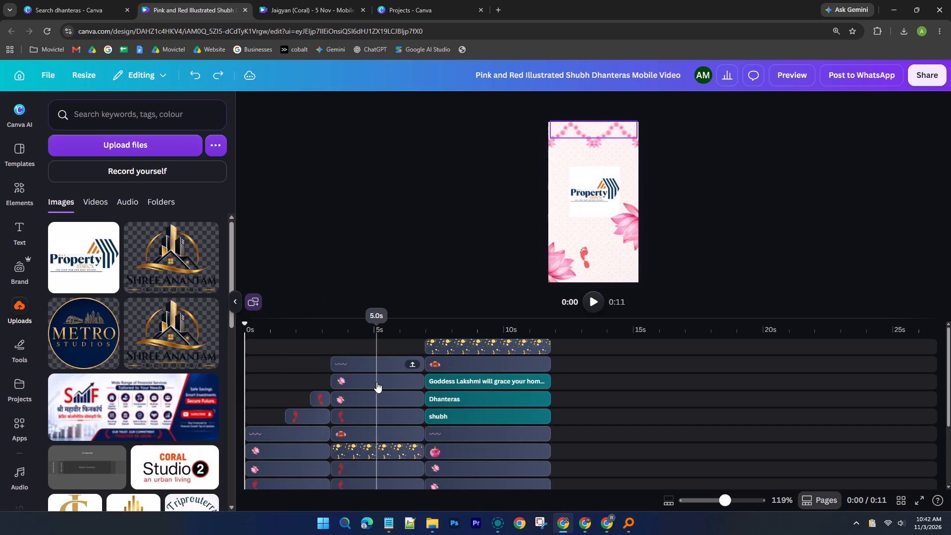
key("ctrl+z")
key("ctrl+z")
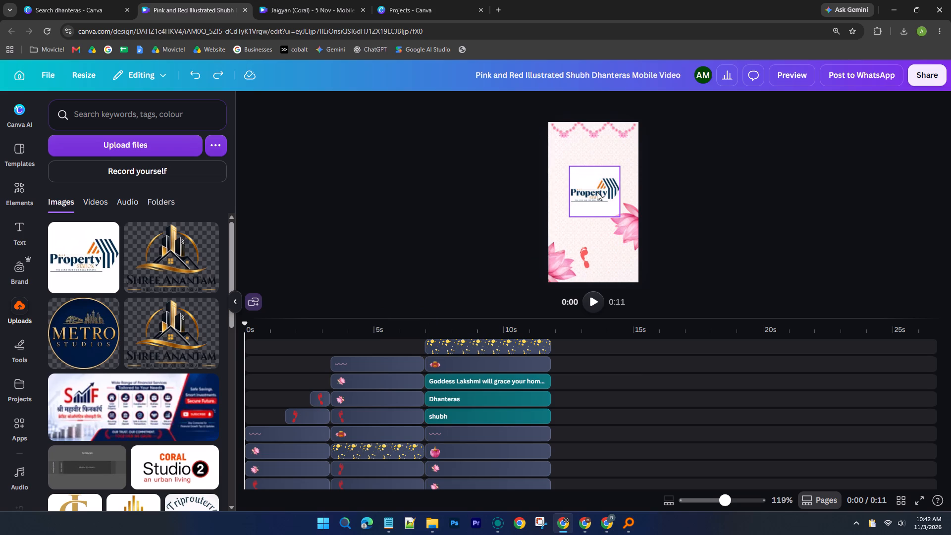
Move the All Property Station logo up just under the garland on the opening scene and remove its white background.
left_click_drag(597, 192, 595, 154)
left_click(509, 105)
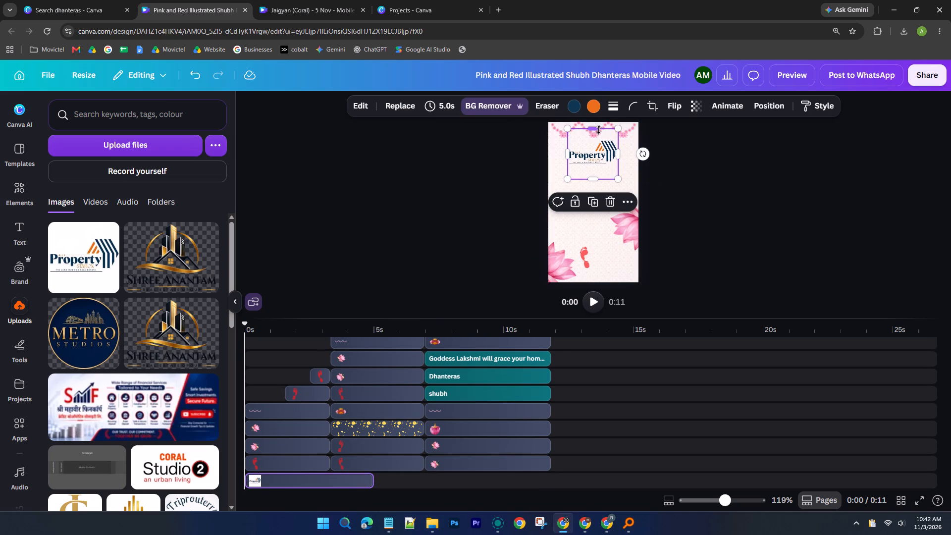
Crop the empty space above and below the All Property Station logo, keeping its width of 604.
scroll(601, 154, "up", 7, "ctrl")
scroll(681, 165, "up", 4)
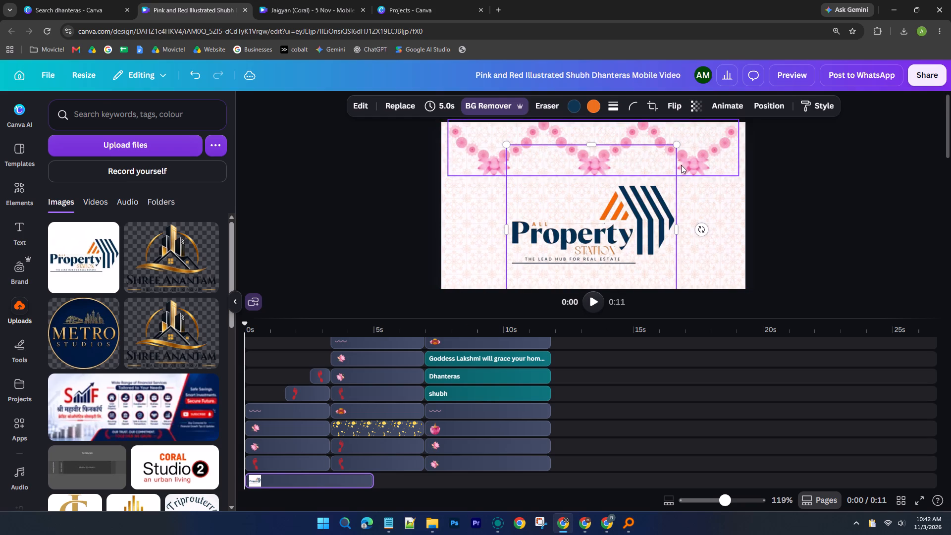
left_click_drag(593, 144, 593, 163)
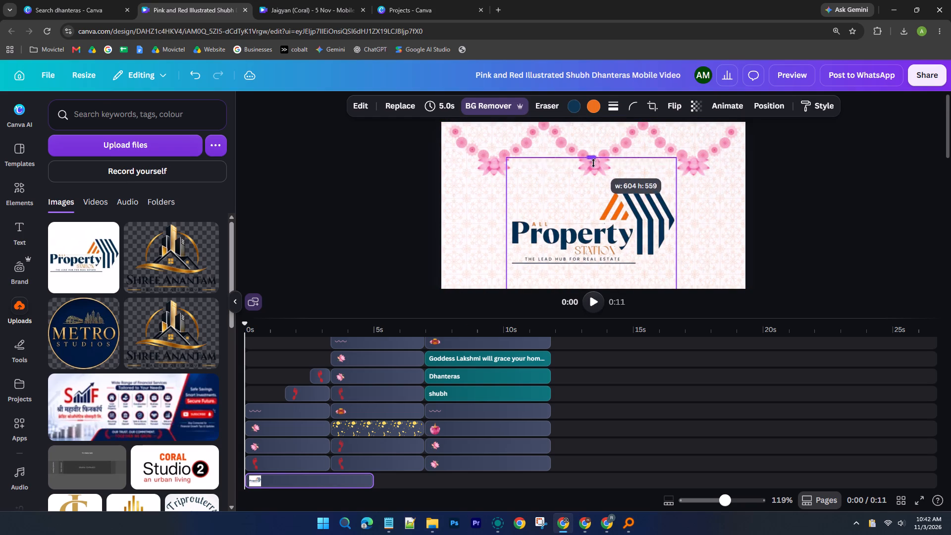
left_click_drag(593, 163, 595, 182)
left_click(815, 159)
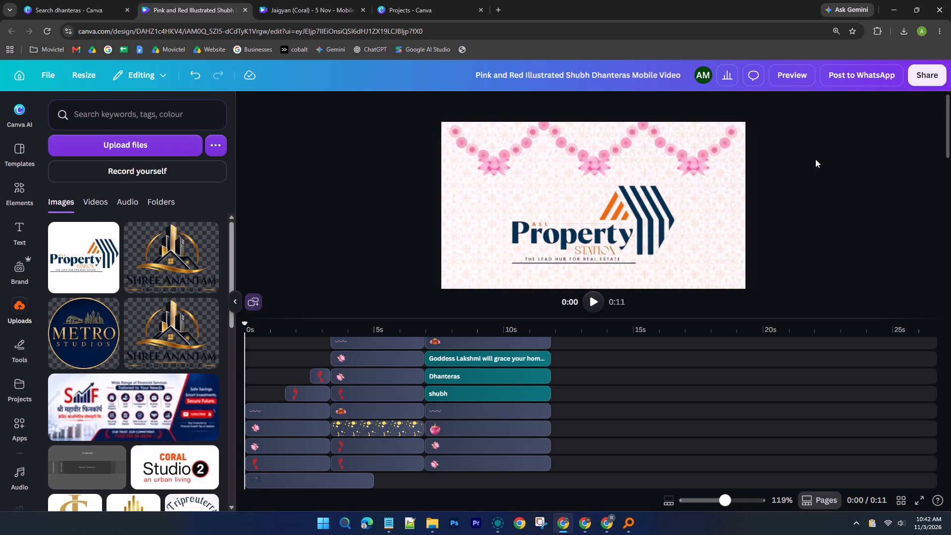
scroll(815, 159, "down", 1)
left_click(573, 189)
left_click_drag(594, 267, 596, 231)
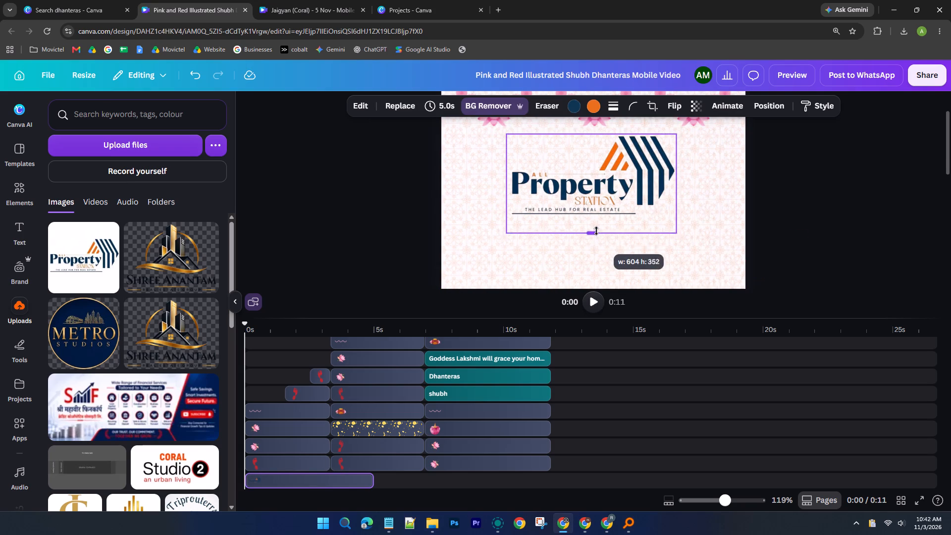
left_click_drag(596, 231, 598, 219)
left_click(850, 165)
scroll(812, 202, "up", 1)
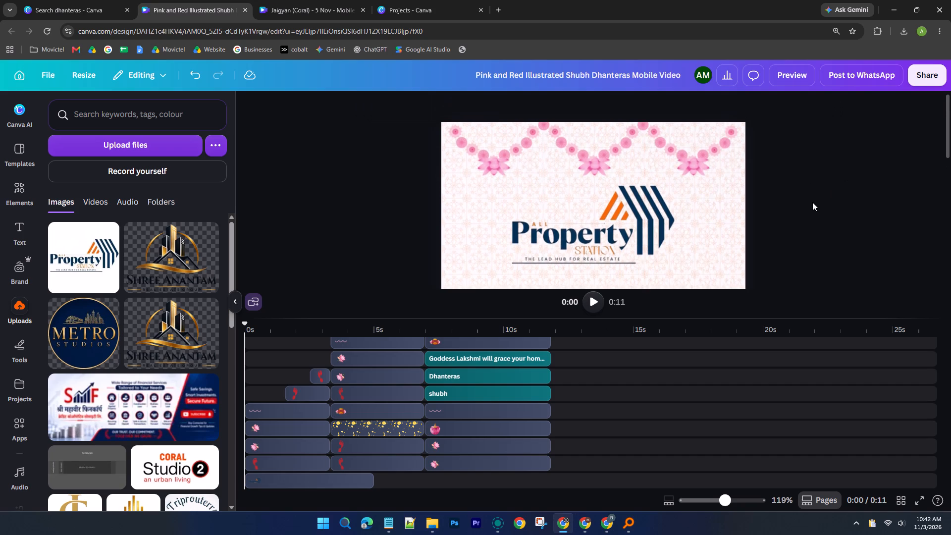
Move the cropped logo up and centre it directly beneath the flower garland on the opening scene.
left_click_drag(613, 230, 618, 209)
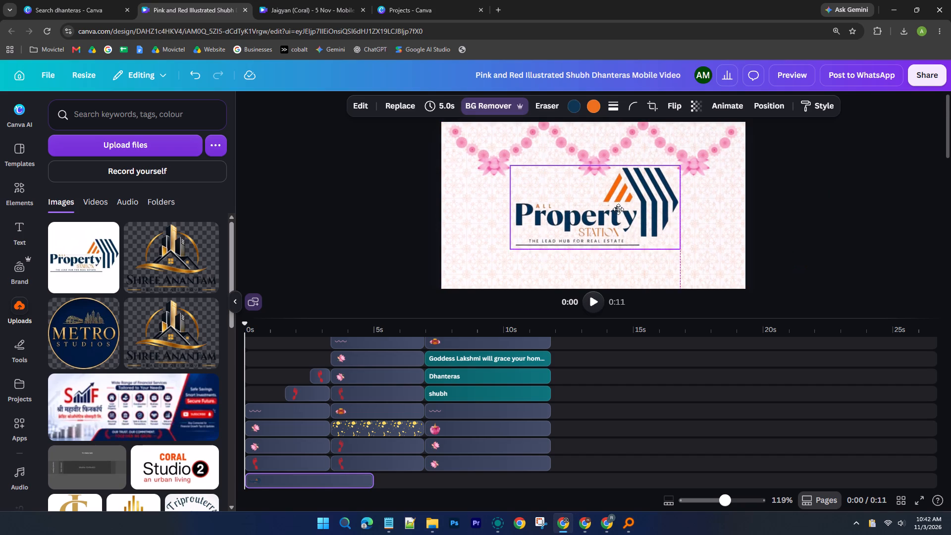
left_click_drag(618, 209, 619, 205)
left_click(836, 190)
Delete the flower garland from the top of the opening scene.
scroll(836, 190, "down", 1)
scroll(836, 190, "down", 2, "ctrl")
scroll(836, 190, "down", 1)
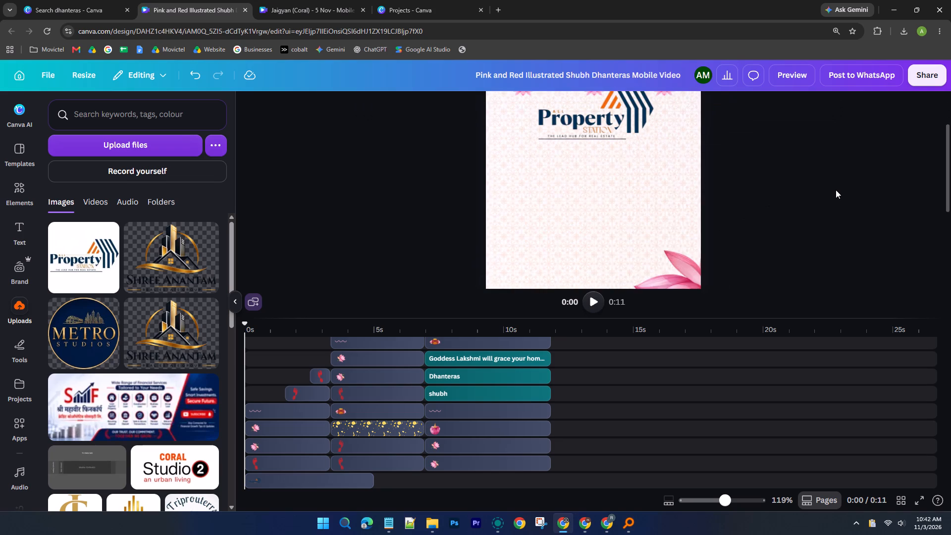
scroll(836, 190, "down", 2, "ctrl")
scroll(836, 190, "up", 1)
left_click(541, 127)
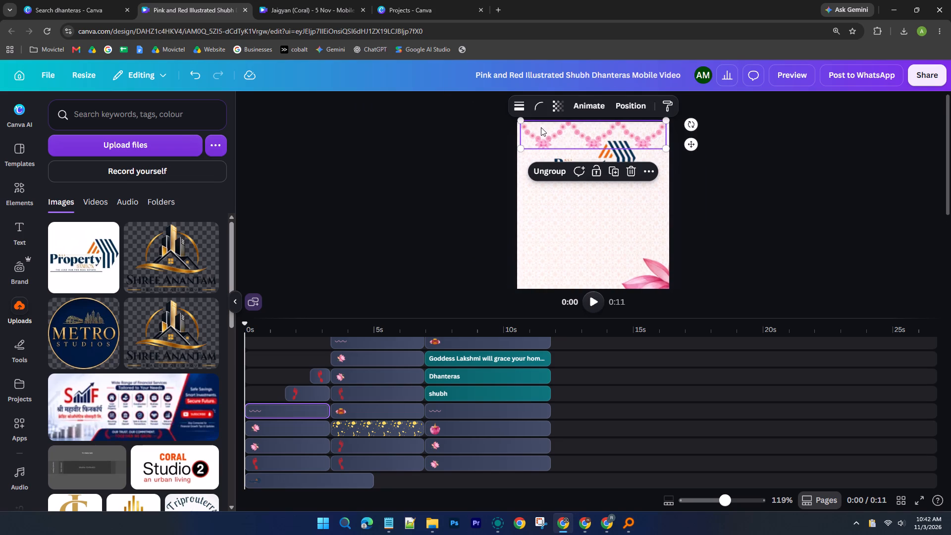
key("Delete")
Move the All Property Station logo up to the top of the opening scene, centred where the garland was.
left_click_drag(581, 157, 581, 140)
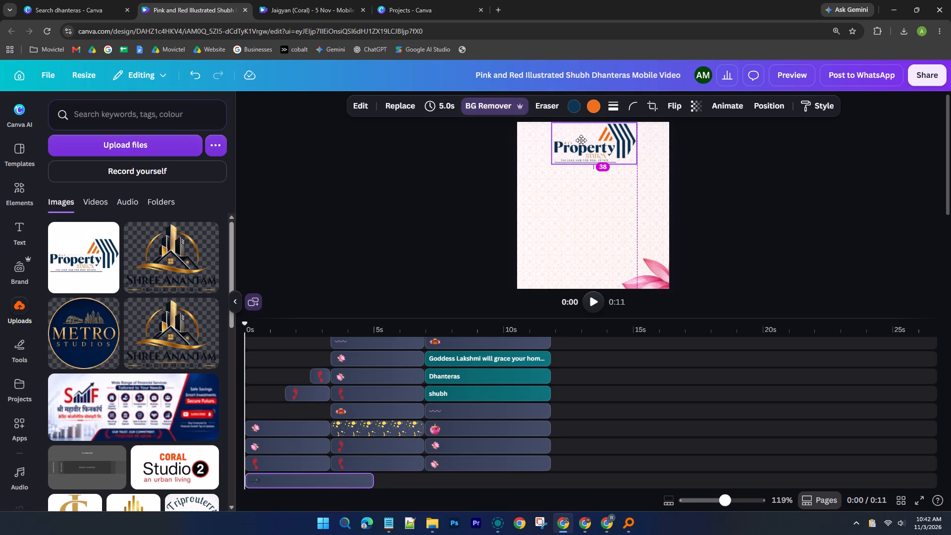
left_click_drag(581, 140, 580, 143)
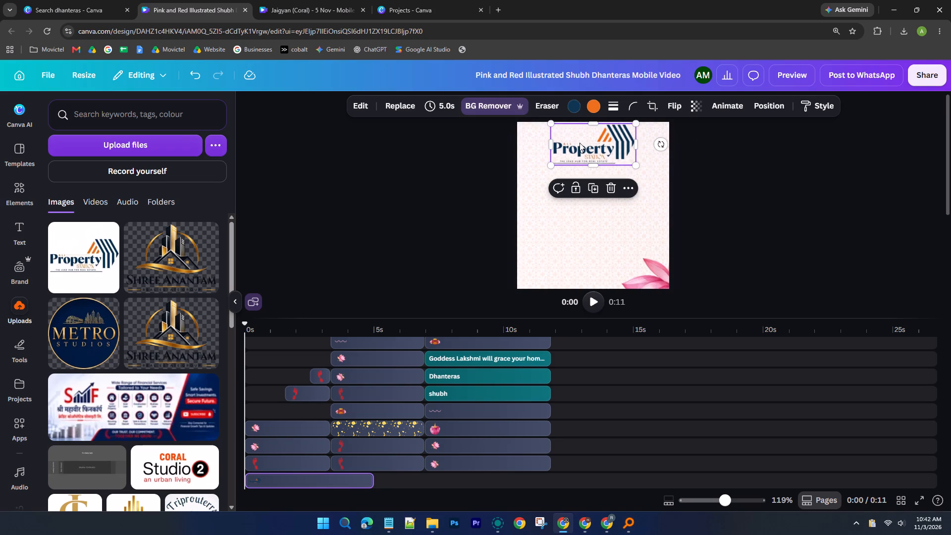
left_click(580, 143)
left_click(841, 138)
scroll(744, 189, "down", 3, "ctrl")
left_click(744, 189)
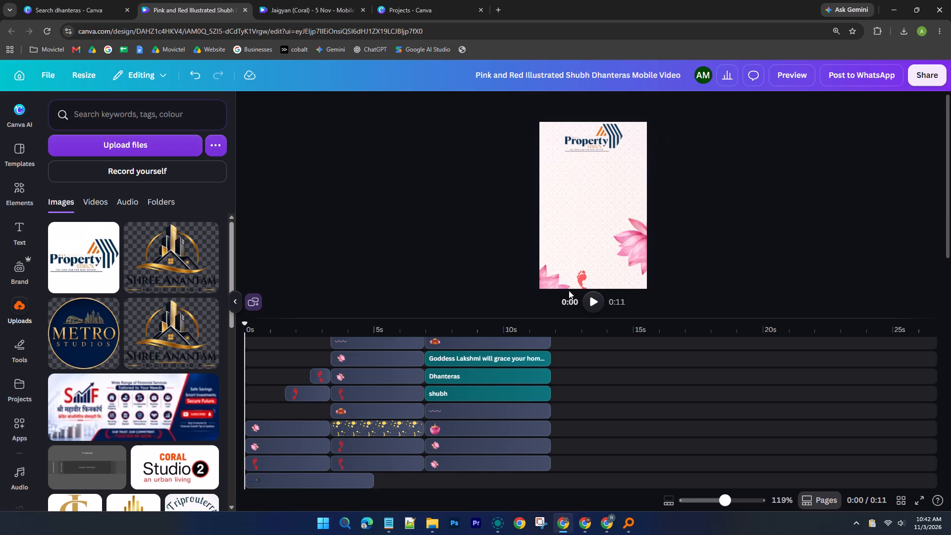
Play the video into the second scene and delete the flower garland behind the logo there.
left_click(595, 307)
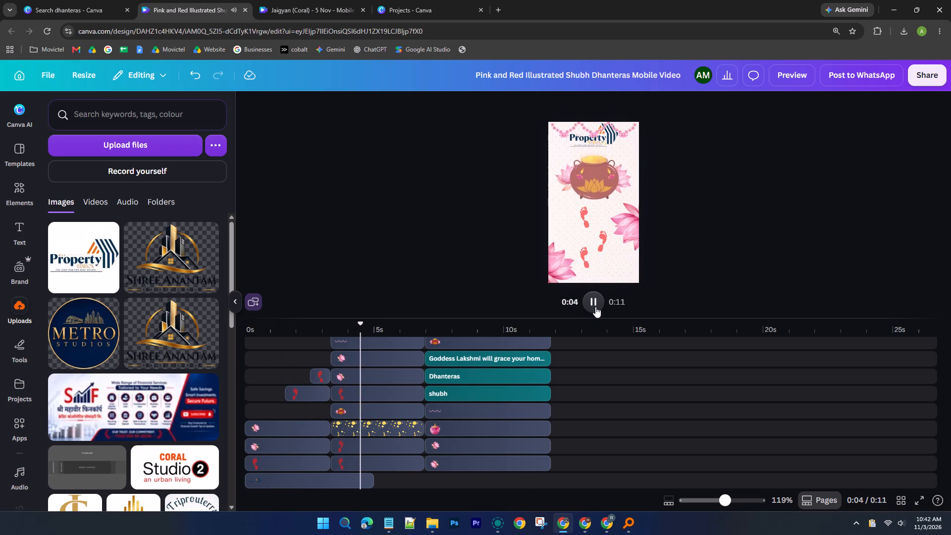
left_click(595, 307)
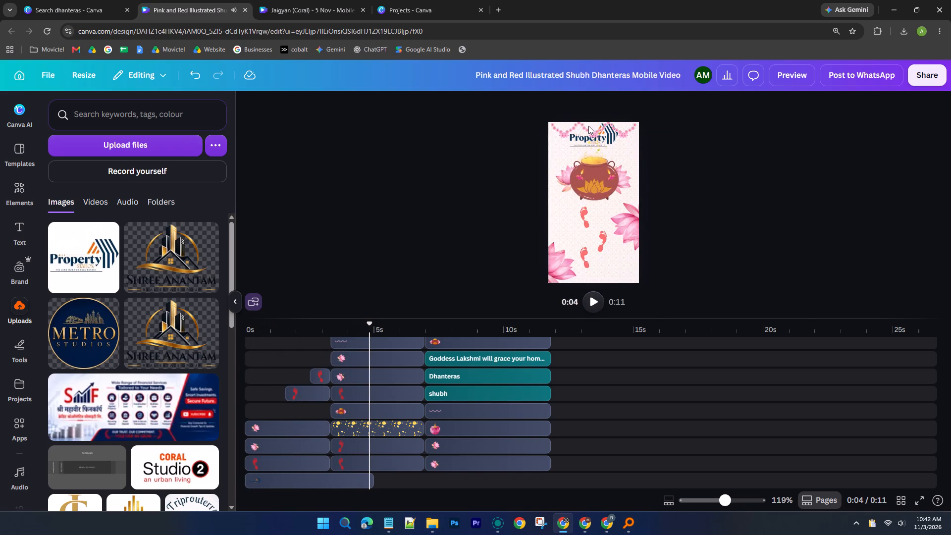
left_click(588, 126)
left_click(557, 130)
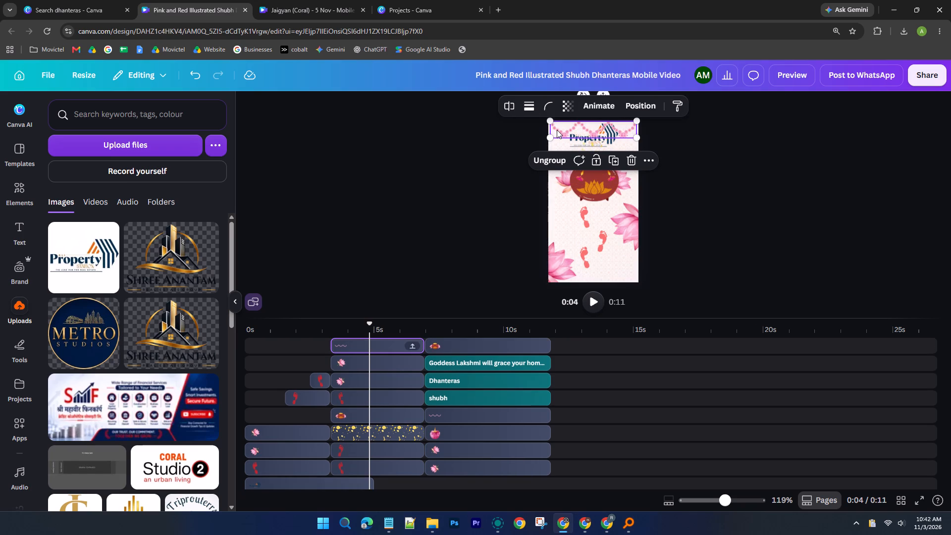
key("Delete")
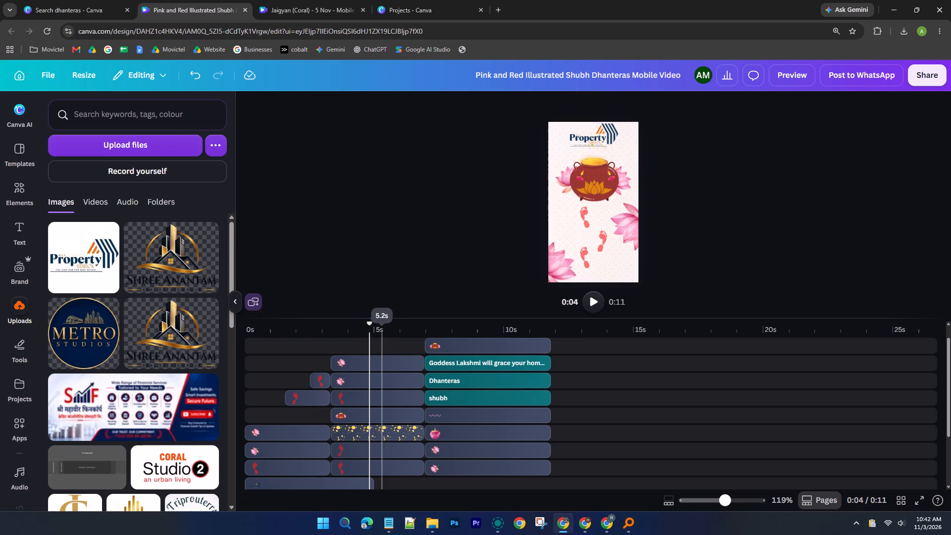
Replay from the start, and extend the logo's timeline clip to the end of the video, lasting 11.8 seconds.
left_click_drag(370, 323, 242, 327)
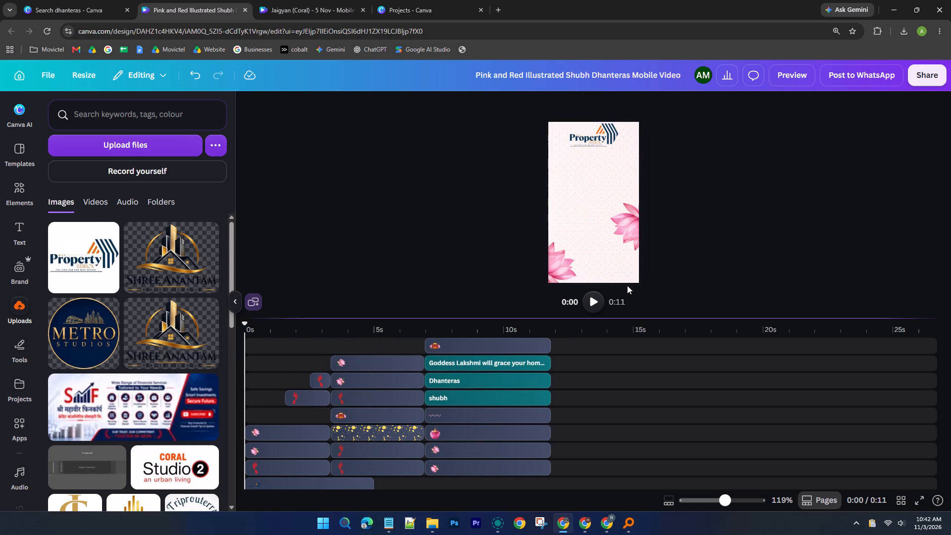
left_click(590, 301)
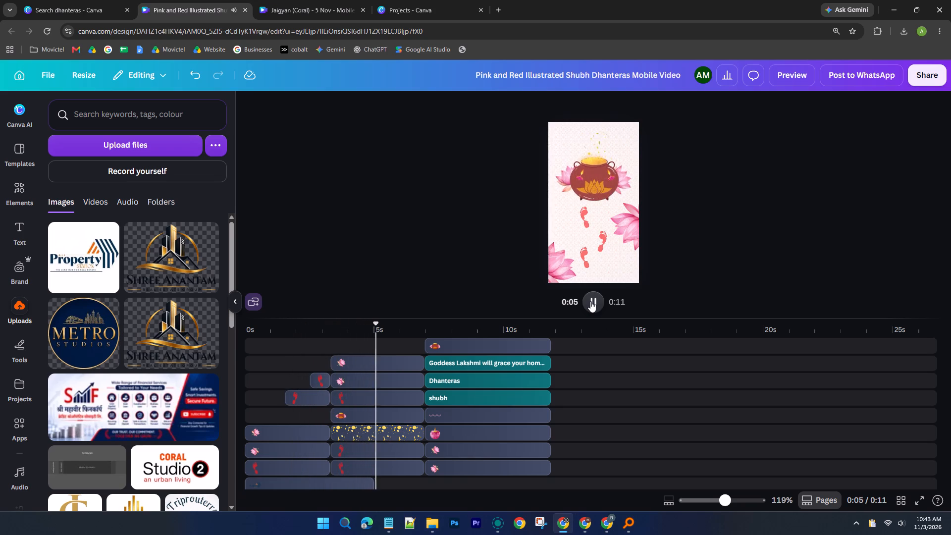
left_click(590, 301)
scroll(448, 354, "up", 2)
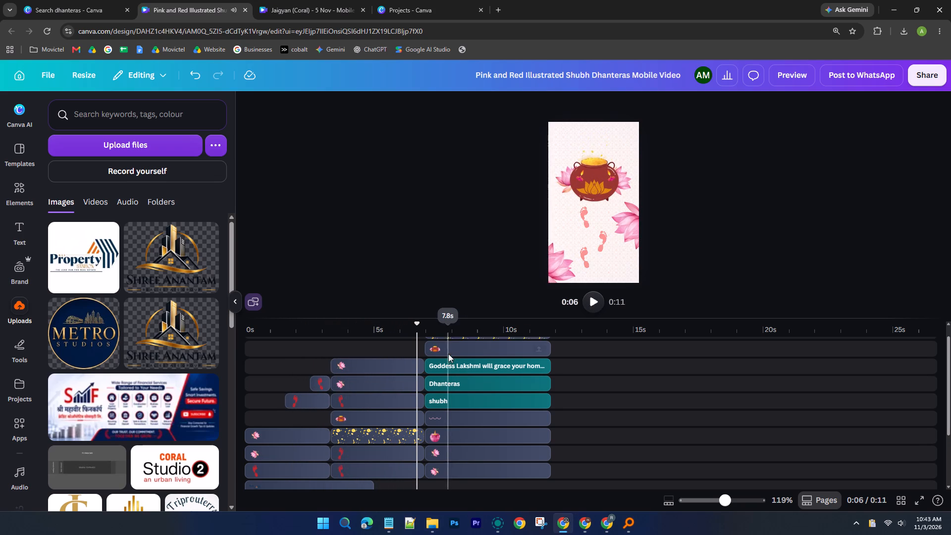
scroll(448, 354, "up", 7)
scroll(450, 352, "down", 6)
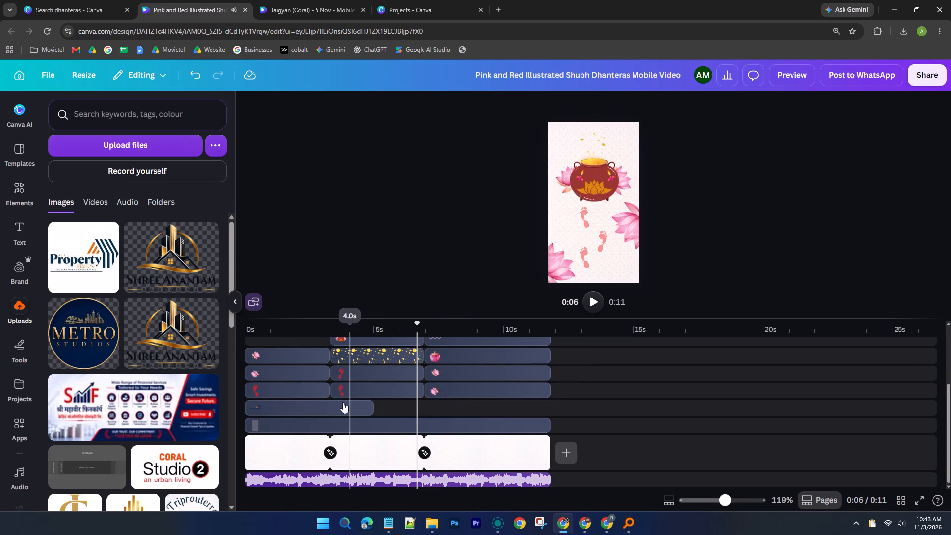
left_click(343, 403)
left_click_drag(373, 408, 547, 409)
Play on into the closing Shubh Dhanteras scene and delete its flower garland.
left_click(596, 303)
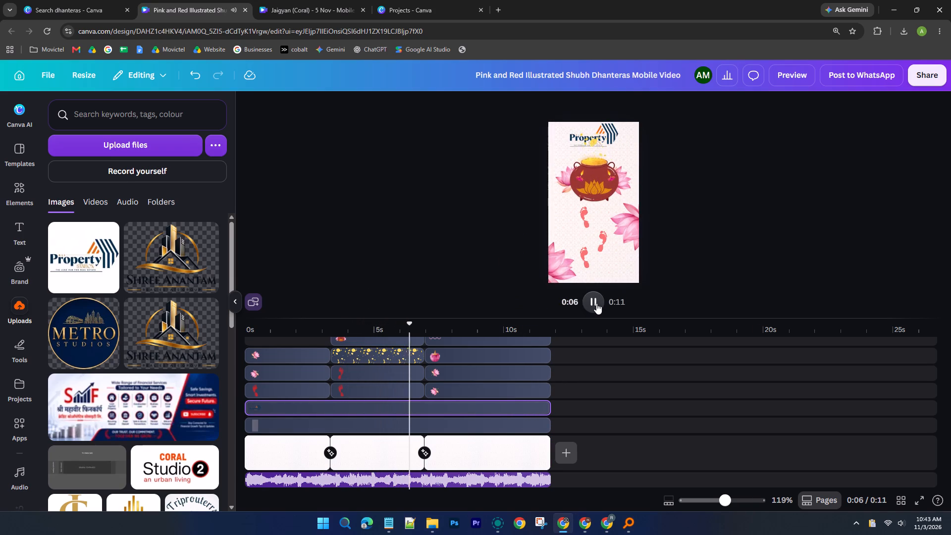
left_click(596, 303)
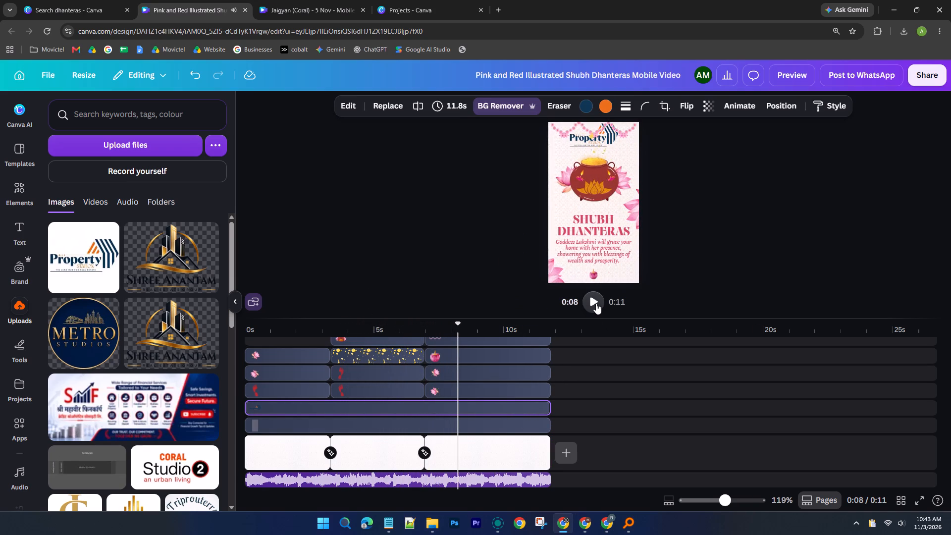
scroll(469, 390, "up", 4)
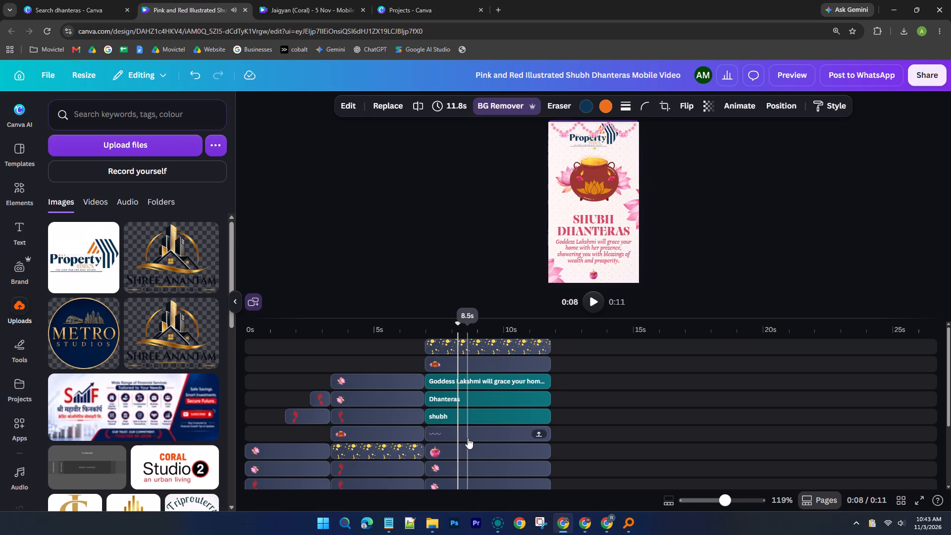
left_click(468, 438)
key("Delete")
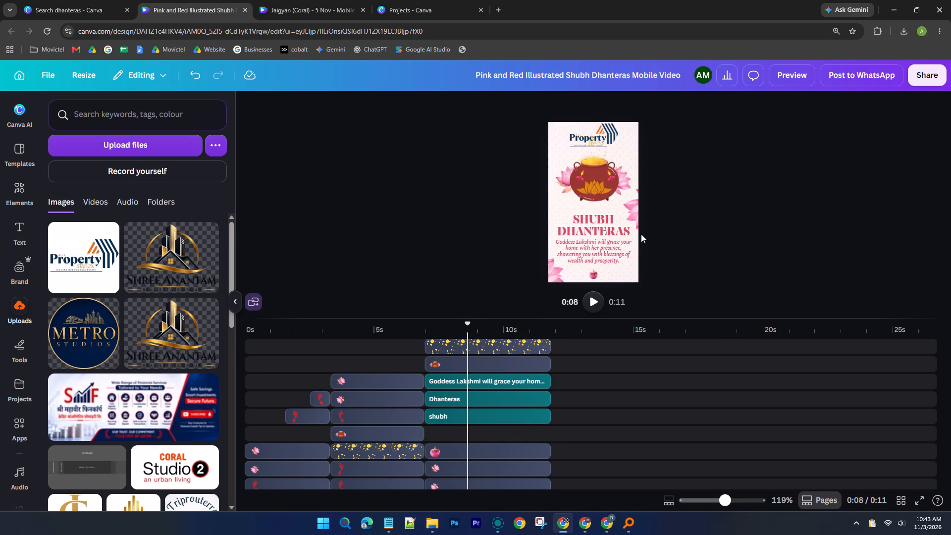
Move the gold pot with lotuses and the gold sparkles above it slightly down on the closing scene, clear of the logo.
scroll(641, 234, "up", 2)
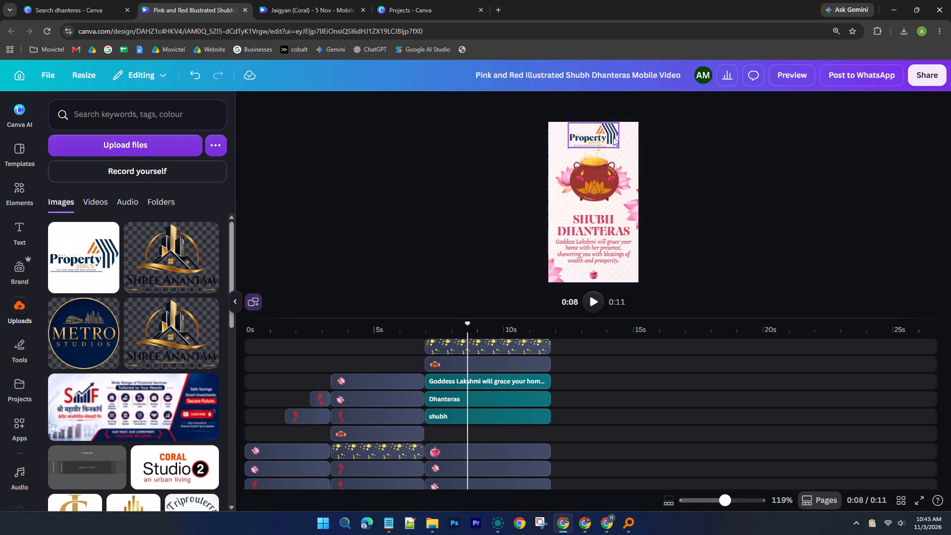
left_click_drag(605, 184, 604, 188)
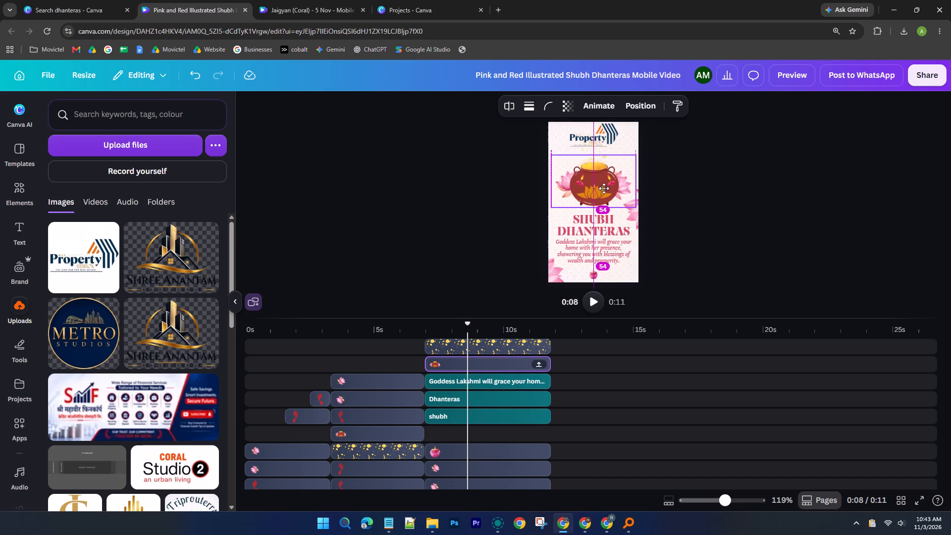
left_click_drag(604, 188, 604, 192)
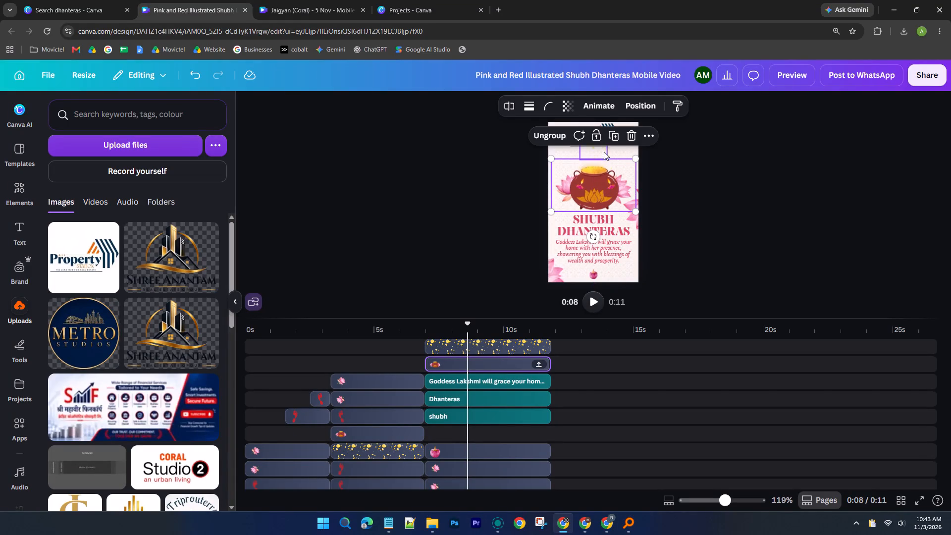
left_click_drag(604, 151, 604, 164)
left_click(733, 153)
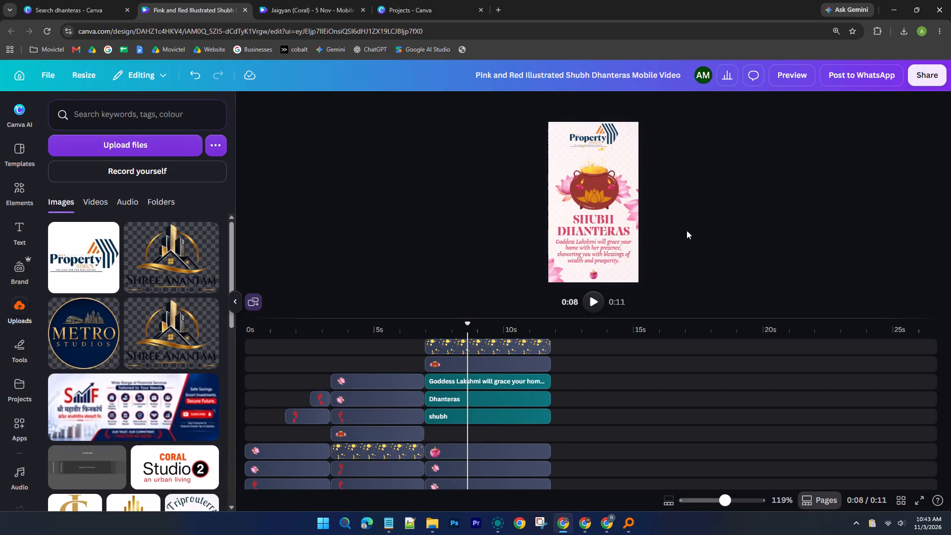
Play the whole reel through and check the logo, the animations and the timeline tracks across all three scenes.
left_click(600, 303)
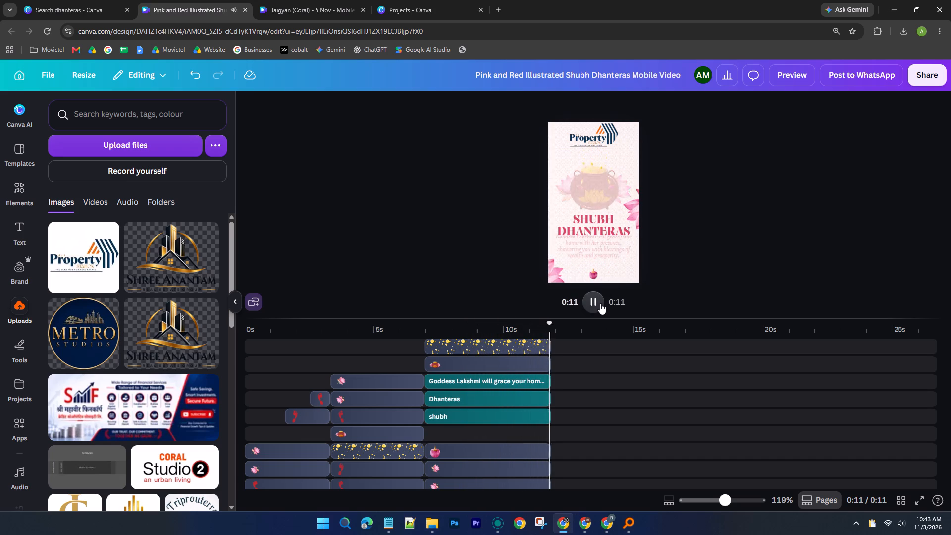
left_click(600, 303)
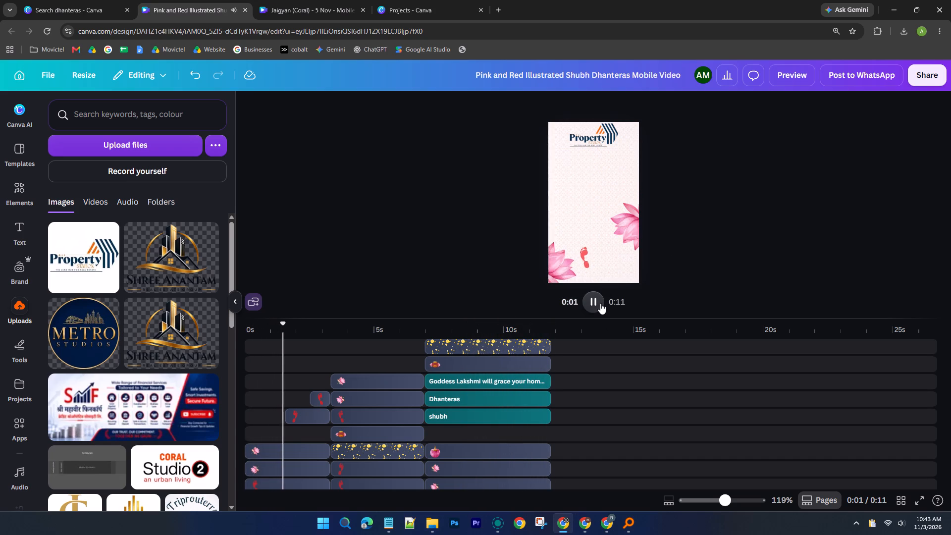
right_click_drag(584, 393, 575, 428)
scroll(575, 428, "down", 4)
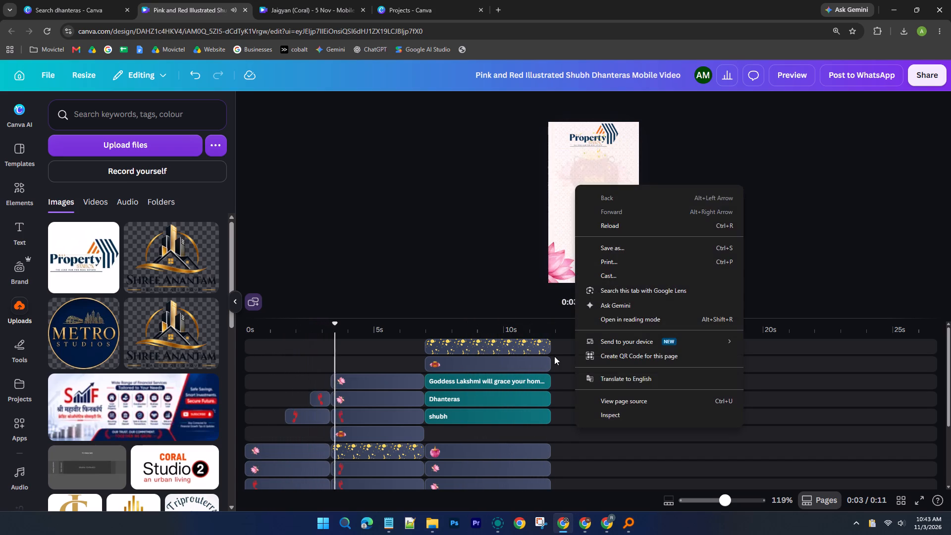
left_click(429, 153)
left_click(448, 214)
left_click(593, 300)
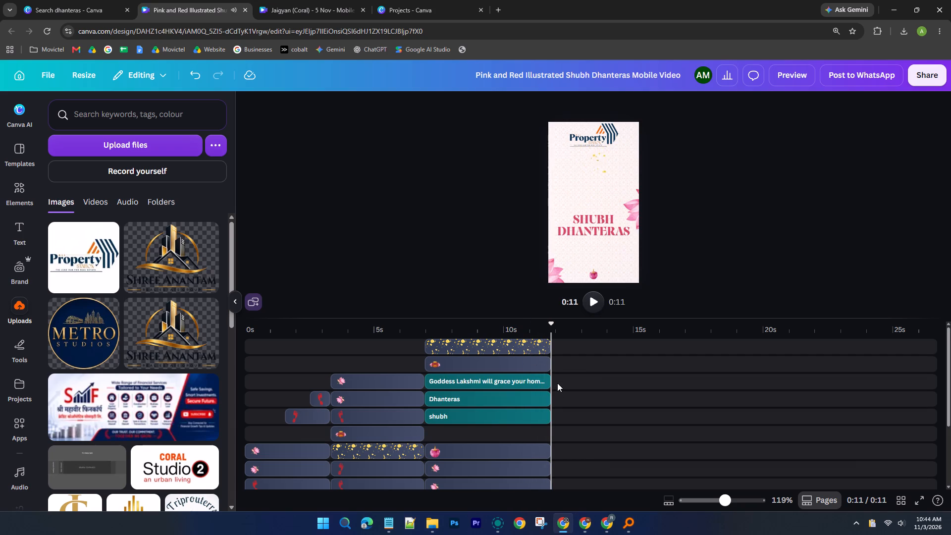
scroll(557, 383, "down", 7)
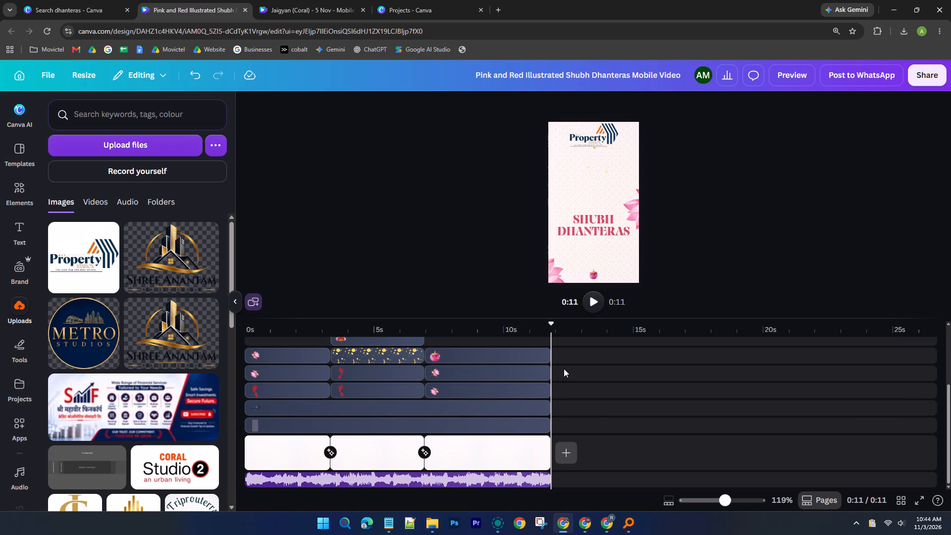
scroll(564, 369, "down", 2)
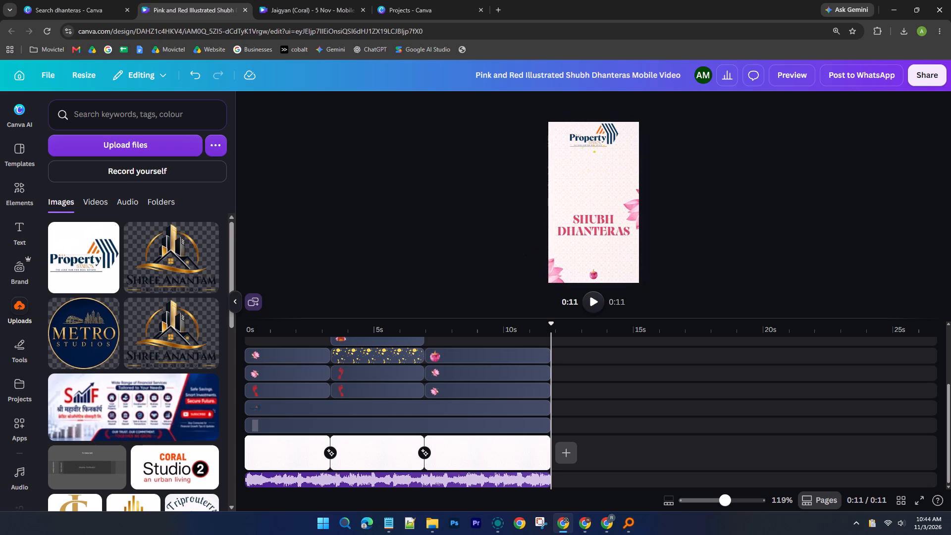
left_click_drag(551, 329, 227, 333)
left_click(599, 307)
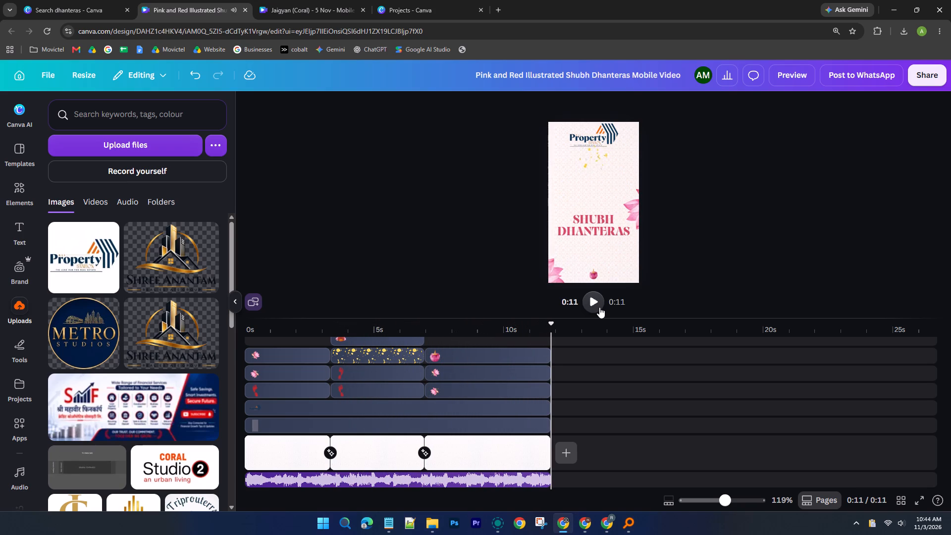
scroll(567, 444, "up", 3)
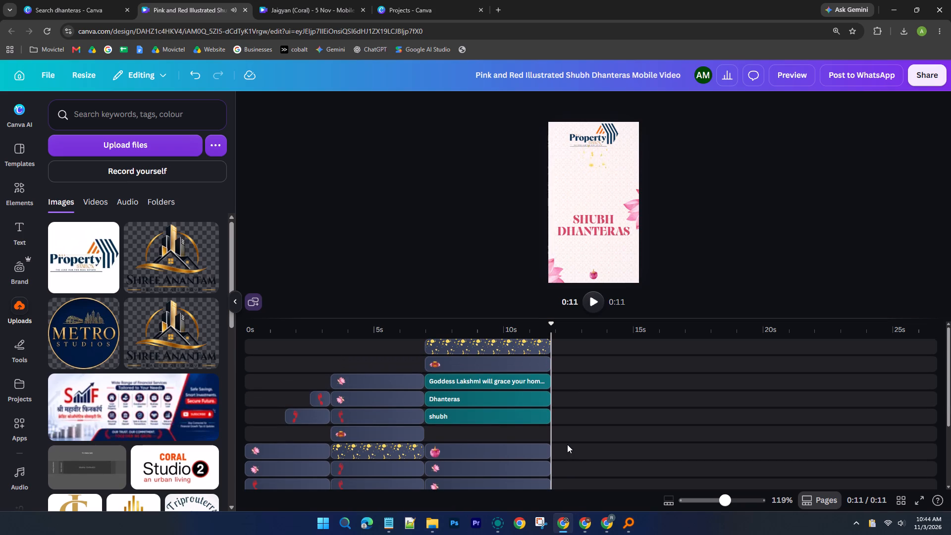
scroll(567, 444, "up", 2)
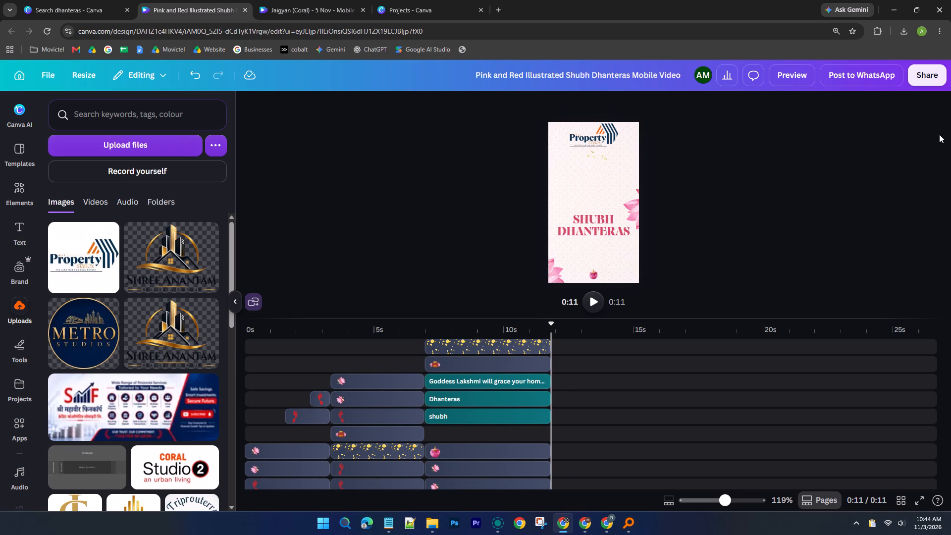
Rename the design as All Property Station - 6 Nov.
left_click(605, 72)
key("ctrl+a")
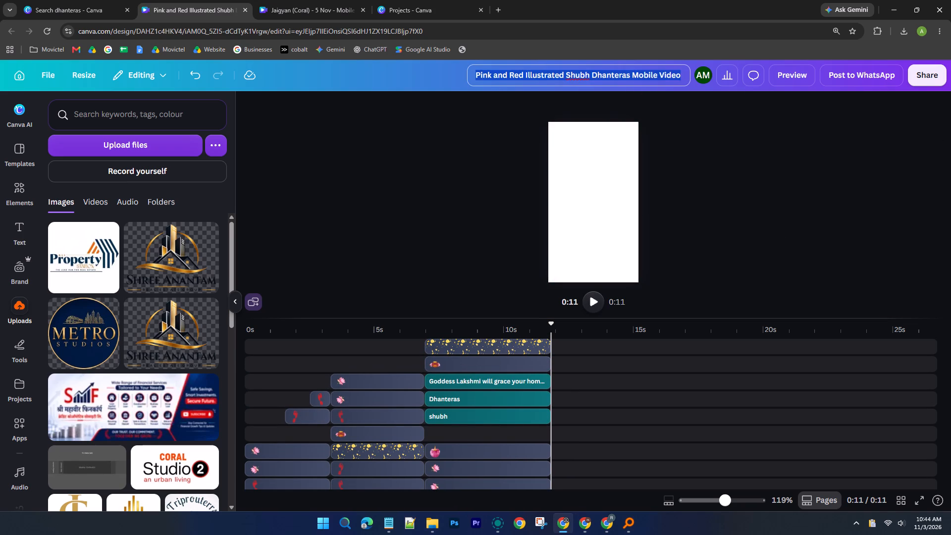
key("shift+a")
type("ll Pop")
key("BackSpace")
key("BackSpace")
type("ropery")
key("BackSpace")
type("ty Station - 6 Nov")
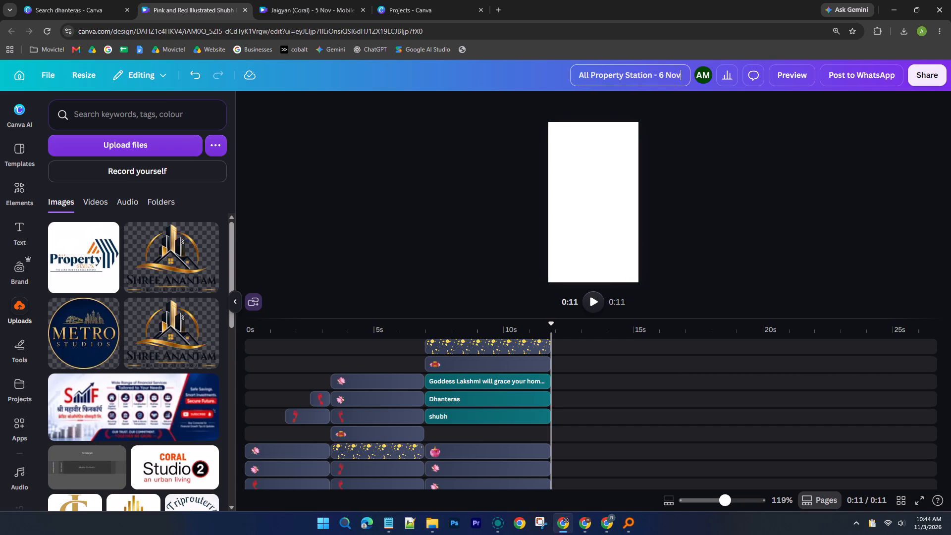
left_click(748, 165)
Download the reel as an MP4 video in 4K quality.
left_click(925, 74)
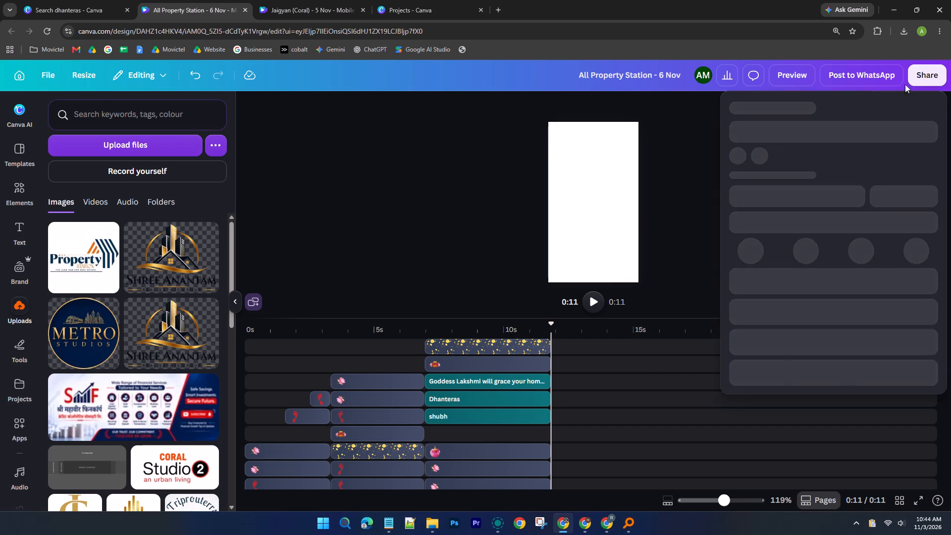
left_click(753, 334)
left_click(905, 201)
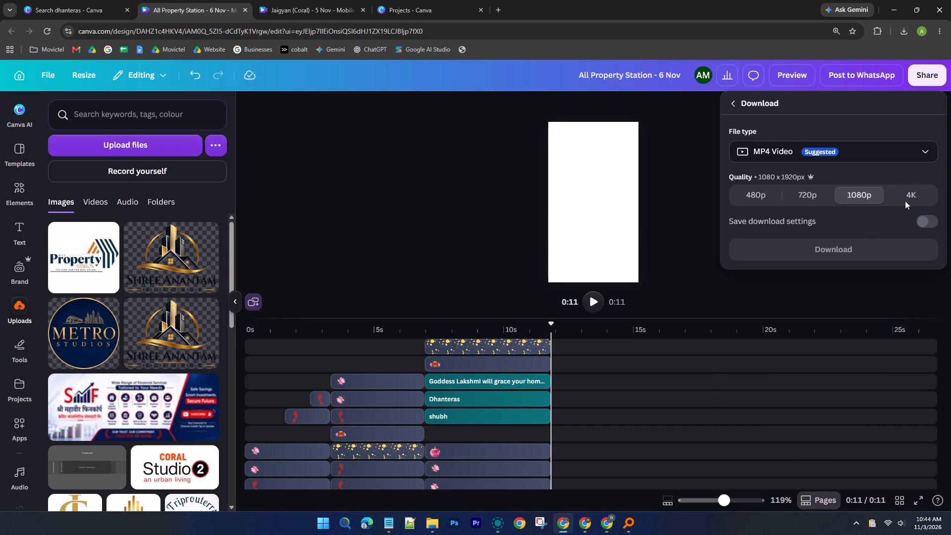
left_click(839, 253)
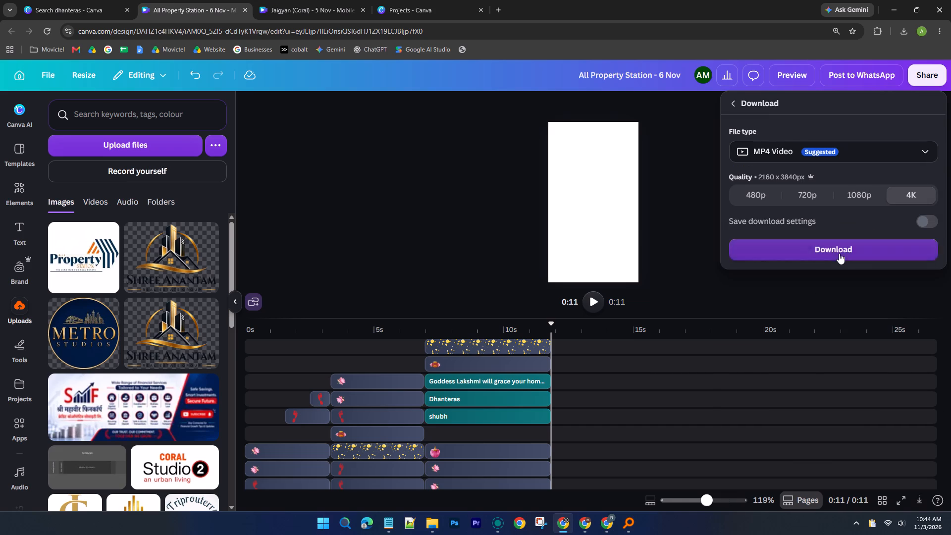
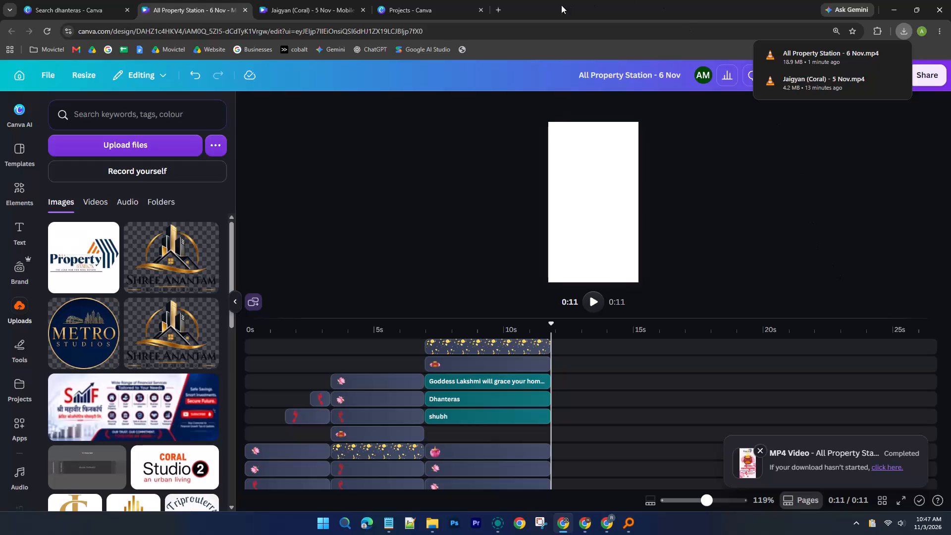
Open vkyshop.com in a new browser tab, check the page, and close the tab.
left_click(503, 5)
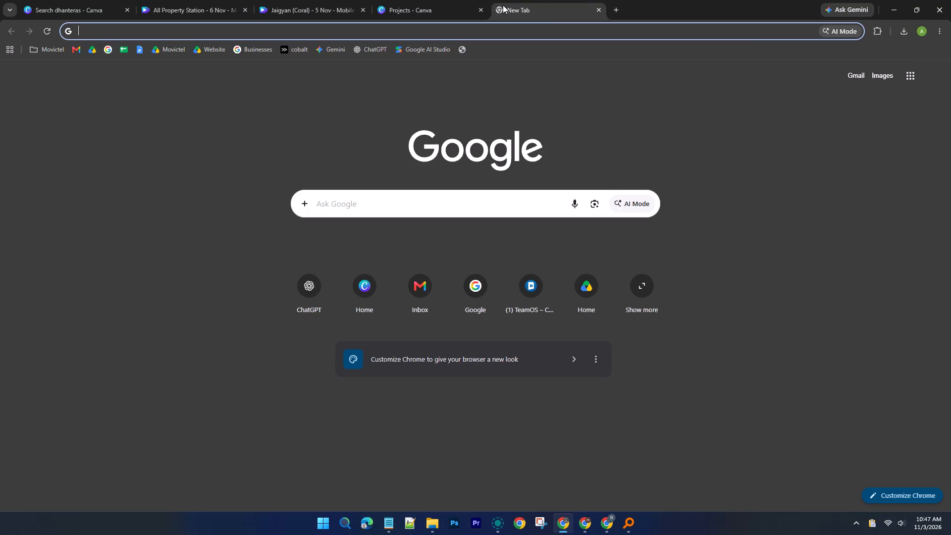
type("vkuy")
key("BackSpace")
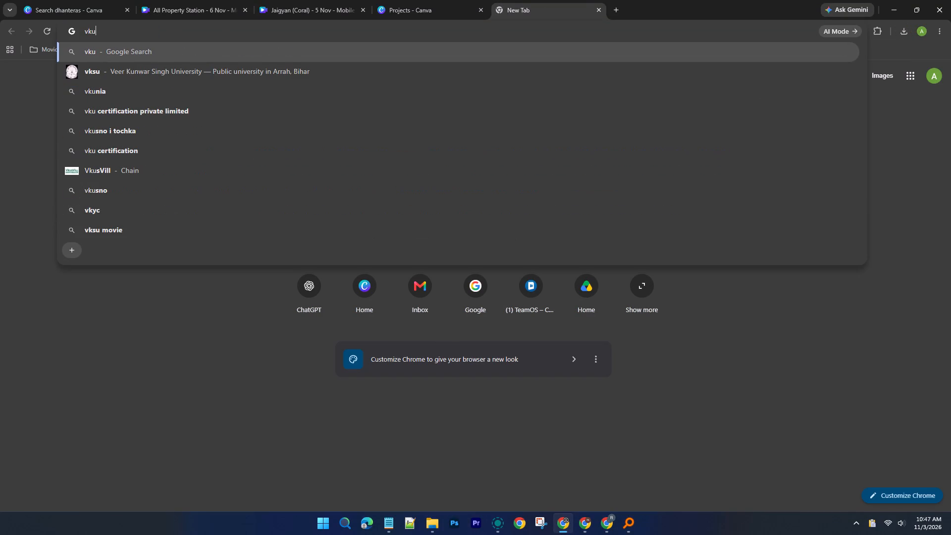
key("BackSpace")
key("y")
type("shop")
type(".com")
key("Return")
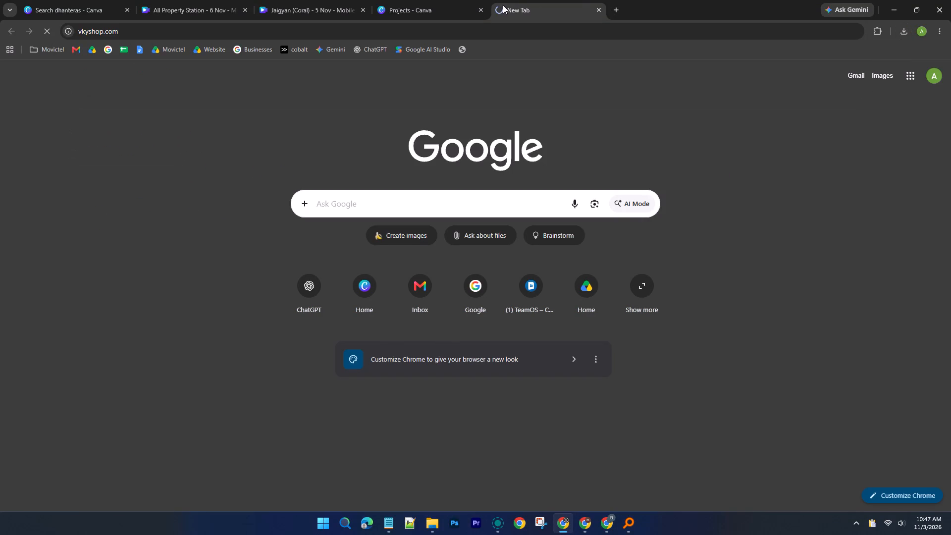
left_click(404, 141)
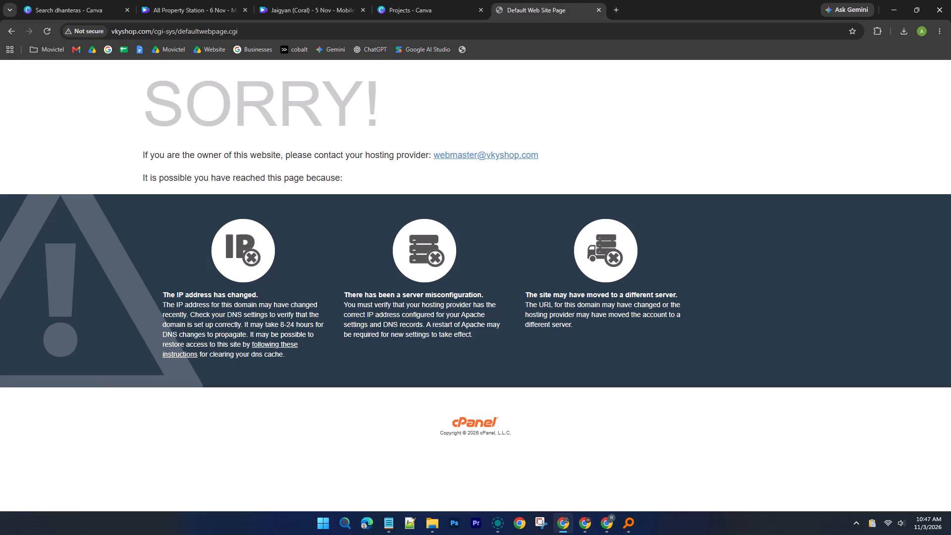
left_click(599, 11)
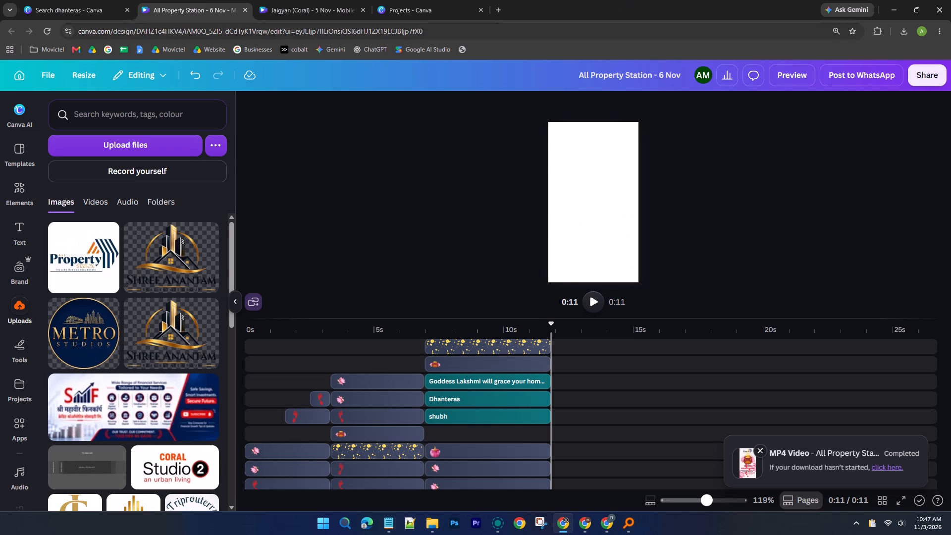
Open smf.movictel.com/home/ in a new browser tab and go on to the site's services page at smf.movictel.com/services.
left_click(494, 0)
type("smf.movictel.com/home/")
key("Return")
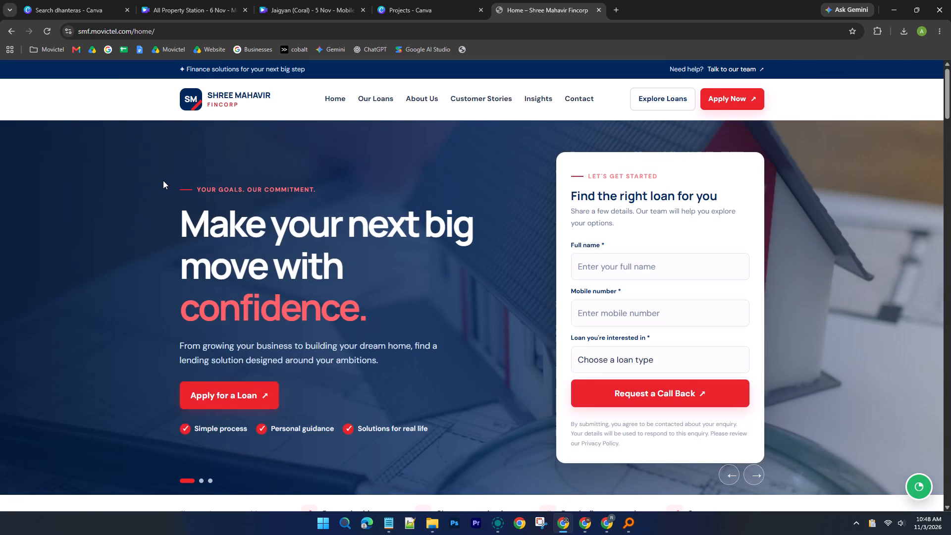
left_click(137, 34)
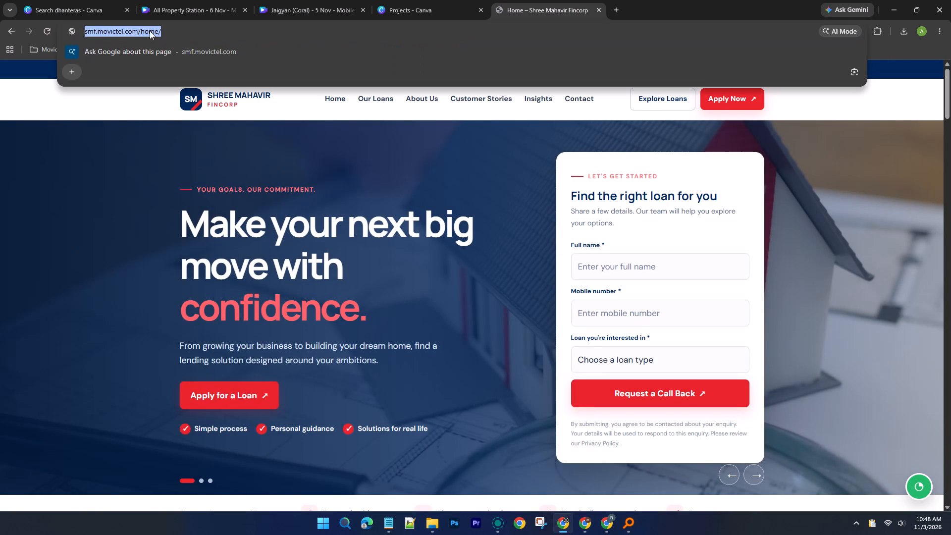
left_click(150, 31)
double_click(170, 35)
double_click(172, 33)
type("services")
key("Return")
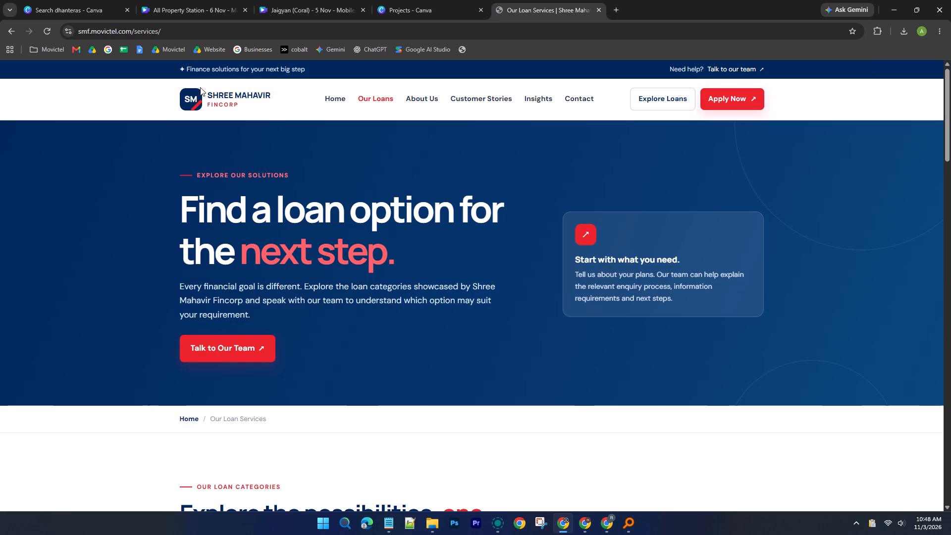
In File Explorer, move the All Property Station - 6 Nov video from Downloads into the 6 November folder and check it there.
left_click(417, 0)
left_click(326, 0)
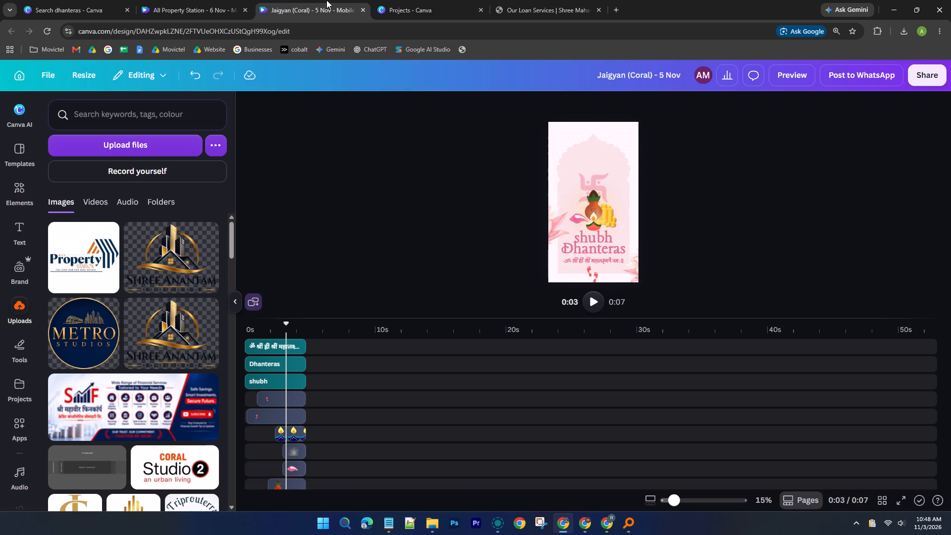
left_click(168, 0)
left_click(762, 449)
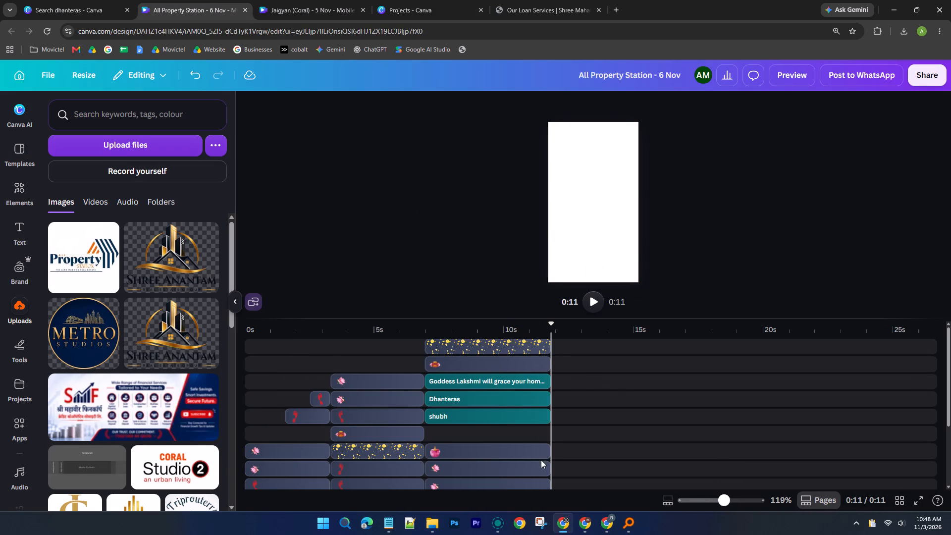
left_click(428, 524)
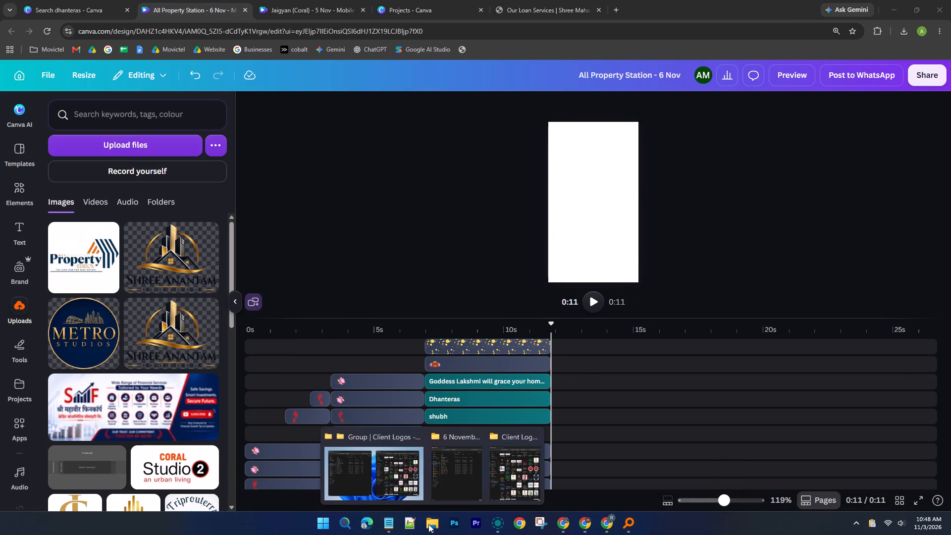
left_click(505, 455)
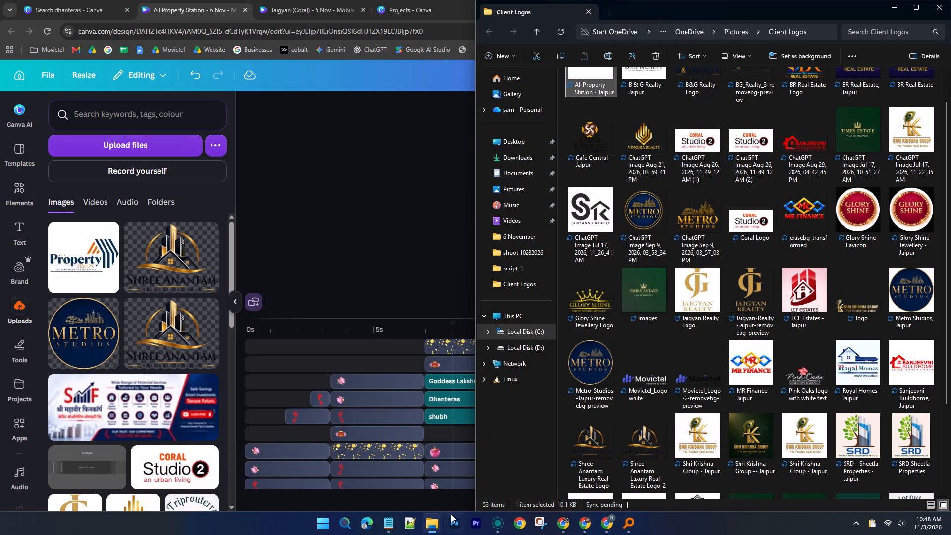
left_click(427, 529)
left_click(416, 456)
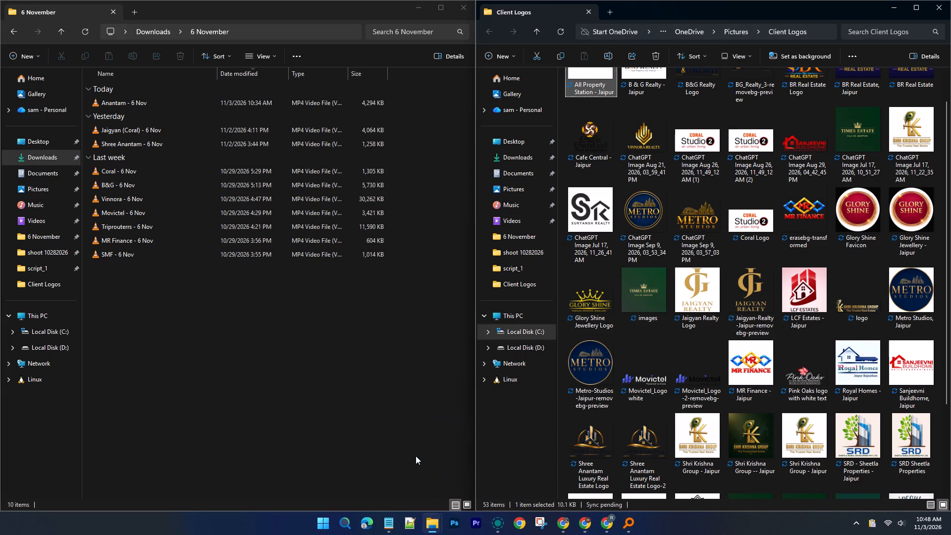
left_click(32, 153)
left_click(106, 130)
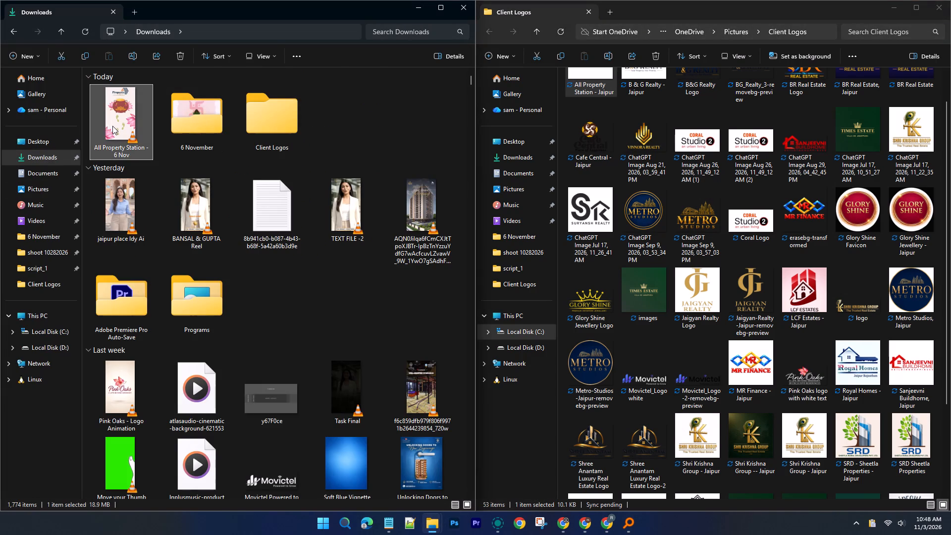
left_click_drag(112, 126, 188, 131)
double_click(122, 124)
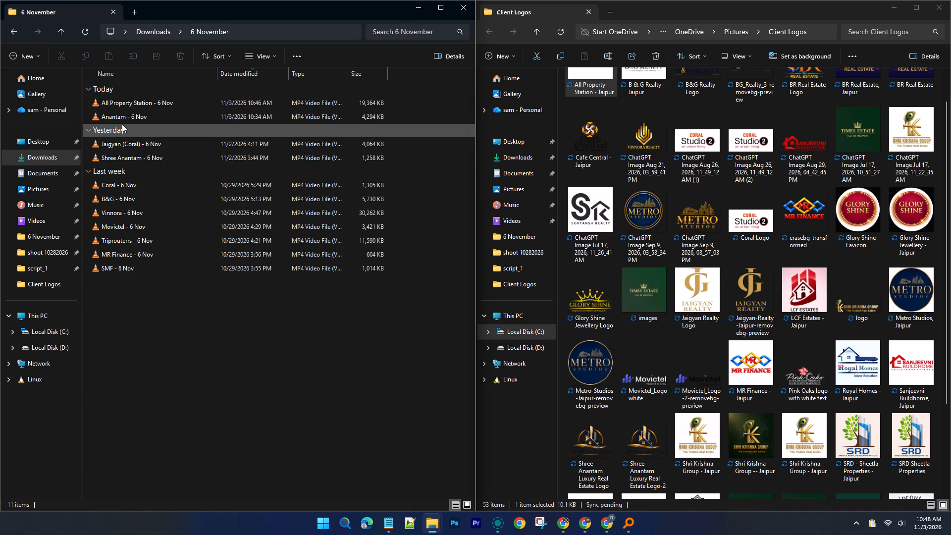
left_click(306, 404)
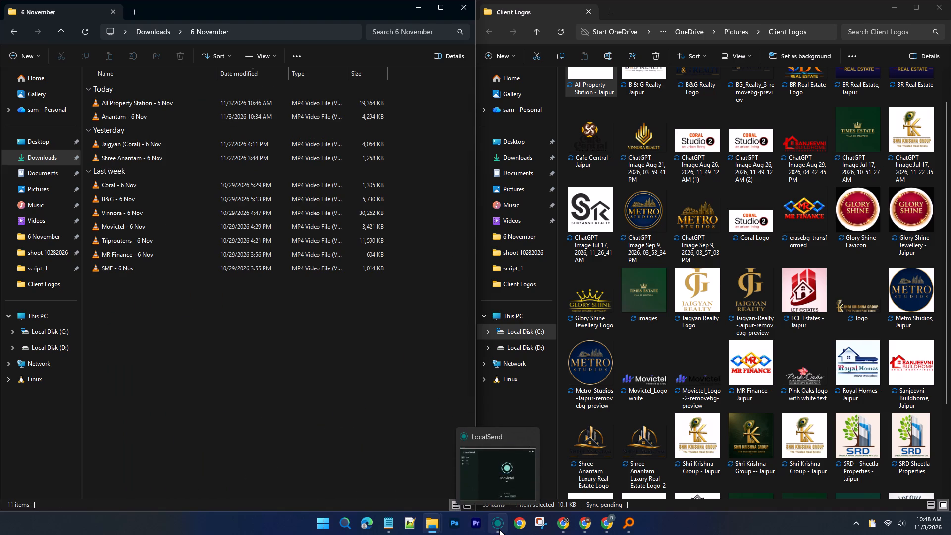
Switch to LocalSend and check its receive screen for an incoming file.
left_click(499, 529)
left_click(740, 135)
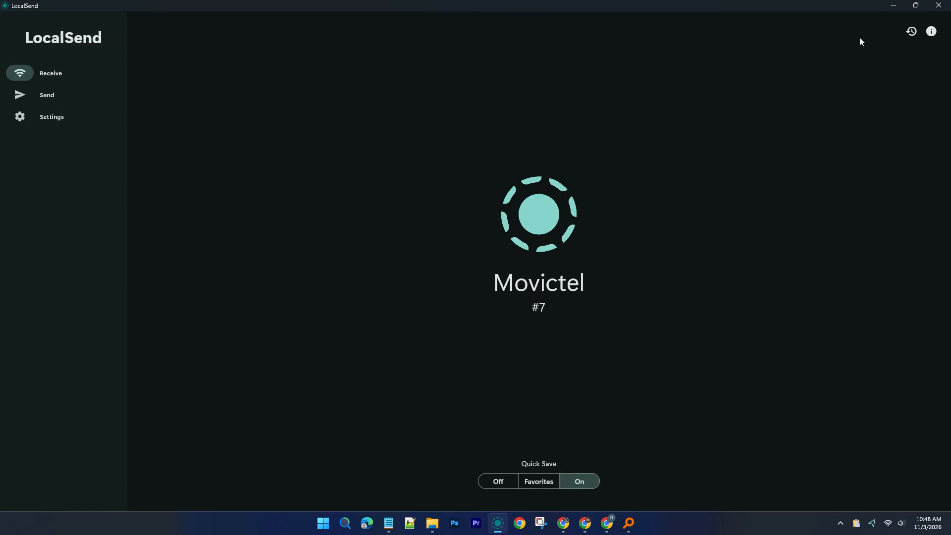
left_click(891, 0)
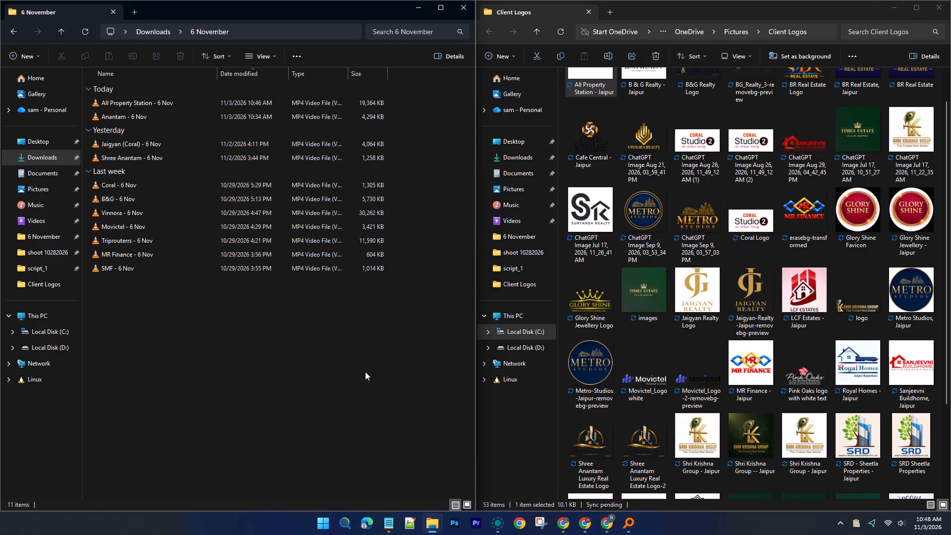
left_click(500, 528)
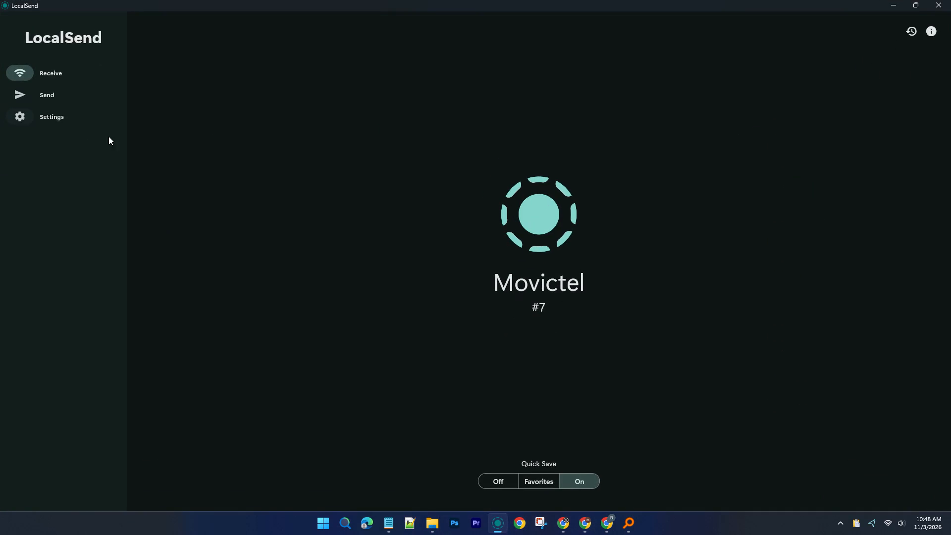
left_click(492, 521)
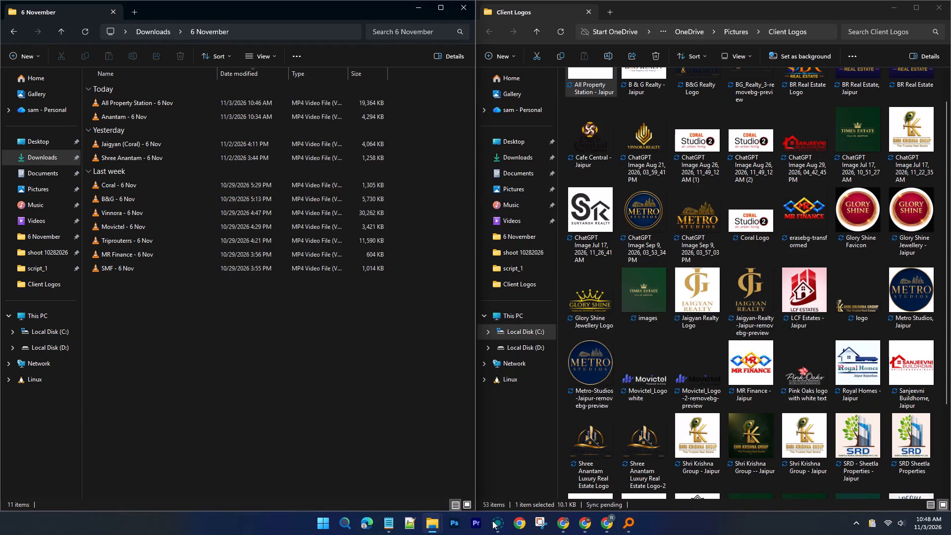
Open the Gold Loan Trusted Service Advertisement image from Downloads in Photos and enlarge the viewer to inspect it.
left_click(35, 163)
double_click(107, 126)
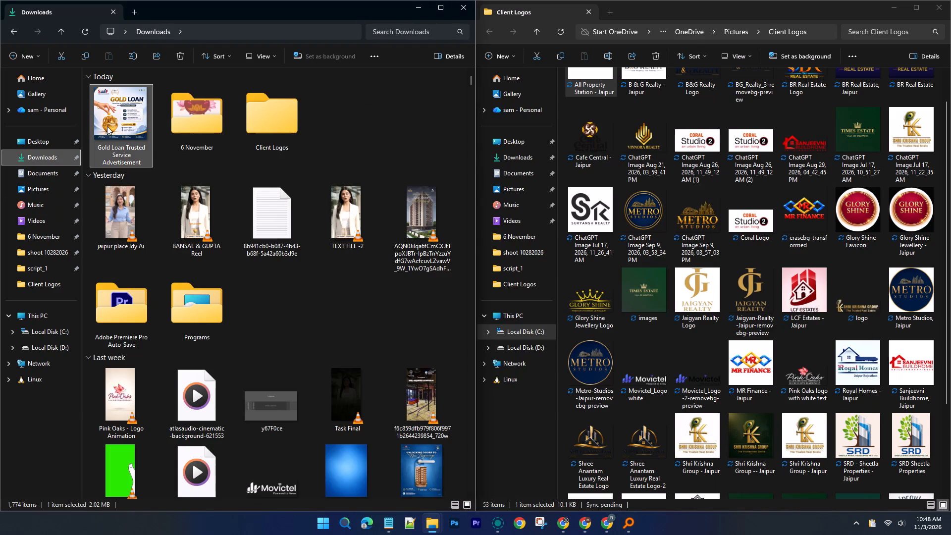
left_click(787, 125)
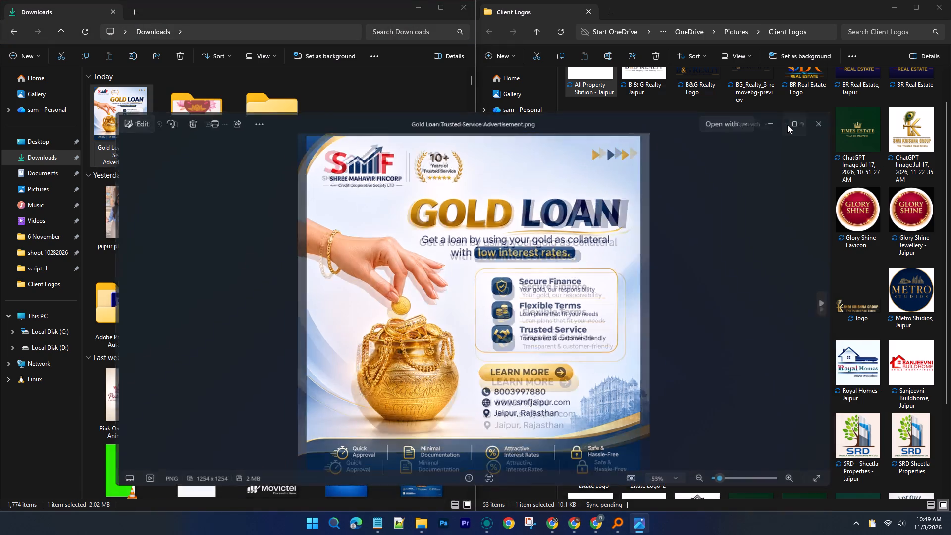
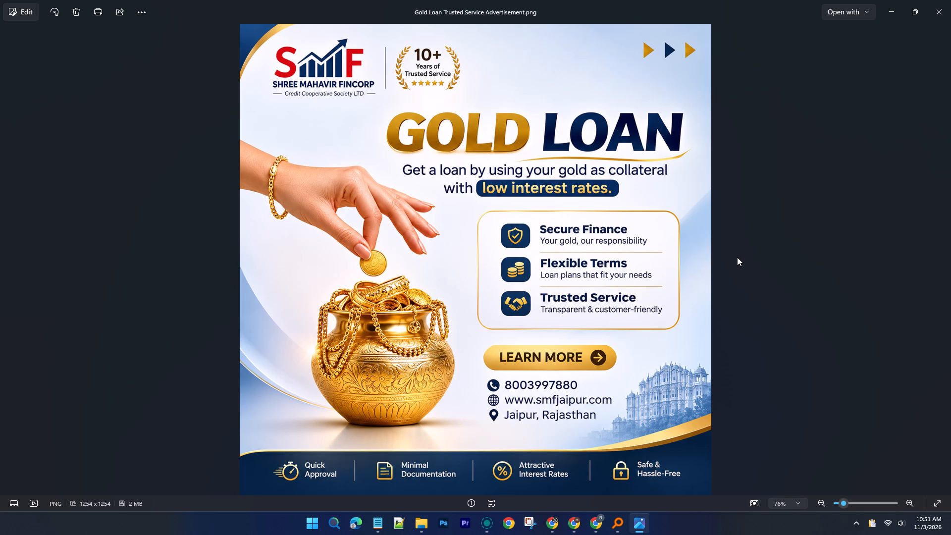
Switch to Chrome and search Google for "shree mahavir fincorp" in a new tab.
left_click(549, 522)
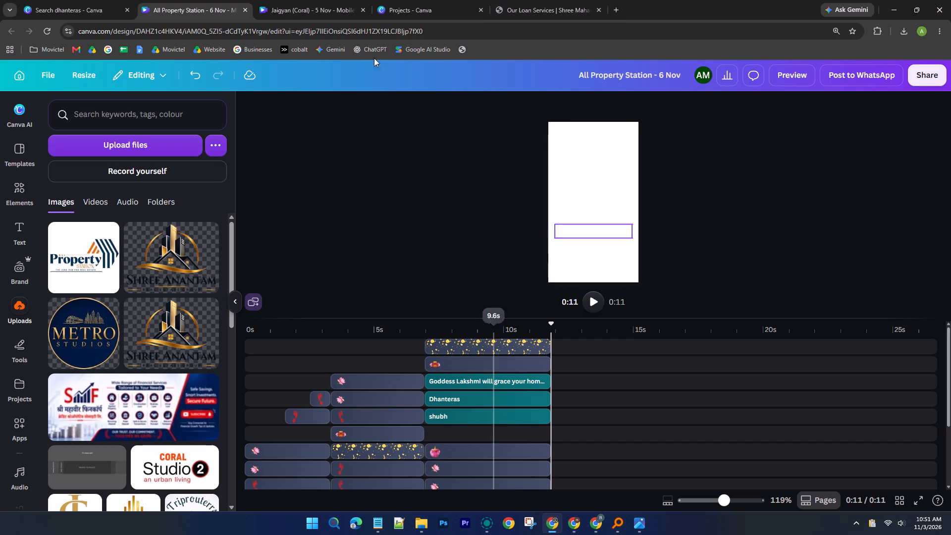
left_click(611, 13)
type("shree mahav")
type("ir fincorp")
key("Return")
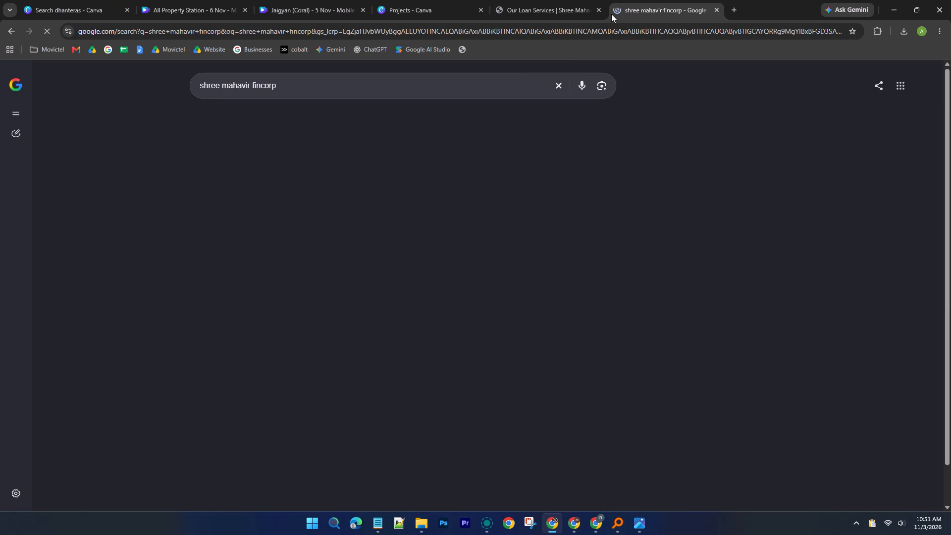
Look through the first page of search results for the company and expand the full AI Overview.
scroll(337, 323, "down", 1)
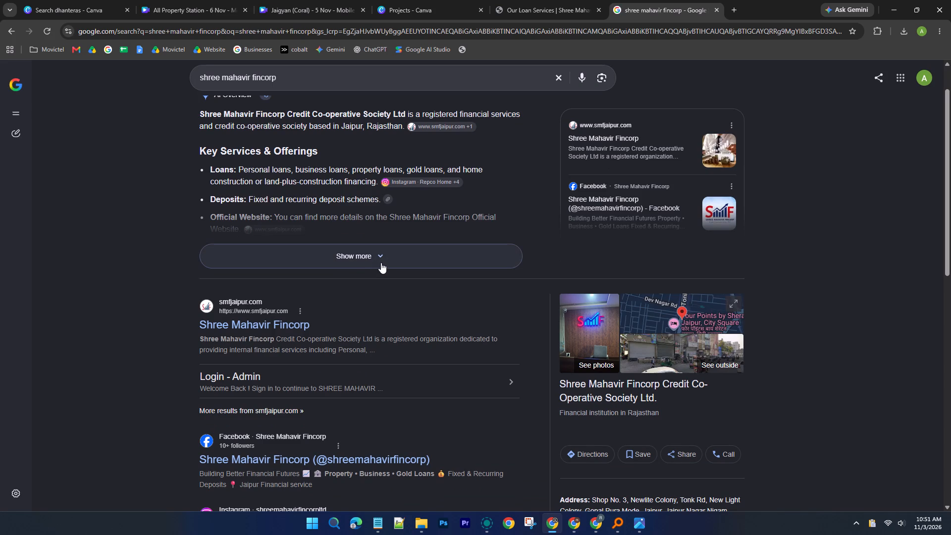
scroll(380, 266, "down", 3)
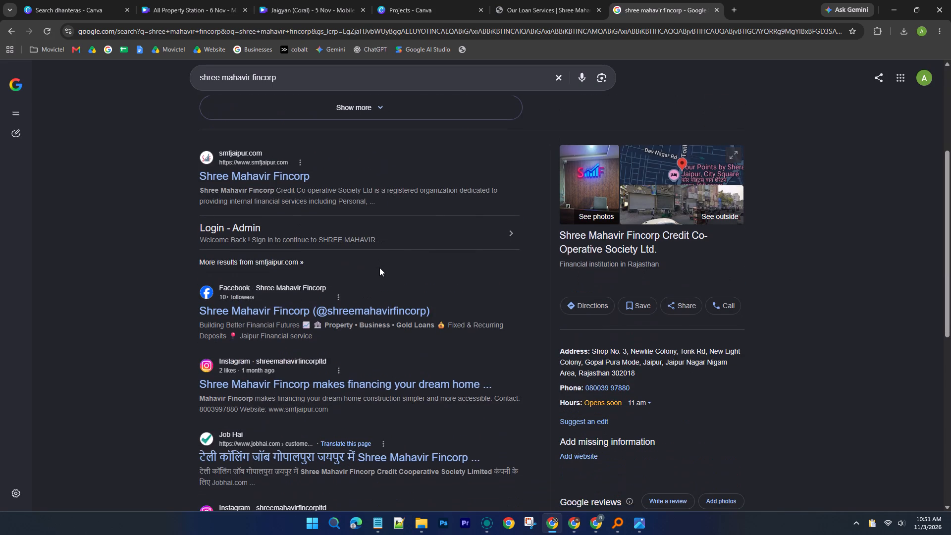
scroll(379, 267, "down", 3)
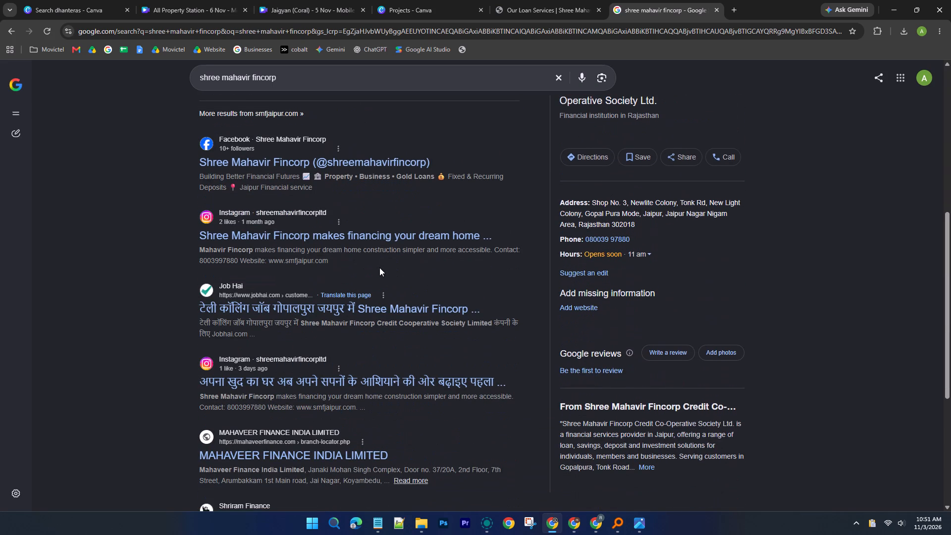
scroll(380, 267, "down", 3)
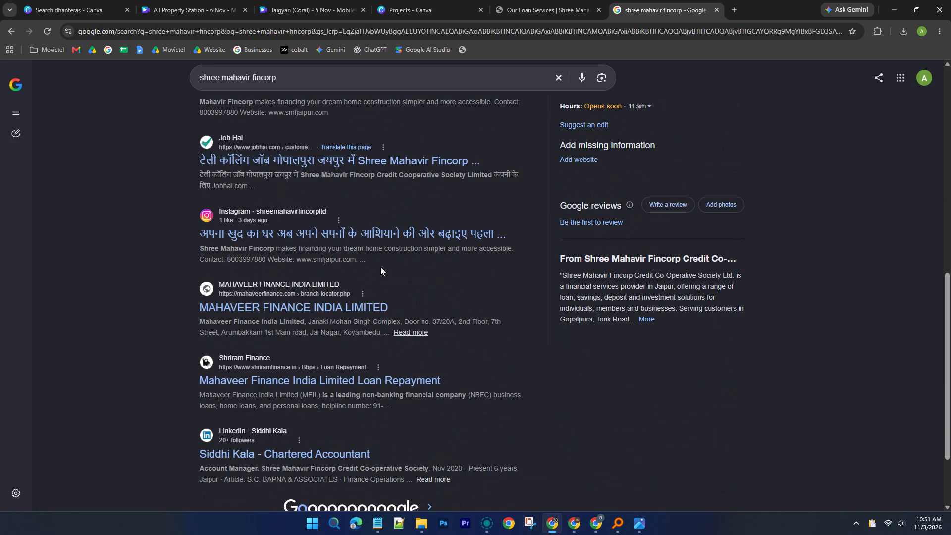
scroll(380, 267, "up", 5)
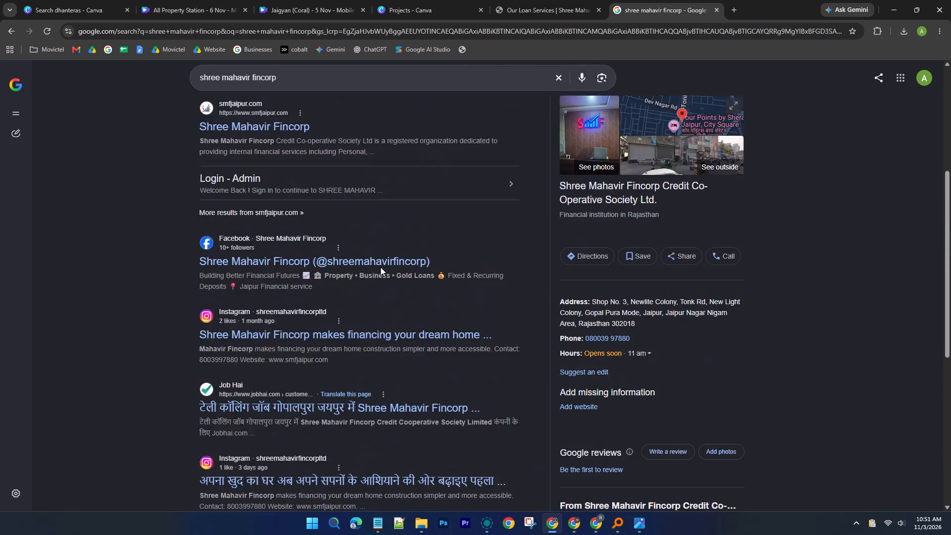
scroll(380, 267, "up", 4)
scroll(339, 299, "up", 1)
left_click(347, 311)
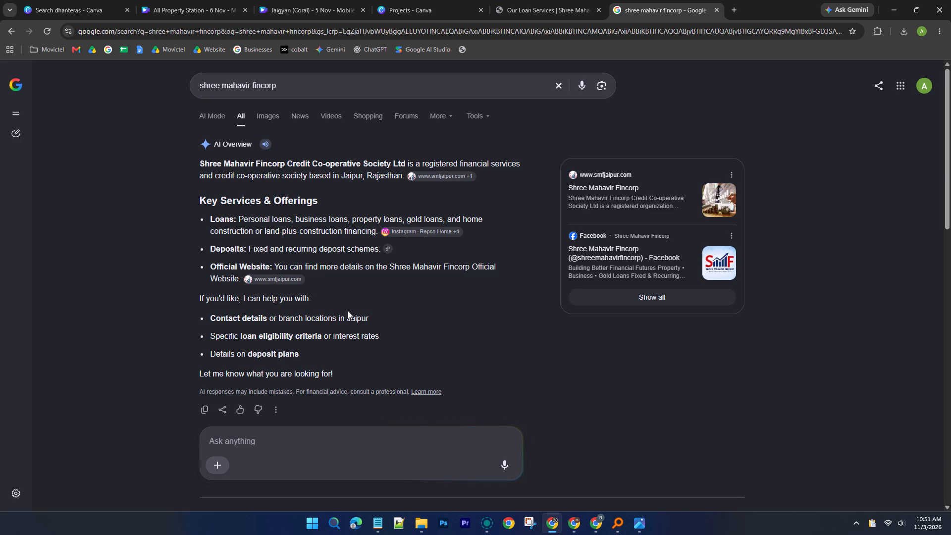
Open the Job Hai tele calling job result and the chartered accountant's LinkedIn result in background tabs.
scroll(348, 311, "down", 6)
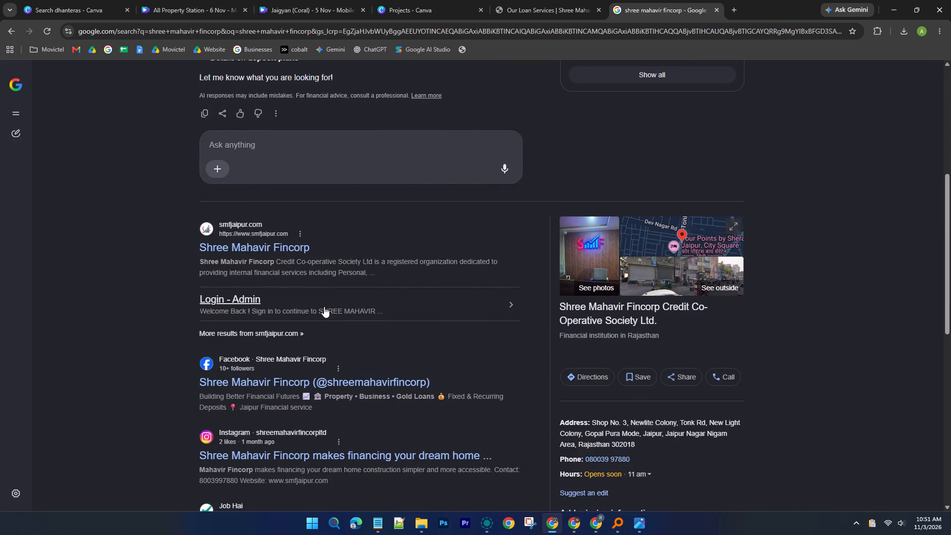
scroll(289, 258, "down", 2)
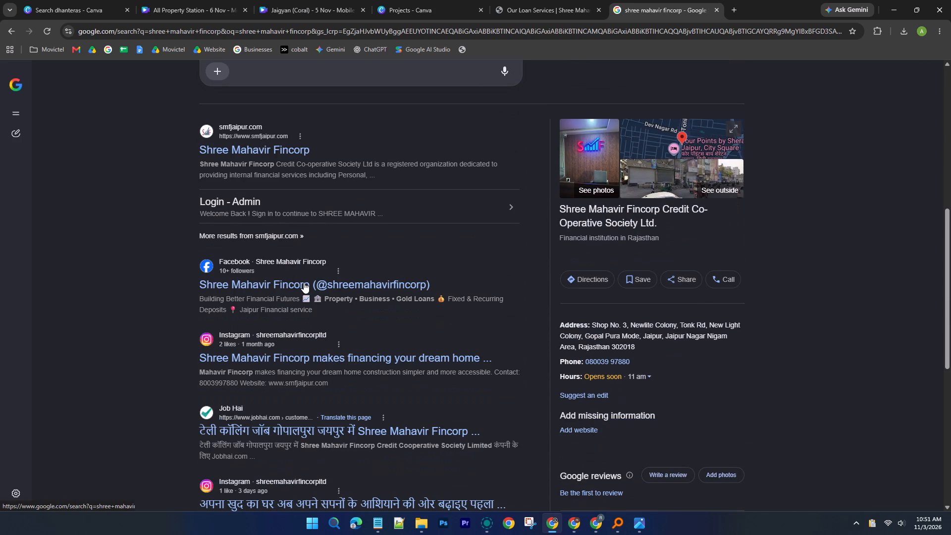
scroll(304, 282, "down", 3)
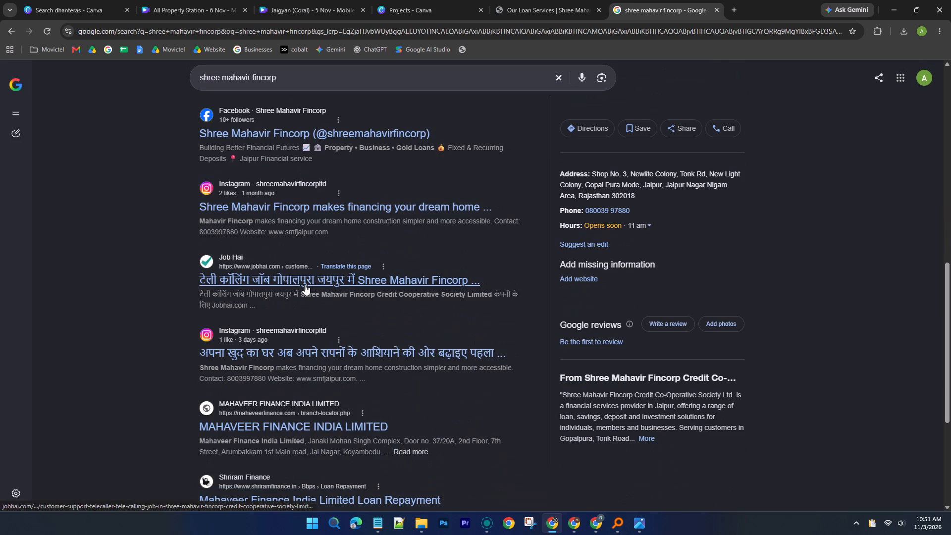
middle_click(305, 284)
scroll(305, 284, "down", 3)
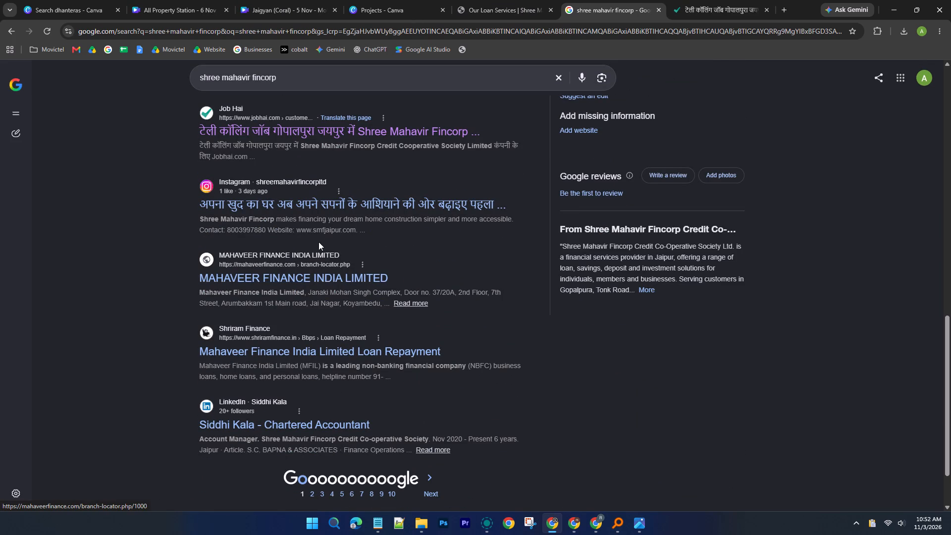
scroll(320, 235, "down", 2)
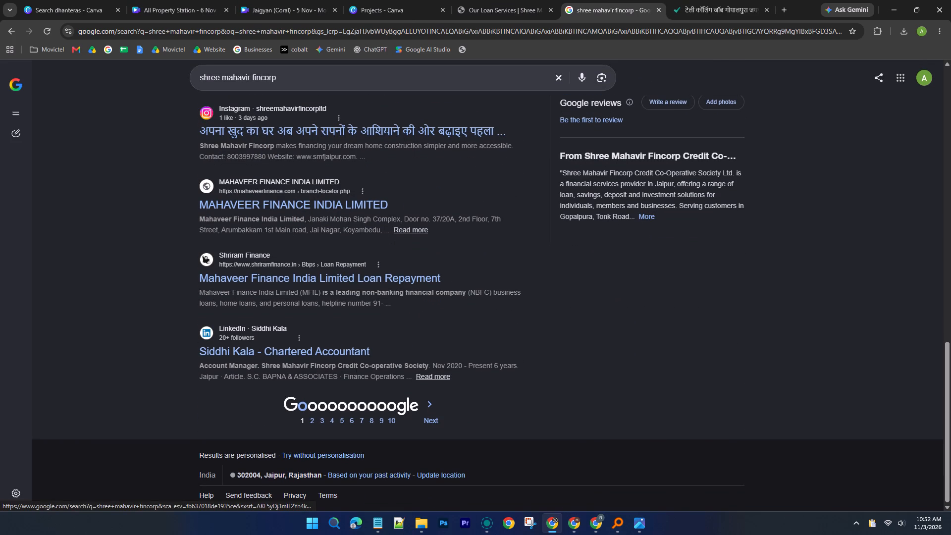
middle_click(337, 351)
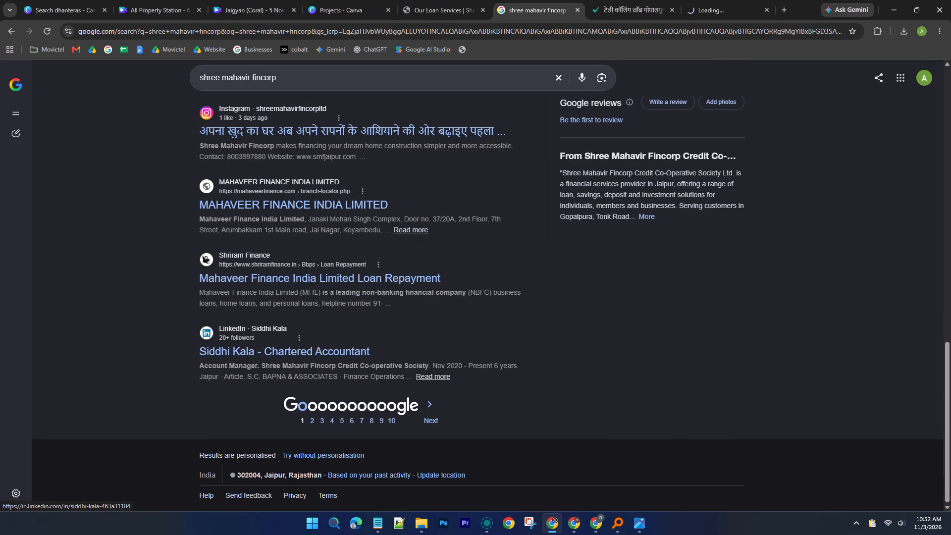
Go to the second page of Google results and look through its listings for the company.
left_click(432, 414)
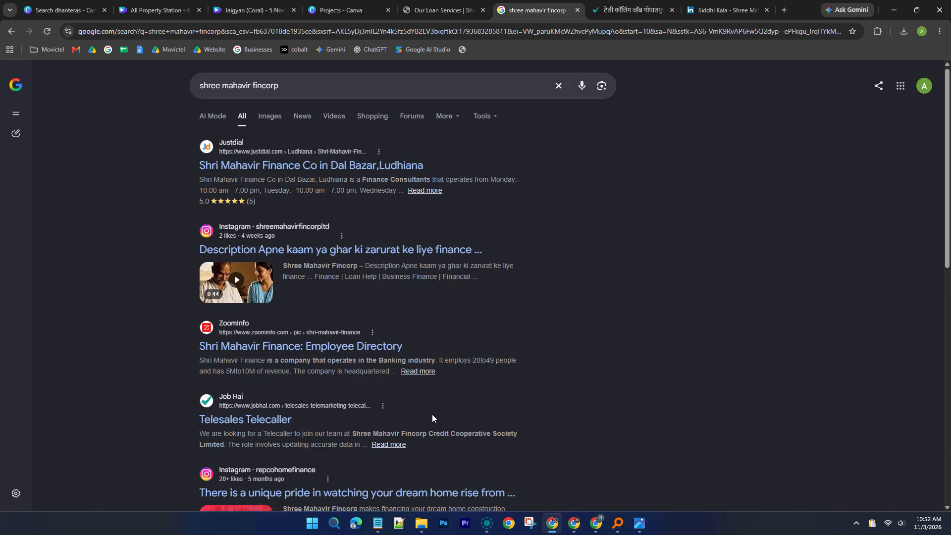
scroll(432, 414, "down", 3)
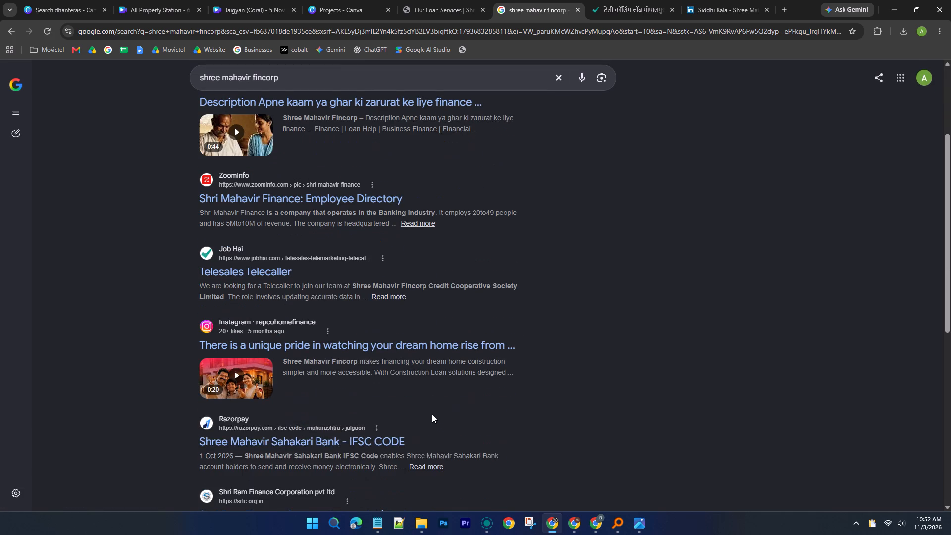
Switch to the Job Hai listing and look through its job highlights, other details and contact person section.
left_click(635, 0)
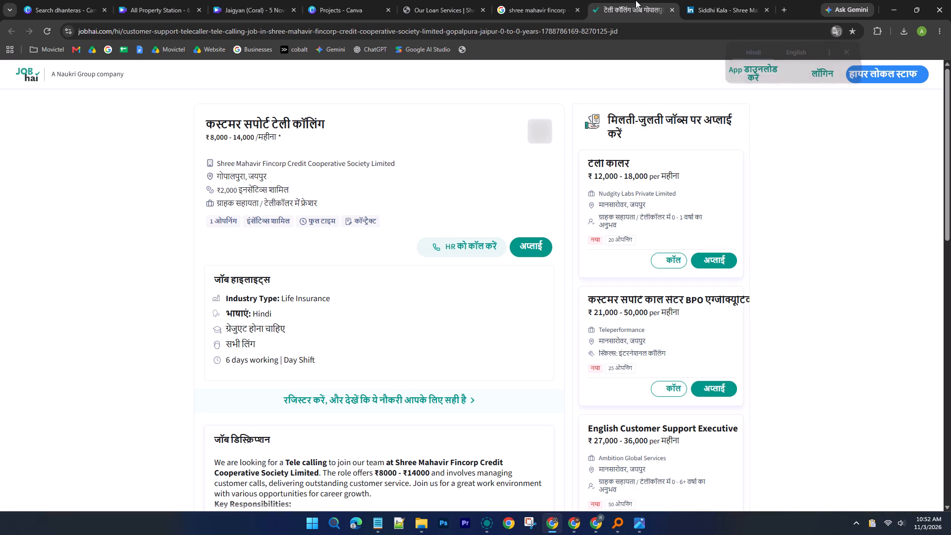
scroll(431, 214, "down", 3)
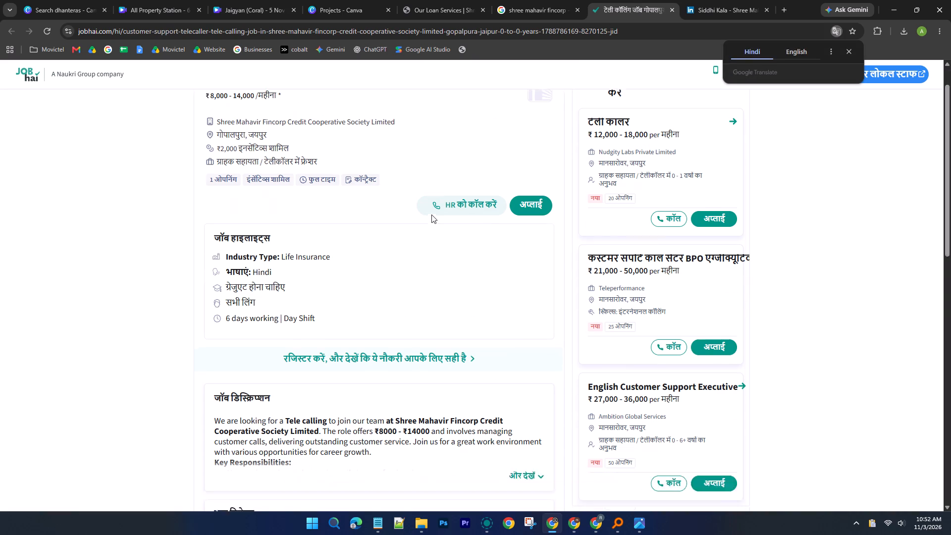
scroll(431, 214, "down", 1)
scroll(404, 299, "down", 3)
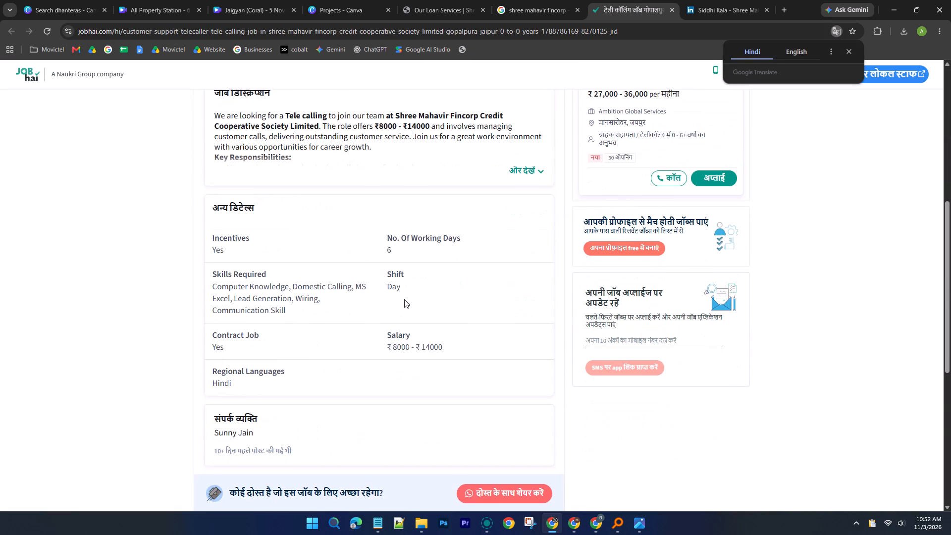
scroll(404, 299, "down", 7)
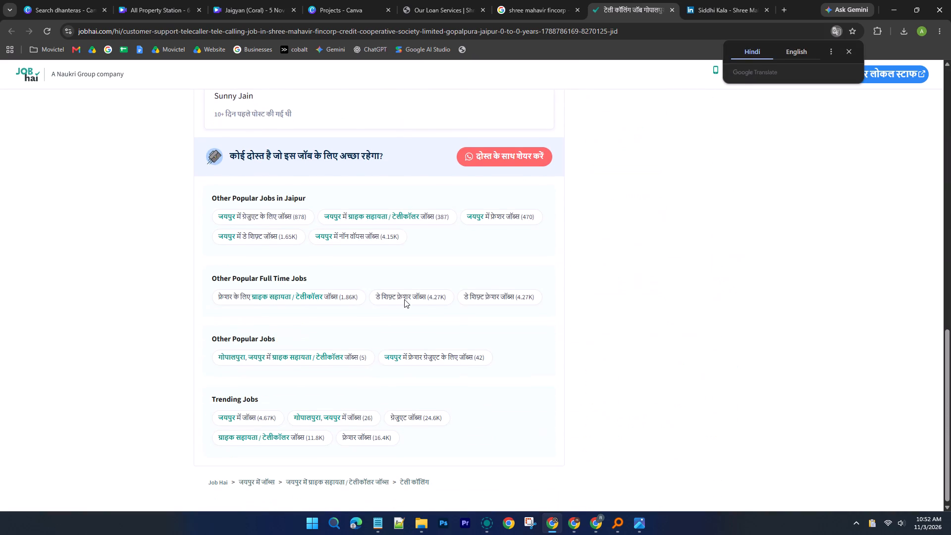
scroll(404, 299, "down", 3)
scroll(404, 299, "up", 7)
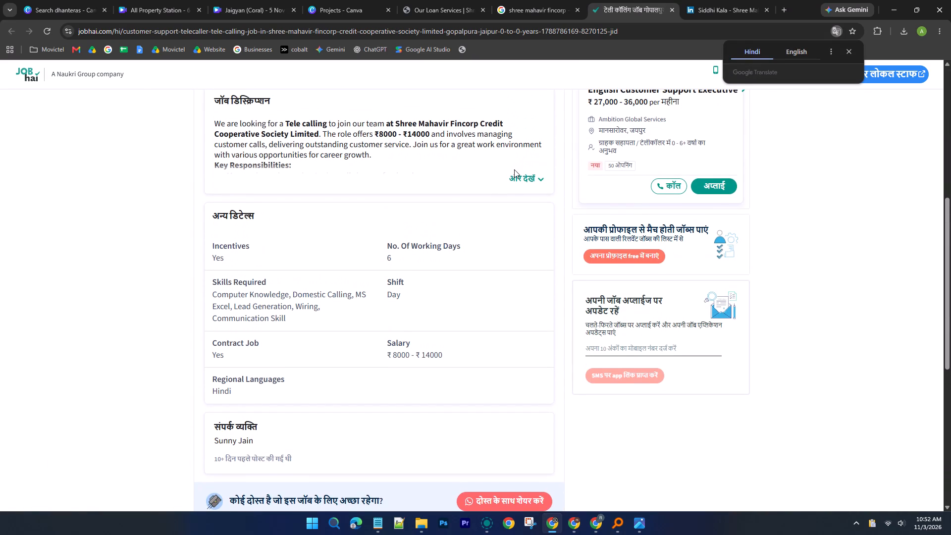
Expand the full job description in the Job Hai listing and read through the page.
left_click(526, 178)
scroll(526, 178, "up", 1)
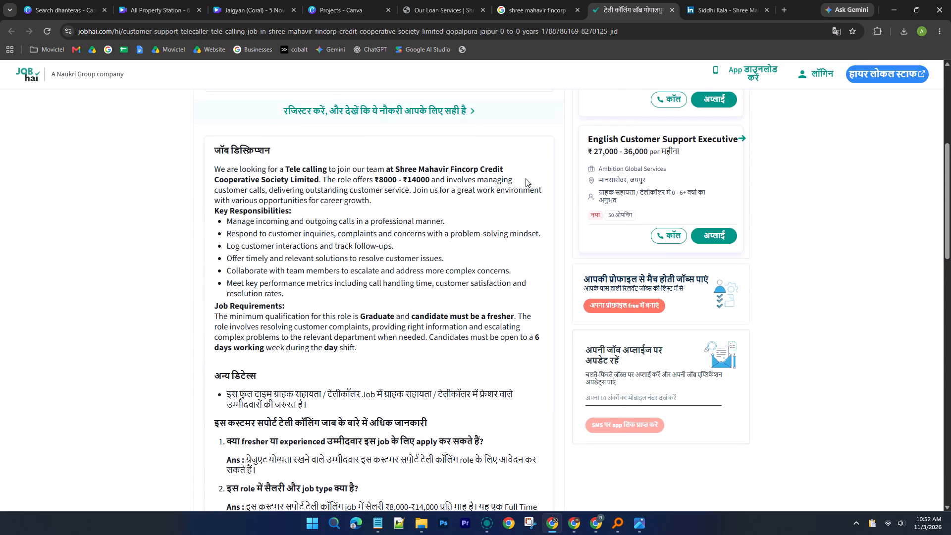
scroll(526, 178, "up", 2)
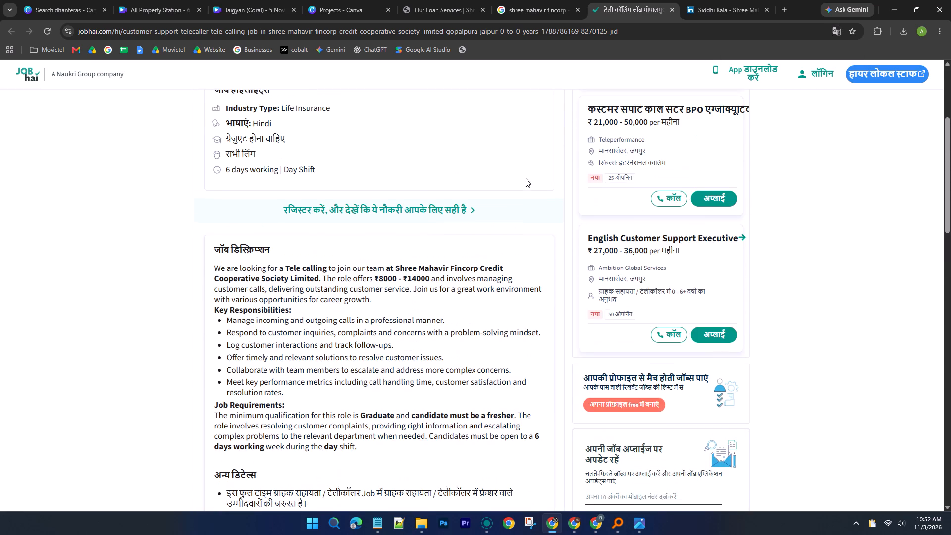
scroll(526, 178, "up", 6)
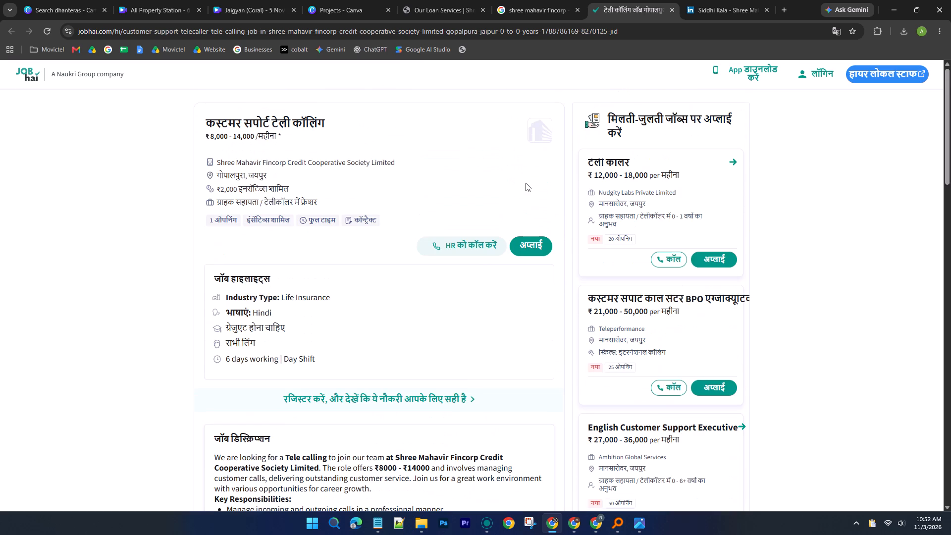
middle_click(189, 142)
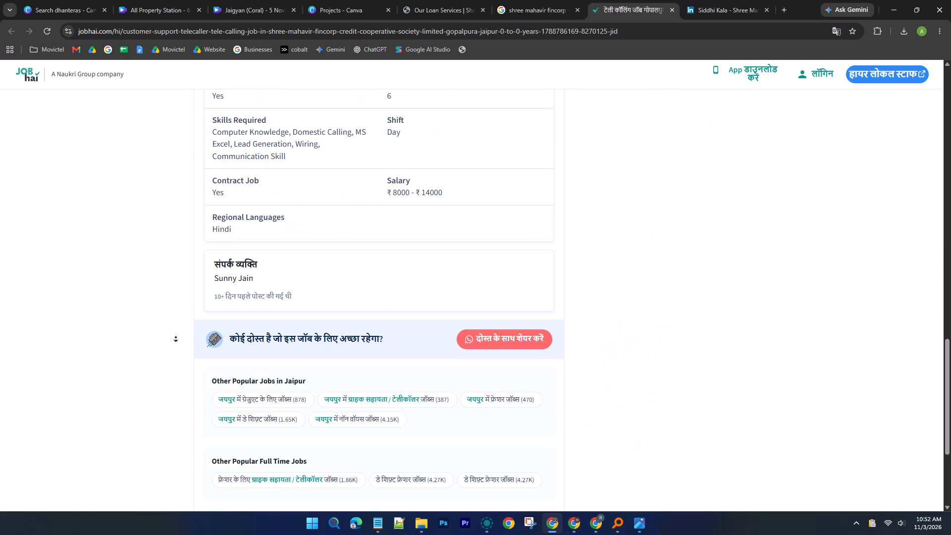
left_click(176, 337)
middle_click(176, 371)
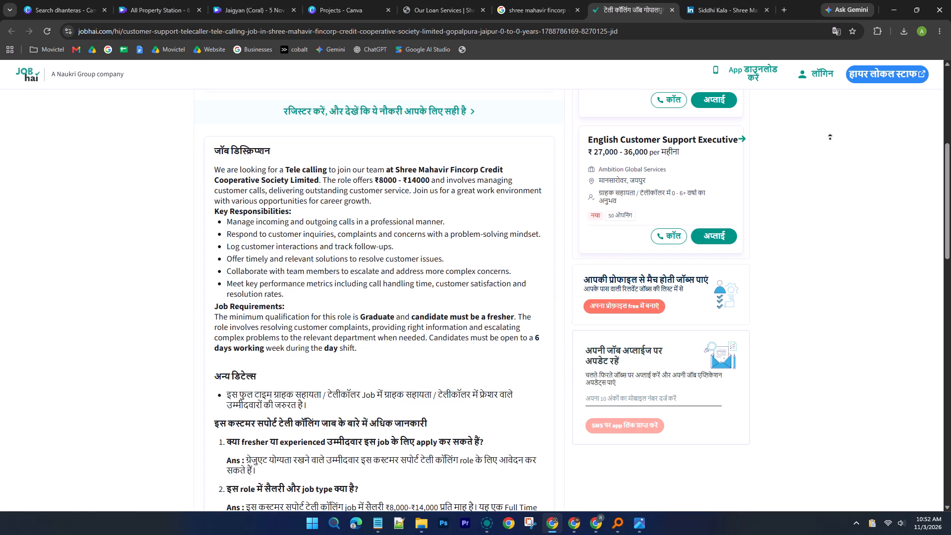
left_click(842, 137)
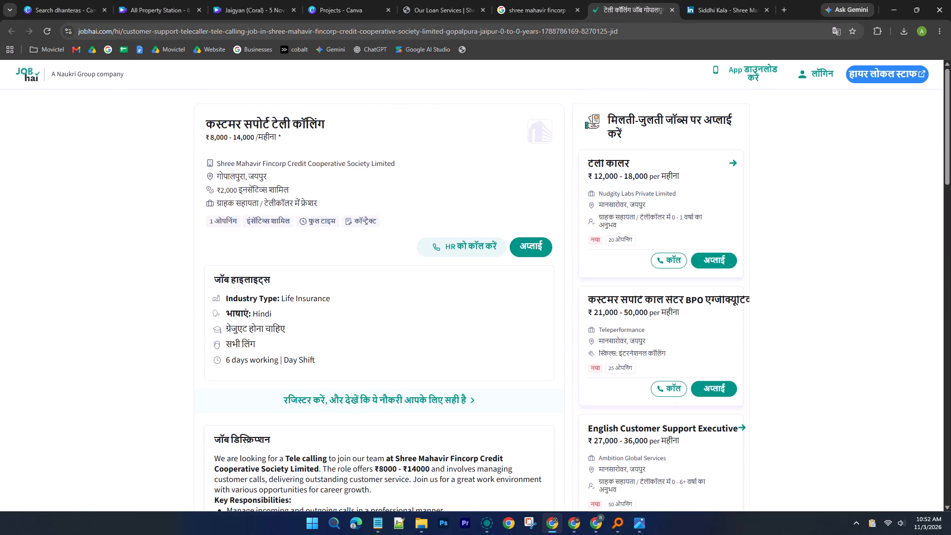
Load the English version of the Job Hai listing by changing hi to en in its address, and close that tab after viewing.
left_click_drag(113, 31, 119, 31)
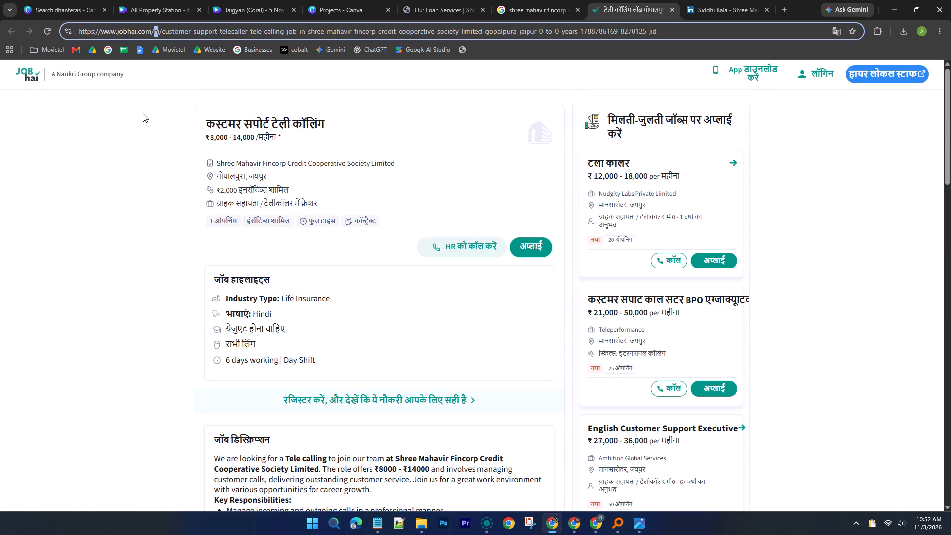
key("e")
key("shift+Right")
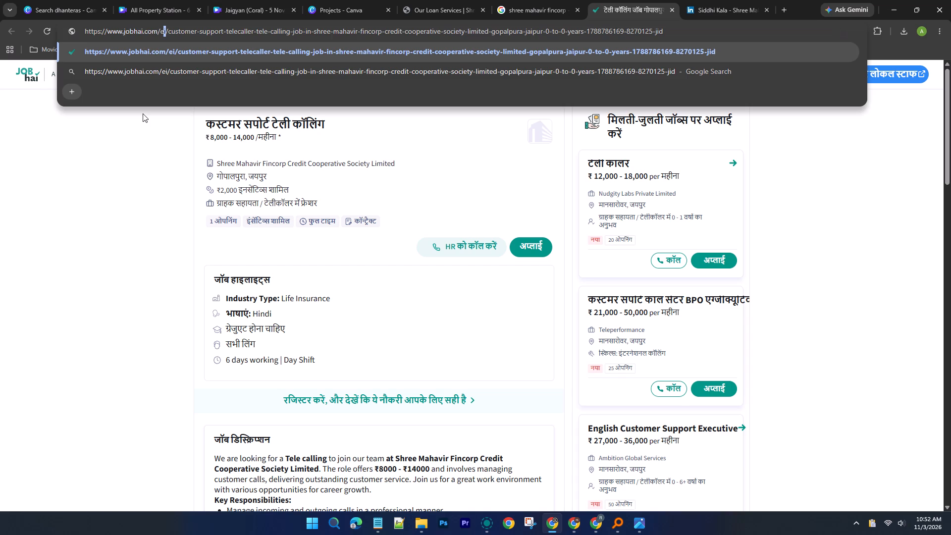
key("n")
key("Return")
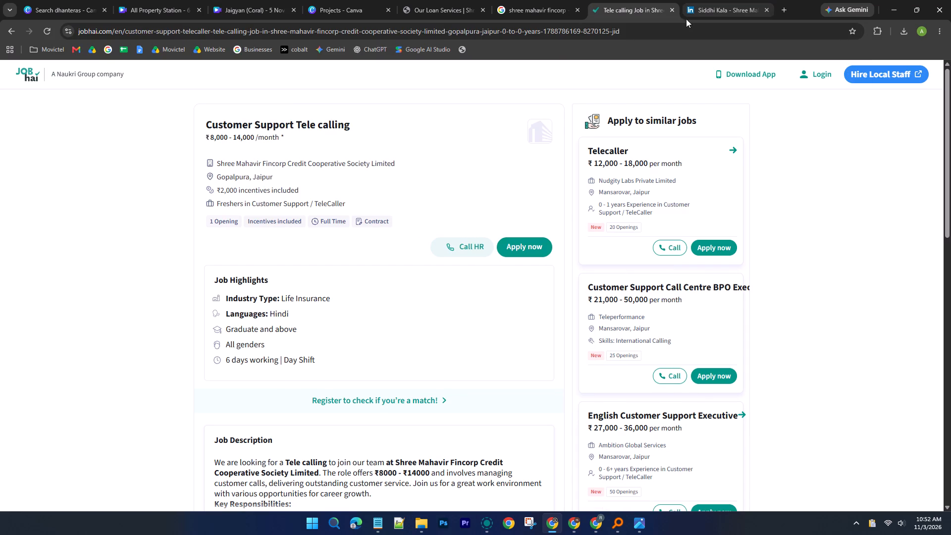
left_click(668, 8)
left_click(672, 8)
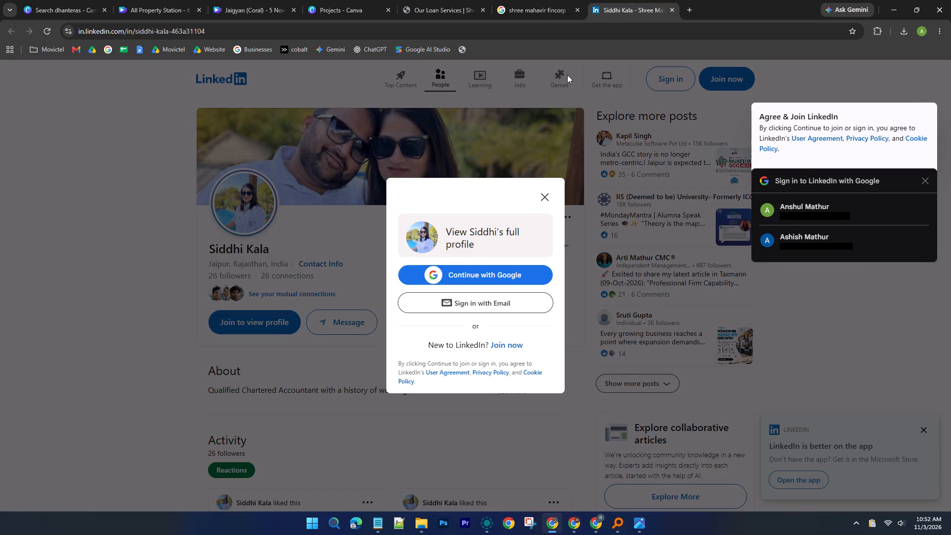
Dismiss the sign-in prompt on the chartered accountant's LinkedIn profile and examine the profile down to Experience & Education.
left_click(551, 192)
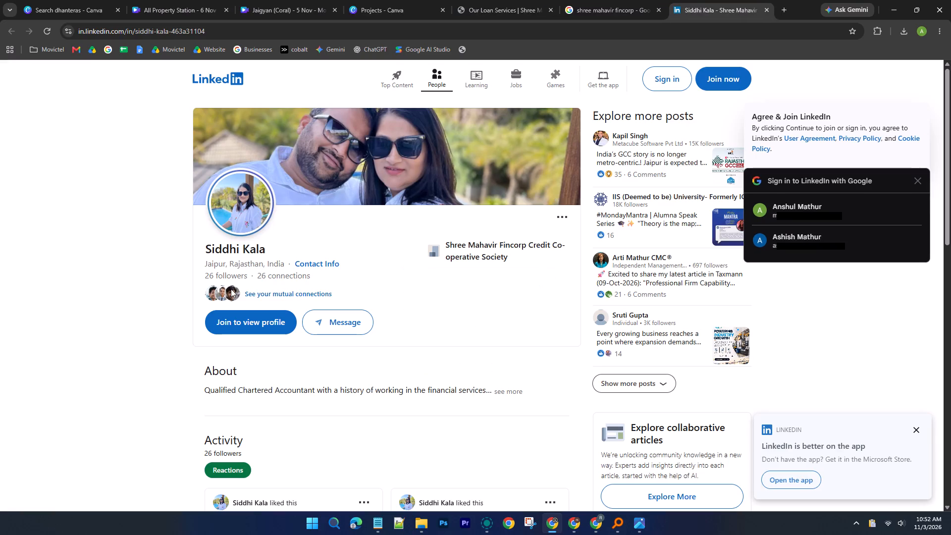
scroll(155, 303, "down", 4)
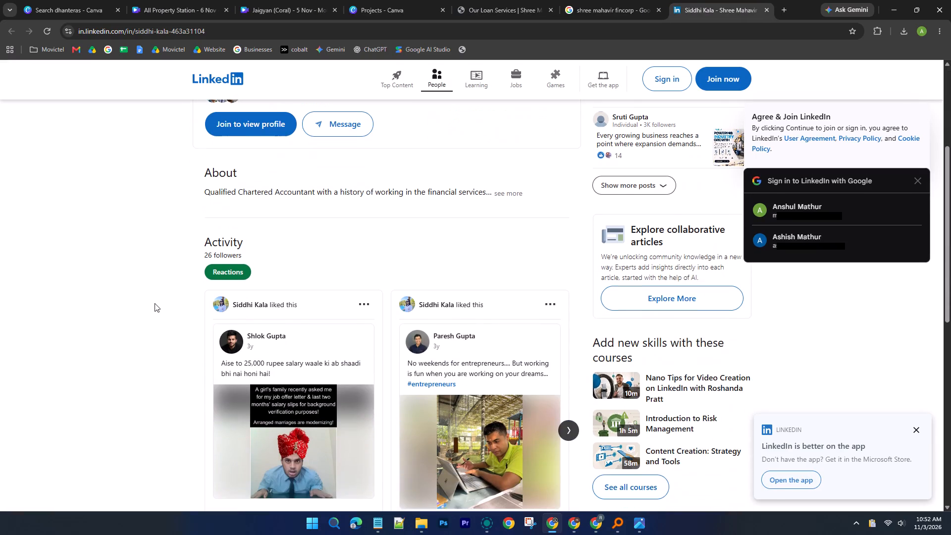
scroll(155, 303, "up", 2)
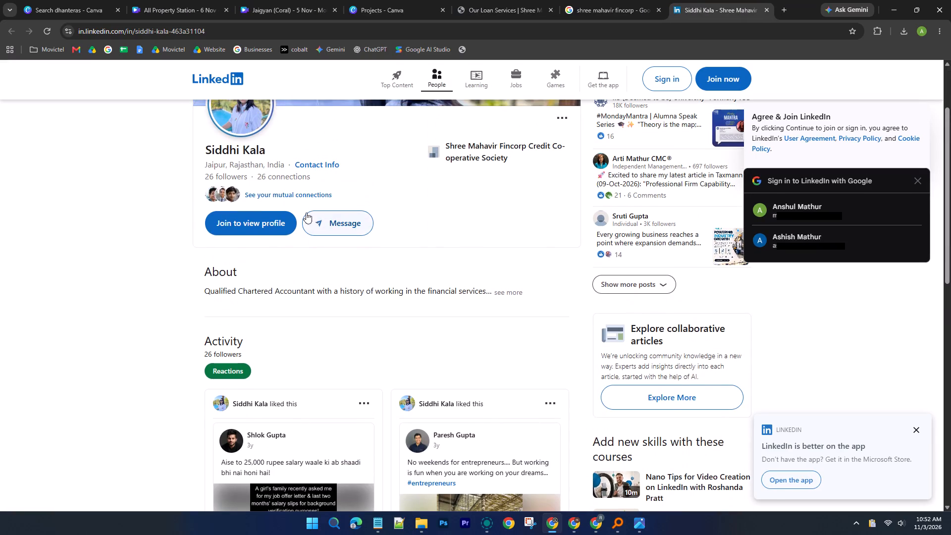
scroll(290, 211, "down", 18)
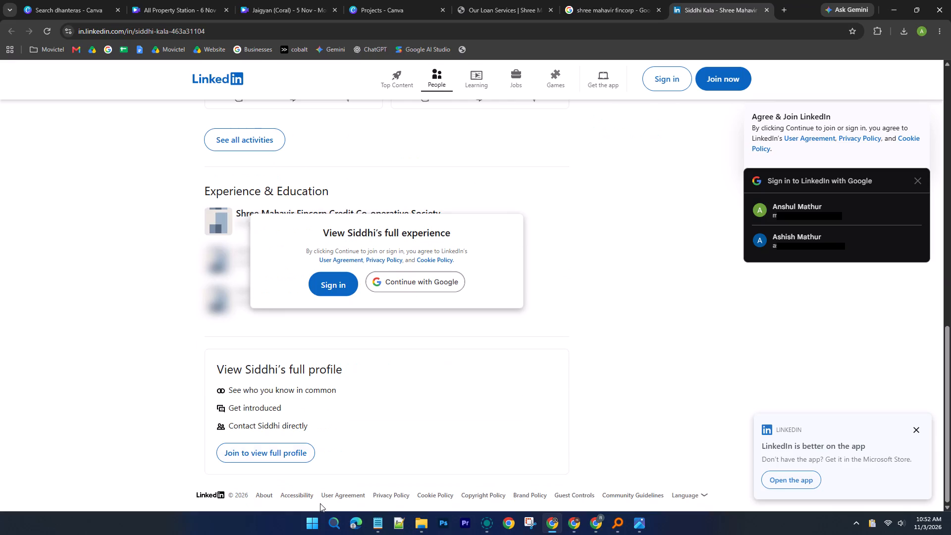
Finish viewing the chartered accountant's LinkedIn profile, and close it along with the Google results for shree mahavir fincorp.
scroll(620, 343, "up", 11)
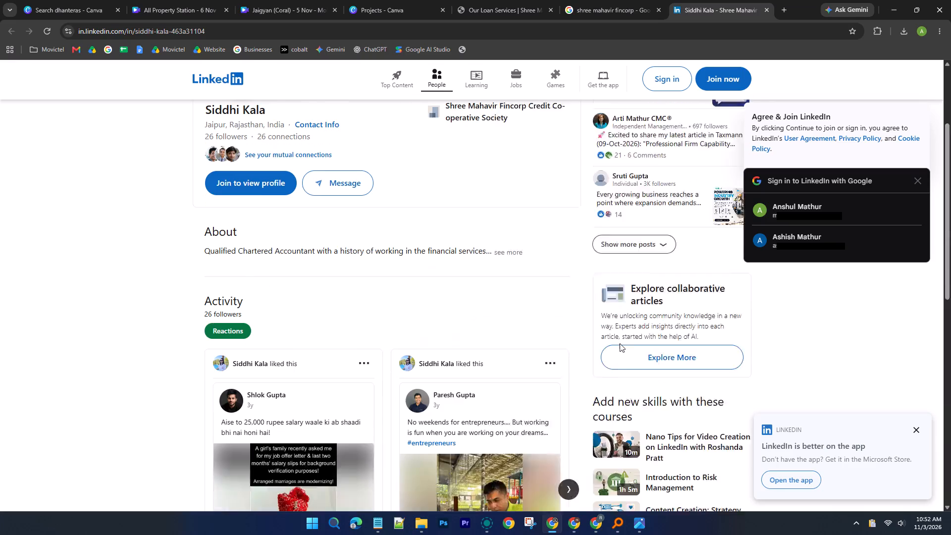
scroll(620, 343, "up", 4)
left_click(769, 9)
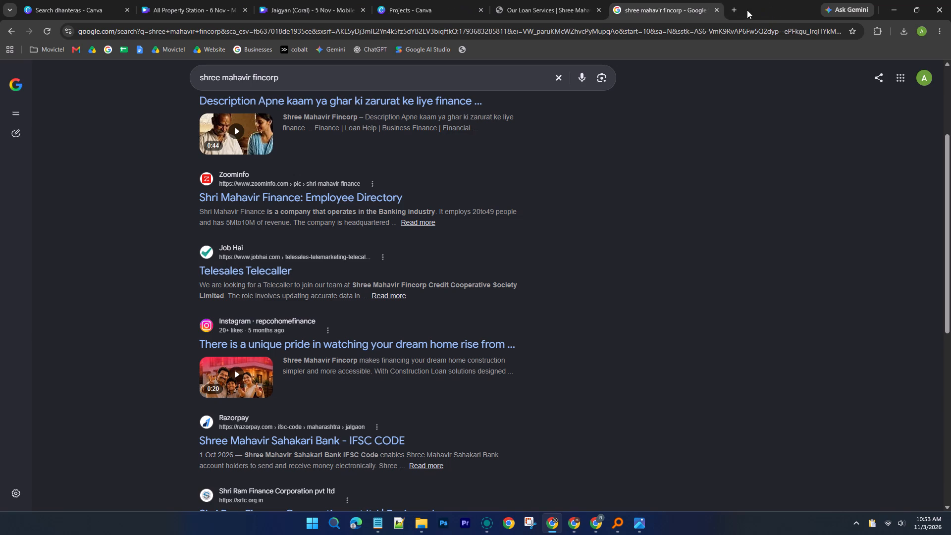
left_click(719, 10)
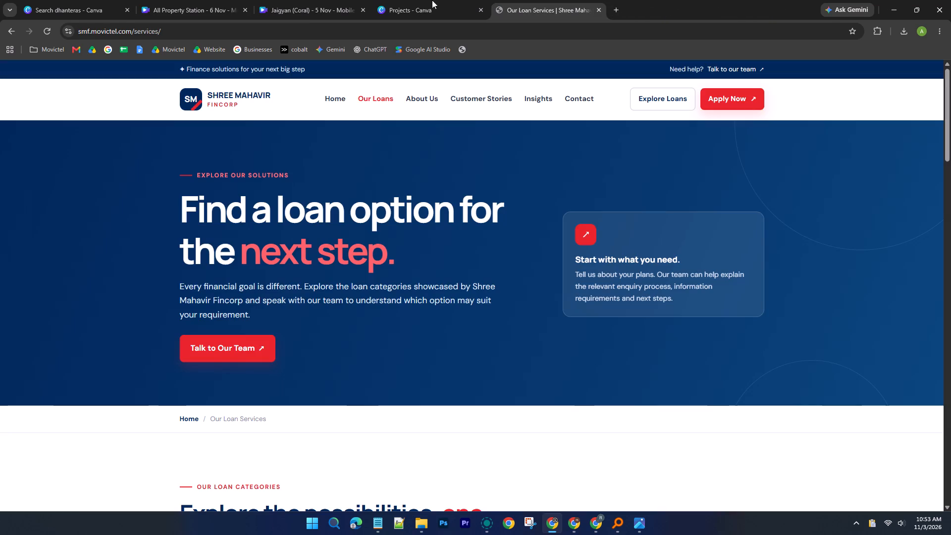
Check the open reel designs, and mark APS with a bullet in Notepad's DHANTERAS REEL list.
left_click(417, 0)
left_click(259, 0)
left_click(167, 0)
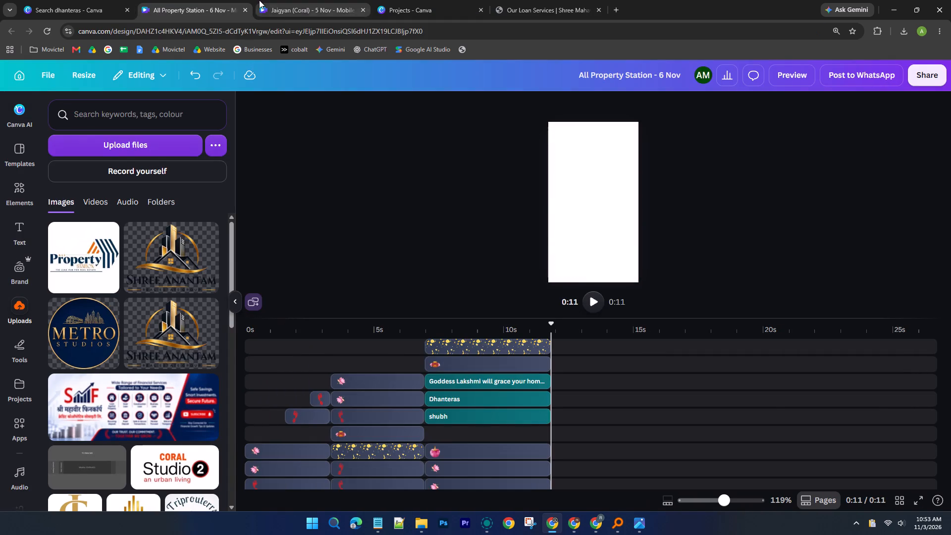
left_click(259, 0)
left_click(209, 0)
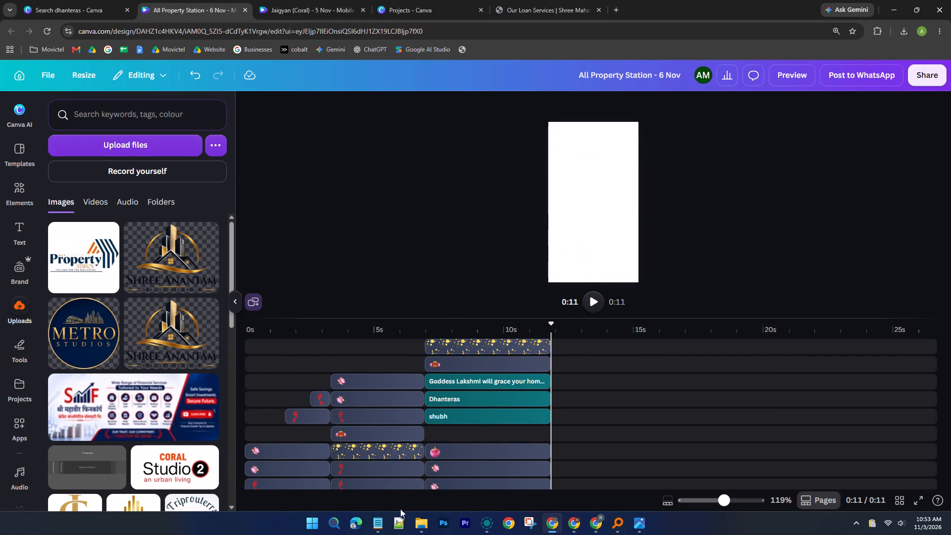
left_click(383, 526)
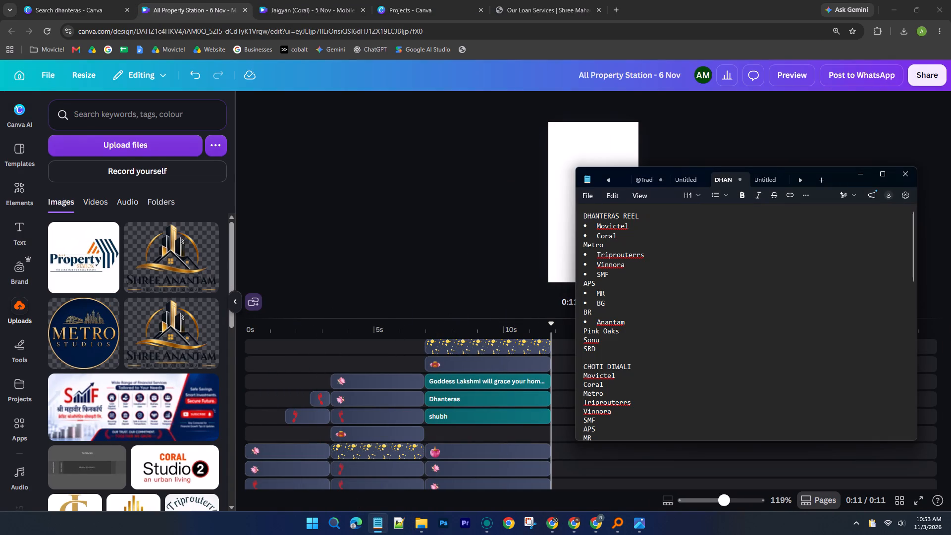
left_click(584, 286)
type("-")
key("space")
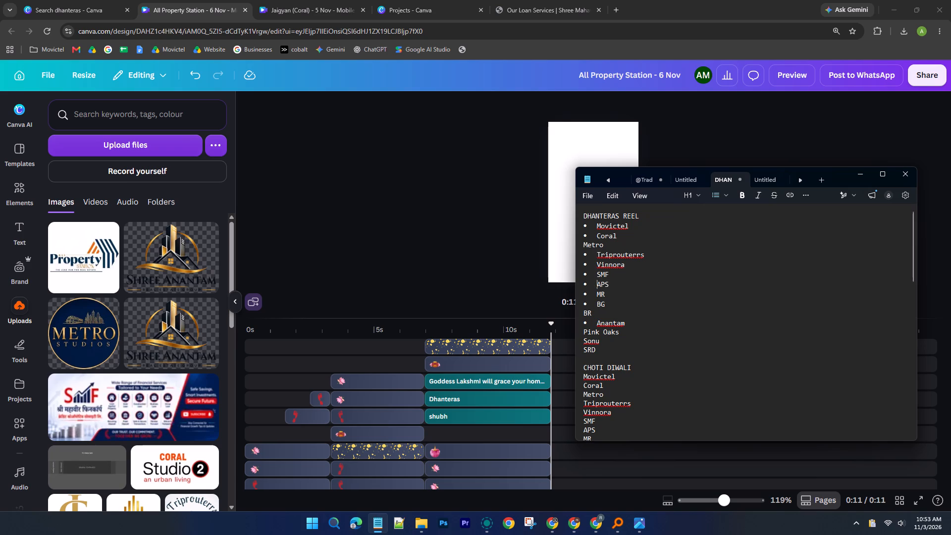
left_click(859, 169)
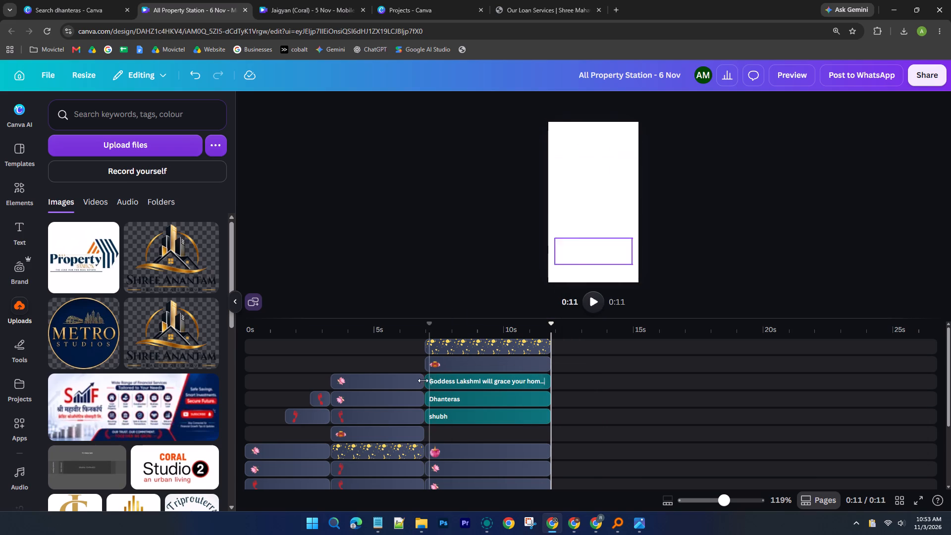
Browse the Dhanteras mobile video templates and preview the Gold Cream and Golden Yellow Elegant Festive template with its similar designs.
scroll(423, 380, "up", 6)
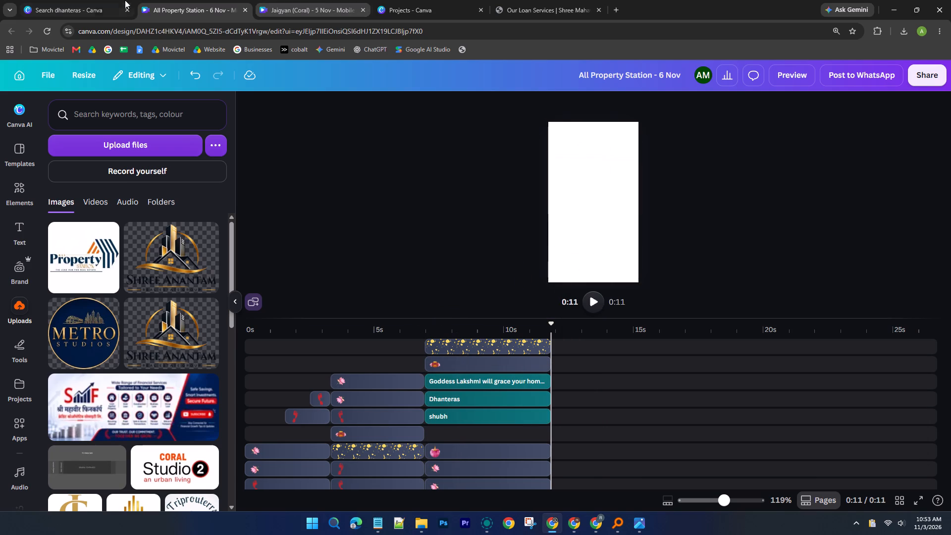
left_click(125, 0)
left_click(874, 74)
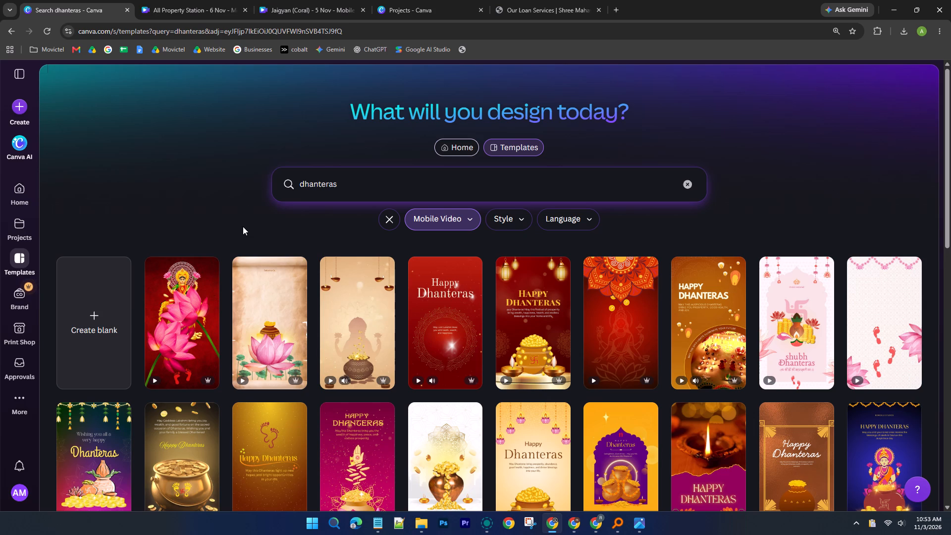
scroll(243, 221, "down", 3)
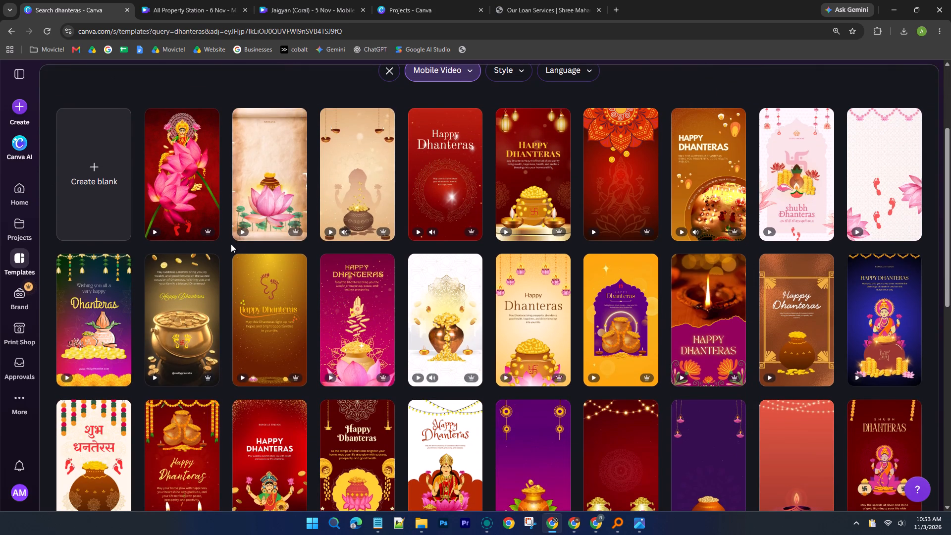
scroll(231, 244, "down", 3)
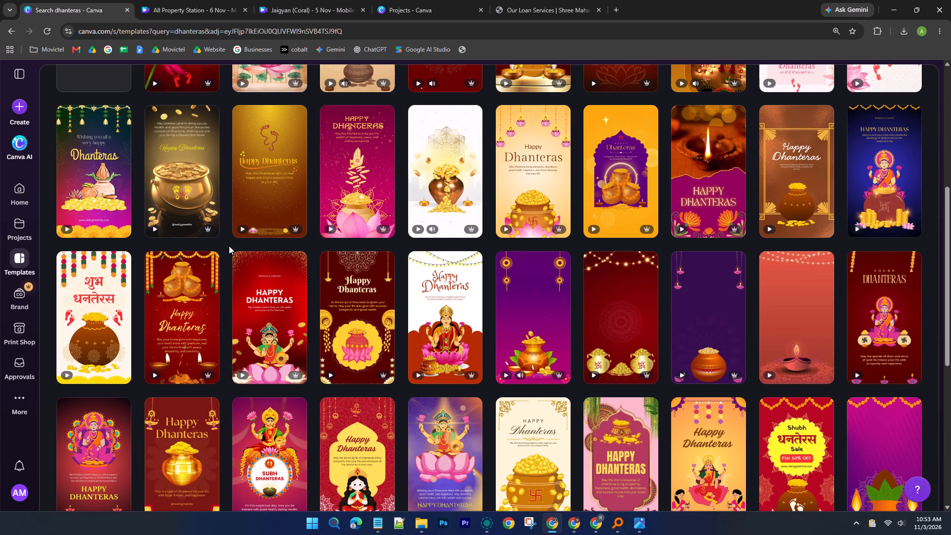
scroll(229, 246, "down", 3)
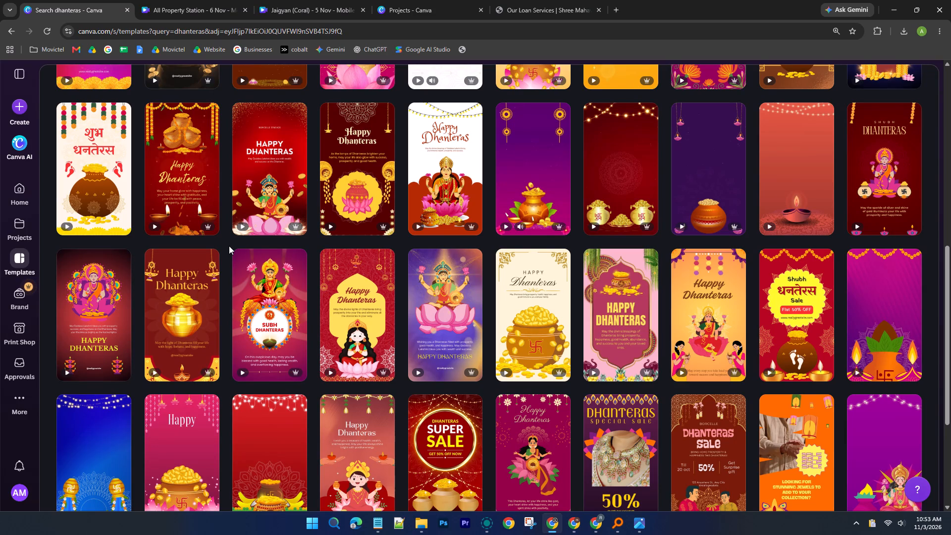
left_click(533, 322)
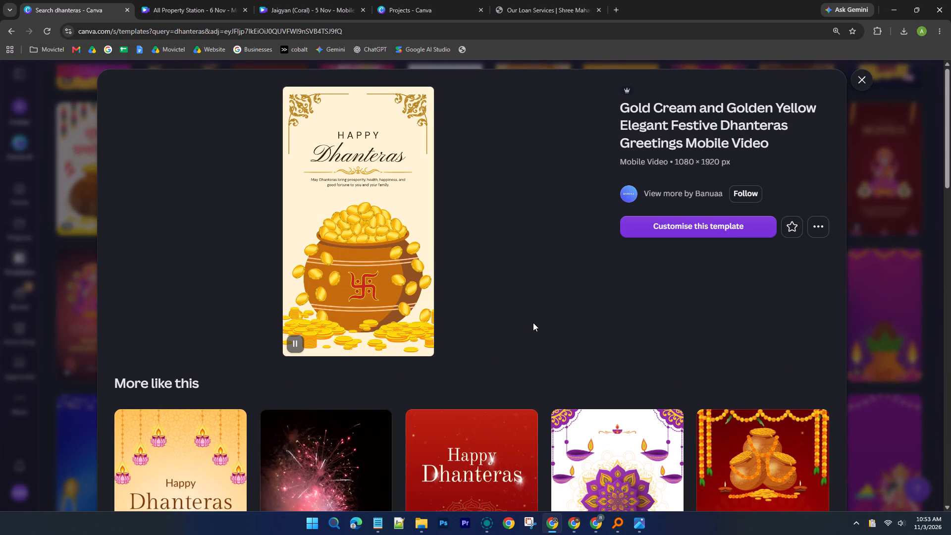
scroll(533, 322, "down", 3)
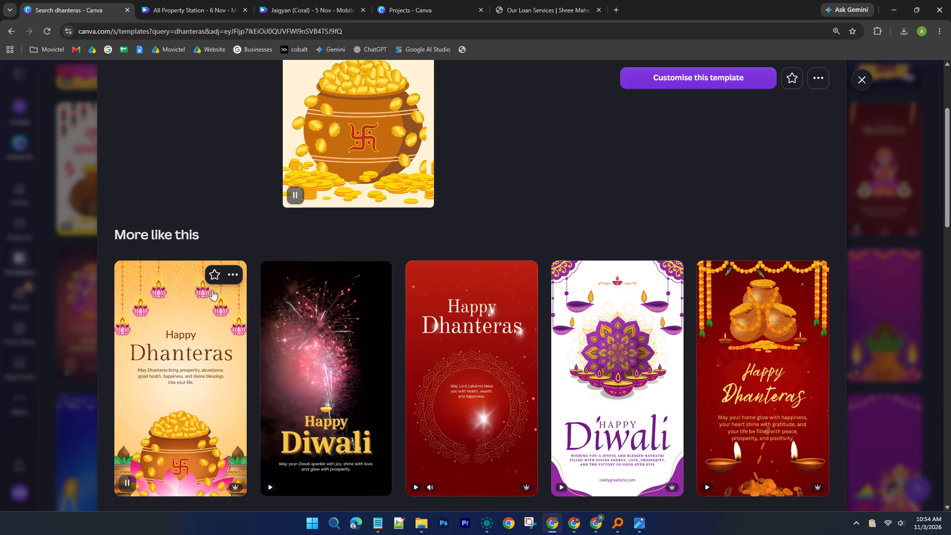
scroll(723, 167, "up", 4)
left_click(858, 80)
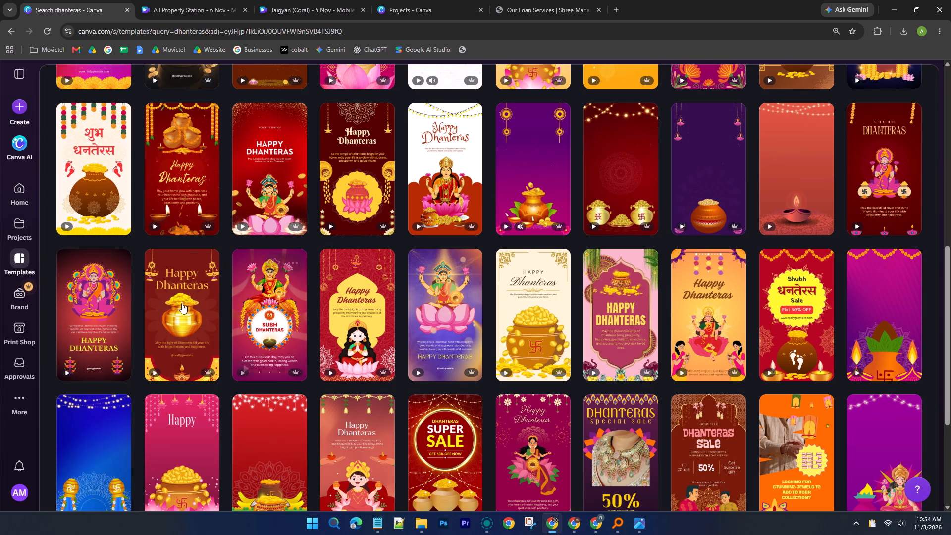
Look through all the Dhanteras mobile video template results again, from the first row to the last.
scroll(171, 308, "up", 4)
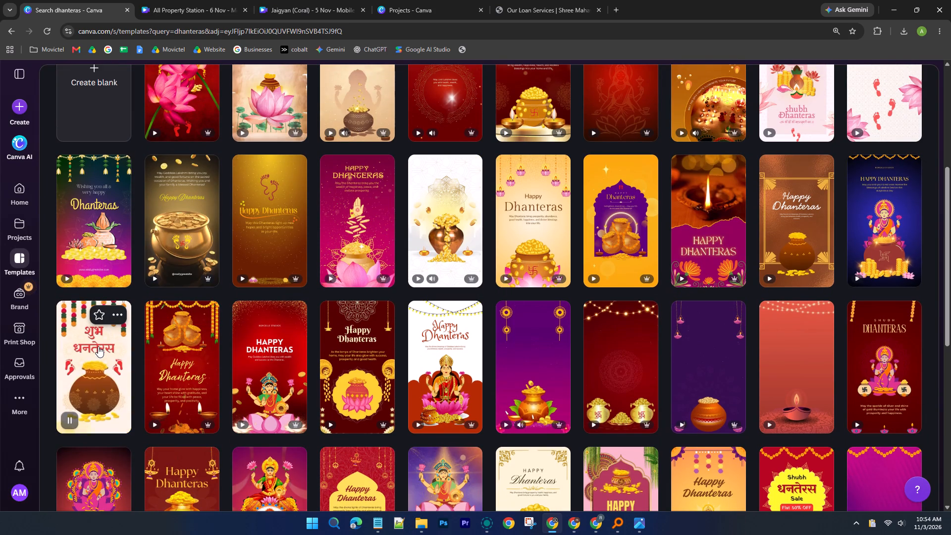
scroll(98, 346, "up", 4)
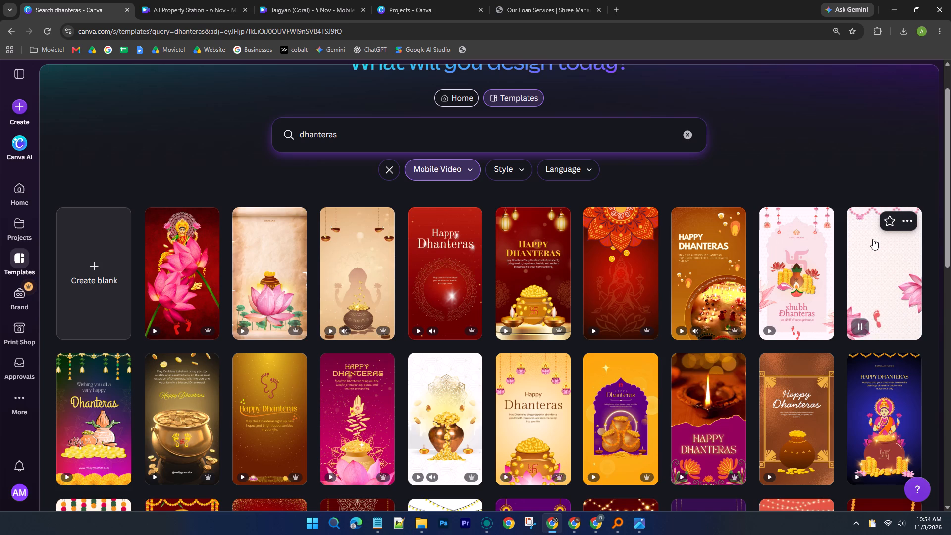
scroll(873, 239, "down", 6)
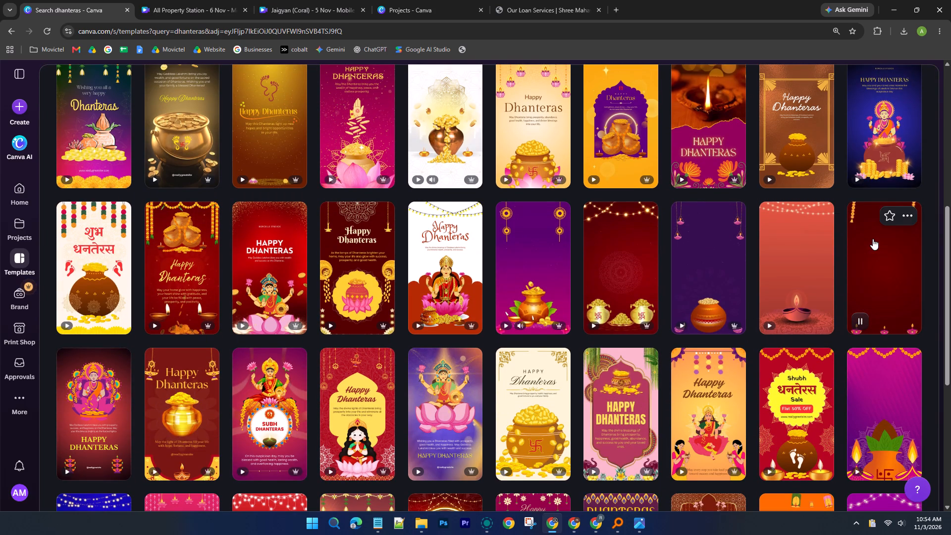
scroll(873, 239, "down", 3)
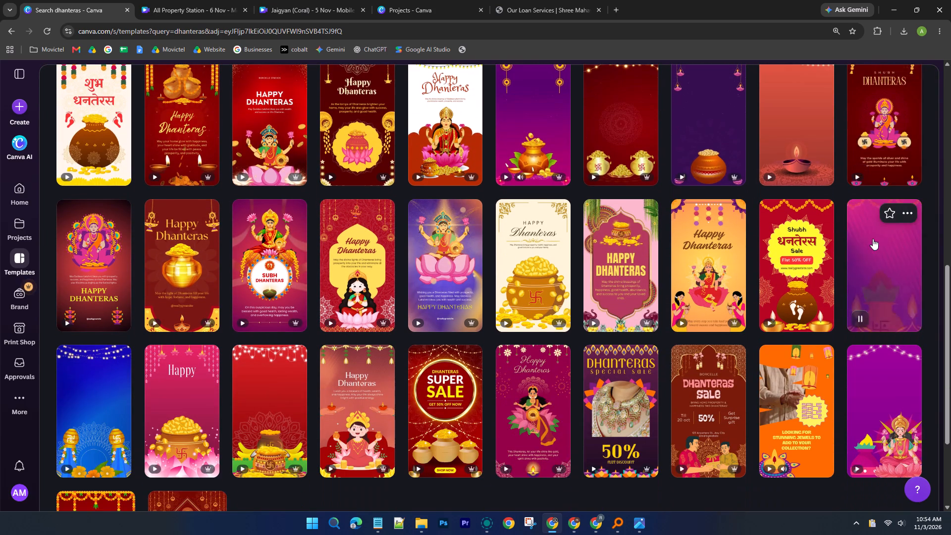
scroll(873, 239, "down", 7)
scroll(932, 360, "up", 4)
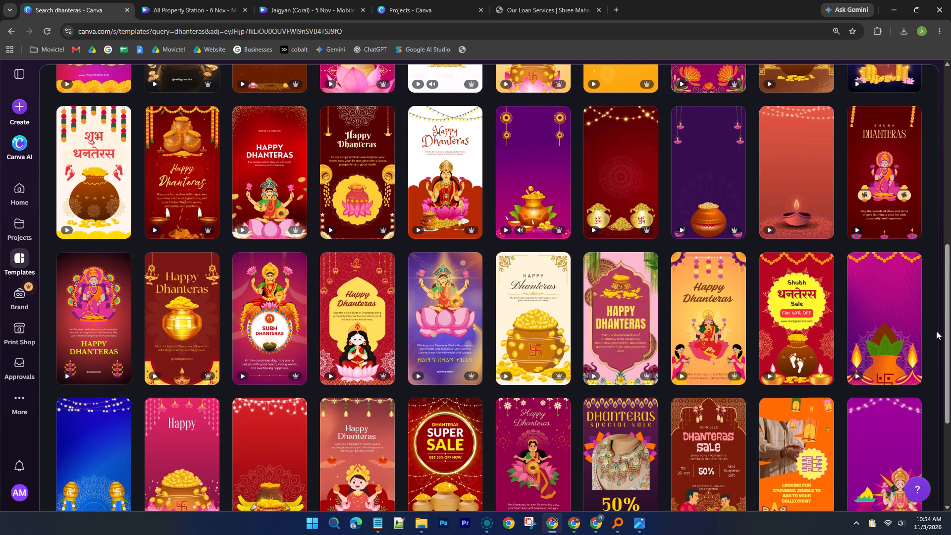
scroll(936, 331, "up", 9)
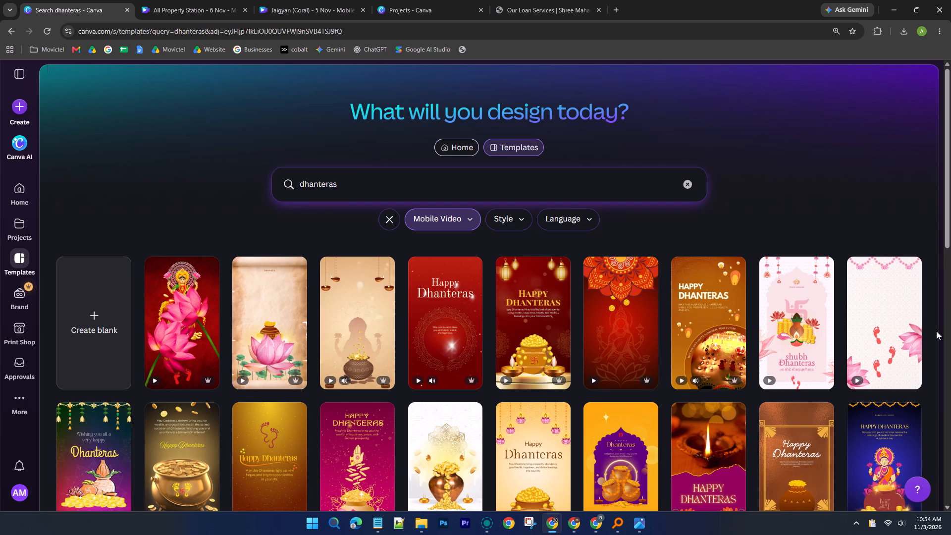
Play part of the All Property Station - 6 Nov reel and inspect its logo, timeline layers and closing frame.
left_click(211, 0)
left_click(600, 305)
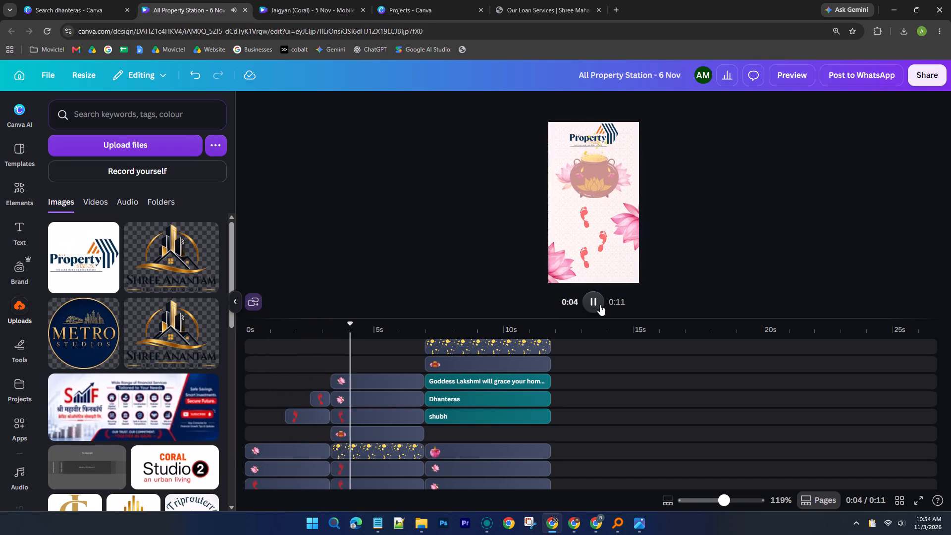
left_click(600, 305)
left_click(588, 138)
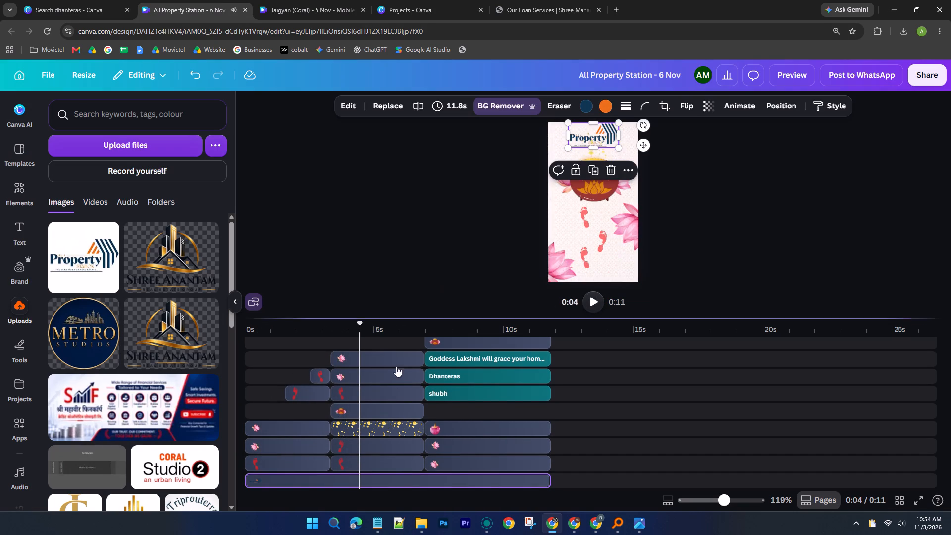
scroll(402, 421, "up", 5)
scroll(402, 421, "down", 5)
left_click(582, 409)
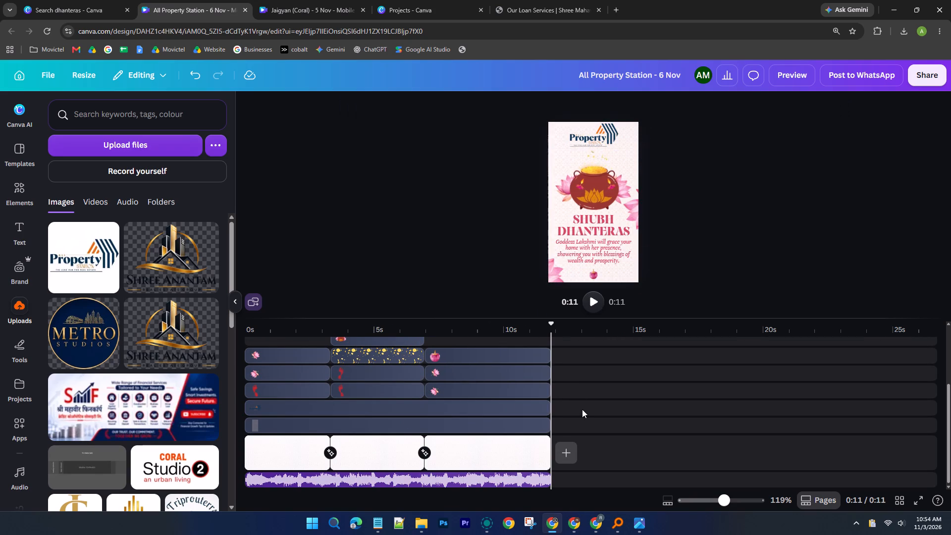
Upload the BR Real Estate Logo image from the Client Logos folder to the design's image uploads.
scroll(172, 368, "down", 6)
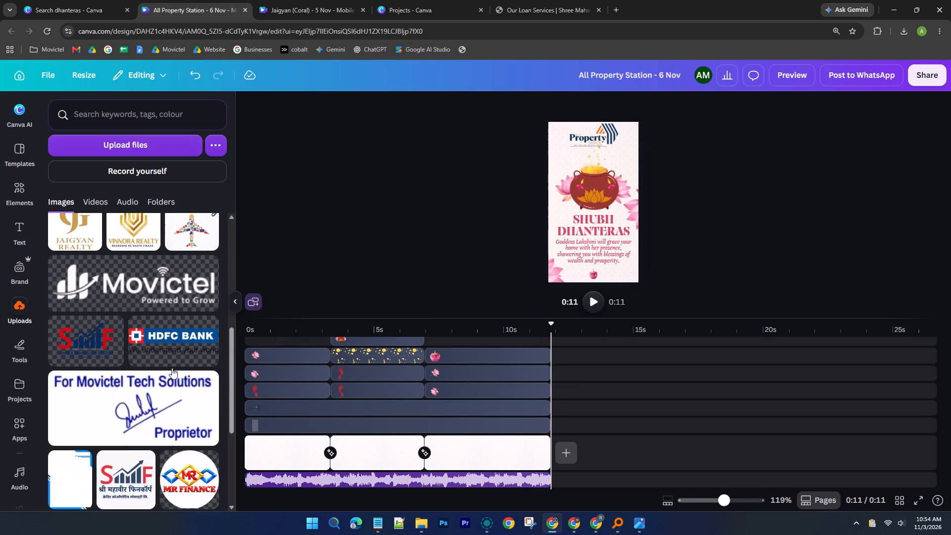
left_click(415, 523)
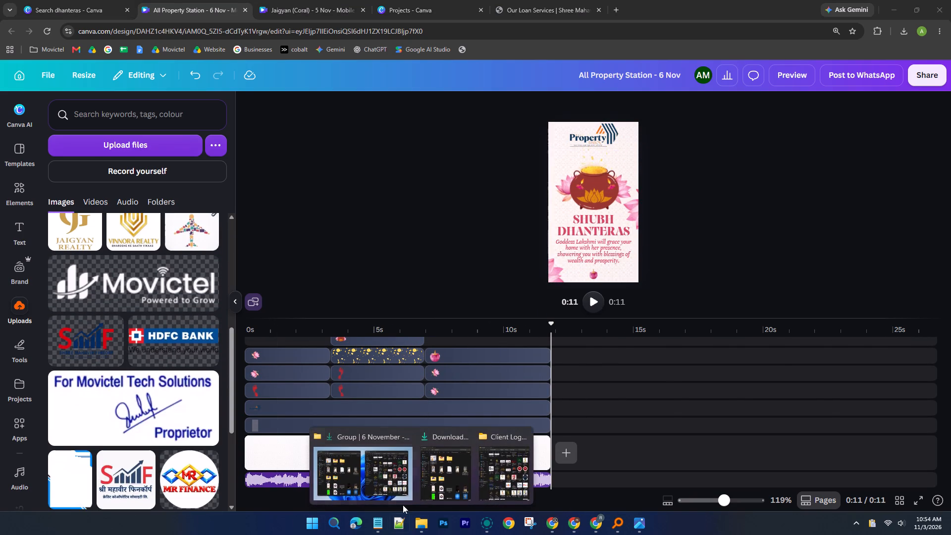
left_click(366, 460)
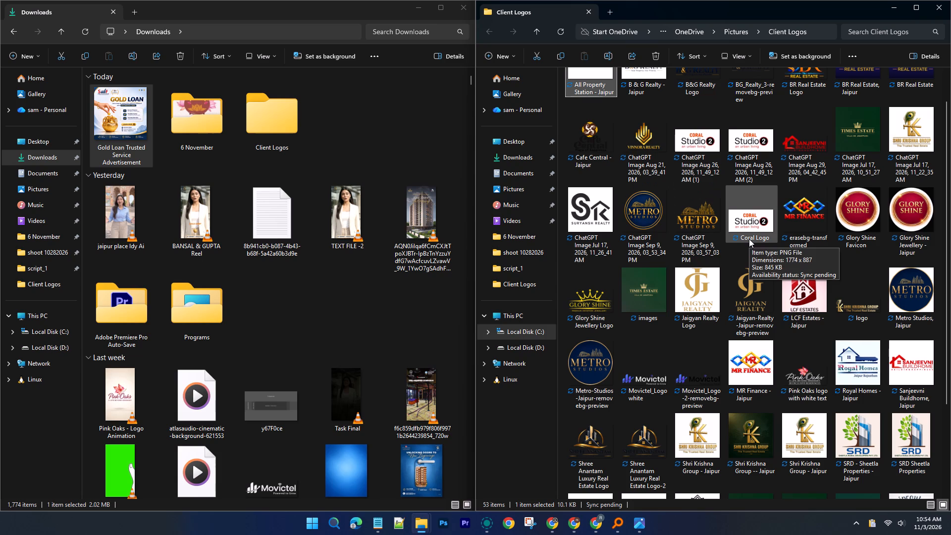
scroll(749, 239, "up", 3)
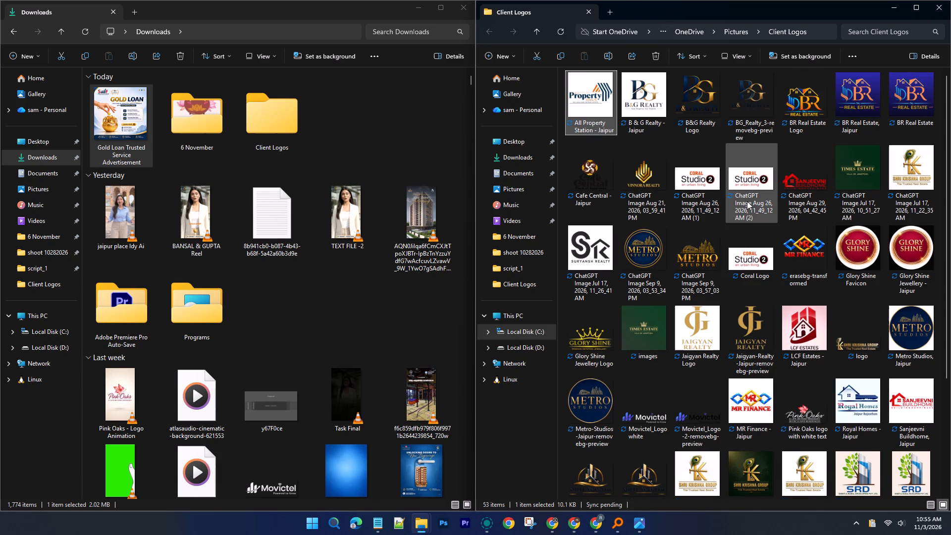
left_click_drag(804, 119, 621, 427)
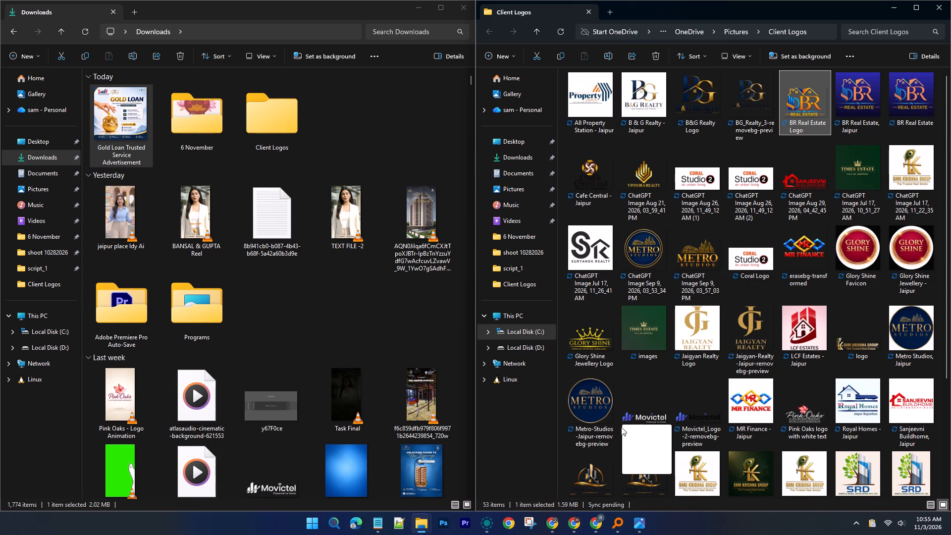
left_click_drag(621, 427, 549, 521)
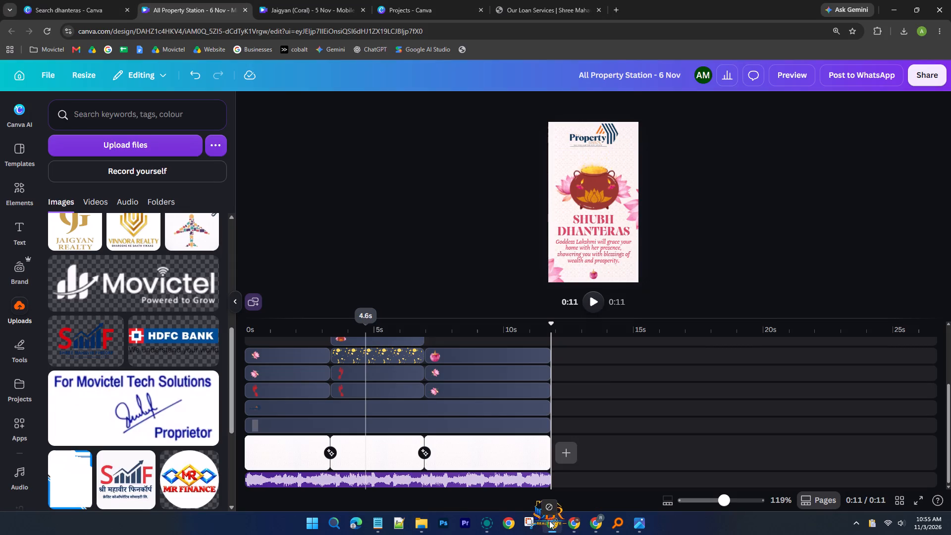
left_click_drag(549, 521, 587, 401)
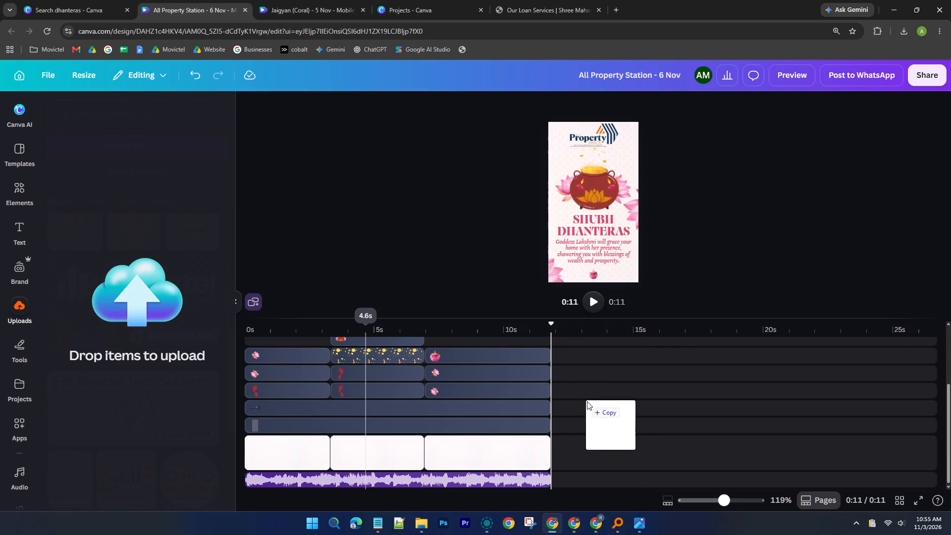
left_click_drag(587, 401, 79, 269)
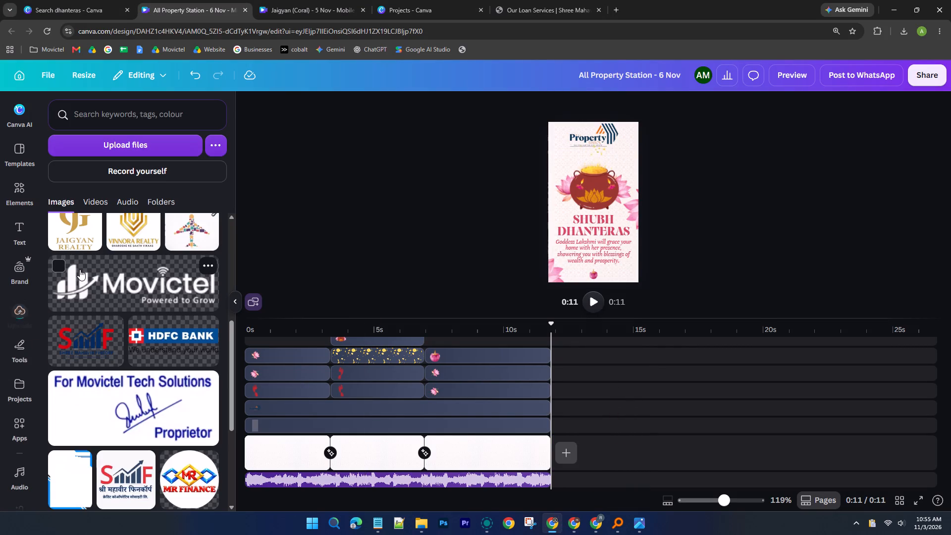
scroll(131, 351, "up", 12)
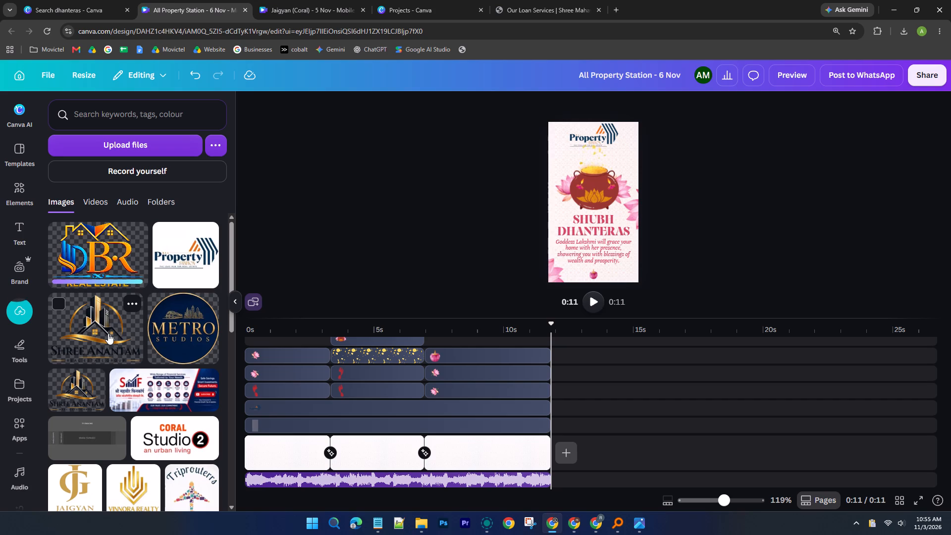
Add the BR Real Estate logo as an overlay layer on the timeline, running the reel's full length of about 11.8 s.
left_click(89, 258)
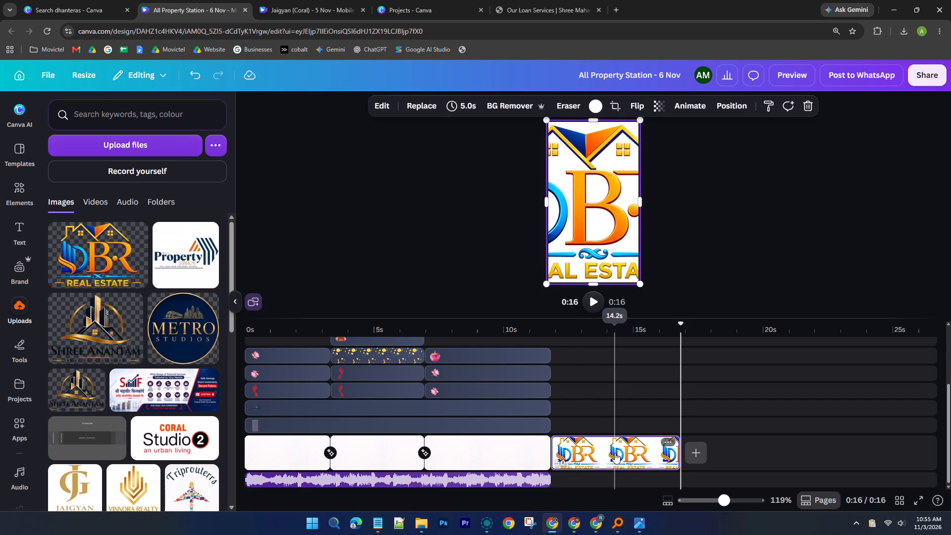
left_click_drag(615, 453, 368, 426)
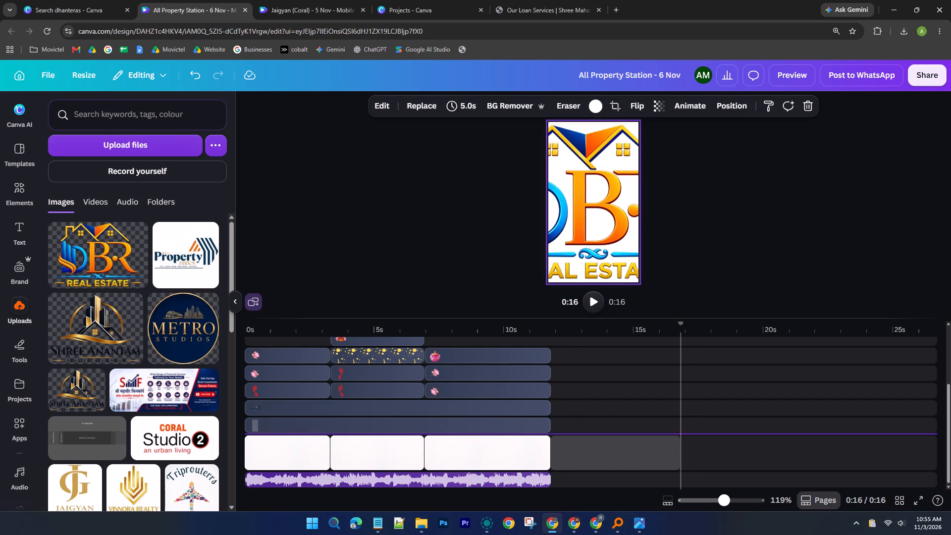
left_click_drag(368, 426, 359, 419)
left_click_drag(354, 423, 312, 423)
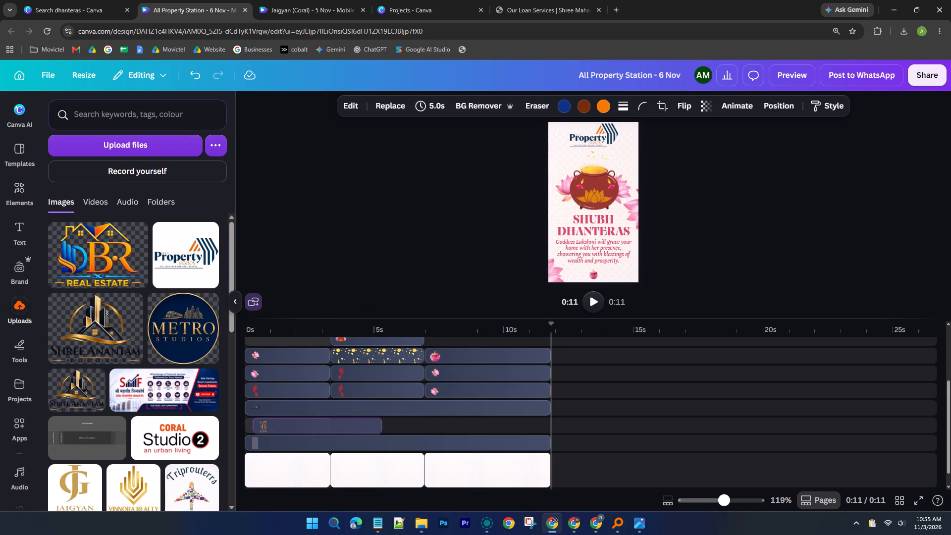
left_click_drag(312, 423, 306, 423)
left_click_drag(370, 424, 539, 427)
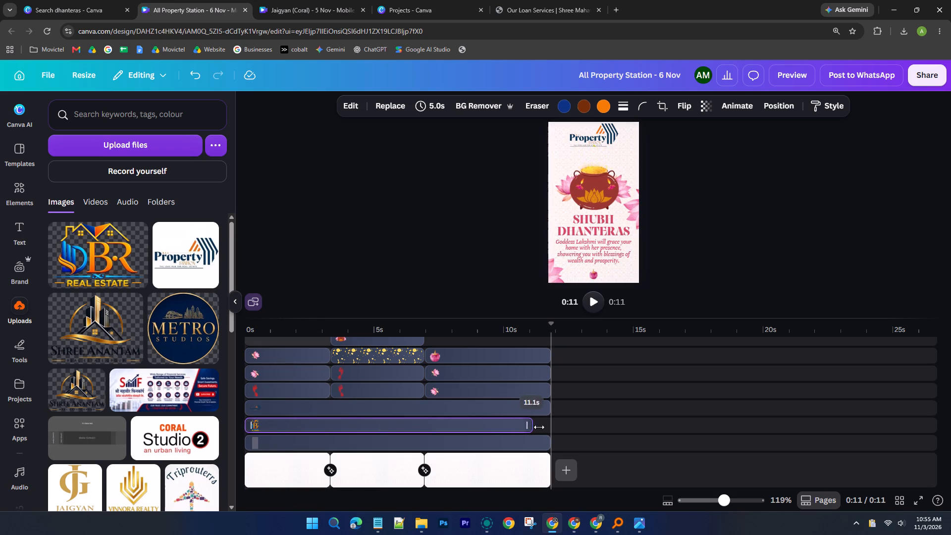
left_click_drag(539, 427, 550, 427)
left_click(551, 425)
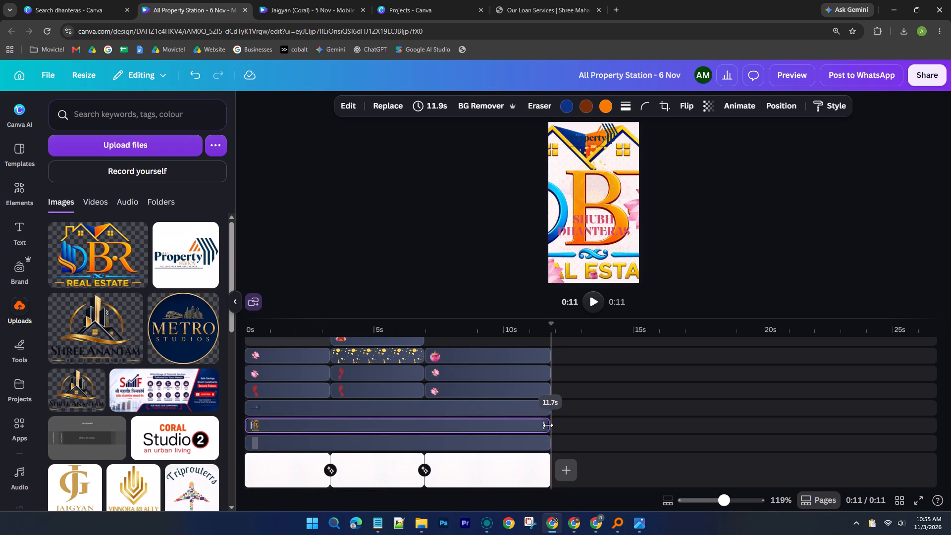
Delete the All Property Station logo layer from the reel.
left_click(514, 410)
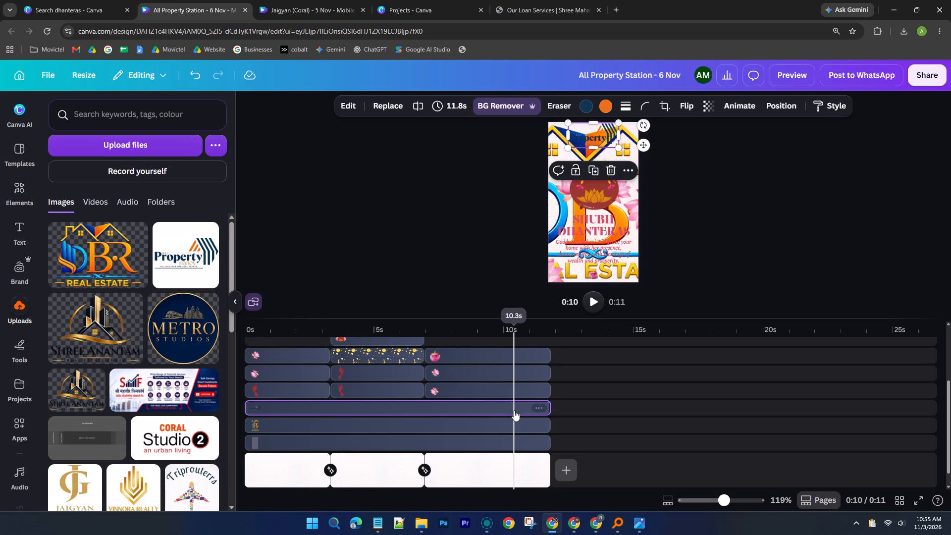
key("Delete")
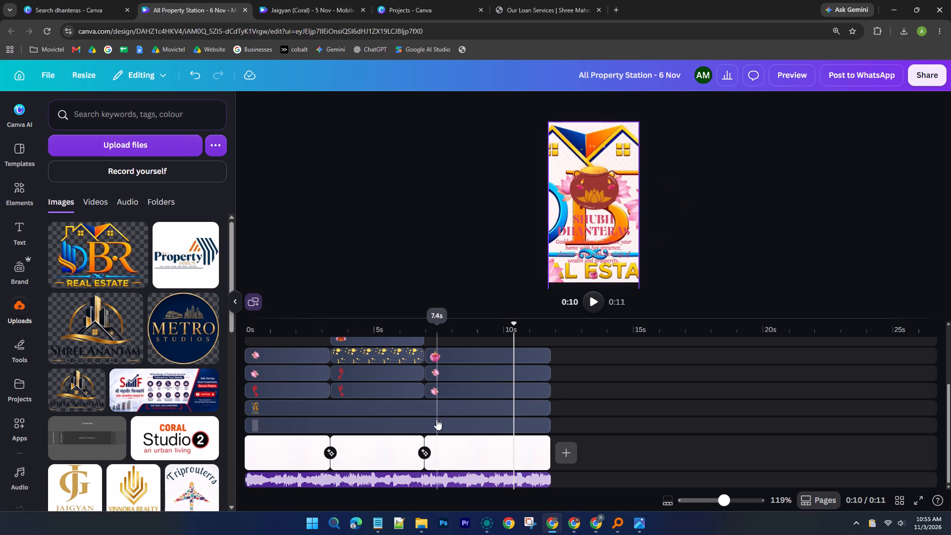
Shrink the BR Real Estate logo from full-frame size and widen its crop on both sides to include the whole artwork.
left_click(431, 406)
left_click_drag(637, 286, 576, 161)
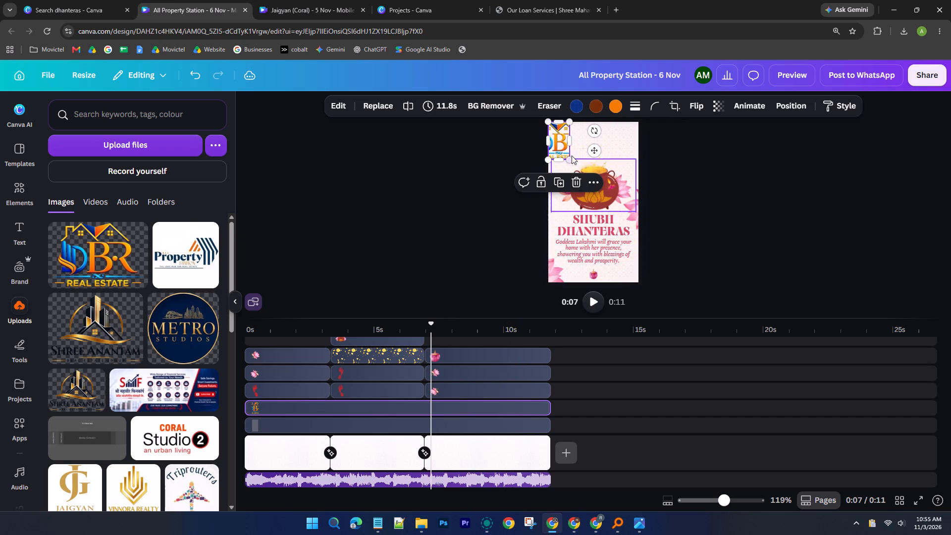
scroll(565, 144, "up", 6, "ctrl")
scroll(547, 169, "up", 2)
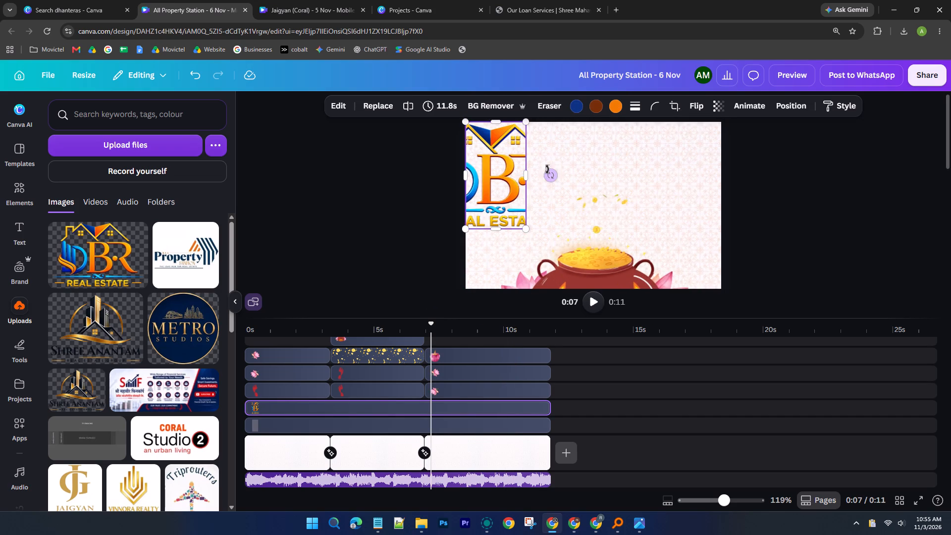
scroll(547, 169, "up", 1)
left_click_drag(525, 177, 578, 183)
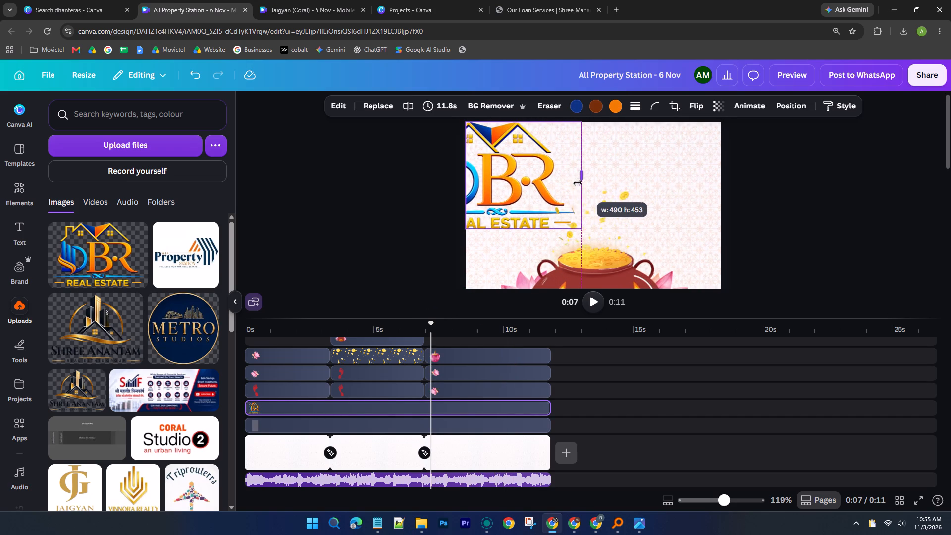
left_click_drag(578, 183, 572, 183)
left_click_drag(528, 180, 634, 180)
left_click_drag(573, 177, 543, 177)
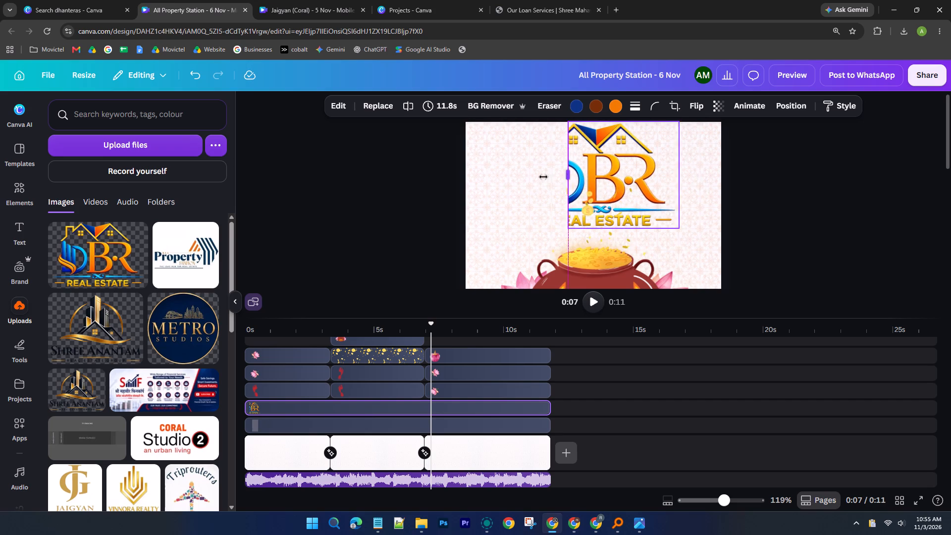
left_click_drag(543, 177, 527, 177)
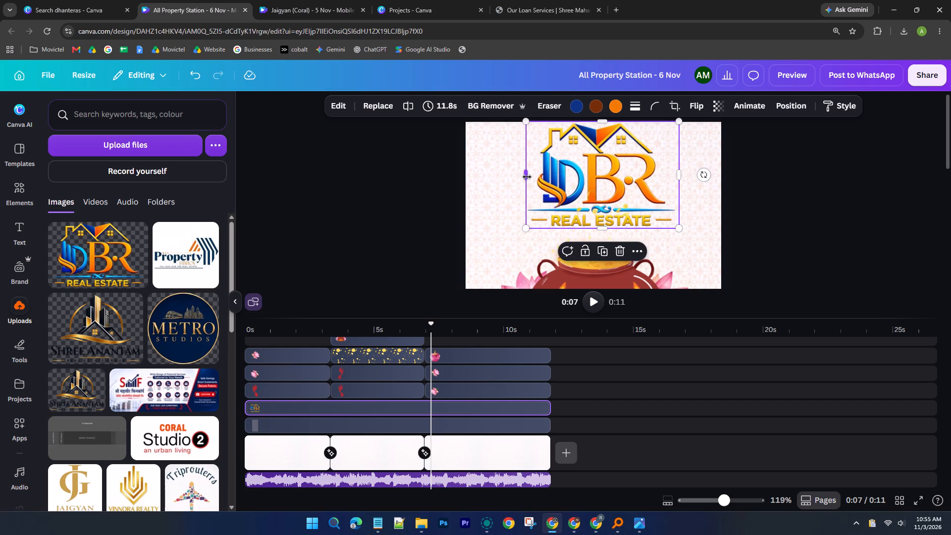
Scale the uncropped BR Real Estate logo down and centre it horizontally at the top of the frame above the pot.
left_click_drag(678, 231, 639, 191)
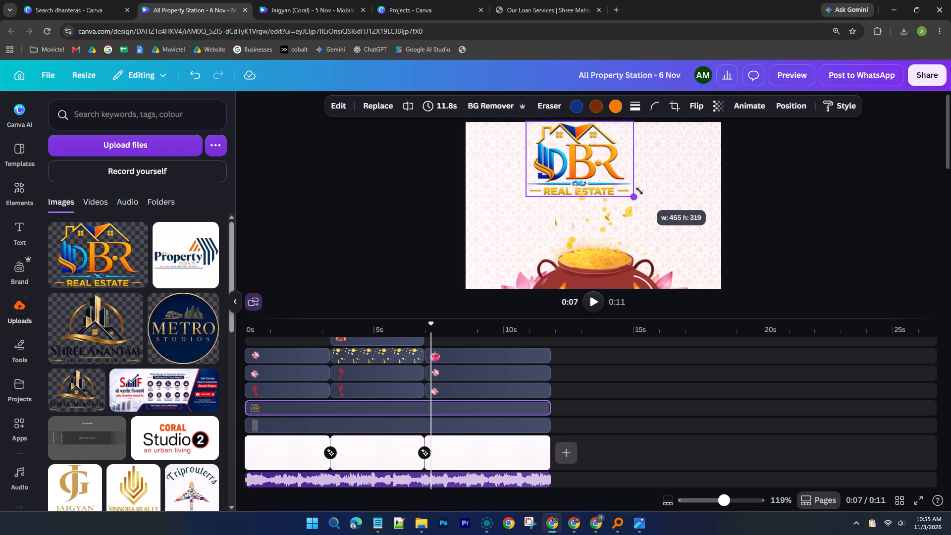
left_click_drag(639, 191, 635, 186)
left_click_drag(599, 159, 613, 163)
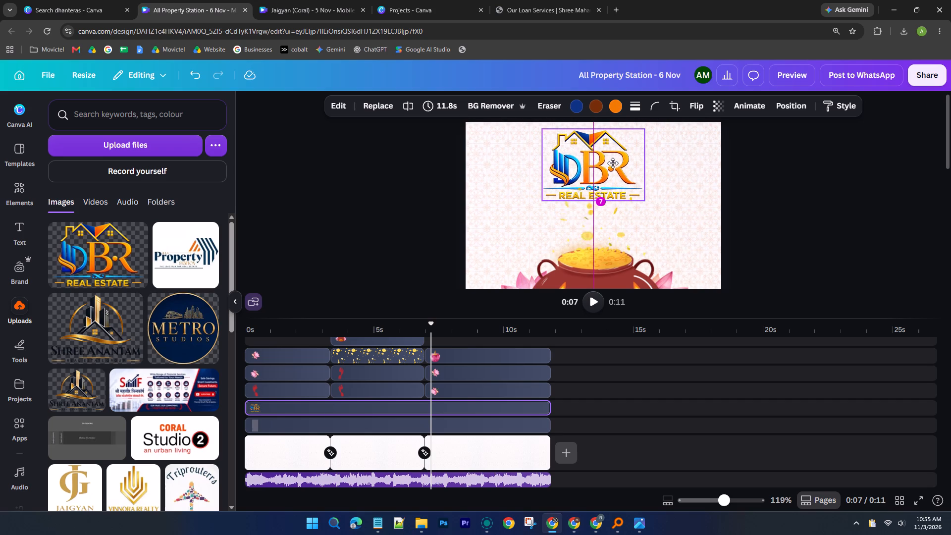
left_click_drag(613, 163, 613, 160)
left_click(876, 183)
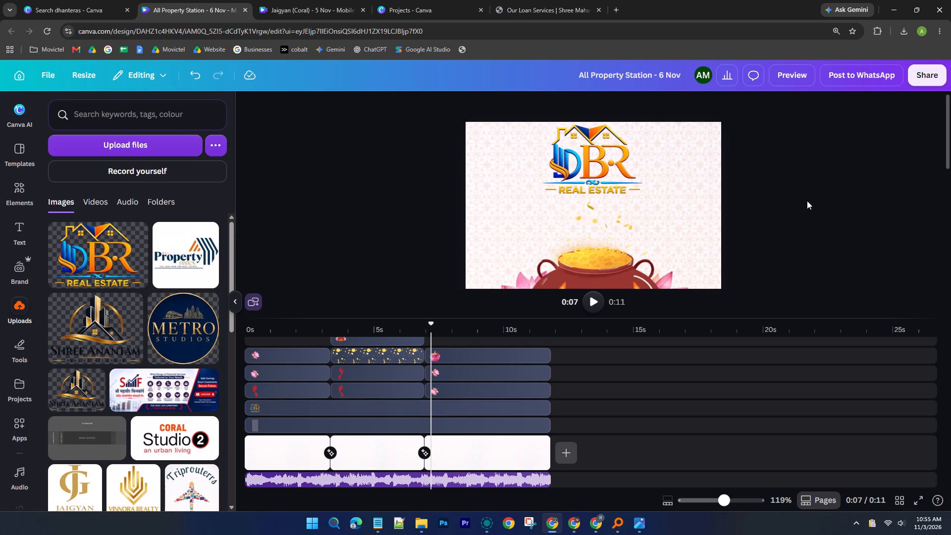
Play the reel from the start and replay its closing seconds to check the new logo against the animation.
scroll(807, 201, "down", 4, "ctrl")
scroll(807, 201, "down", 2)
left_click(807, 201)
scroll(807, 201, "down", 1, "ctrl")
scroll(807, 201, "up", 1)
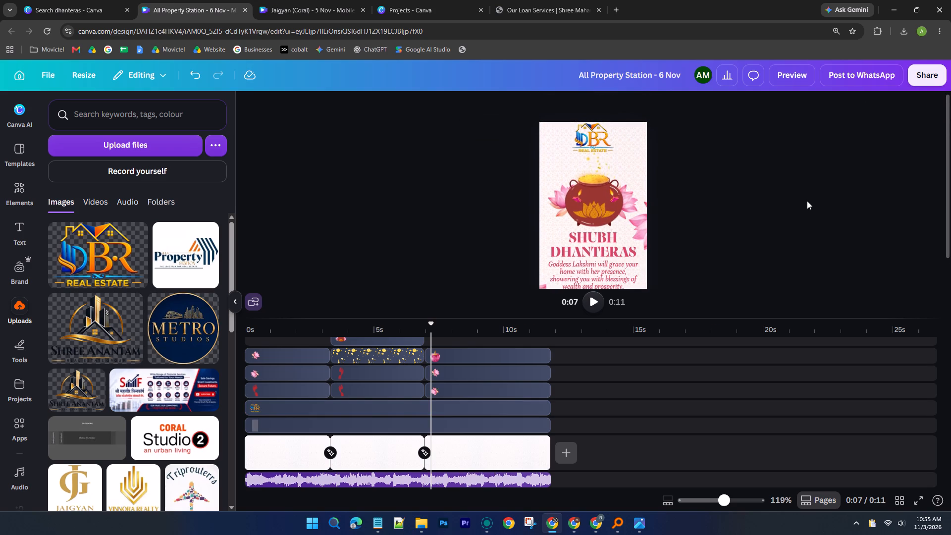
left_click_drag(429, 327, 218, 325)
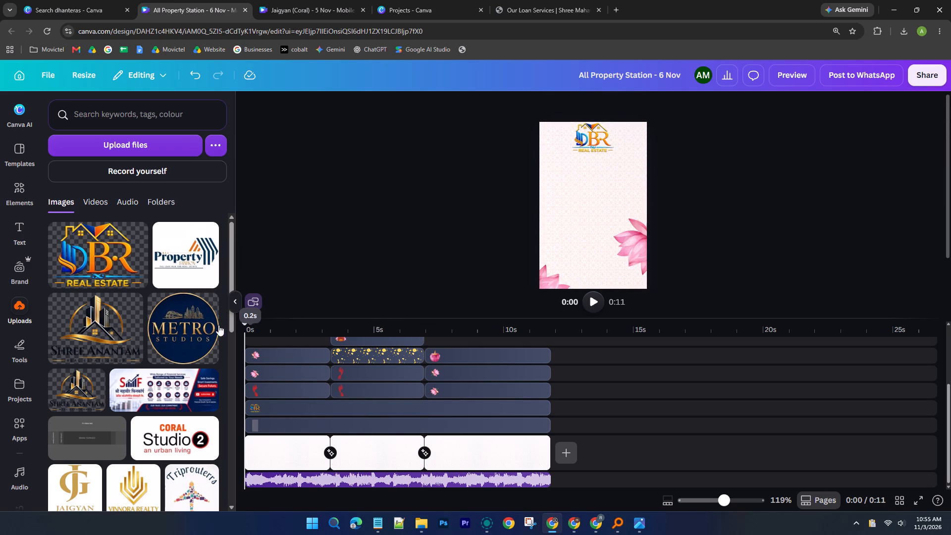
left_click_drag(218, 325, 204, 325)
left_click(588, 304)
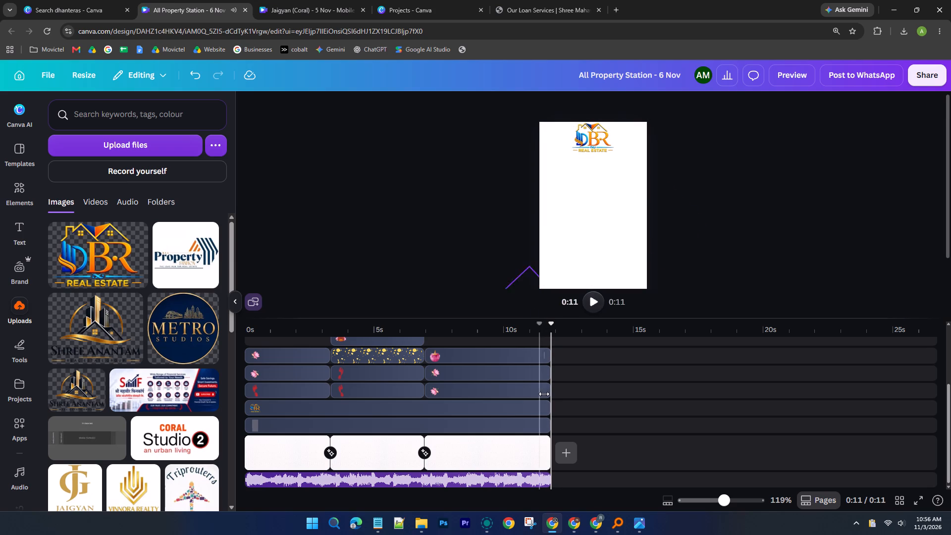
left_click(545, 410)
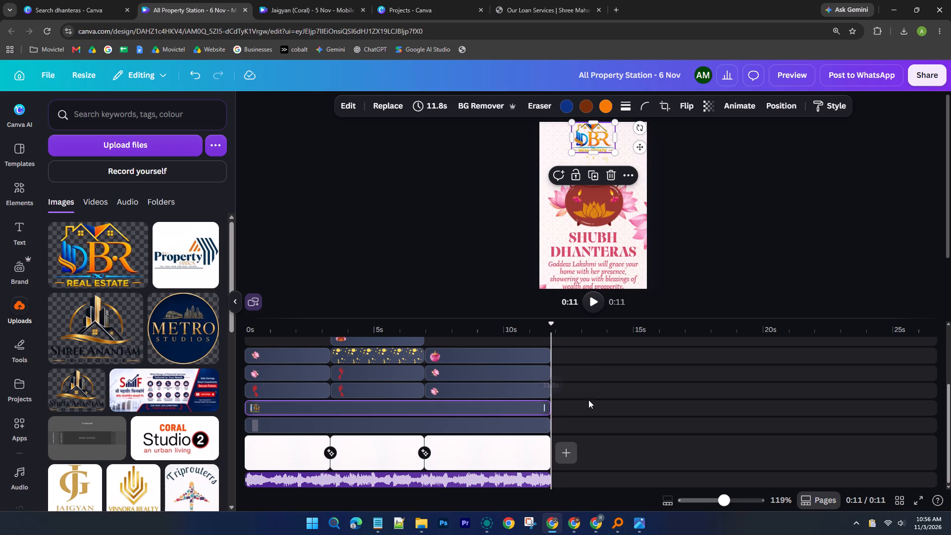
left_click_drag(549, 322, 503, 322)
left_click(580, 302)
left_click(588, 302)
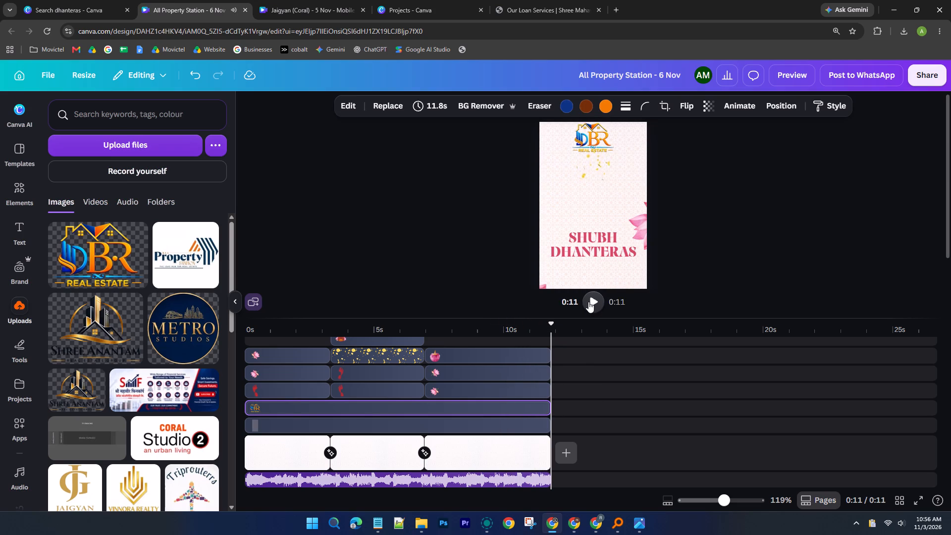
Move the BR Real Estate logo to the frame's top-left corner and make it smaller.
left_click(586, 134)
left_click(423, 410)
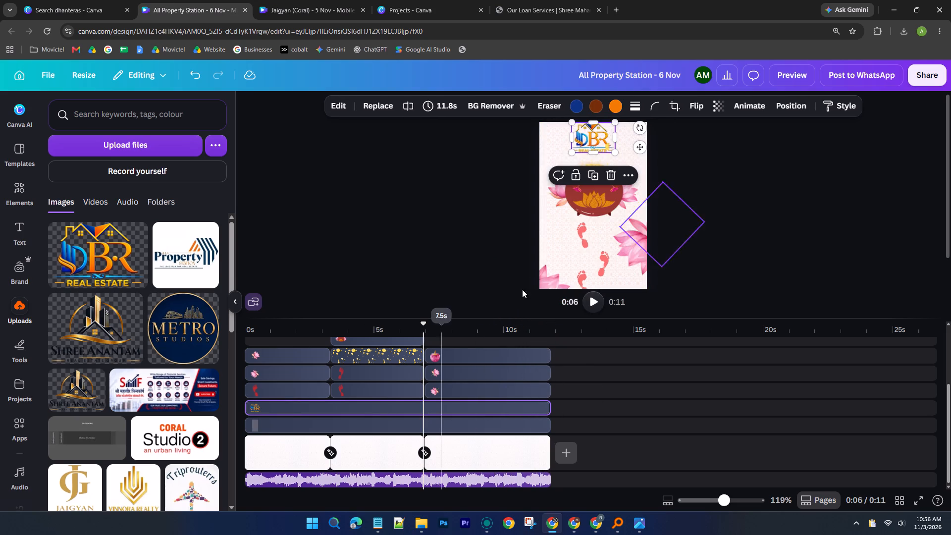
left_click_drag(581, 130, 579, 130)
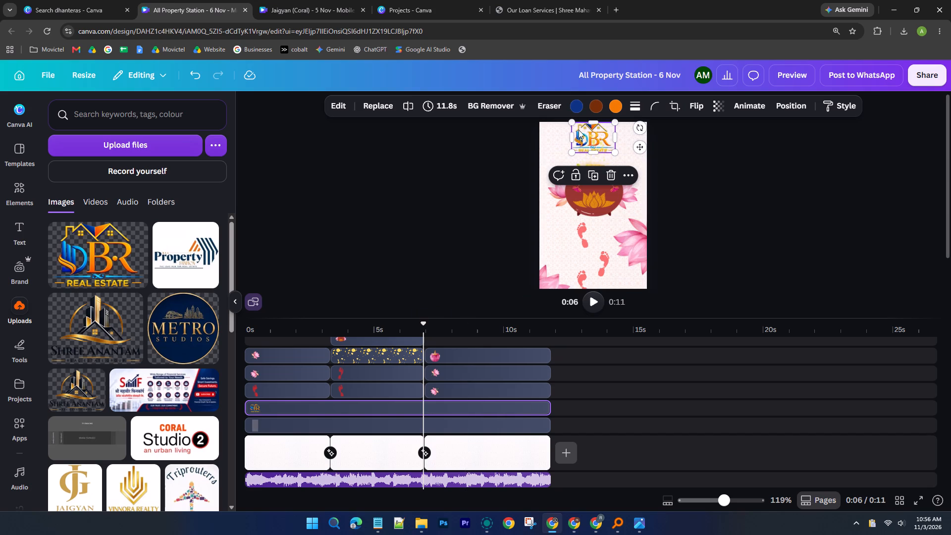
left_click_drag(579, 130, 549, 130)
left_click(468, 217)
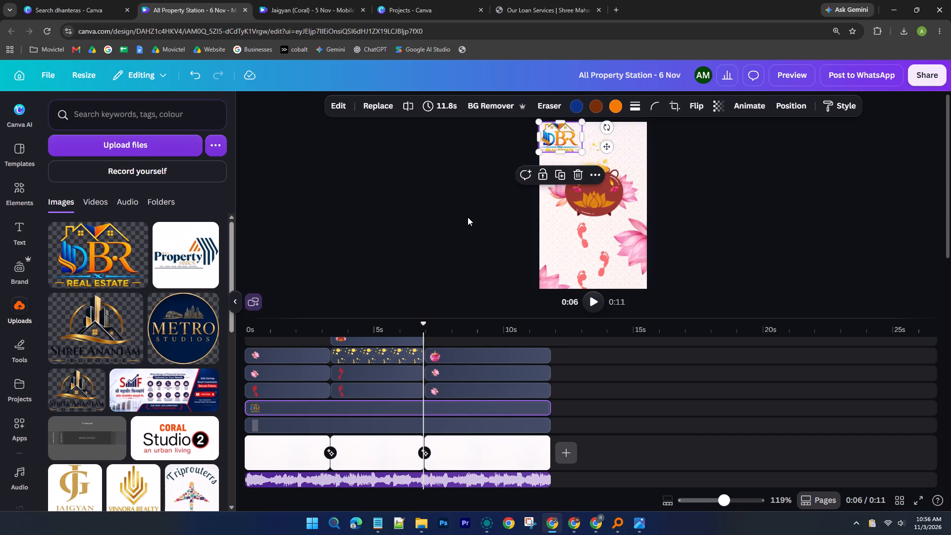
scroll(557, 123, "up", 4, "ctrl")
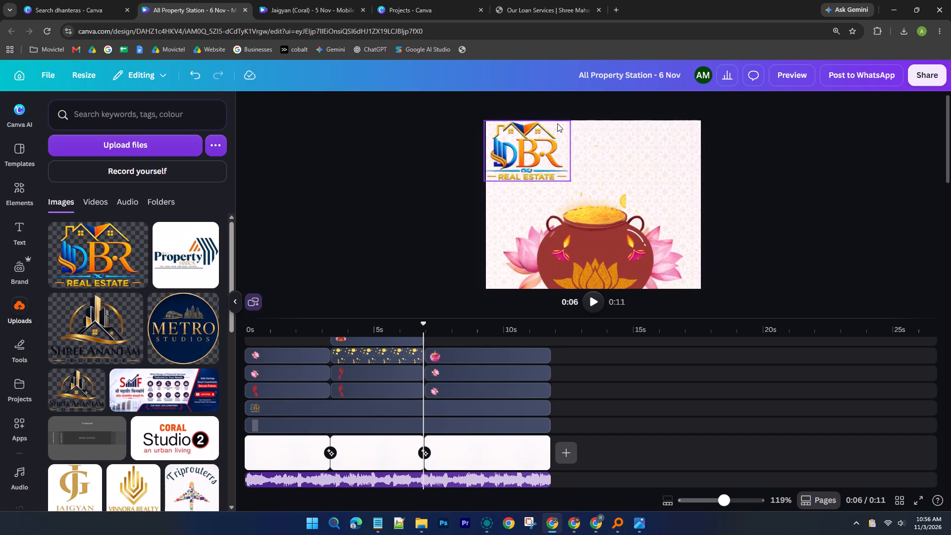
scroll(551, 150, "up", 2, "ctrl")
left_click(532, 172)
left_click_drag(561, 194, 527, 161)
scroll(402, 212, "up", 2)
left_click(487, 148)
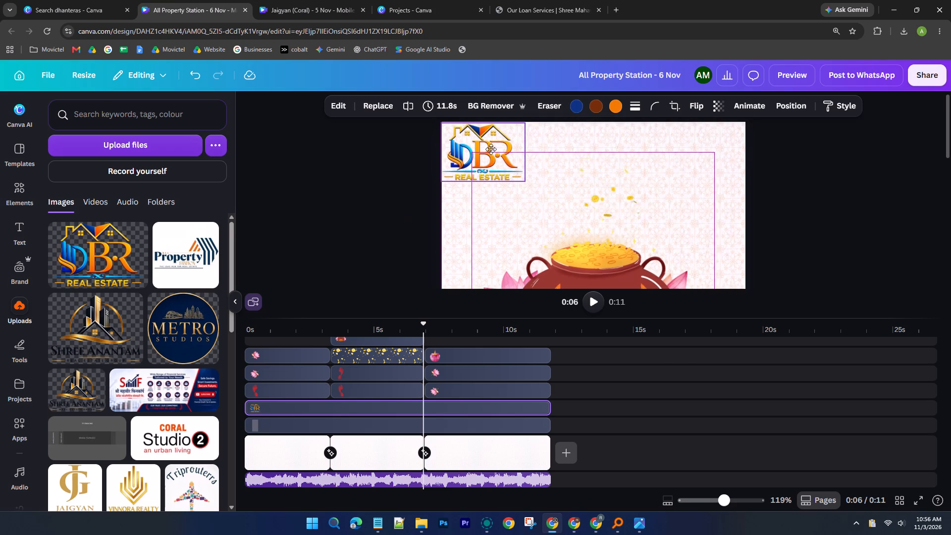
left_click(339, 200)
Play the whole reel from the beginning to check the logo in its corner position.
left_click_drag(424, 321, 341, 326)
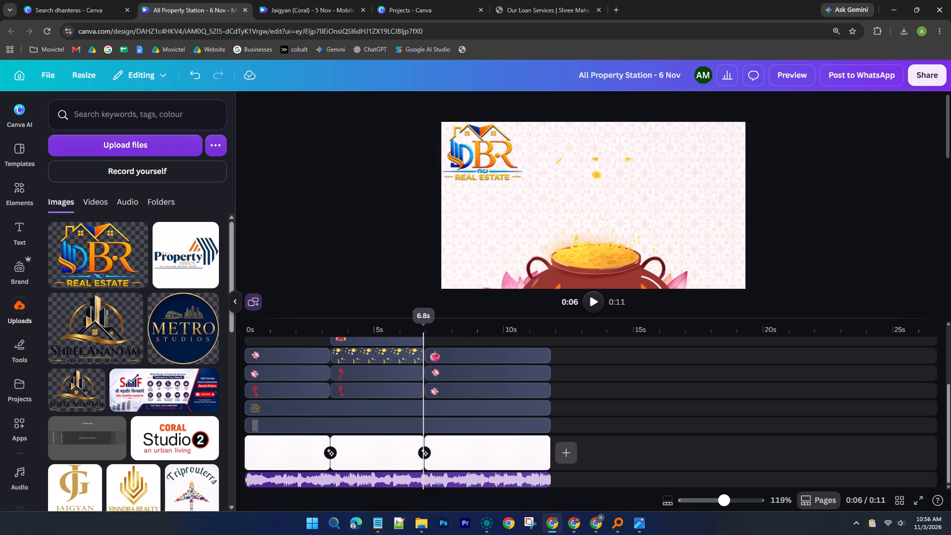
left_click_drag(341, 326, 223, 330)
left_click(591, 304)
scroll(396, 214, "down", 4)
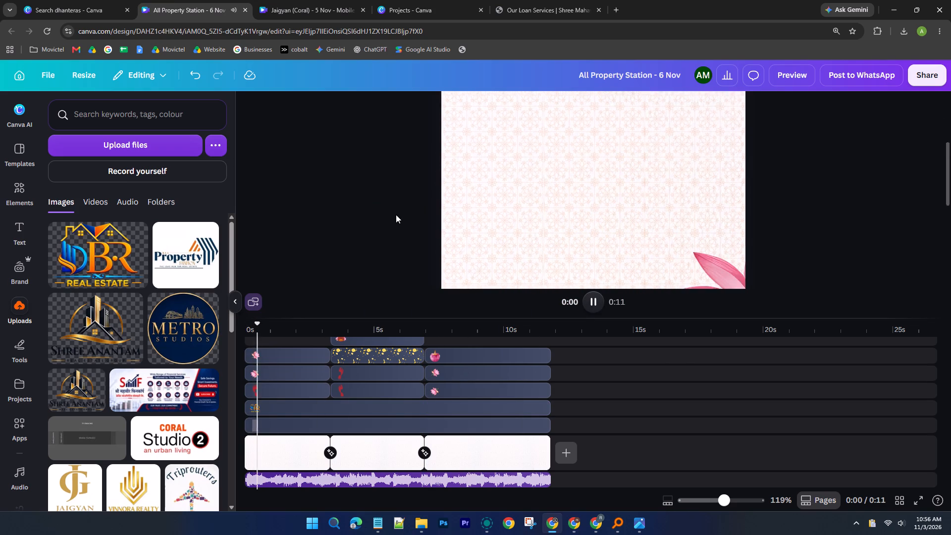
scroll(407, 204, "down", 7, "ctrl")
left_click(587, 305)
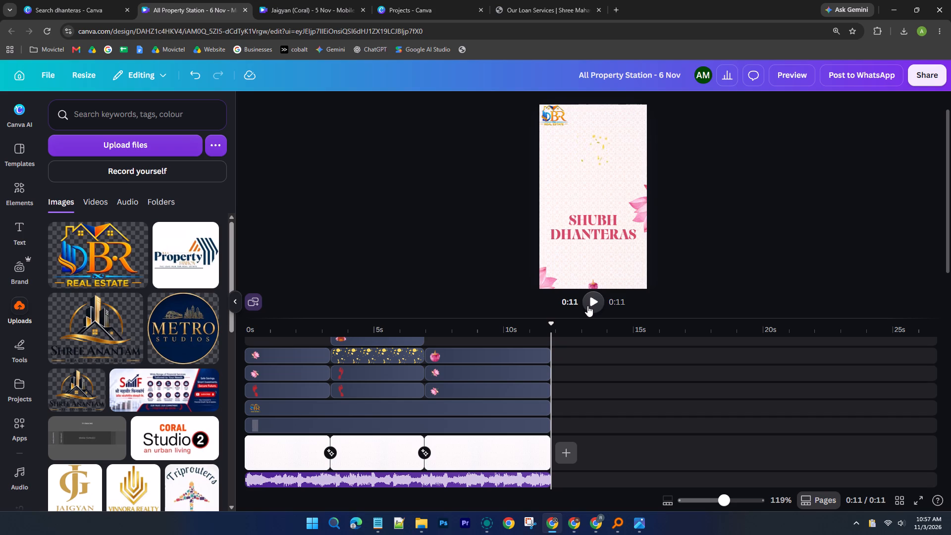
left_click(495, 457)
right_click(523, 454)
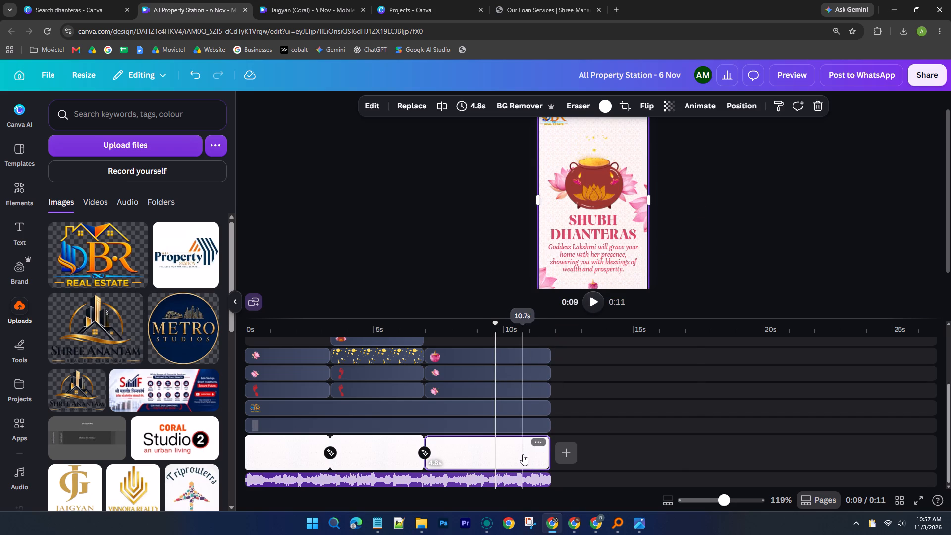
left_click(599, 235)
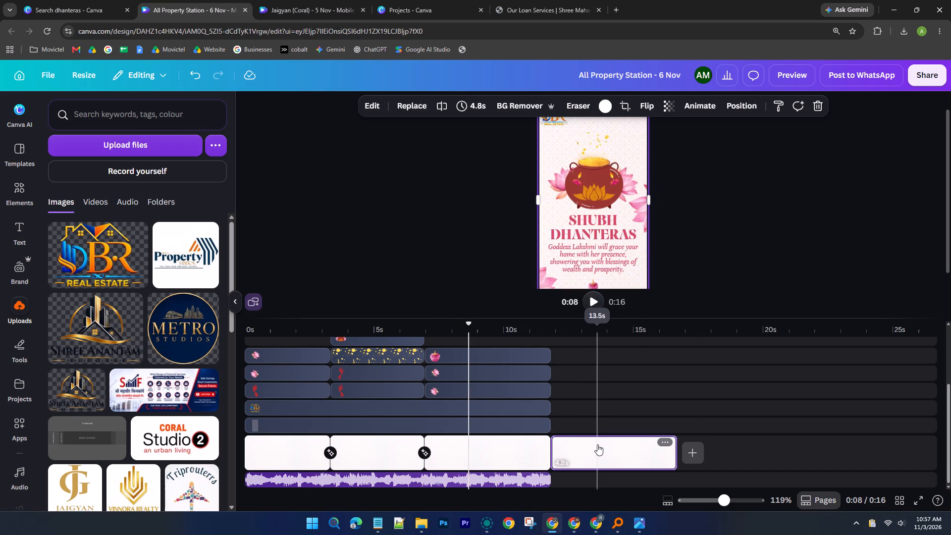
Duplicate the BR Real Estate logo layer, place the copy over the added blank end page, and trim it to 4.8 s.
scroll(462, 398, "up", 3)
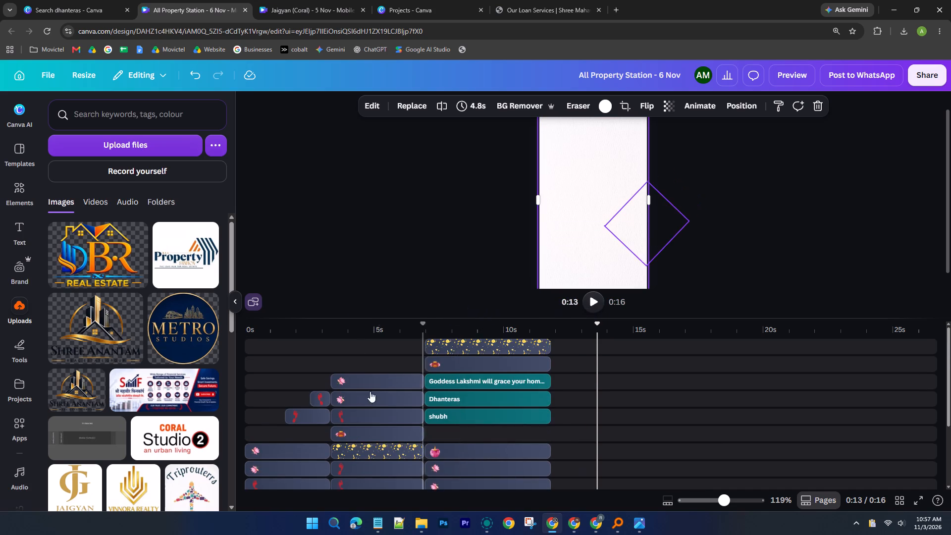
scroll(355, 394, "down", 3)
left_click(329, 406)
right_click(329, 406)
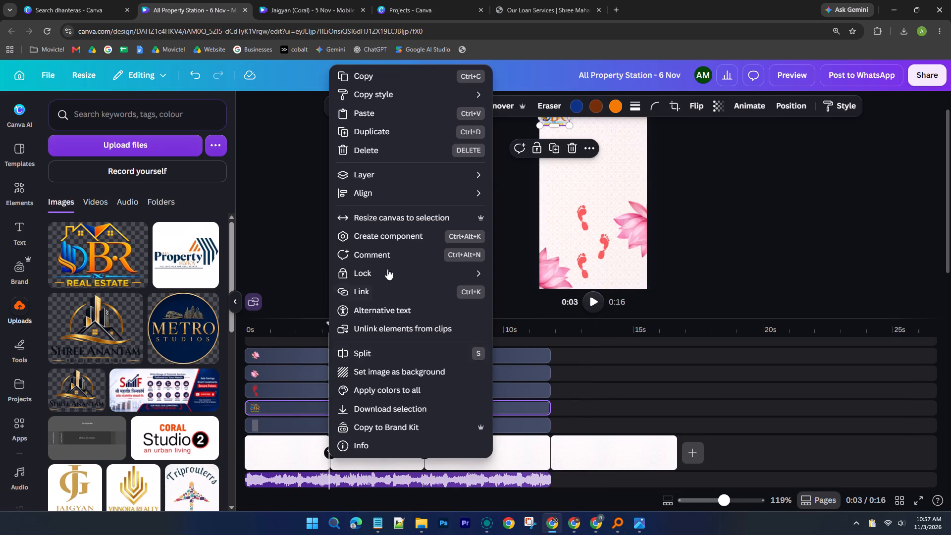
left_click(410, 133)
left_click_drag(435, 408, 604, 400)
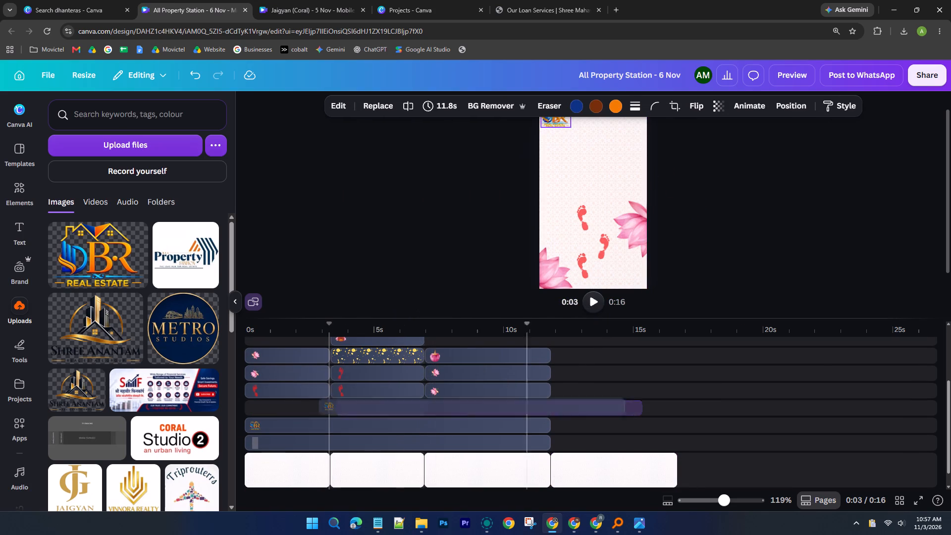
left_click_drag(604, 400, 744, 436)
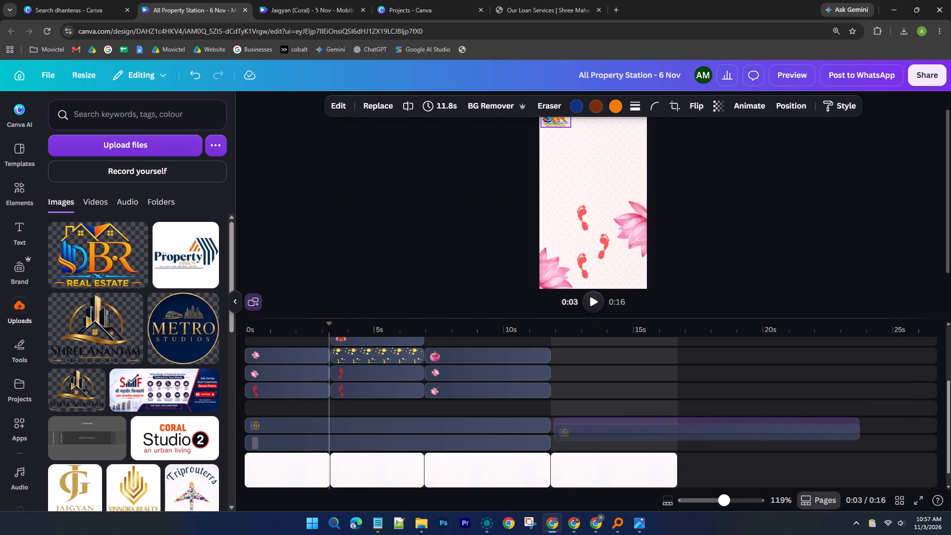
left_click_drag(744, 436, 740, 440)
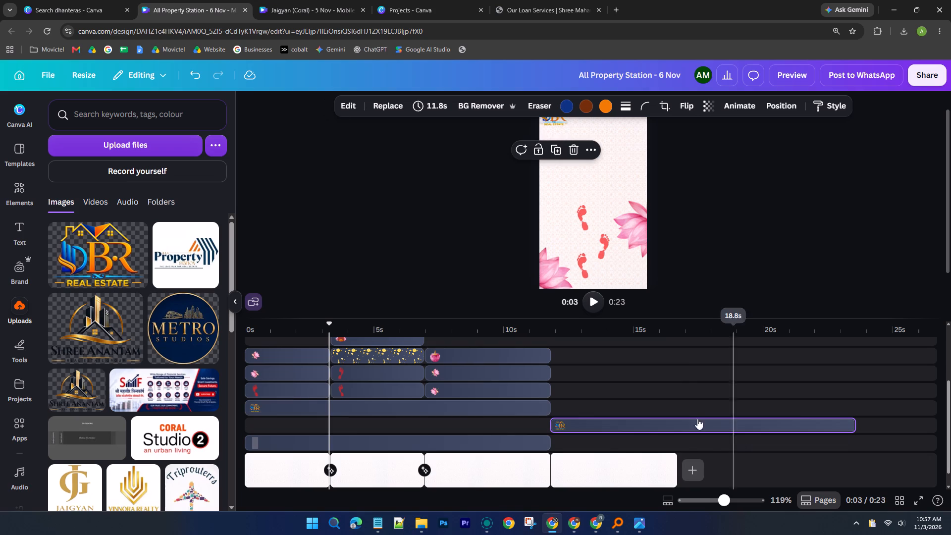
left_click(644, 424)
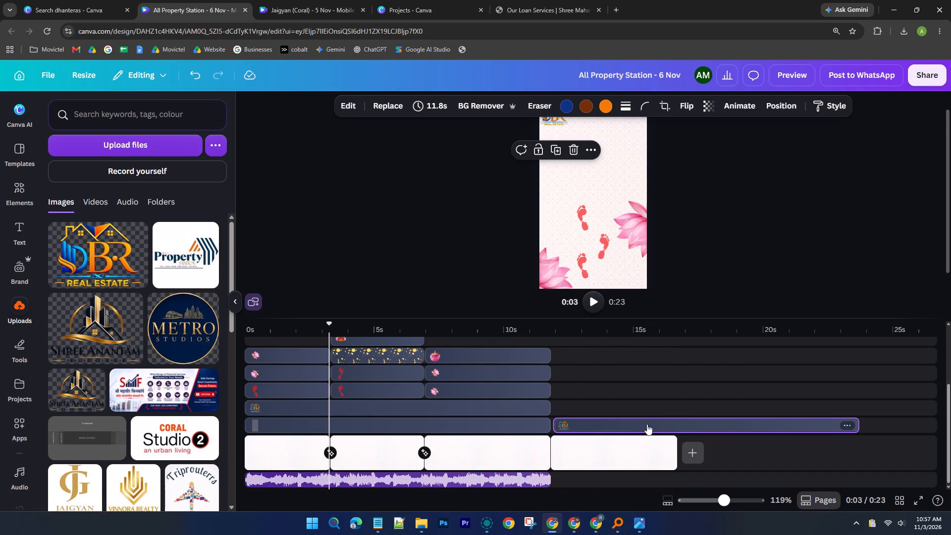
left_click(647, 424)
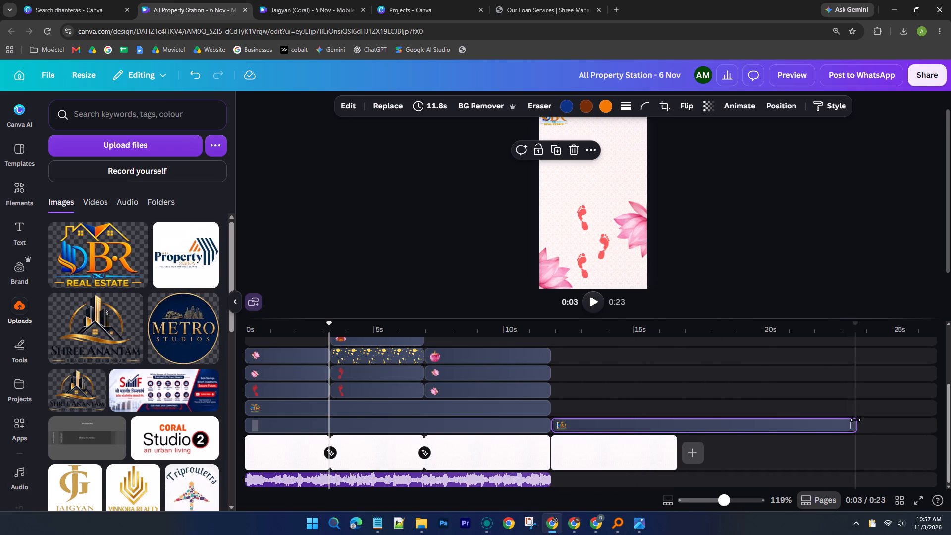
left_click_drag(856, 420, 679, 424)
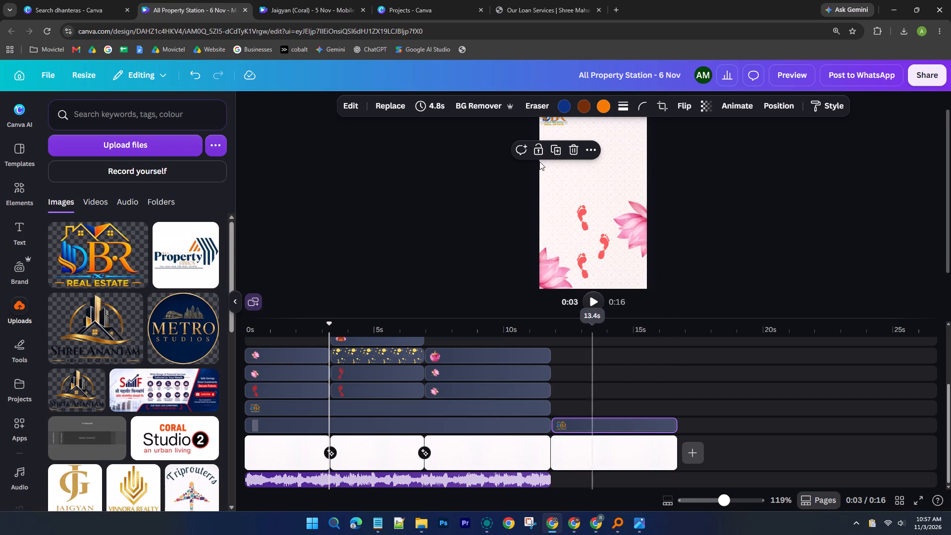
Enlarge the end page's BR Real Estate logo to nearly the full frame width and place it slightly above the middle.
left_click(587, 448)
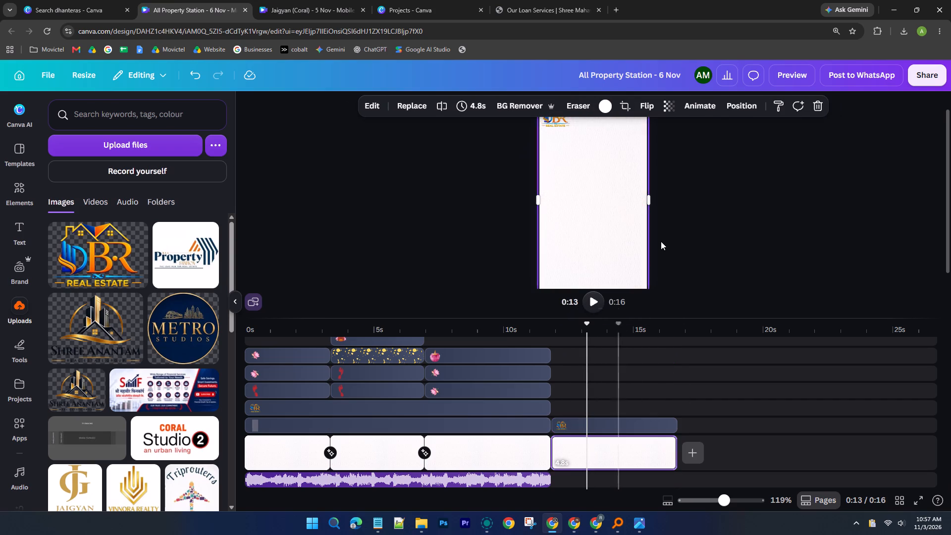
scroll(661, 241, "up", 4)
left_click_drag(555, 135, 578, 177)
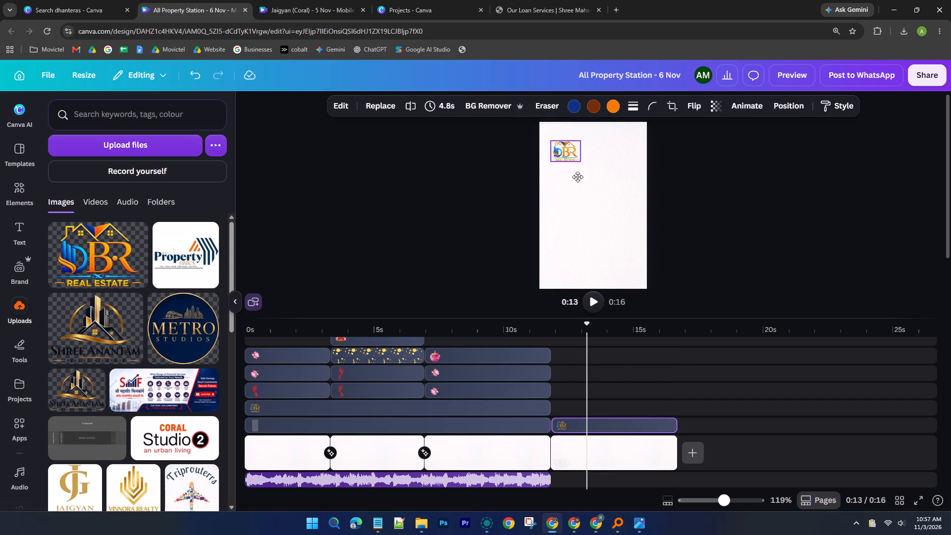
left_click_drag(578, 177, 581, 195)
left_click_drag(598, 205, 633, 254)
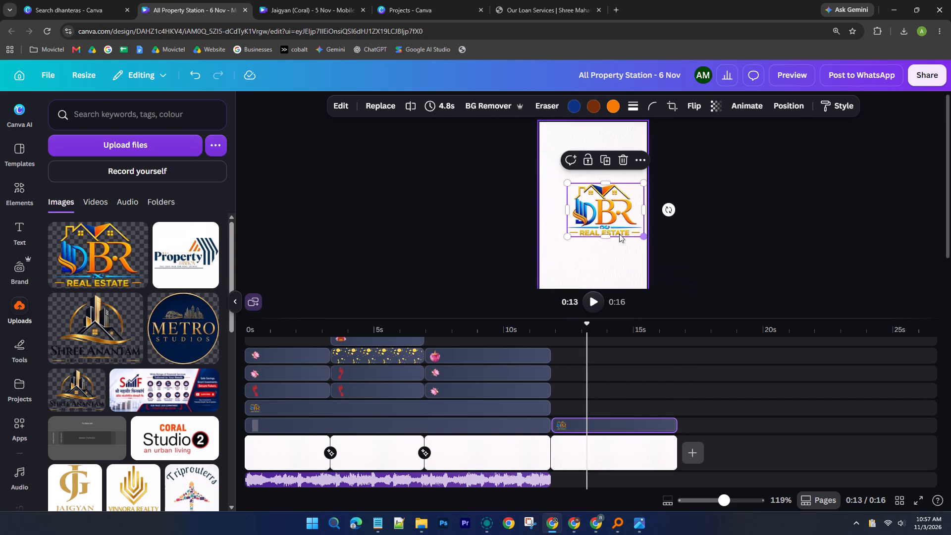
left_click_drag(566, 184, 546, 161)
left_click_drag(610, 204, 608, 202)
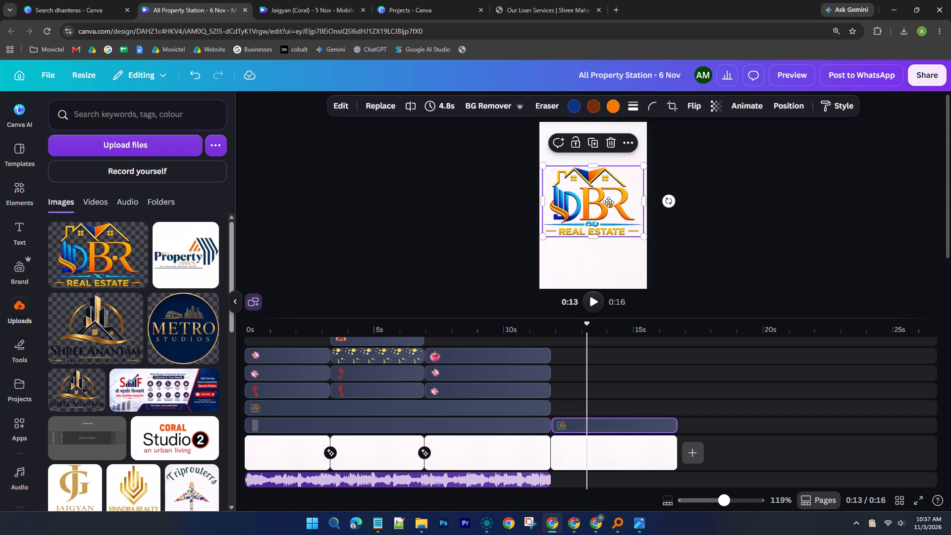
left_click_drag(608, 202, 610, 209)
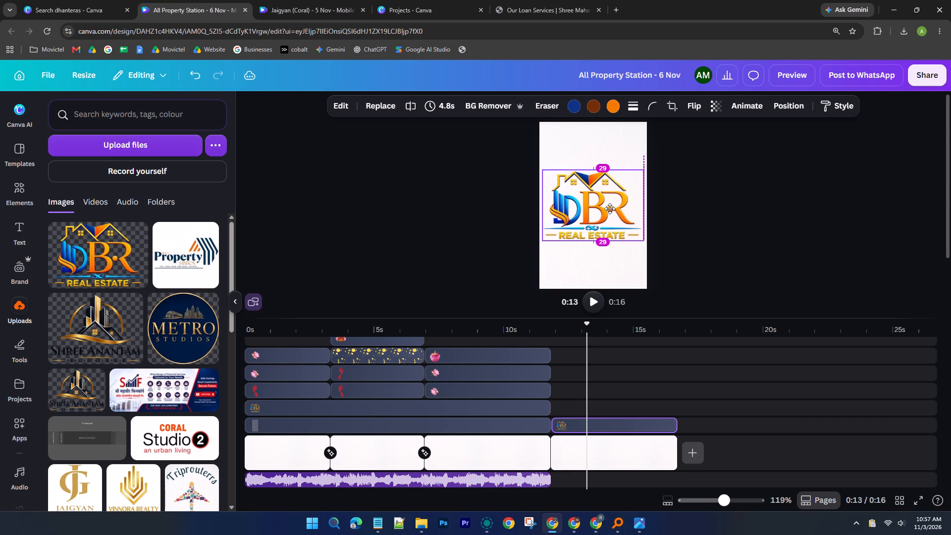
left_click_drag(610, 209, 610, 212)
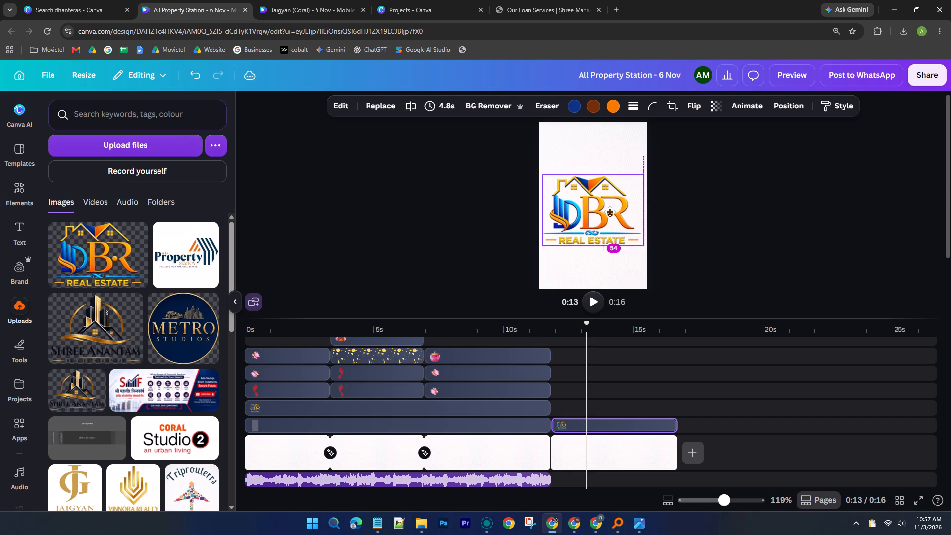
left_click_drag(610, 212, 609, 192)
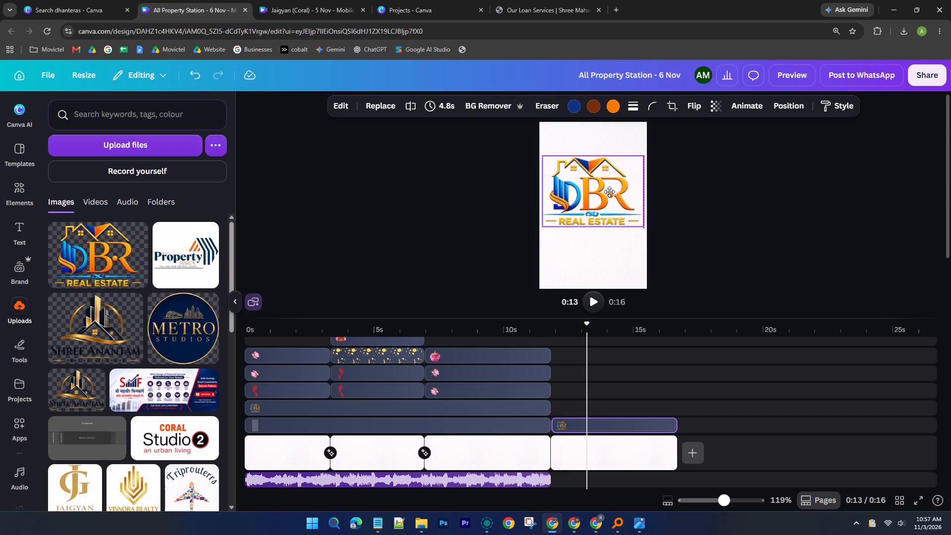
left_click_drag(609, 192, 610, 182)
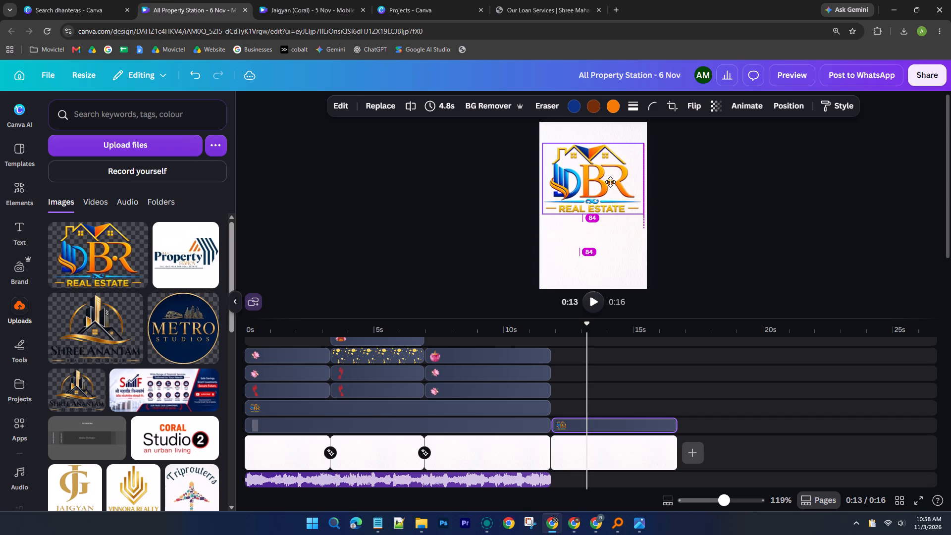
left_click_drag(610, 182, 610, 182)
left_click_drag(610, 182, 610, 198)
scroll(683, 224, "up", 1)
left_click(723, 222)
Apply the Succession animation to the end page logo, on enter only, at Slow speed and maximum intensity.
left_click(602, 201)
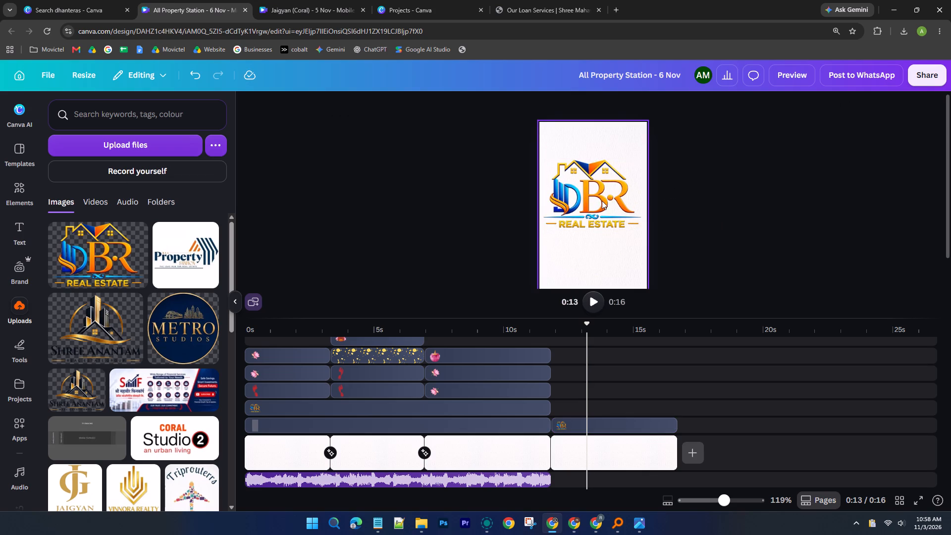
left_click(752, 101)
scroll(133, 358, "down", 4)
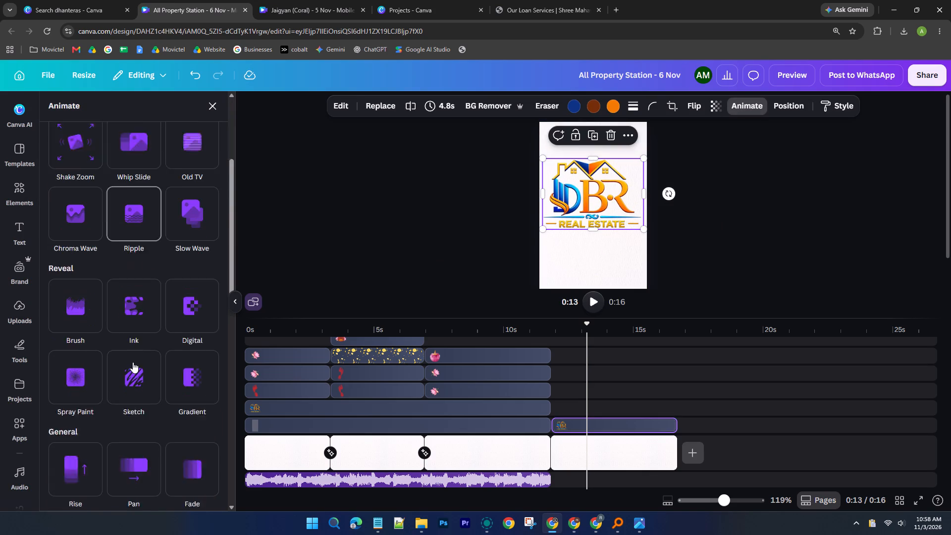
scroll(133, 362, "down", 6)
left_click(89, 289)
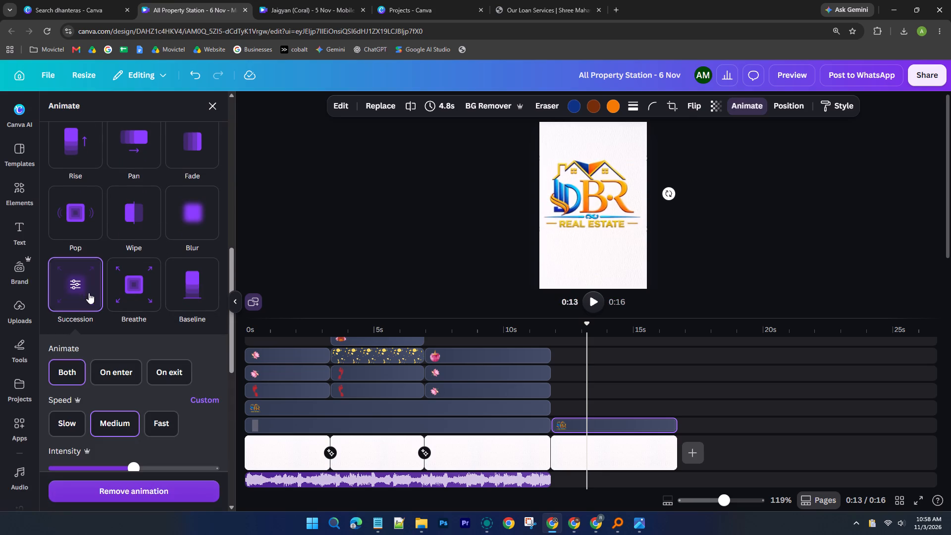
left_click(100, 372)
left_click(55, 427)
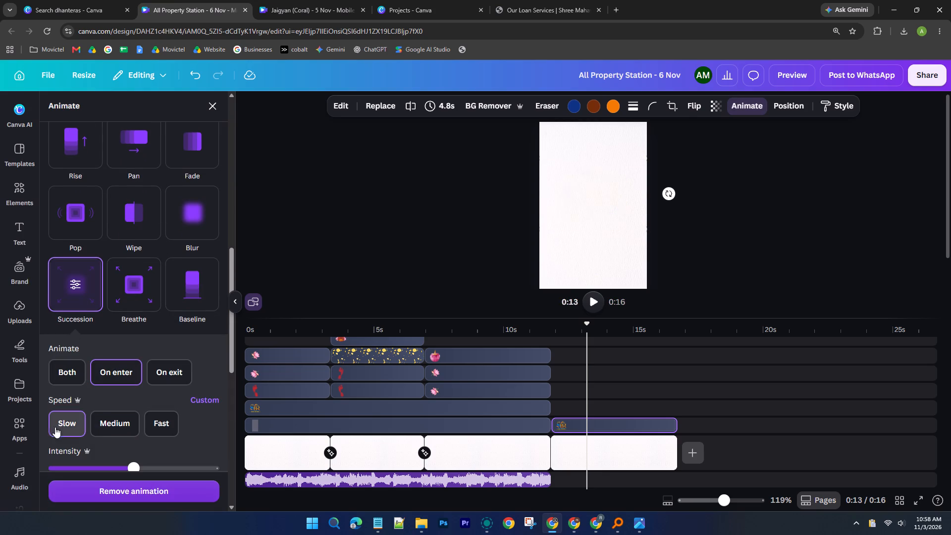
left_click_drag(132, 465, 223, 468)
scroll(187, 423, "down", 2)
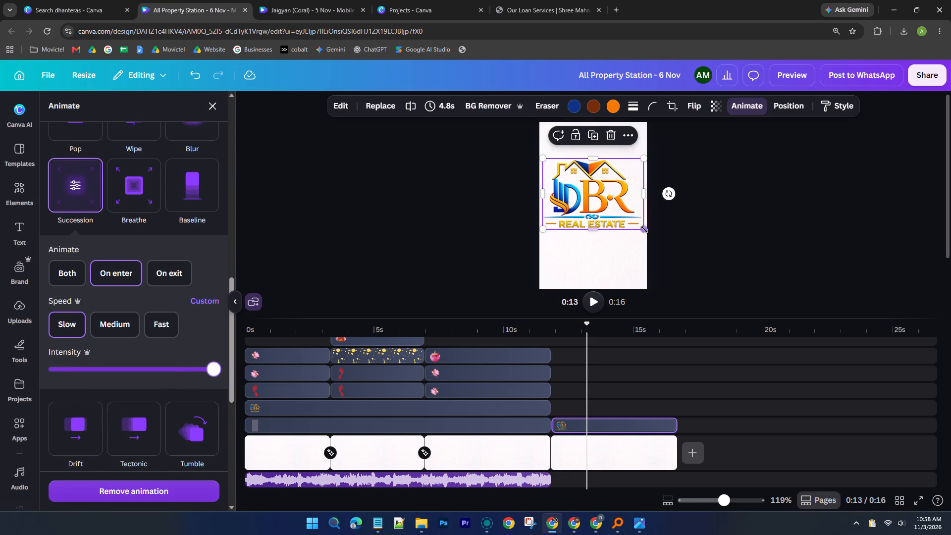
Shrink the end page logo to about three quarters of the frame width and centre it horizontally, slightly above the middle.
left_click_drag(646, 231, 626, 213)
left_click_drag(588, 195, 596, 197)
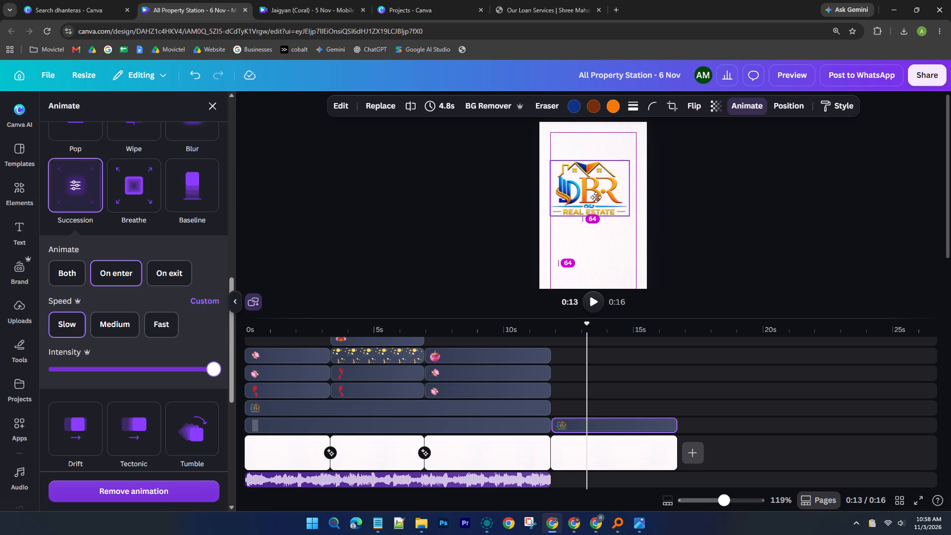
left_click_drag(596, 197, 600, 197)
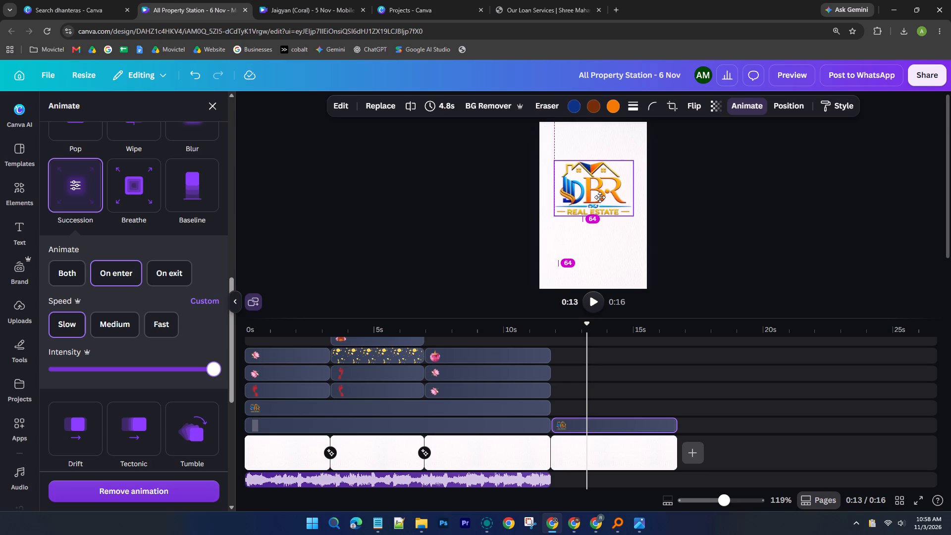
left_click_drag(600, 197, 600, 197)
left_click_drag(600, 197, 598, 201)
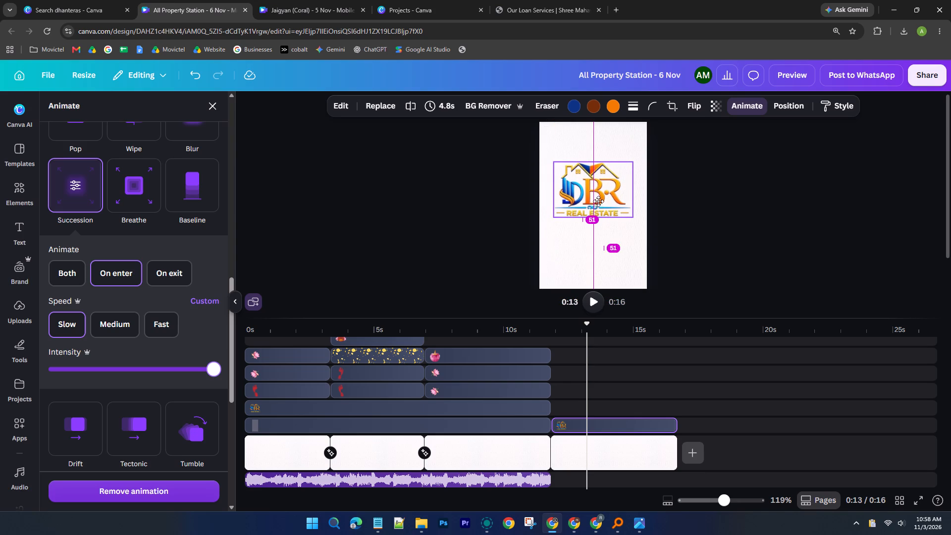
left_click_drag(598, 201, 598, 208)
left_click(767, 228)
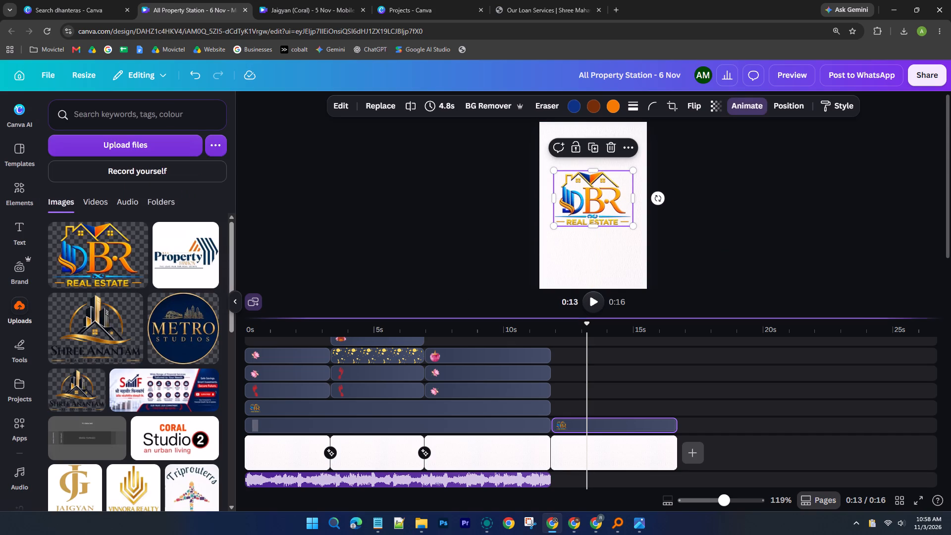
Play the whole reel from the beginning to check the new animated logo end page.
left_click_drag(587, 326, 214, 340)
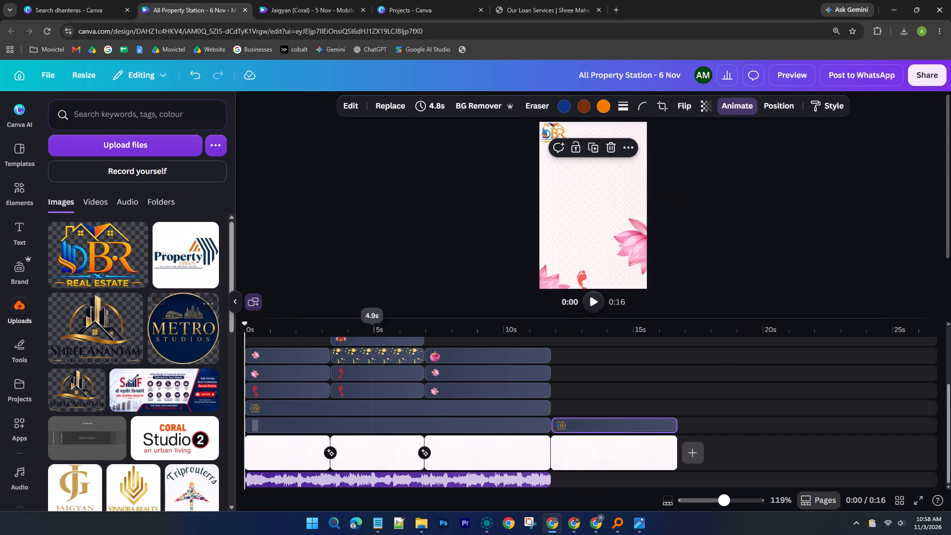
left_click(599, 298)
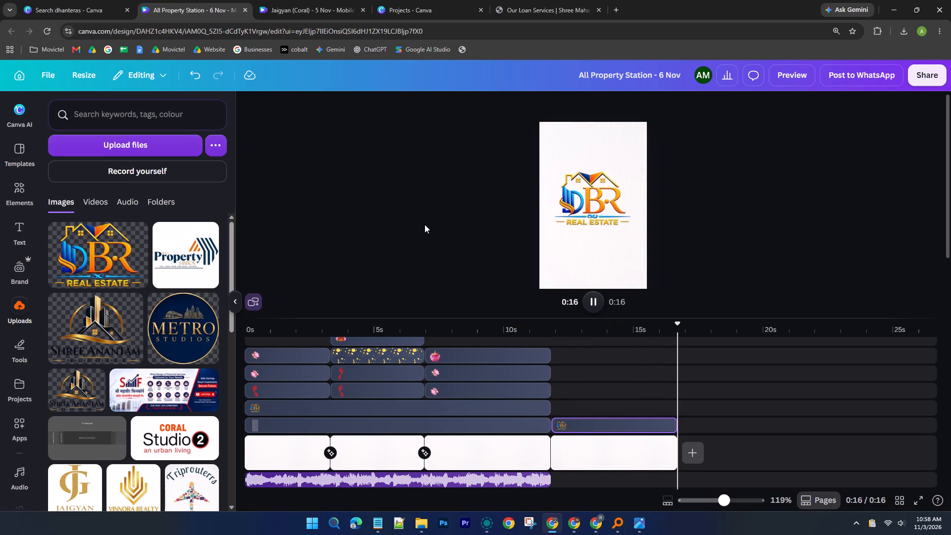
Shorten the logo end page and its logo layer to 3.0 s.
left_click(654, 450, "shift")
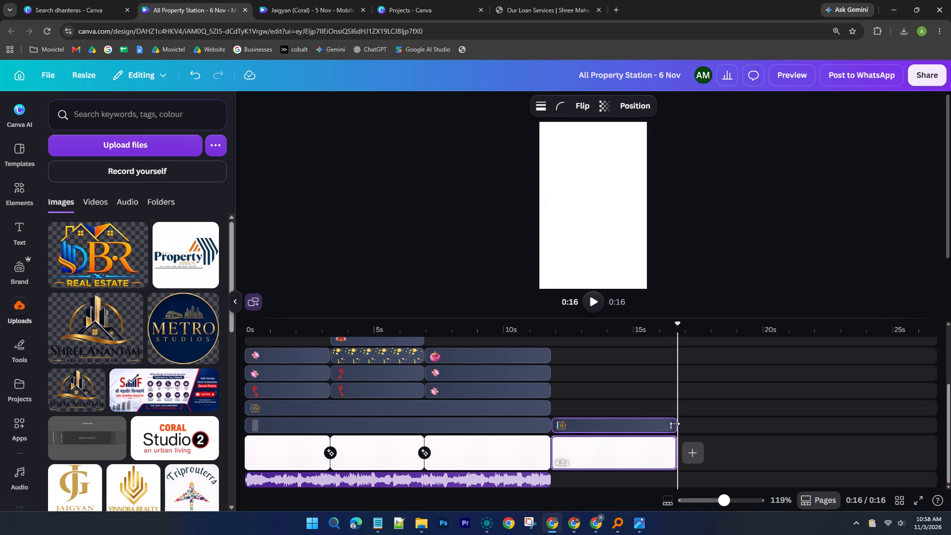
left_click_drag(675, 424, 649, 422)
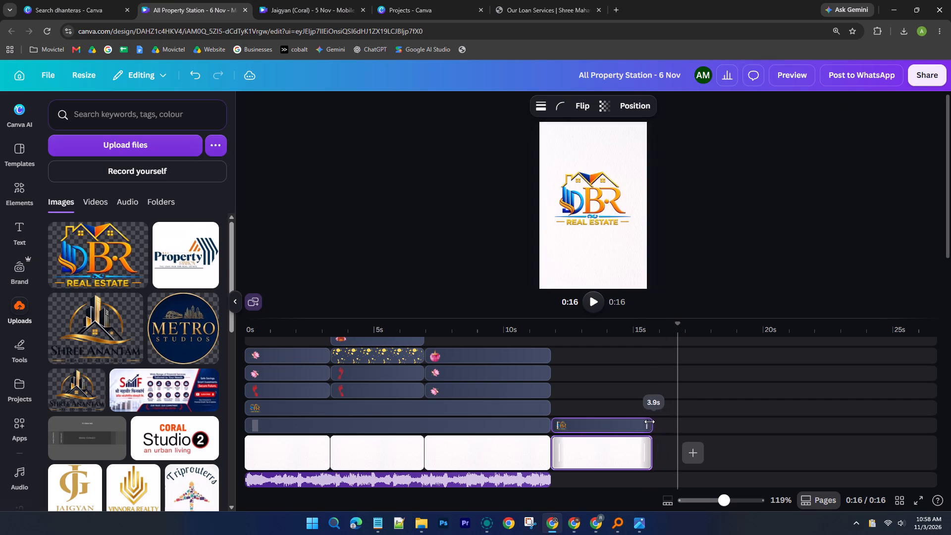
left_click_drag(649, 422, 642, 421)
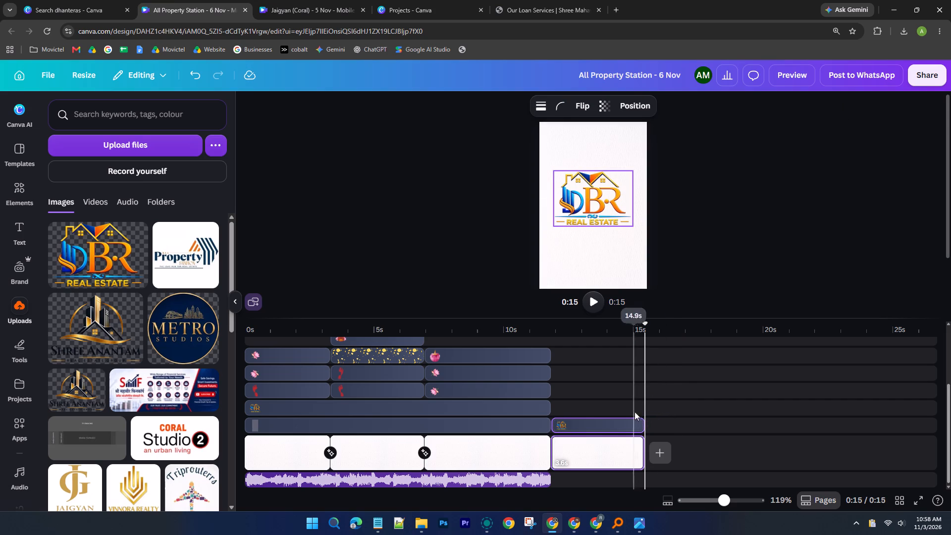
left_click_drag(642, 424, 629, 424)
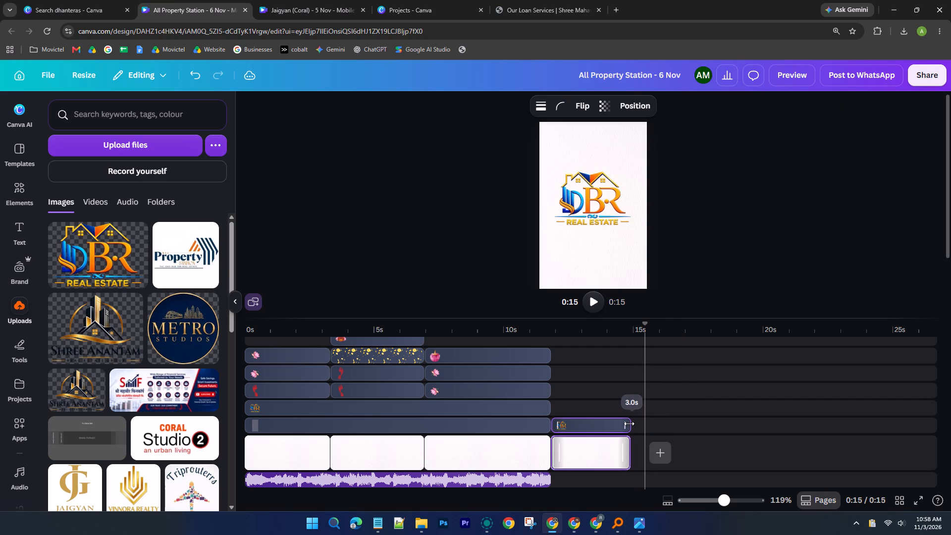
left_click_drag(629, 424, 629, 424)
Replay the reel from about 8.5 s to check the shortened logo ending.
left_click_drag(629, 323, 467, 328)
left_click(594, 308)
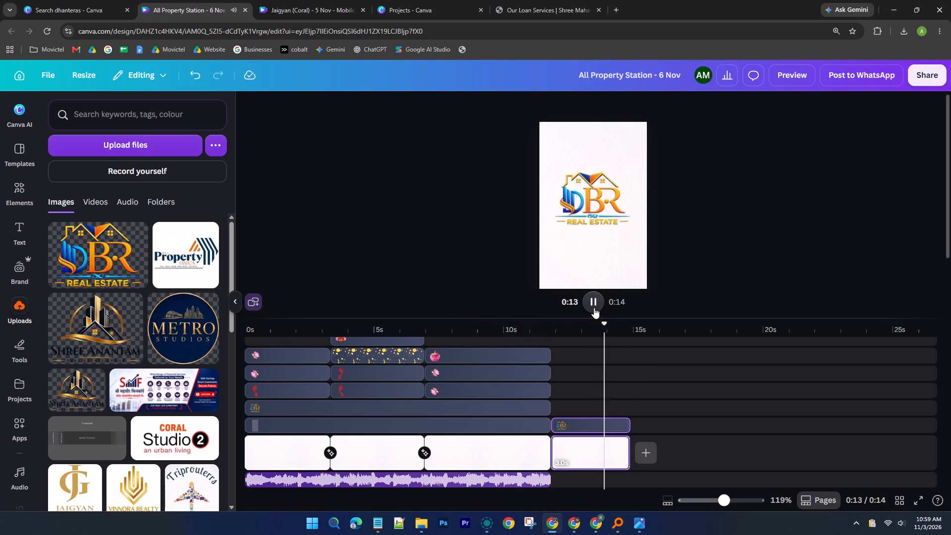
Extend the Festival of Lights music track to the end of the logo page, making it 14.8 s long.
left_click_drag(550, 482, 626, 485)
Switch to File Explorer and load the MR Finance logo file erasebg-transformed from Client Logos into LocalSend.
left_click(417, 528)
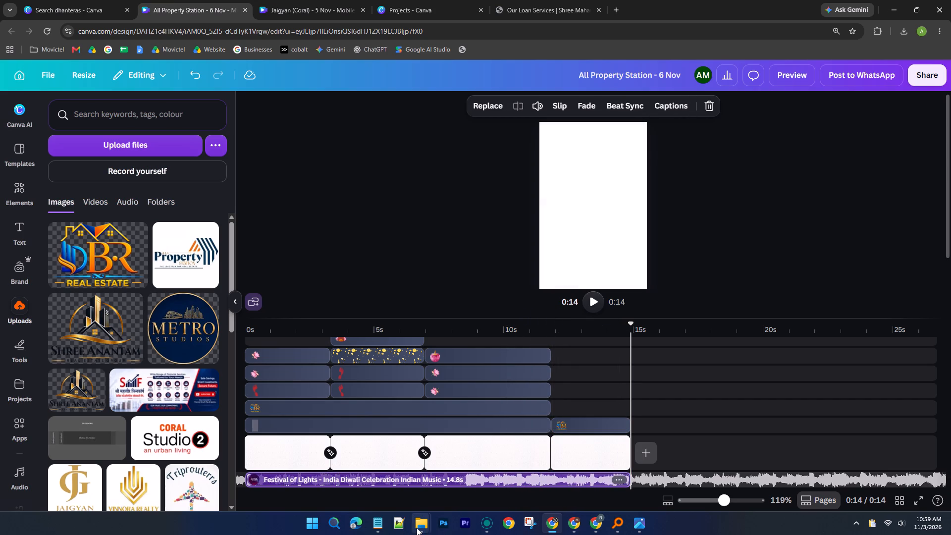
left_click(392, 463)
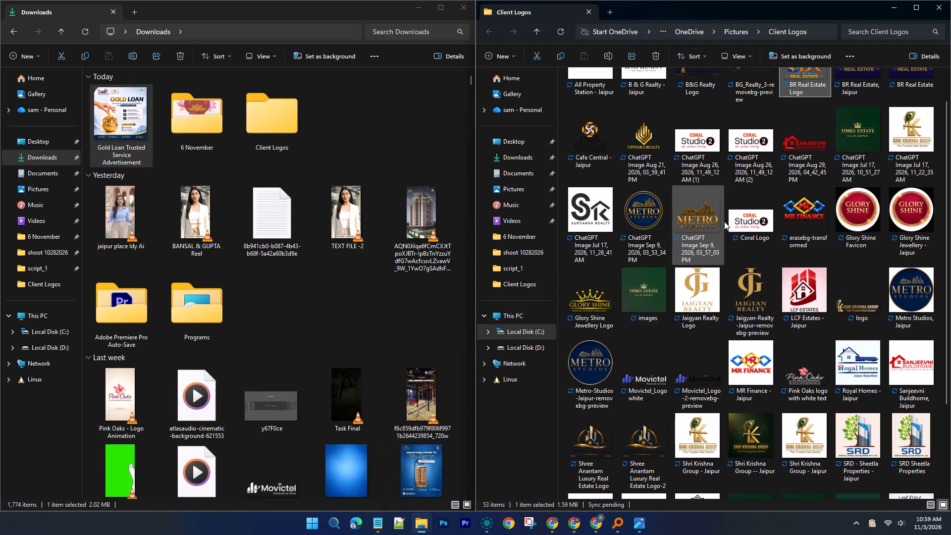
left_click(806, 212)
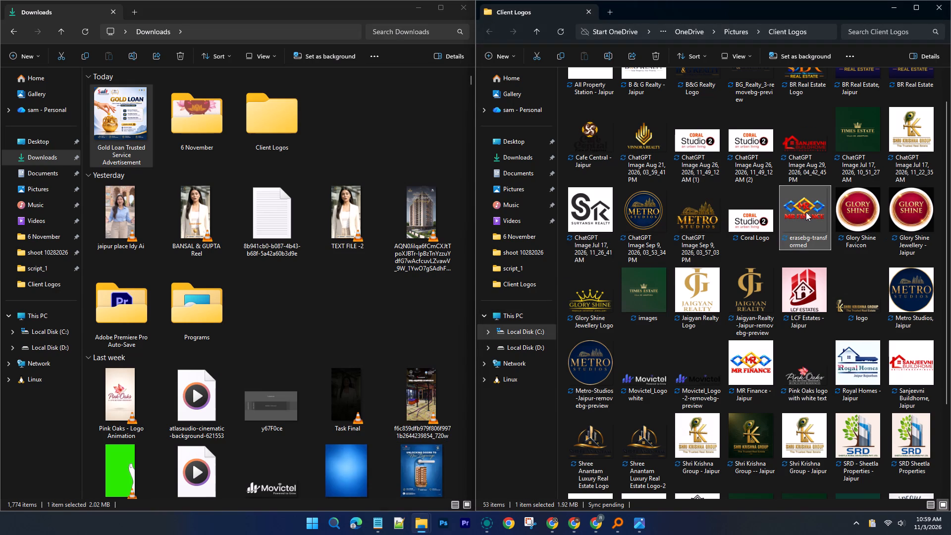
scroll(806, 212, "up", 2)
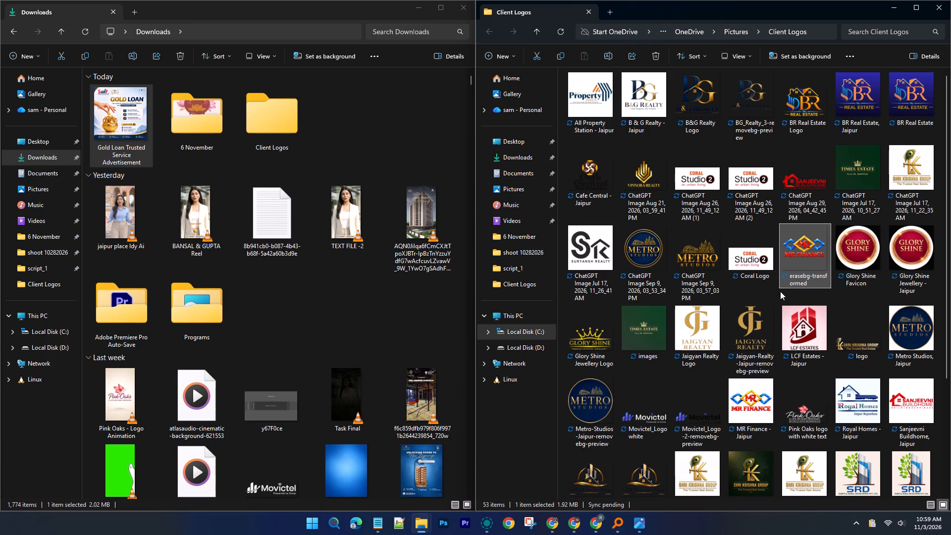
left_click_drag(804, 253, 492, 531)
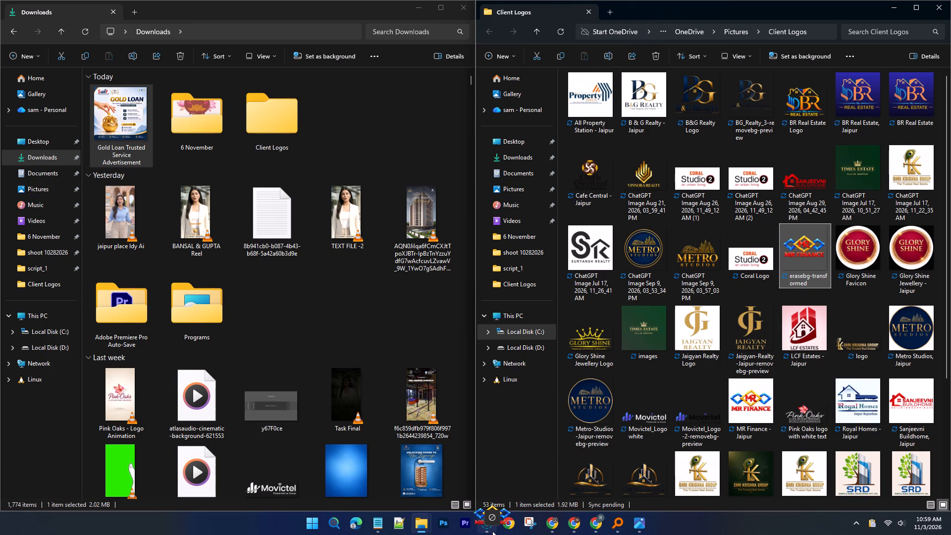
left_click_drag(492, 531, 507, 341)
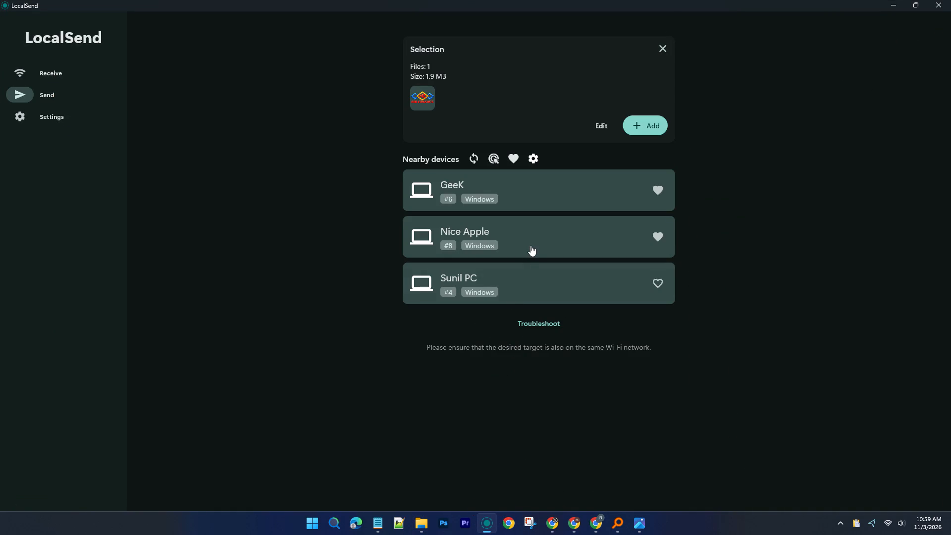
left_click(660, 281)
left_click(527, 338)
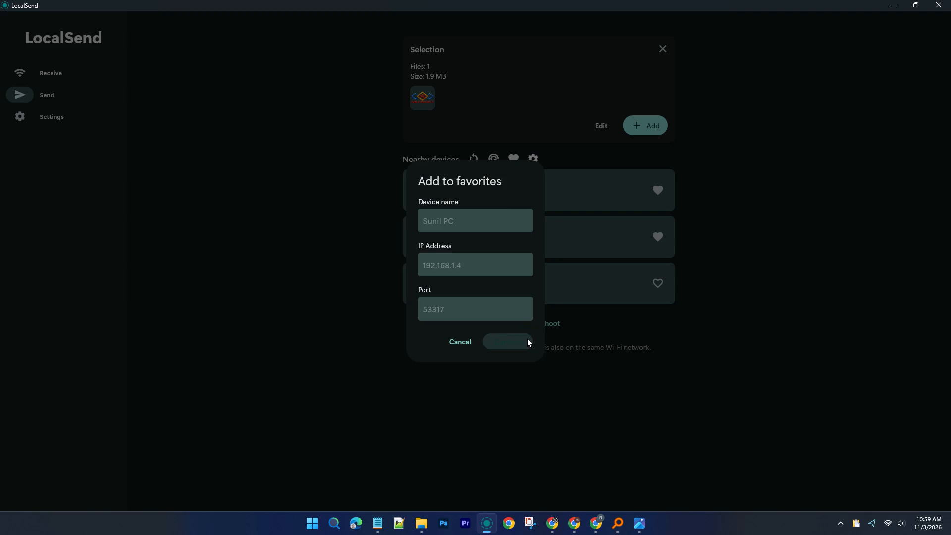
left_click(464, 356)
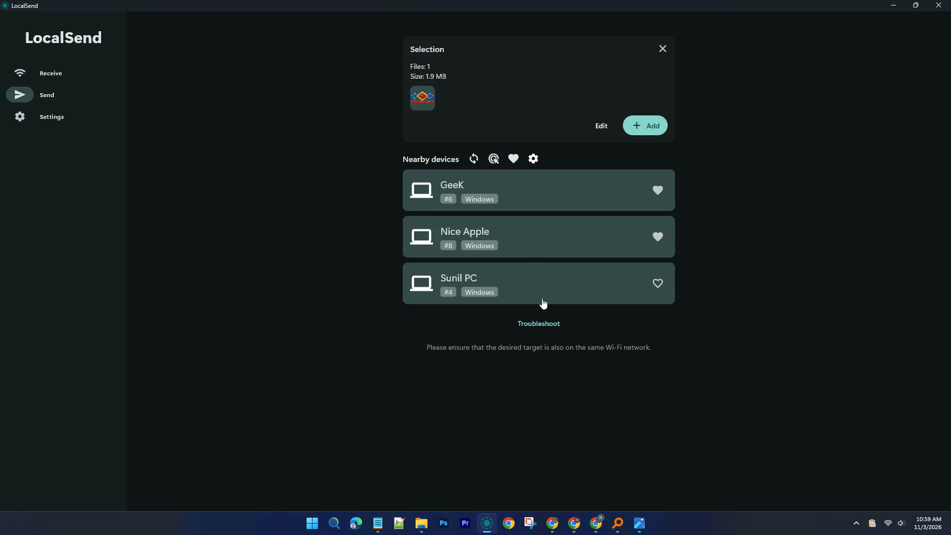
Rescan for nearby devices and send the MR Finance logo to the Nice Apple computer.
left_click(464, 161)
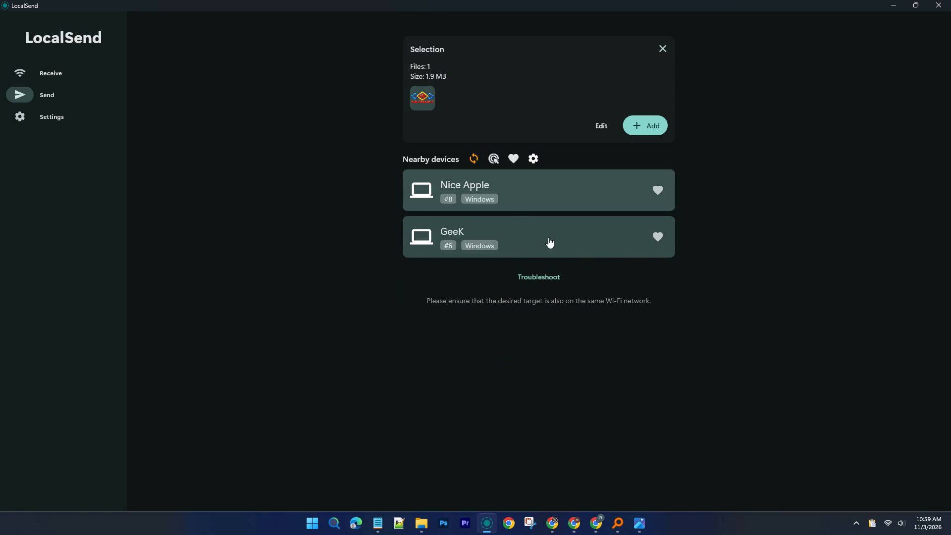
left_click(533, 186)
left_click(477, 159)
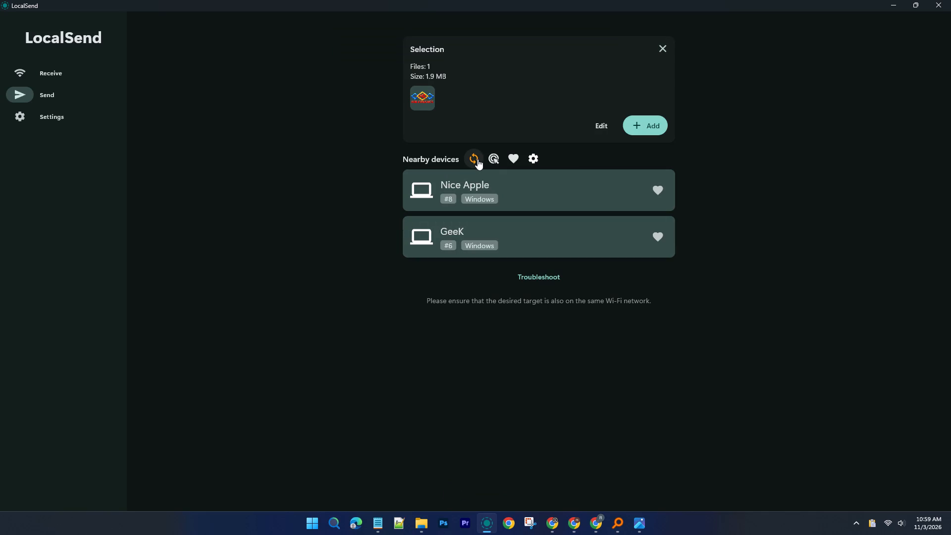
left_click(477, 159)
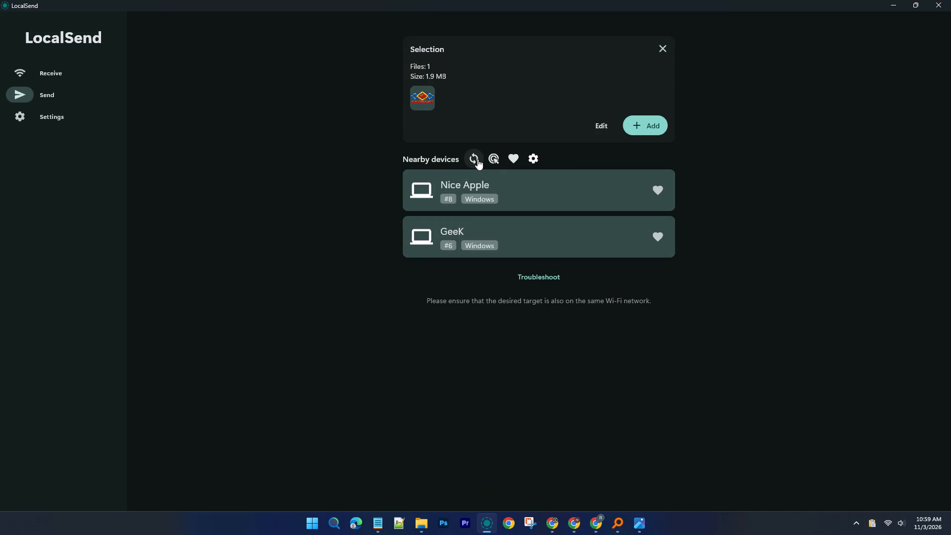
left_click(477, 159)
left_click(548, 224)
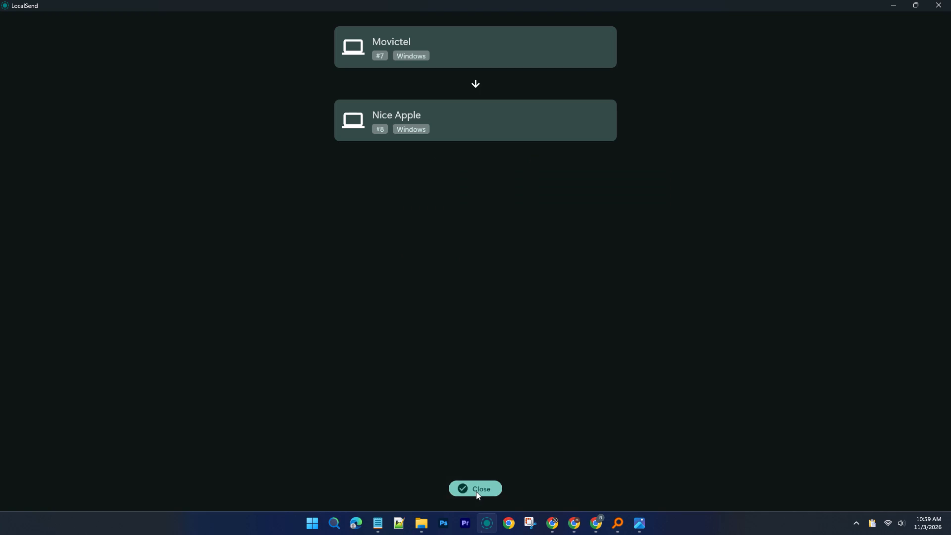
left_click(897, 494)
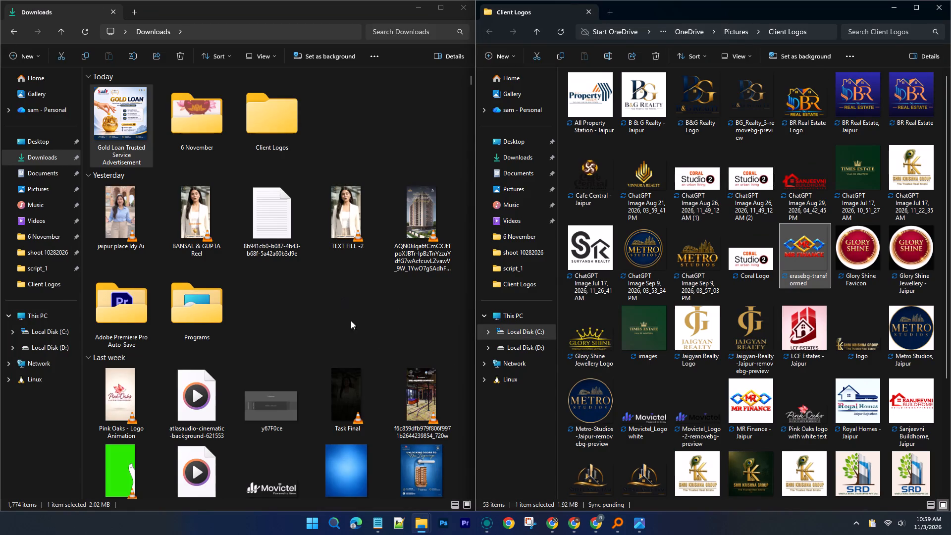
Return to the Canva reel in Chrome and shorten the logo end page and its logo layer to 2.5 s.
left_click(557, 525)
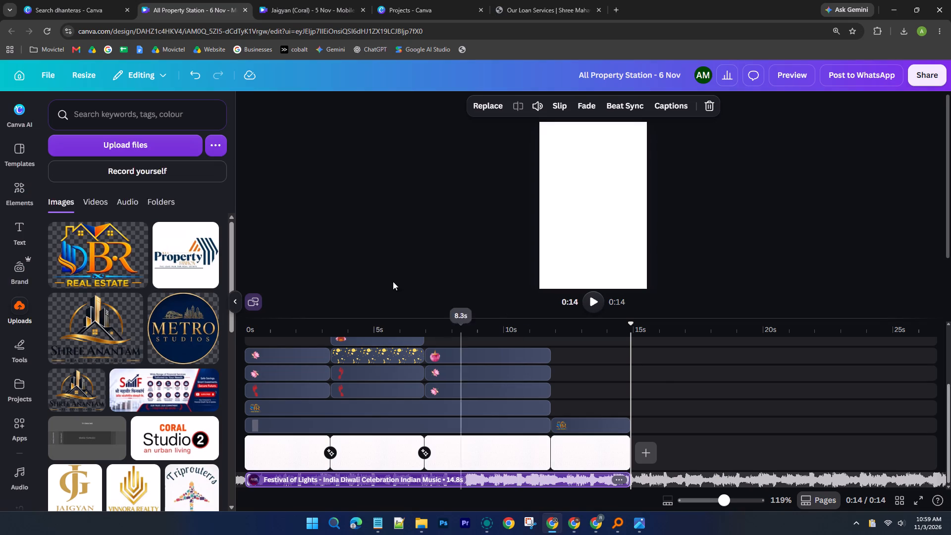
left_click(610, 423)
left_click(603, 454, "shift")
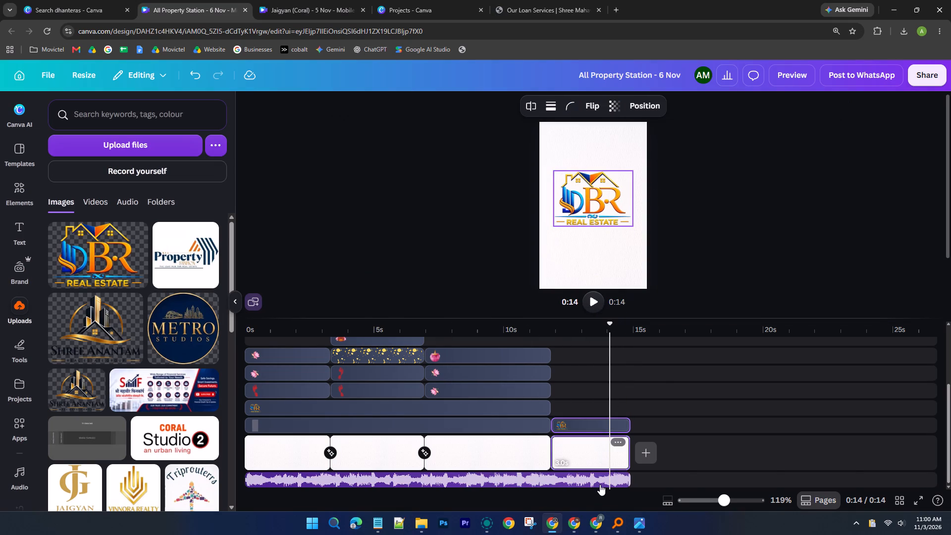
left_click(600, 484, "shift")
left_click(609, 457)
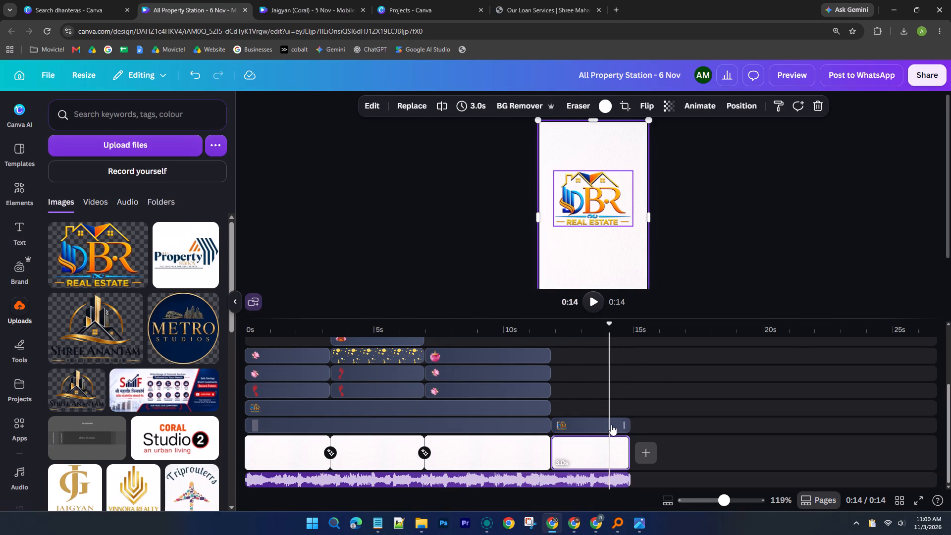
left_click(611, 425, "shift")
left_click_drag(629, 425, 622, 425)
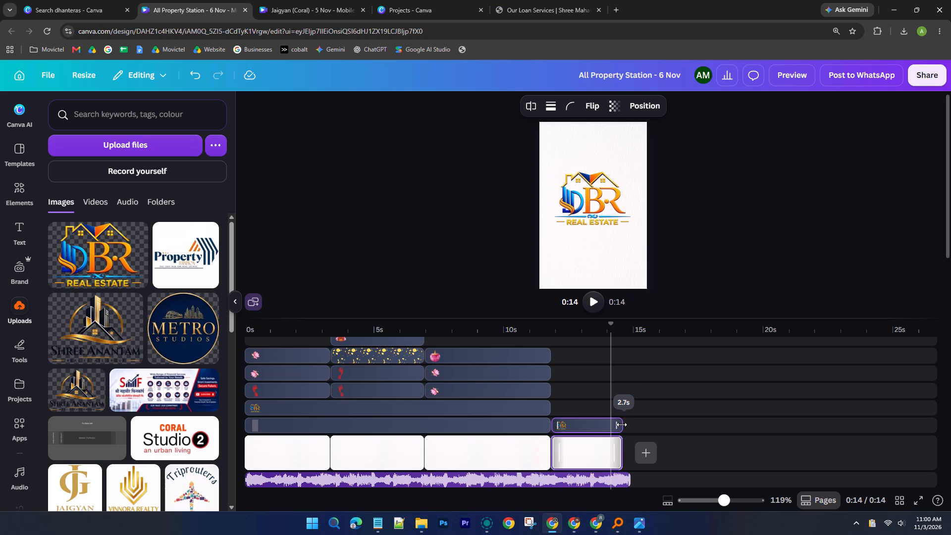
left_click_drag(622, 425, 616, 425)
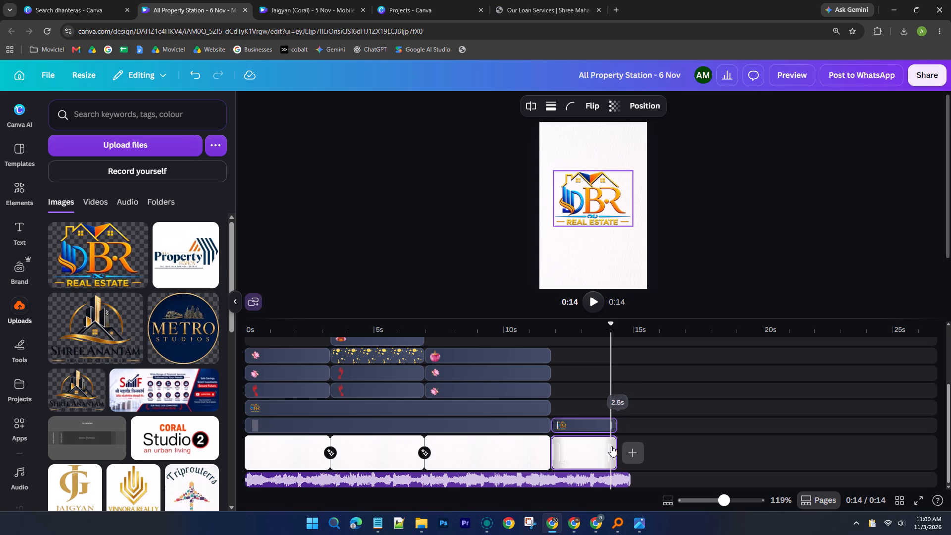
Trim the Festival of Lights music track to the end of the logo page, making it 14.4 s long.
left_click(619, 480)
left_click_drag(628, 480, 623, 480)
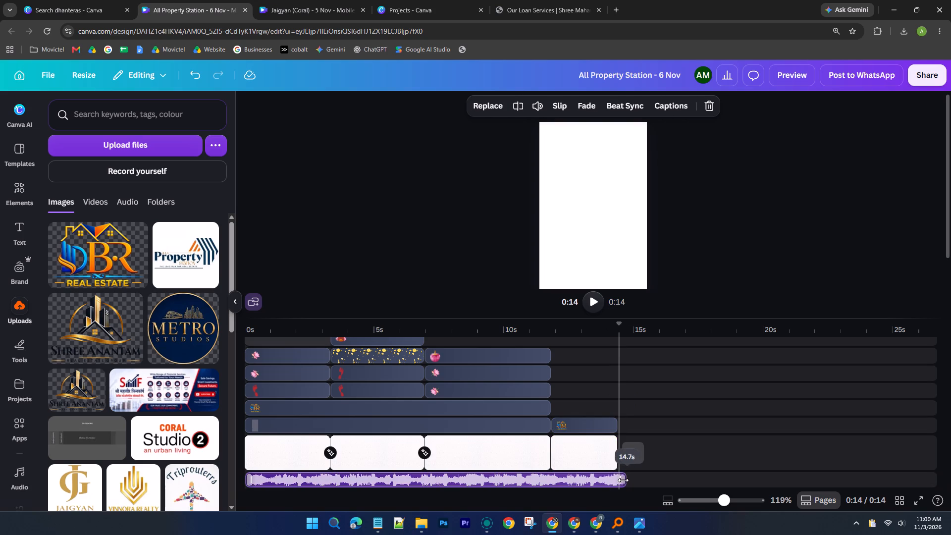
left_click_drag(623, 480, 621, 480)
Replay the reel's ending from about 9 s and the whole reel from the start to check the shortened logo page.
left_click_drag(617, 323, 475, 323)
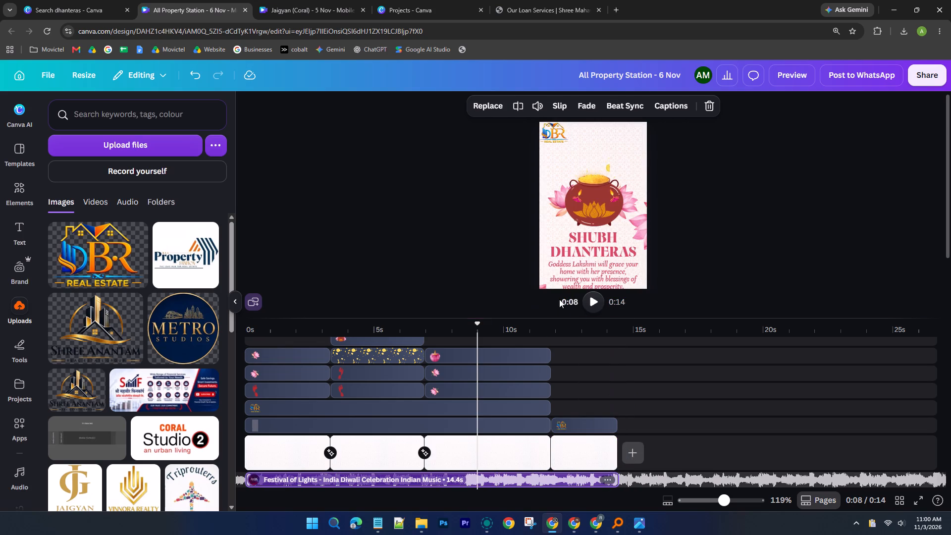
left_click(593, 297)
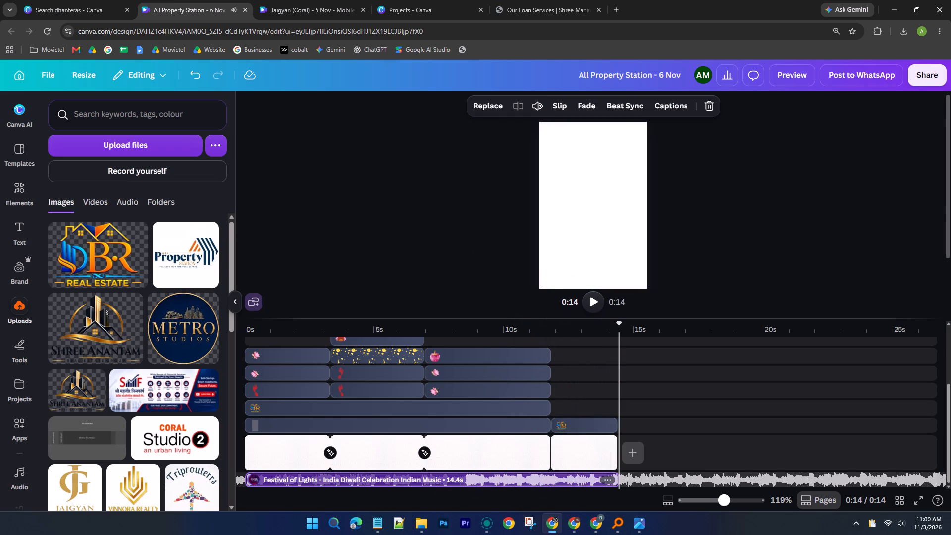
left_click_drag(618, 325, 478, 337)
left_click(589, 307)
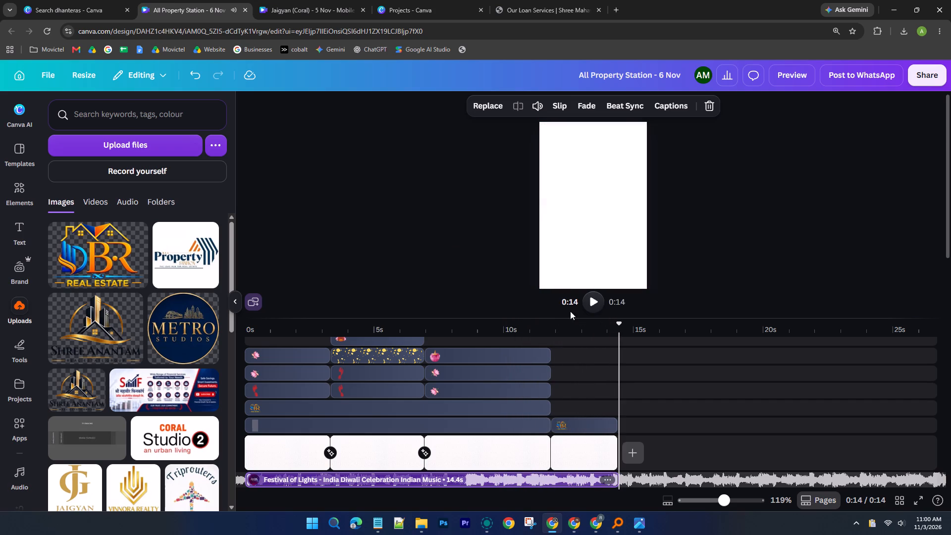
left_click_drag(620, 323, 245, 348)
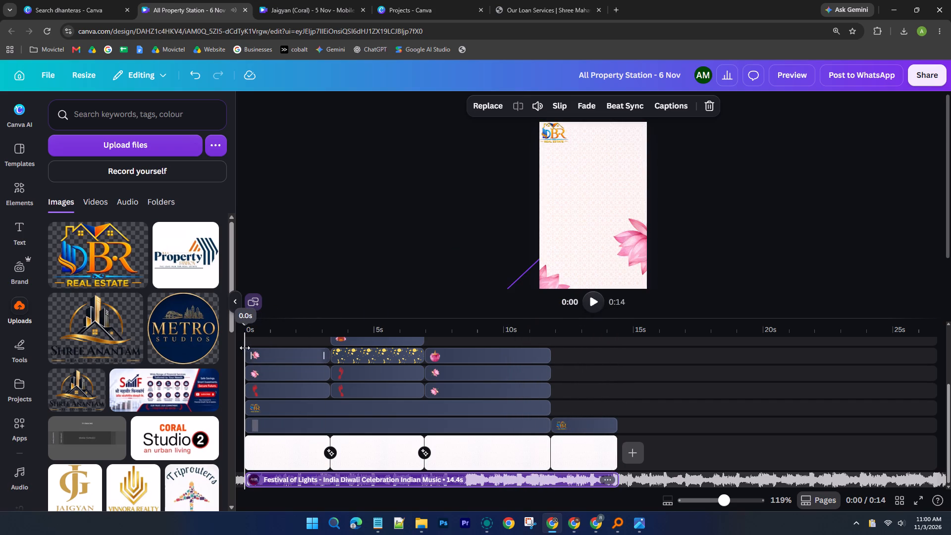
left_click_drag(245, 348, 239, 348)
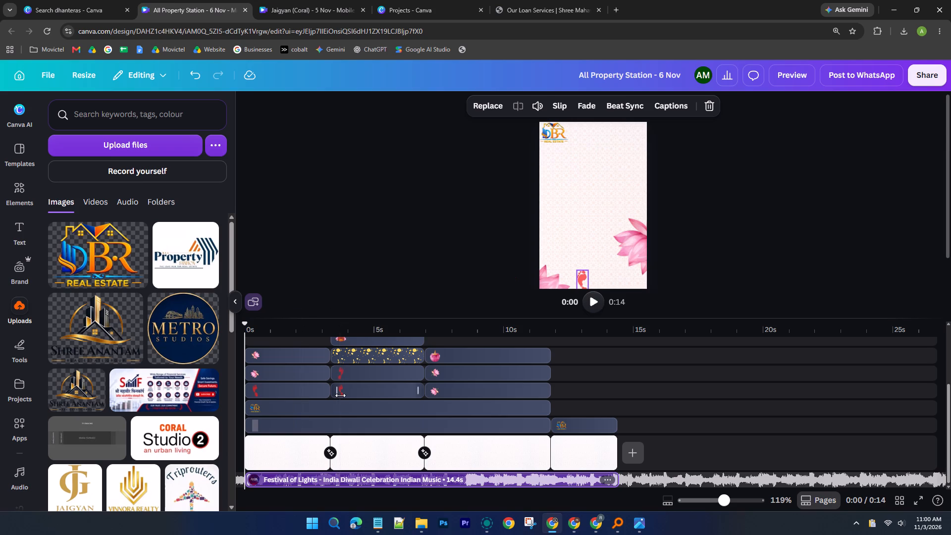
scroll(340, 395, "up", 9)
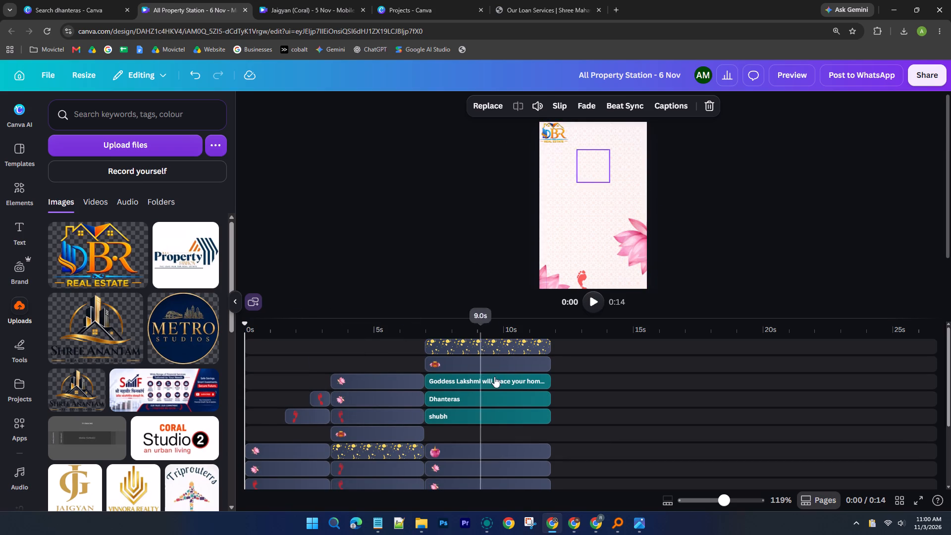
left_click(598, 305)
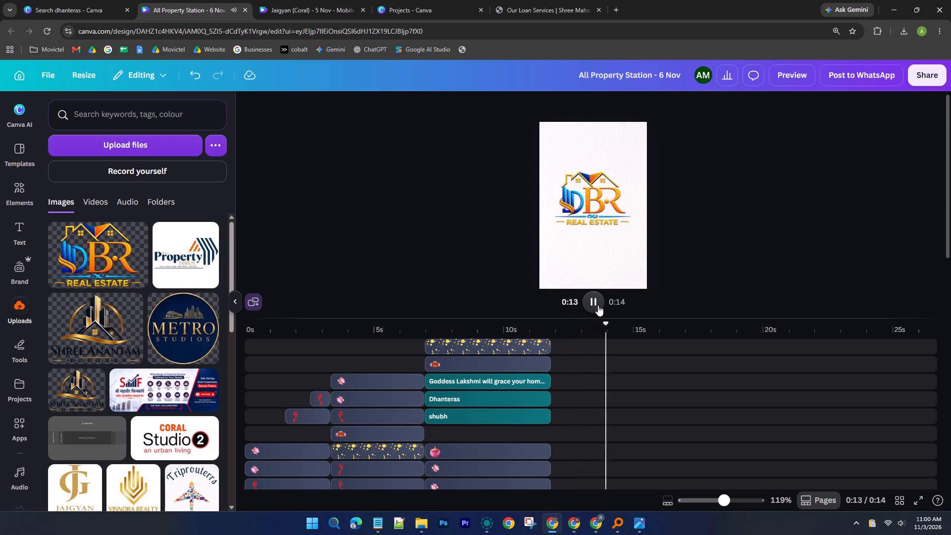
left_click(598, 305)
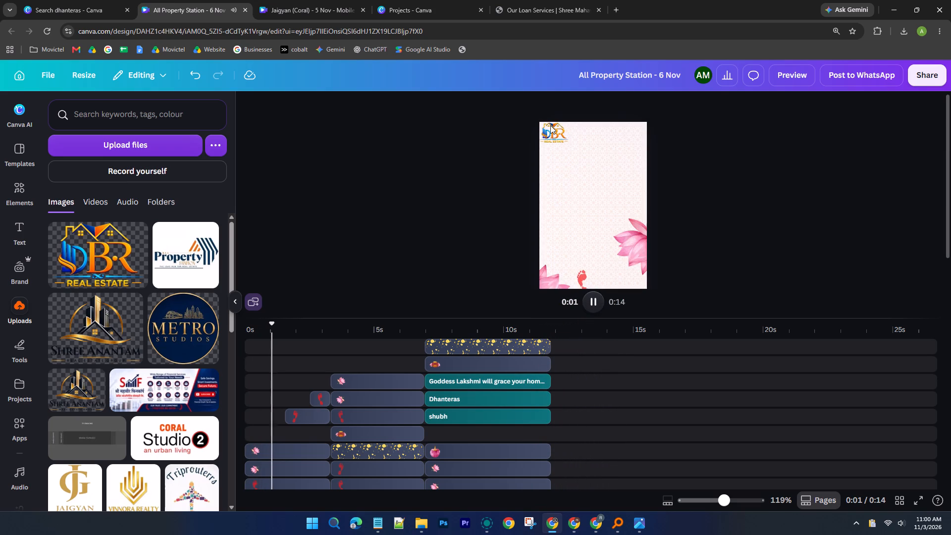
Move the 11.8 s BR Real Estate logo from the design's corner to the top, centred horizontally.
left_click(550, 125)
scroll(557, 130, "up", 5, "ctrl")
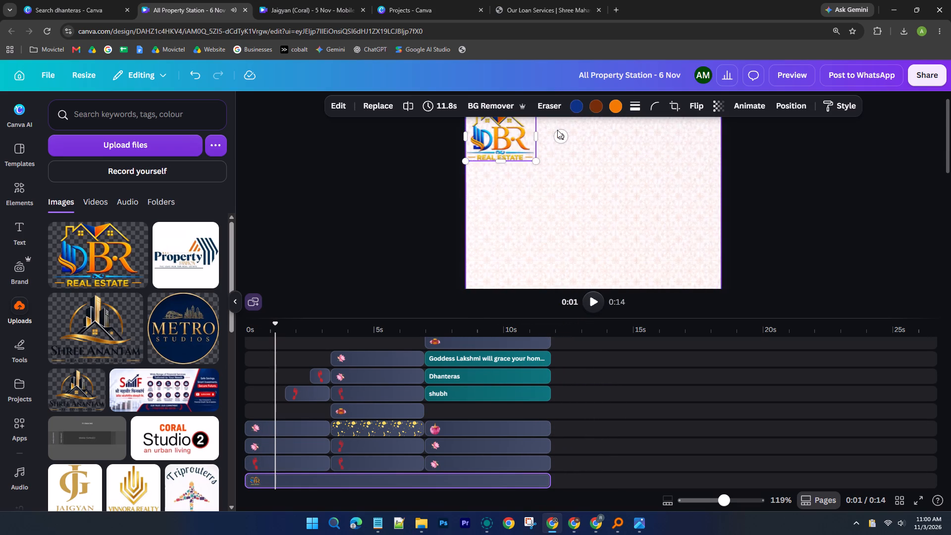
scroll(560, 150, "up", 3)
left_click_drag(512, 148, 603, 150)
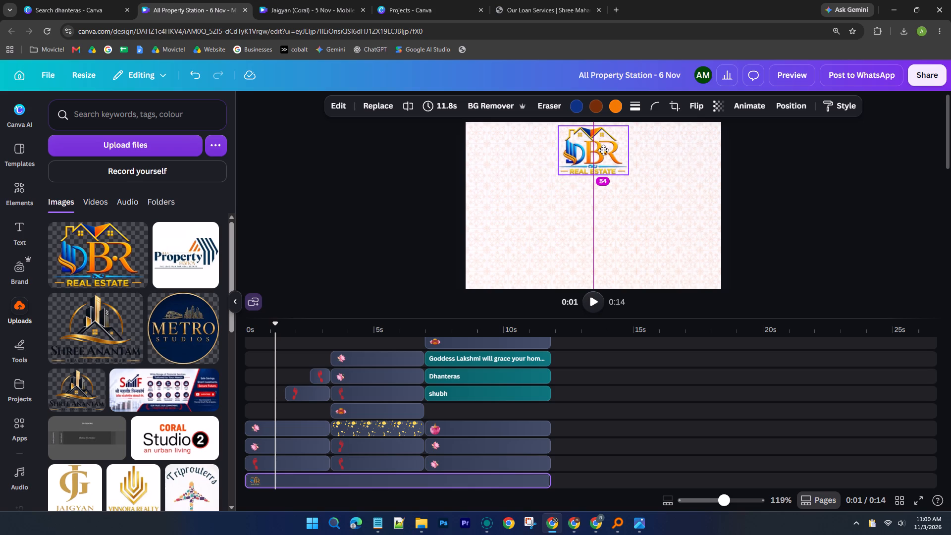
left_click_drag(603, 150, 604, 150)
left_click(844, 167)
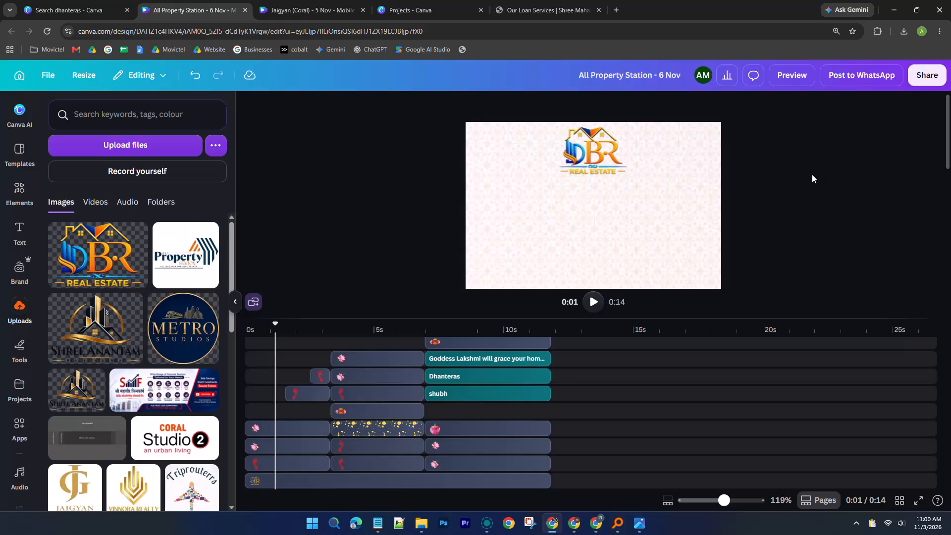
scroll(812, 174, "down", 6, "ctrl")
left_click(812, 174)
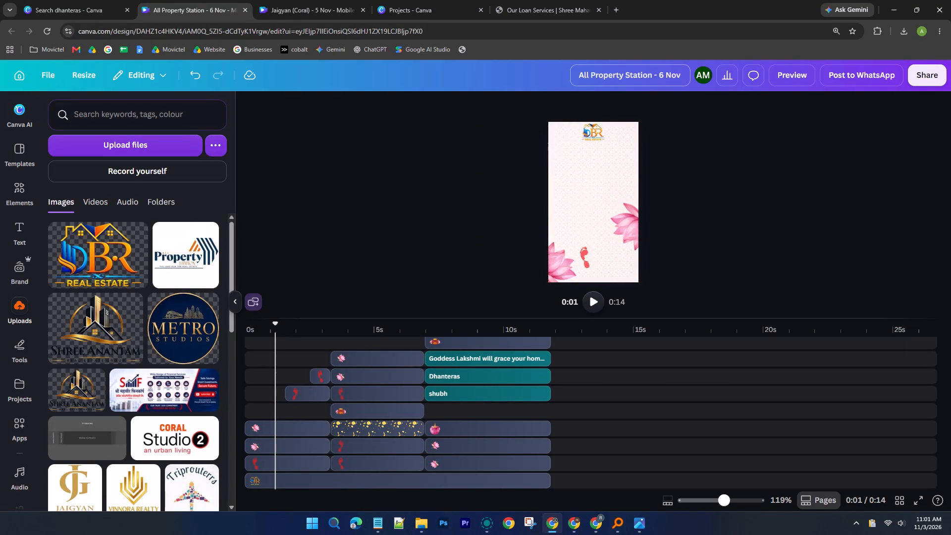
Rename the design as BR Real Estate - 6 Nov.
left_click_drag(651, 75, 571, 75)
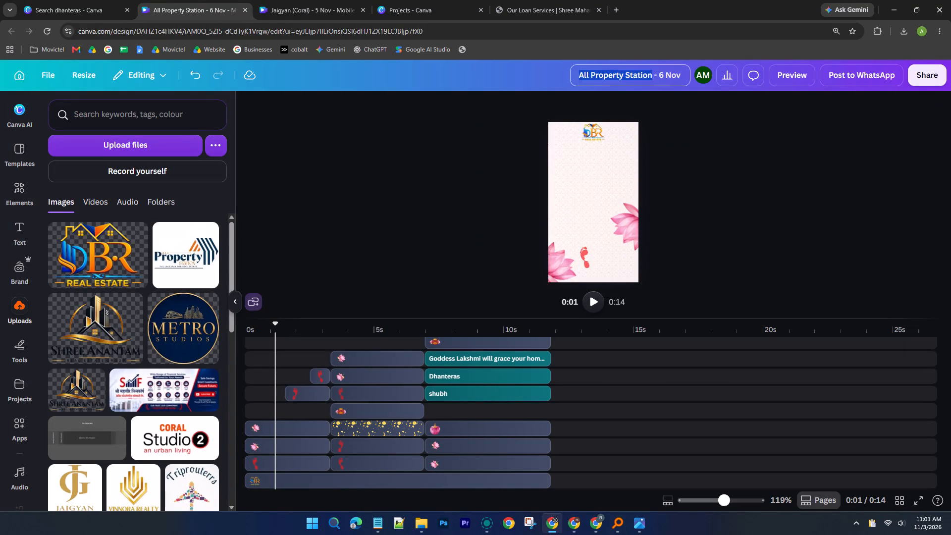
type("BR")
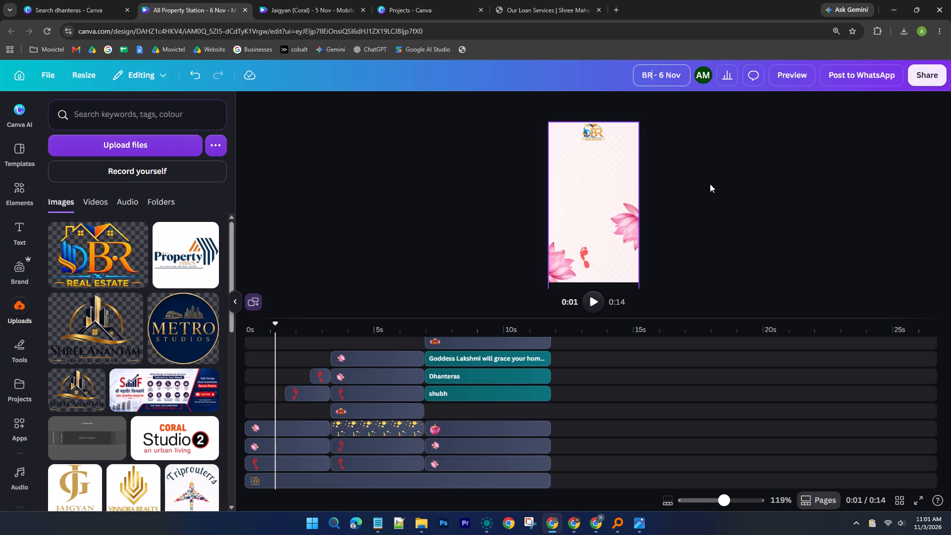
key("space")
type("Real Estate")
key("Return")
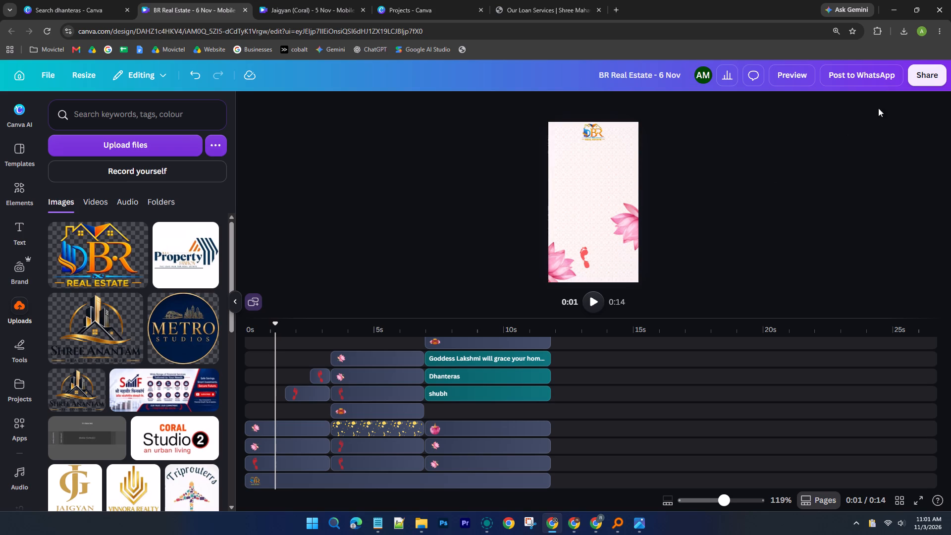
Download the BR Real Estate reel as an MP4 video in 4K quality.
left_click(918, 82)
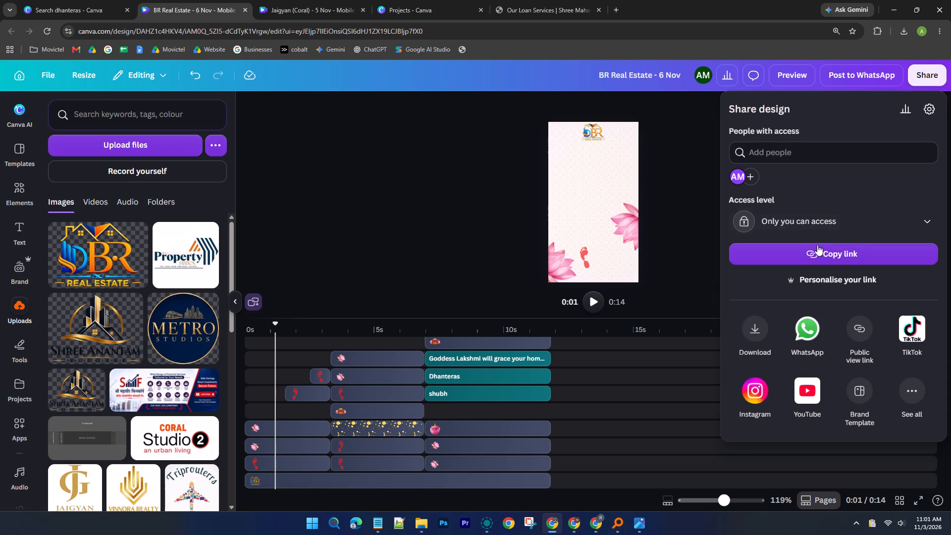
left_click(771, 335)
left_click(847, 252)
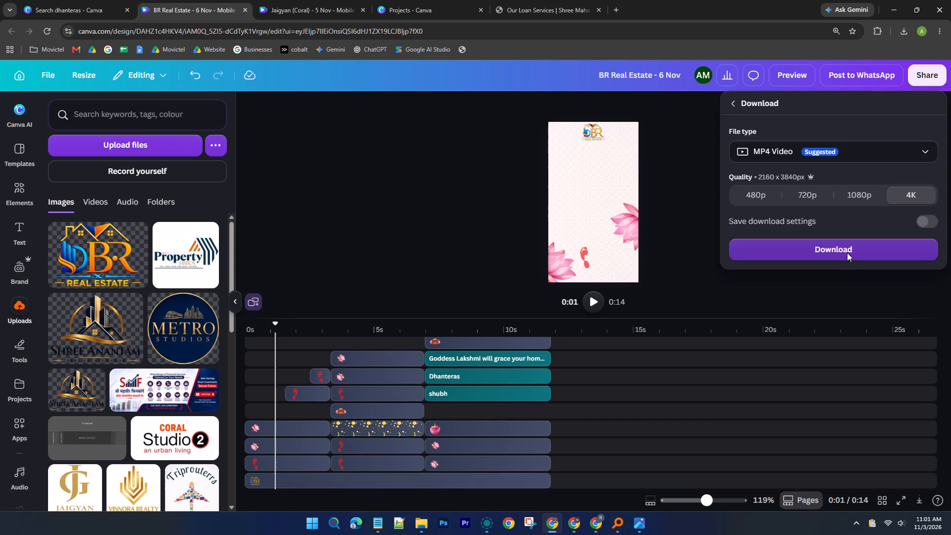
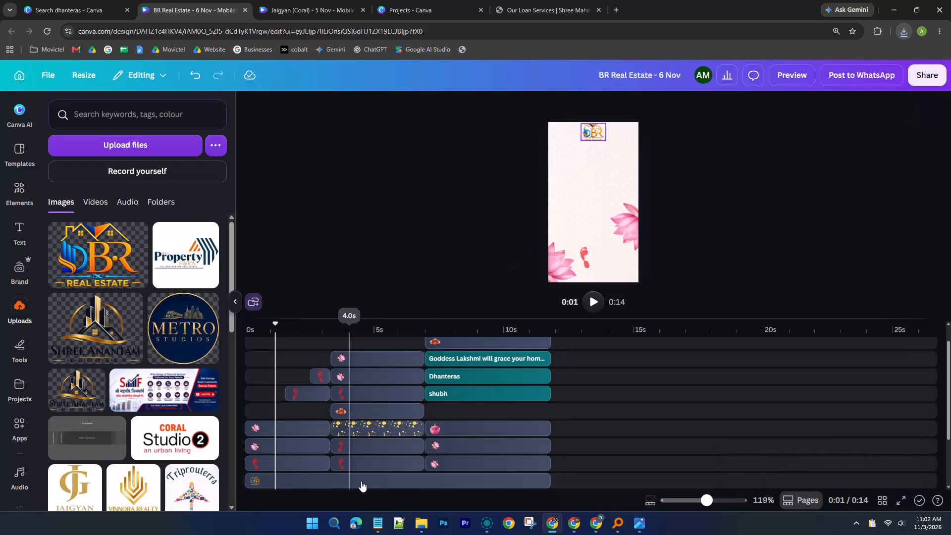
In File Explorer, move the BR Real Estate - 6 Nov video from Downloads into the 6 November folder and open that folder.
left_click(421, 525)
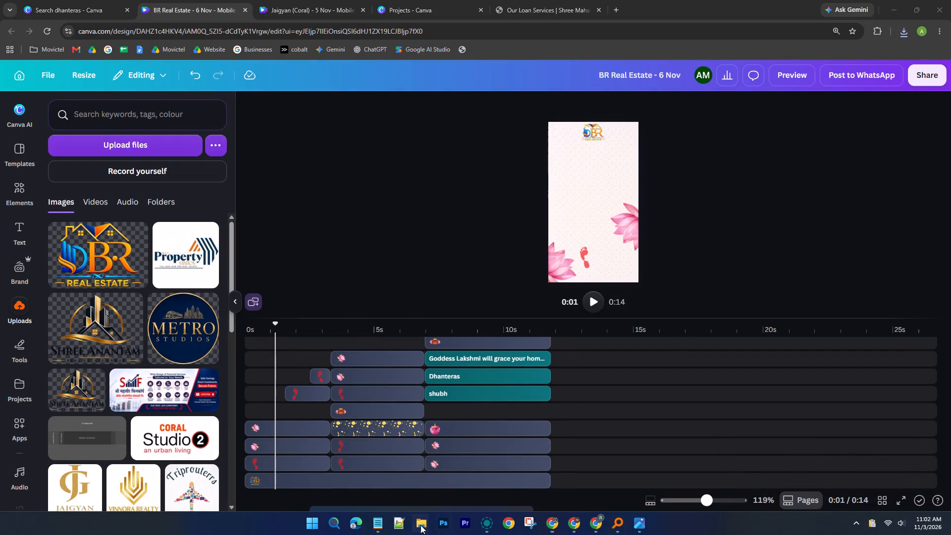
left_click(380, 479)
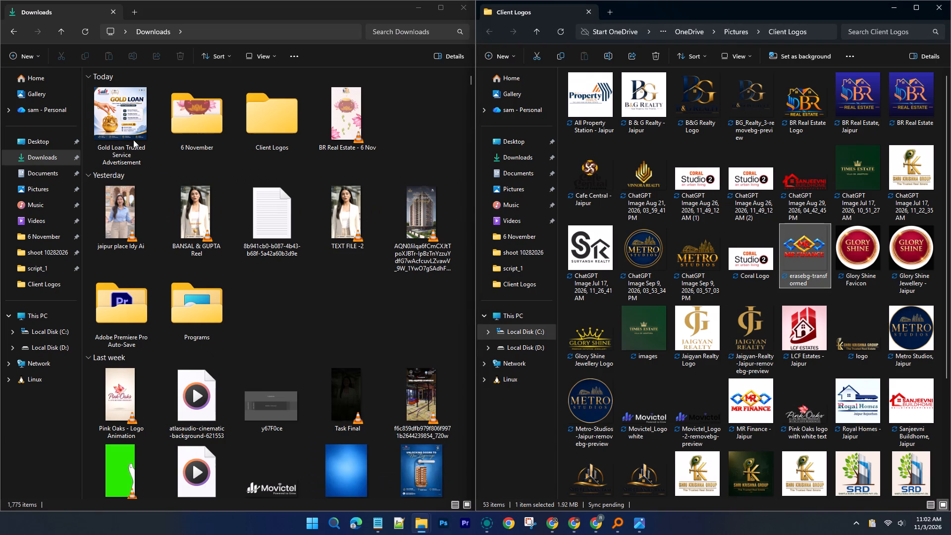
left_click_drag(346, 122, 236, 126)
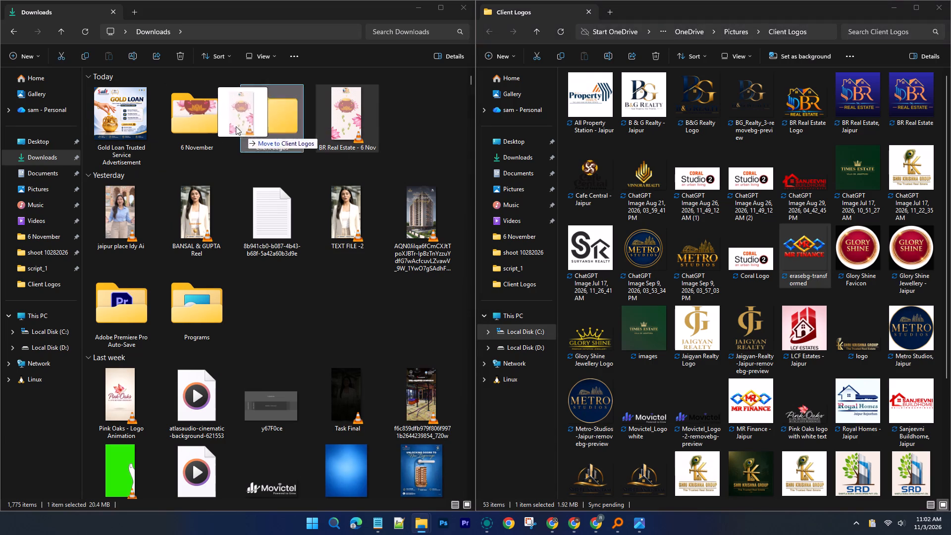
left_click_drag(236, 126, 215, 118)
double_click(215, 117)
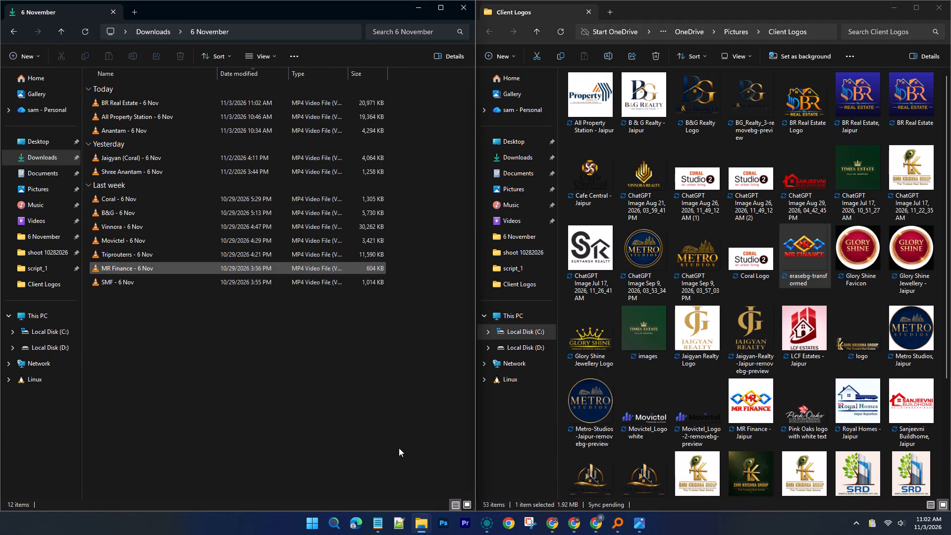
In Notepad's DHANTERAS REEL list, mark BR with a bullet like the other completed clients.
left_click(378, 525)
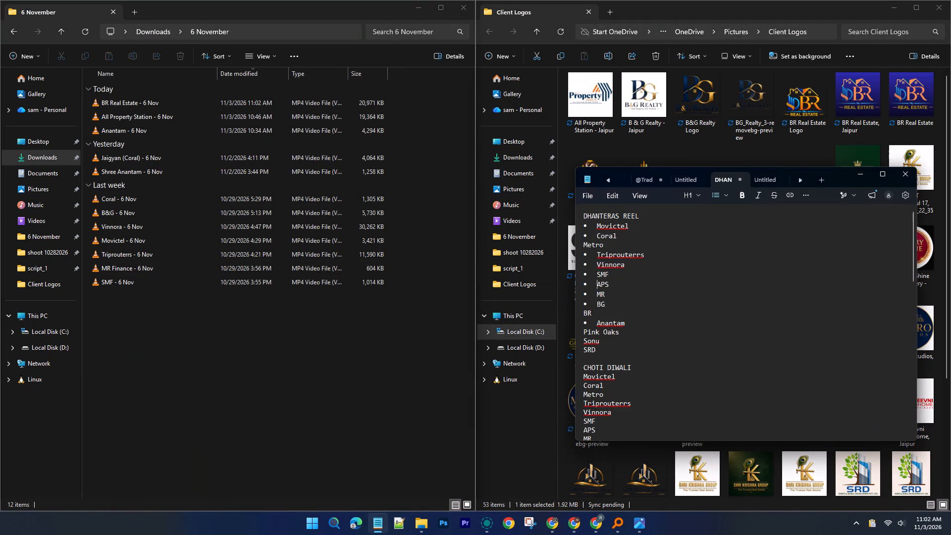
left_click(582, 310)
key("Left")
type("-")
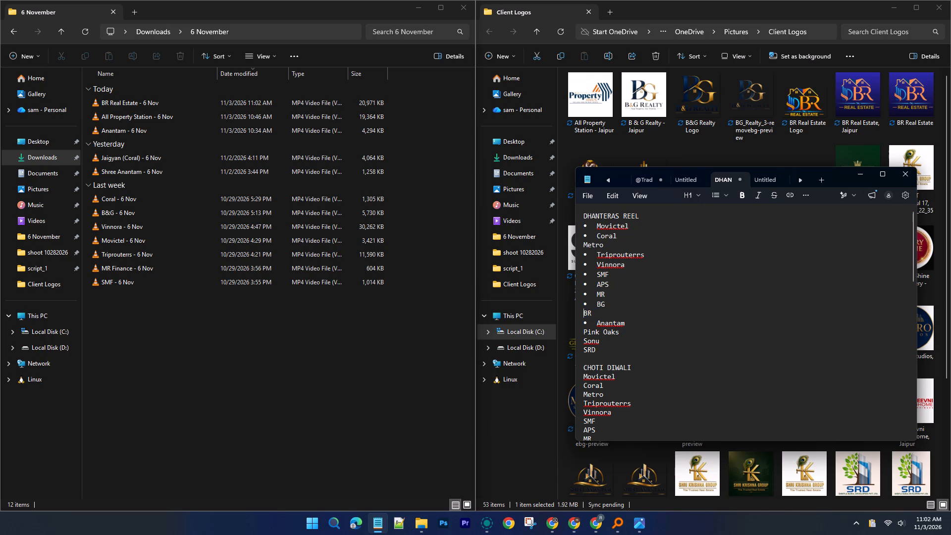
key("space")
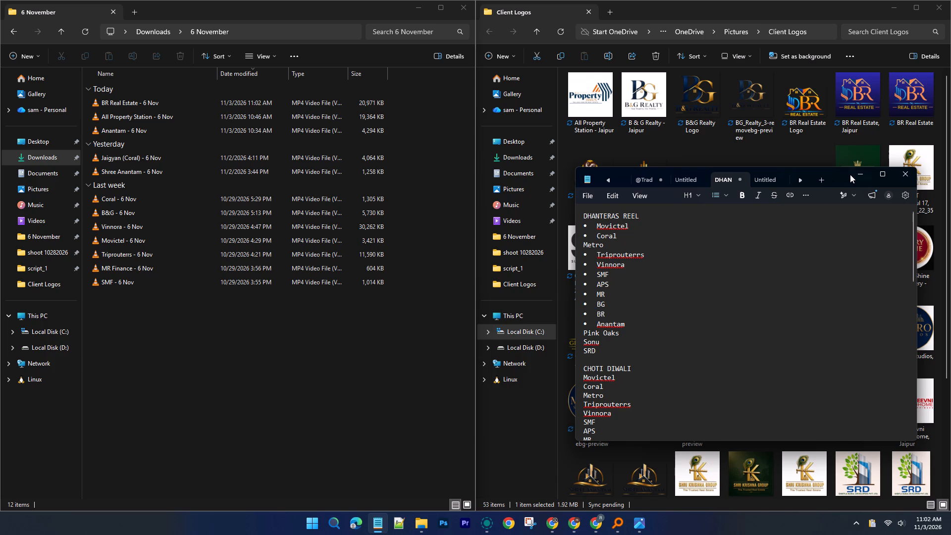
left_click(854, 174)
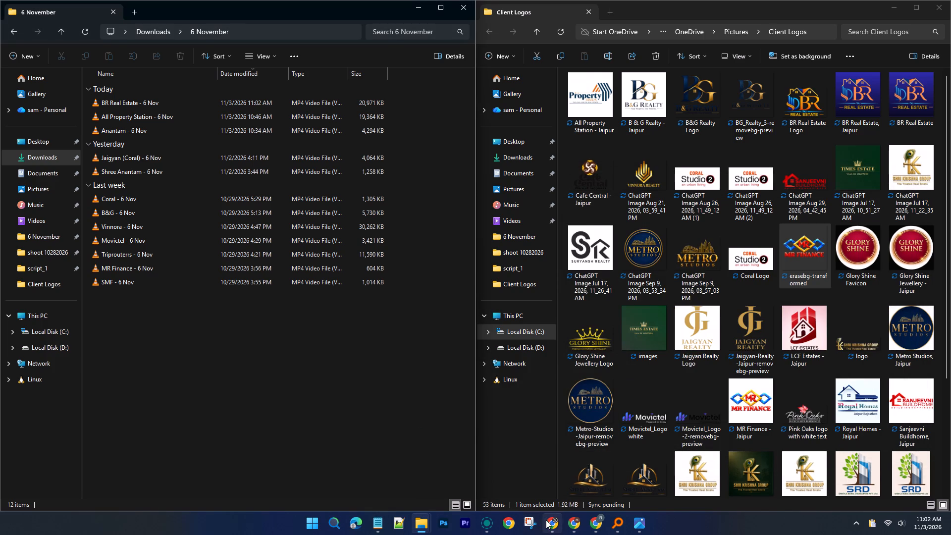
Back in Canva, delete the BR Real Estate logo at the top of the reel design.
left_click(546, 521)
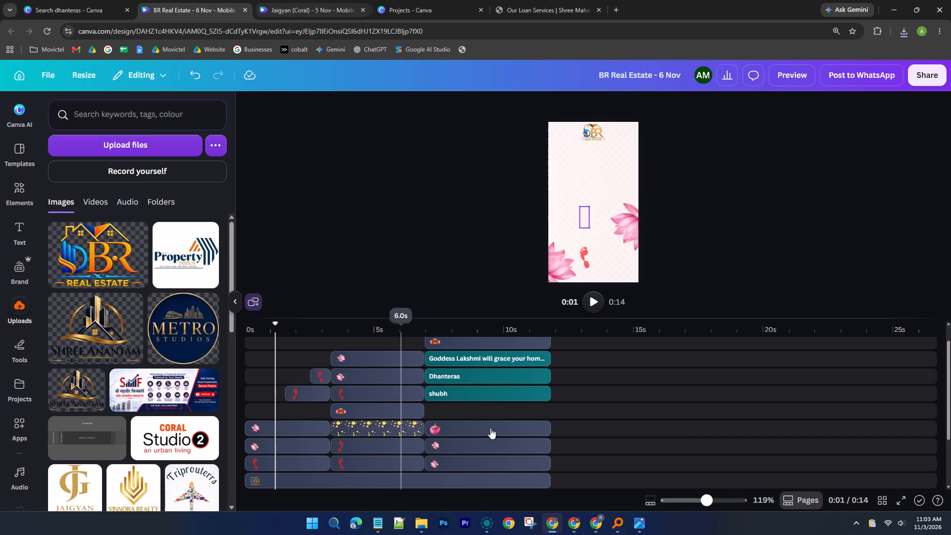
left_click(383, 526)
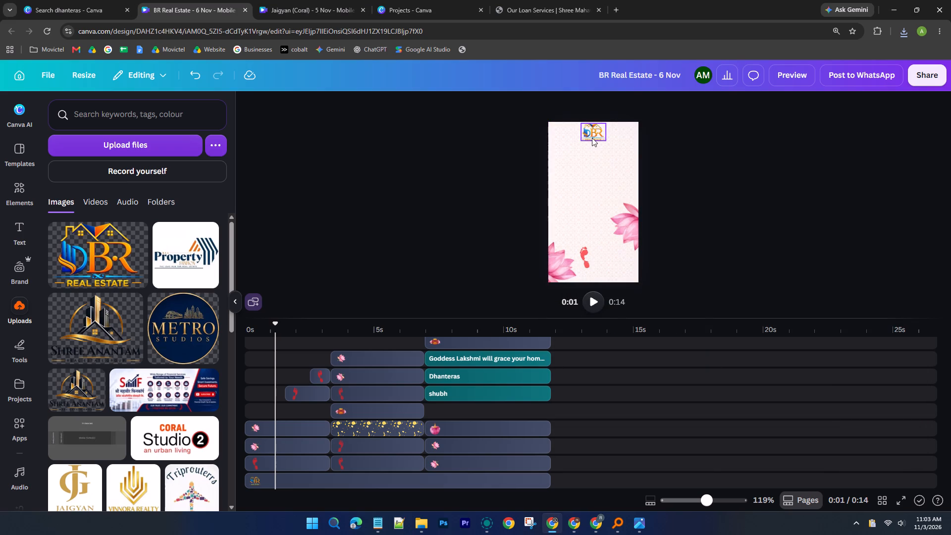
left_click(592, 138)
key("Delete")
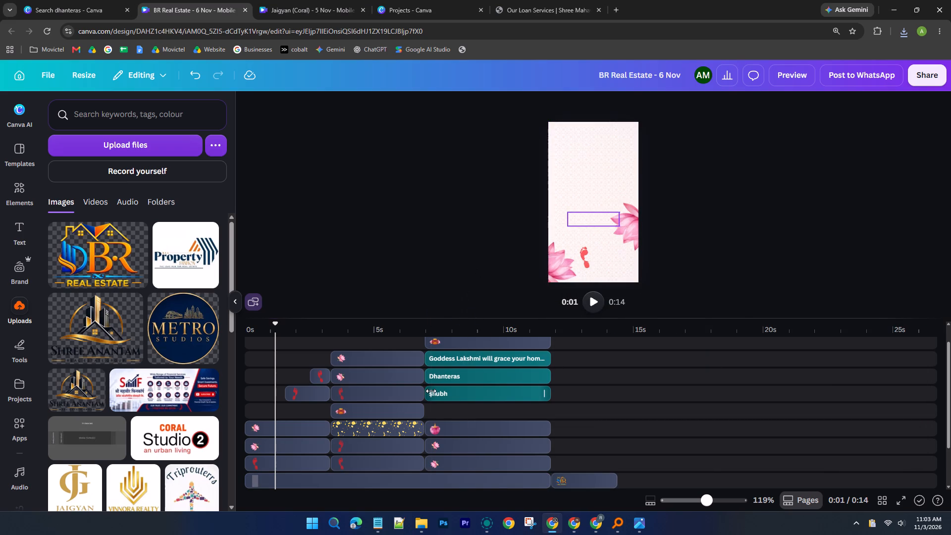
Check Notepad's DHANTERAS REEL list for the clients whose reels are still unmarked, and return to the Canva design.
left_click(383, 525)
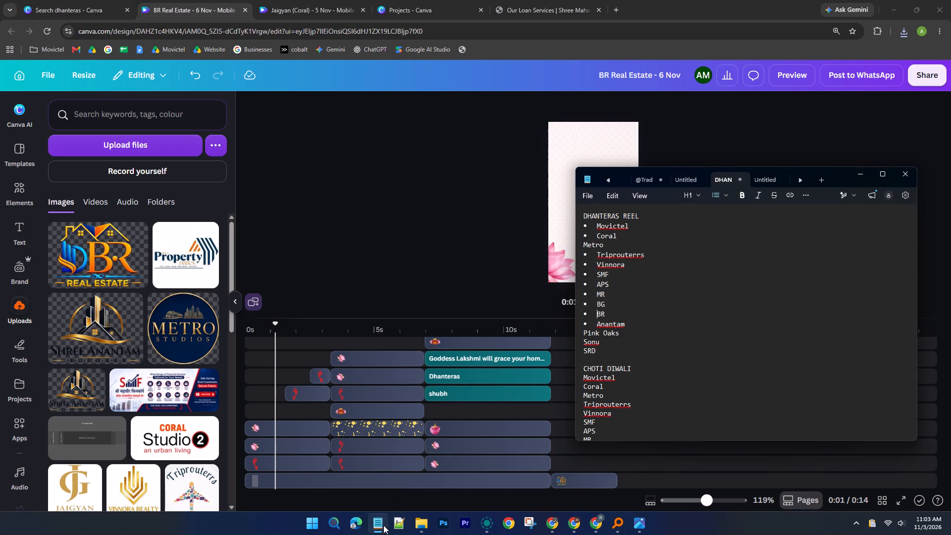
left_click(383, 525)
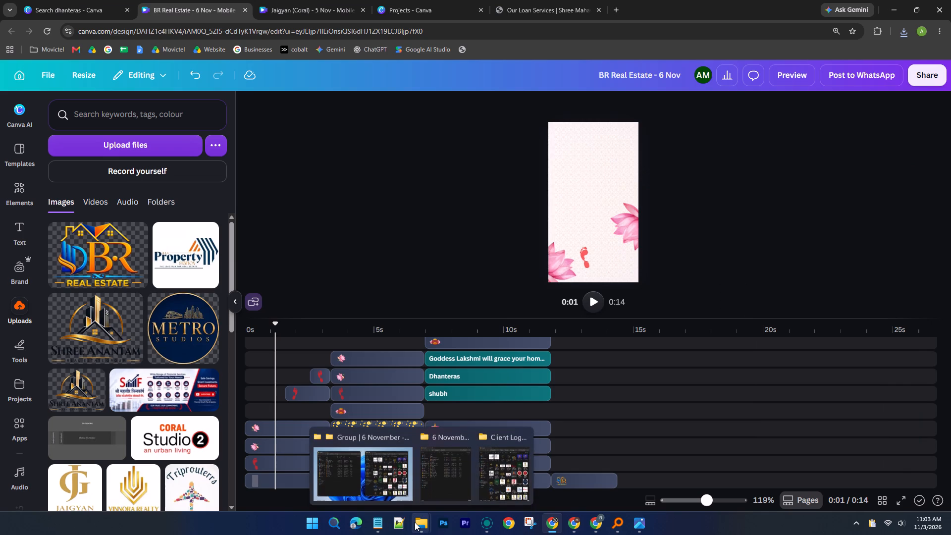
left_click(554, 523)
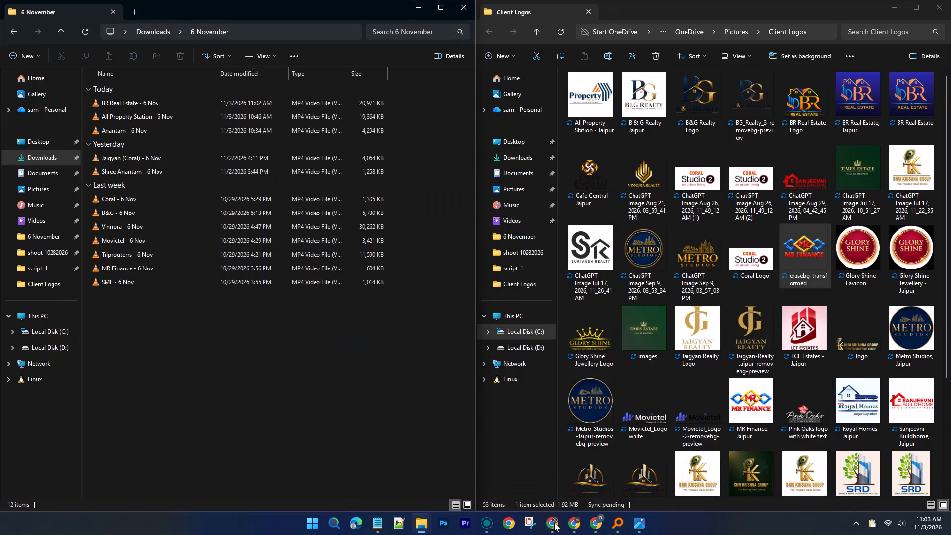
left_click(554, 523)
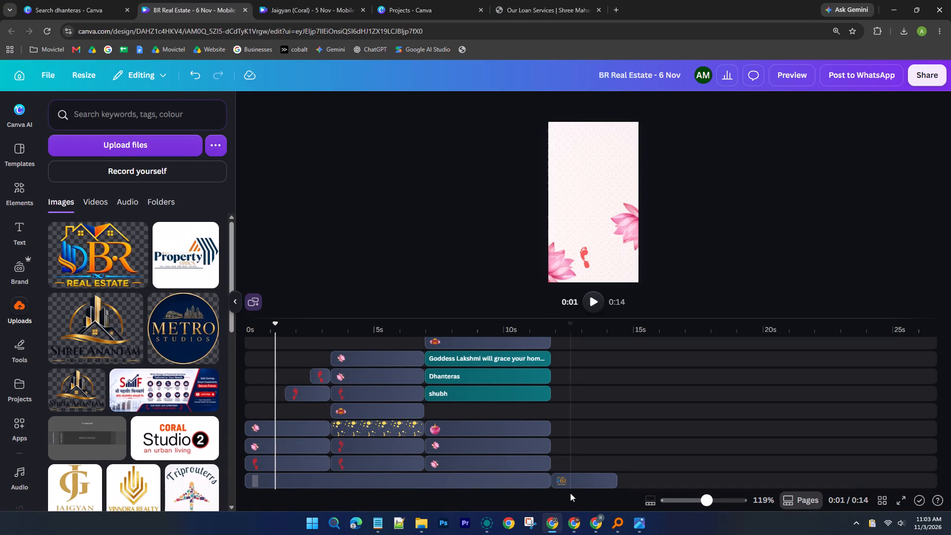
Switch to the Instagram browser window and open the account search with its recently searched client profiles.
left_click(570, 522)
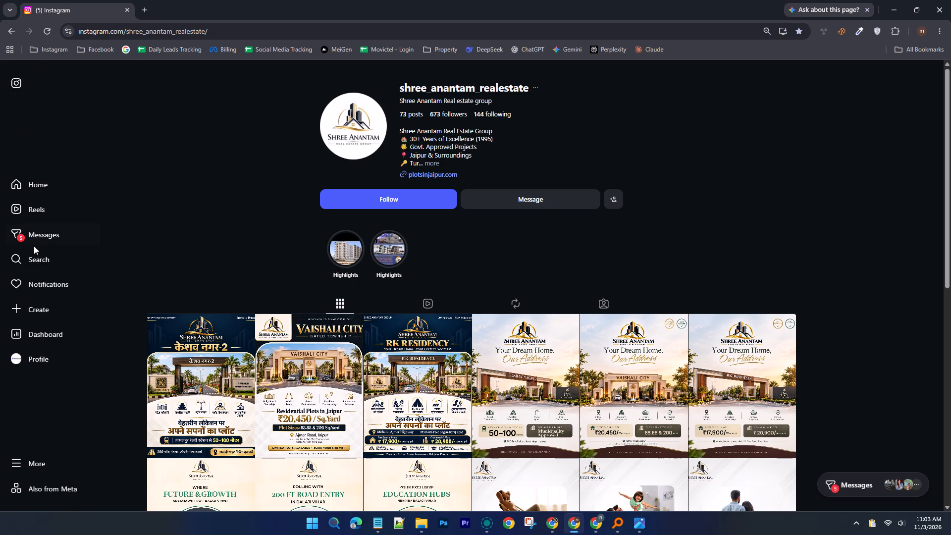
left_click(35, 262)
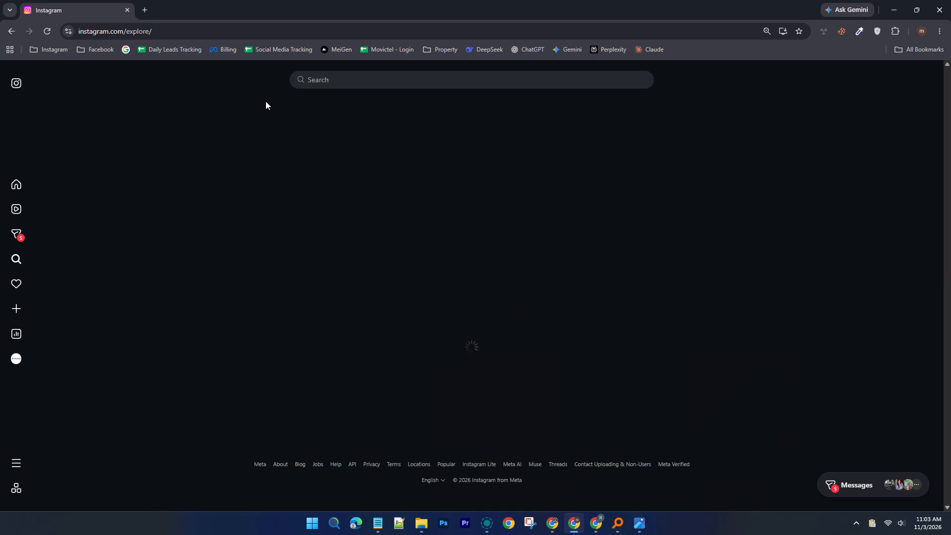
left_click(401, 80)
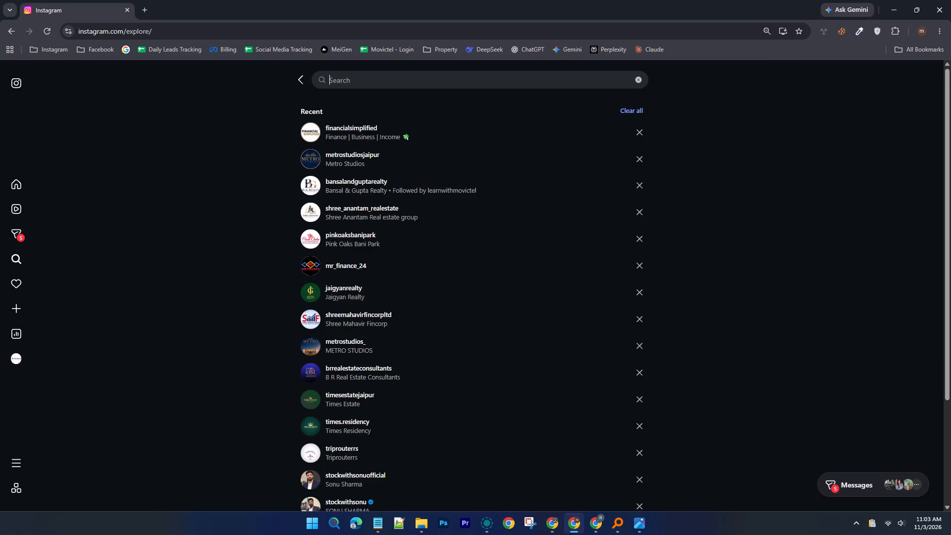
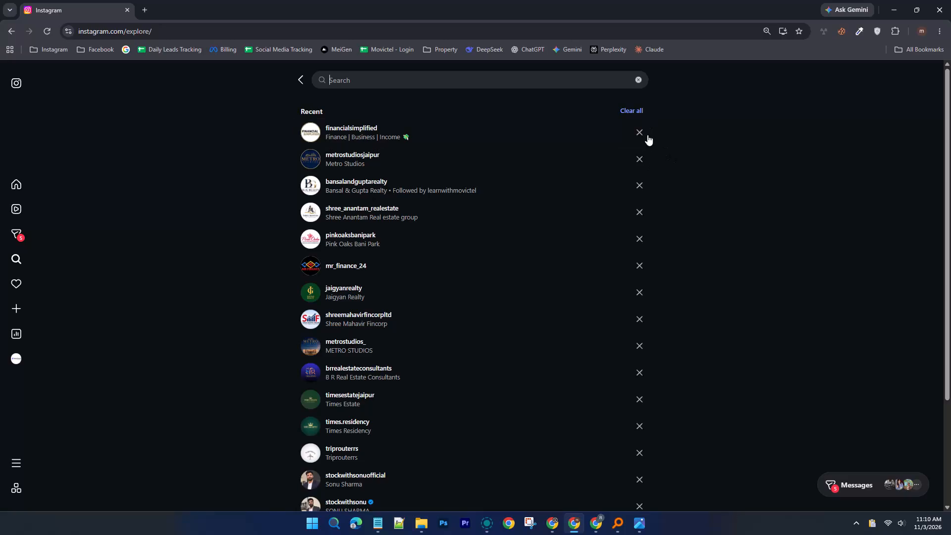
In the Instagram window, remove financialsimplified from the recent searches.
left_click(642, 133)
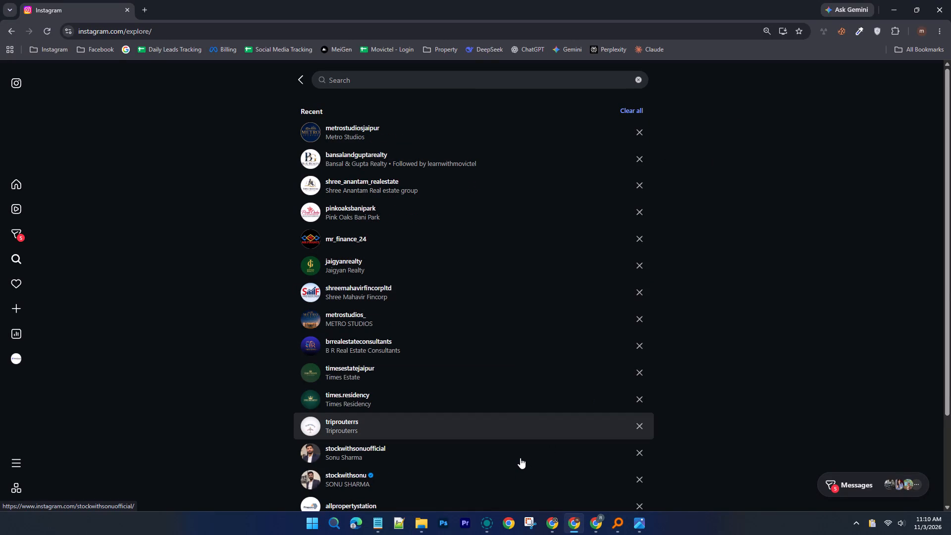
Open the "Learn. Analyze. Trade. Repeat." post on the stockwithsonuofficial Instagram profile.
left_click(520, 458)
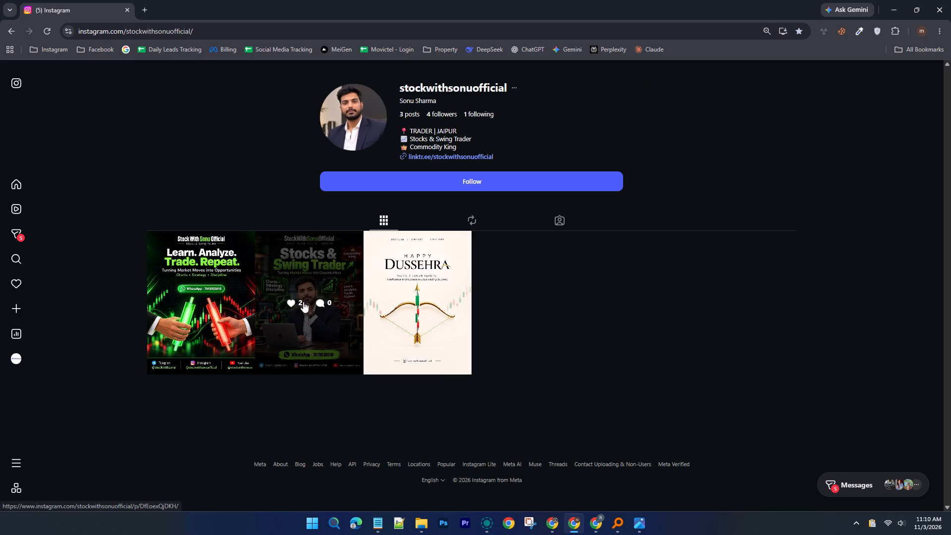
left_click(179, 266)
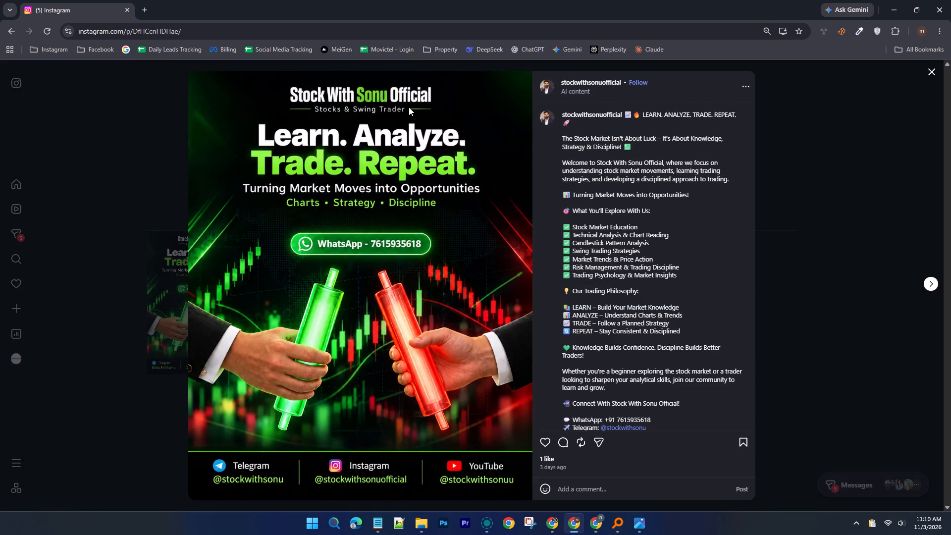
In a new browser tab, search for an Instagram pop up extension and open MediaPop's Chrome Web Store page.
left_click(146, 0)
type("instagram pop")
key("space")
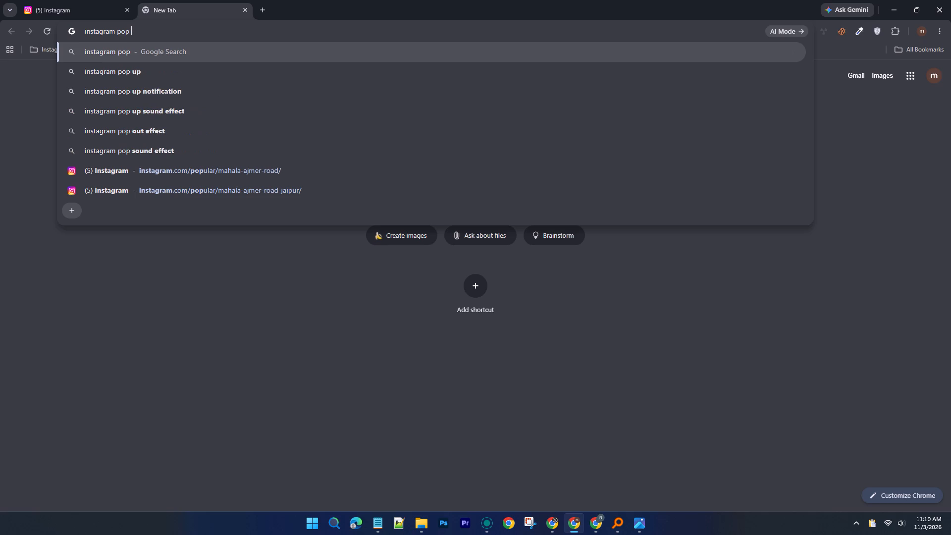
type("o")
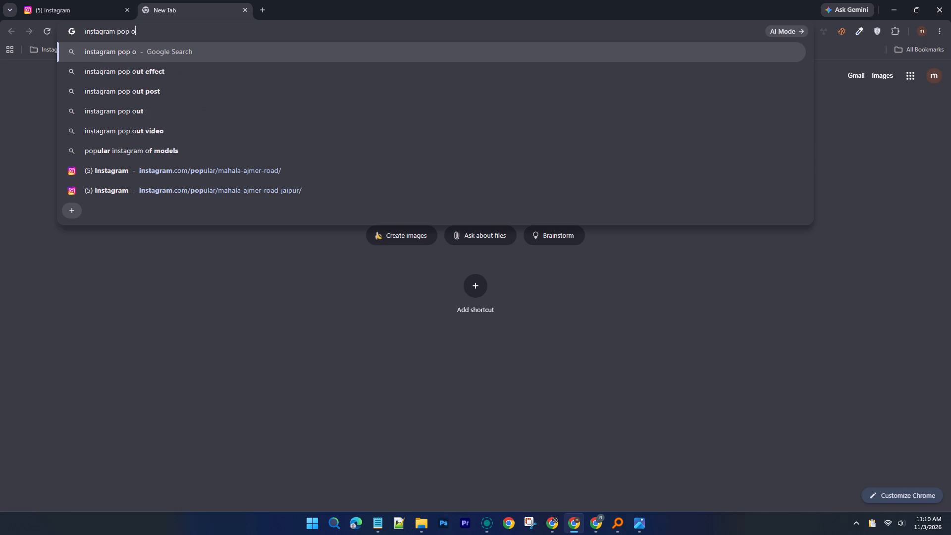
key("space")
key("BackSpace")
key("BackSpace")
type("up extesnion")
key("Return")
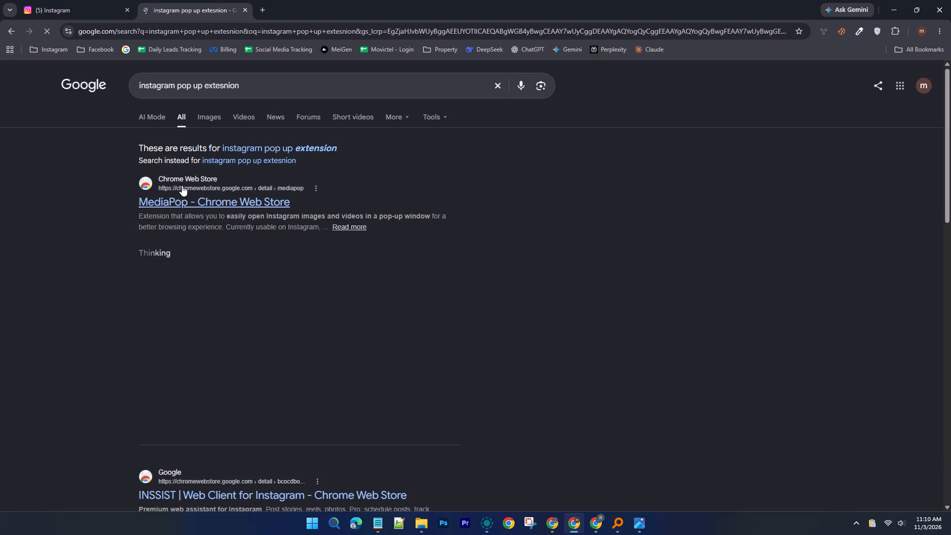
left_click(195, 221)
left_click(197, 210)
left_click(204, 194)
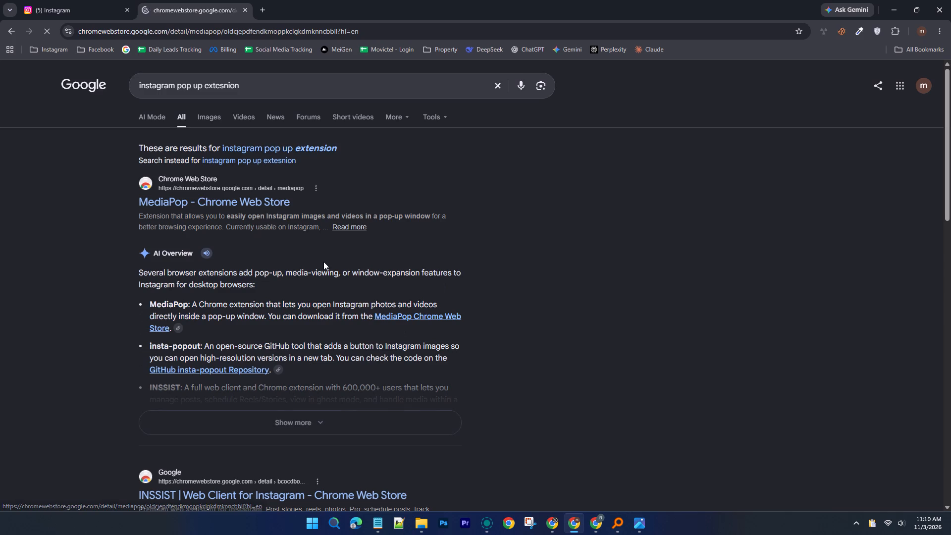
Add the MediaPop extension to Chrome.
left_click(740, 138)
left_click(726, 140)
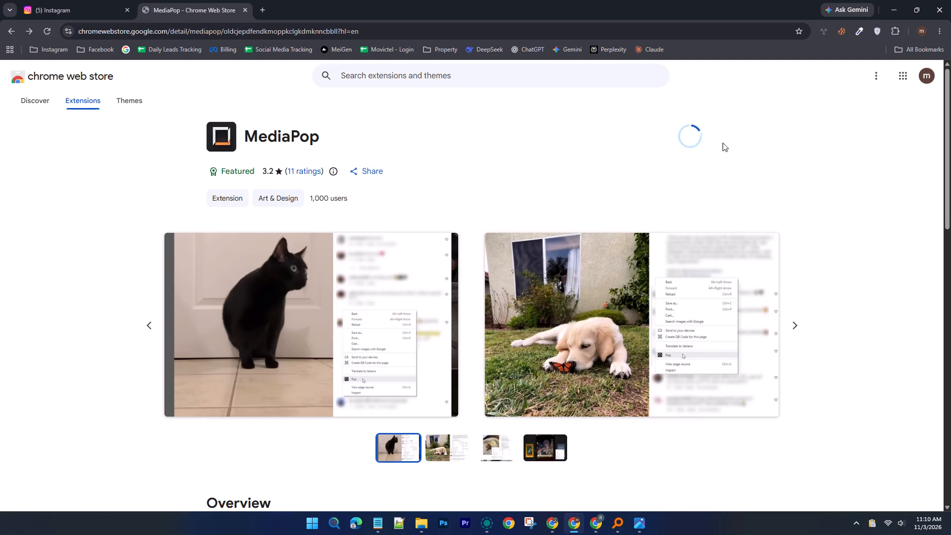
left_click(482, 117)
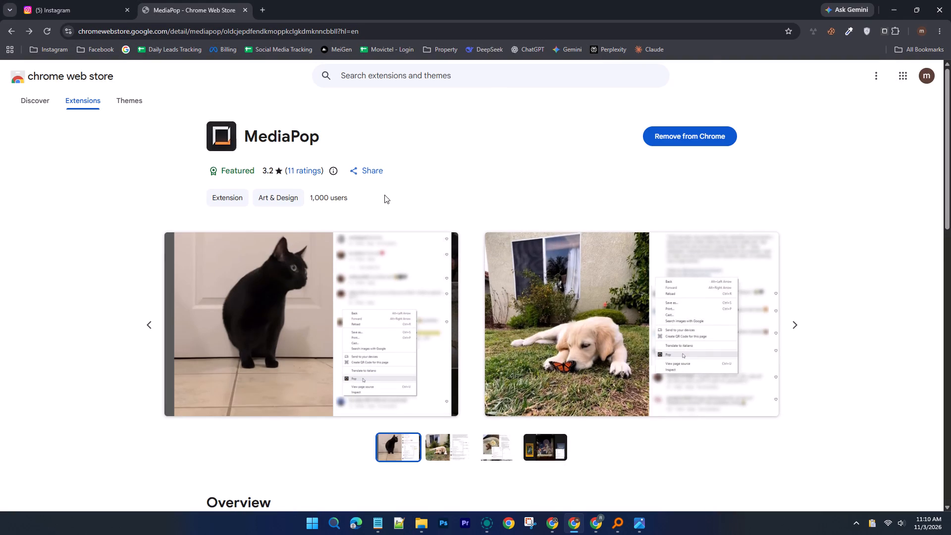
Return to the Stock With Sonu Official post, reload it and pop its image out into a separate tab with MediaPop.
left_click(78, 0)
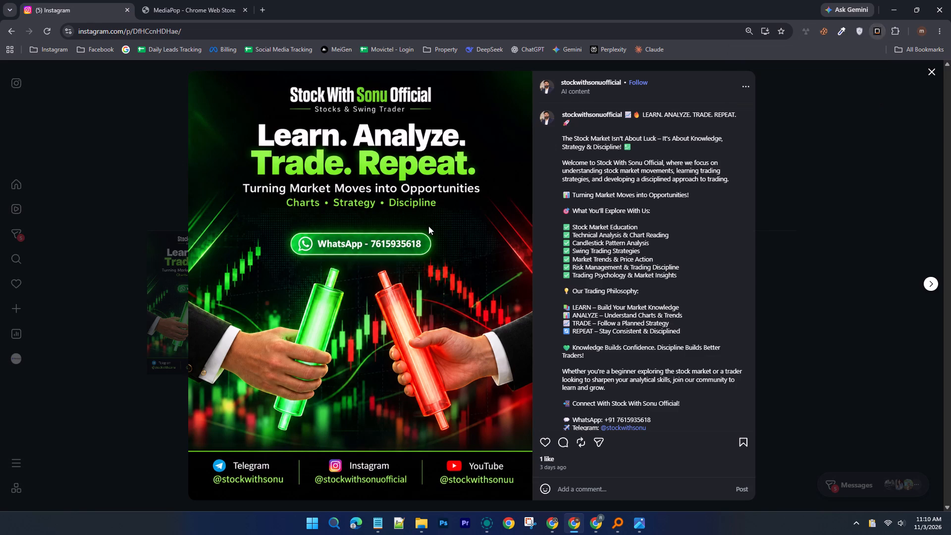
left_click(43, 26)
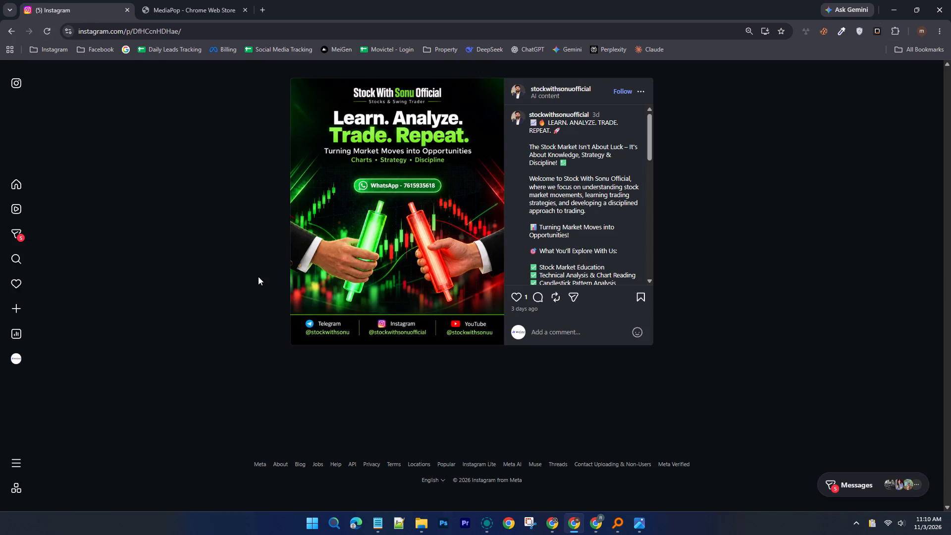
scroll(261, 268, "up", 4)
right_click(422, 131)
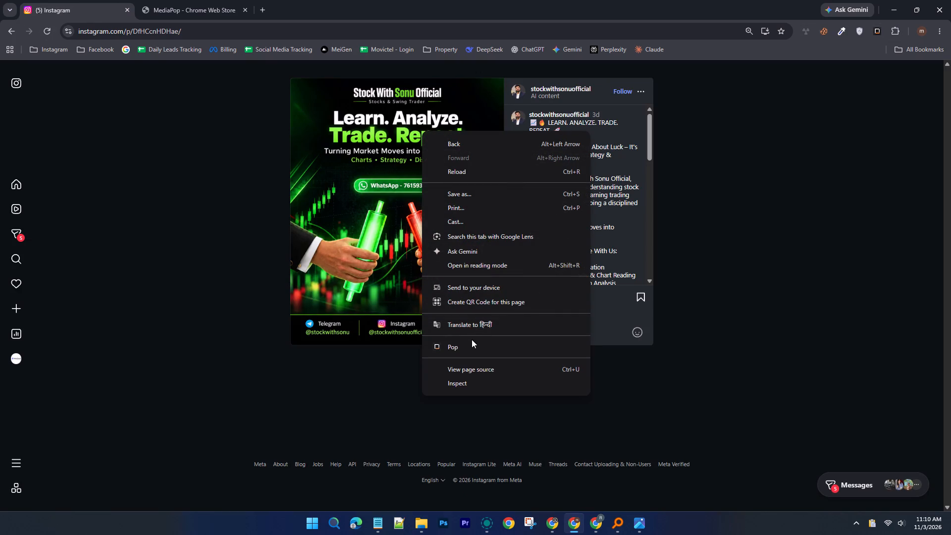
left_click(471, 339)
left_click(471, 344)
left_click(291, 0)
left_click(499, 100)
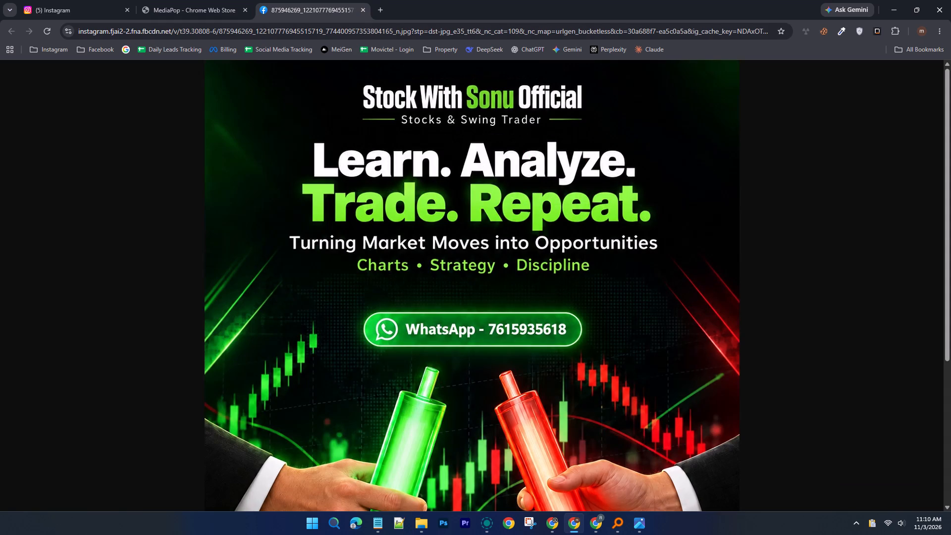
In Clipdiary's options, set the hot key for opening Clipdiary to Ctrl + Shift + F, and close Clipdiary.
scroll(499, 100, "up", 4)
key("ctrl+shift+c")
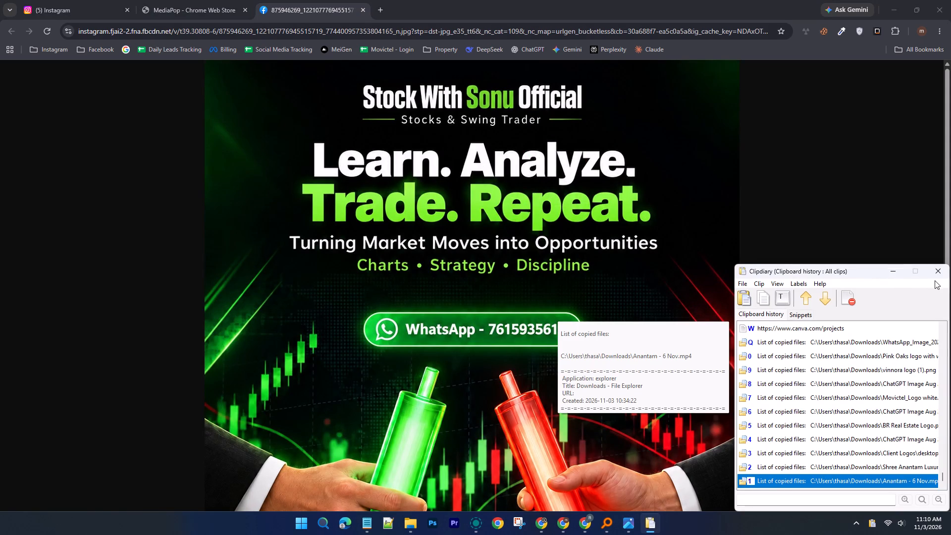
left_click(778, 283)
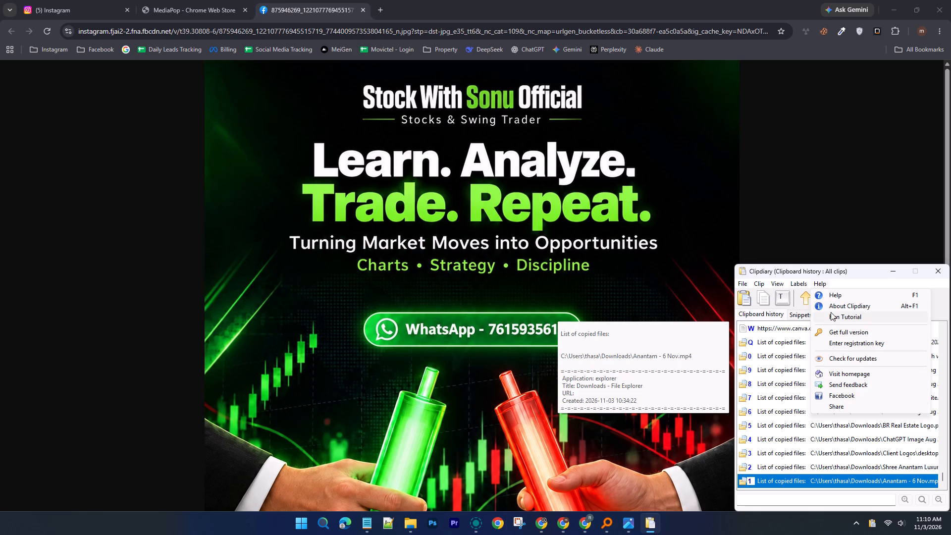
left_click(769, 308)
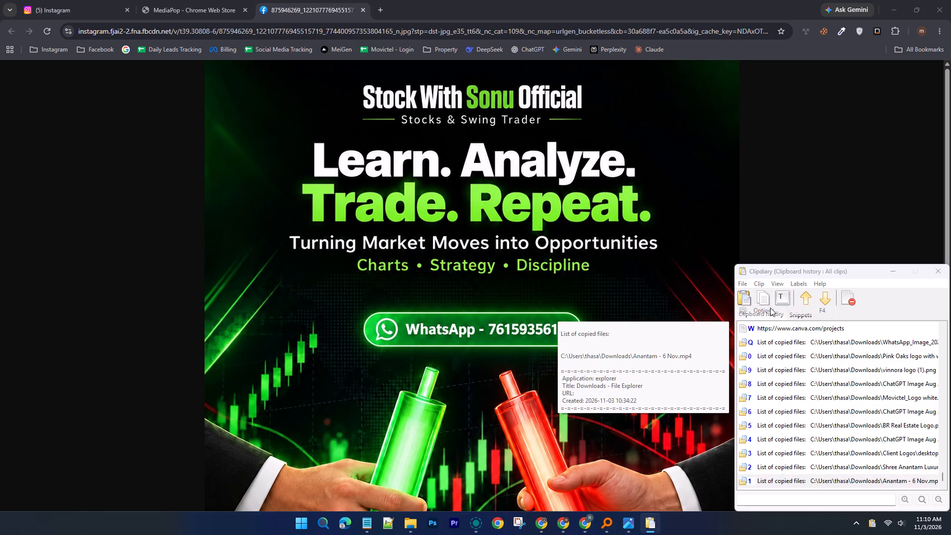
left_click(877, 291)
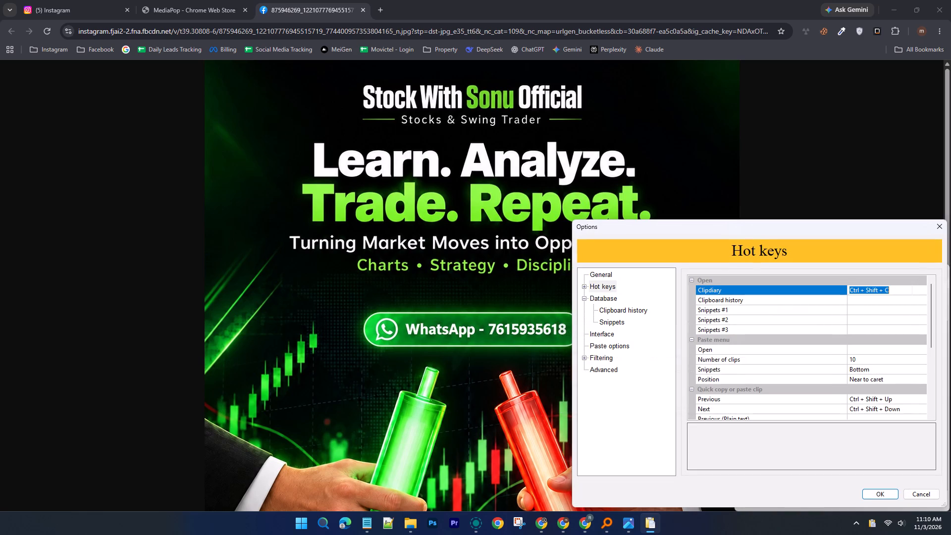
left_click(892, 289)
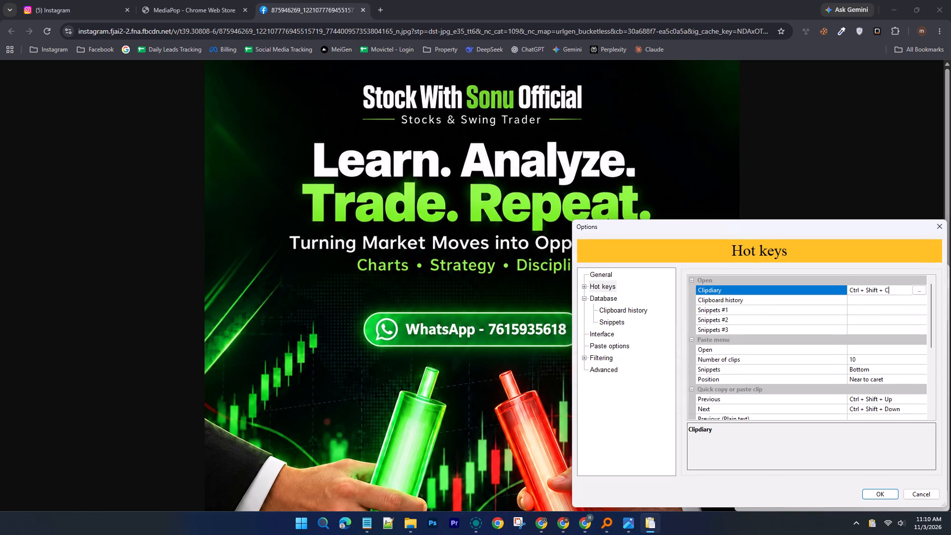
key("BackSpace")
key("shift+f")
left_click(918, 289)
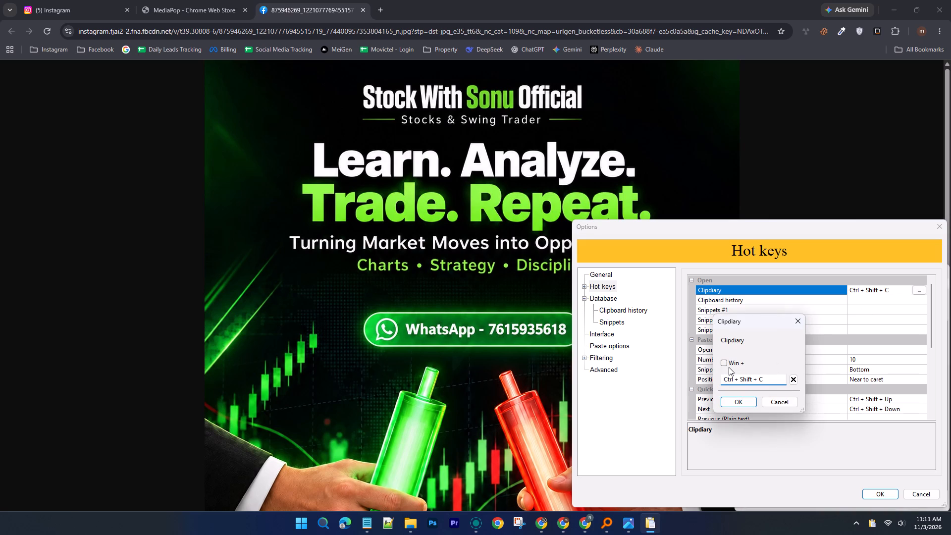
left_click(771, 380)
key("BackSpace")
key("ctrl+shift+f")
left_click(740, 400)
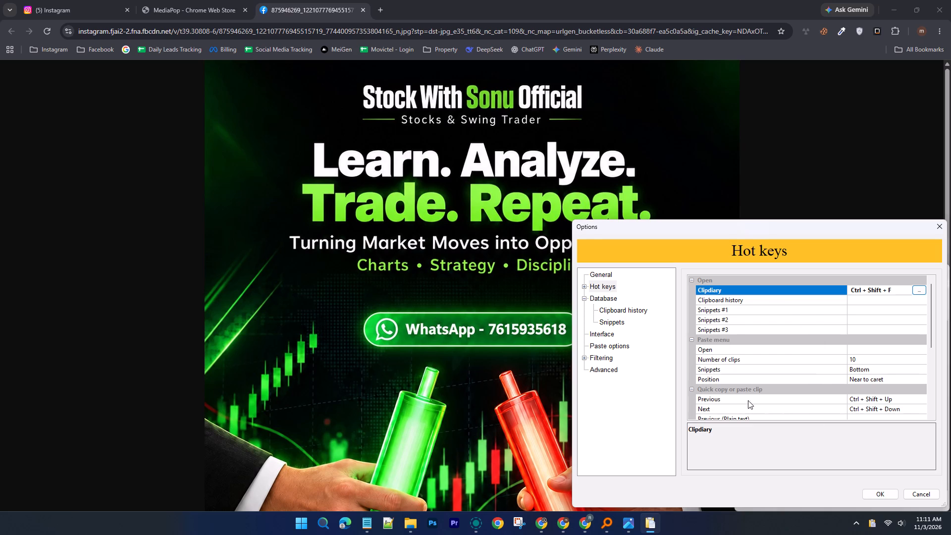
left_click(877, 494)
left_click(942, 270)
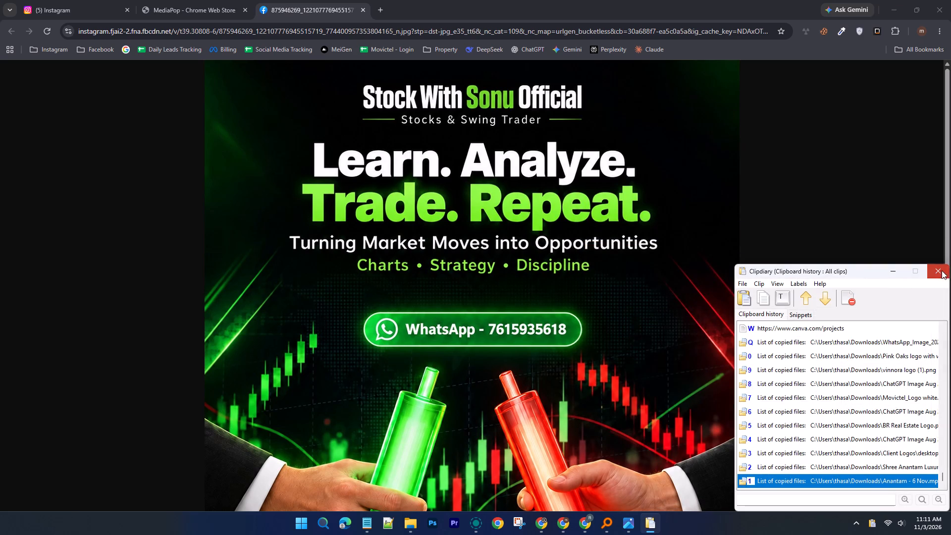
Find MiniSnip through Windows search and launch it.
left_click(853, 518)
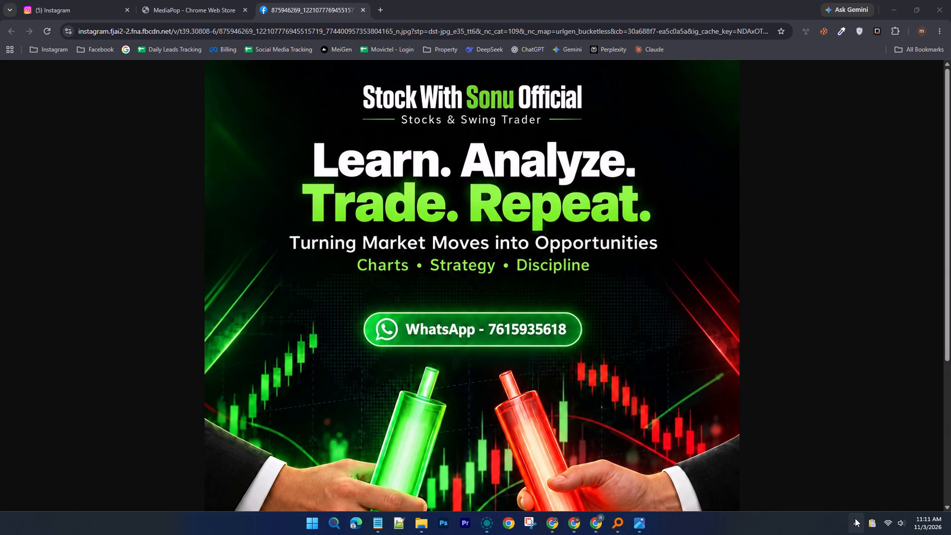
left_click(856, 526)
left_click(856, 526)
left_click(318, 528)
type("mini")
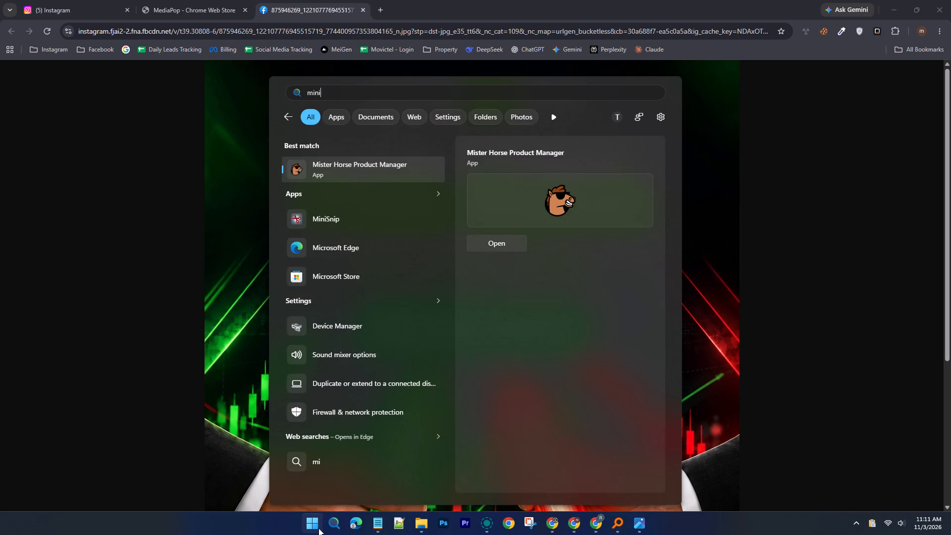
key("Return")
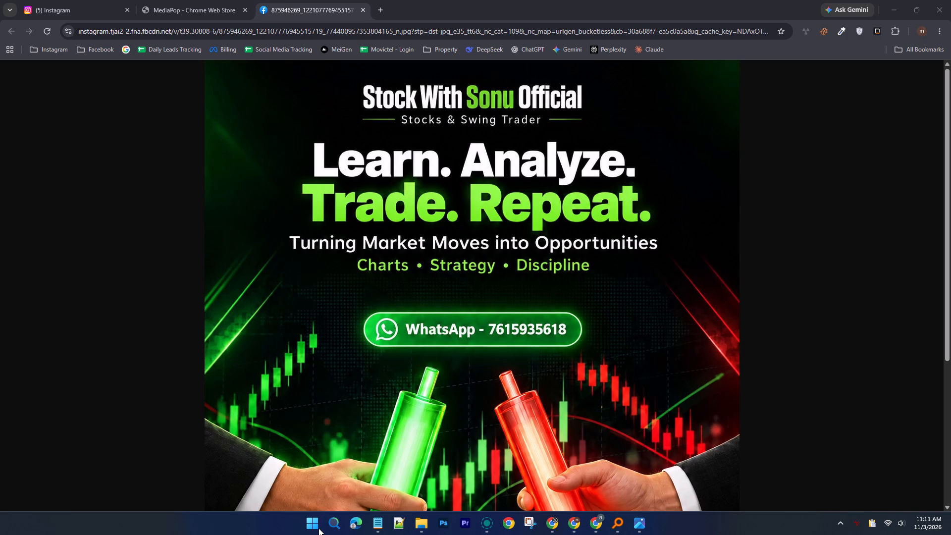
Open MiniSnip's hotkey settings and save them so the snip hotkey can be used.
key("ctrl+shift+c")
left_click(853, 521)
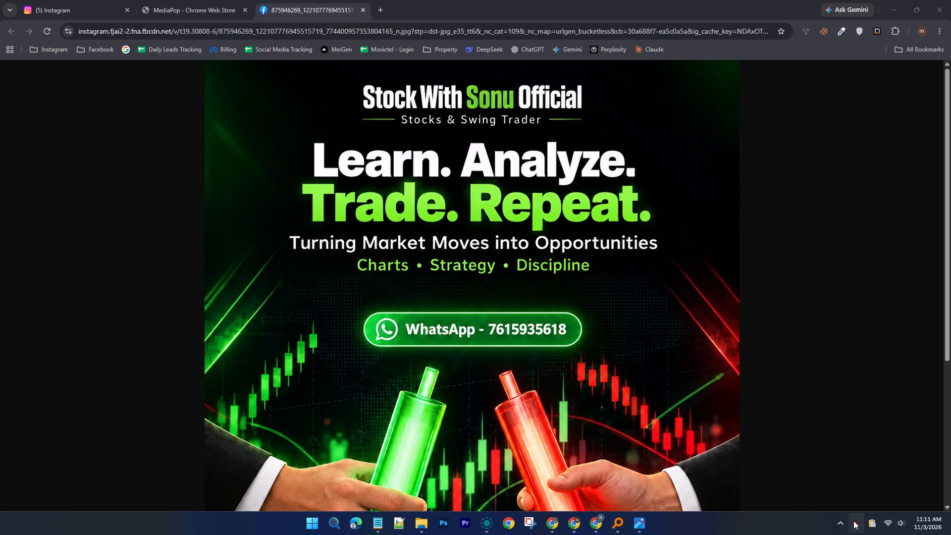
right_click(858, 524)
right_click(857, 527)
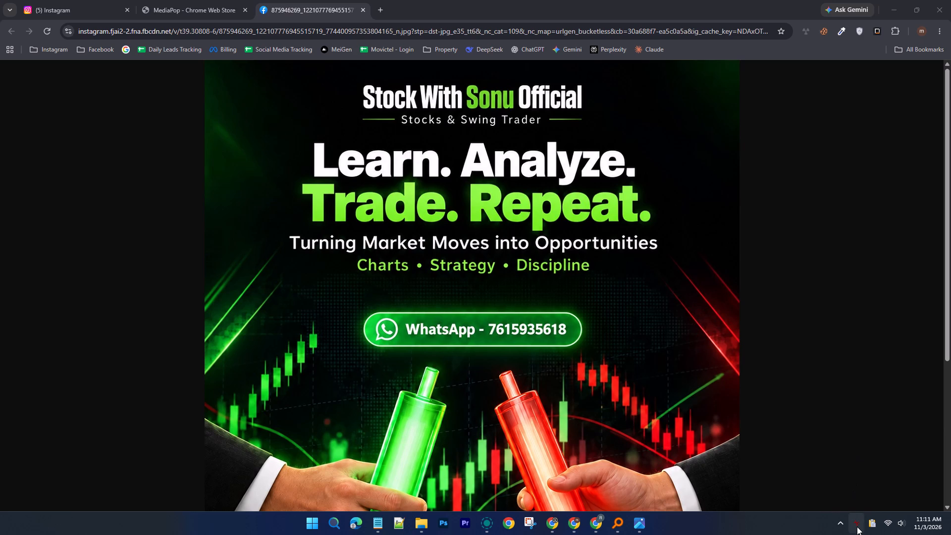
right_click(857, 527)
right_click(857, 527)
right_click(857, 526)
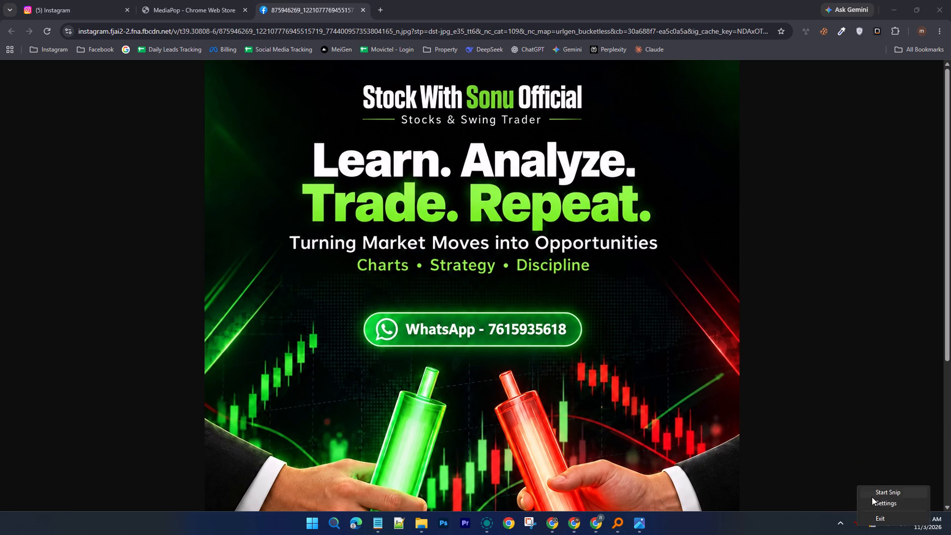
left_click(872, 501)
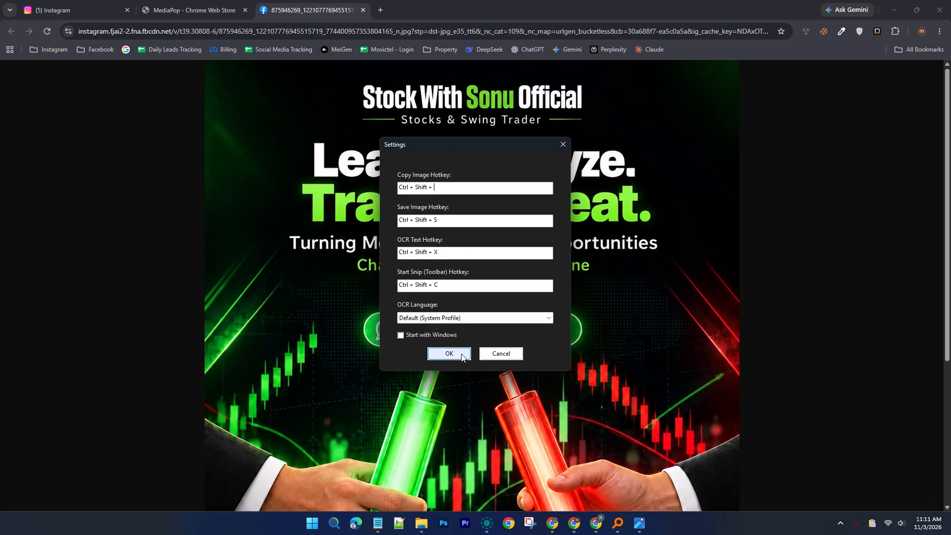
Snip the Stock With Sonu Official logo with its Stocks & Swing Trader tagline and copy it to the clipboard.
key("ctrl+shift+c")
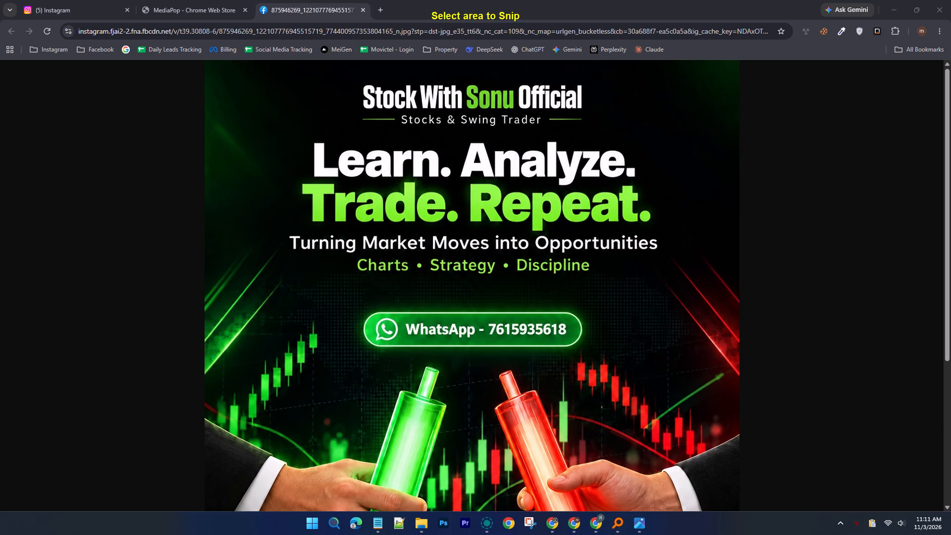
left_click_drag(360, 79, 597, 119)
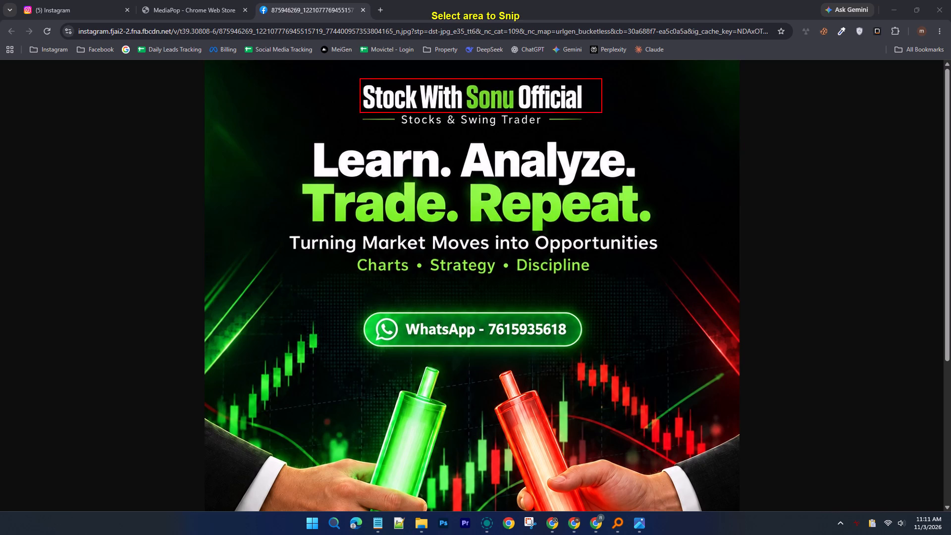
left_click_drag(597, 119, 587, 128)
left_click(389, 144)
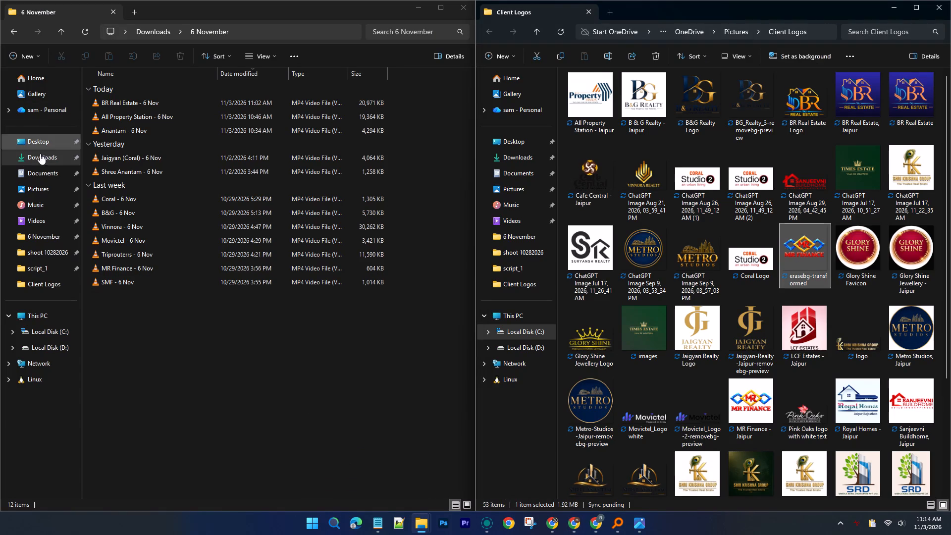
left_click(42, 156)
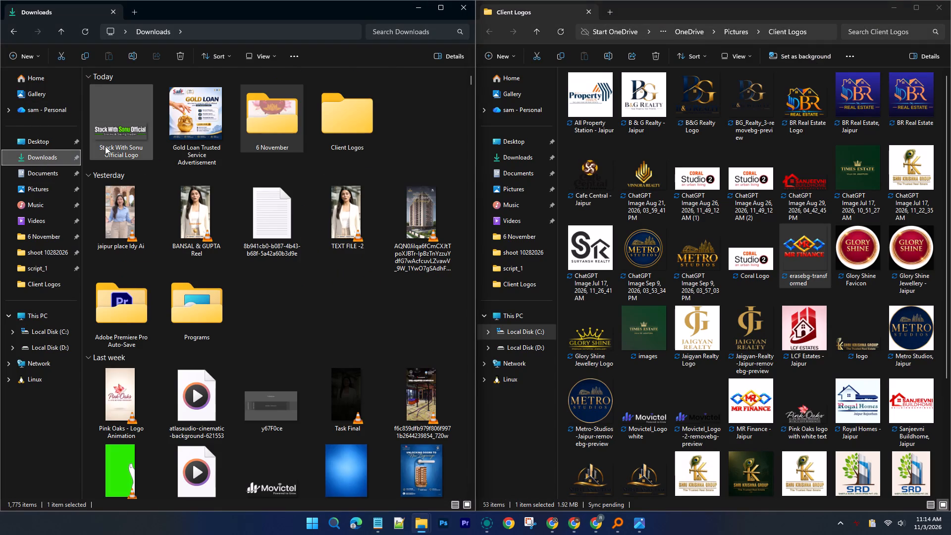
left_click_drag(110, 124, 620, 204)
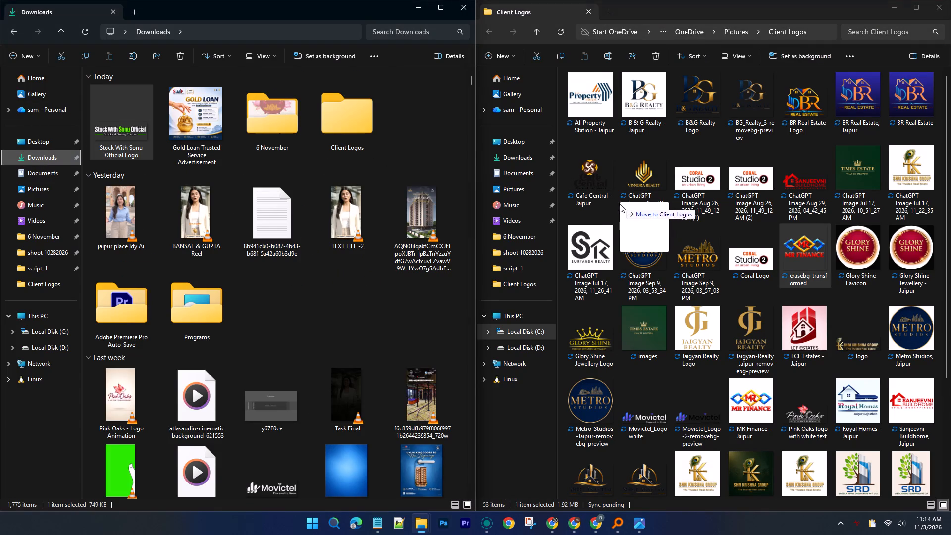
left_click_drag(620, 204, 618, 204)
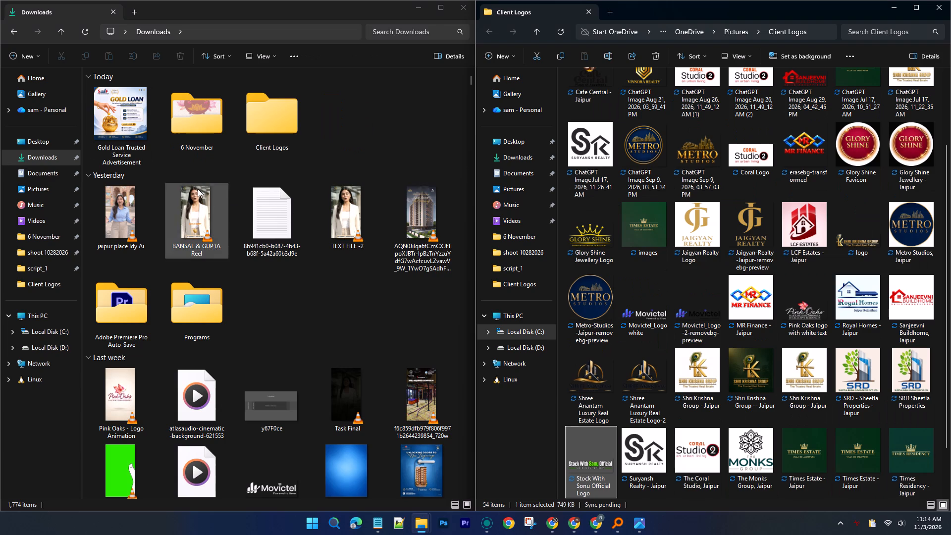
double_click(204, 111)
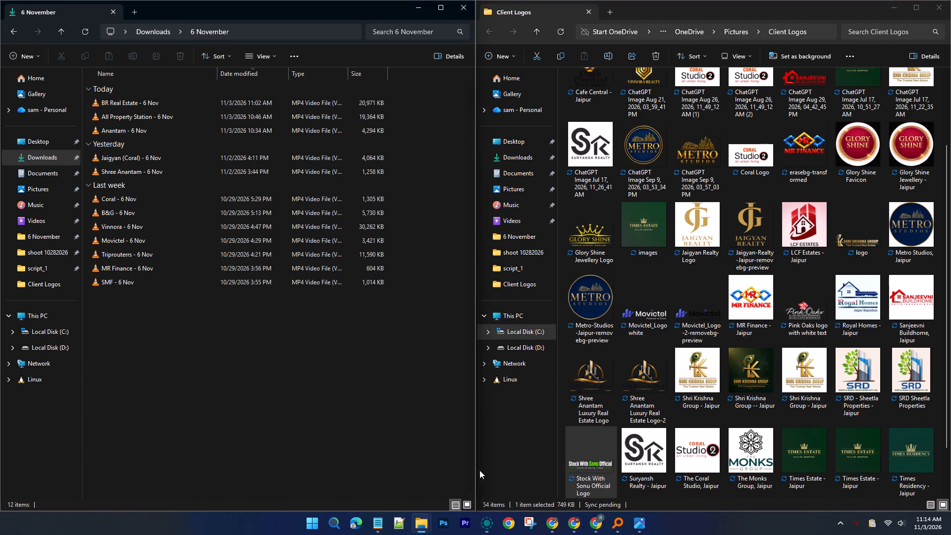
Switch to the BR Real Estate - 6 Nov design in Canva and upload the Stock With Sonu Official logo from Client Logos.
left_click(555, 523)
left_click(555, 523)
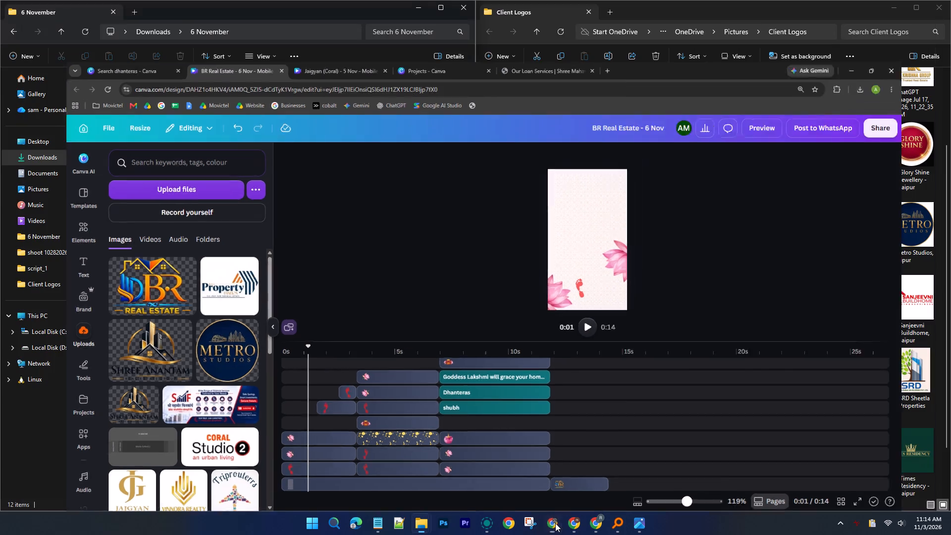
left_click_drag(590, 459, 551, 531)
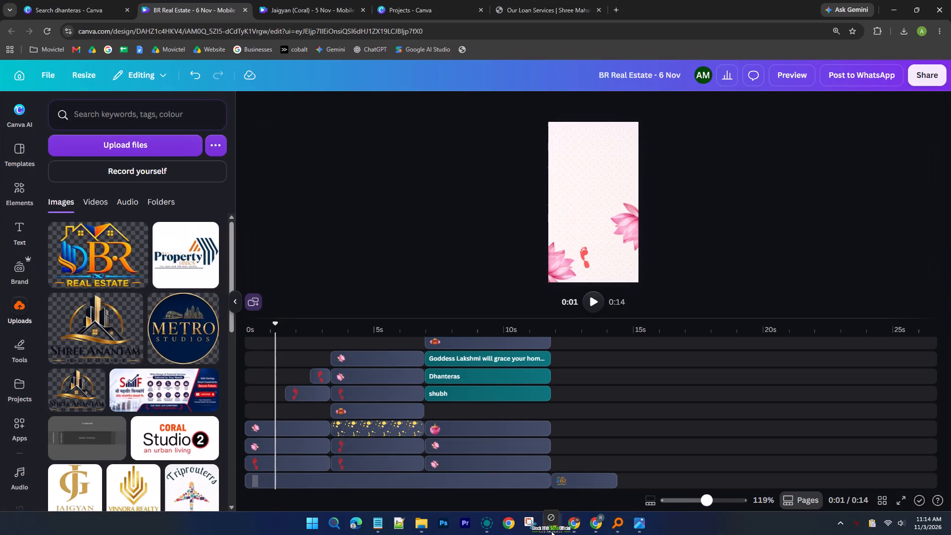
left_click_drag(551, 531, 422, 408)
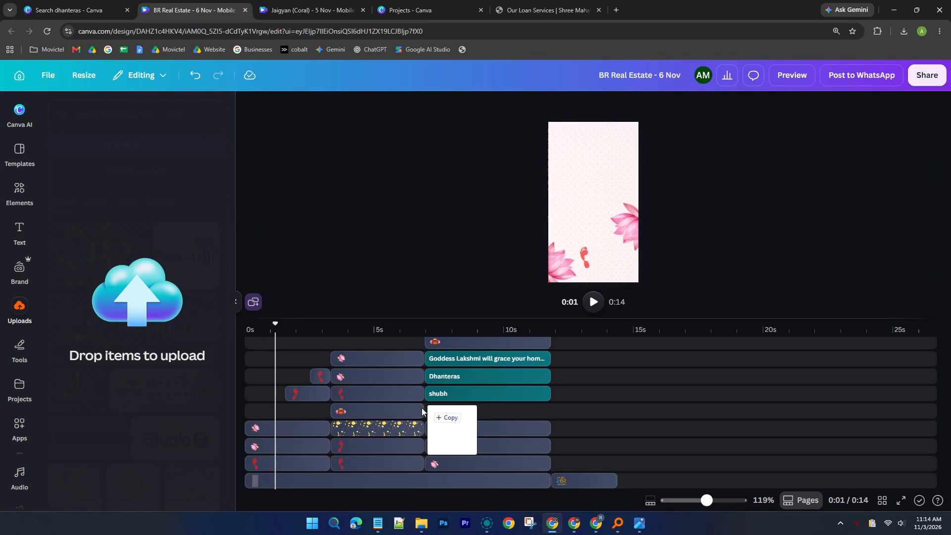
left_click_drag(422, 408, 114, 318)
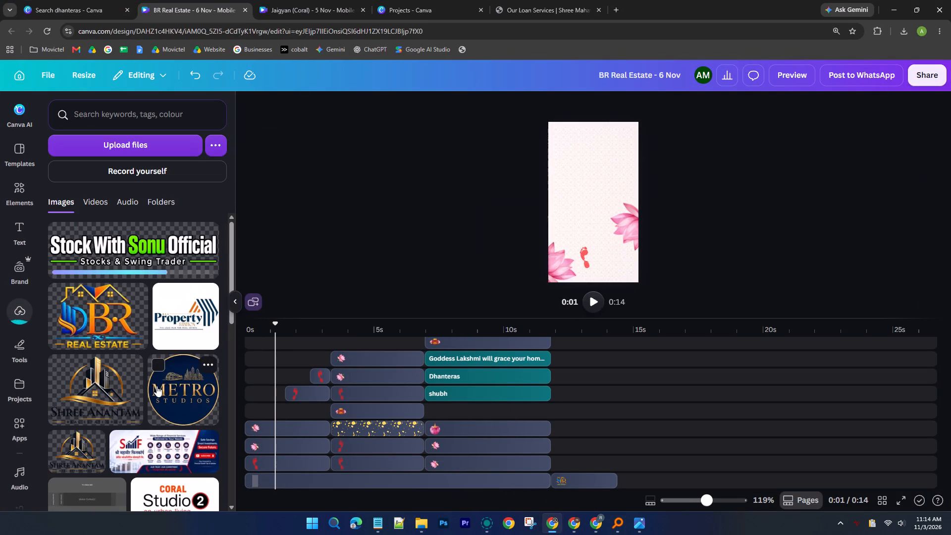
Add the Stock With Sonu Official logo to the reel's timeline on its own track, starting at 0 s.
scroll(538, 419, "up", 10)
scroll(479, 395, "down", 7)
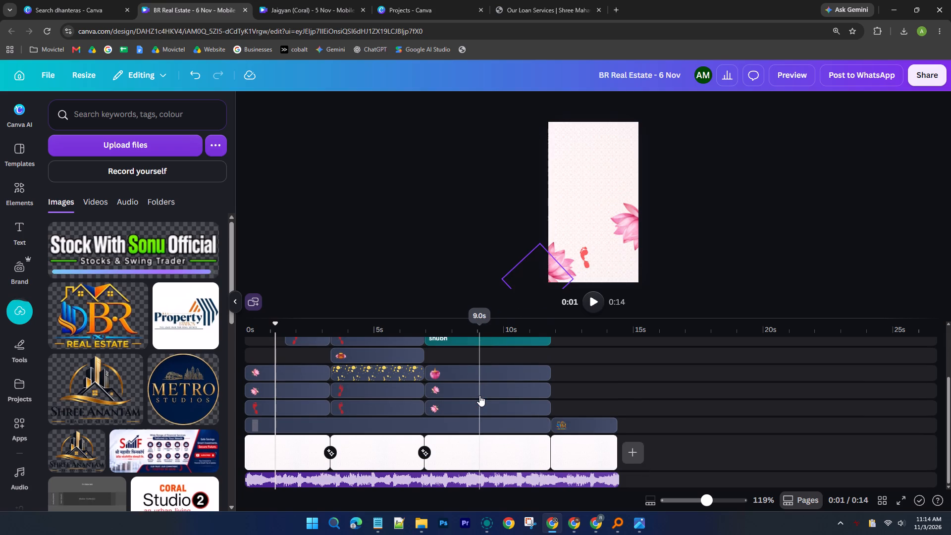
left_click(300, 425)
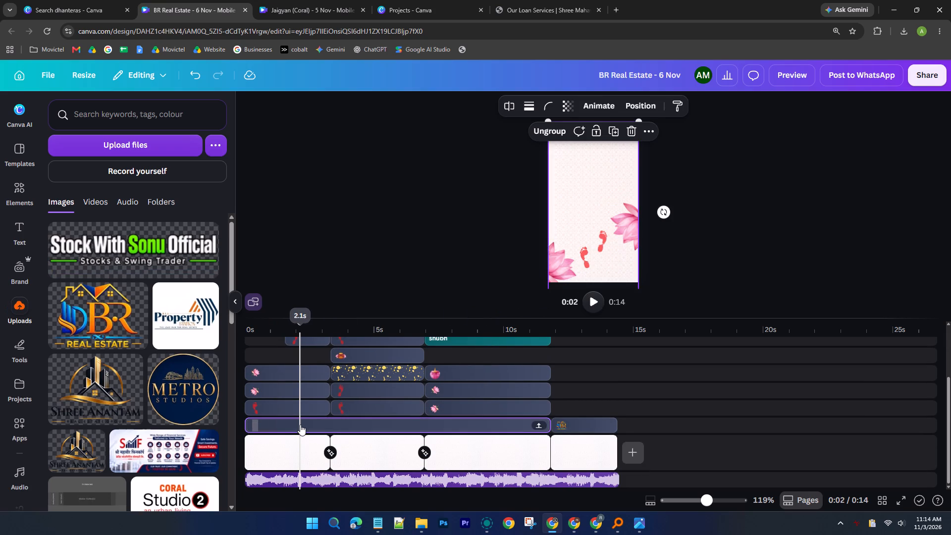
scroll(300, 425, "up", 4)
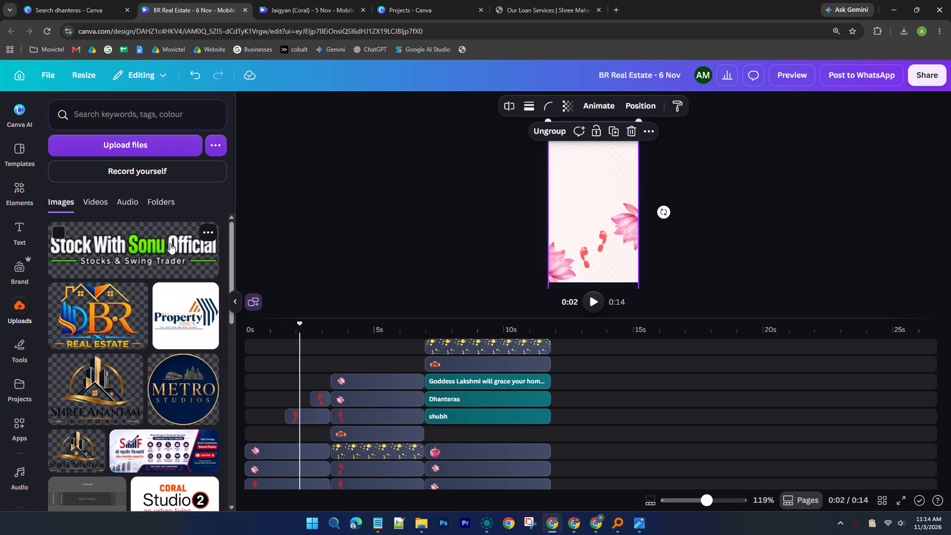
left_click_drag(170, 243, 387, 355)
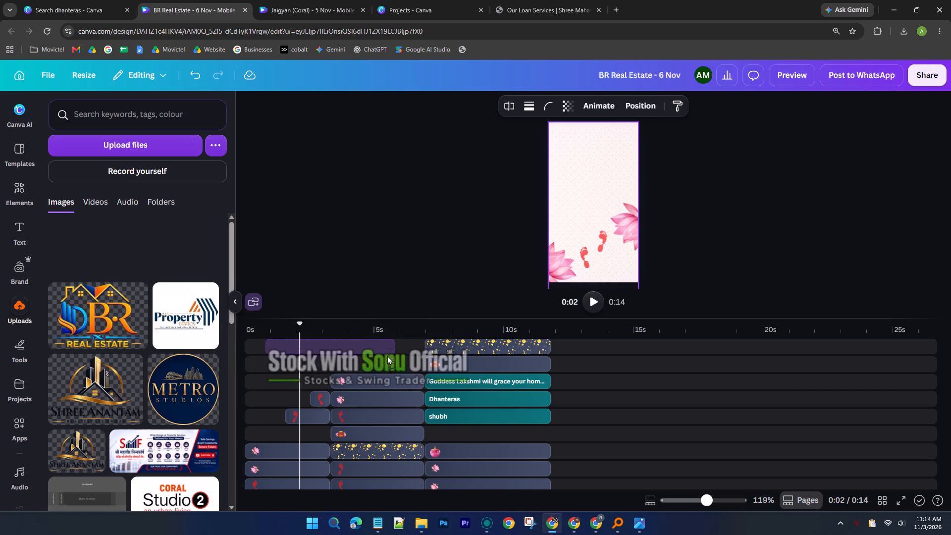
left_click_drag(387, 355, 394, 355)
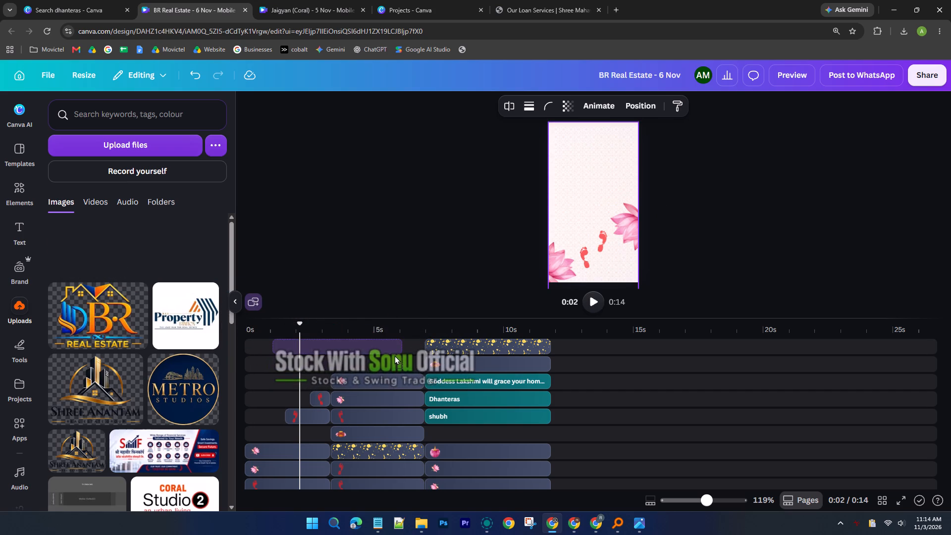
left_click_drag(394, 355, 597, 359)
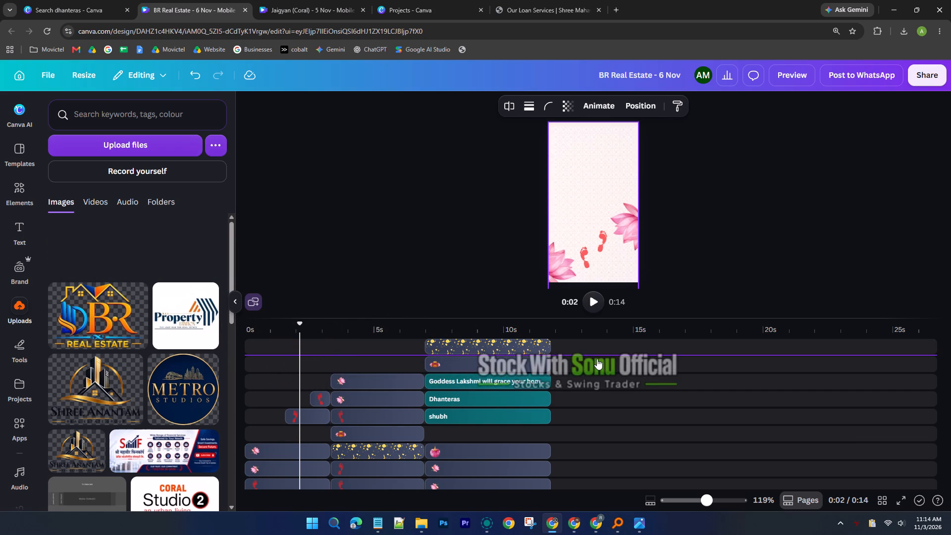
left_click_drag(550, 363, 327, 367)
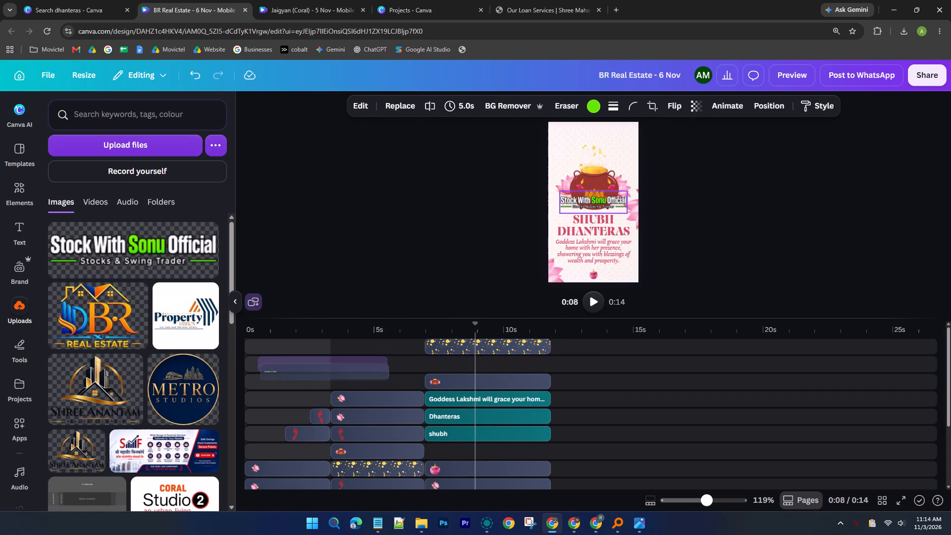
left_click_drag(327, 367, 322, 365)
left_click_drag(335, 350, 335, 365)
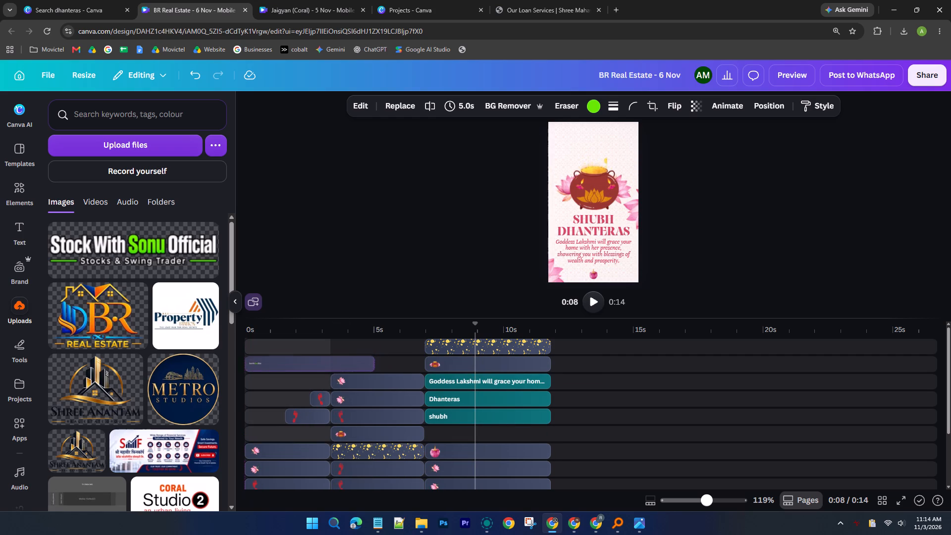
left_click_drag(335, 365, 335, 381)
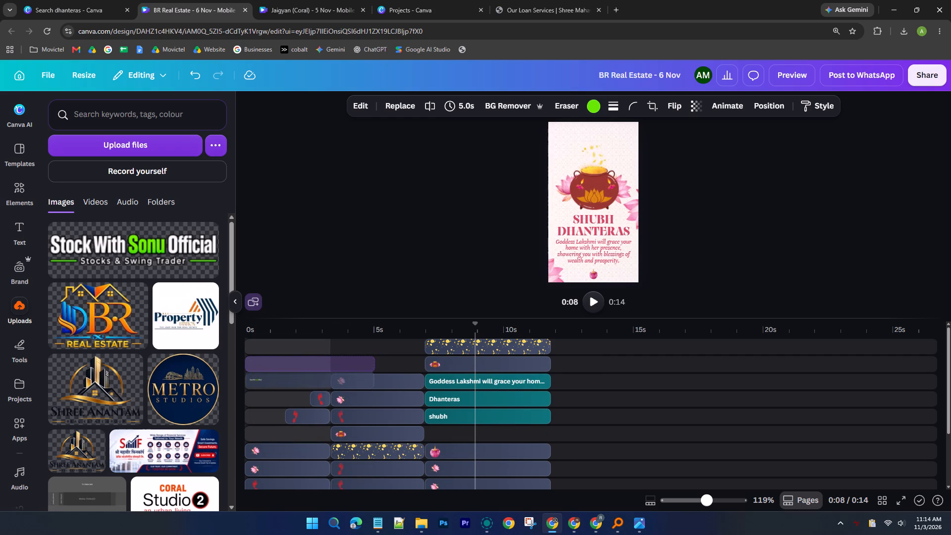
left_click_drag(335, 381, 335, 383)
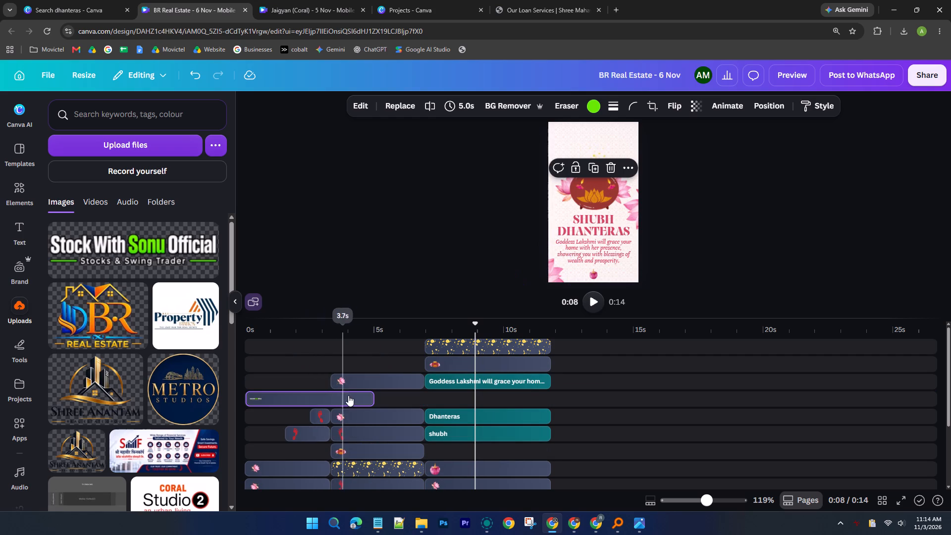
Extend the logo clip's duration to 6.9 s, ending where the Shubh Dhanteras text begins.
left_click_drag(373, 400, 452, 401)
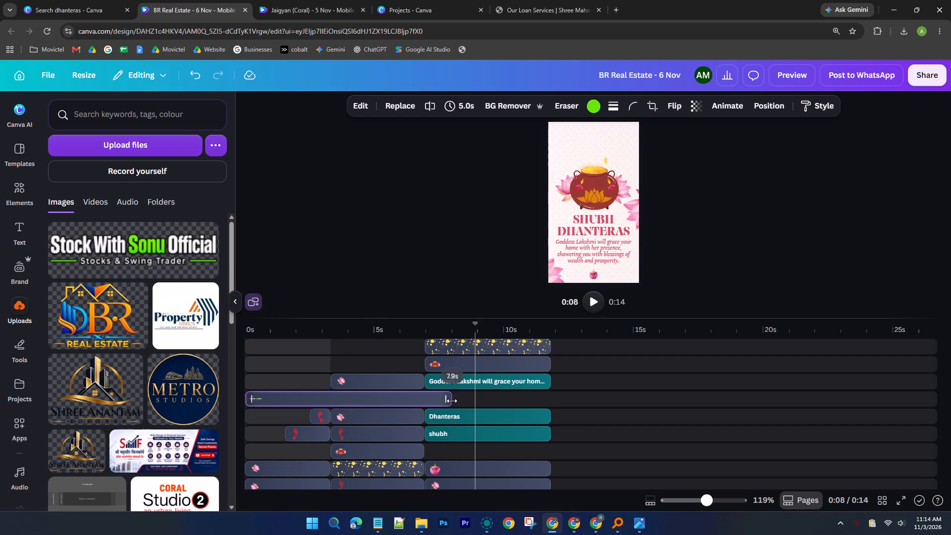
left_click_drag(452, 401, 427, 404)
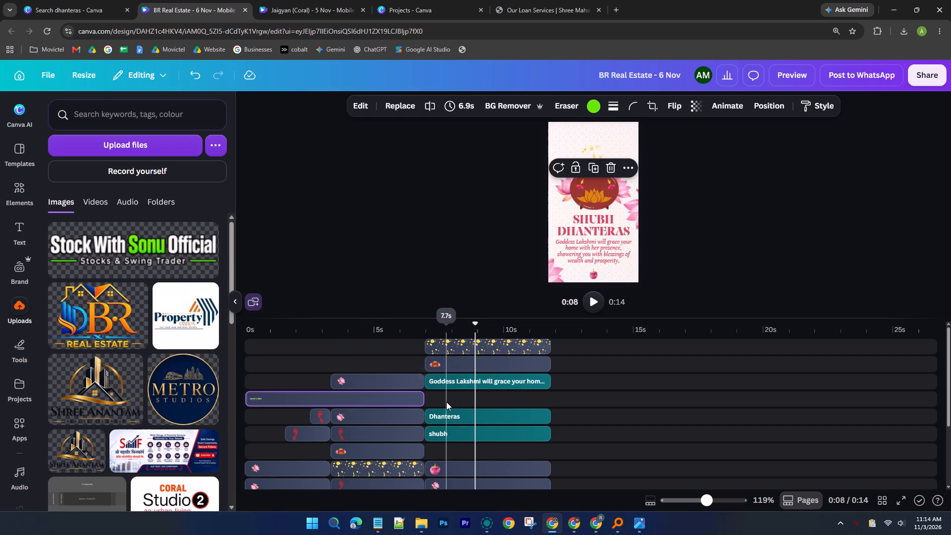
Move the Stock With Sonu Official logo to the top centre of the reel's canvas.
left_click(294, 397)
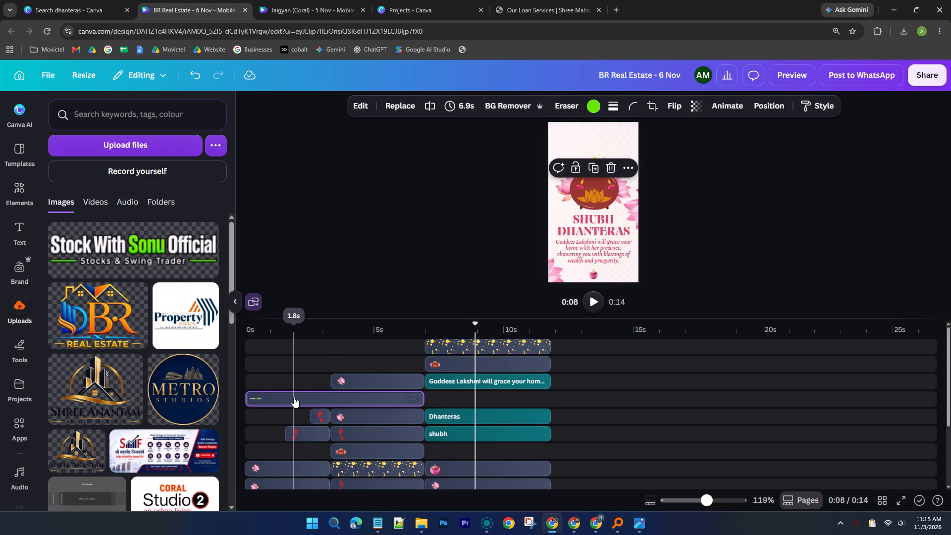
left_click_drag(608, 203, 609, 141)
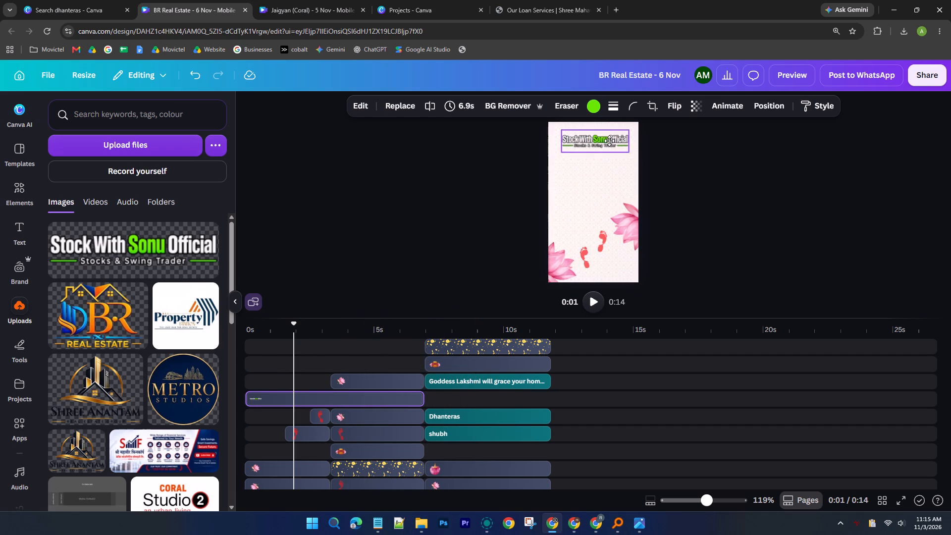
left_click_drag(609, 141, 608, 134)
left_click(793, 179)
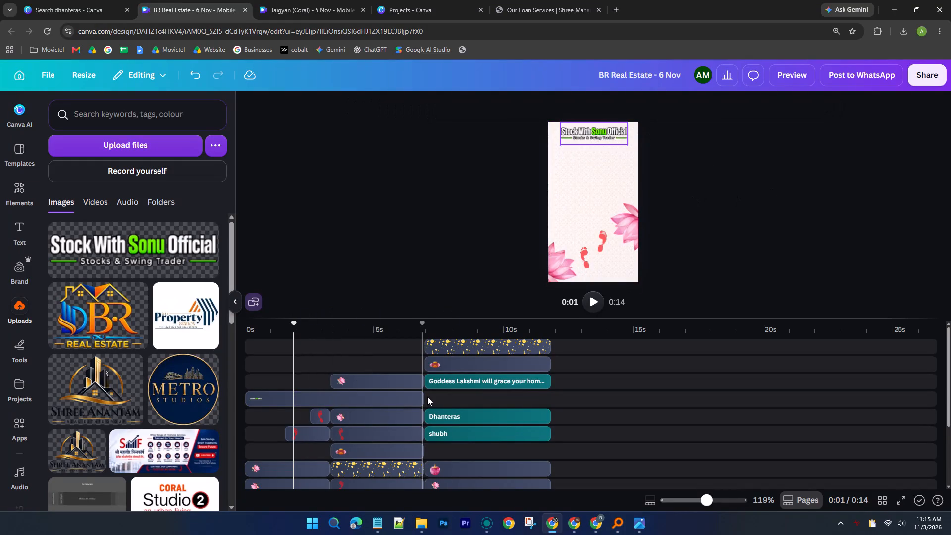
Duplicate the logo clip and shift the copy to start at the closing BR logo scene.
left_click(400, 399)
right_click(400, 399)
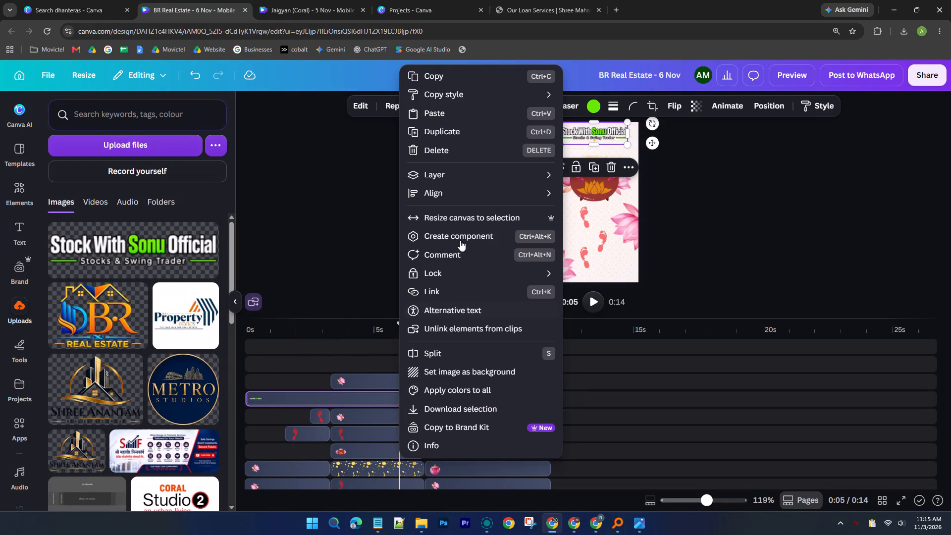
left_click(460, 126)
left_click_drag(338, 417, 462, 410)
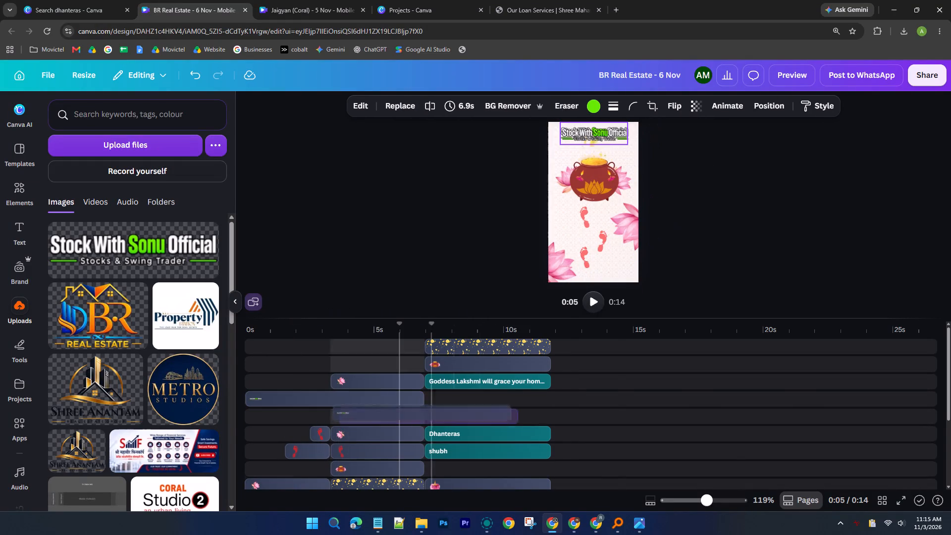
left_click_drag(462, 410, 523, 412)
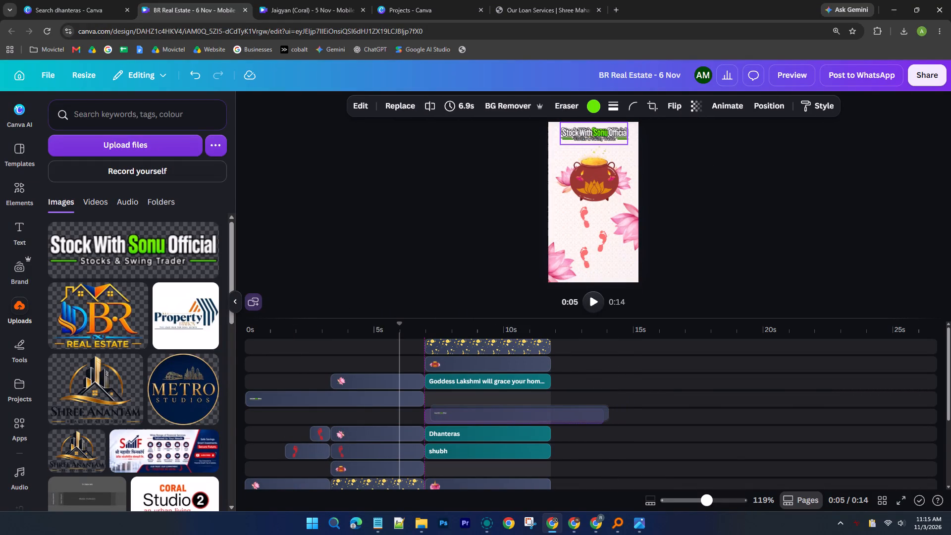
left_click_drag(523, 412, 645, 422)
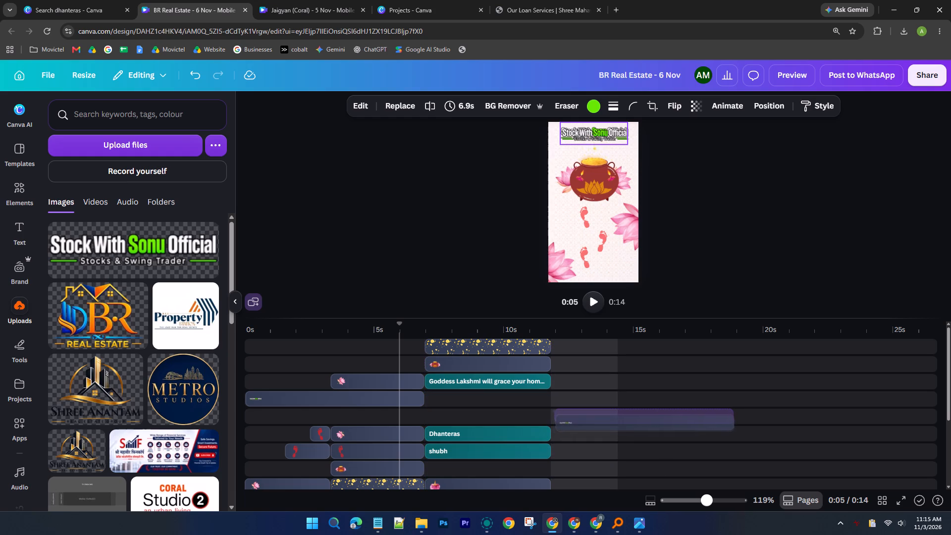
left_click_drag(645, 422, 643, 422)
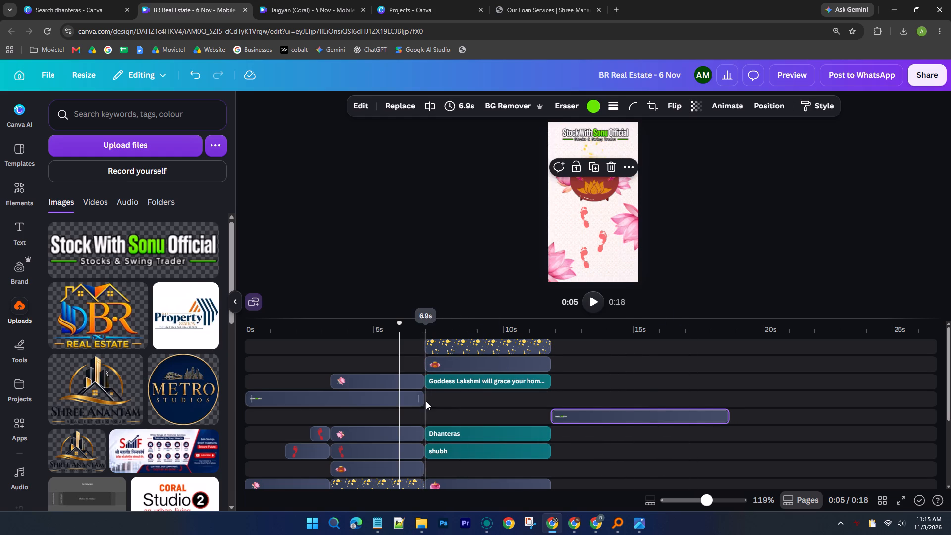
Extend the first logo clip's duration to 11.7 s, ending with the Shubh Dhanteras scene.
left_click(424, 401)
left_click(395, 395)
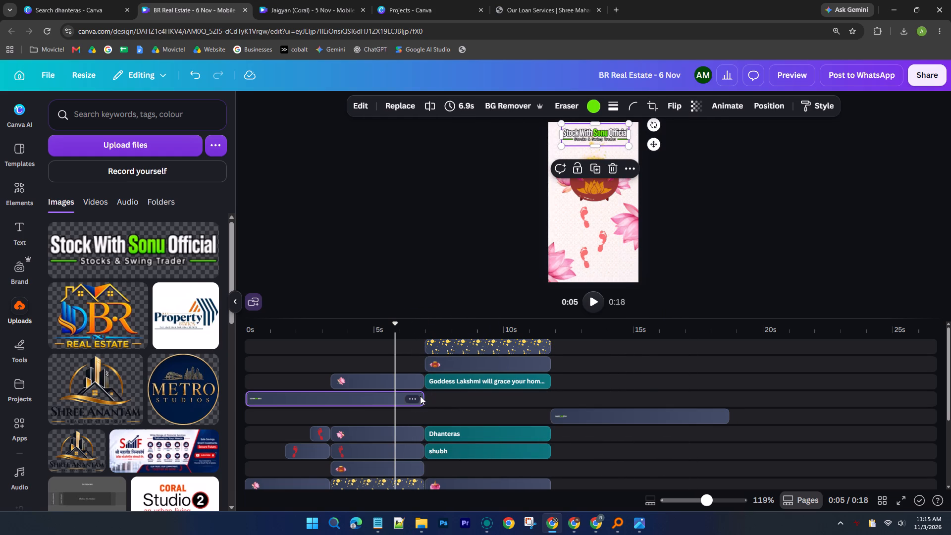
left_click_drag(423, 396, 543, 400)
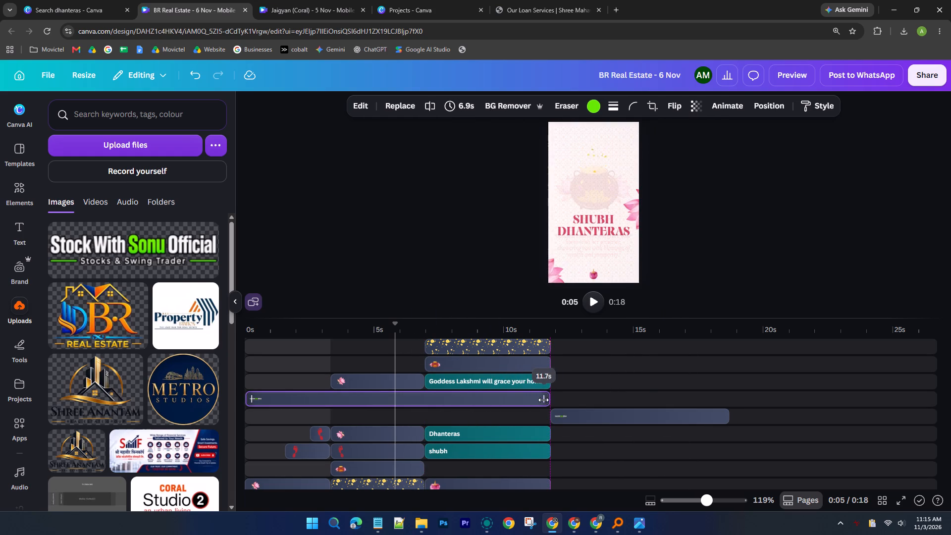
left_click_drag(543, 400, 545, 400)
Move the duplicate logo clip to the track directly above the closing BR logo, keeping its start at that scene.
scroll(583, 415, "down", 4)
scroll(583, 415, "up", 3)
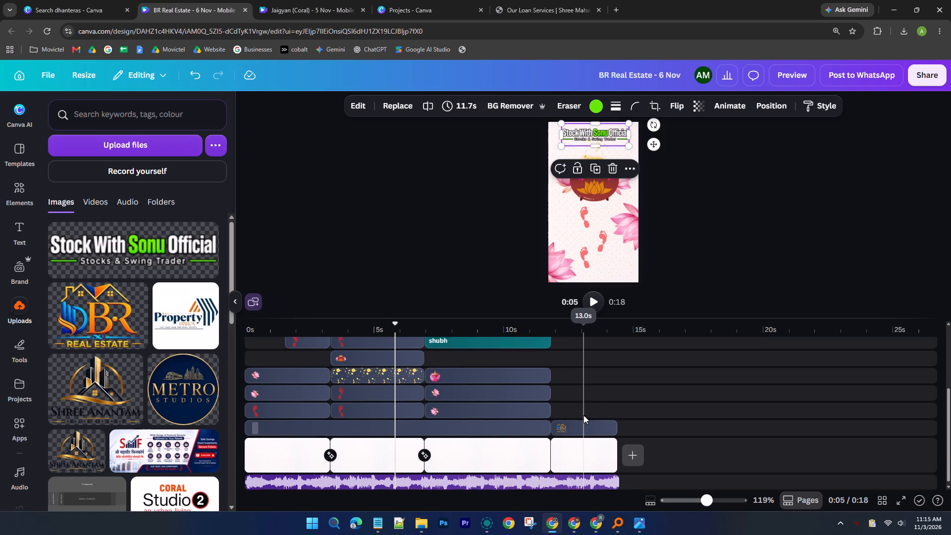
left_click_drag(675, 414, 688, 423)
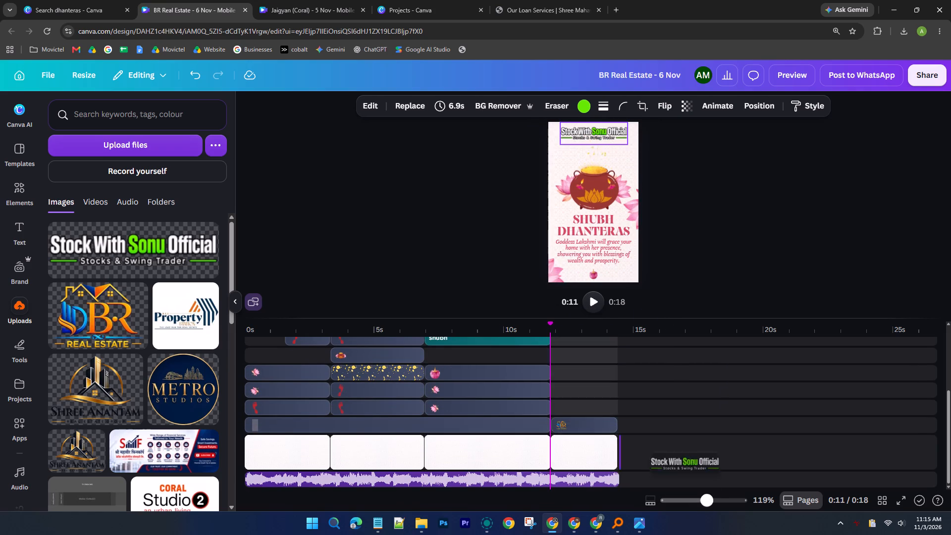
left_click_drag(688, 423, 681, 408)
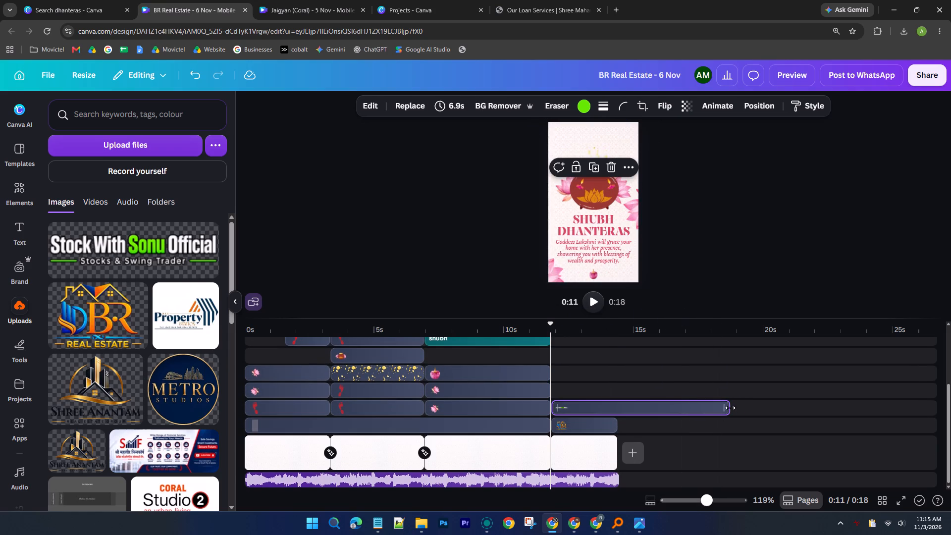
Trim the duplicate Stock With Sonu Official logo clip to 2.5 s so it ends with the closing scene.
left_click(730, 408)
left_click_drag(727, 408, 618, 403)
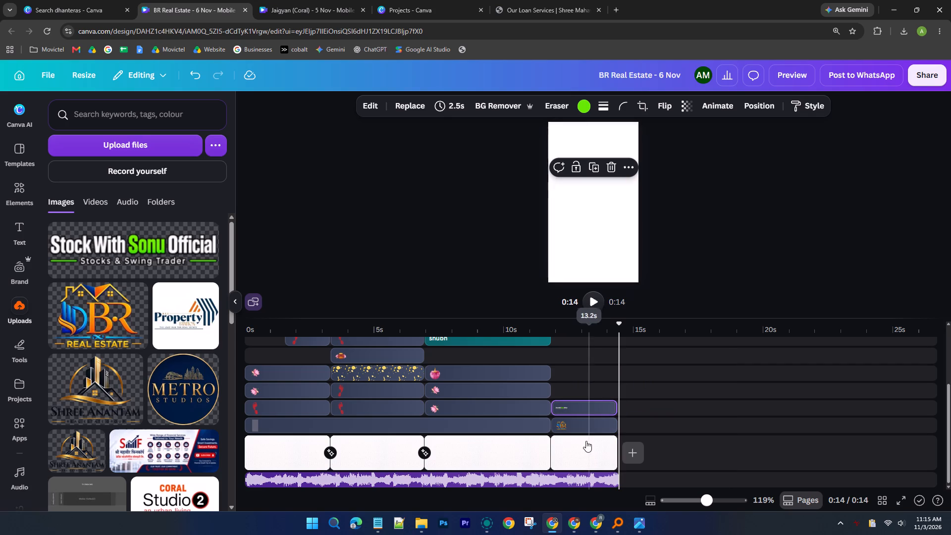
Delete the BR Real Estate logo clip from the closing scene.
left_click(582, 423)
key("Delete")
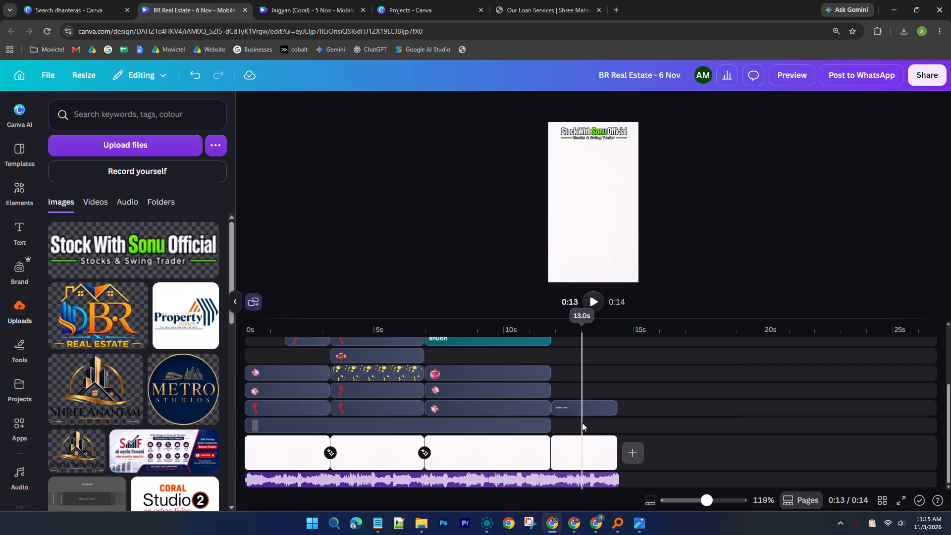
Apply the Succession animation to the closing Stock With Sonu Official logo, on enter only, at slow speed and maximum intensity.
left_click(588, 405)
left_click(743, 103)
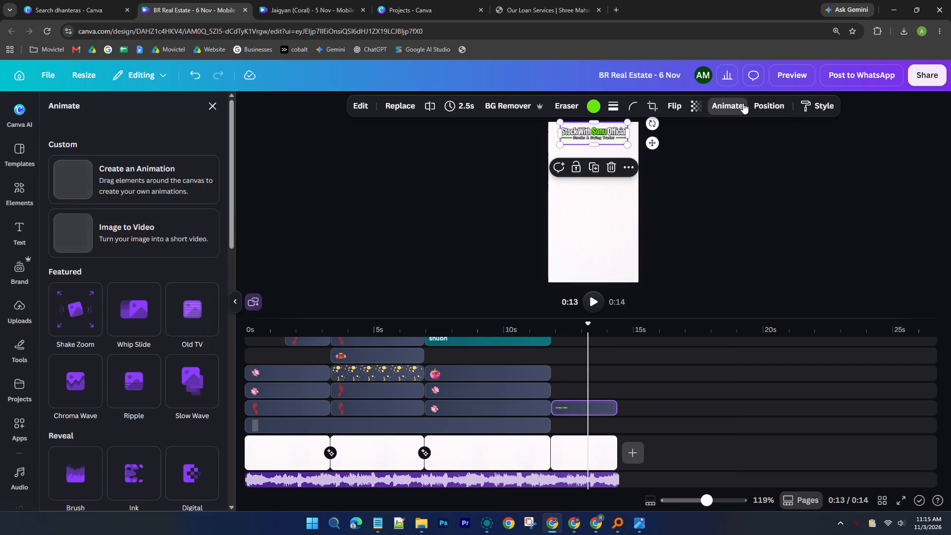
scroll(54, 442, "down", 8)
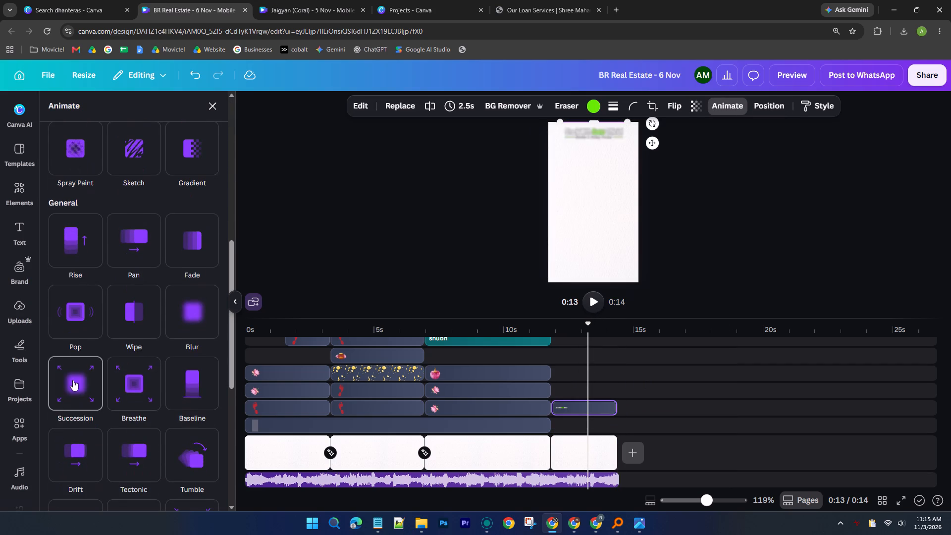
left_click(73, 380)
scroll(107, 430, "down", 1)
left_click(104, 351)
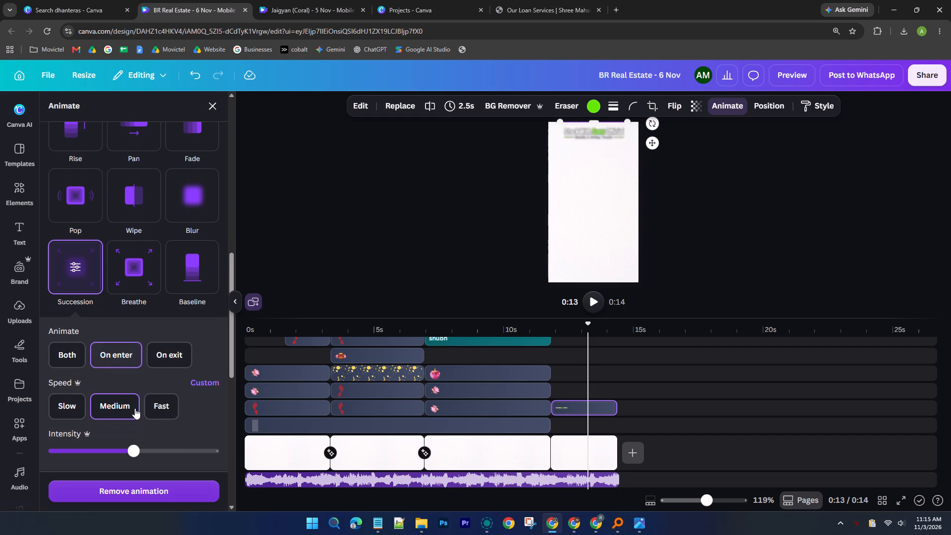
left_click(160, 411)
left_click(72, 410)
left_click_drag(142, 450, 254, 450)
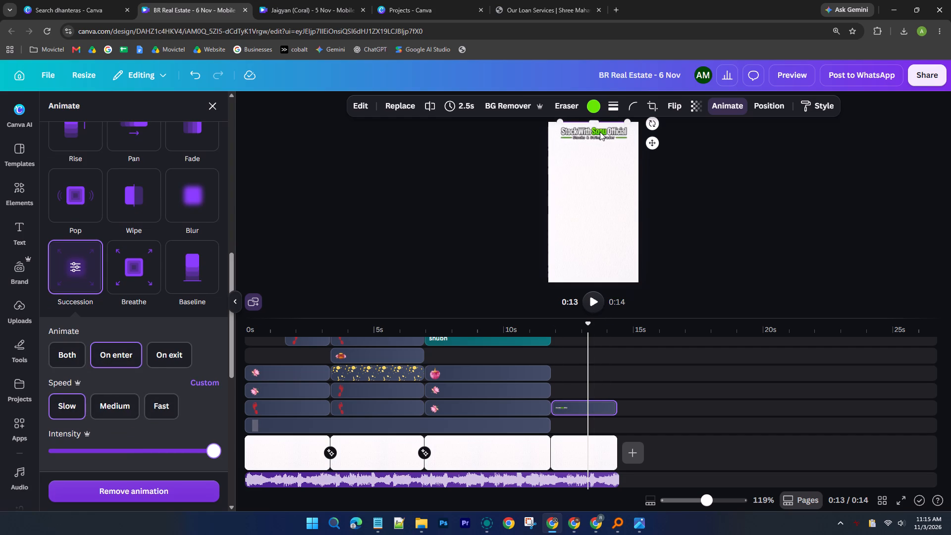
Move the closing Stock With Sonu Official logo to the middle of the canvas and enlarge it to nearly the full canvas width.
left_click_drag(600, 132, 601, 195)
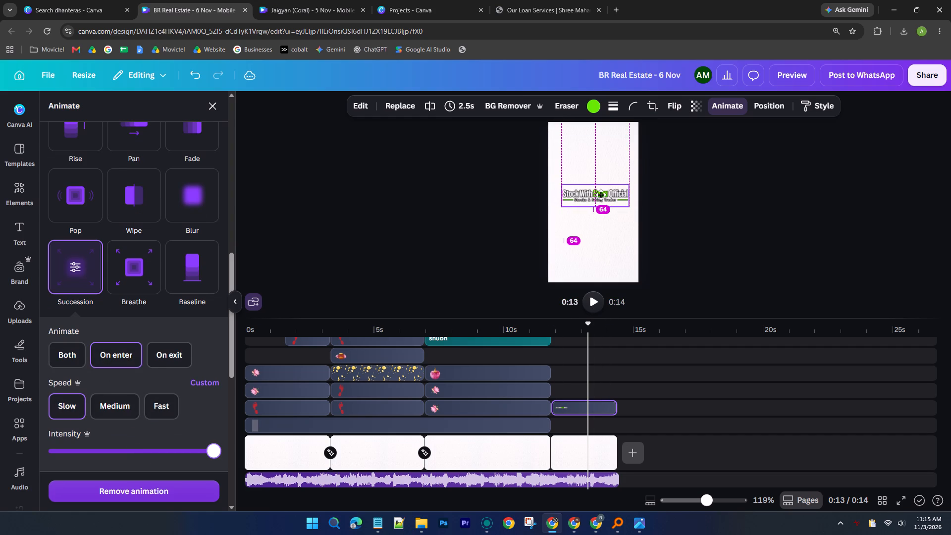
left_click_drag(601, 195, 600, 198)
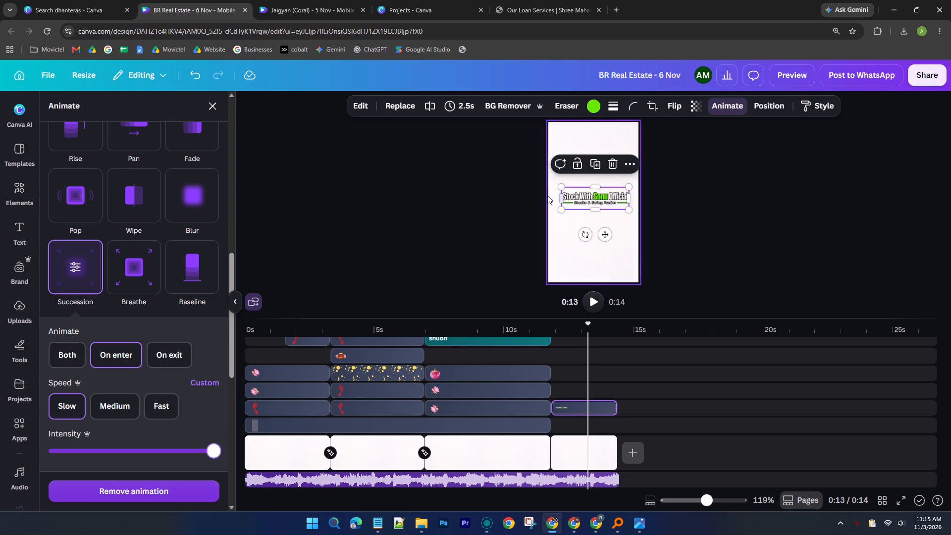
left_click_drag(558, 191, 550, 185)
left_click(628, 209)
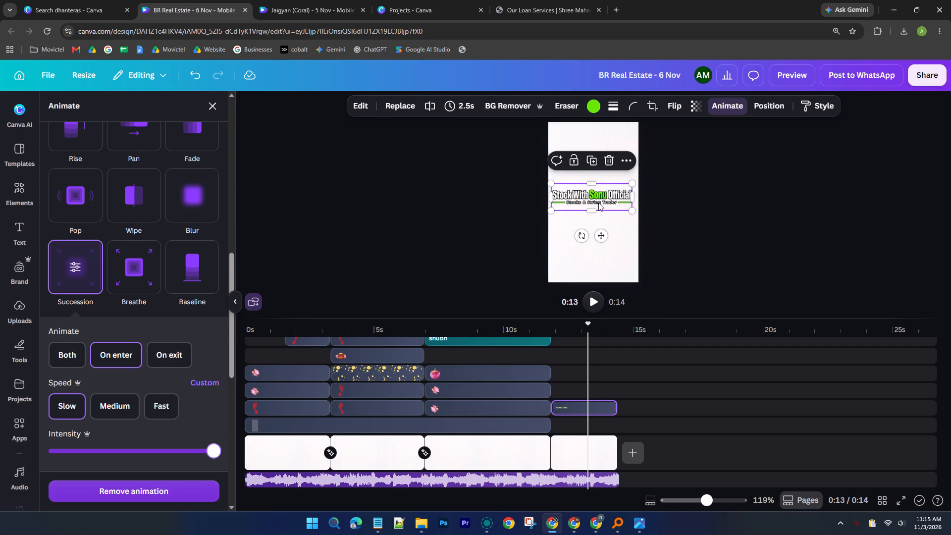
left_click(598, 203)
left_click(774, 218)
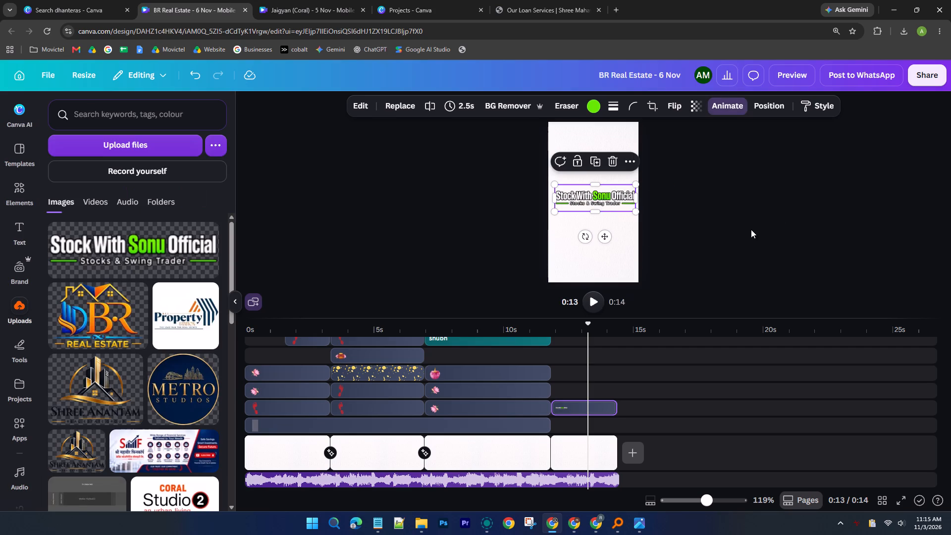
left_click(749, 230)
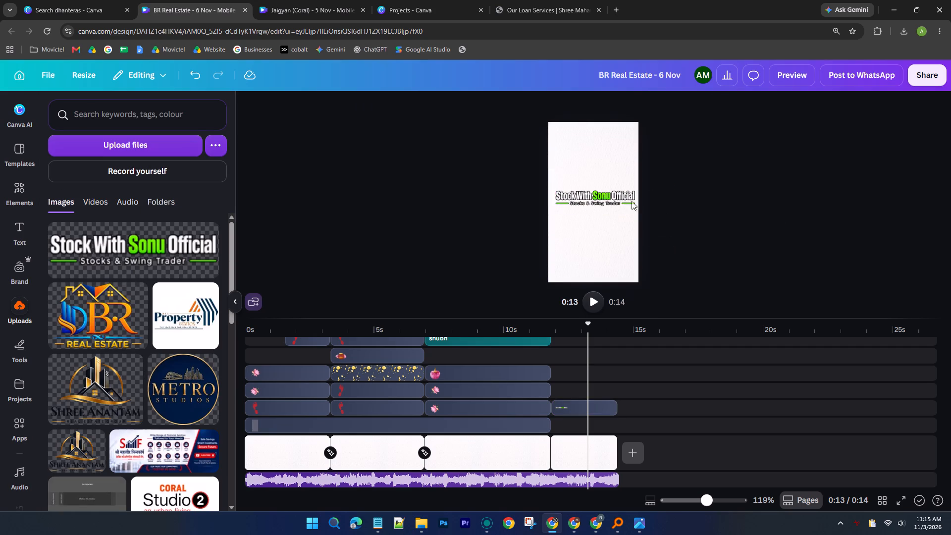
left_click(616, 201)
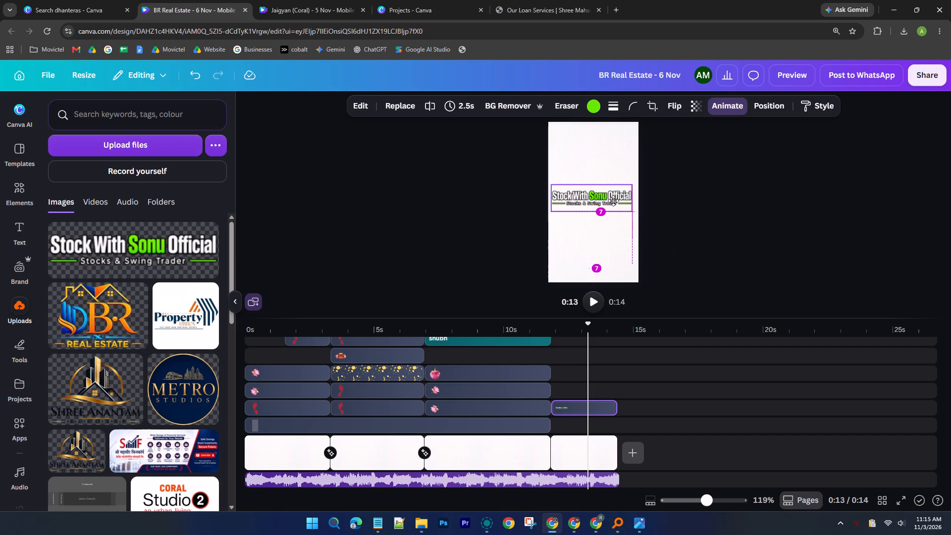
left_click(798, 213)
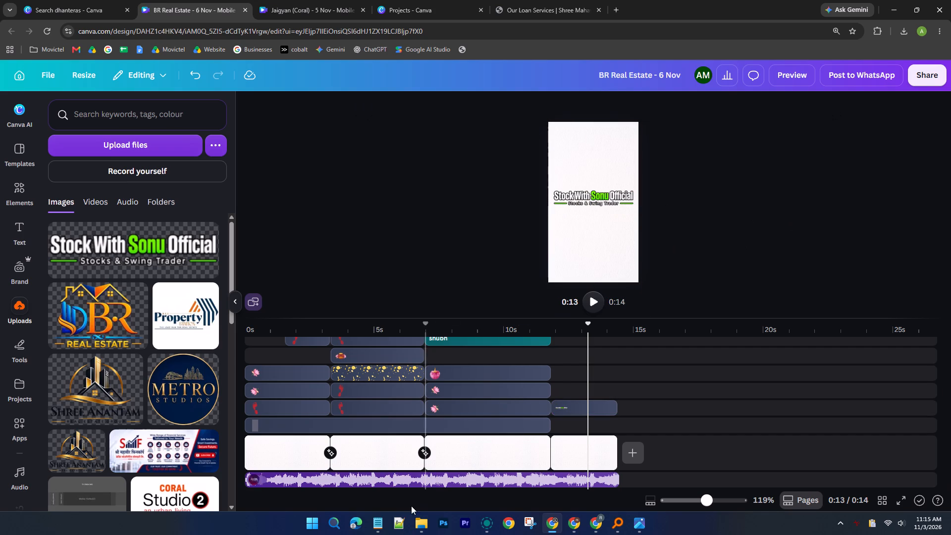
Switch to the Notepad client checklist and remove Coral from both the DHANTERAS REEL and CHOTI DIWALI lists.
left_click(376, 527)
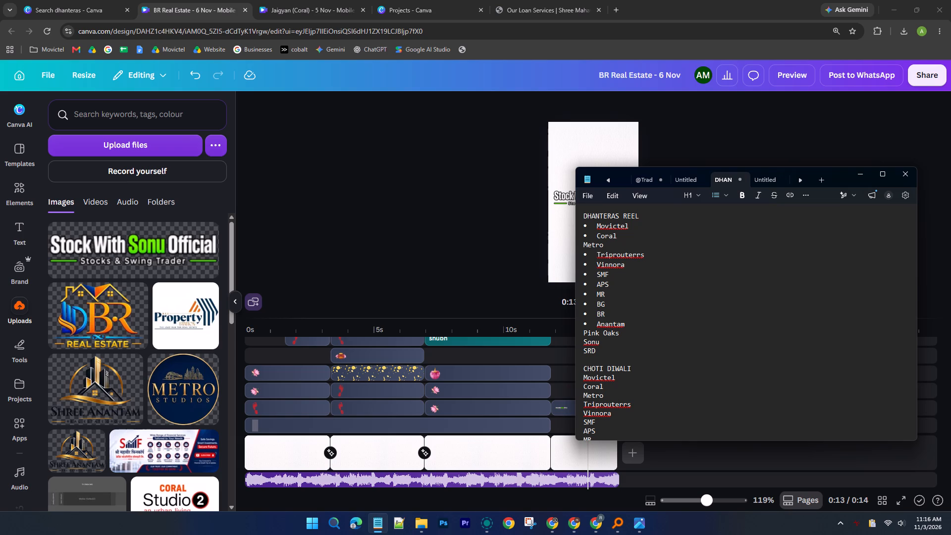
left_click_drag(629, 237, 567, 235)
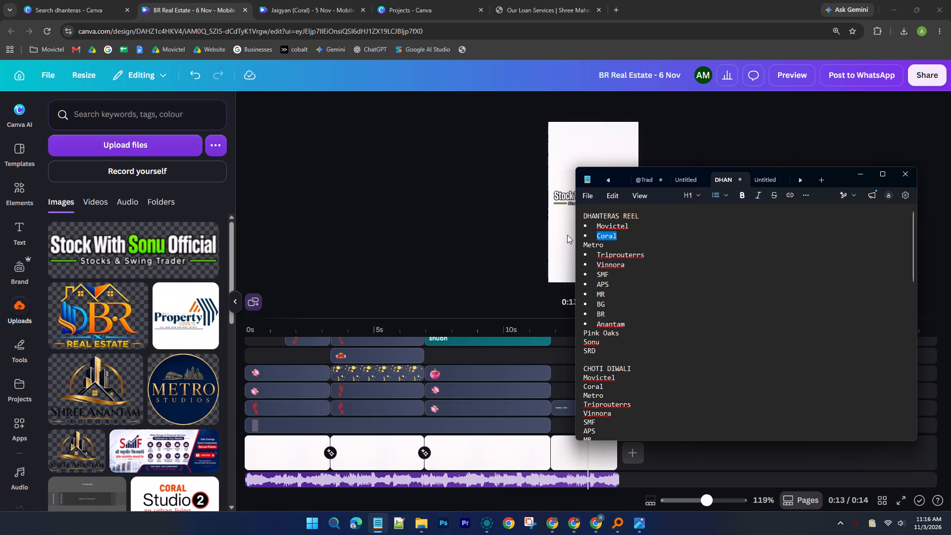
key("BackSpace")
key("BackSpace")
key("BackSpace")
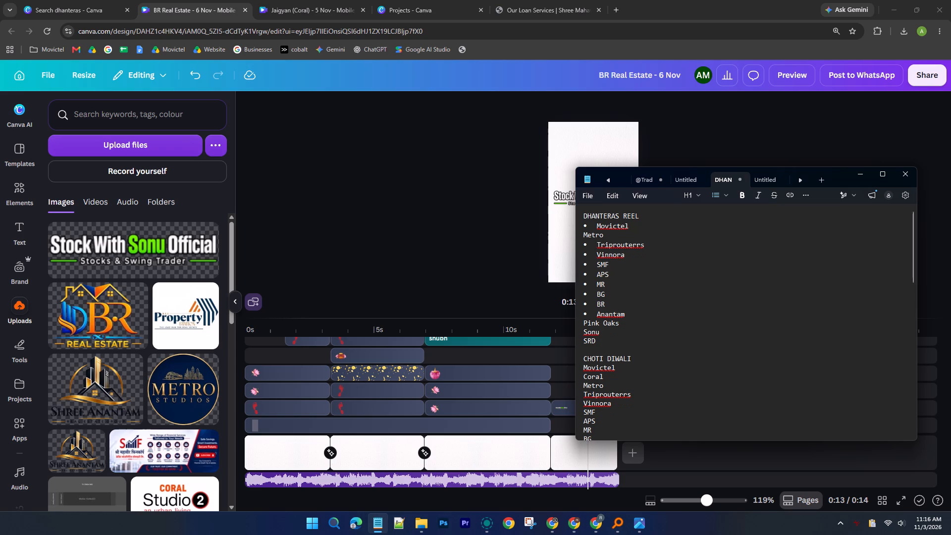
left_click_drag(612, 377, 578, 378)
key("BackSpace")
key("BackSpace")
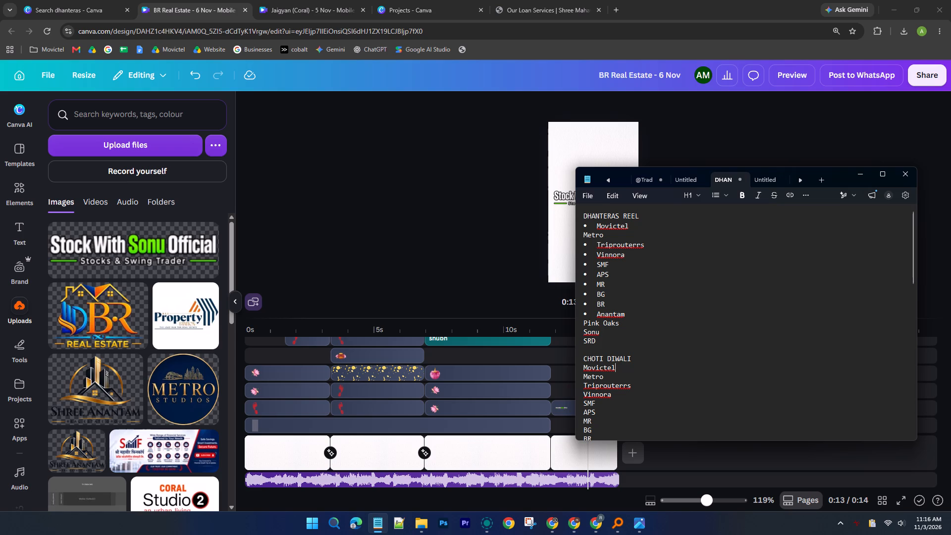
Remove the APS entry from the DHANTERAS REEL list, leaving no blank line.
left_click_drag(613, 275, 579, 274)
key("BackSpace")
key("BackSpace")
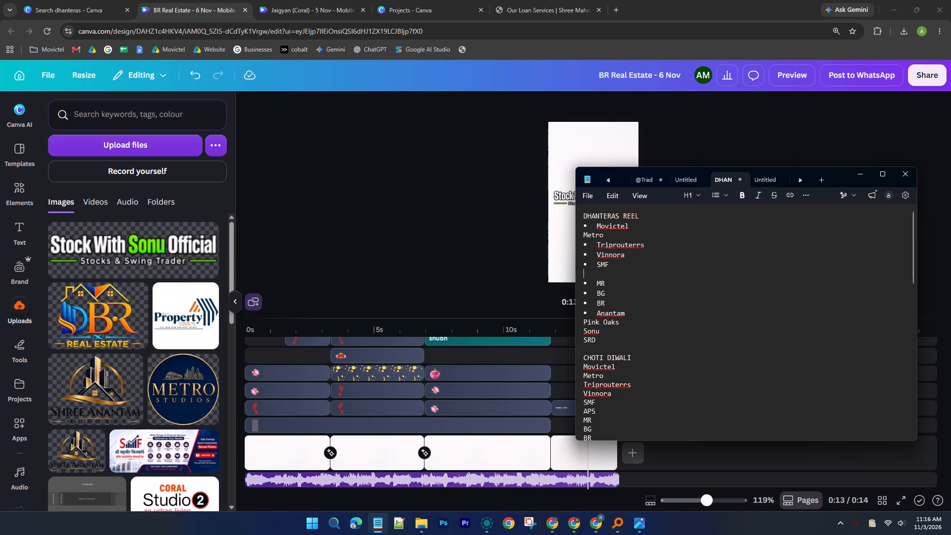
key("BackSpace")
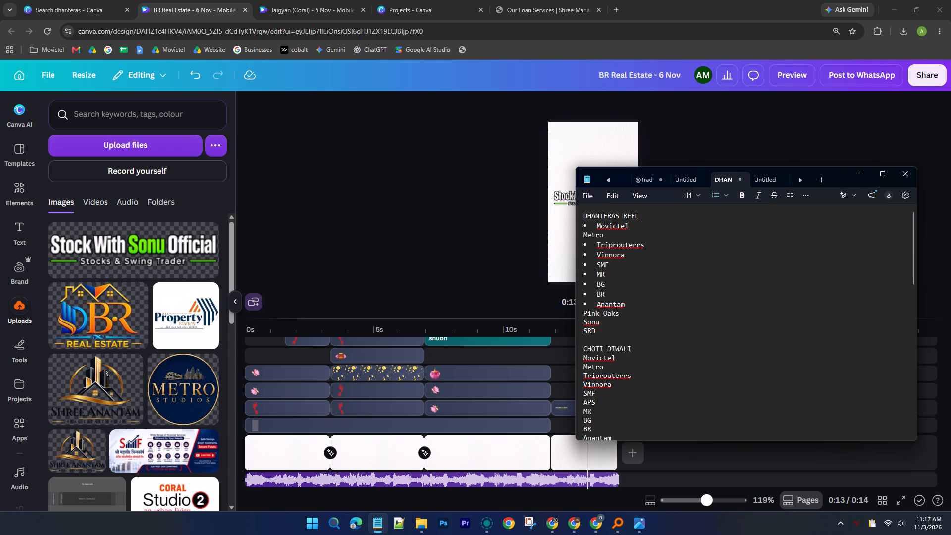
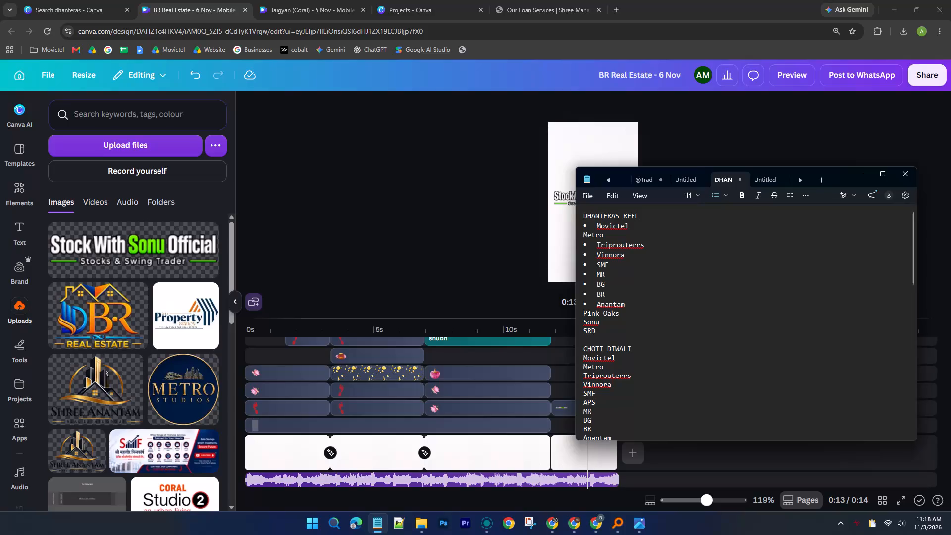
Remove the APS entry from the CHOTI DIWALI list, leaving no blank line.
left_click_drag(605, 328, 582, 236)
scroll(628, 291, "down", 1)
left_click(614, 350)
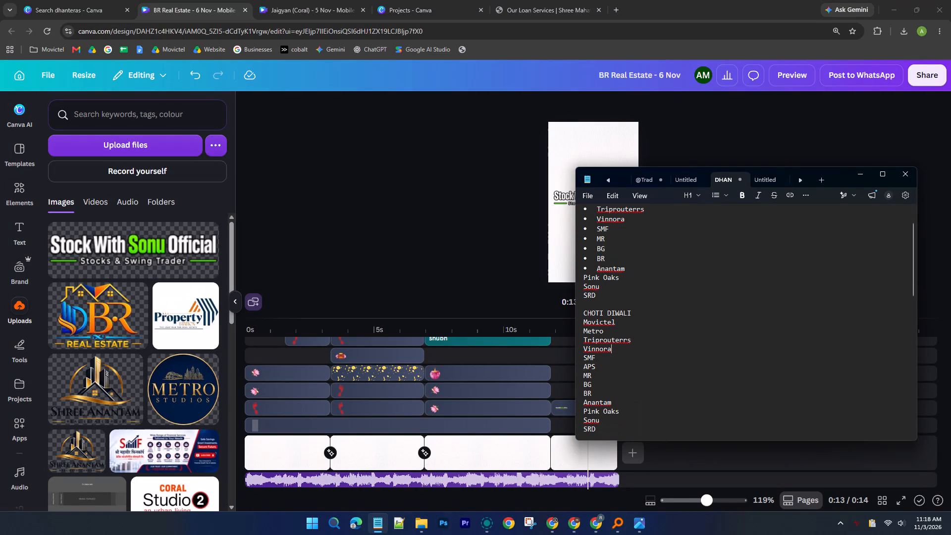
scroll(614, 350, "up", 1)
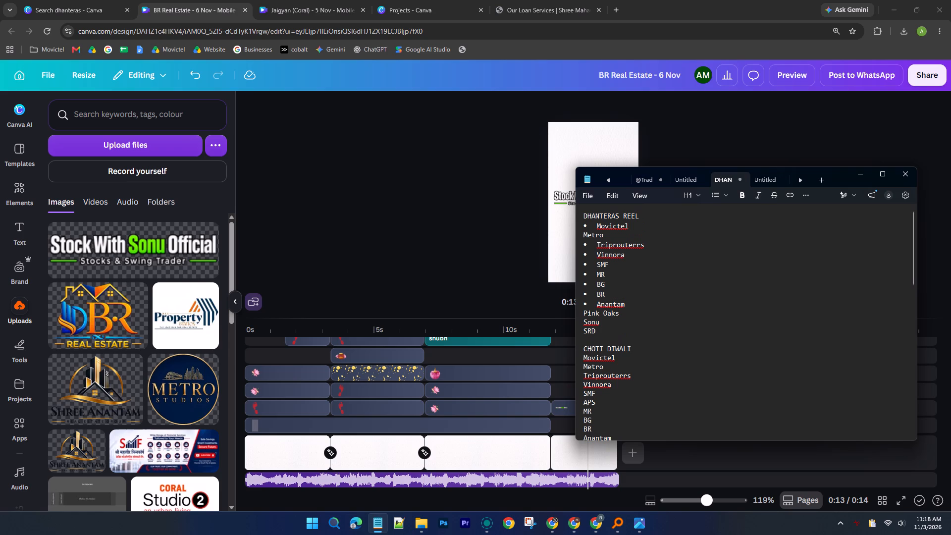
left_click(612, 385)
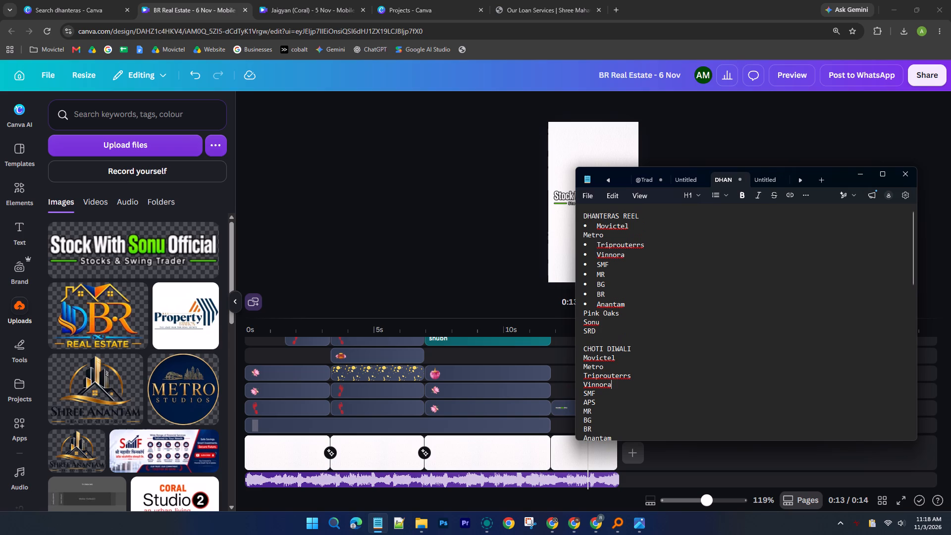
left_click(605, 394)
left_click(599, 401)
left_click_drag(599, 401, 581, 405)
key("BackSpace")
key("BackSpace")
Copy the CHOTI DIWALI client names, Movictel through SRD, and paste them over all the names in the DIWALI REEL list.
scroll(592, 408, "down", 1)
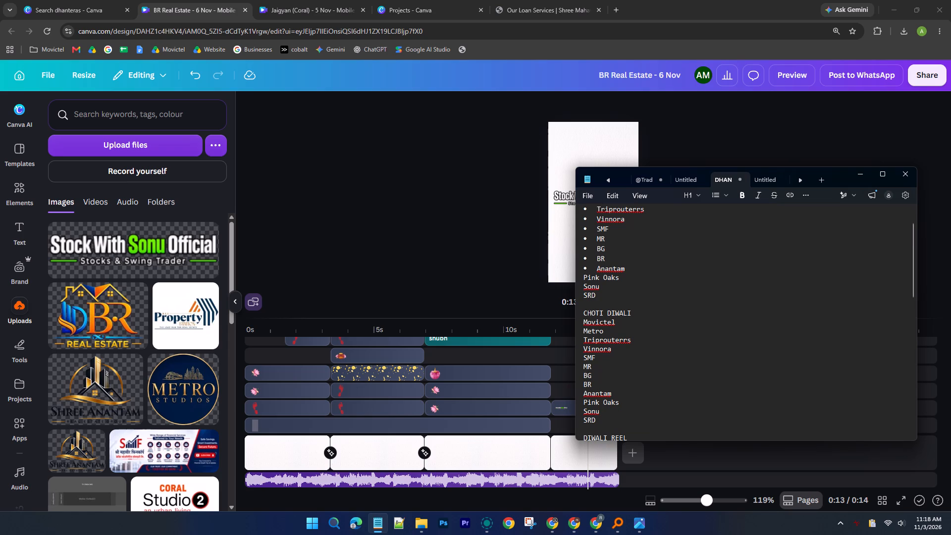
left_click_drag(596, 418, 582, 325)
key("ctrl+c")
left_click(606, 346)
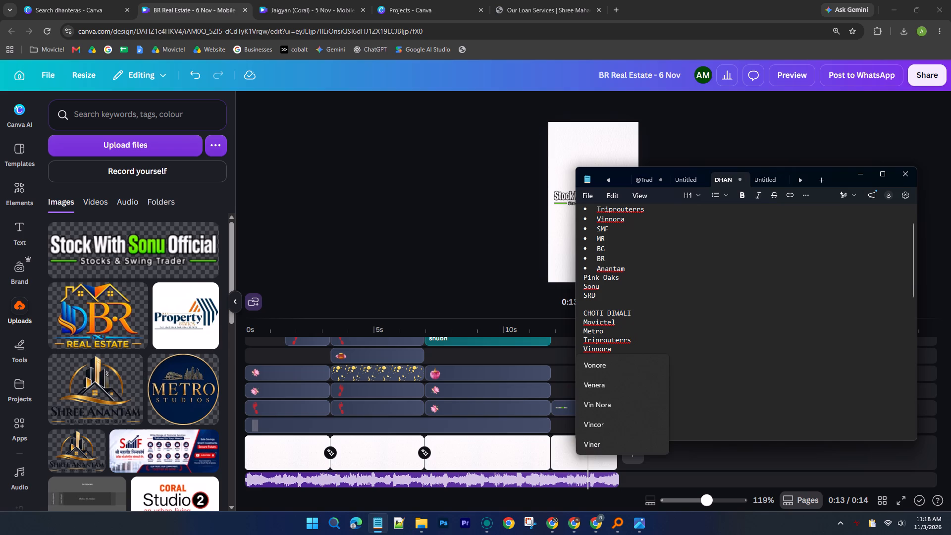
left_click(607, 339)
left_click(616, 340)
left_click(634, 336)
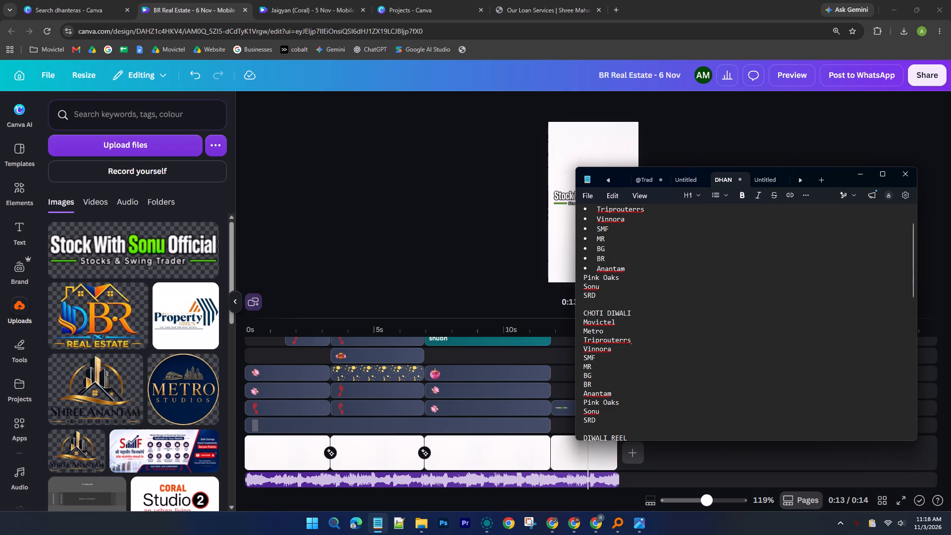
scroll(634, 336, "down", 2)
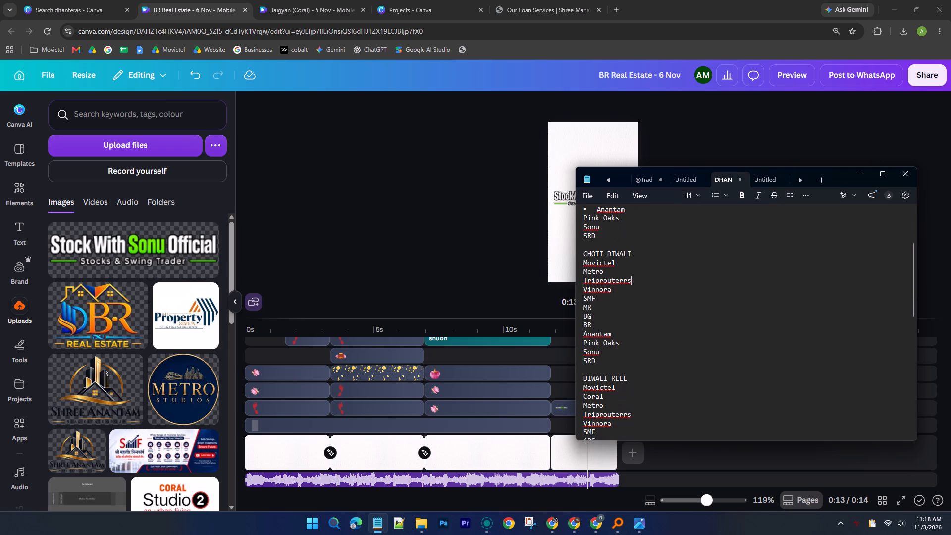
scroll(634, 336, "down", 2)
scroll(600, 375, "down", 1)
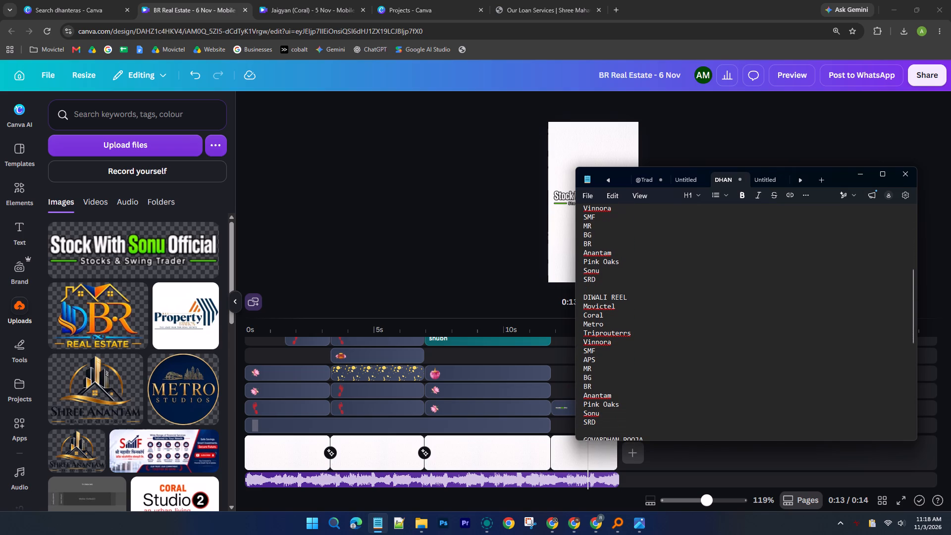
left_click(607, 417)
left_click_drag(600, 421, 585, 308)
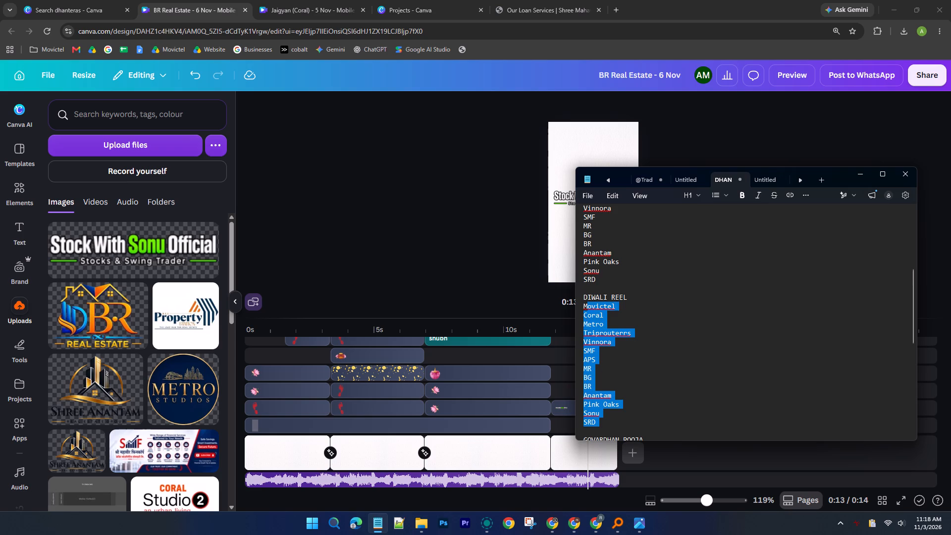
left_click_drag(585, 308, 583, 307)
key("ctrl+v")
scroll(605, 319, "down", 3)
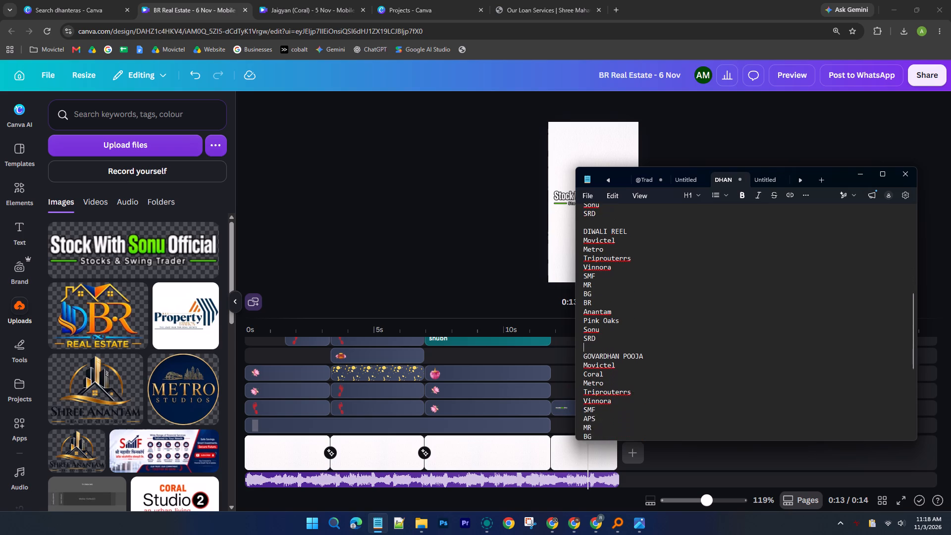
scroll(604, 369, "down", 1)
scroll(597, 414, "down", 1)
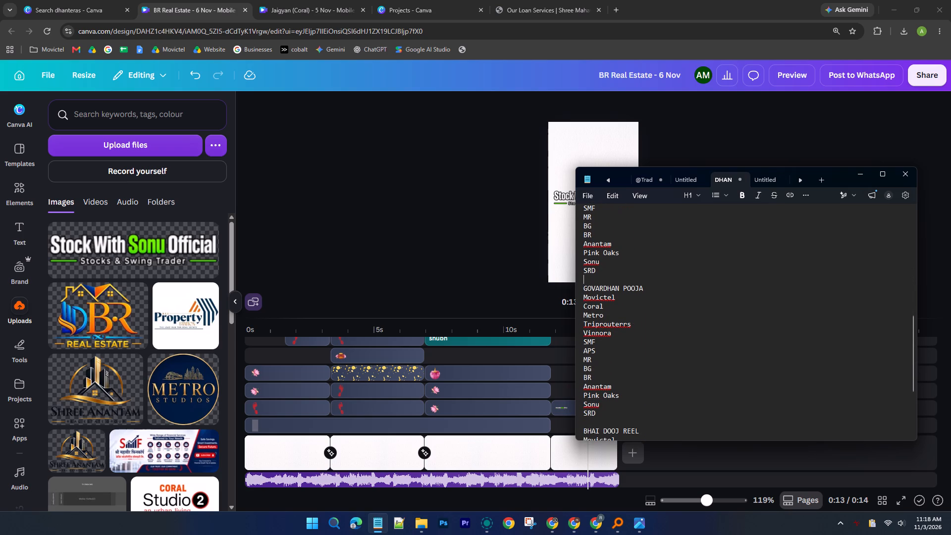
Paste the copied client names over all the names in the GOVARDHAN POOJA and BHAI DOOJ REEL lists, and minimise the checklist.
left_click_drag(599, 415, 582, 301)
key("ctrl+v")
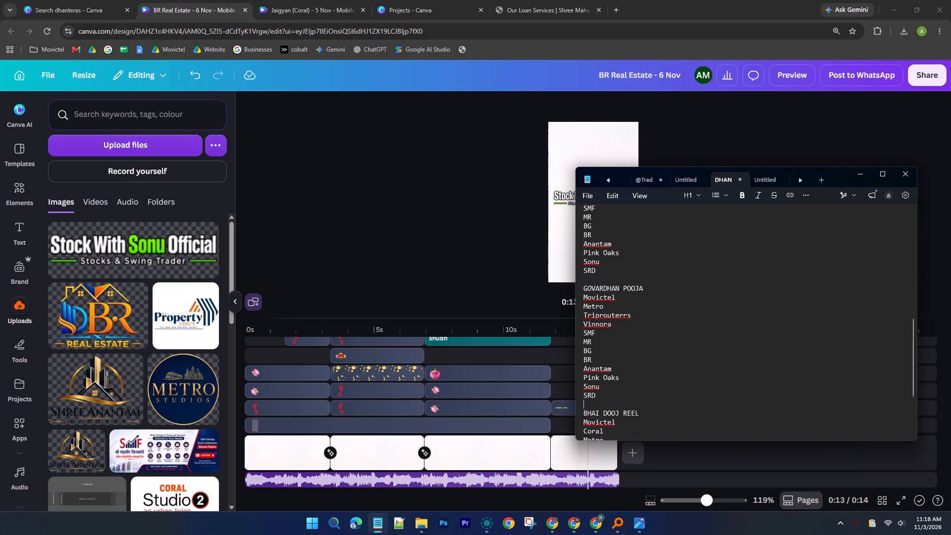
scroll(599, 320, "down", 4)
scroll(600, 381, "down", 2)
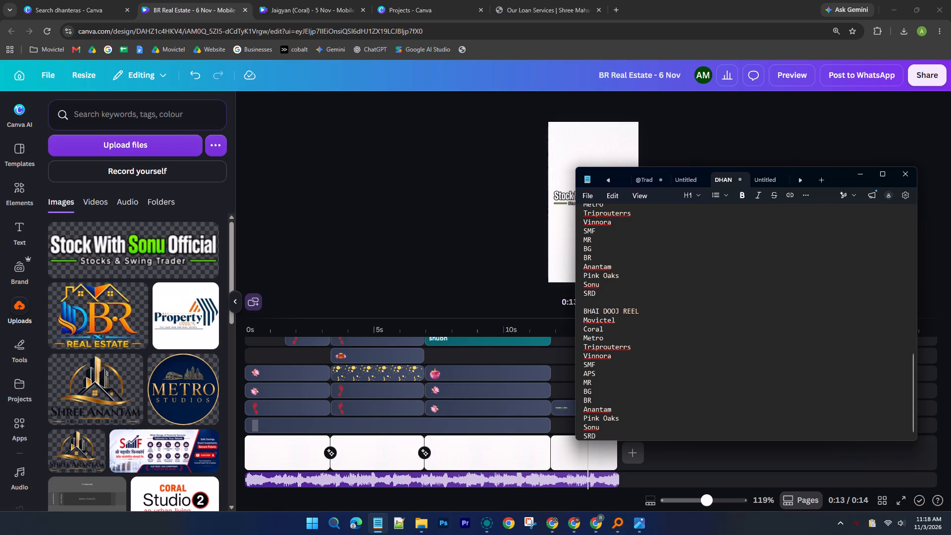
left_click_drag(599, 433, 582, 321)
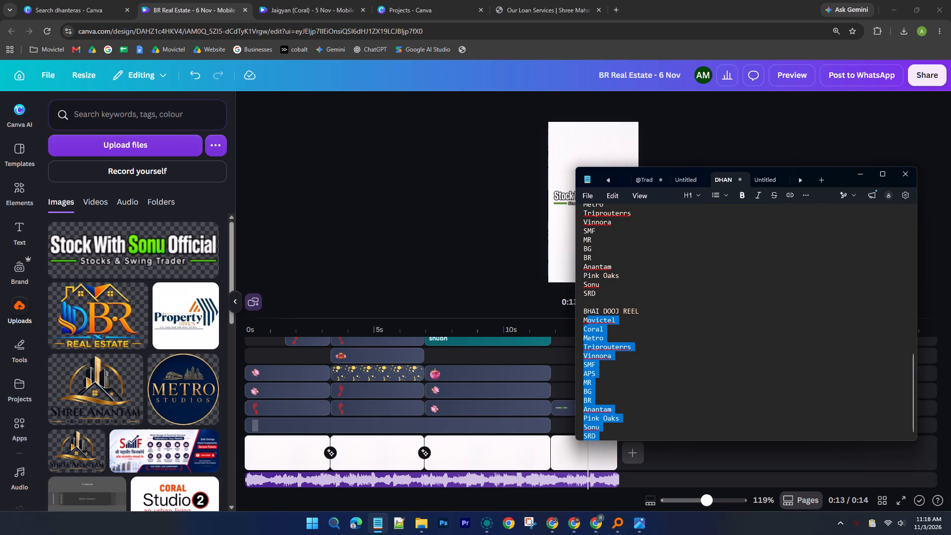
key("ctrl+v")
scroll(626, 352, "up", 10)
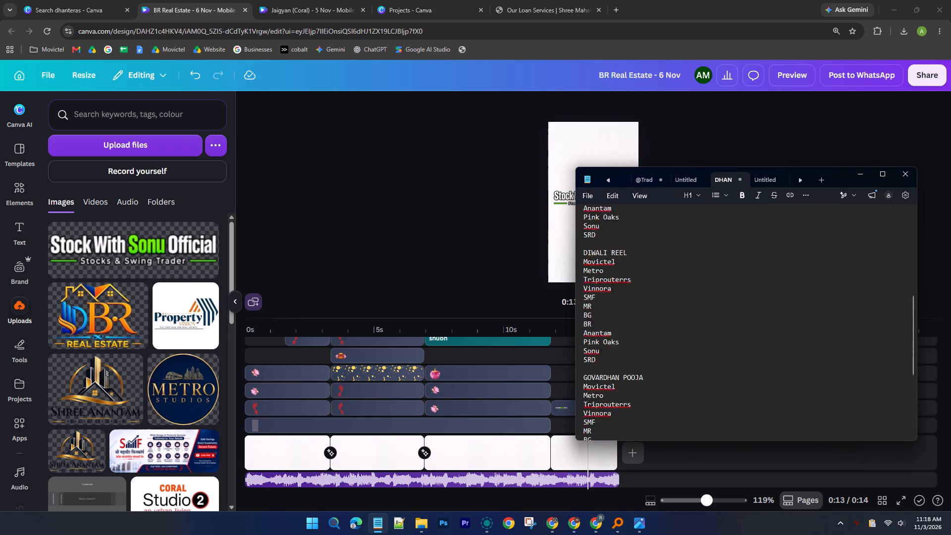
scroll(637, 333, "up", 8)
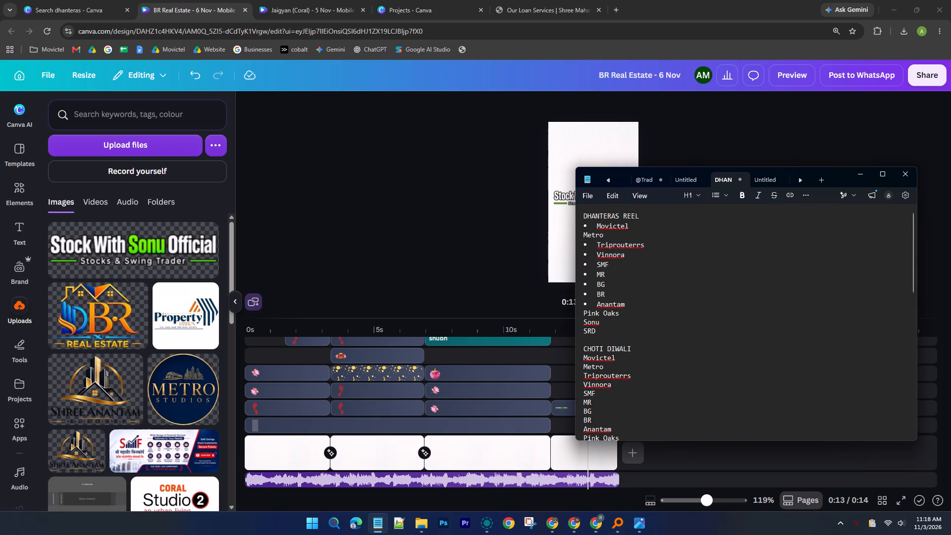
left_click(857, 174)
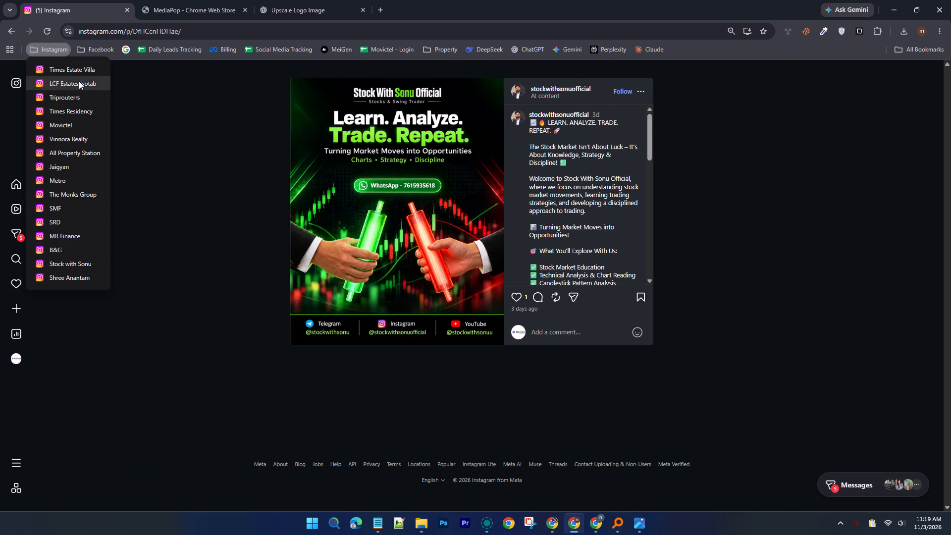
Open the LEARN. ANALYZE. TRADE. REPEAT. post on Stock with Sonu's Instagram profile and snip its bottom strip of Telegram, Instagram and YouTube handles.
left_click(68, 264)
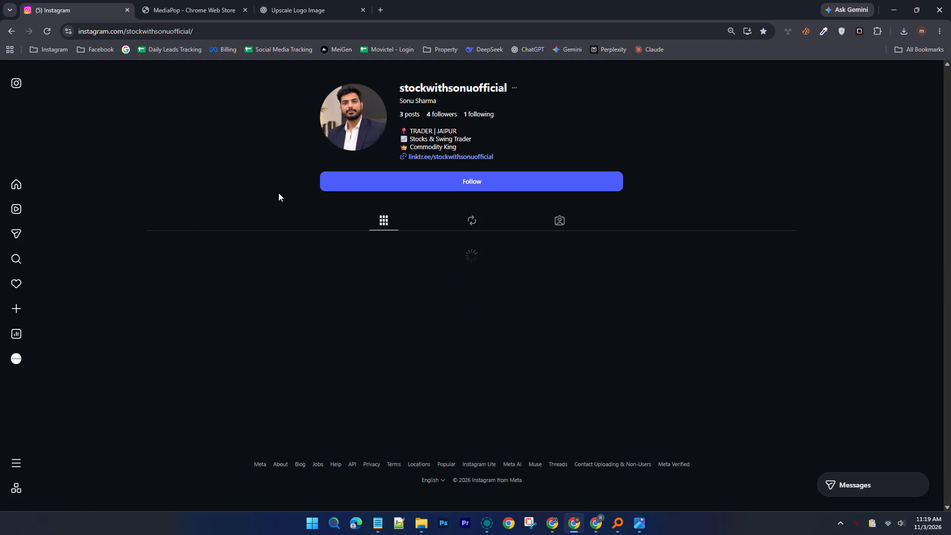
left_click(206, 234)
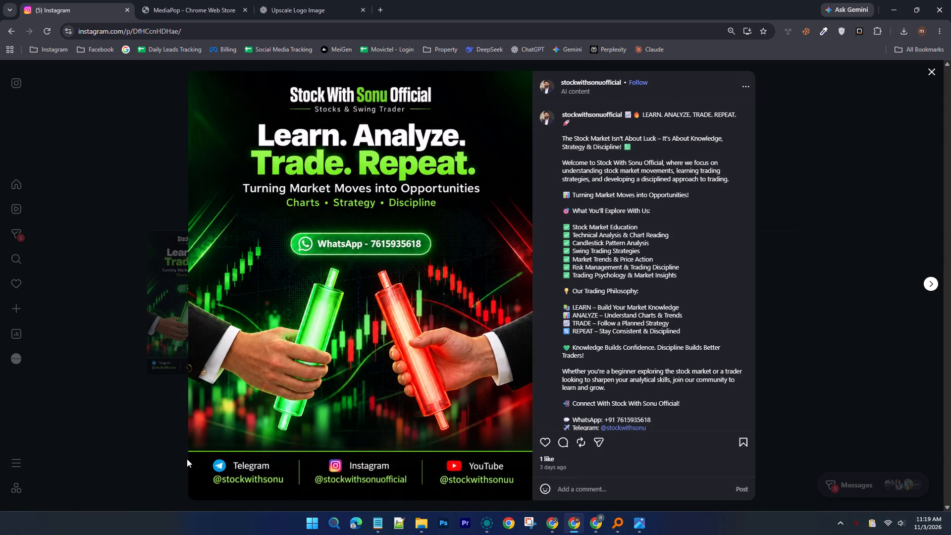
key("ctrl+shift+c")
left_click_drag(211, 456, 445, 492)
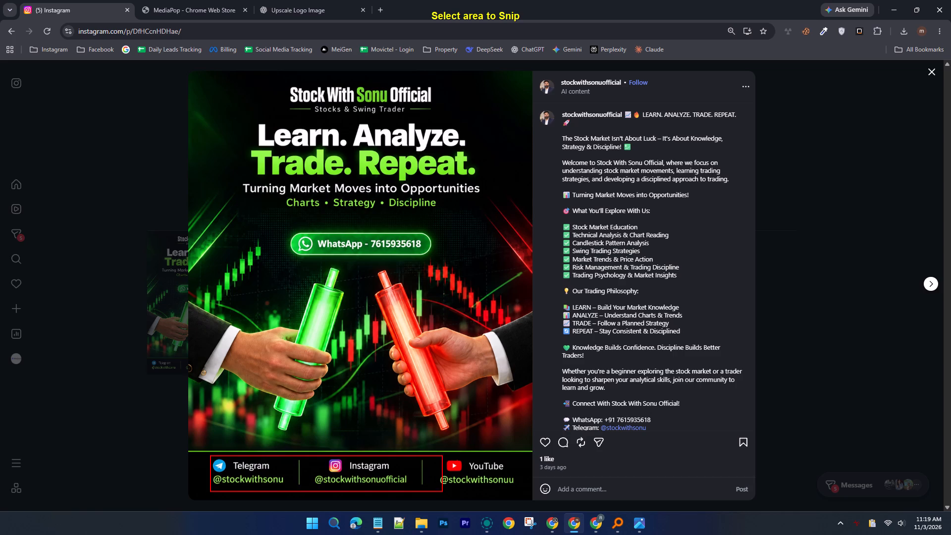
left_click_drag(445, 492, 517, 489)
left_click(315, 440)
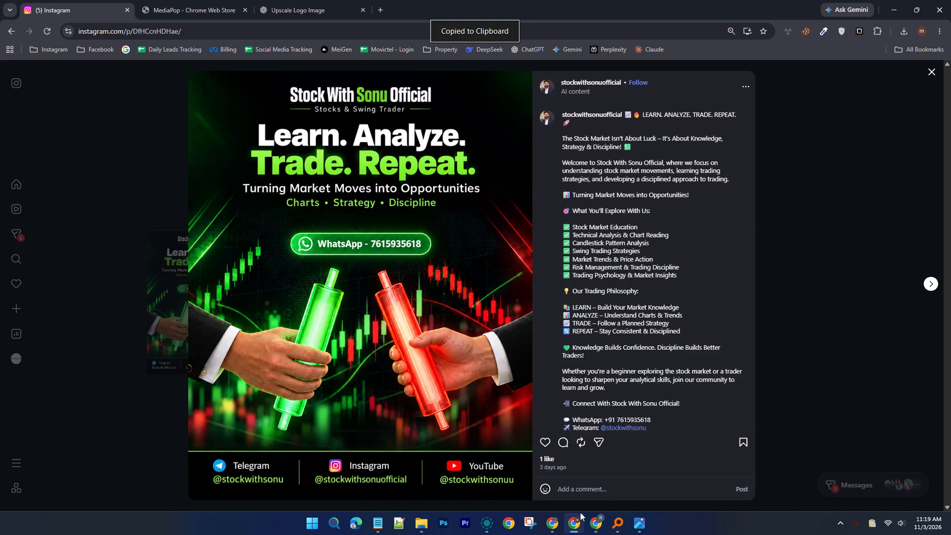
Switch to the Canva reel, paste the social handles snip, and time it to span the closing logo page, about 2.5 s.
left_click(554, 524)
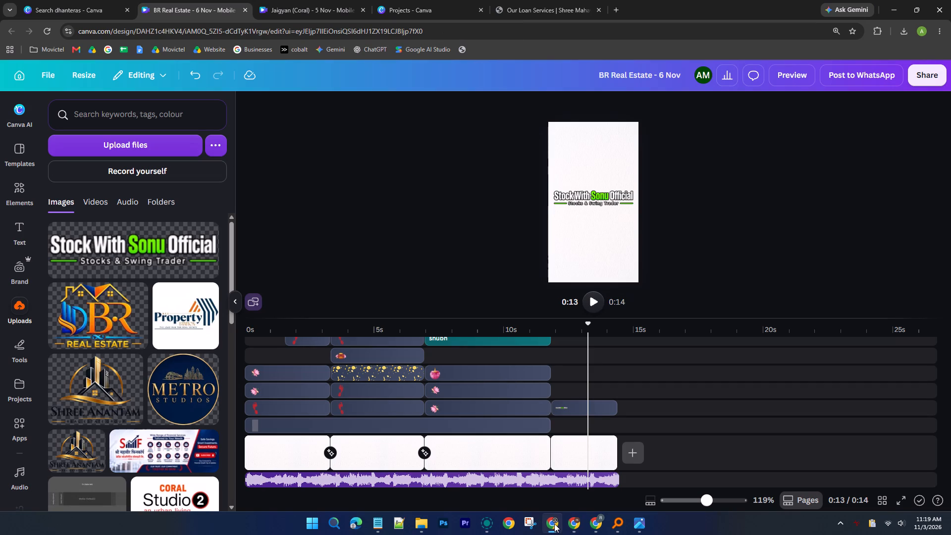
key("ctrl+v")
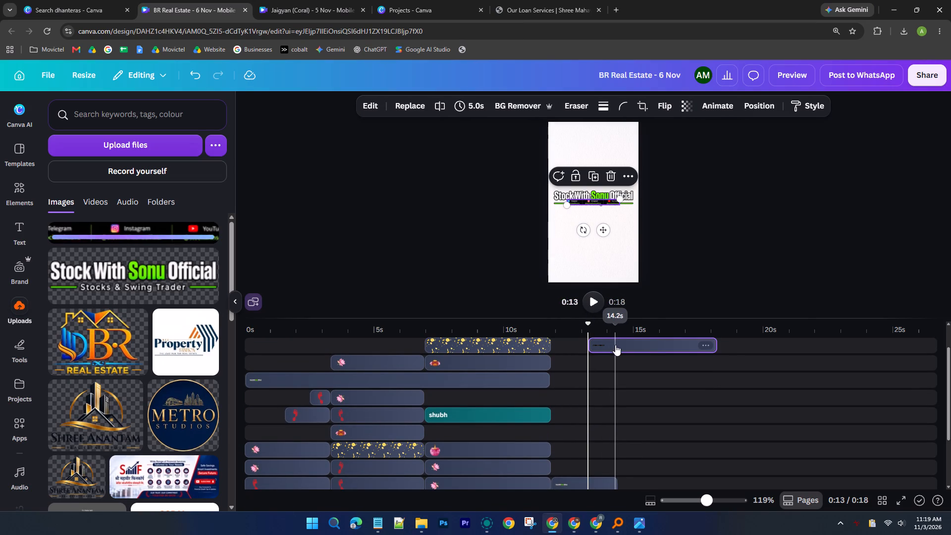
left_click_drag(615, 344, 581, 466)
left_click_drag(676, 466, 617, 465)
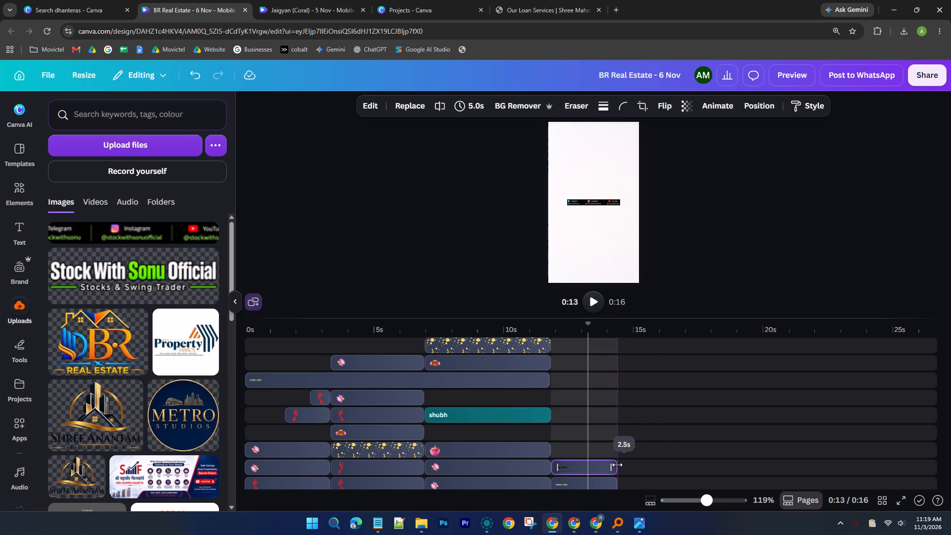
In the BR Real Estate reel in Canva, shorten the closing page's social handles strip to 2.5 s.
left_click_drag(617, 465, 619, 465)
left_click(619, 465)
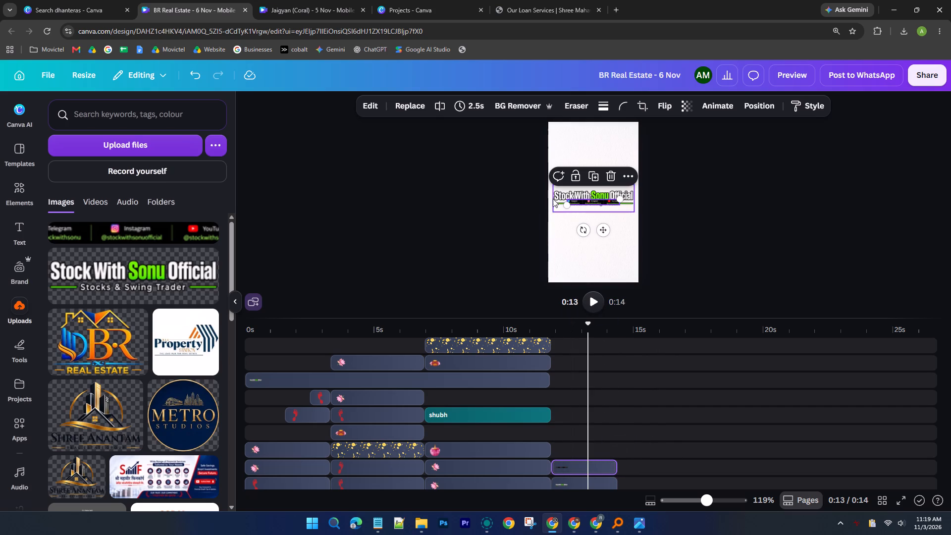
Move the social handles strip just below the closing Stock With Sonu Official logo and enlarge it proportionally.
scroll(599, 187, "up", 5, "ctrl")
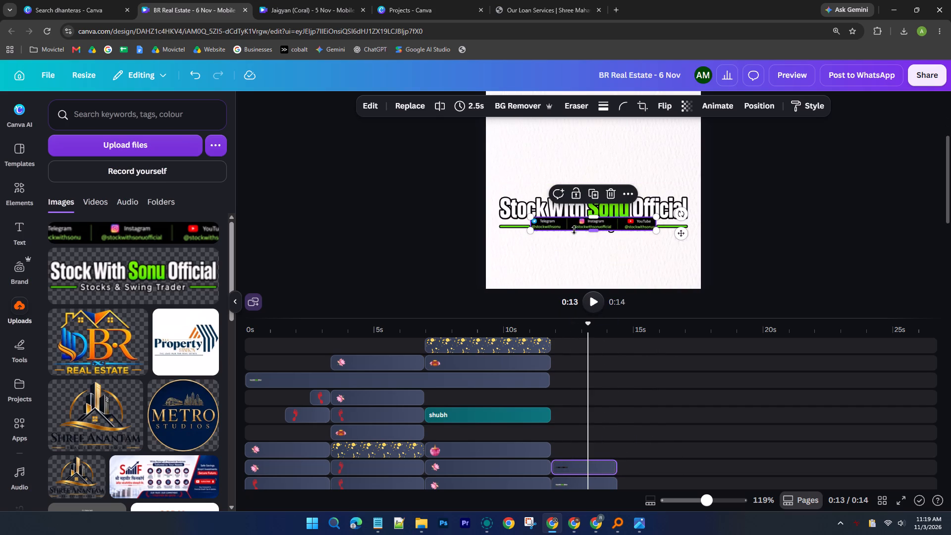
left_click_drag(574, 225, 571, 251)
scroll(571, 251, "down", 3)
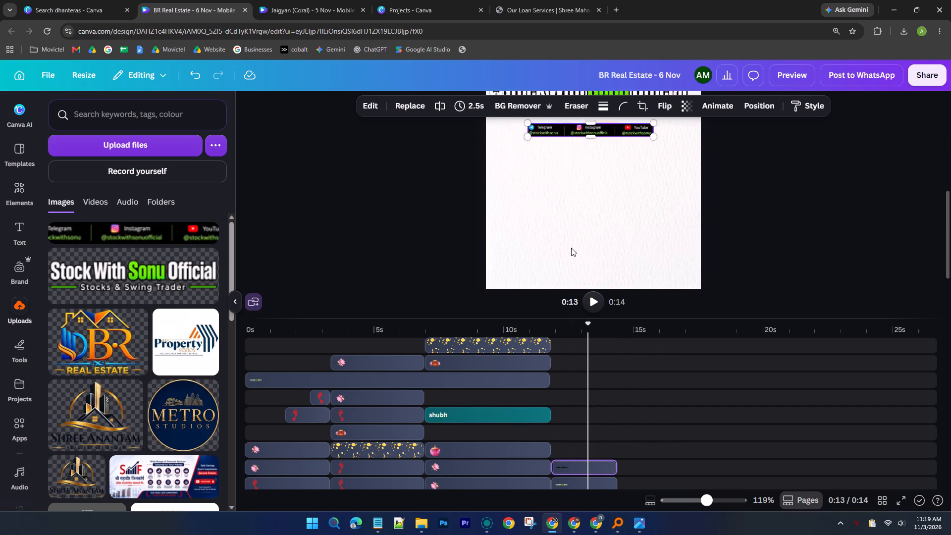
scroll(606, 150, "up", 1)
left_click_drag(653, 176, 675, 201)
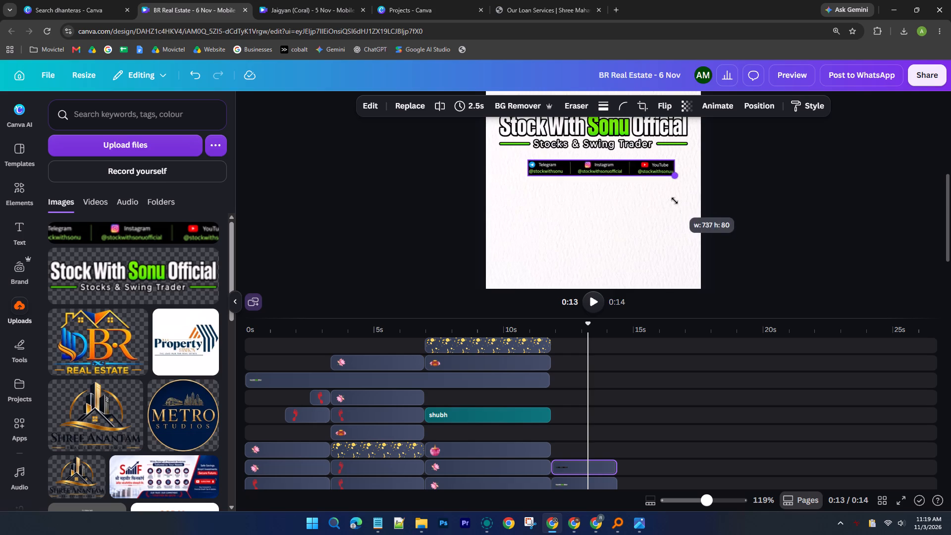
left_click_drag(675, 201, 690, 211)
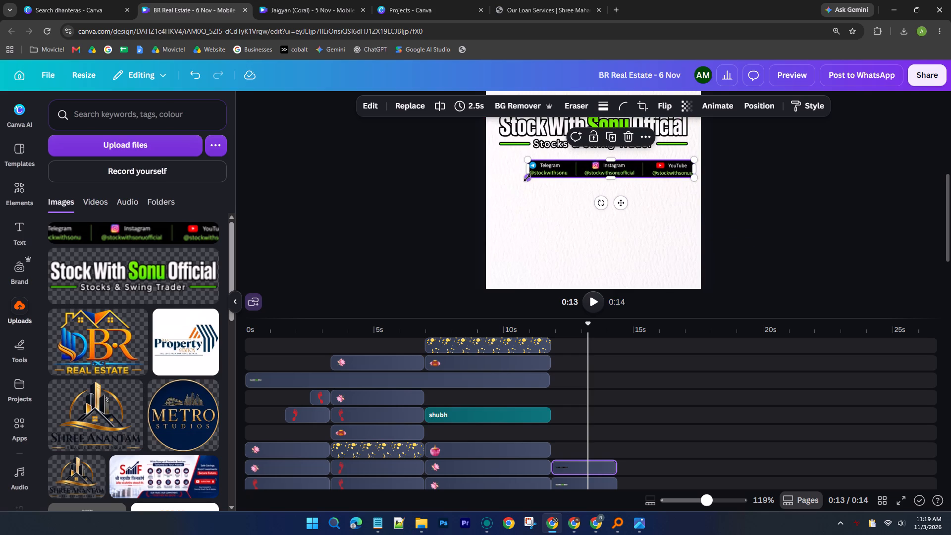
Enlarge the social handles strip on the closing page proportionally until it spans nearly the full page width.
left_click_drag(527, 178, 496, 180)
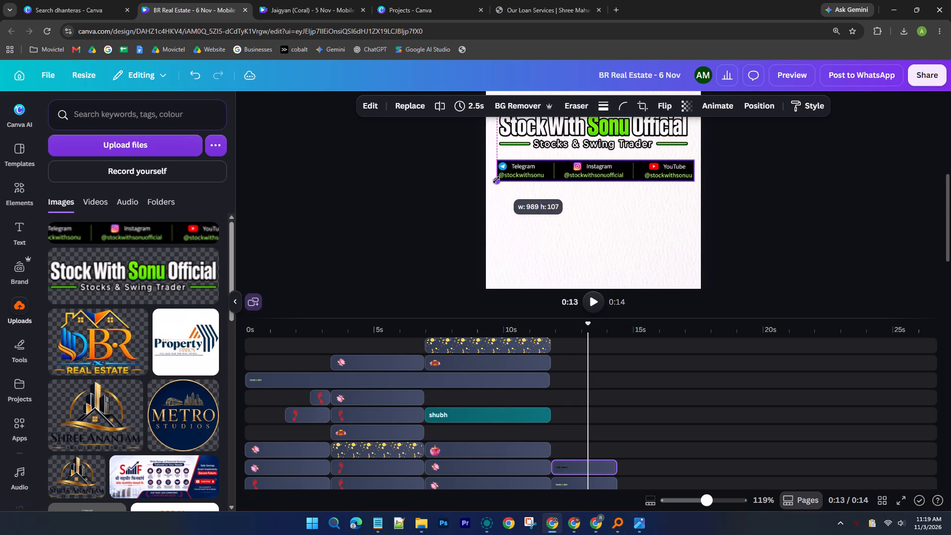
left_click_drag(496, 180, 492, 181)
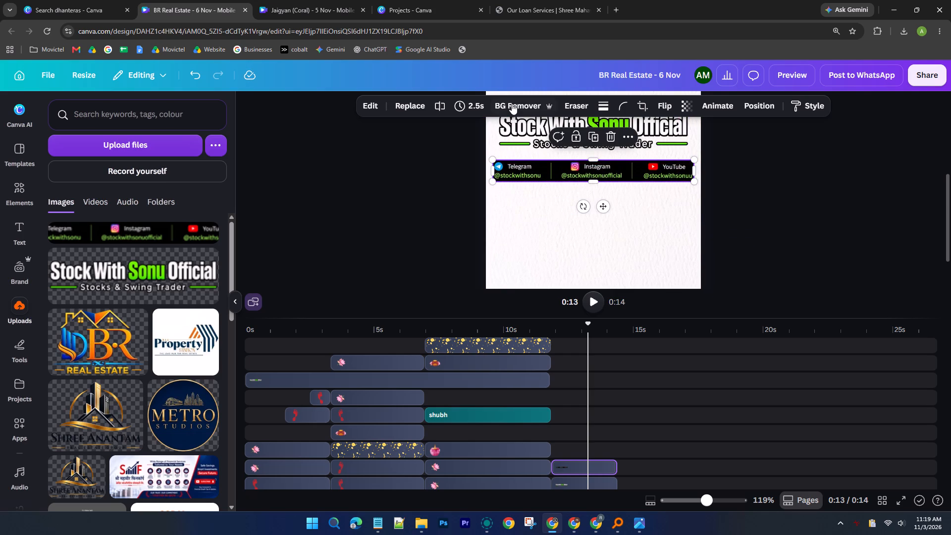
Remove the black background from the closing page's social handles strip.
left_click(512, 104)
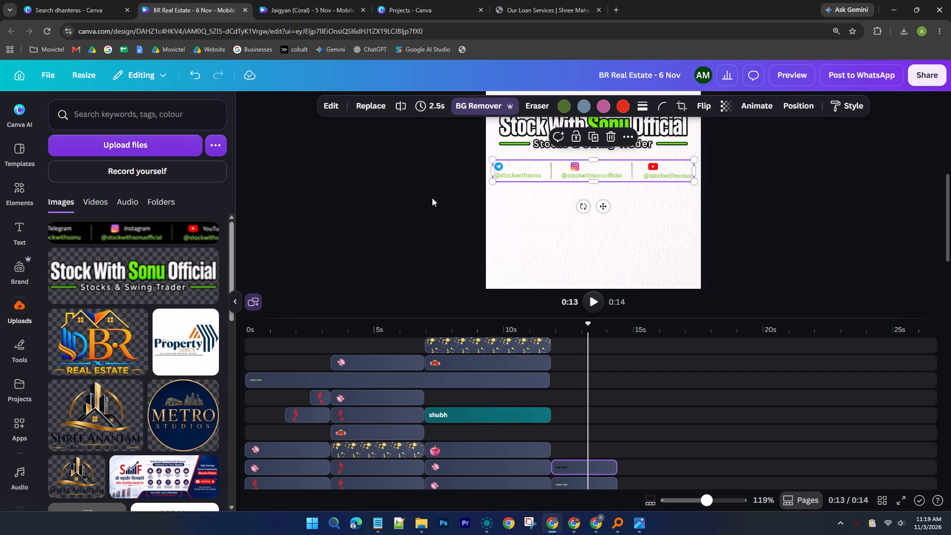
left_click(523, 167)
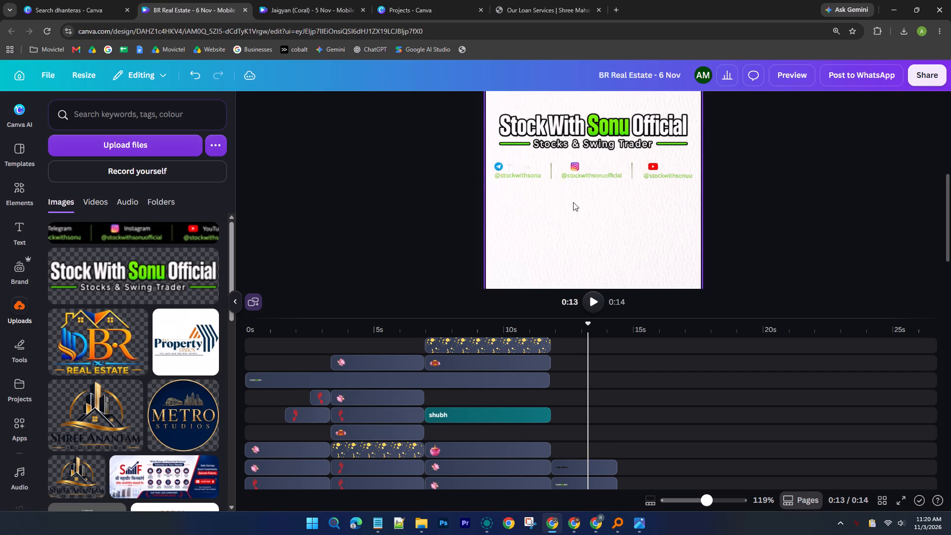
Open Paint and paste the copied social handles strip onto the blank canvas.
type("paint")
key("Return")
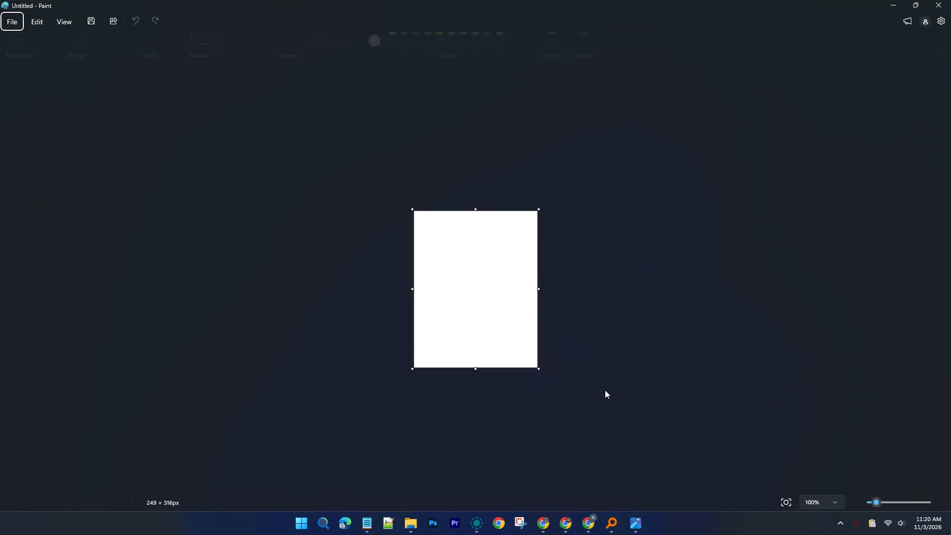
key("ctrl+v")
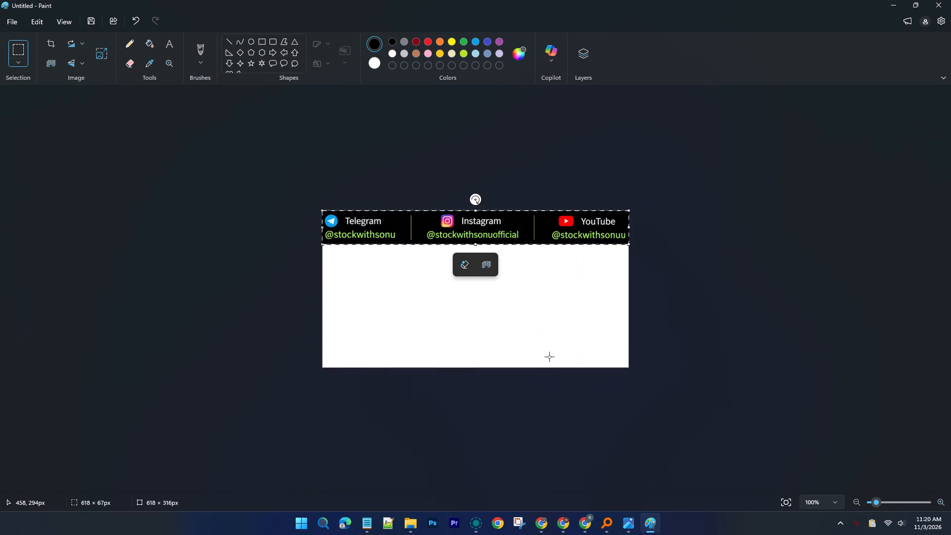
Paste two more copies of the social handles strip and stack them flush below the first, aligned with its edges.
left_click(740, 325)
key("ctrl+v")
left_click_drag(528, 237, 527, 274)
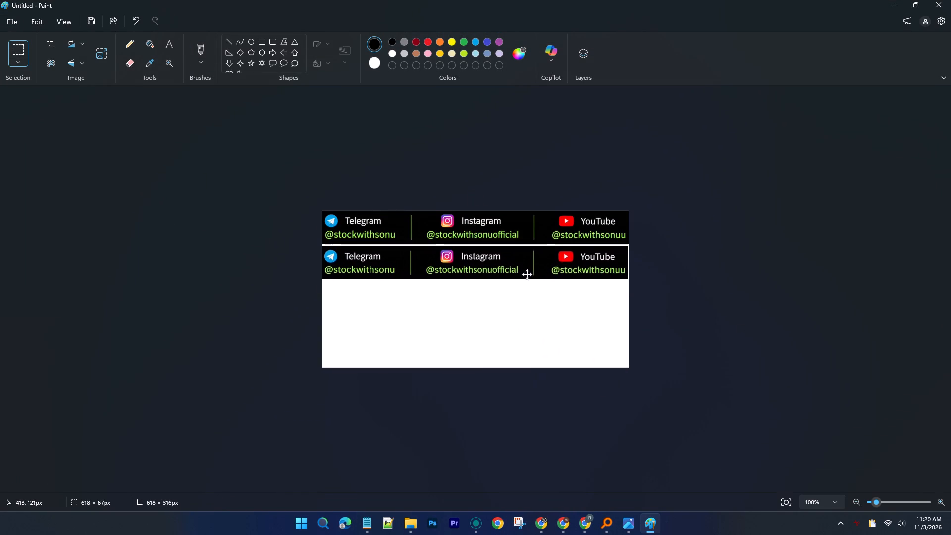
left_click_drag(527, 274, 527, 269)
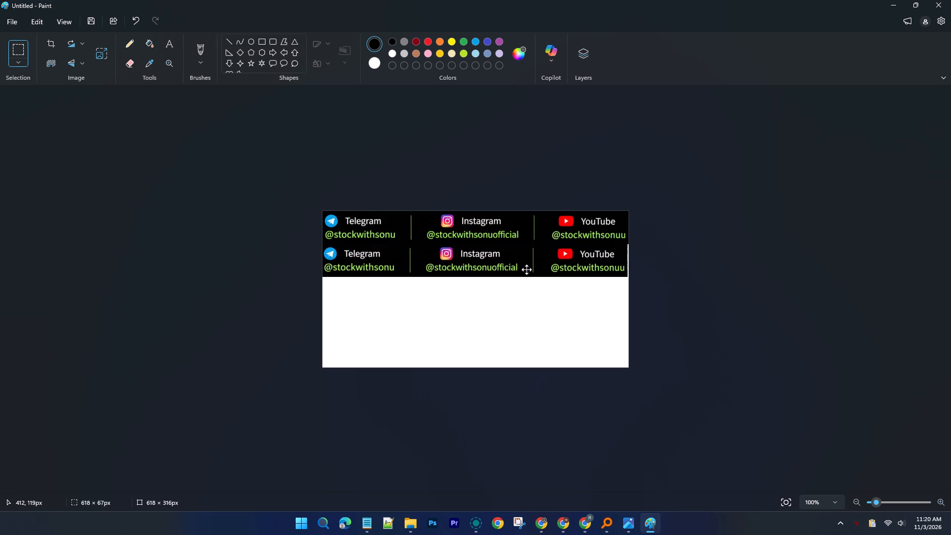
left_click_drag(527, 269, 528, 269)
left_click(687, 298)
key("ctrl+v")
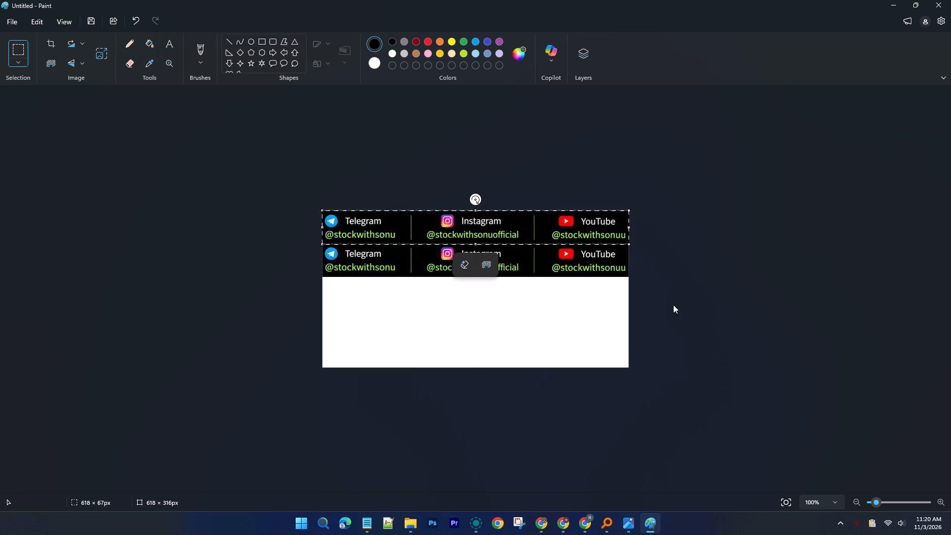
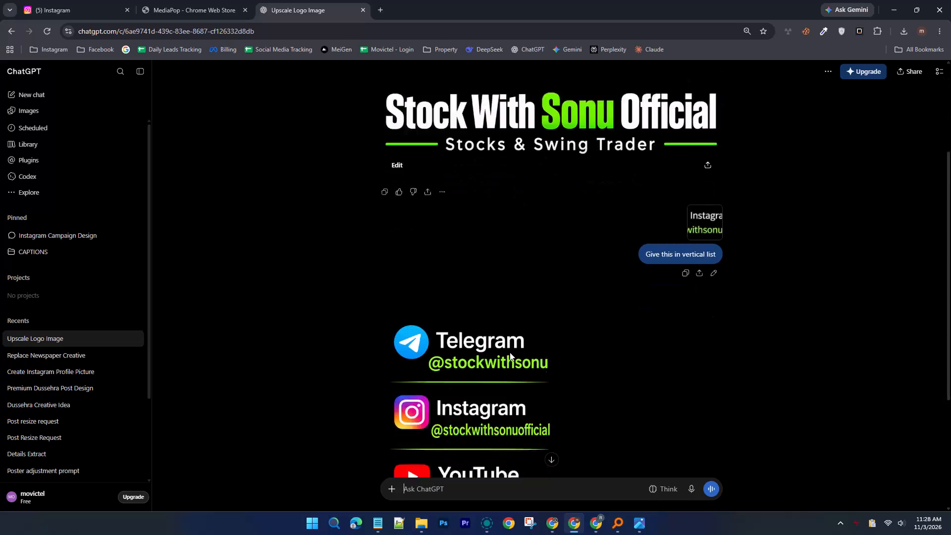
Download the vertical Telegram, Instagram and YouTube handles image from ChatGPT and add it to the BR Real Estate reel in Canva.
scroll(510, 352, "down", 5)
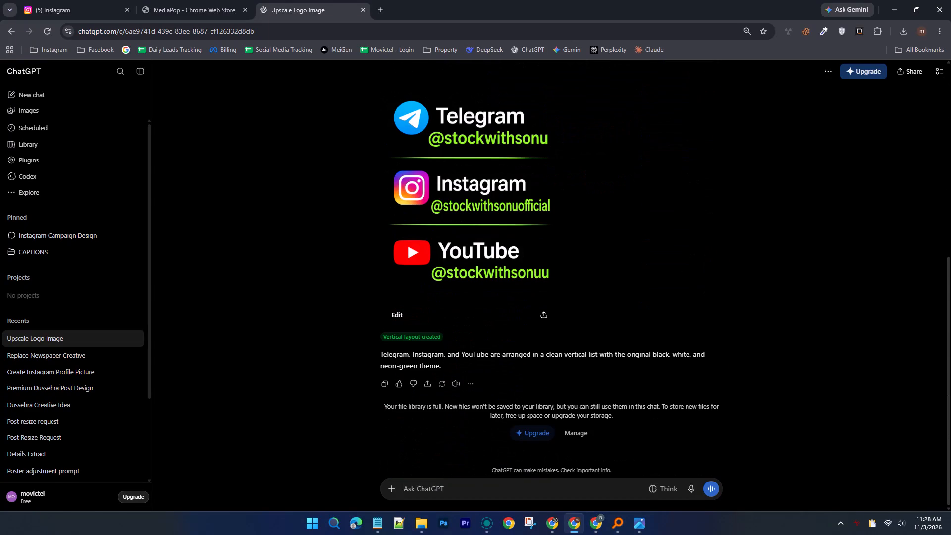
left_click(543, 309)
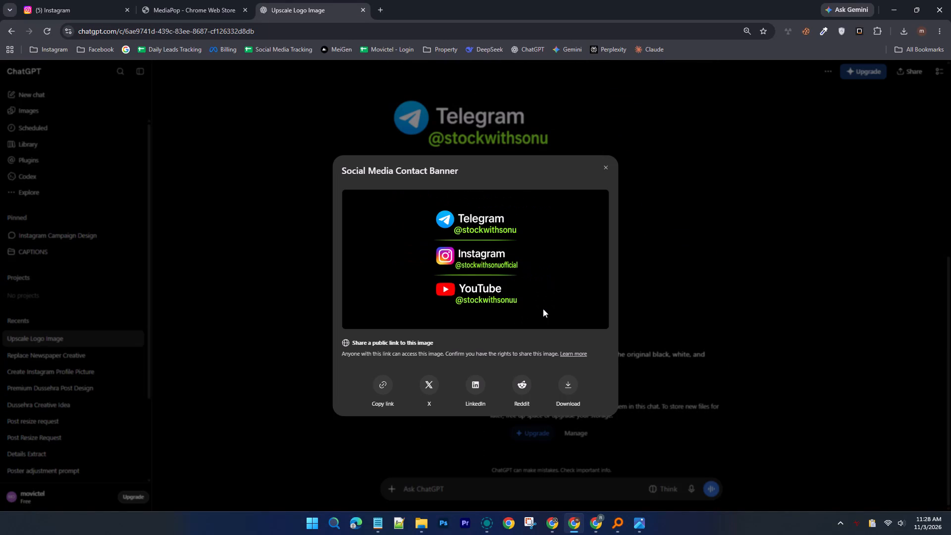
left_click(561, 384)
left_click_drag(822, 59, 696, 221)
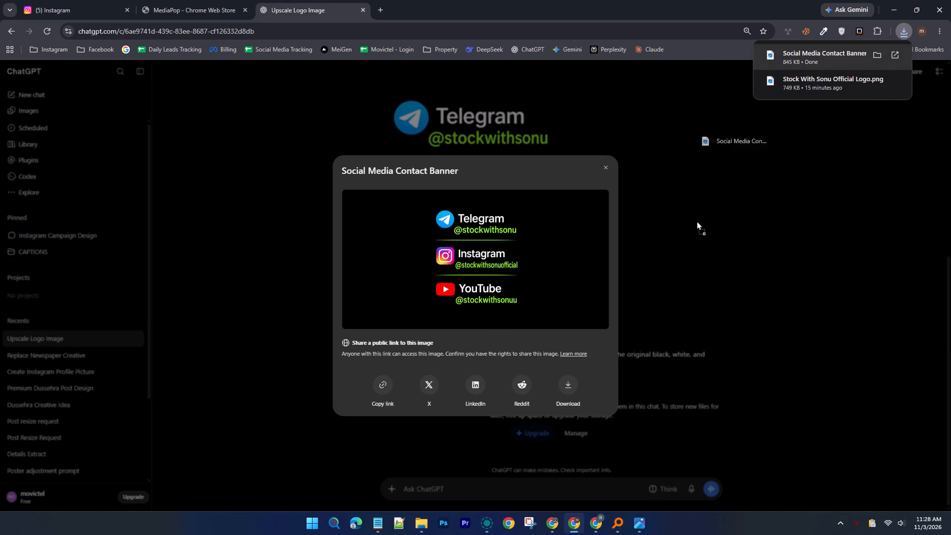
left_click_drag(696, 221, 630, 176)
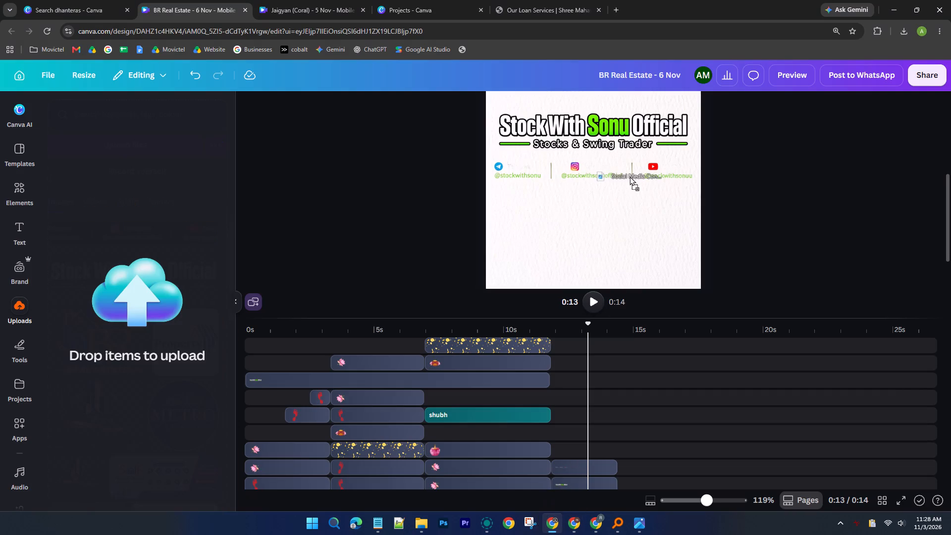
left_click_drag(630, 176, 611, 225)
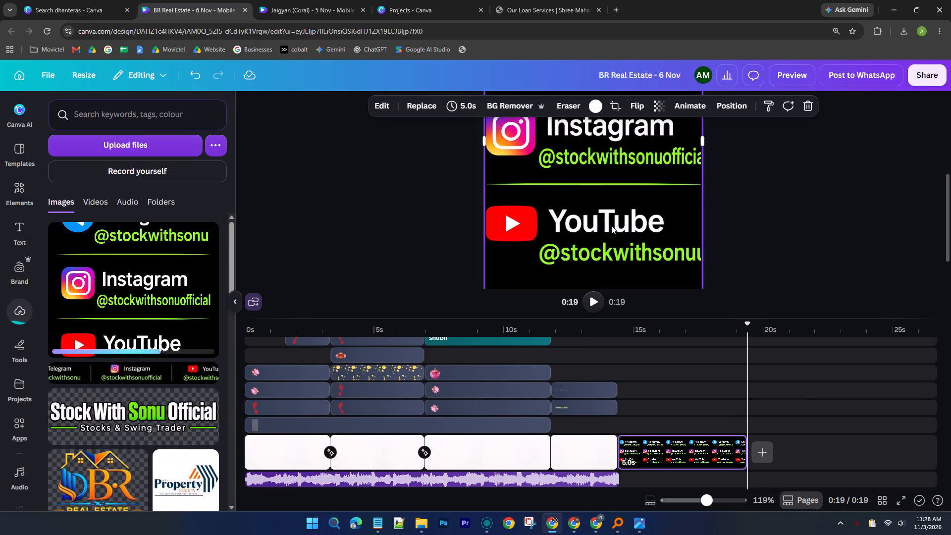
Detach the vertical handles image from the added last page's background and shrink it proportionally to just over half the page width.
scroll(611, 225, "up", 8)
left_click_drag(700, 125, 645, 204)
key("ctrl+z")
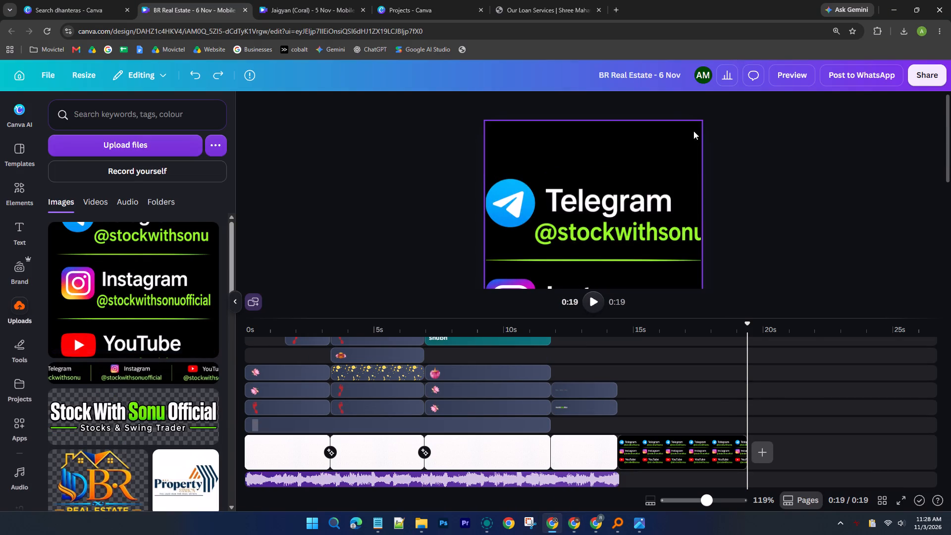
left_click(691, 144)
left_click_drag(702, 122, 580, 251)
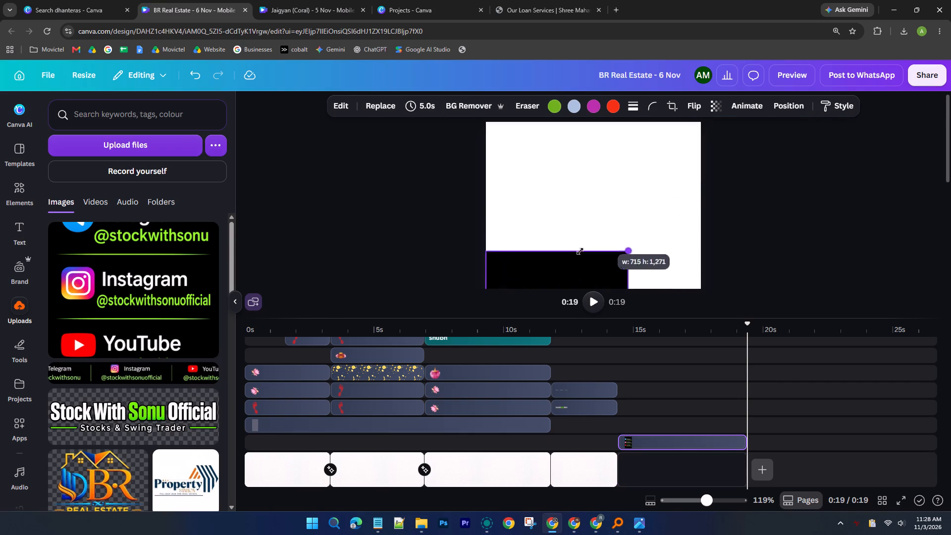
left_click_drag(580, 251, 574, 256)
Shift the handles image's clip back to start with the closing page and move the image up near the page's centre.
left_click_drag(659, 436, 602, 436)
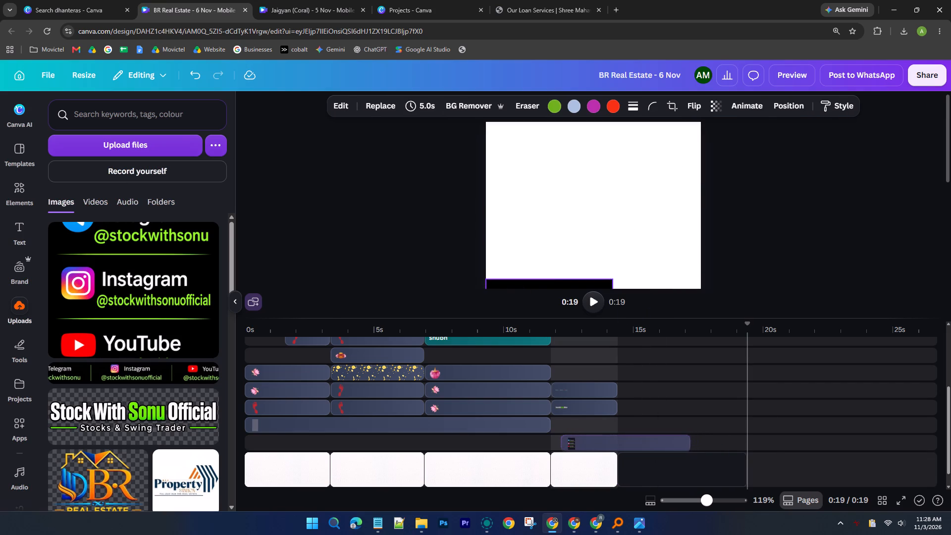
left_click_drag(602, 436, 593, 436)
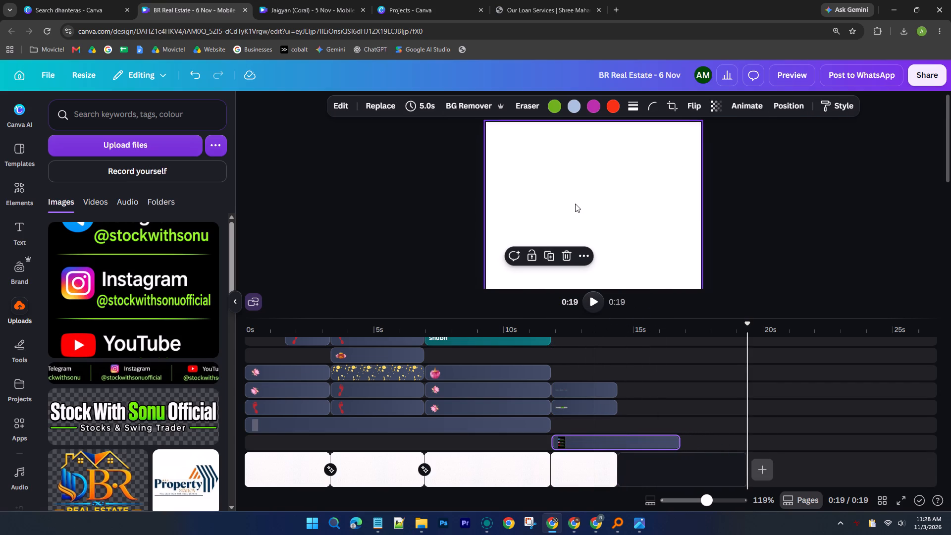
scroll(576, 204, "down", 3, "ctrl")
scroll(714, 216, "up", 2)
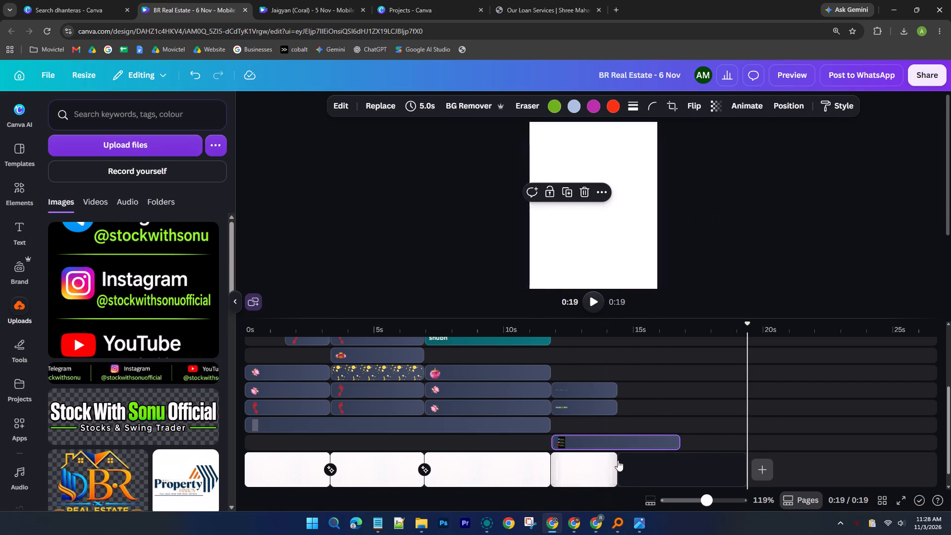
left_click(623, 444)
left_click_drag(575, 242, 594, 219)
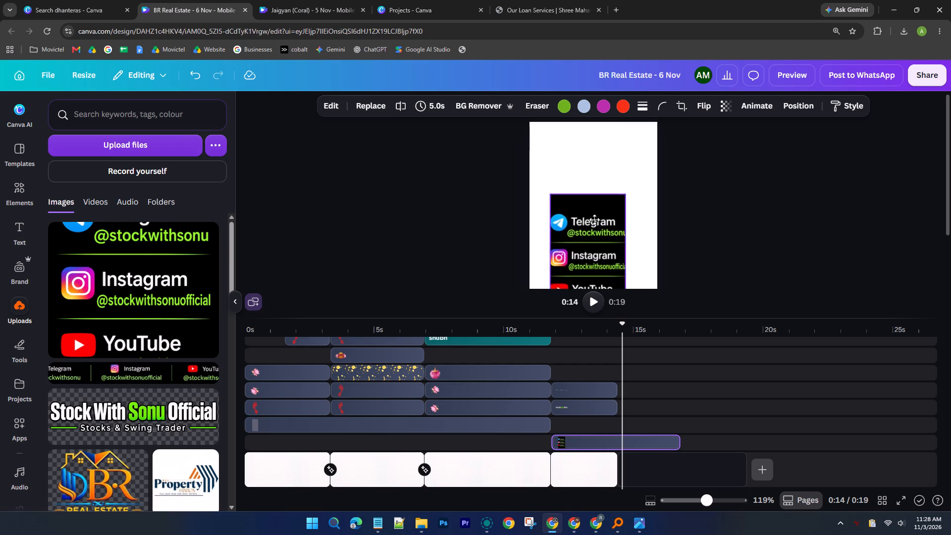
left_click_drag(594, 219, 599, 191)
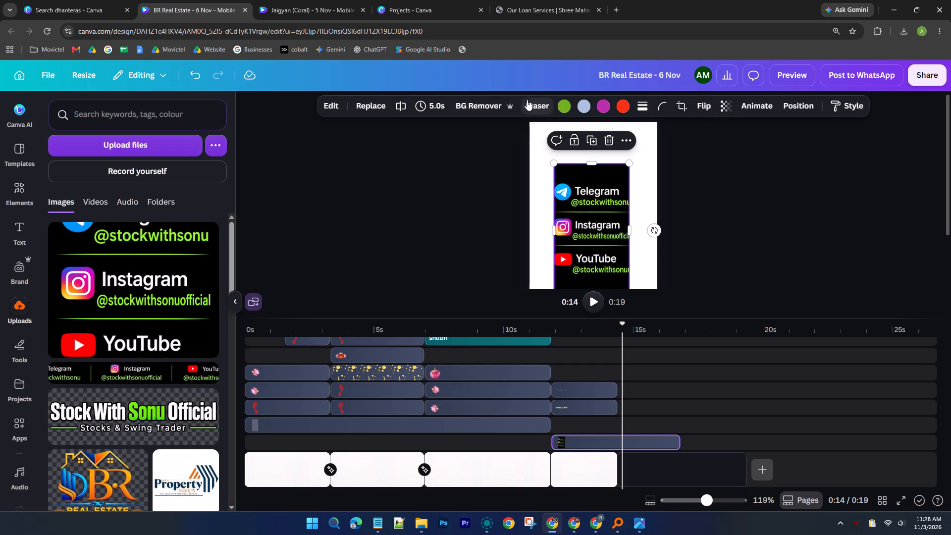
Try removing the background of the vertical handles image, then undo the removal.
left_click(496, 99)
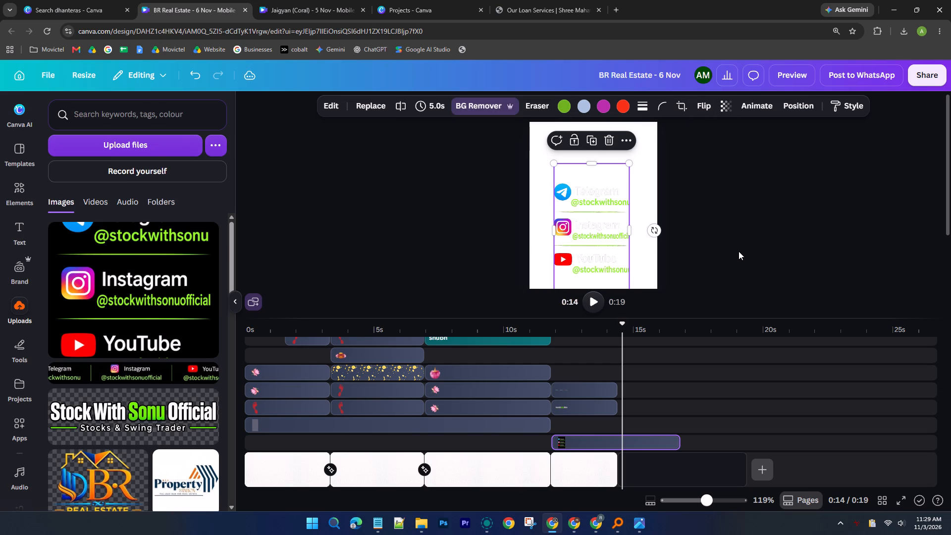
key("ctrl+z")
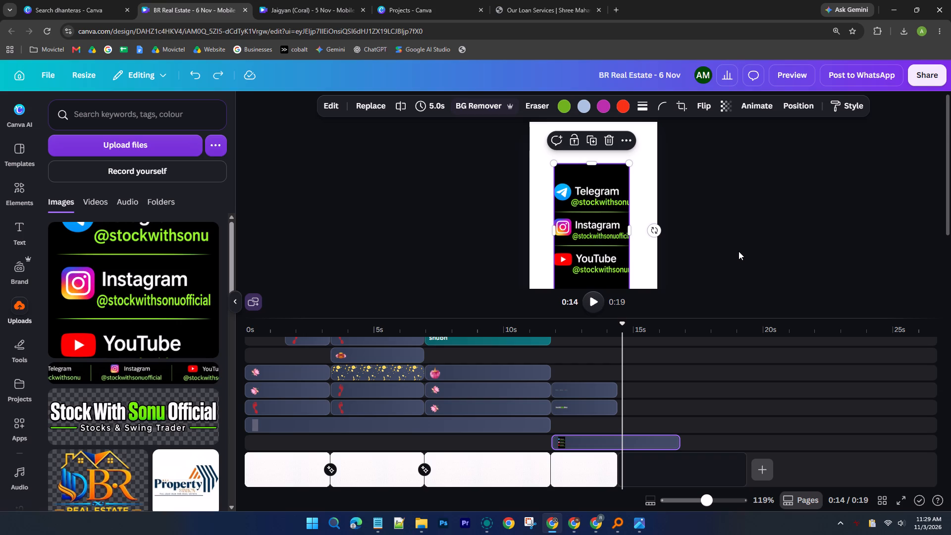
Delete the vertical handles image and the blank extra page at the end of the reel.
key("Delete")
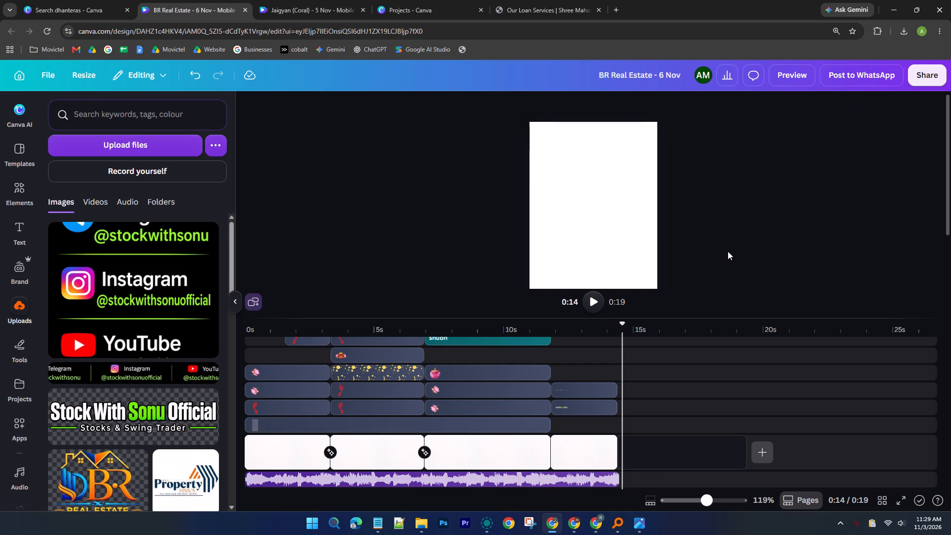
left_click(655, 438)
key("Delete")
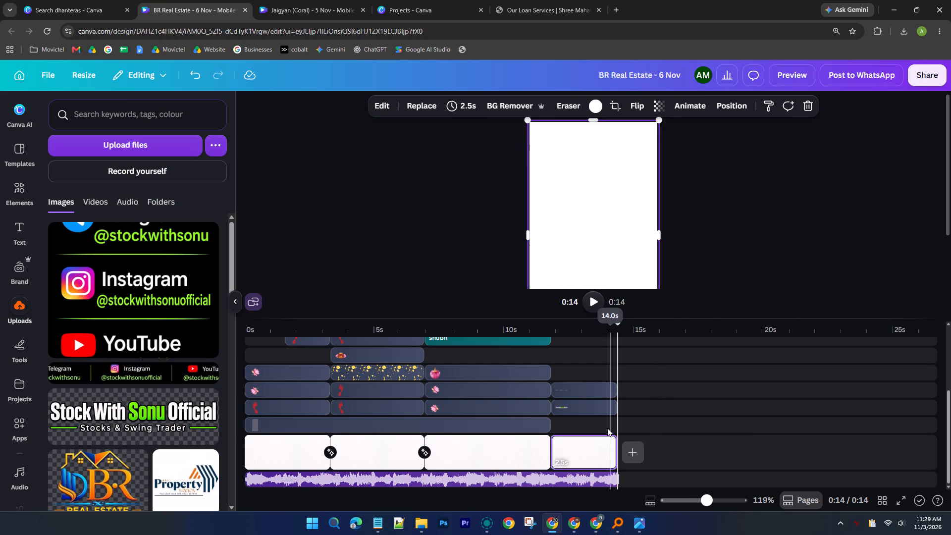
Move the Stock With Sonu Official logo and the social handles strip up together on the closing page, keeping them centred horizontally.
left_click(575, 389)
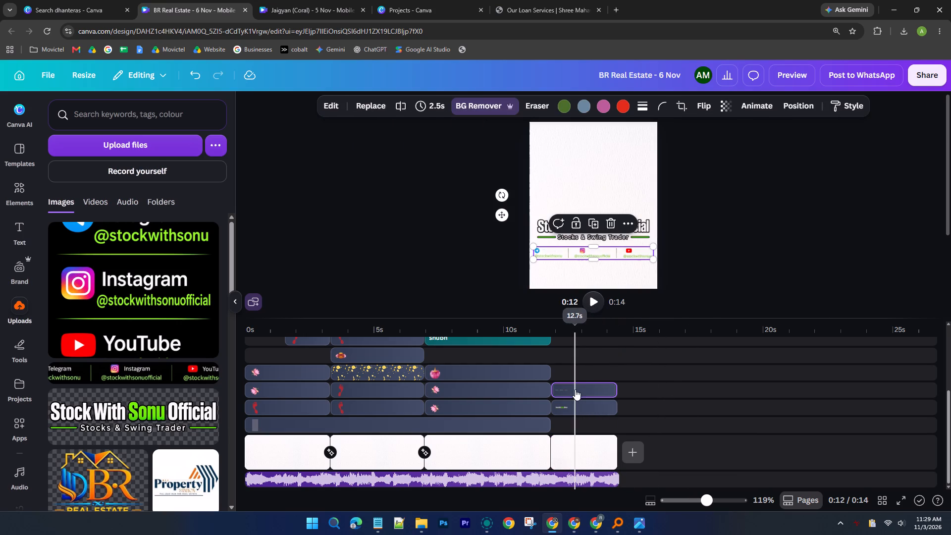
left_click(574, 401)
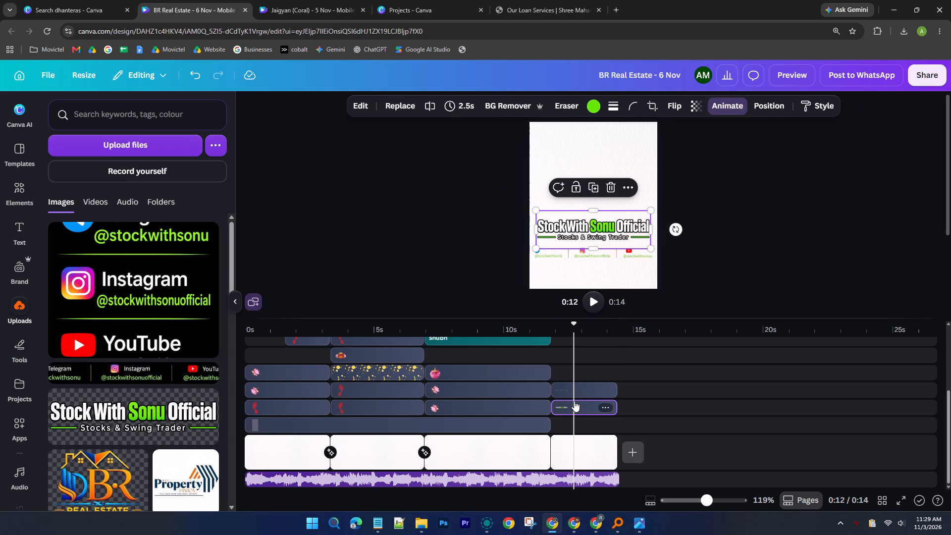
left_click(601, 256)
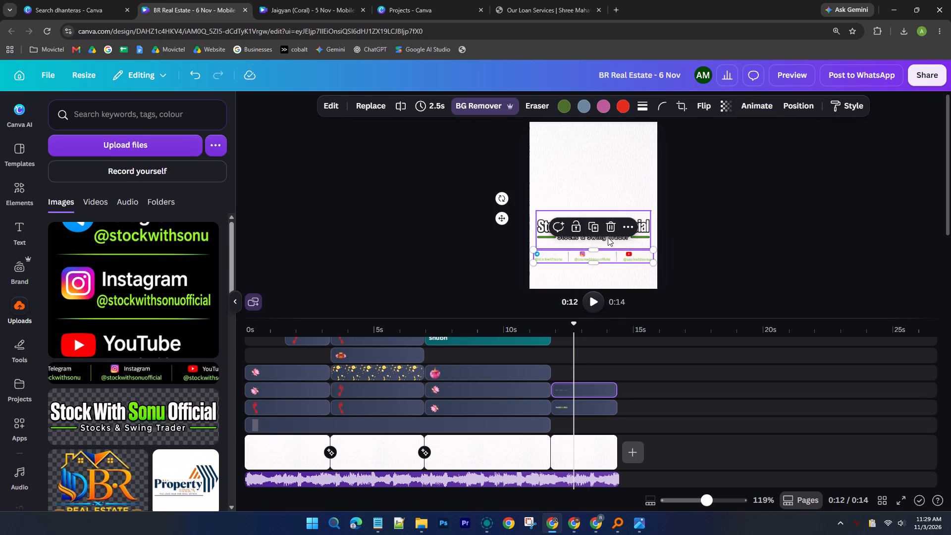
left_click(608, 237, "shift")
left_click_drag(611, 255, 611, 234, "shift")
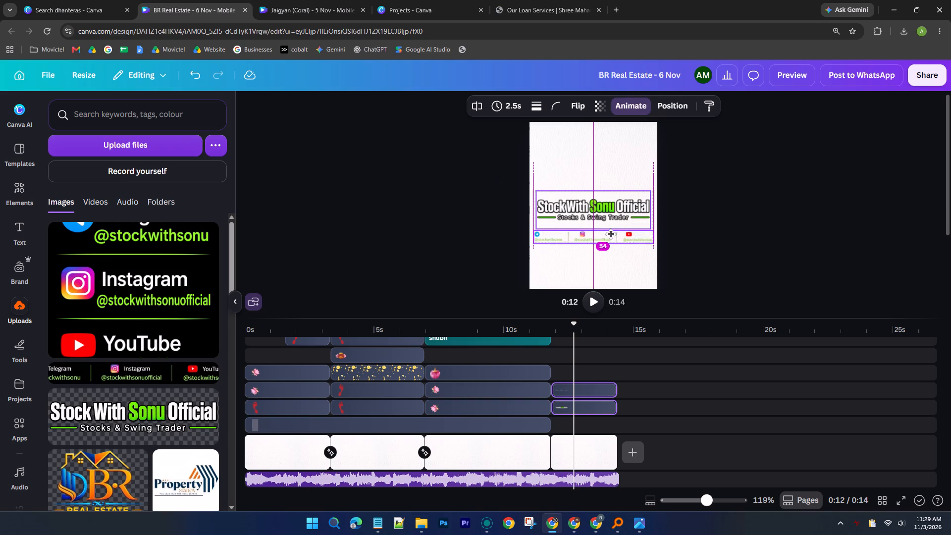
left_click_drag(611, 234, 611, 231, "shift")
left_click(834, 266)
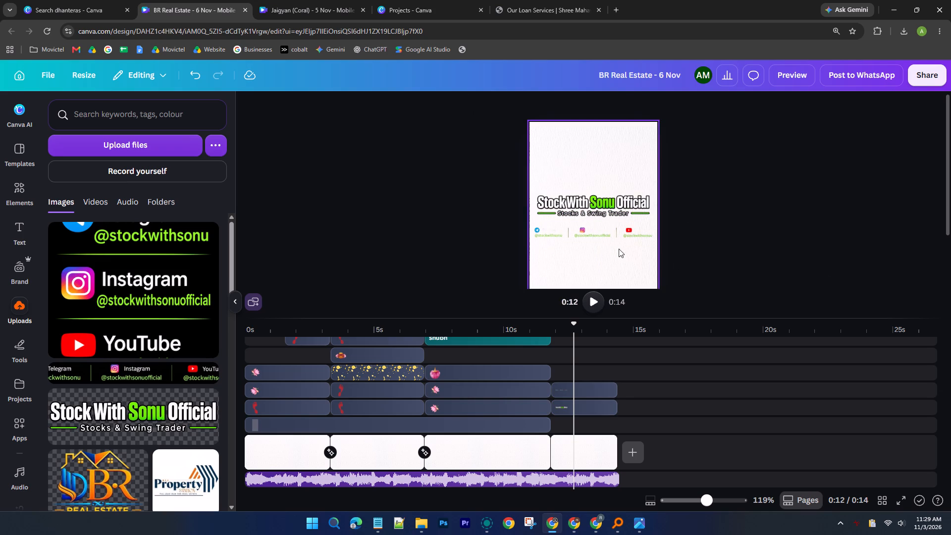
Apply the Succession animation to the closing logo and handles strip at slow speed and maximum intensity, and play the reel from the start.
left_click(601, 237)
left_click(543, 207, "shift")
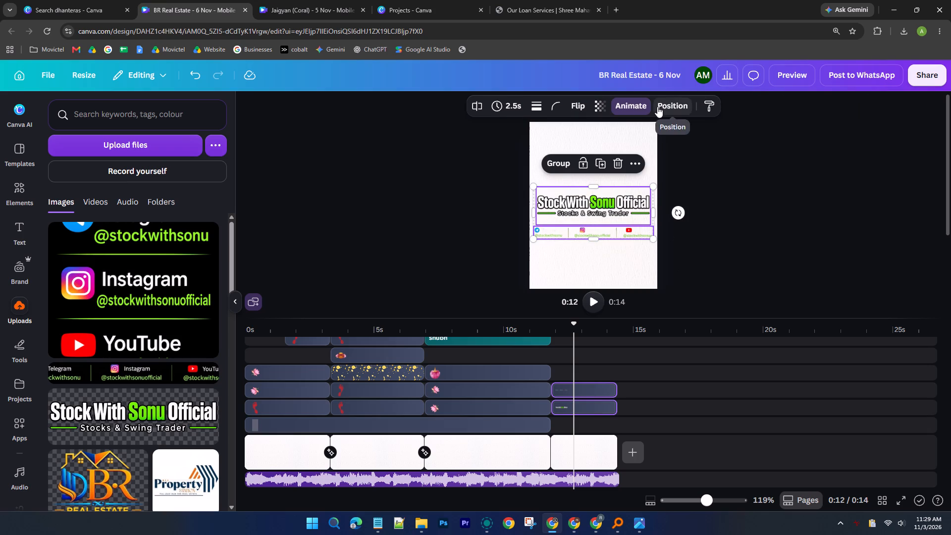
left_click(639, 103)
scroll(126, 276, "down", 3)
scroll(122, 338, "down", 4)
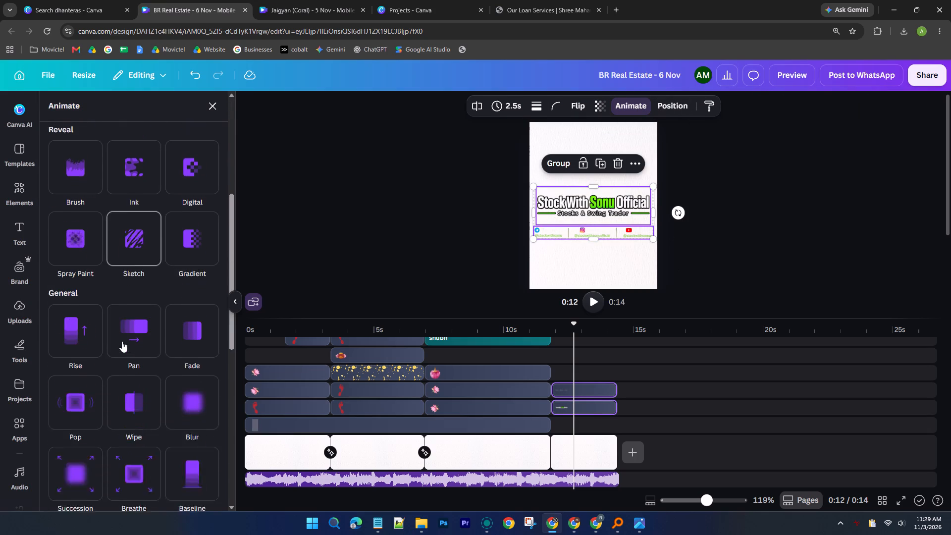
scroll(116, 352, "down", 3)
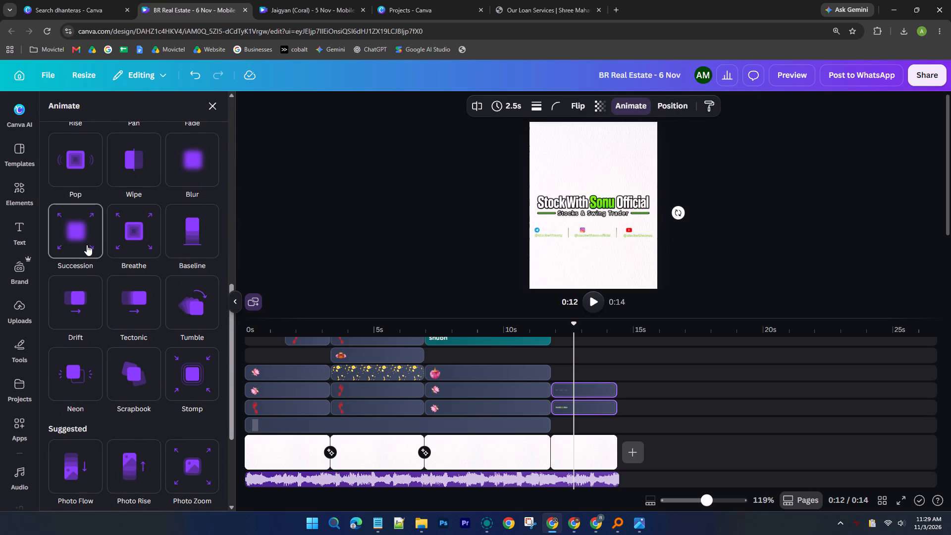
left_click(87, 245)
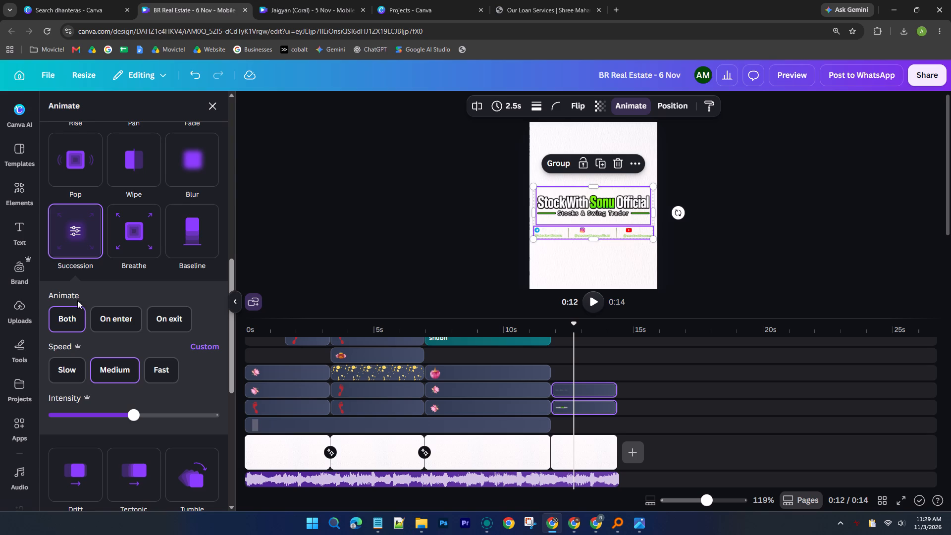
left_click(81, 374)
left_click_drag(136, 417, 231, 411)
left_click(435, 226)
left_click_drag(576, 322, 459, 332)
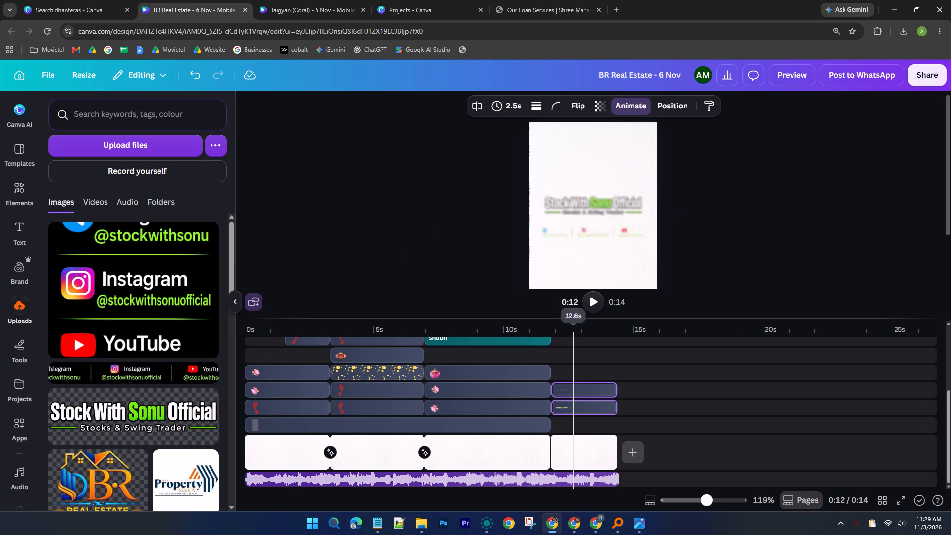
left_click_drag(459, 332, 239, 324)
left_click(590, 309)
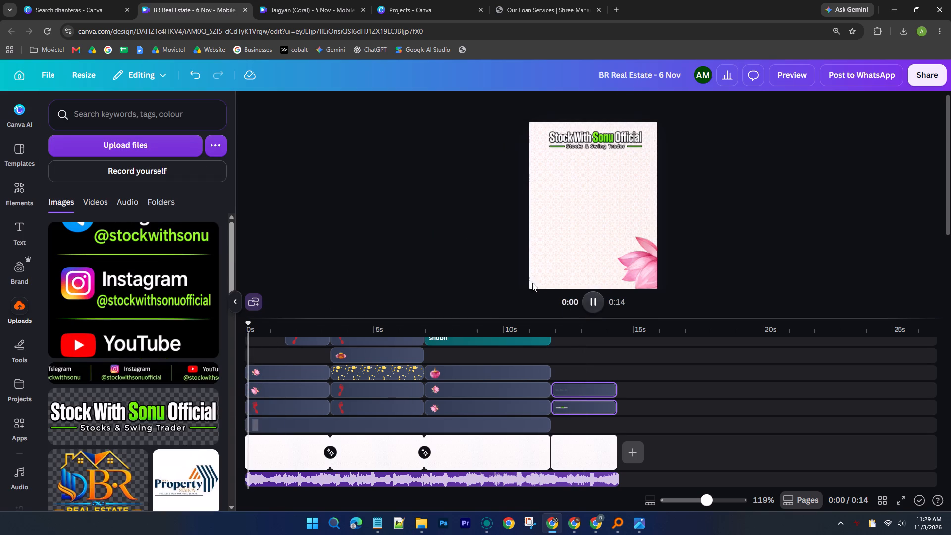
scroll(301, 408, "up", 9)
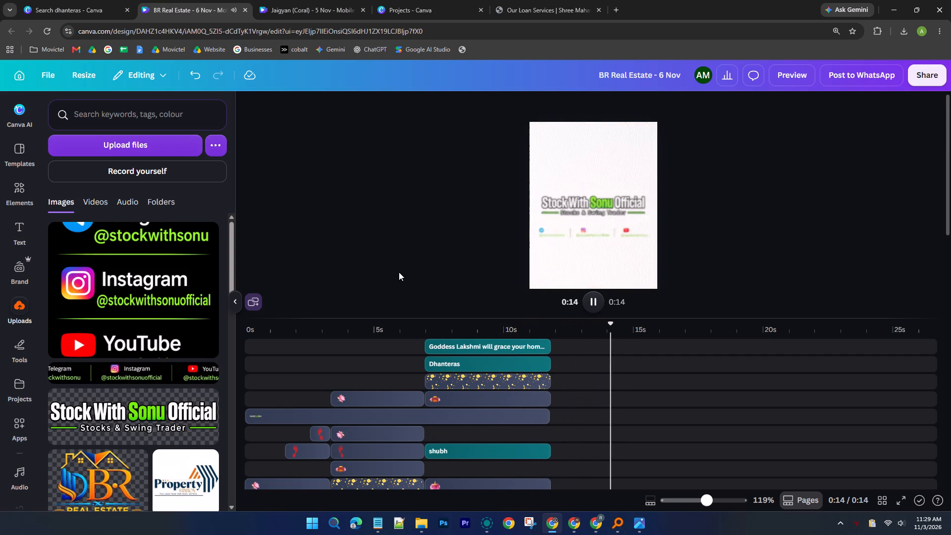
Set the Succession animation to on enter only, at slow speed, for both the closing logo and handles strip, and replay the ending.
scroll(696, 431, "down", 4)
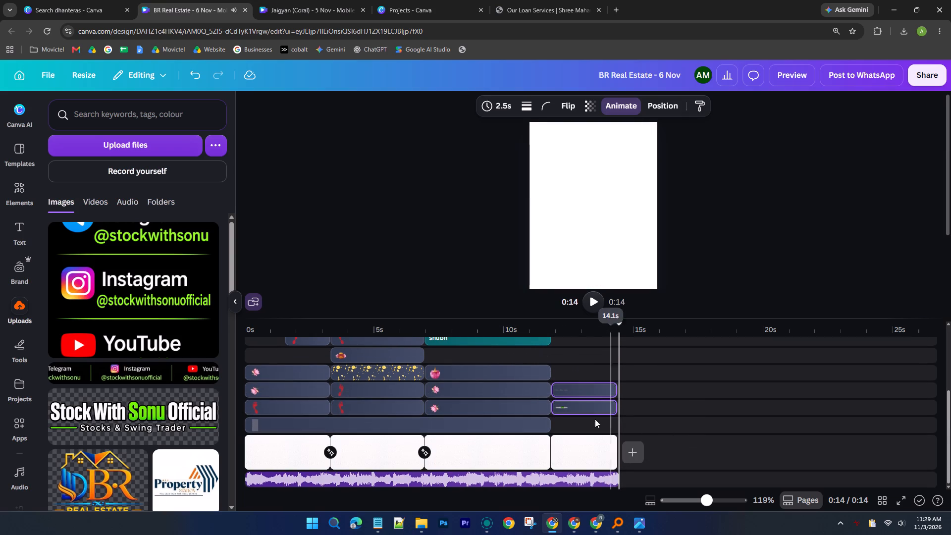
left_click(567, 413)
left_click(726, 107)
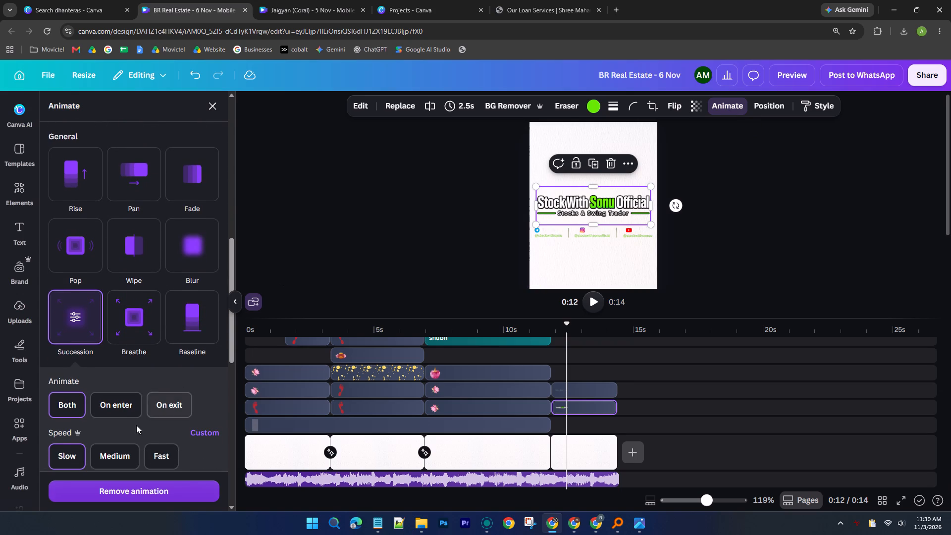
left_click(130, 408)
left_click(58, 453)
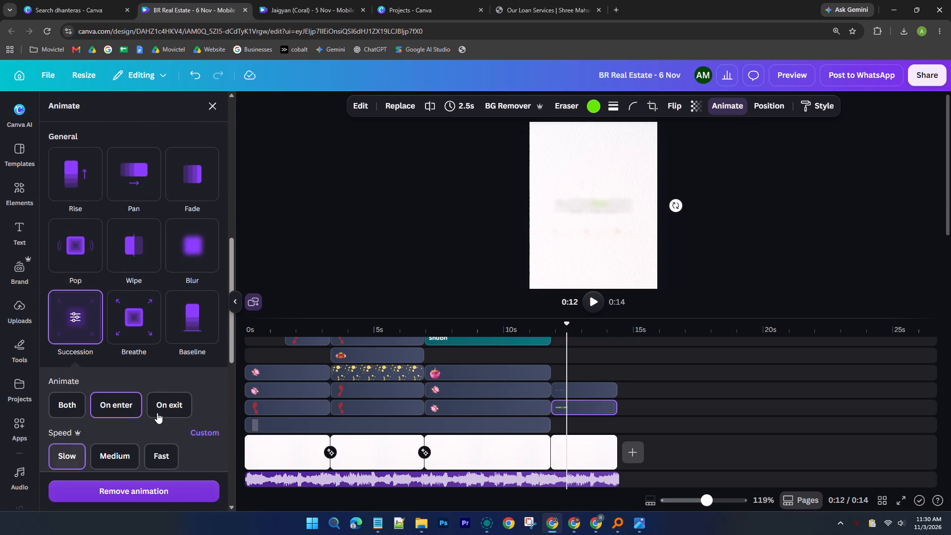
scroll(157, 413, "down", 2)
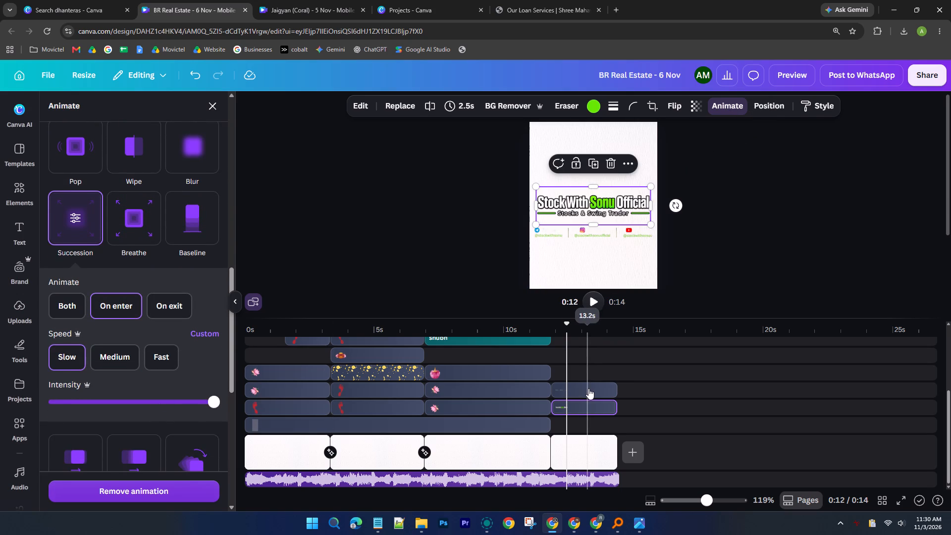
left_click(588, 388)
left_click(119, 309)
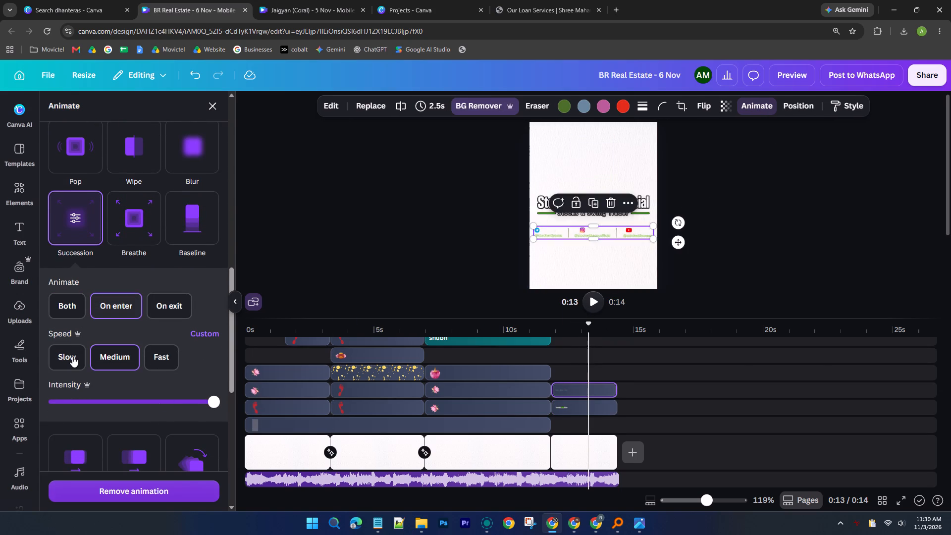
left_click(72, 356)
left_click_drag(589, 325, 523, 325)
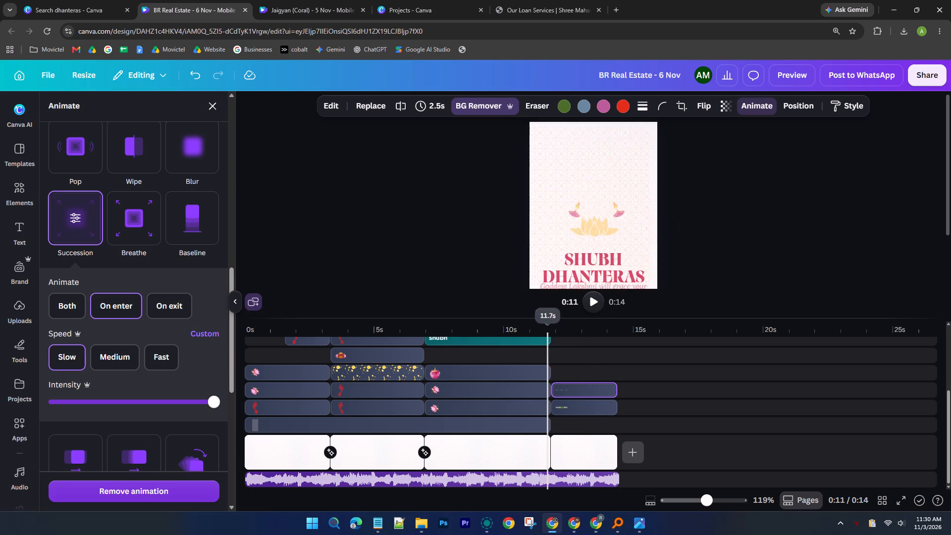
left_click_drag(523, 325, 523, 325)
left_click(588, 300)
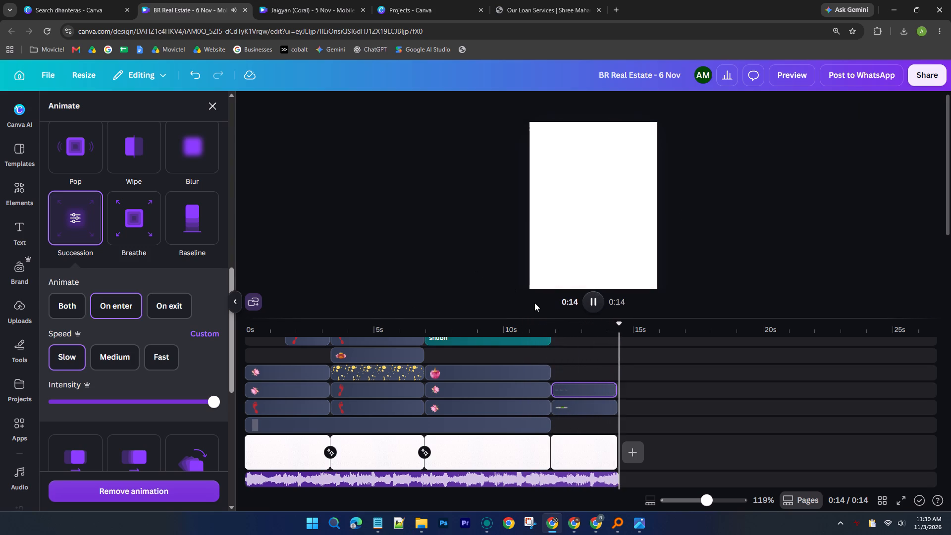
Animate the logo at the top of the opening pages with Succession on enter, slow speed and maximum intensity, and play the reel through.
scroll(298, 385, "up", 5)
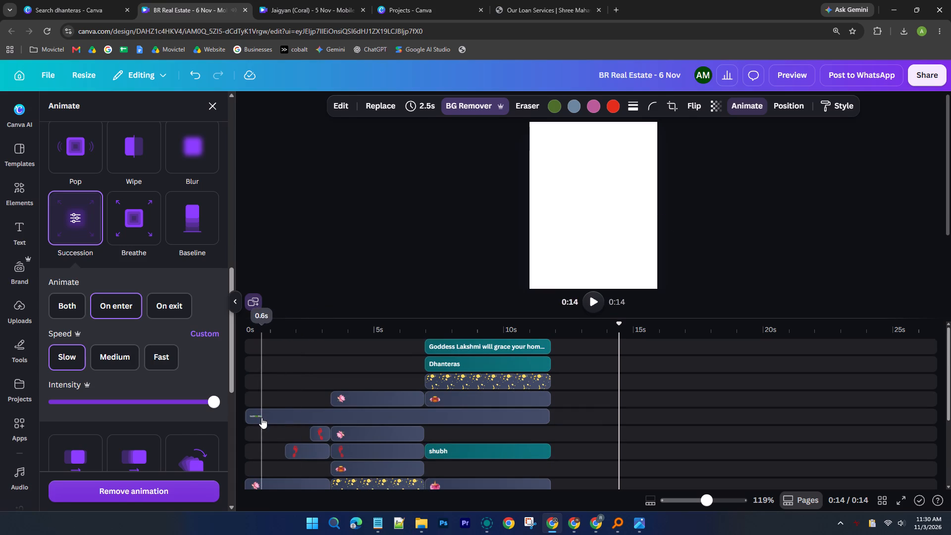
left_click(262, 418)
left_click(246, 416)
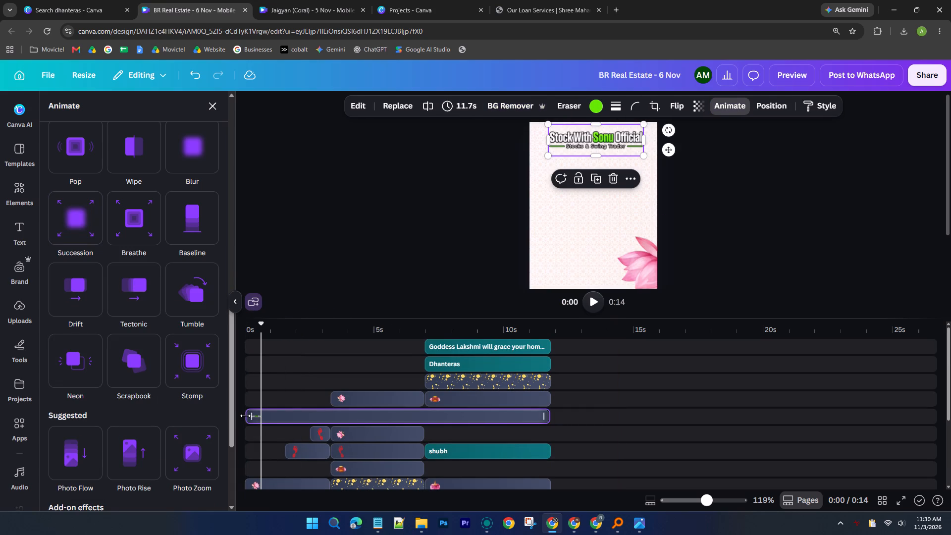
left_click(591, 300)
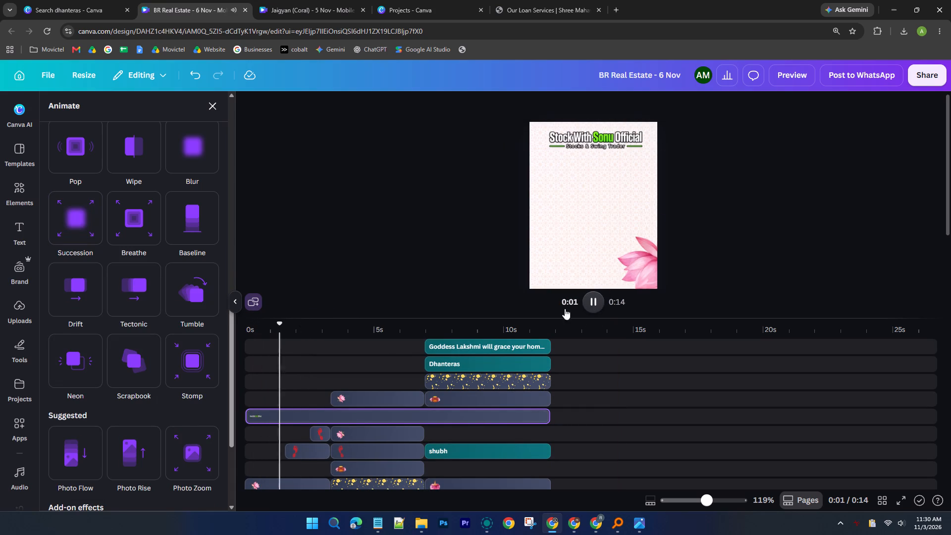
left_click(277, 409)
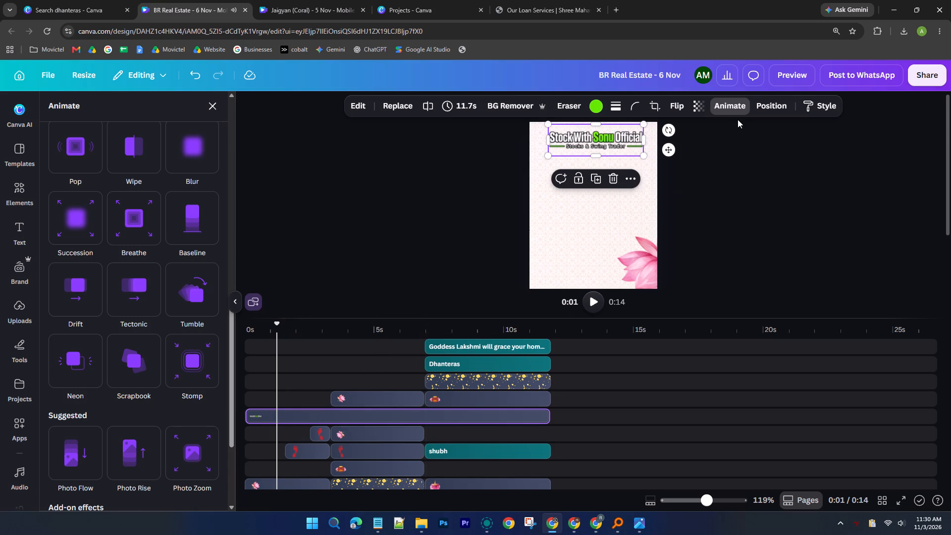
scroll(105, 347, "up", 2)
left_click(75, 307)
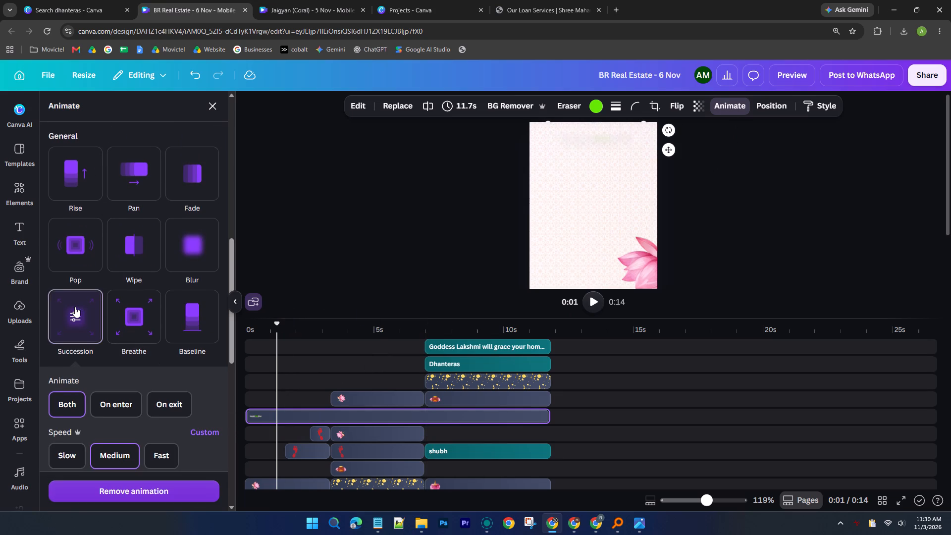
left_click(97, 403)
left_click(69, 450)
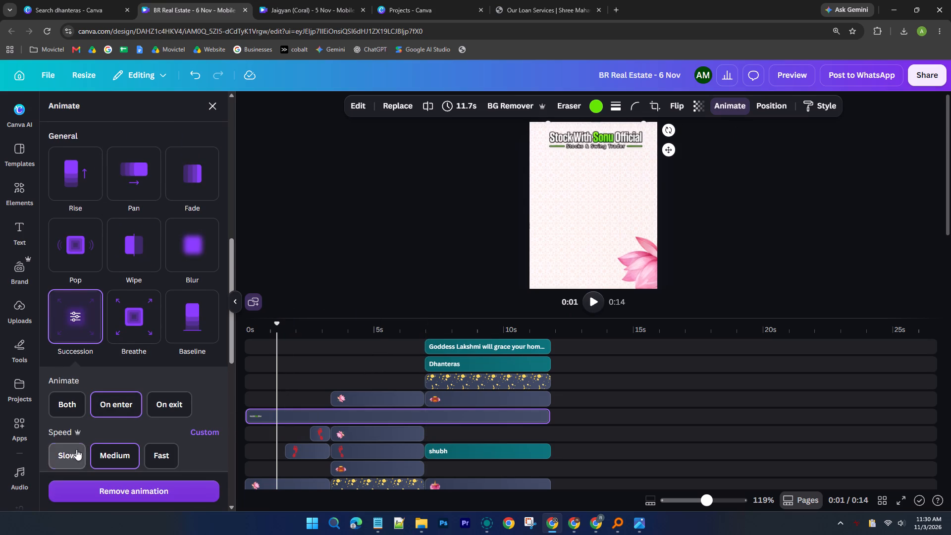
scroll(125, 439, "down", 2)
left_click_drag(136, 401, 277, 389)
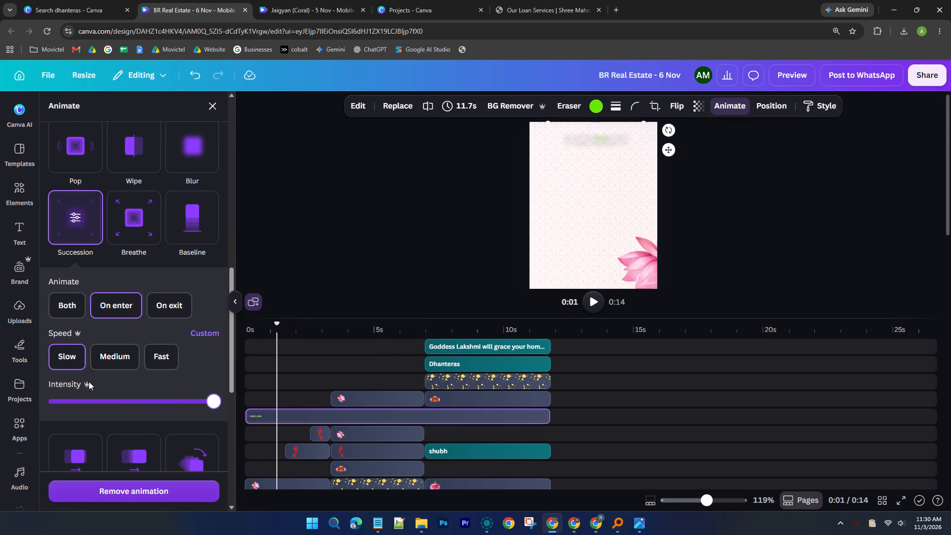
left_click(590, 301)
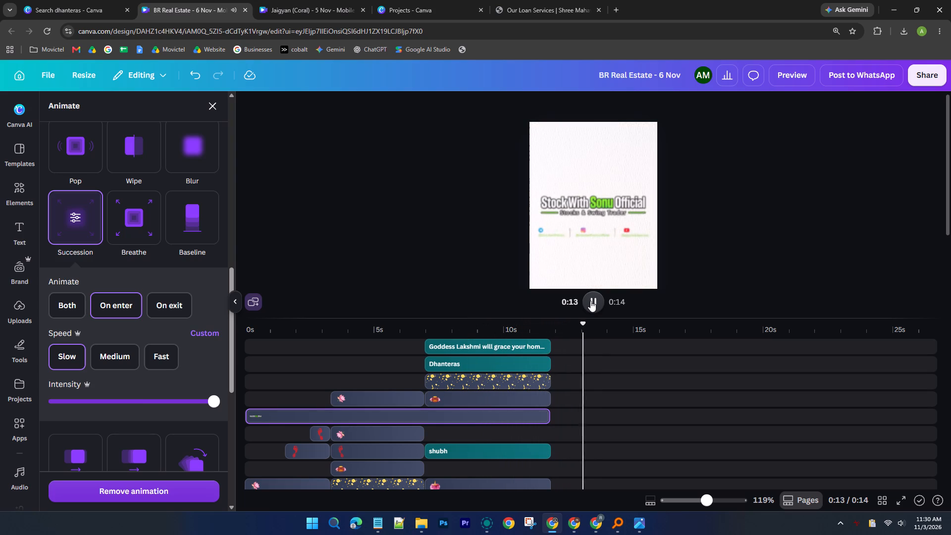
Rename the design as Stock with Sonu - 6 Nov.
left_click(644, 77)
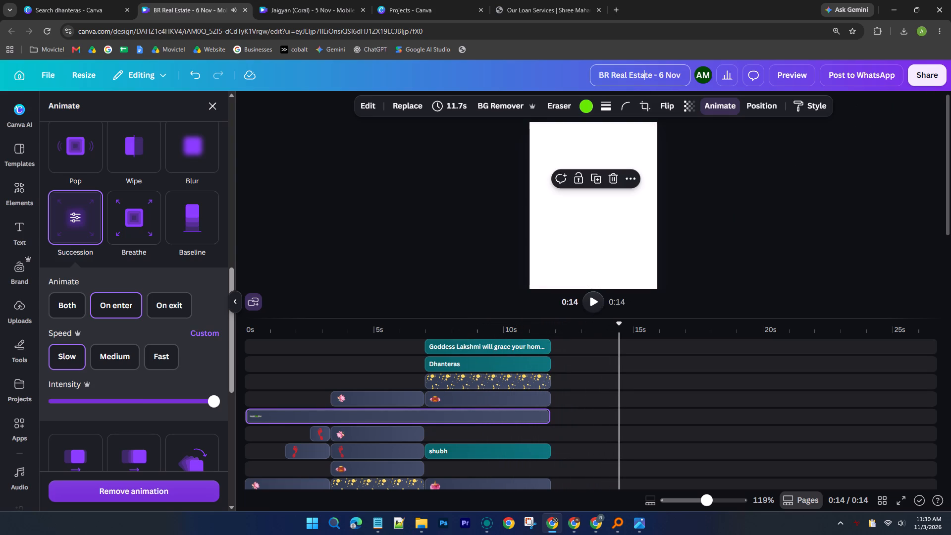
left_click_drag(653, 77, 505, 72)
type("Stock with Sonu")
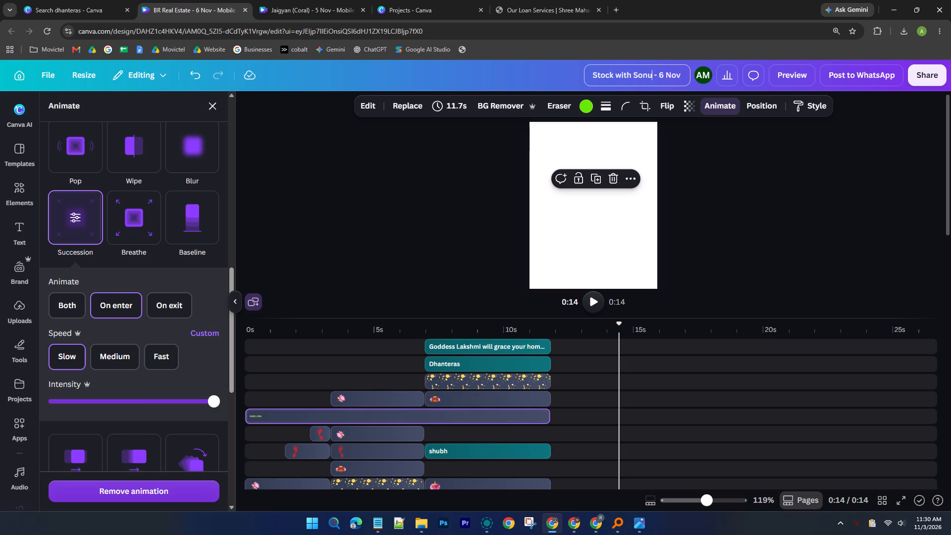
left_click(749, 186)
Download the Stock with Sonu reel as an MP4 video in 4K quality.
left_click(947, 77)
left_click(936, 76)
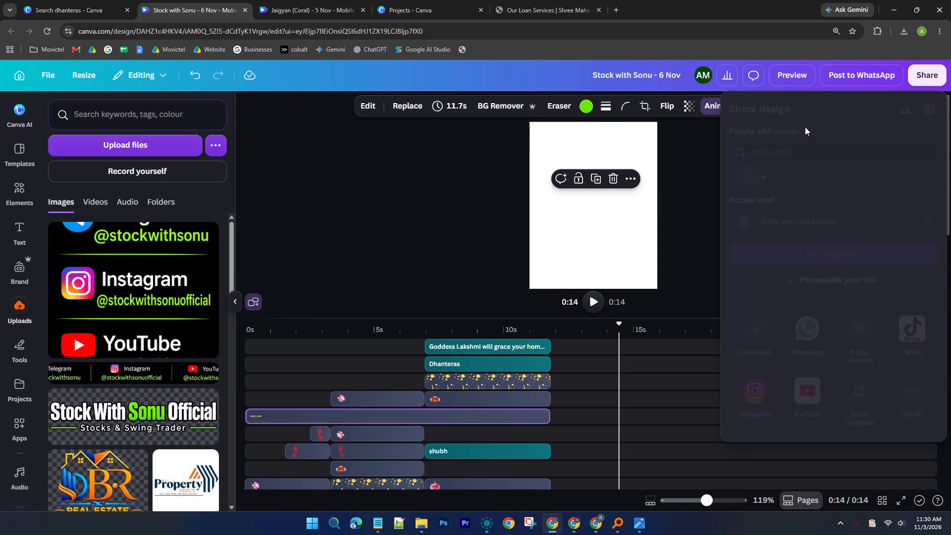
left_click(748, 347)
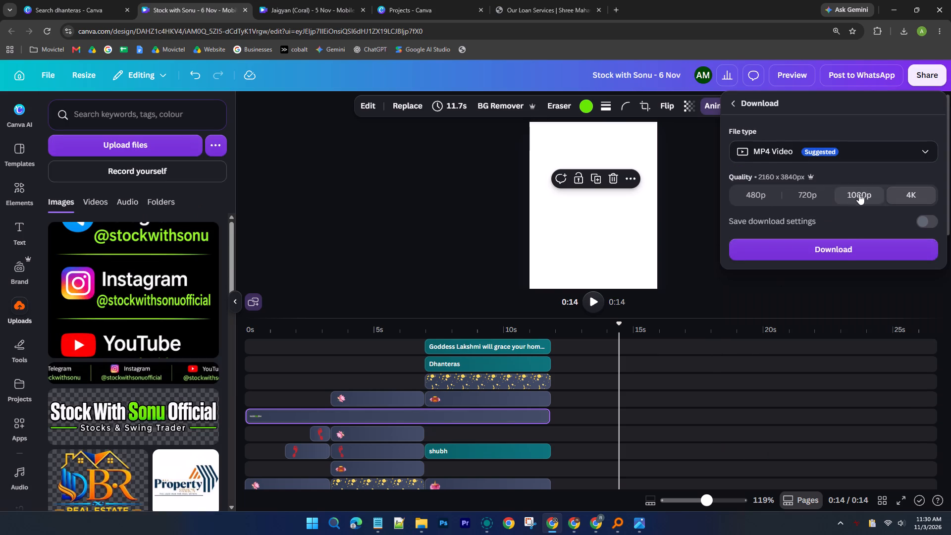
left_click(845, 249)
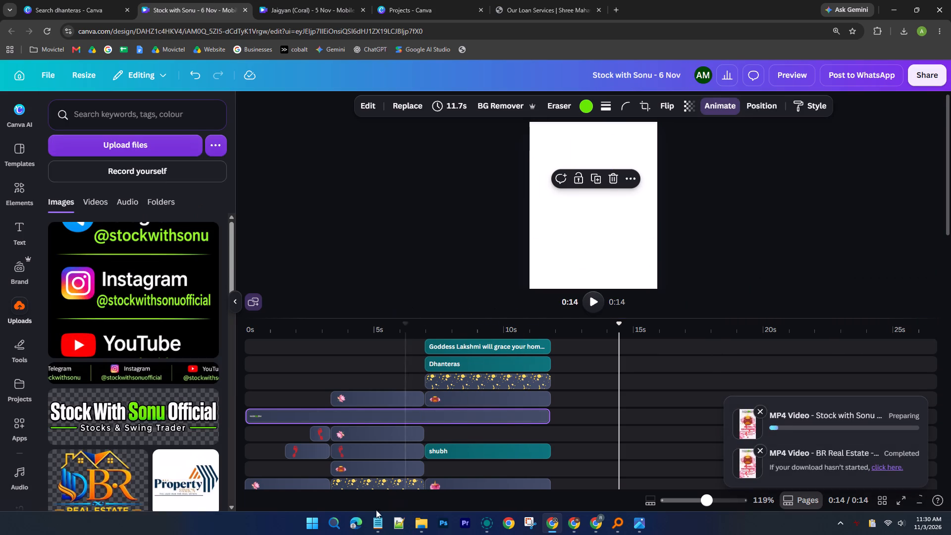
In the Notepad checklist, mark Sonu as done with a bullet in the DHANTERAS REEL list and minimize the window.
left_click(381, 527)
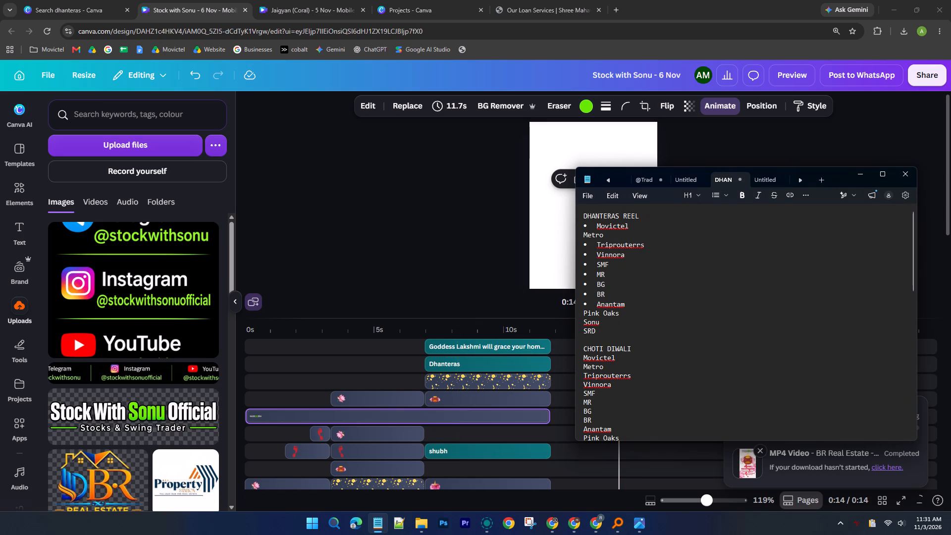
left_click(584, 322)
key("minus")
key("space")
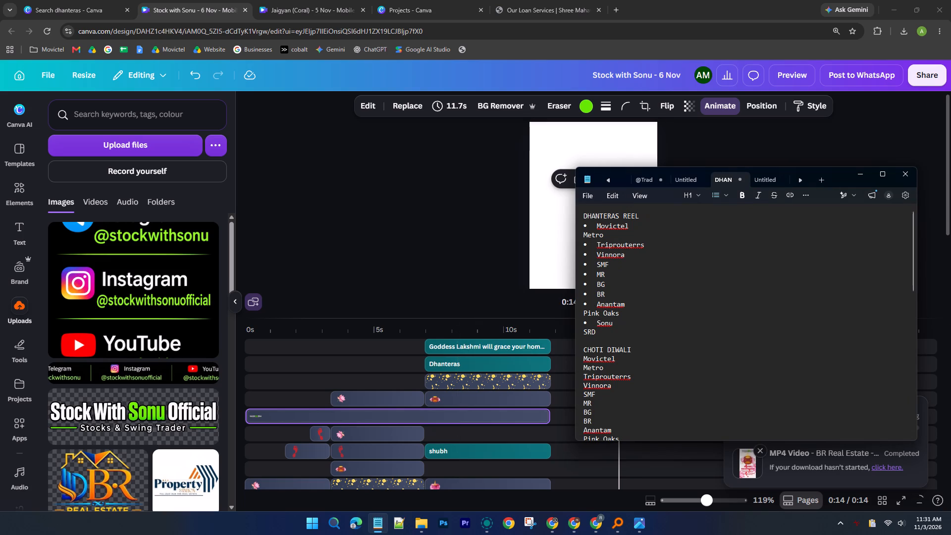
left_click(859, 178)
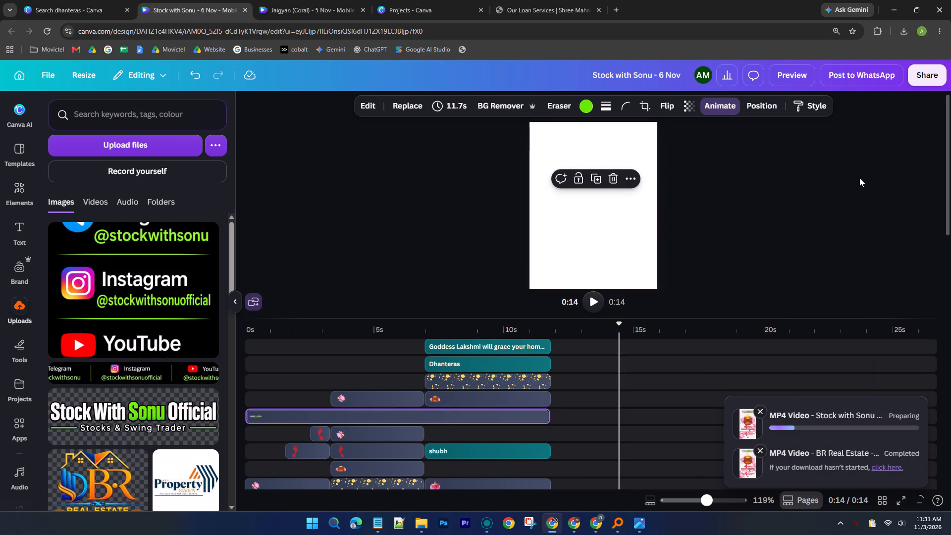
Switch to File Explorer, look through the Client Logos folder including the SRD Sheetla Properties logos, and return to Chrome.
left_click(418, 522)
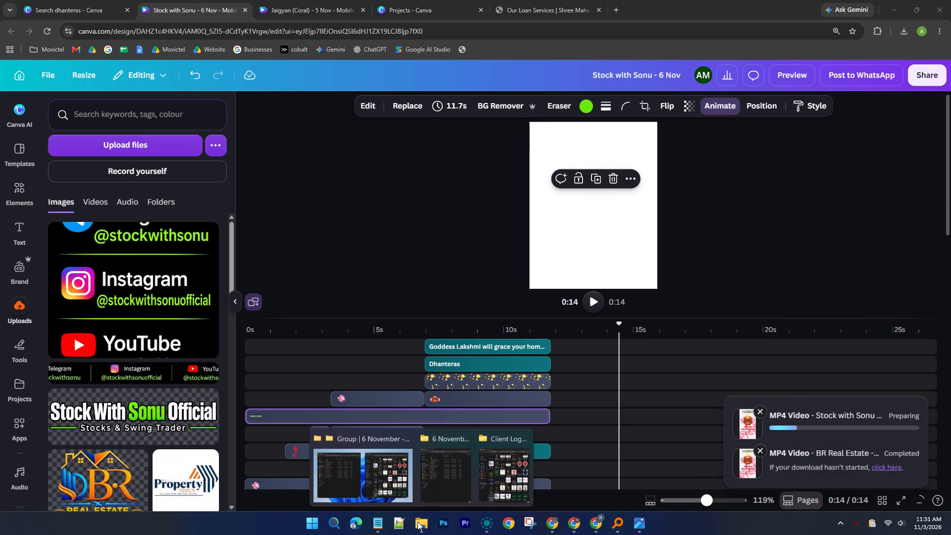
left_click(372, 473)
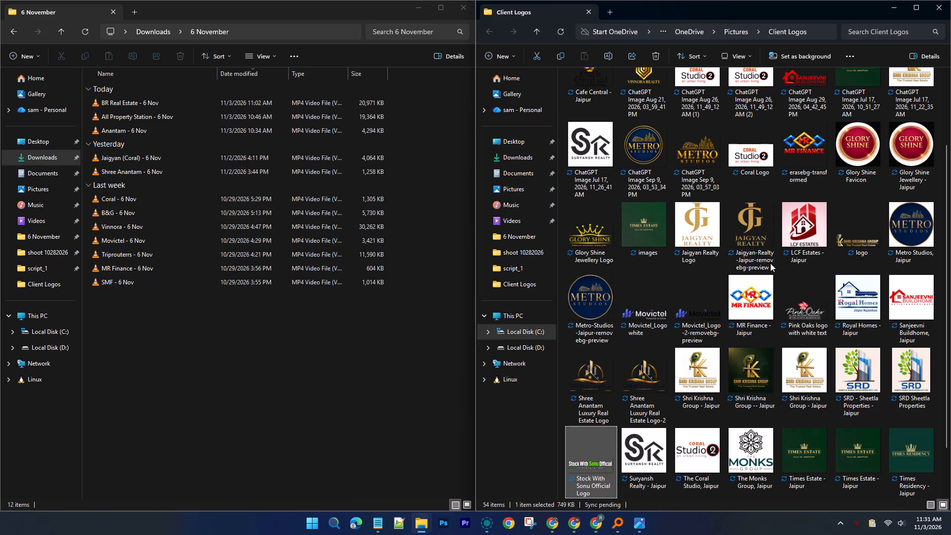
scroll(756, 297, "down", 1)
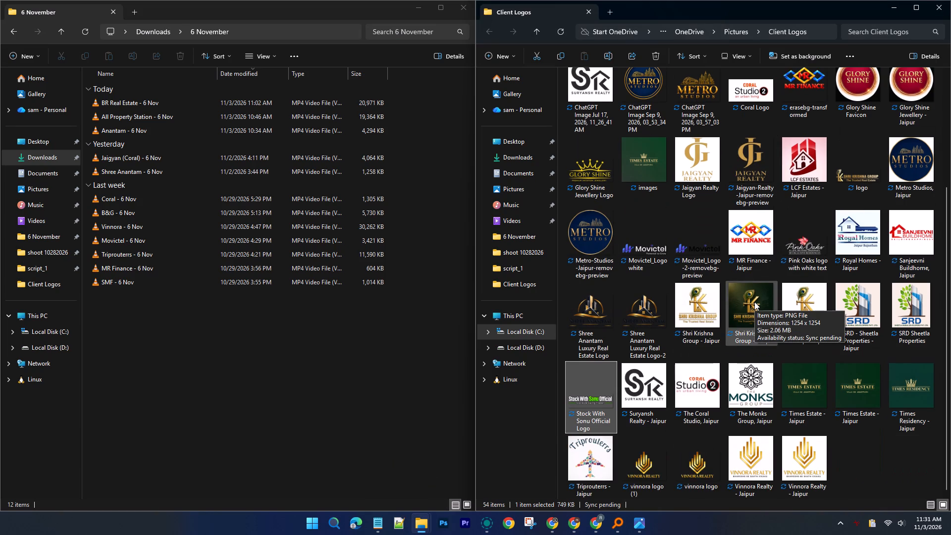
left_click(855, 304)
left_click(891, 312)
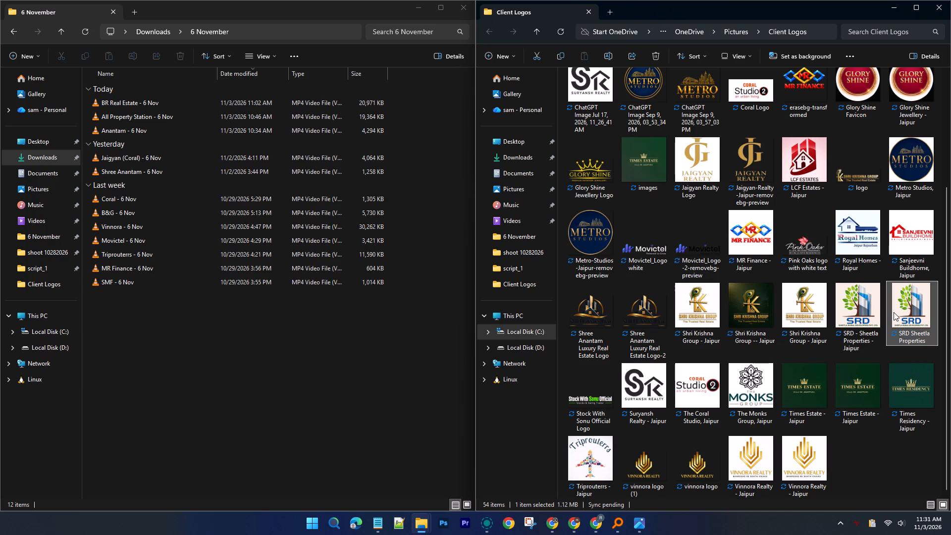
scroll(894, 312, "up", 2)
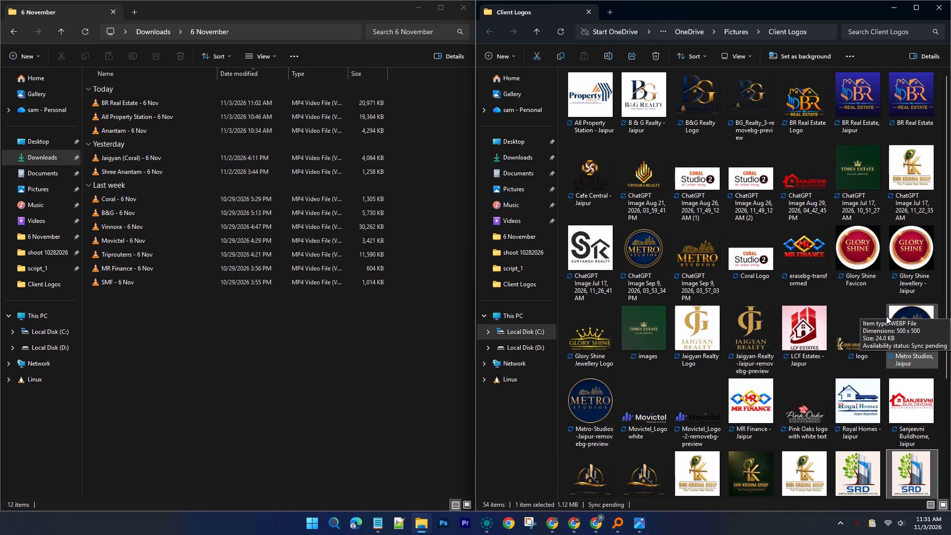
left_click(557, 524)
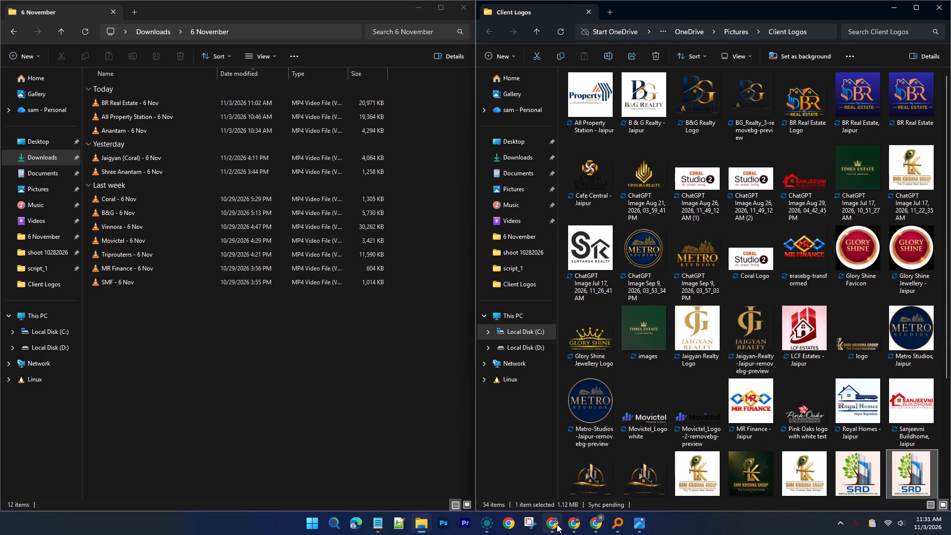
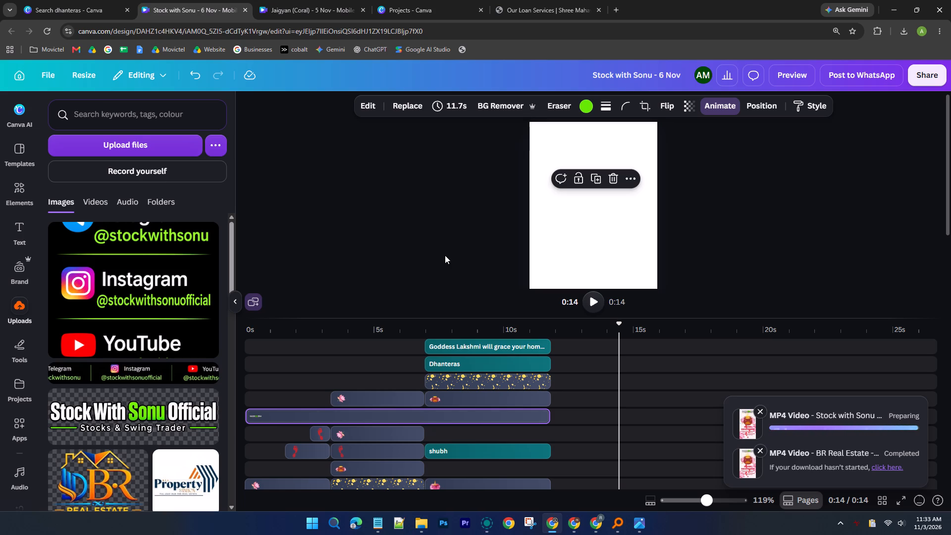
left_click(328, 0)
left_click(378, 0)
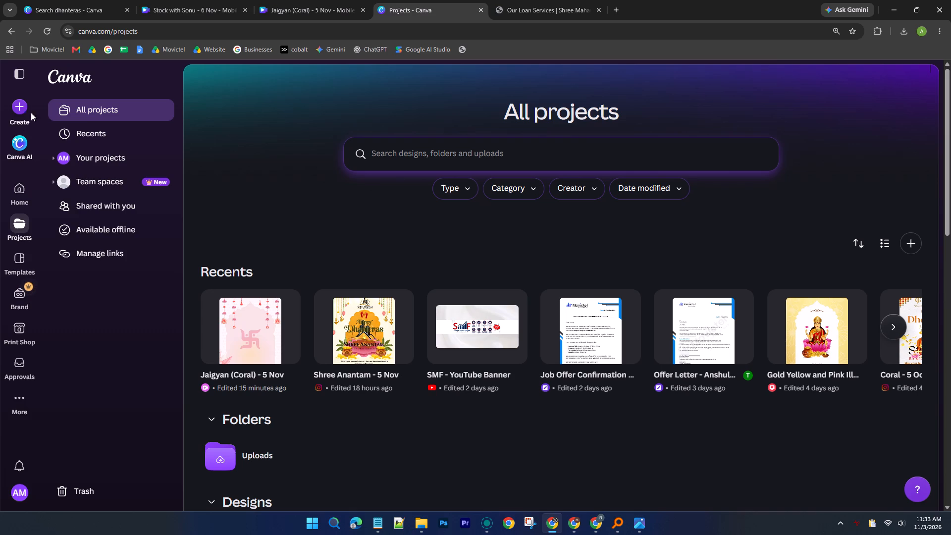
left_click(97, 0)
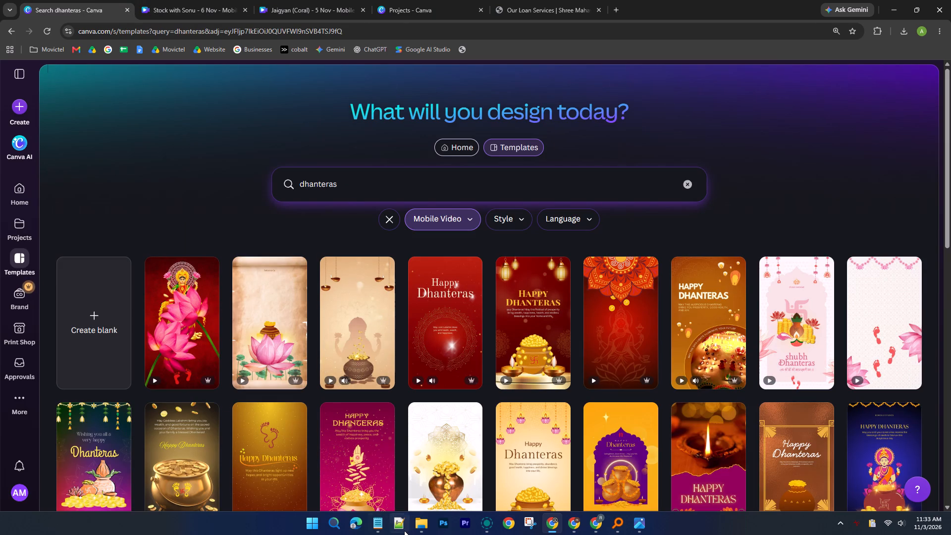
Open the Jaipur,Rajasthan gold loan post from the Downloads folder and examine it up close.
left_click(417, 529)
left_click(390, 484)
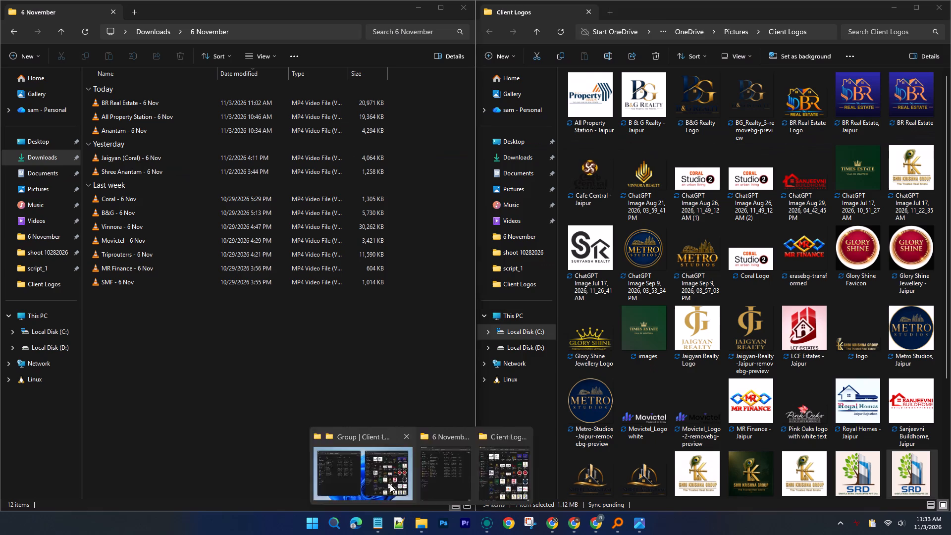
left_click(36, 158)
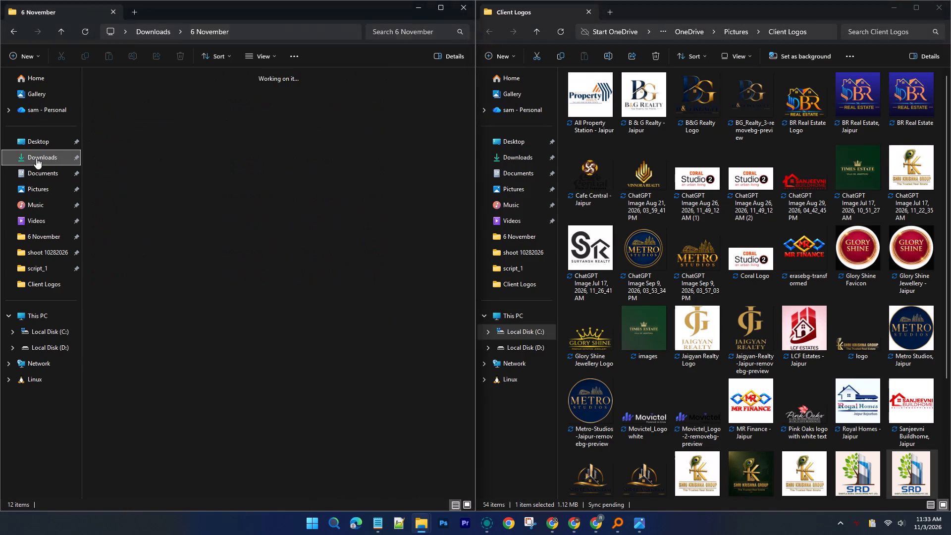
double_click(104, 117)
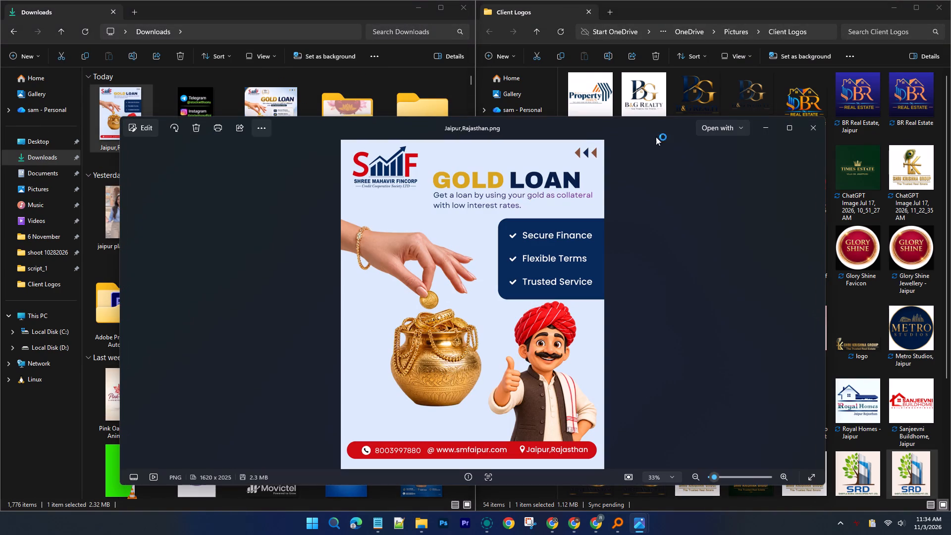
left_click(783, 128)
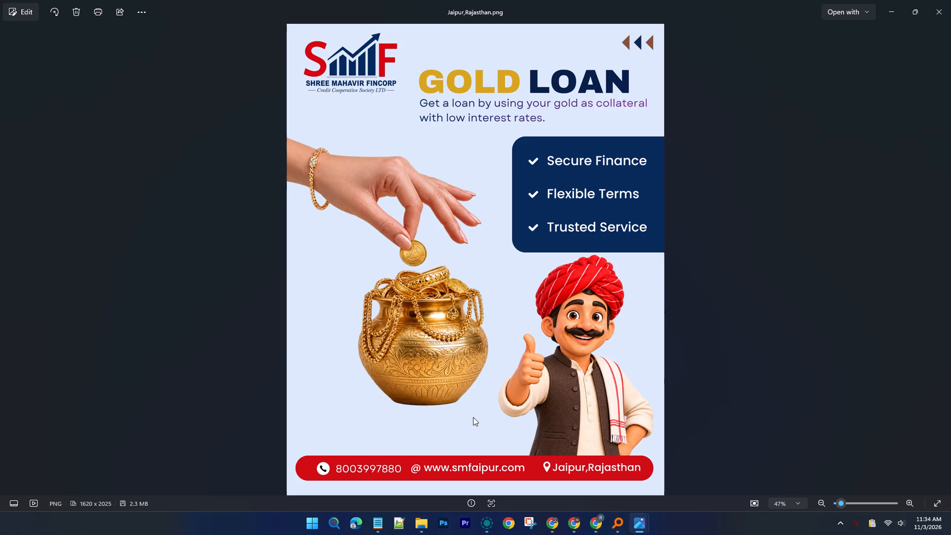
Leave the gold loan post image and switch back to the Chrome window.
left_click(551, 523)
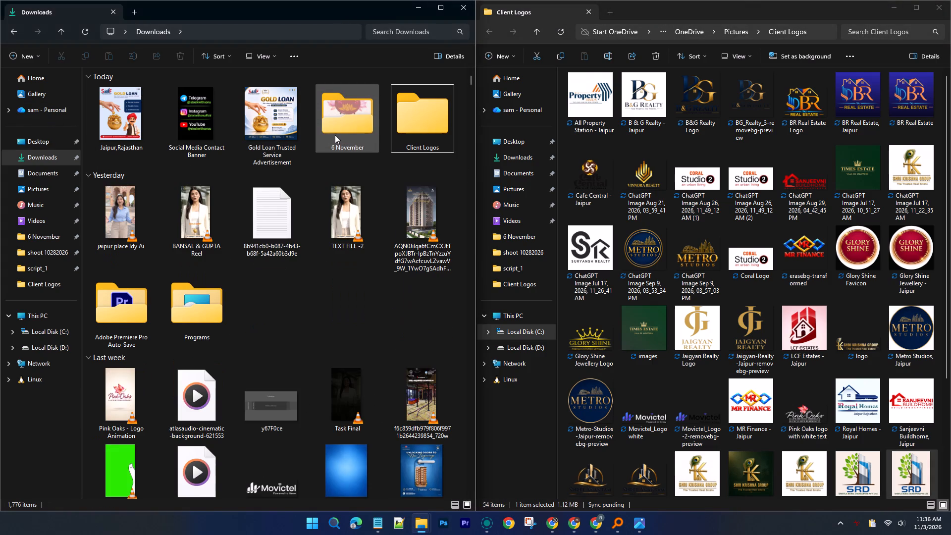
Check the DHANTERAS REEL client list in Notepad, closing Notepad++ and putting the list away.
left_click(400, 525)
left_click(384, 525)
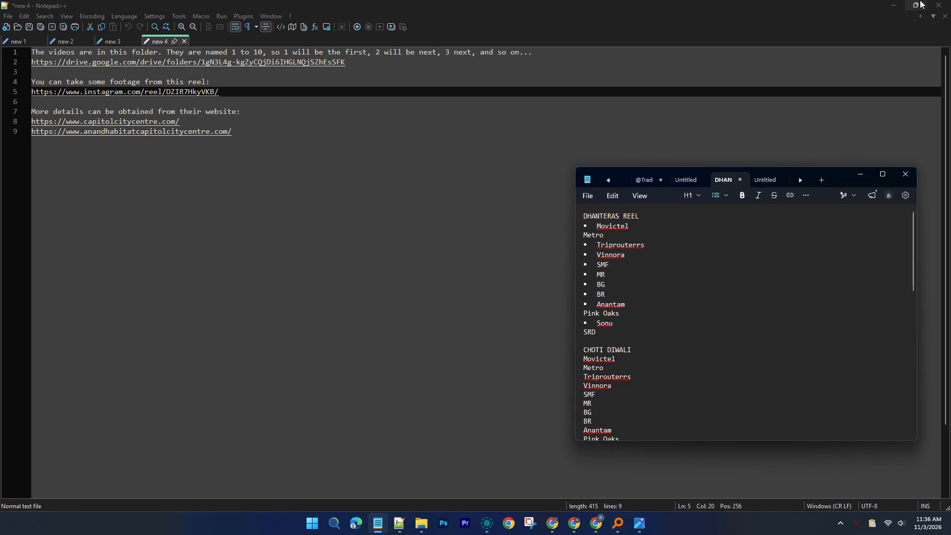
left_click(940, 0)
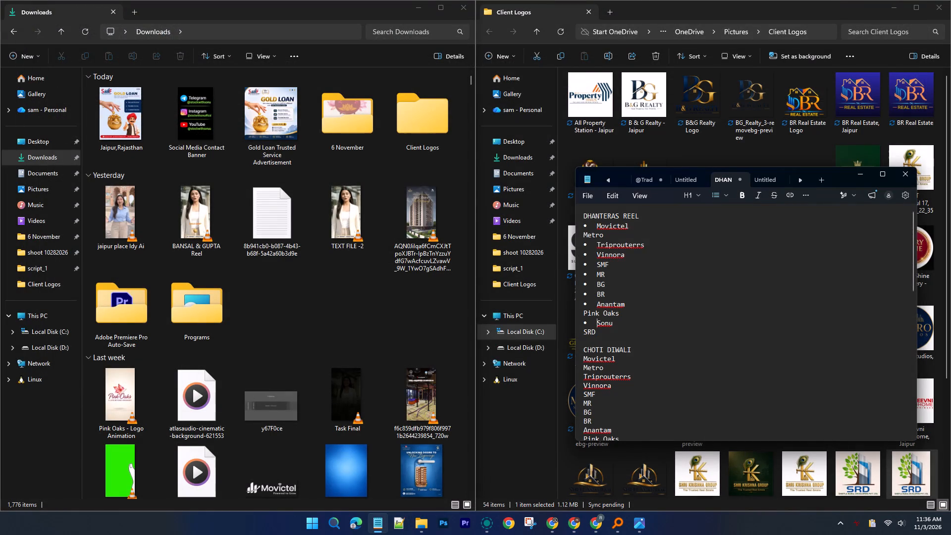
left_click(859, 170)
Return to the Stock with Sonu - 6 Nov design in Canva and look through the uploaded images for the next client's logo.
left_click(547, 521)
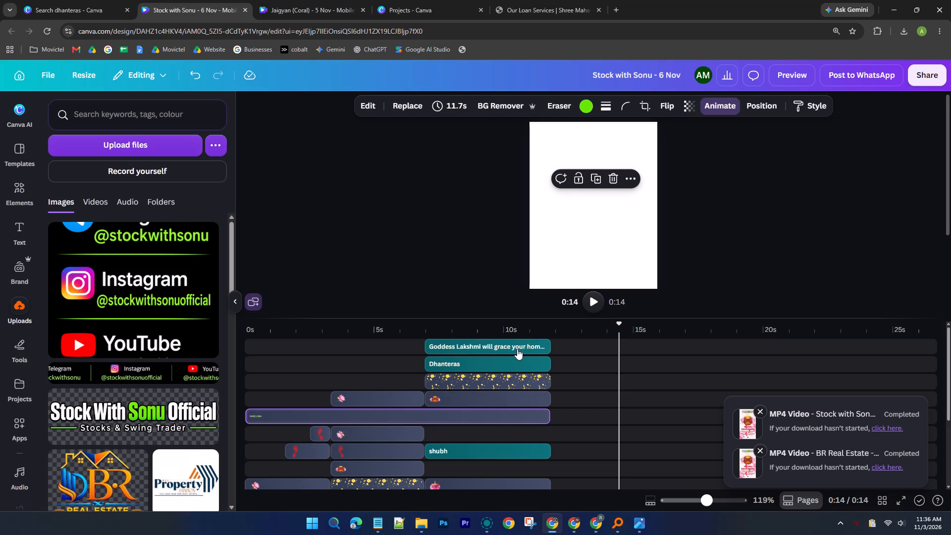
scroll(388, 464, "up", 9)
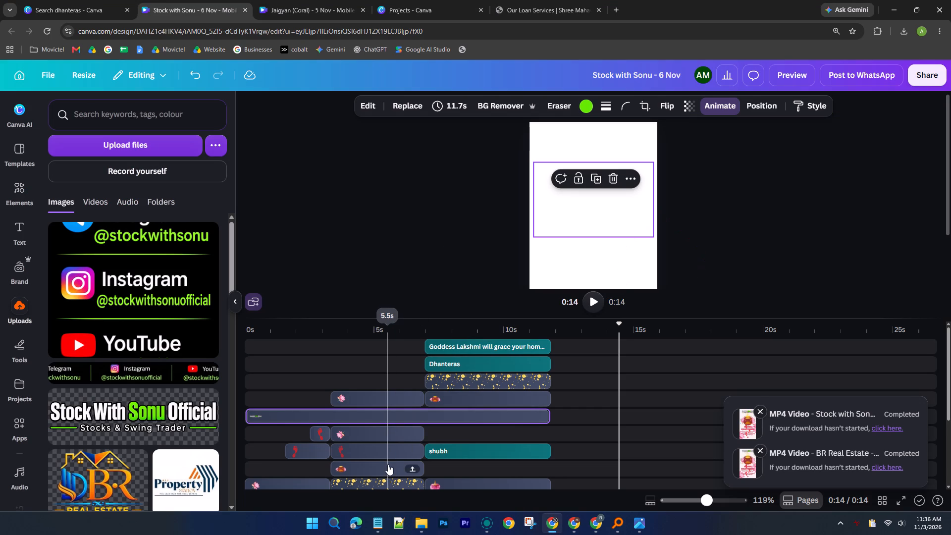
scroll(388, 464, "up", 1)
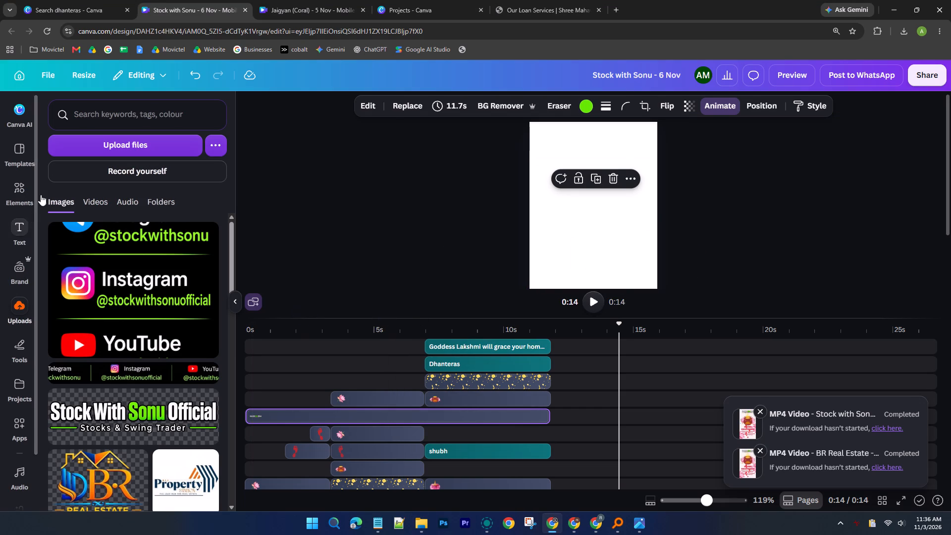
scroll(144, 411, "down", 5)
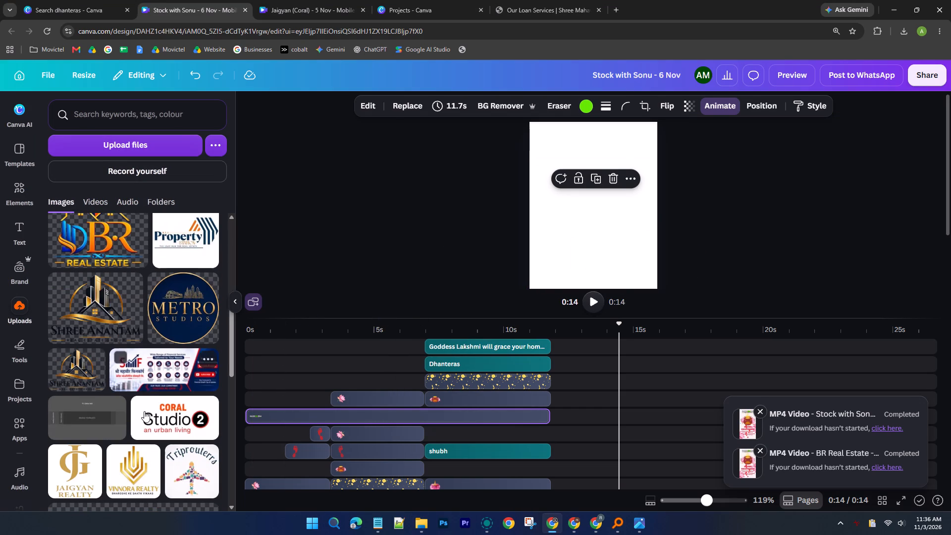
scroll(144, 411, "down", 15)
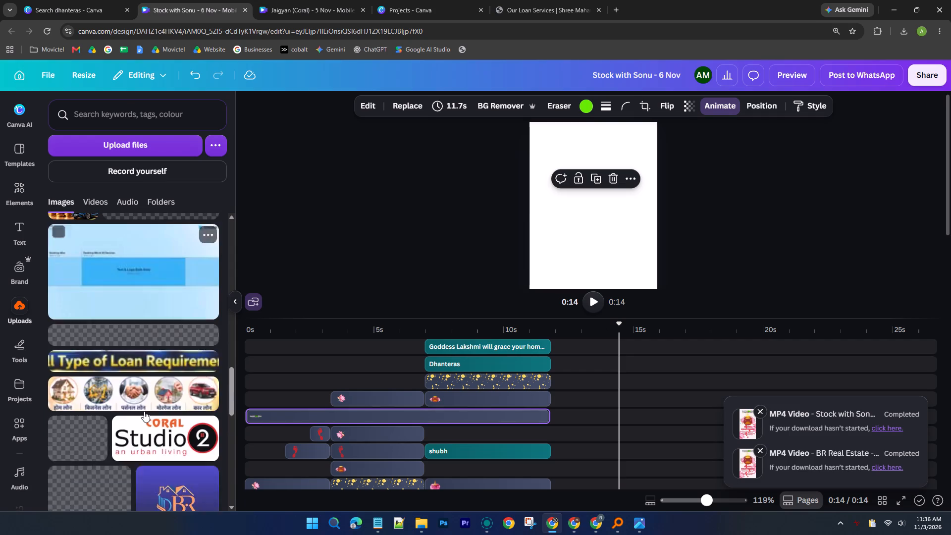
scroll(144, 411, "down", 15)
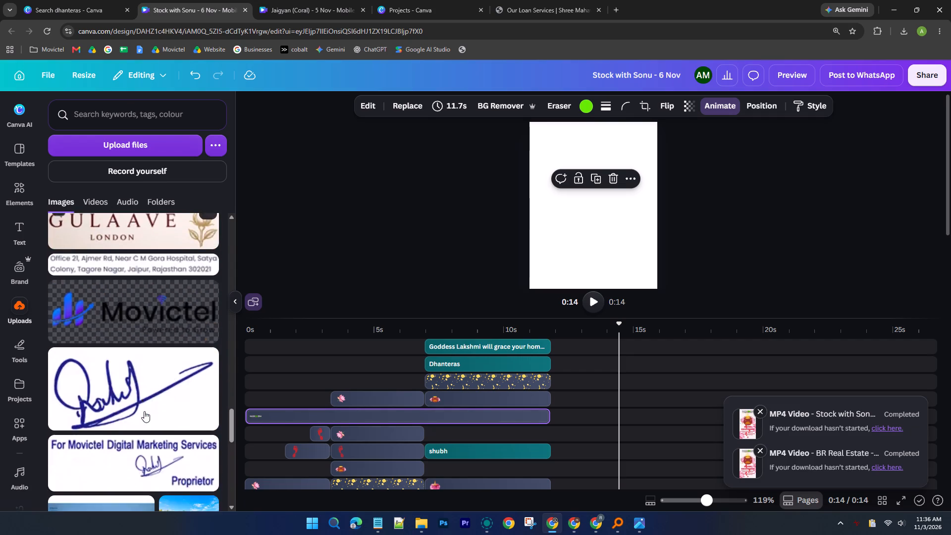
scroll(144, 411, "down", 15)
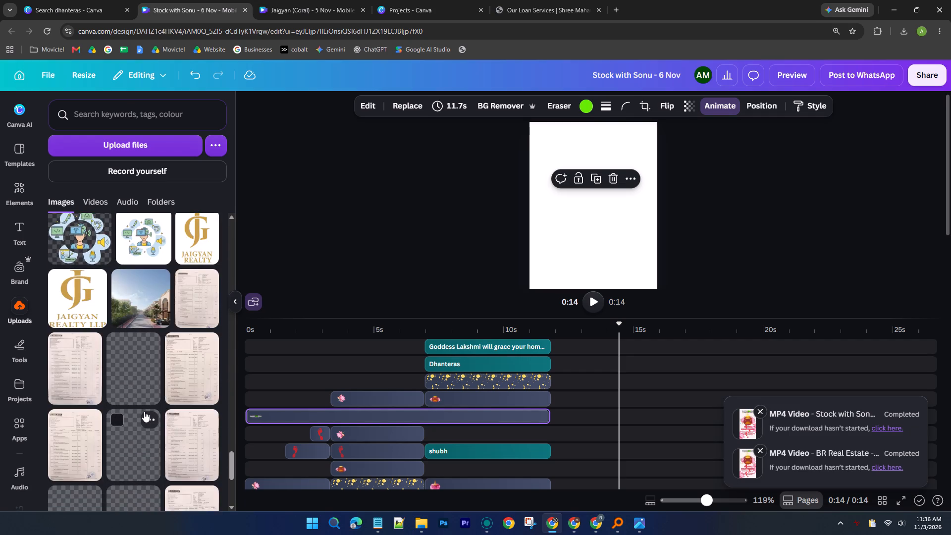
scroll(144, 411, "down", 14)
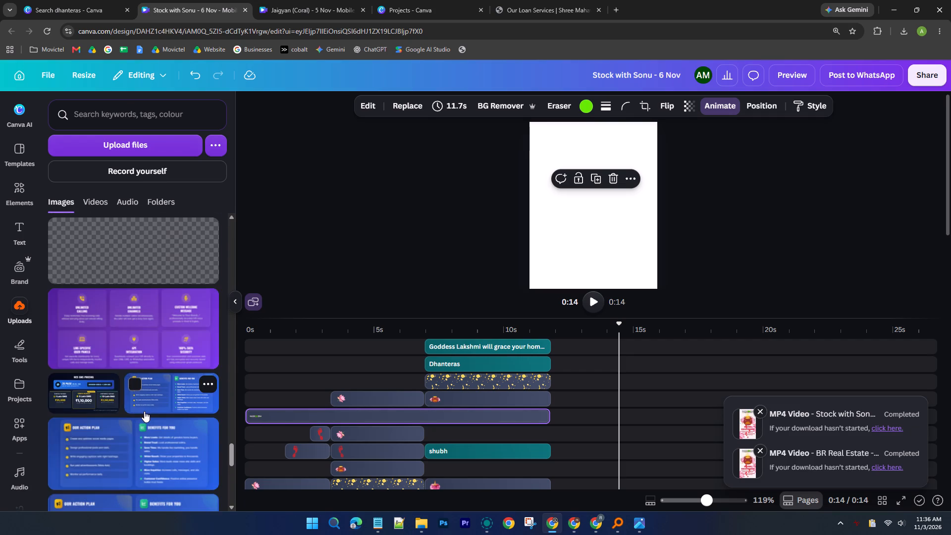
scroll(144, 411, "down", 5)
left_click_drag(234, 476, 232, 231)
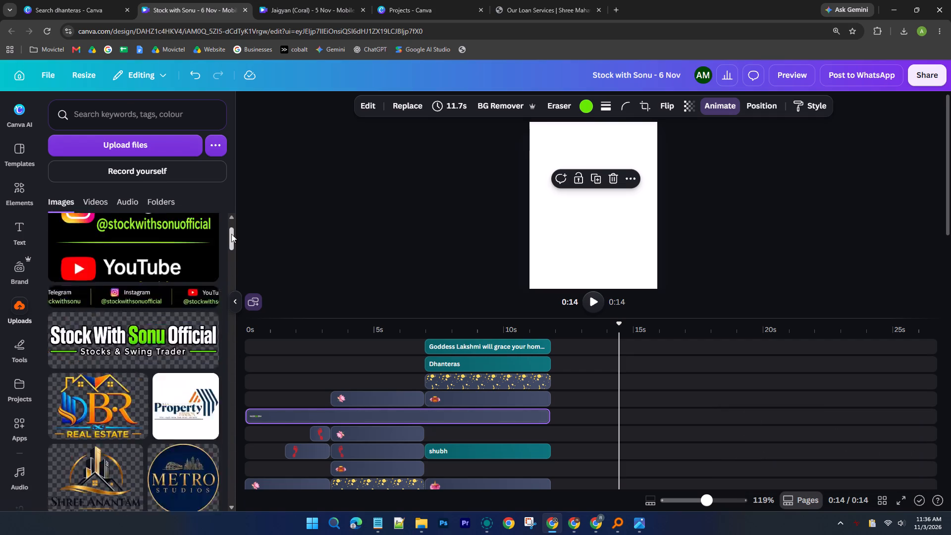
left_click_drag(232, 231, 232, 224)
Upload the SRD logo image from the Client Logos folder into the Canva image uploads.
left_click(413, 526)
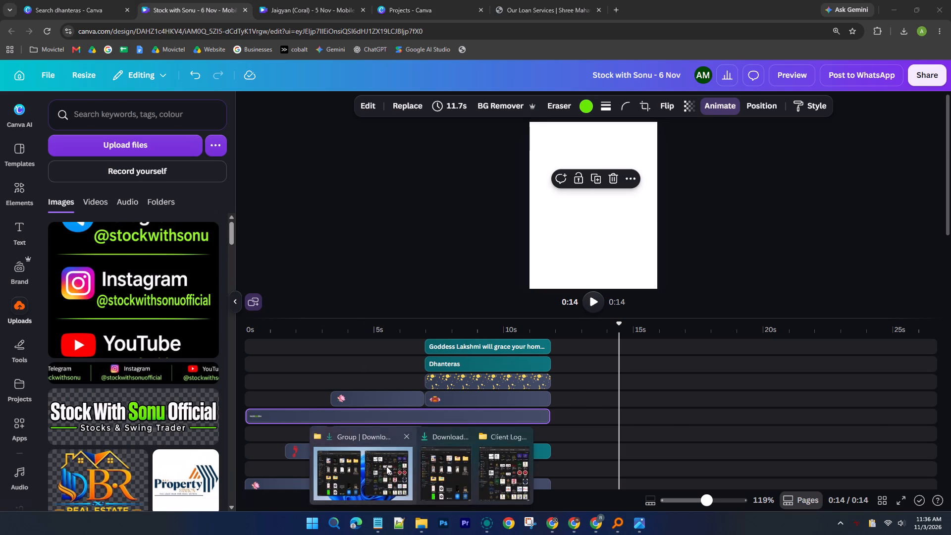
left_click(386, 466)
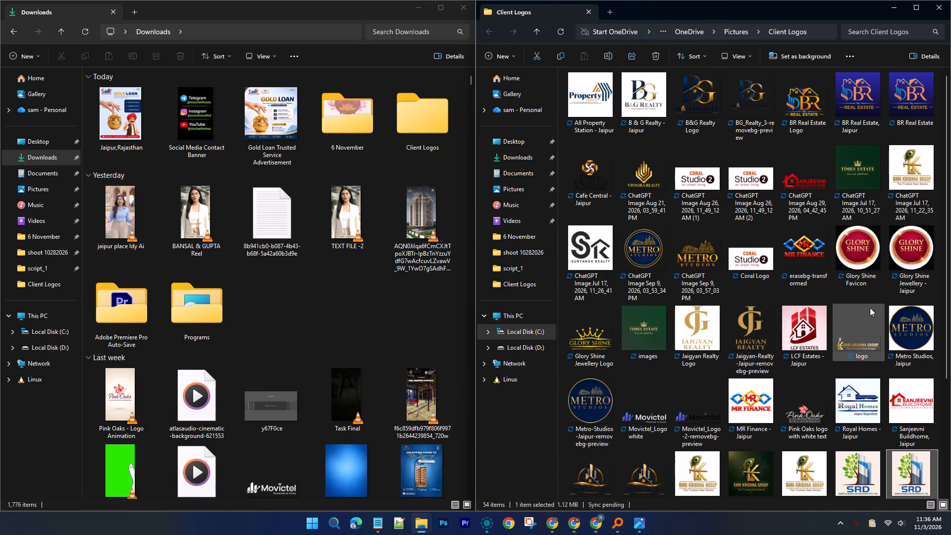
left_click_drag(916, 477, 610, 489)
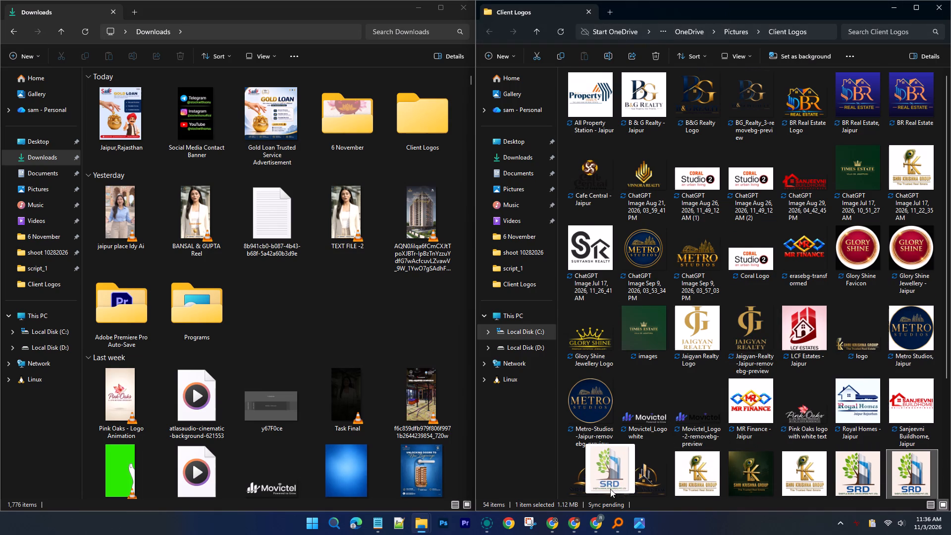
left_click_drag(610, 489, 149, 272)
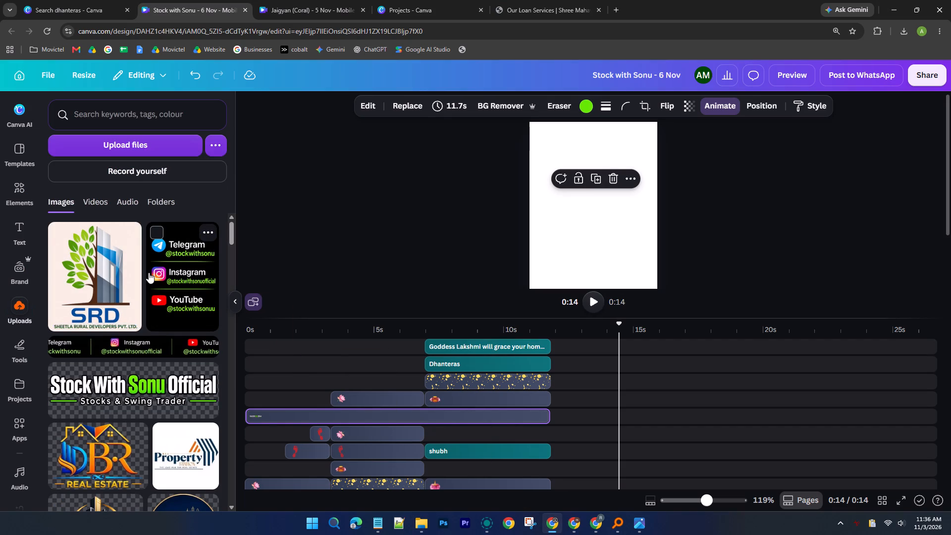
Add the SRD logo on a new page at the end, detach and shrink it, and remove its background.
left_click(90, 273)
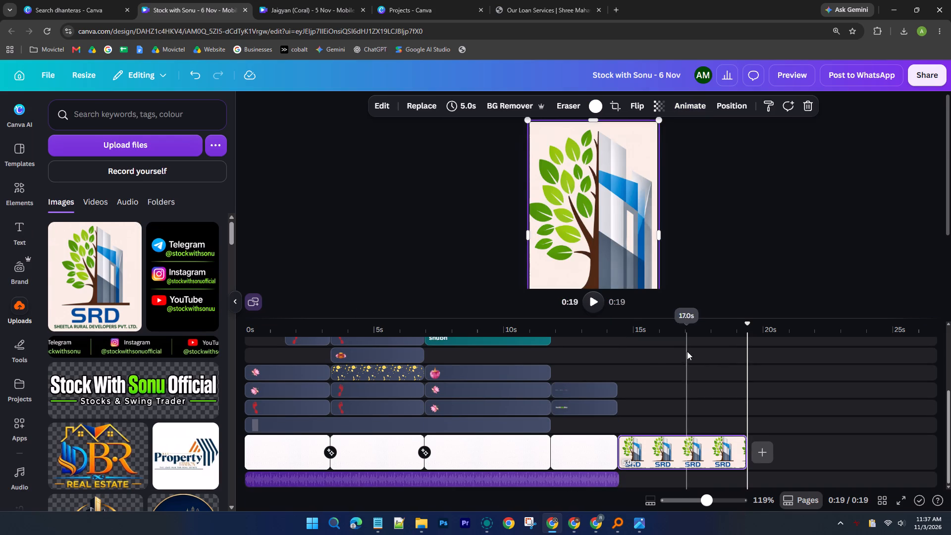
right_click(662, 452)
left_click(493, 106)
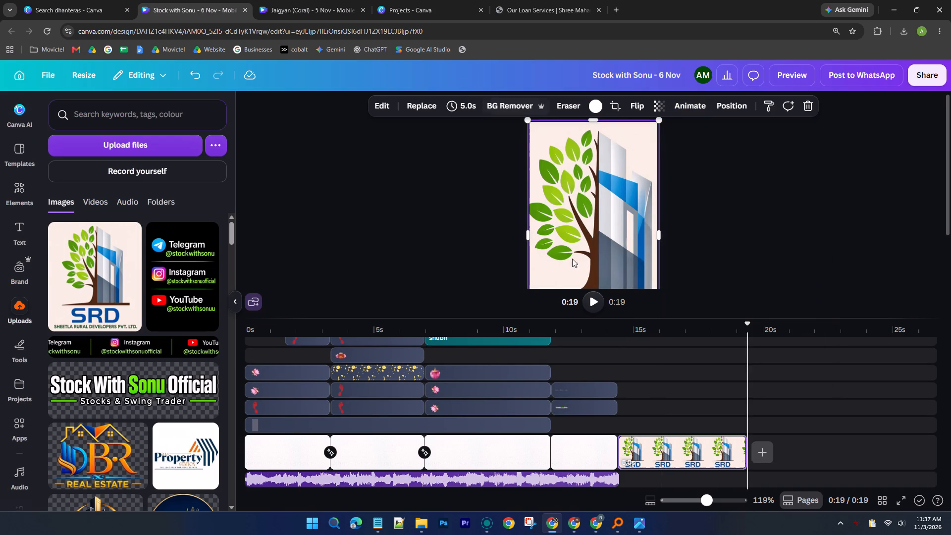
left_click(507, 110)
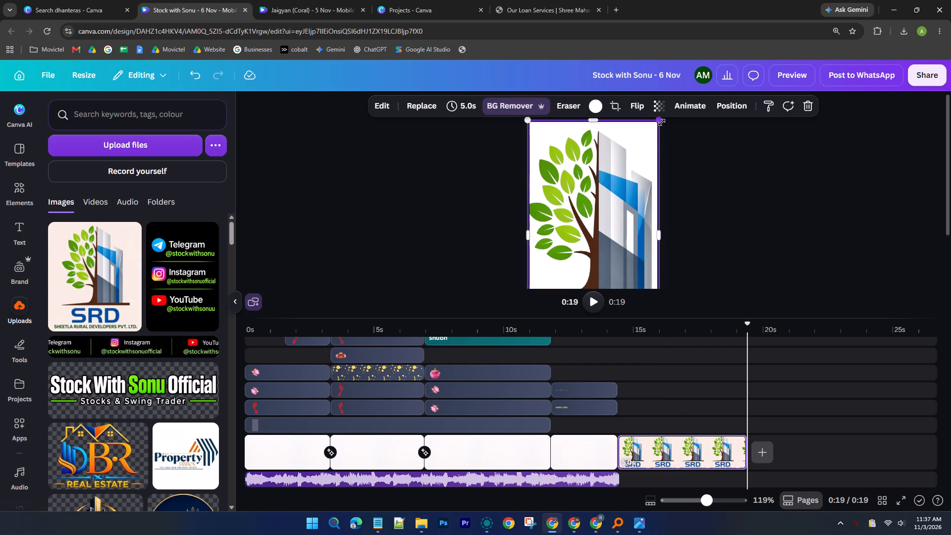
left_click_drag(661, 122, 615, 195)
left_click_drag(614, 198, 621, 194)
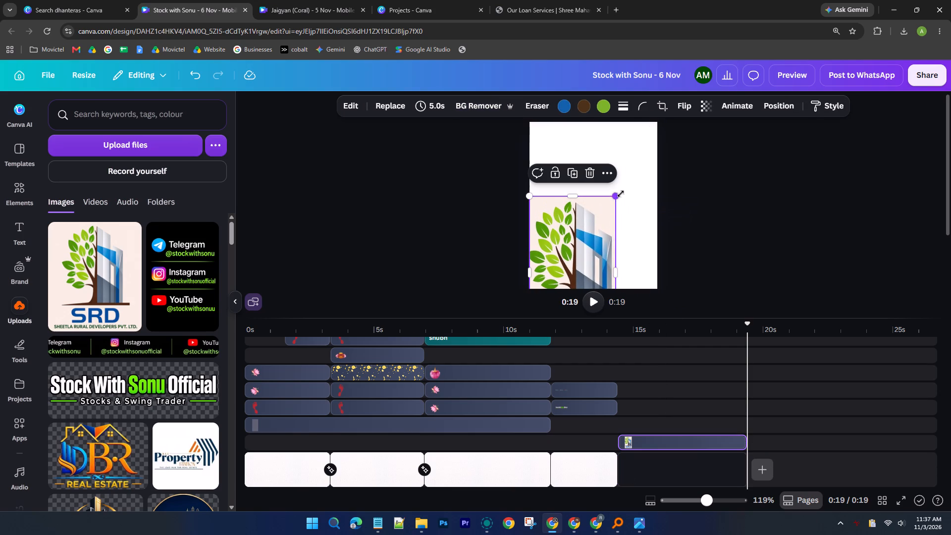
left_click_drag(621, 194, 648, 160)
left_click_drag(598, 220, 604, 196)
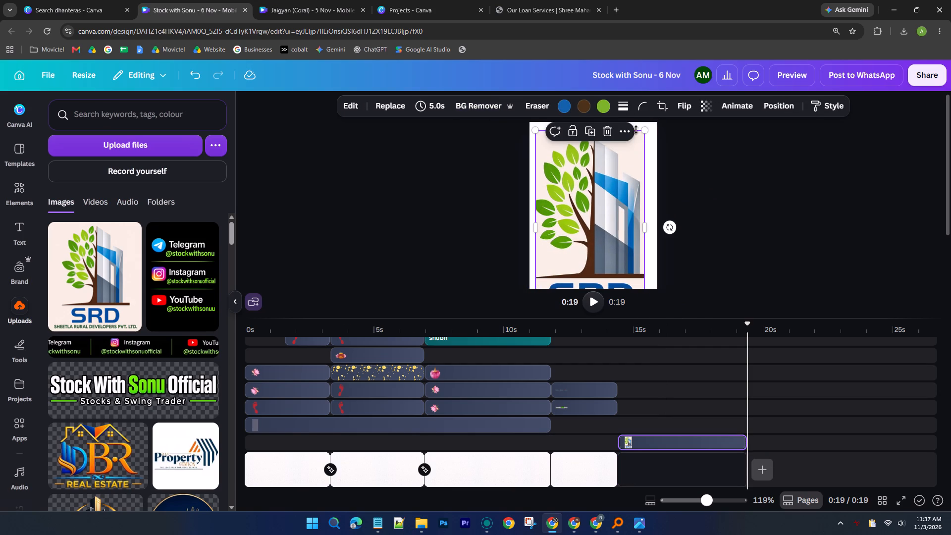
left_click_drag(644, 128, 583, 216)
left_click_drag(568, 256, 568, 198)
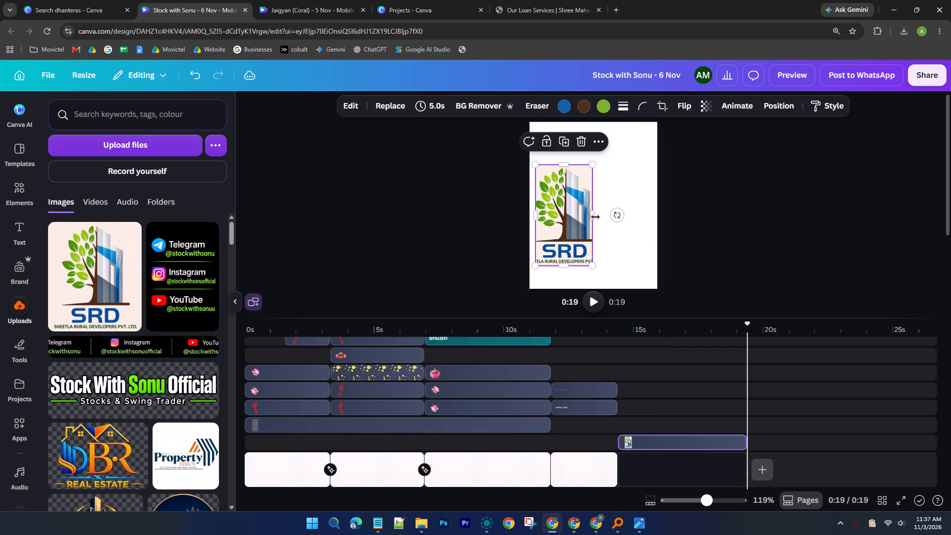
left_click_drag(591, 264, 597, 265)
left_click(473, 98)
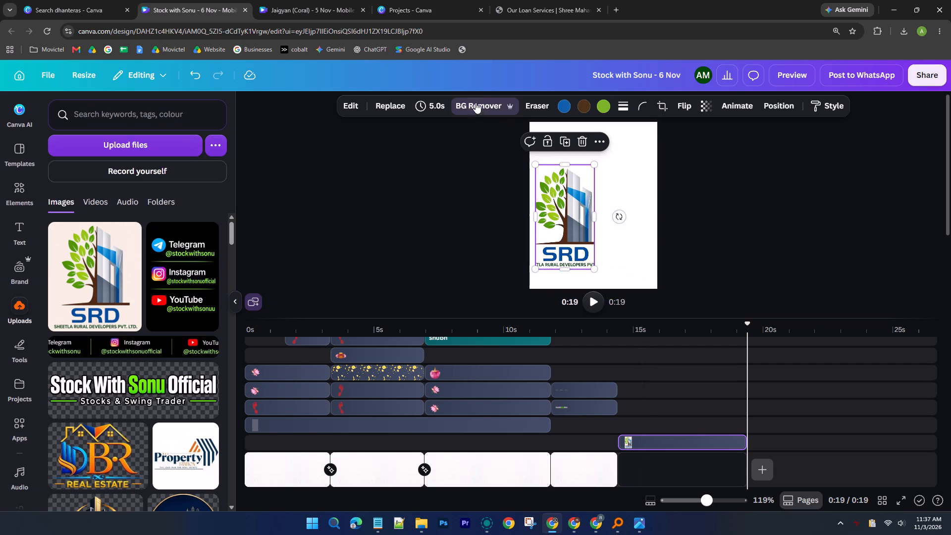
Move the SRD logo clip in the timeline to start with the closing page, after the Dhanteras scene.
left_click(663, 444)
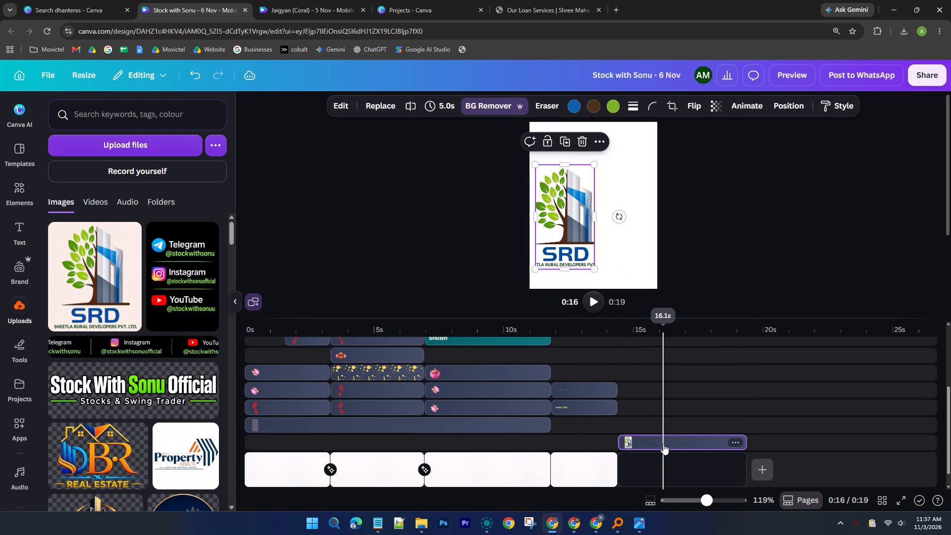
left_click_drag(663, 443, 604, 421)
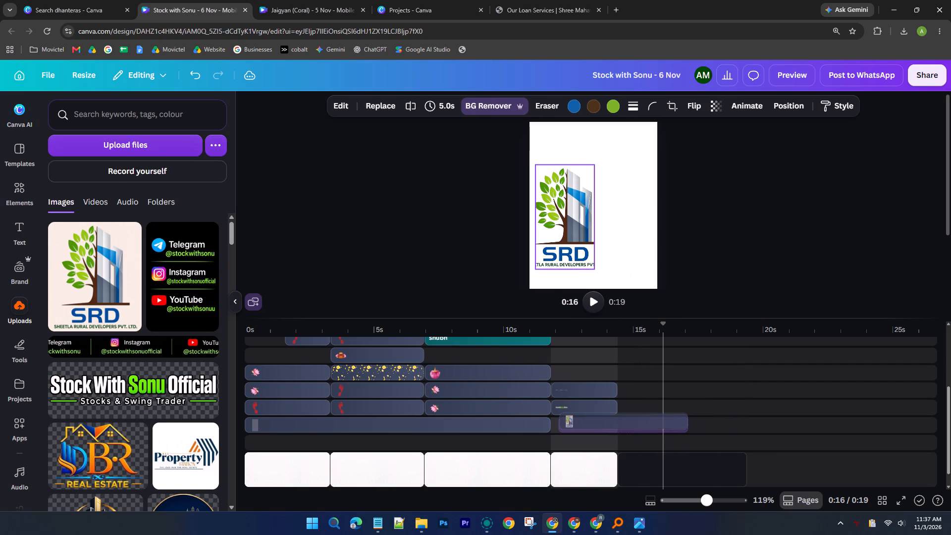
left_click_drag(604, 421, 601, 421)
Delete the Stock With Sonu contact strip and logo from the closing page, and the empty page after it.
left_click(588, 391)
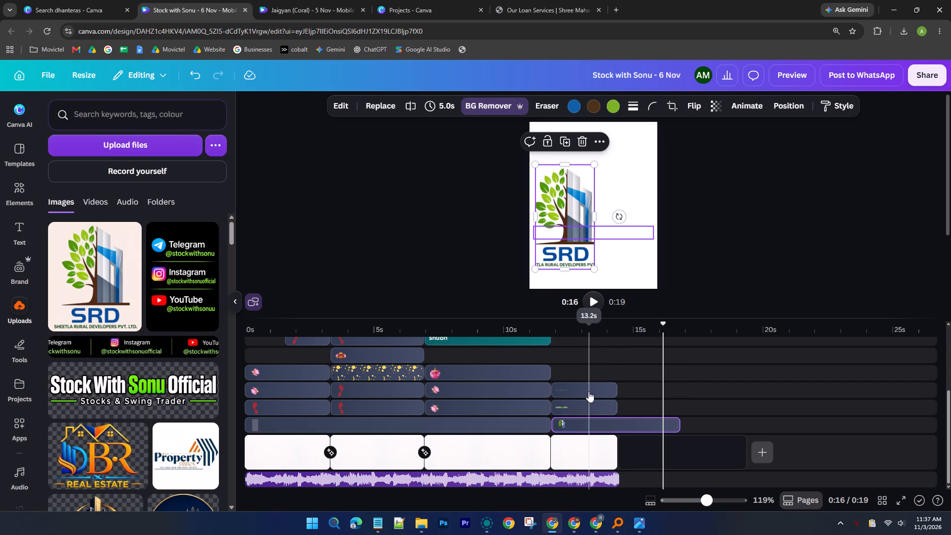
key("Delete")
left_click(578, 407)
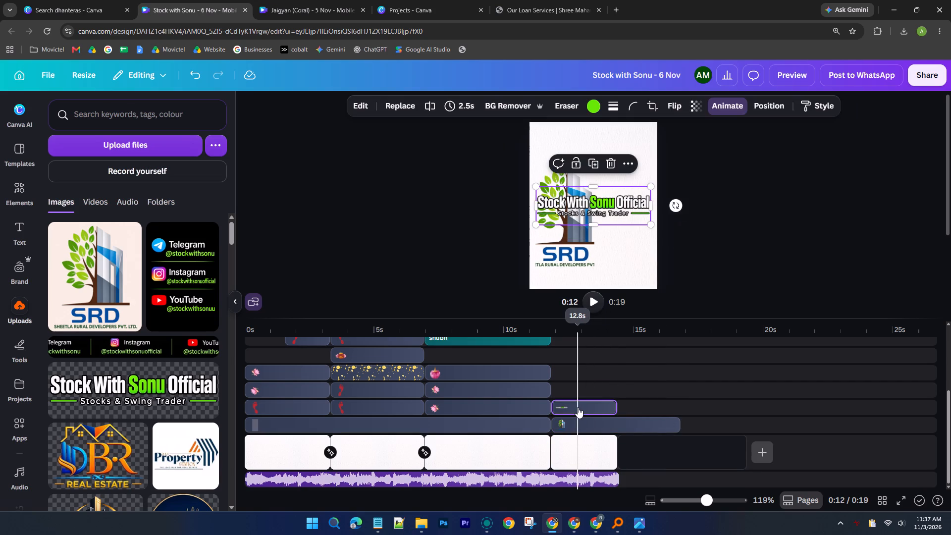
key("Delete")
left_click(673, 440)
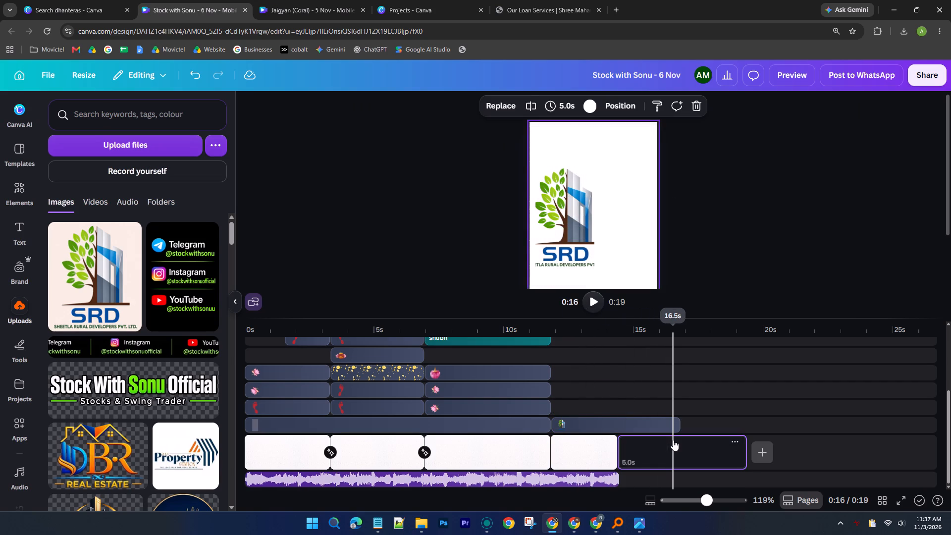
key("Delete")
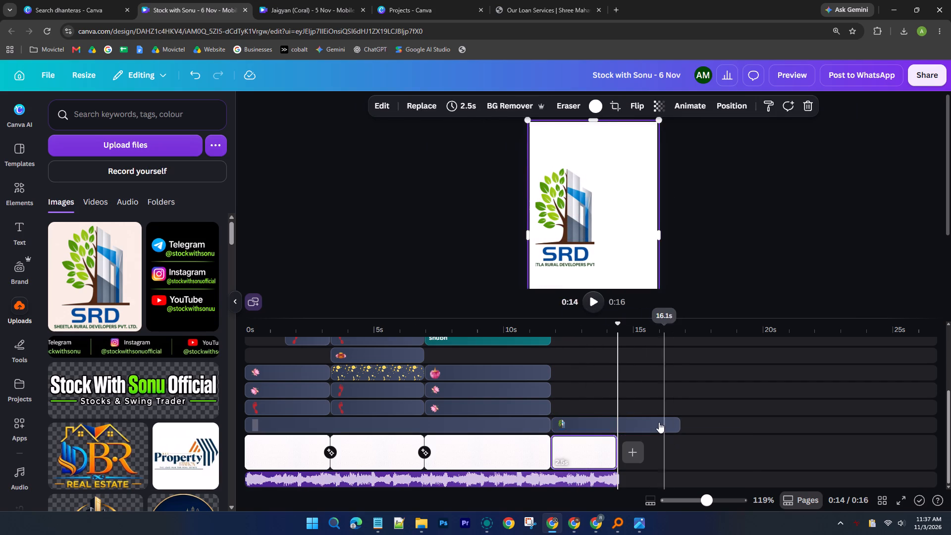
Trim the SRD logo clip to 2.5 s so it ends with the closing page.
left_click(659, 422)
left_click_drag(679, 426, 620, 422)
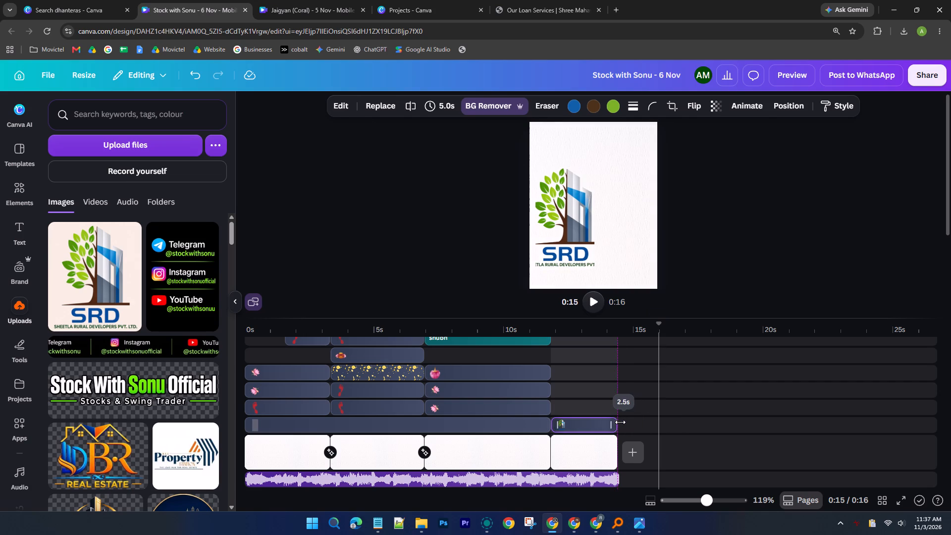
left_click_drag(620, 422, 620, 422)
Enlarge the SRD logo slightly and centre it horizontally and vertically on the closing page.
left_click(590, 419)
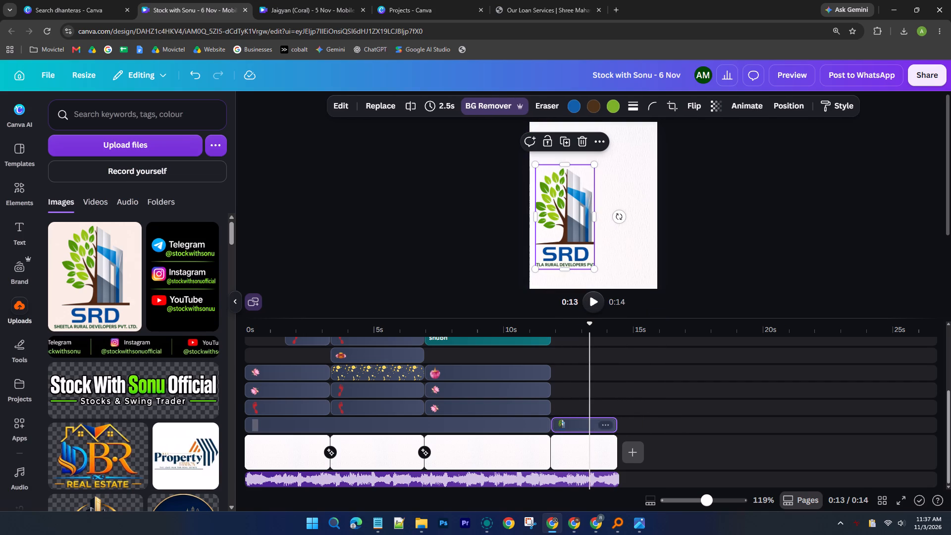
left_click_drag(573, 200, 598, 200)
scroll(765, 221, "down", 1, "ctrl")
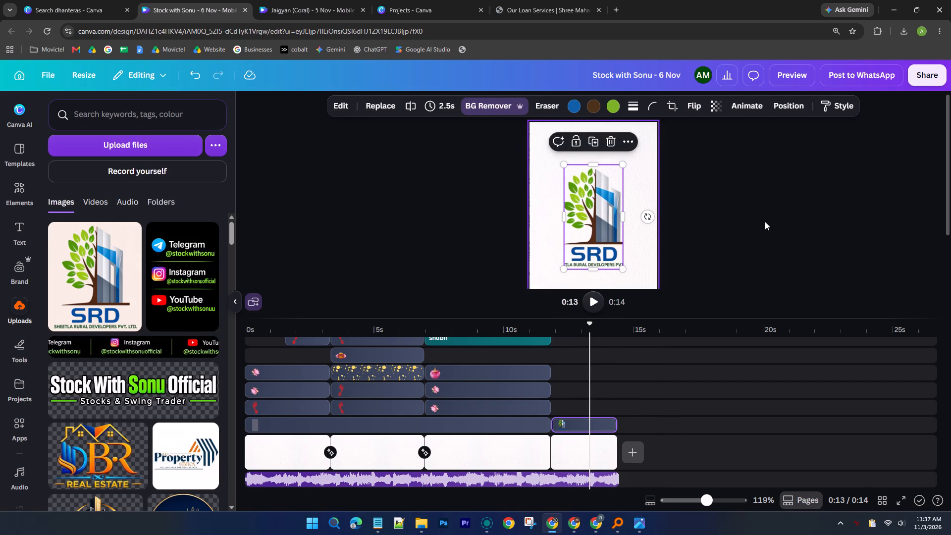
scroll(765, 221, "down", 2, "ctrl")
left_click_drag(611, 224, 613, 228)
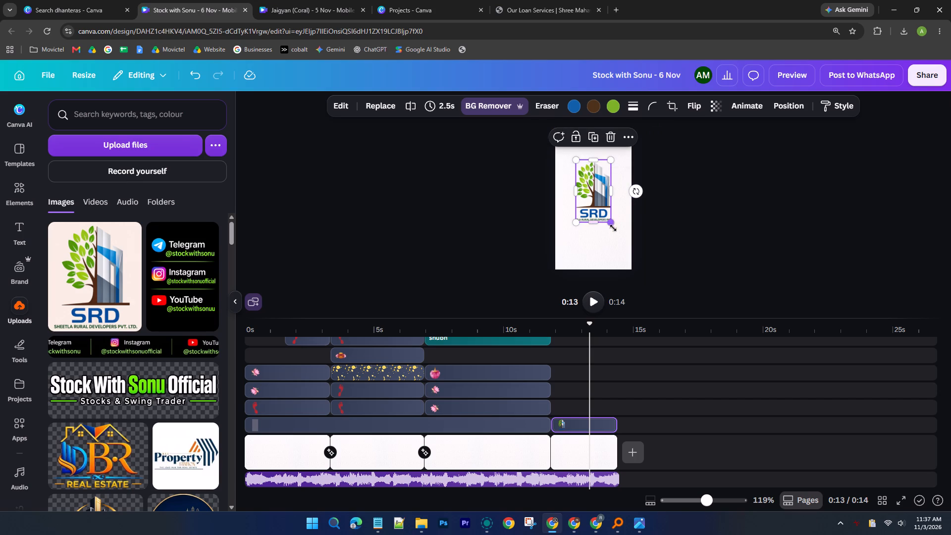
left_click_drag(613, 228, 619, 236)
left_click_drag(608, 203, 603, 207)
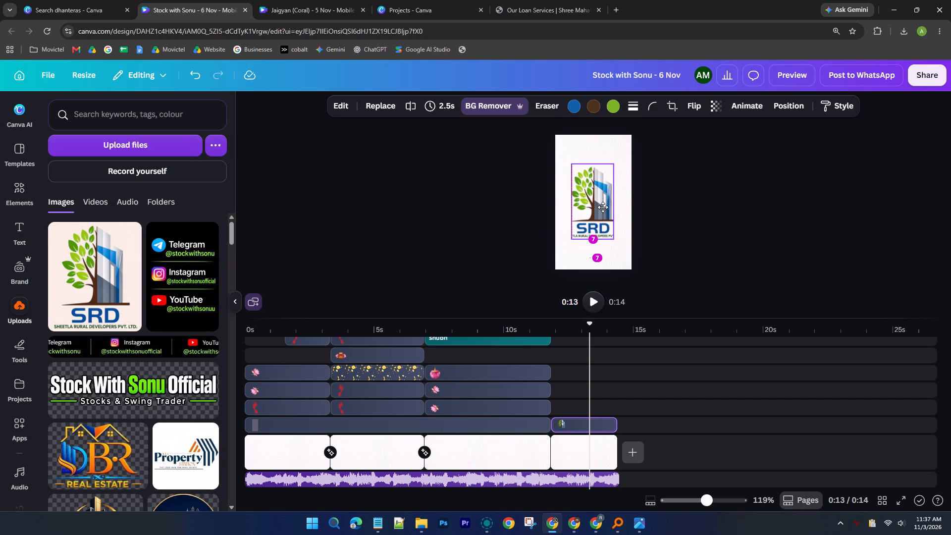
left_click_drag(603, 207, 601, 207)
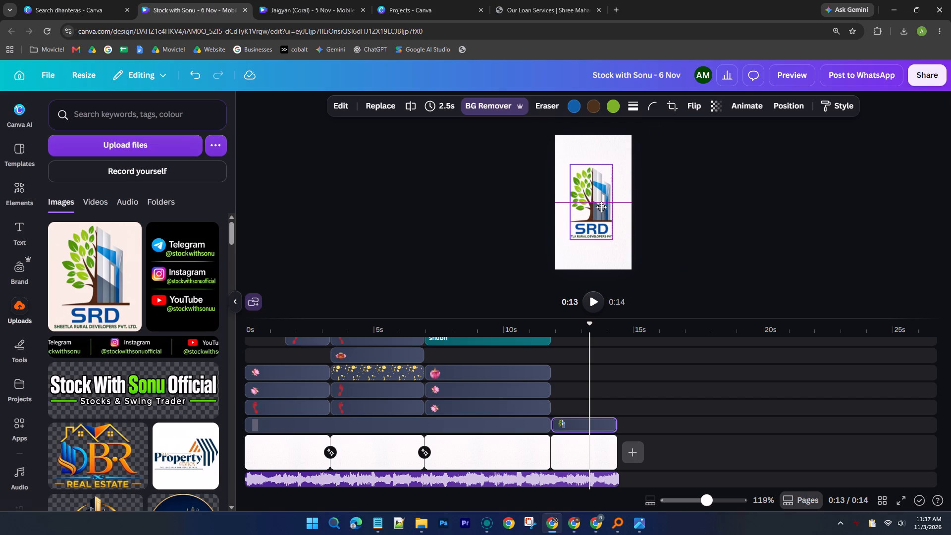
left_click_drag(601, 207, 598, 207)
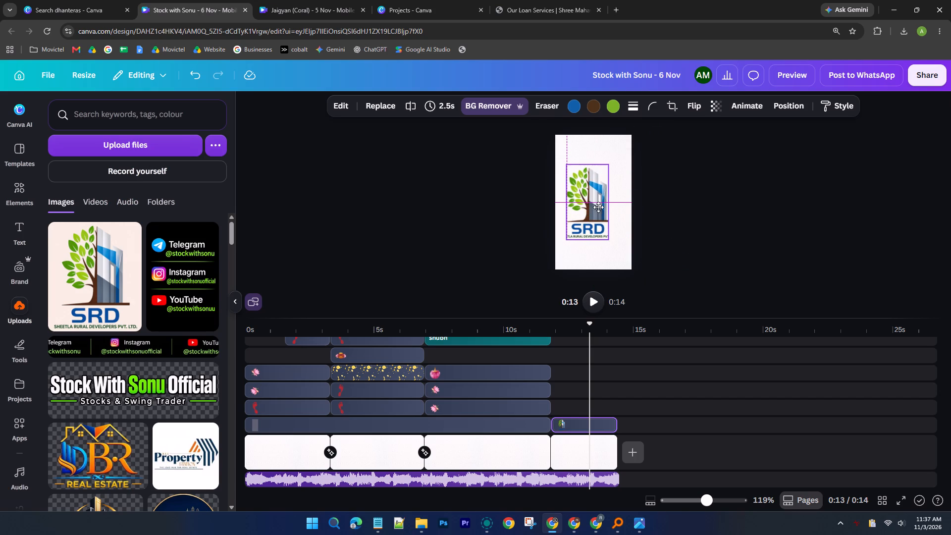
left_click_drag(598, 207, 600, 207)
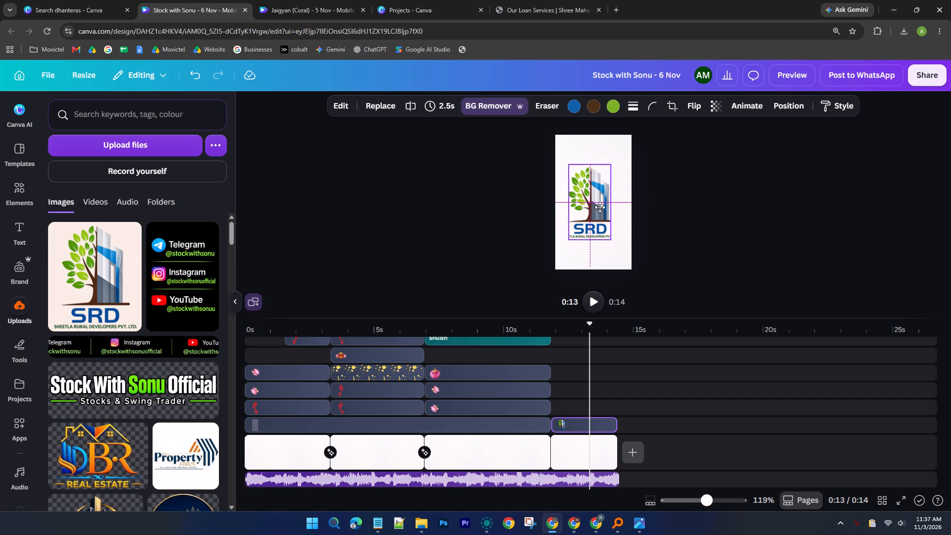
left_click_drag(600, 207, 601, 207)
left_click(719, 235)
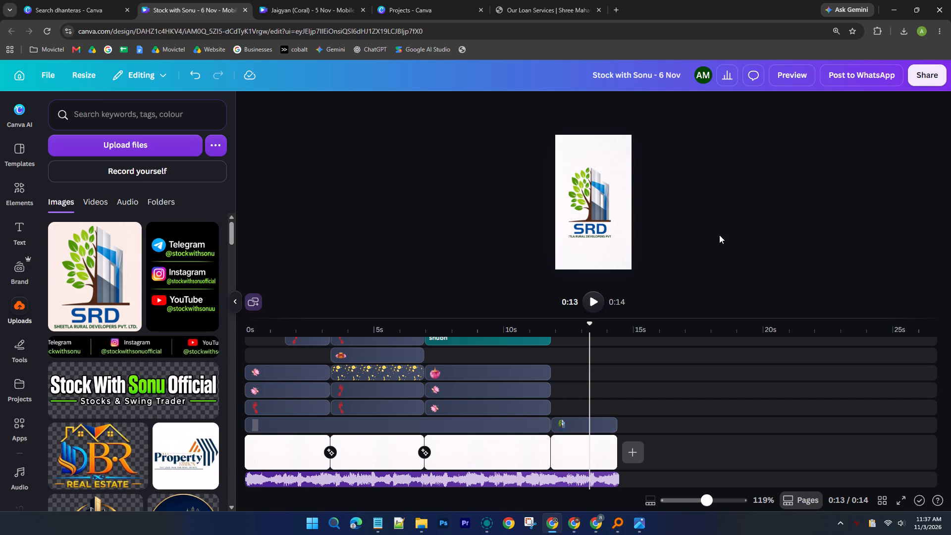
left_click(593, 199)
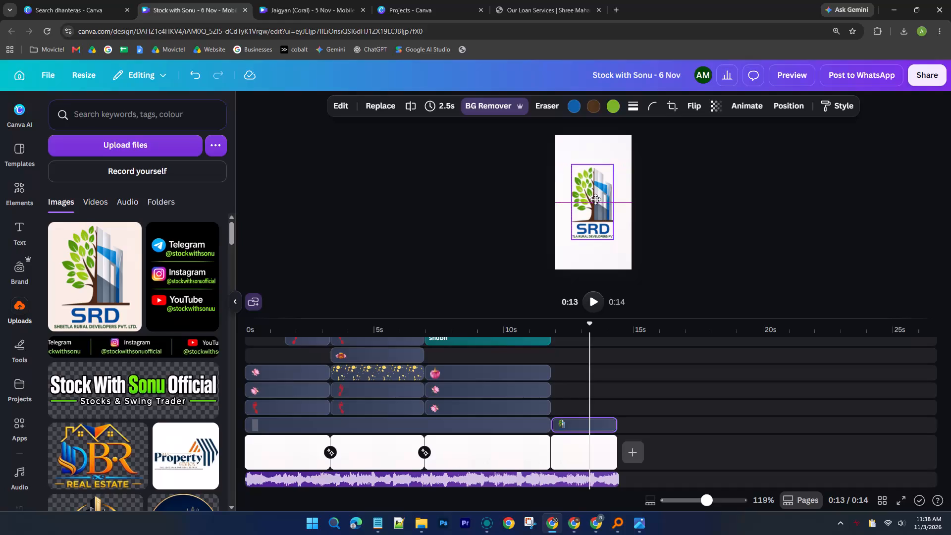
left_click(753, 236)
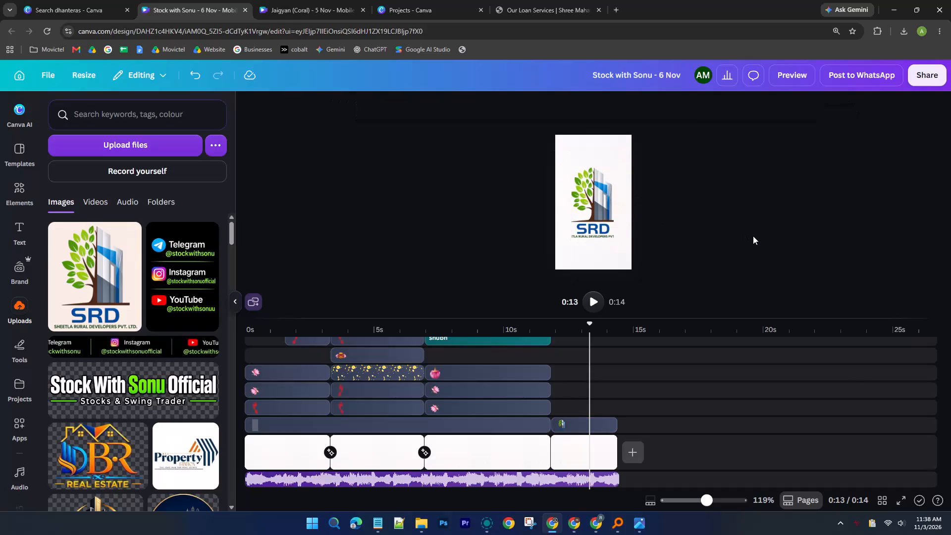
Apply the Sketch reveal animation to the SRD logo, set to animate on enter only.
left_click(589, 212)
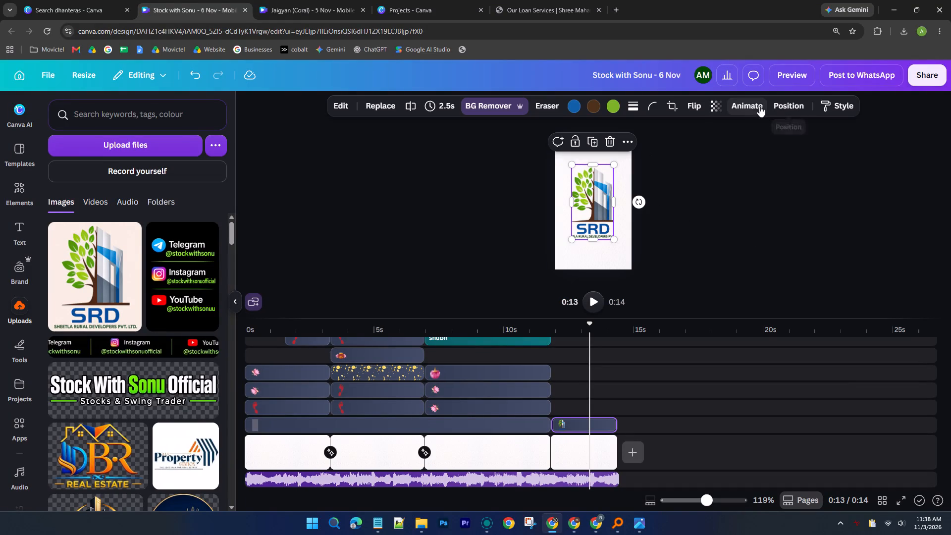
left_click(753, 104)
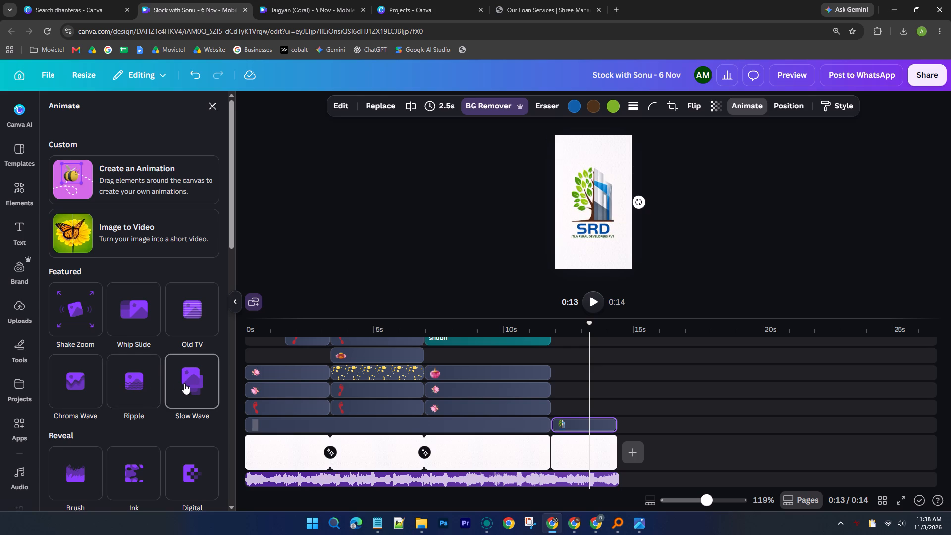
scroll(182, 384, "down", 1)
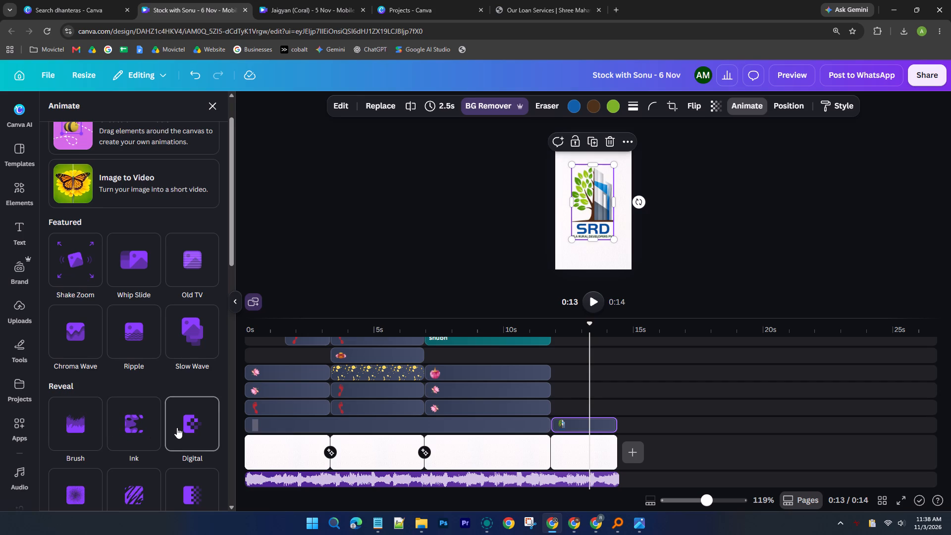
scroll(177, 428, "down", 2)
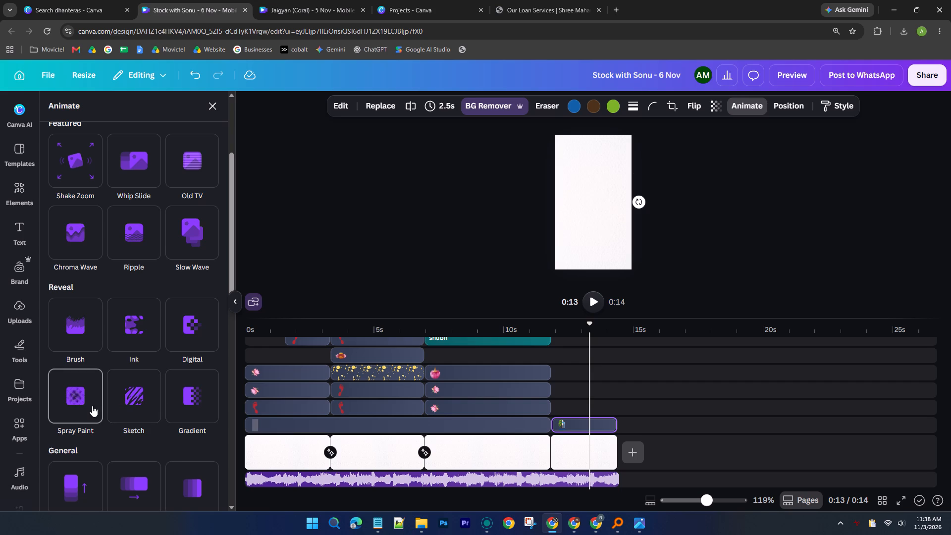
left_click(136, 401)
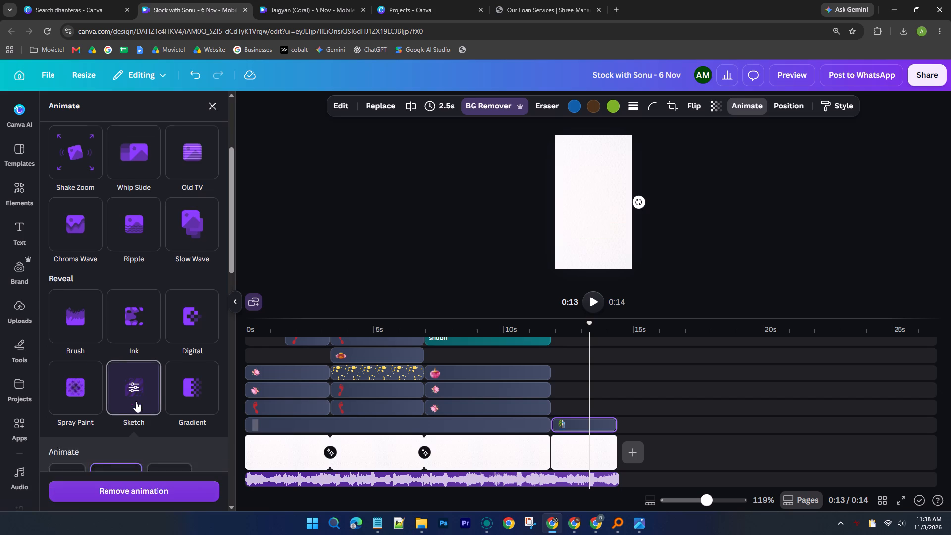
left_click(76, 421)
left_click(110, 419)
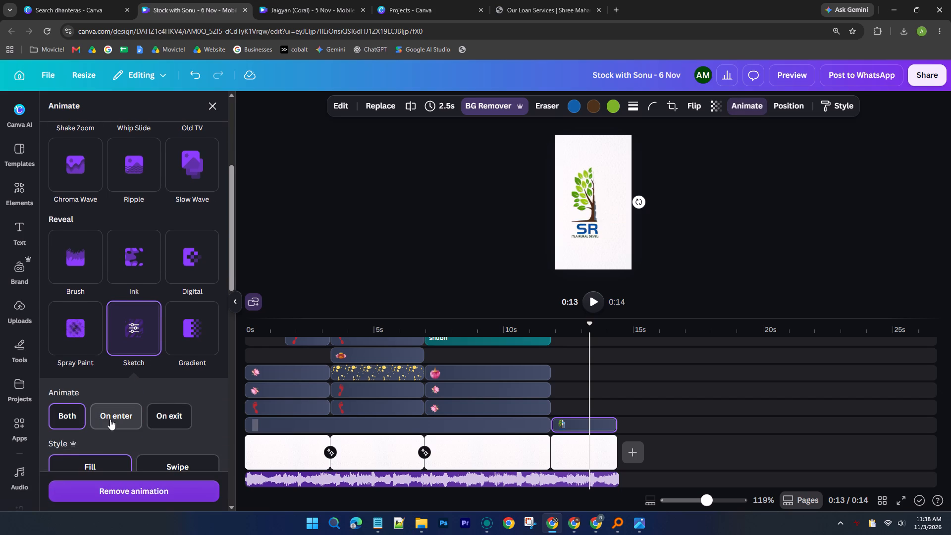
scroll(110, 419, "down", 1)
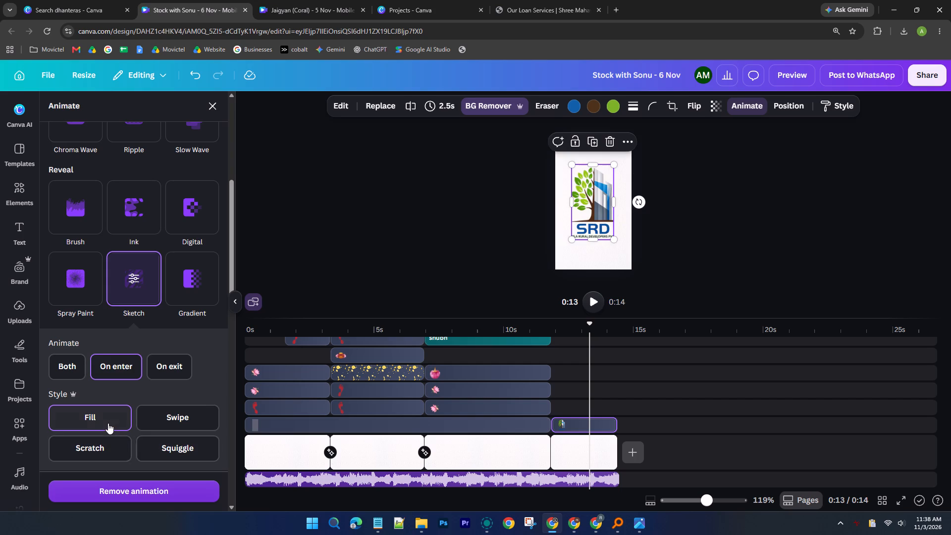
Duplicate the closing page's SRD logo clip and place the copy at the start of the timeline, just below the Stock With Sonu logo track.
scroll(108, 423, "down", 2)
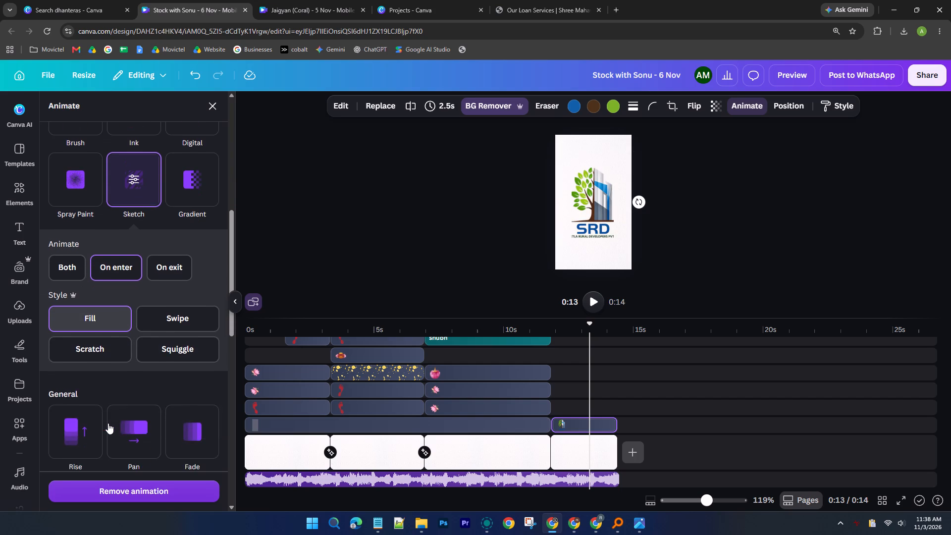
scroll(108, 423, "down", 1)
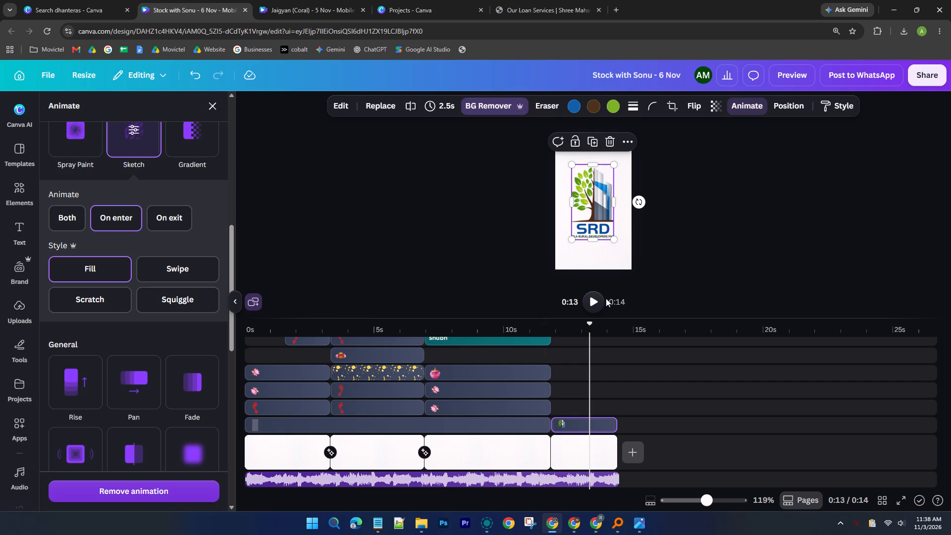
left_click_drag(588, 329, 262, 341)
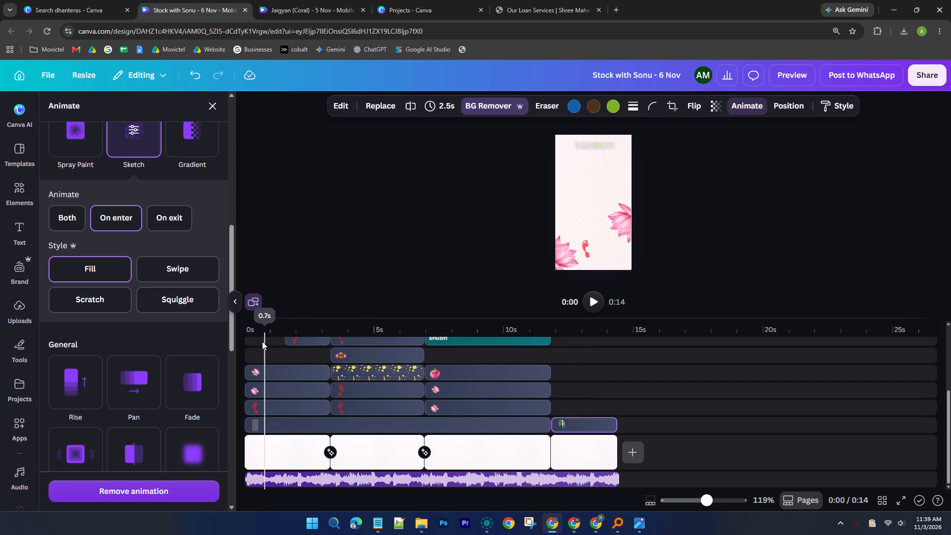
left_click_drag(262, 341, 245, 341)
scroll(396, 422, "up", 4)
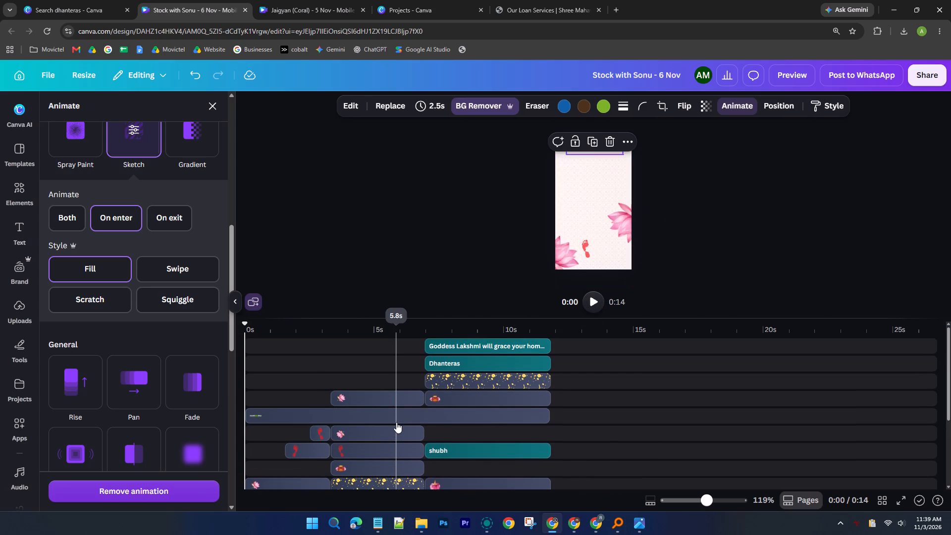
left_click(363, 419)
scroll(461, 409, "down", 2)
right_click(589, 440)
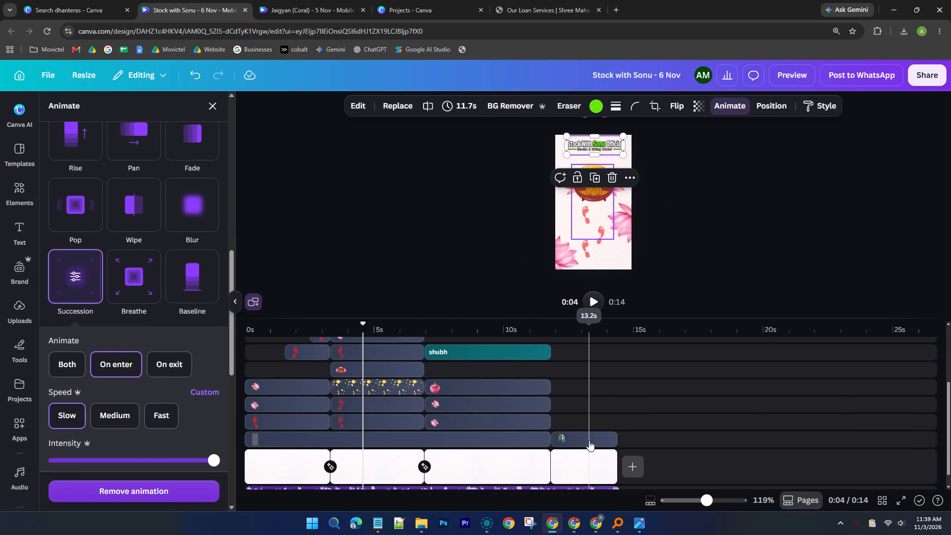
left_click(641, 127)
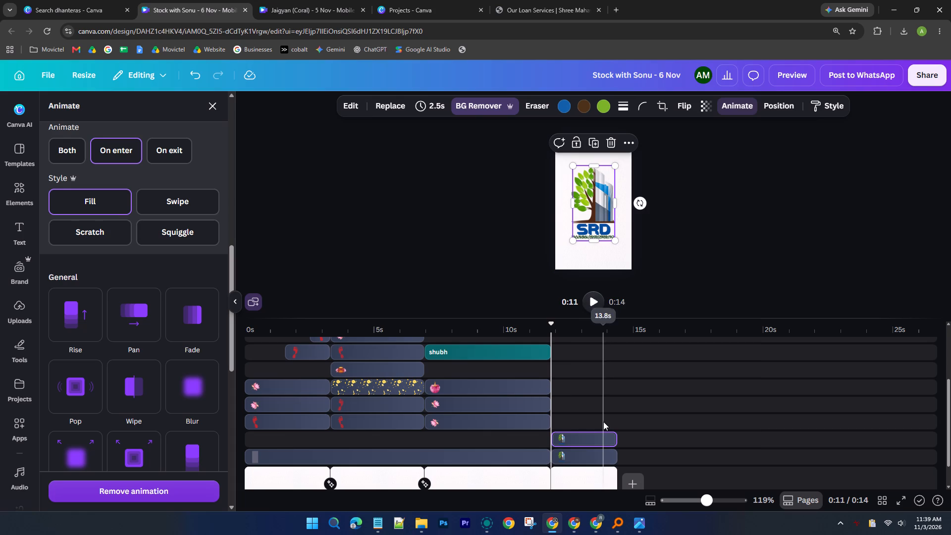
scroll(571, 440, "up", 1)
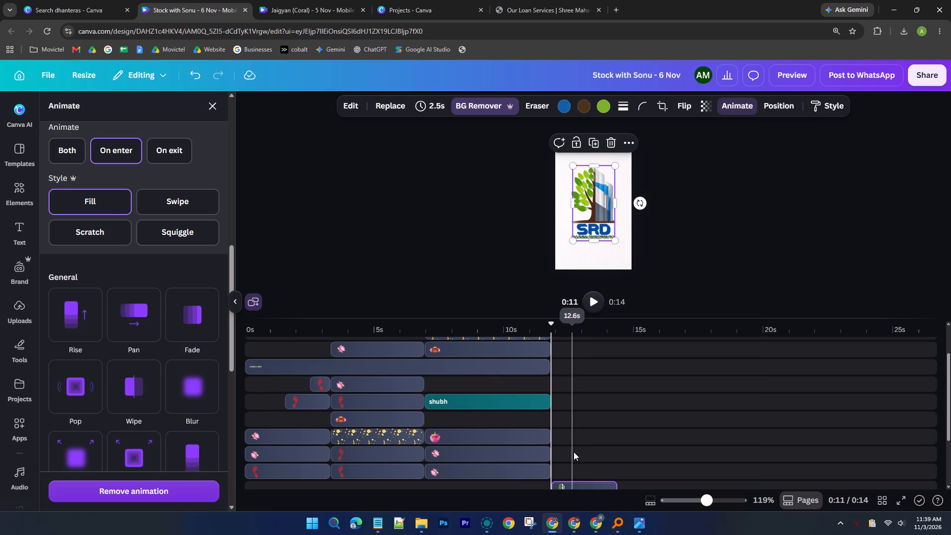
left_click_drag(581, 483, 414, 371)
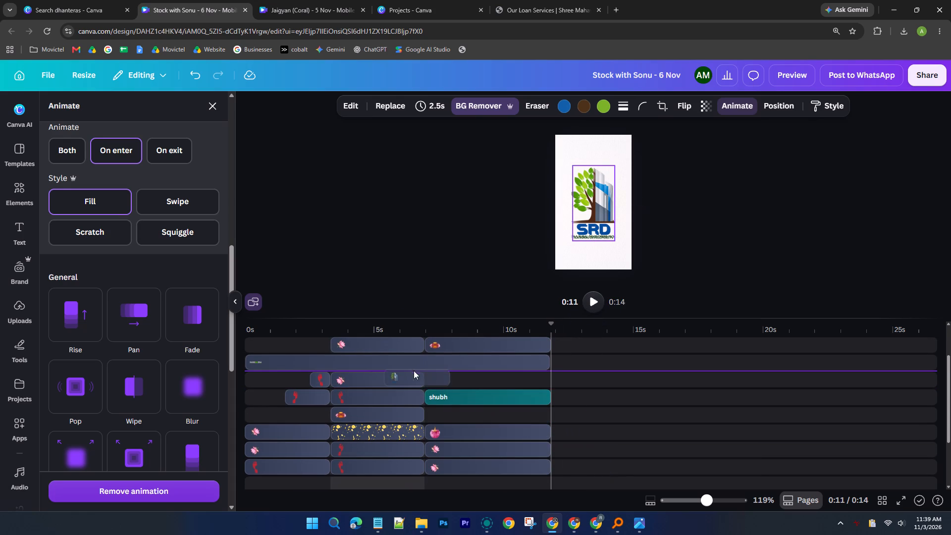
left_click_drag(414, 376, 279, 379)
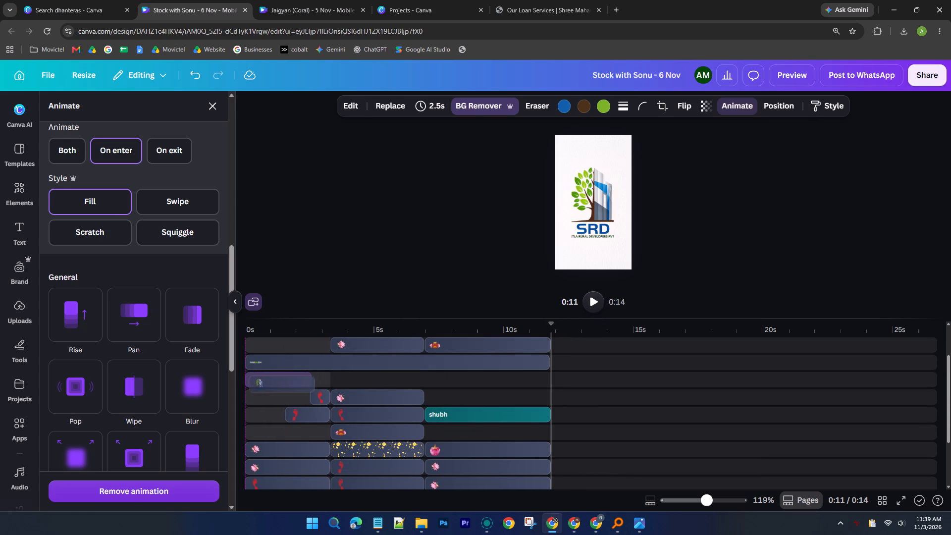
left_click_drag(279, 379, 278, 379)
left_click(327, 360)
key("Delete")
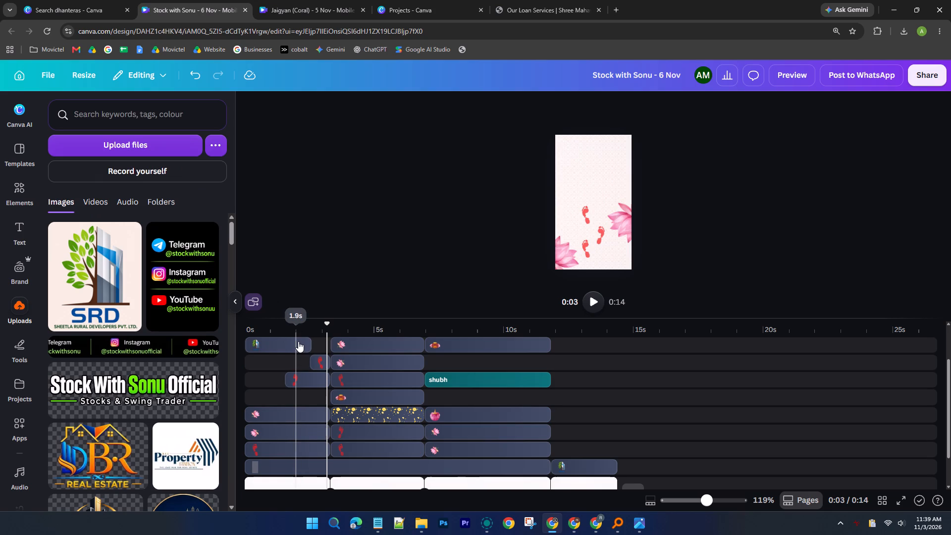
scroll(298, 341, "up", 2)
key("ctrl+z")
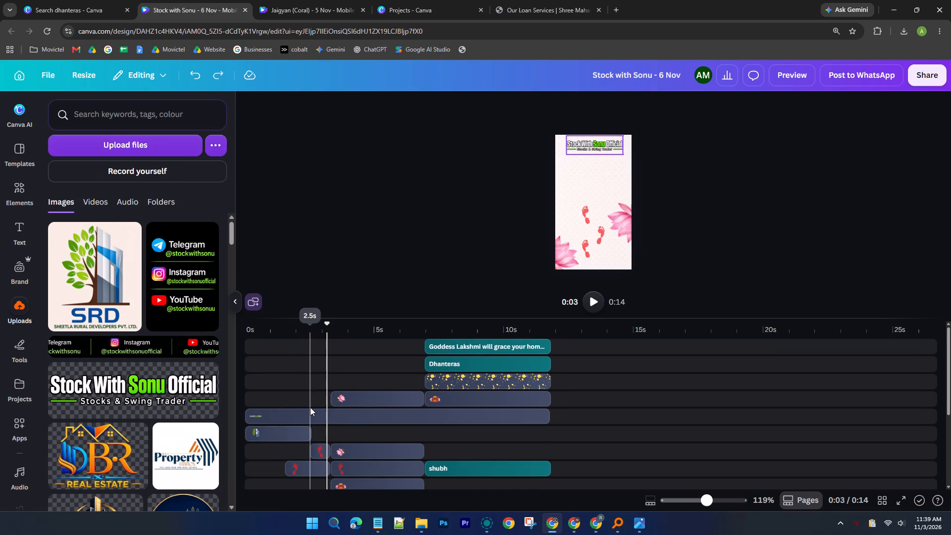
Extend the copied SRD logo clip to 11.7 s so it runs until the closing page.
left_click(285, 436)
left_click_drag(309, 434, 491, 428)
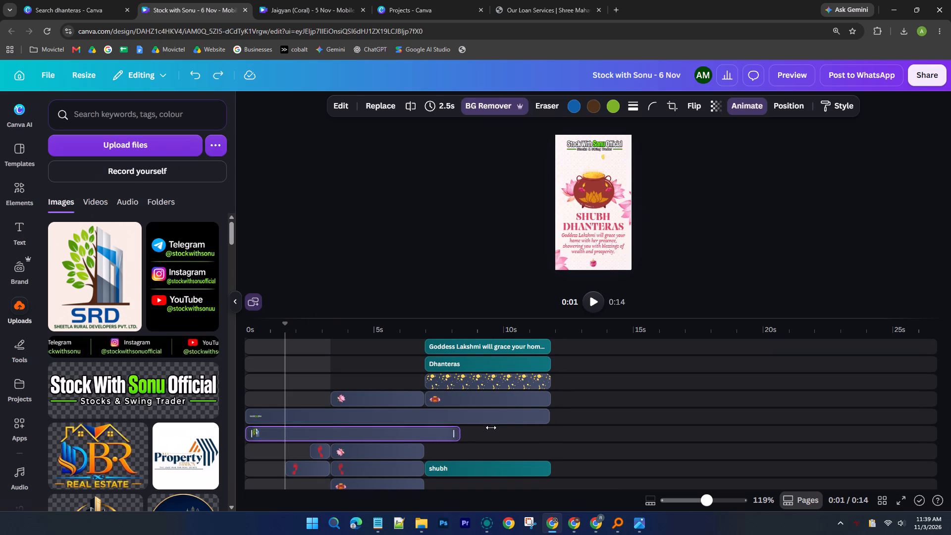
left_click_drag(491, 428, 544, 433)
Delete the Stock With Sonu header logo from the Dhanteras pages.
left_click(514, 420)
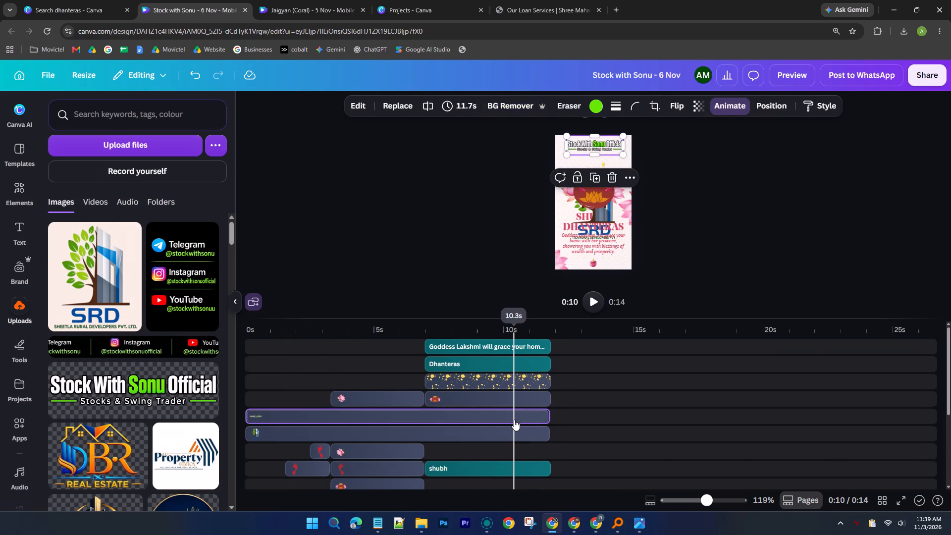
key("Delete")
Shrink the copied SRD logo and place it in the upper-right corner of the Dhanteras pages.
left_click(502, 424)
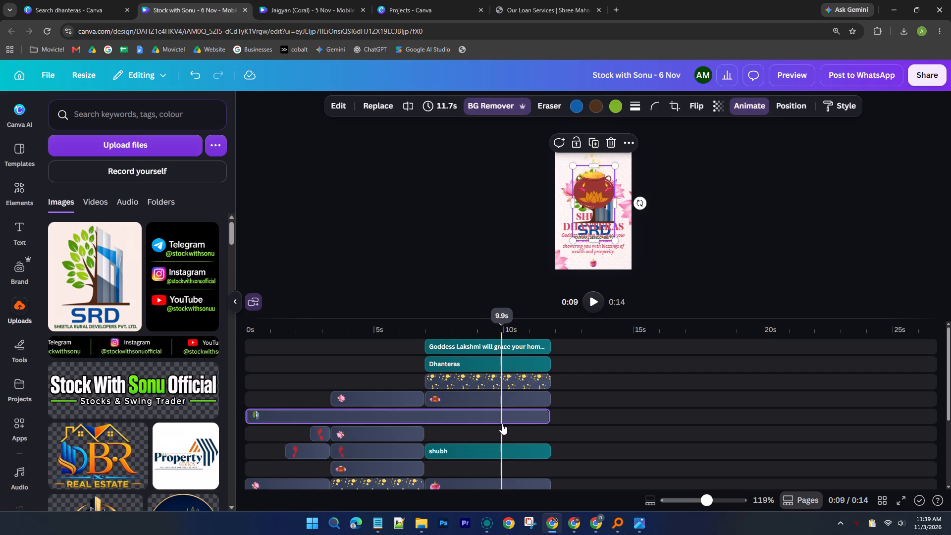
left_click_drag(615, 238, 585, 188)
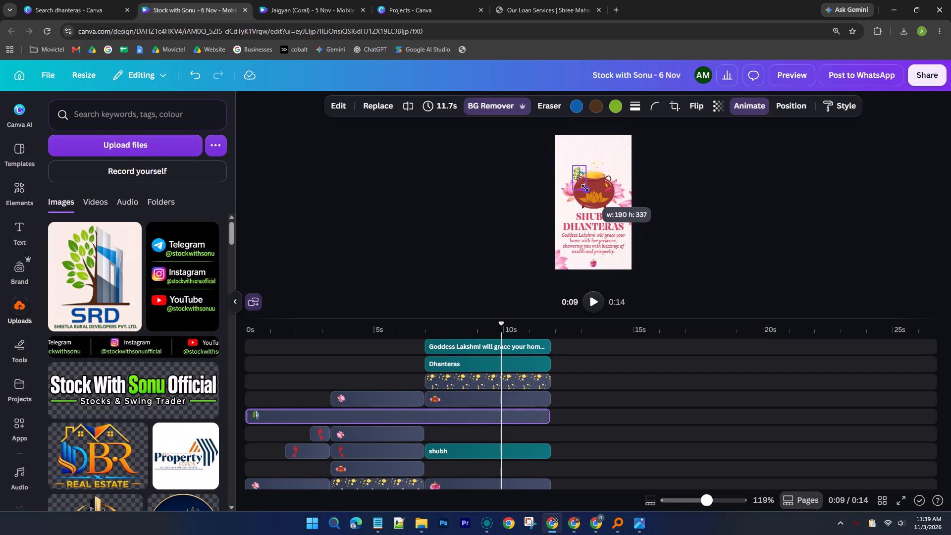
left_click_drag(585, 188, 590, 190)
scroll(577, 217, "up", 2)
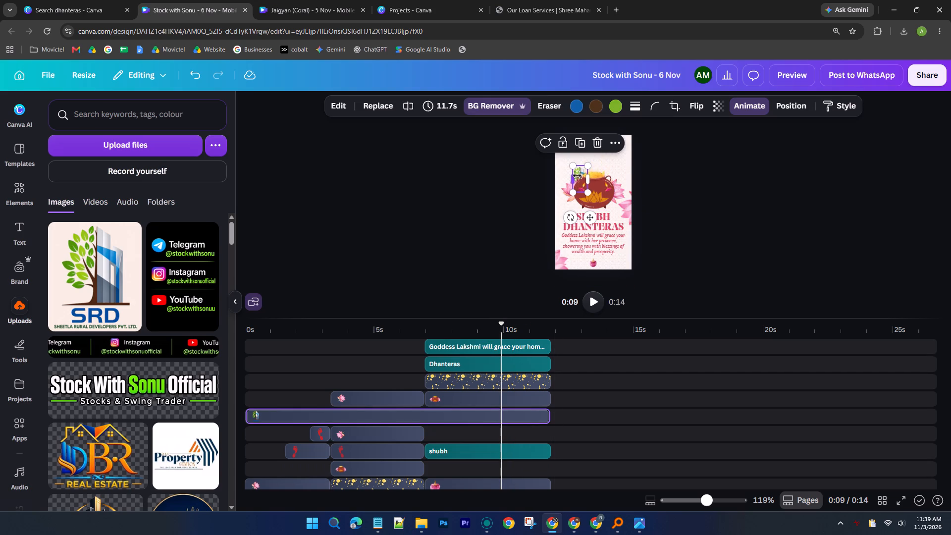
left_click_drag(578, 173, 589, 144)
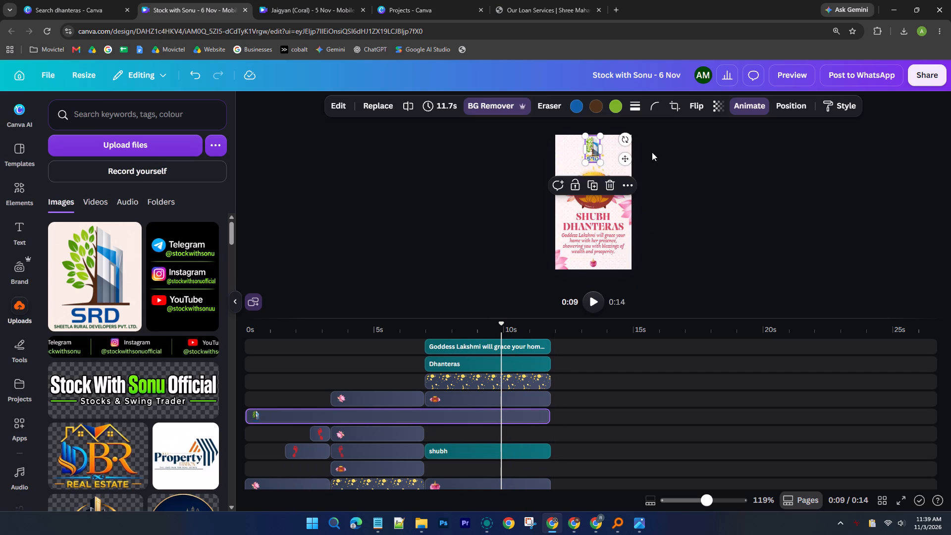
left_click(742, 165)
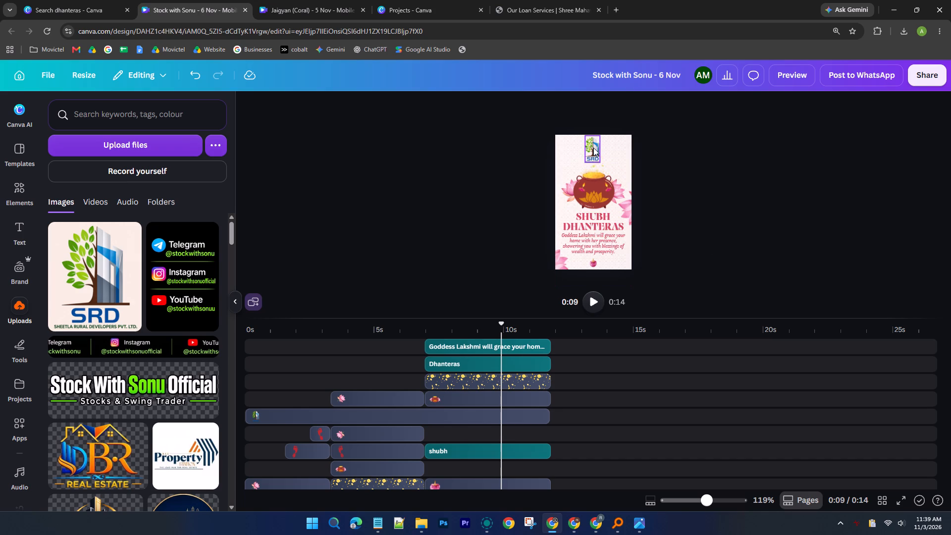
left_click_drag(596, 148, 624, 149)
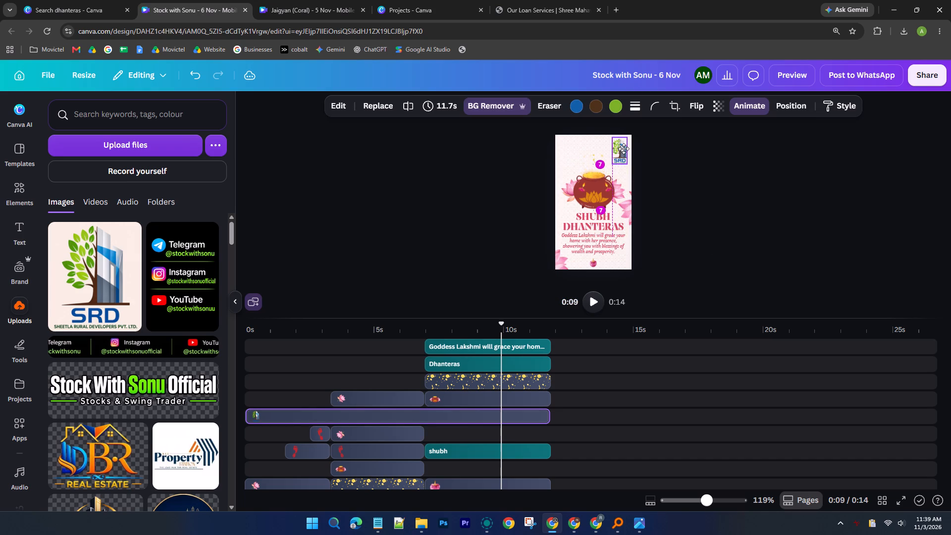
left_click_drag(624, 149, 624, 149)
left_click(712, 152)
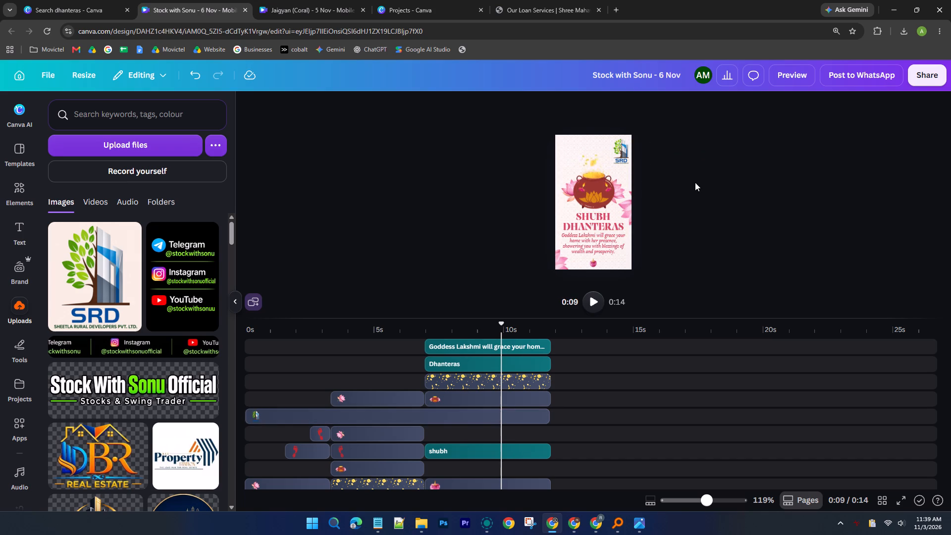
Check the SRD logo placement up close and play the whole reel from the start.
scroll(695, 182, "up", 1)
scroll(664, 181, "up", 4, "ctrl")
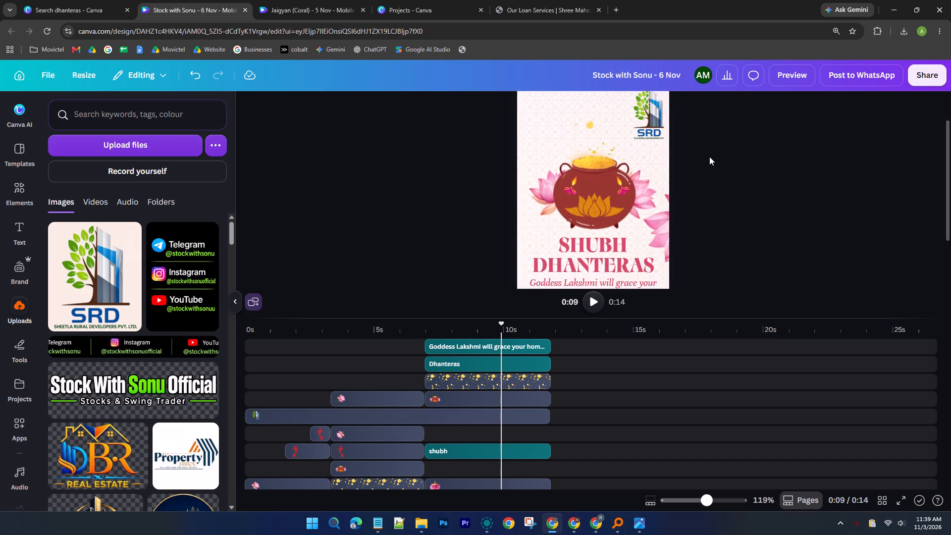
scroll(714, 154, "up", 3)
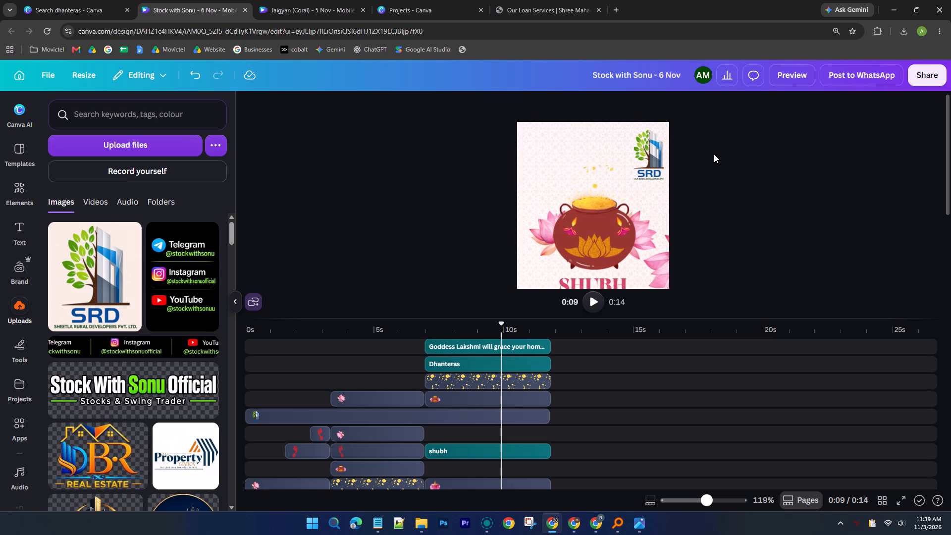
scroll(714, 154, "down", 2)
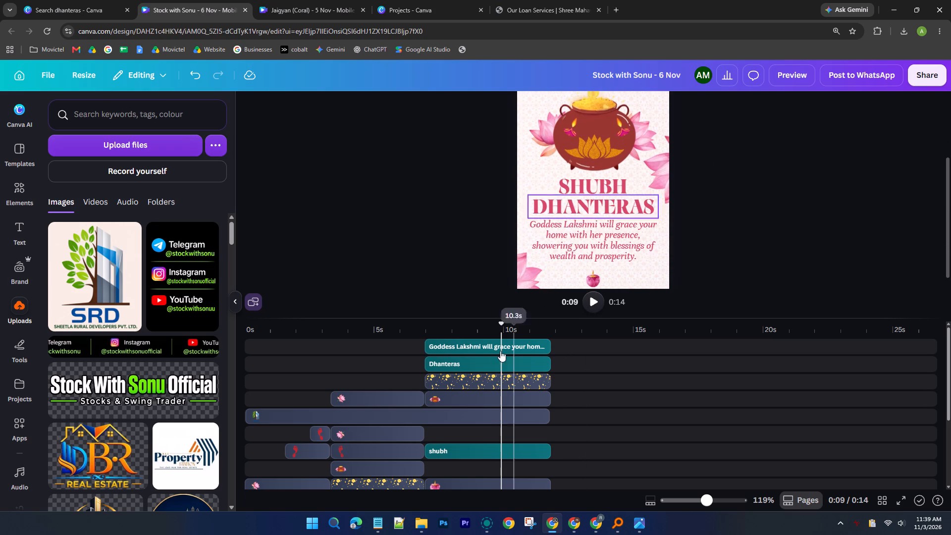
left_click_drag(503, 325, 242, 323)
scroll(776, 188, "down", 3, "ctrl")
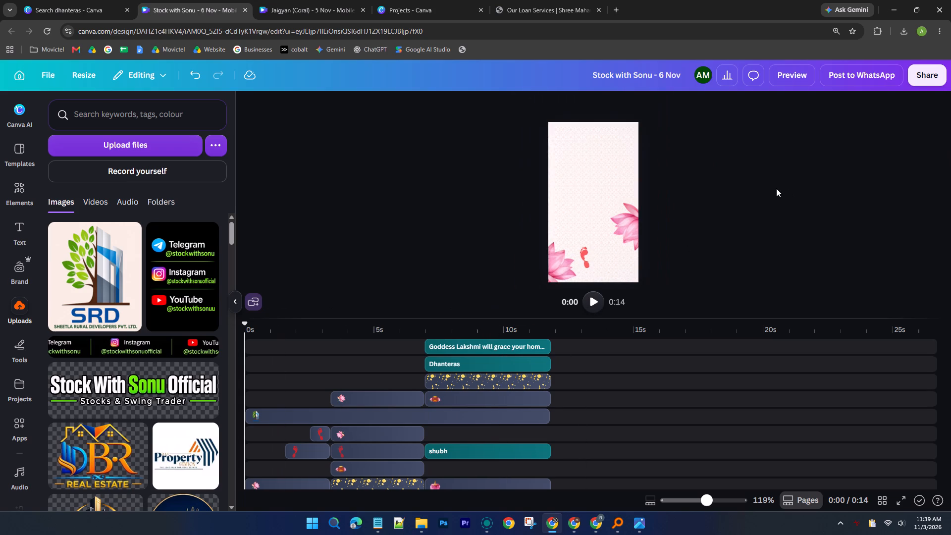
left_click(590, 300)
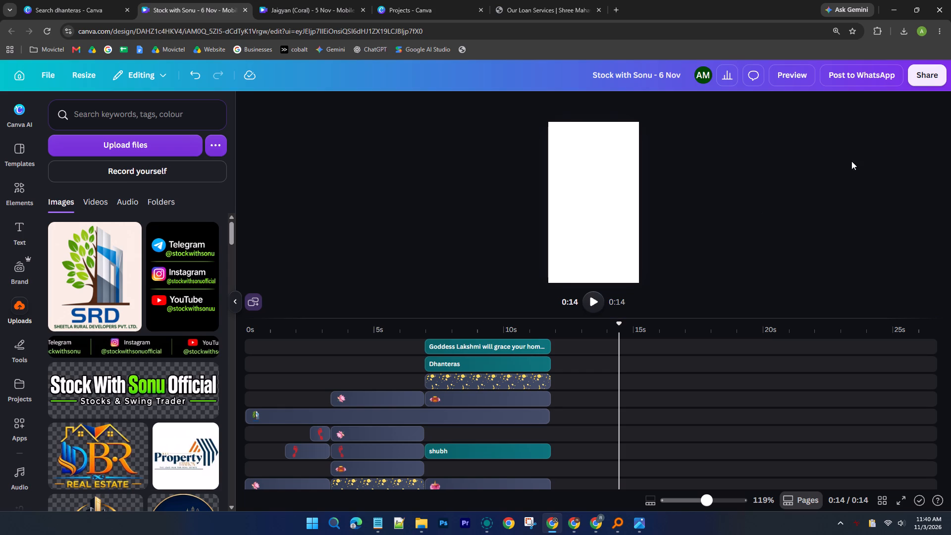
Rename the design as SRD - 6 Nov.
left_click_drag(654, 76, 463, 76)
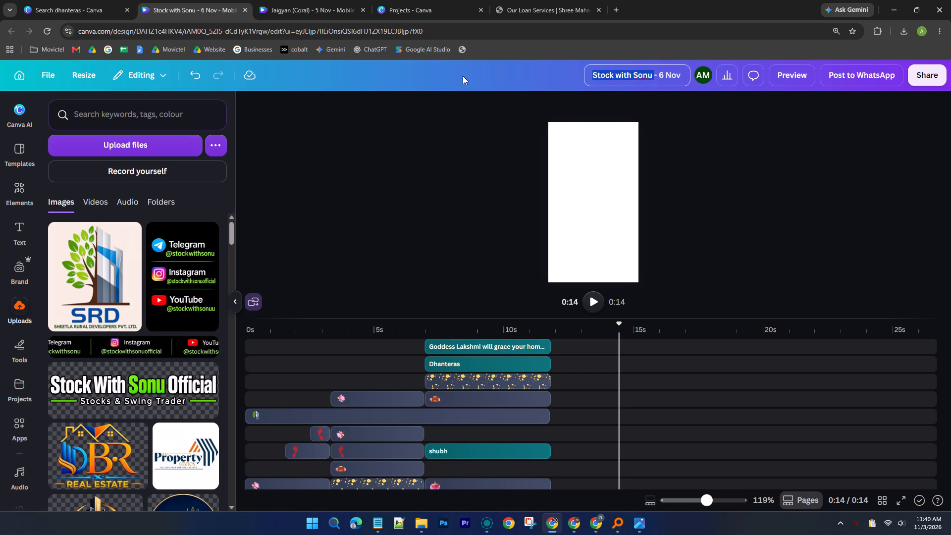
type("SRD")
key("space")
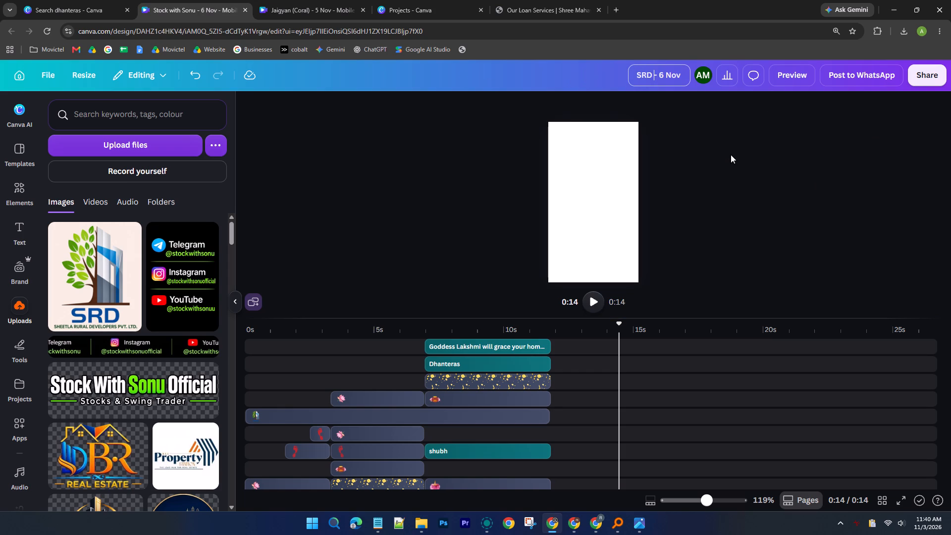
left_click(731, 155)
Download the SRD - 6 Nov reel as an MP4 video.
left_click(919, 74)
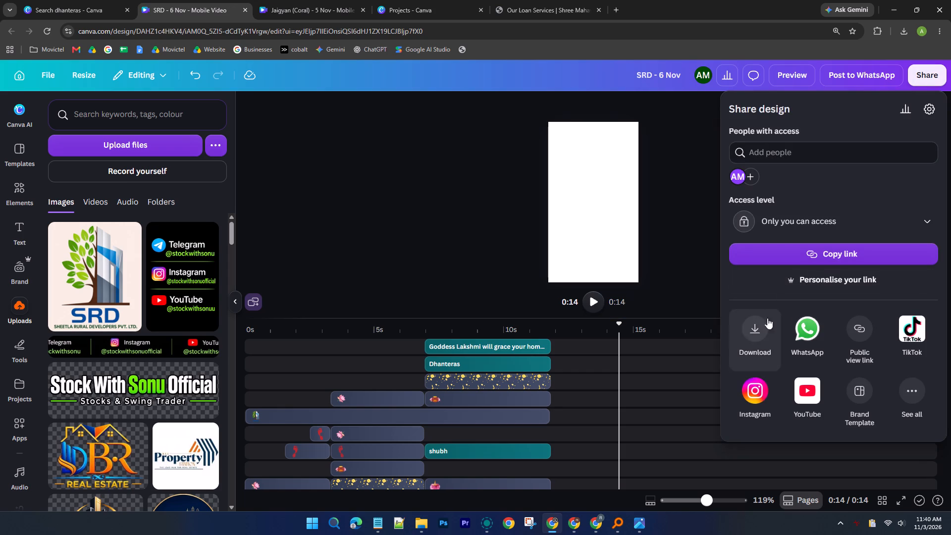
left_click(760, 330)
left_click(855, 248)
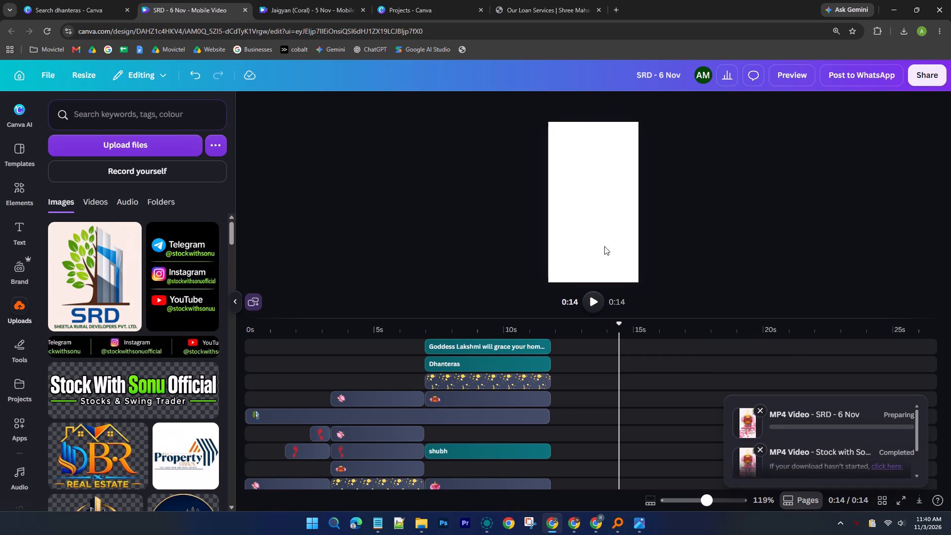
Open the Pink and Gold Illustrated Dhanteras Mobile Video template from the dhanteras search results as a new design.
left_click(108, 0)
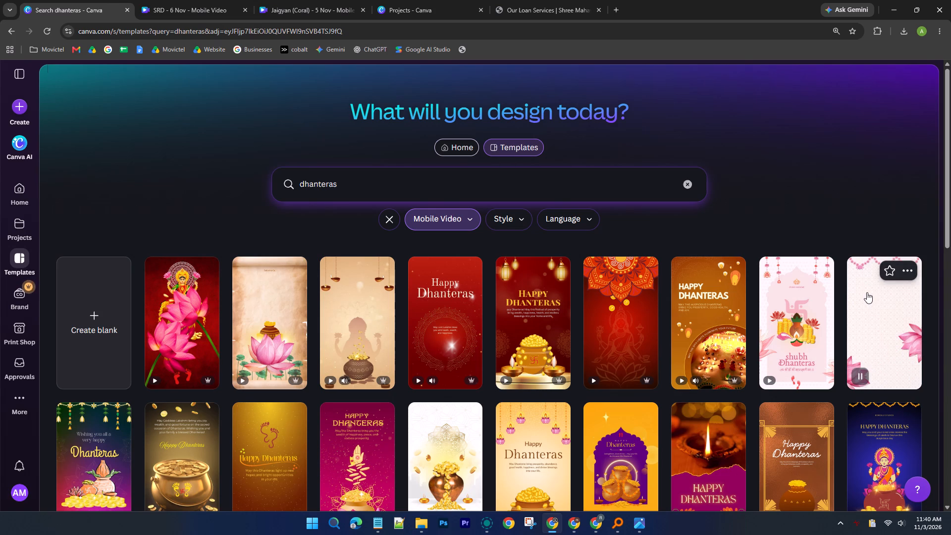
left_click(791, 321)
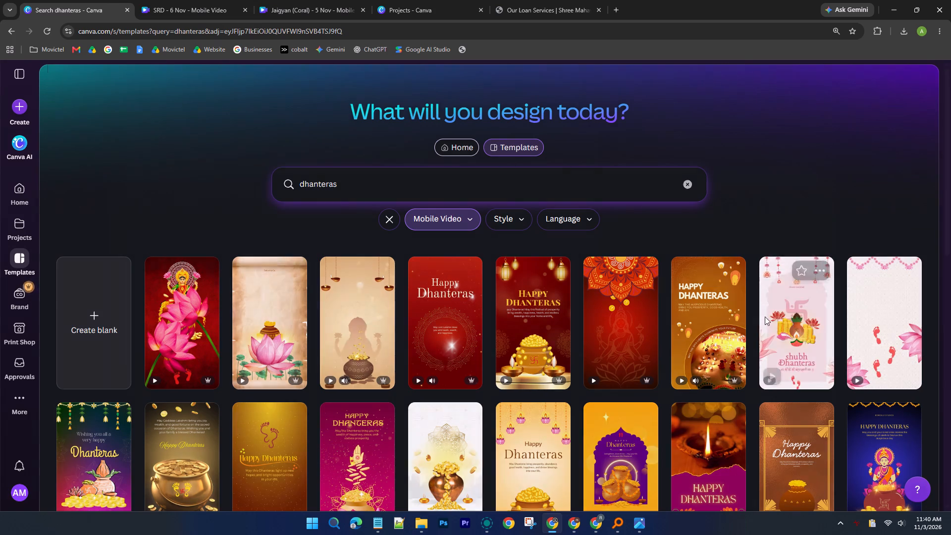
left_click(650, 261)
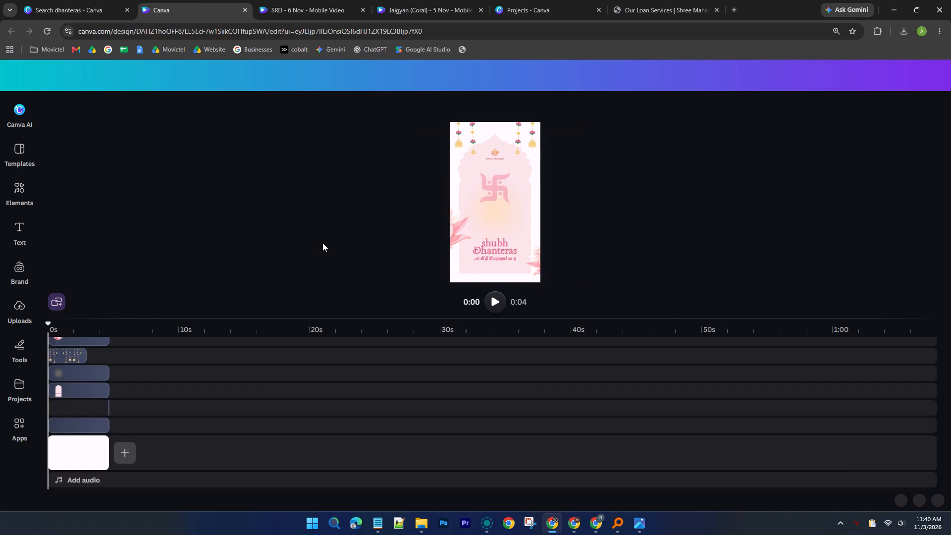
Delete the placeholder logo and brand name group near the top of the arch.
left_click(496, 151)
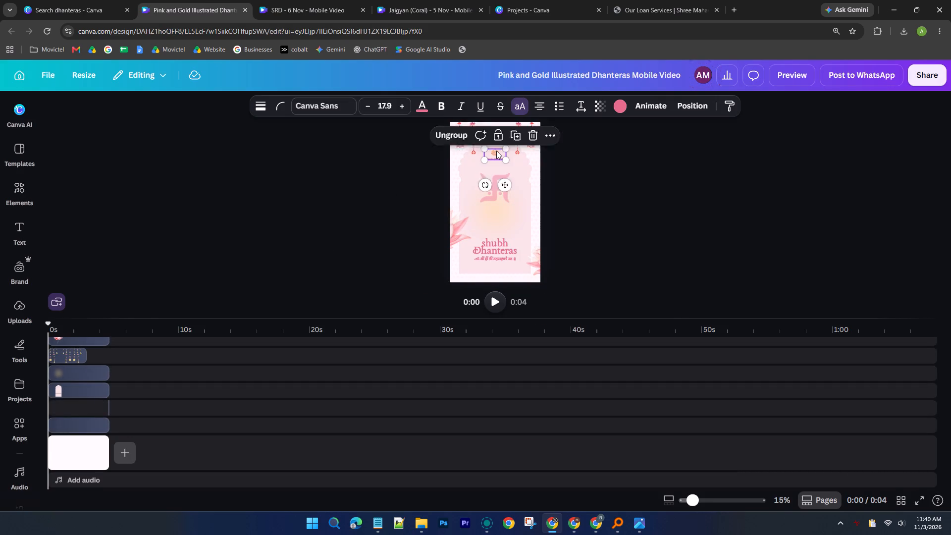
key("Delete")
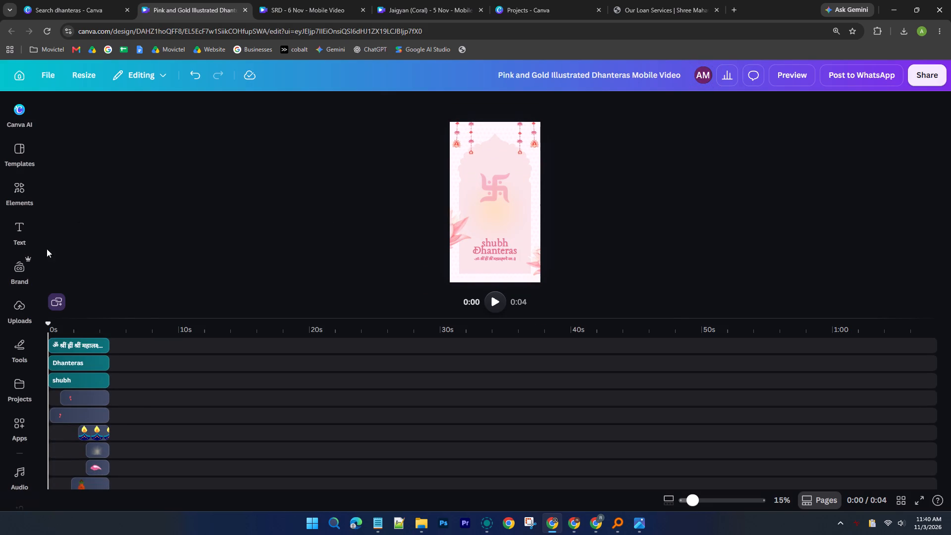
Insert the uploaded SRD logo image, apply background removal and scale it down into the page's upper-left corner.
left_click(20, 308)
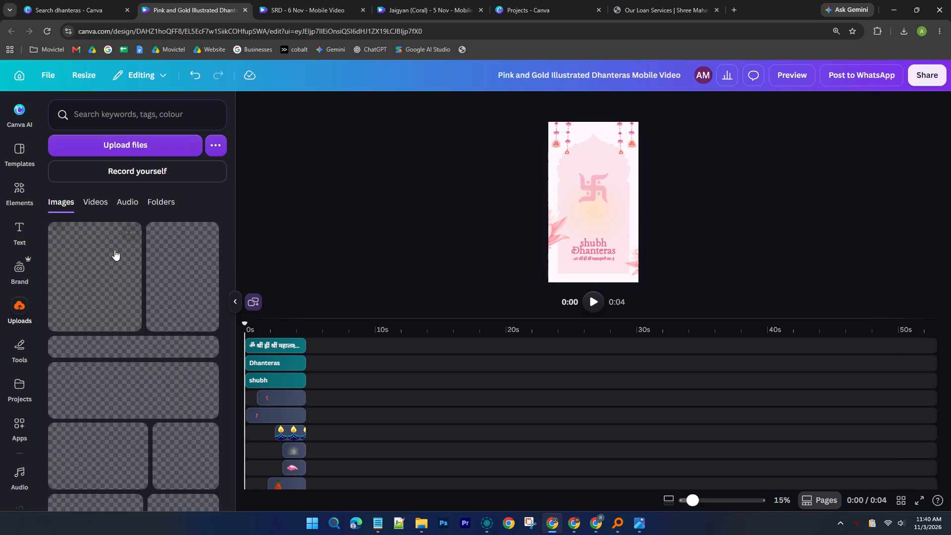
left_click(97, 263)
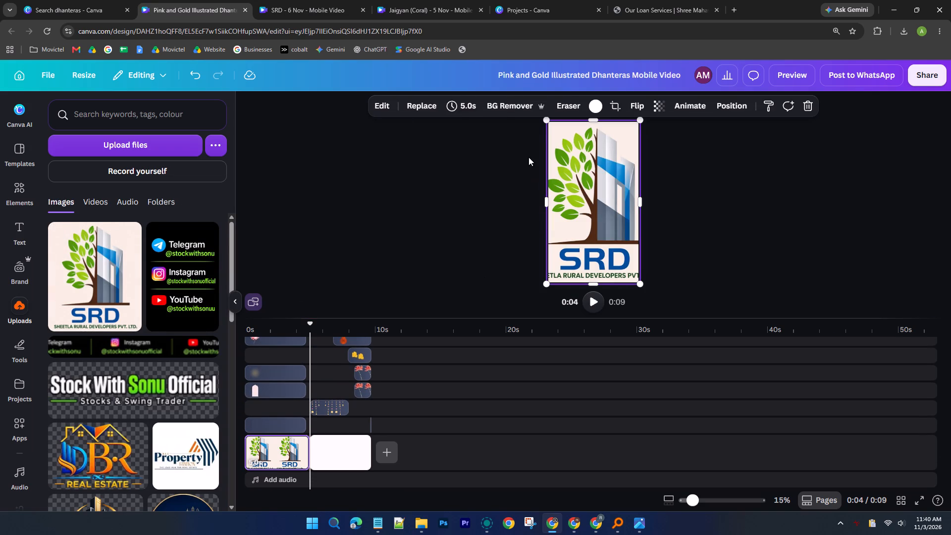
left_click(510, 112)
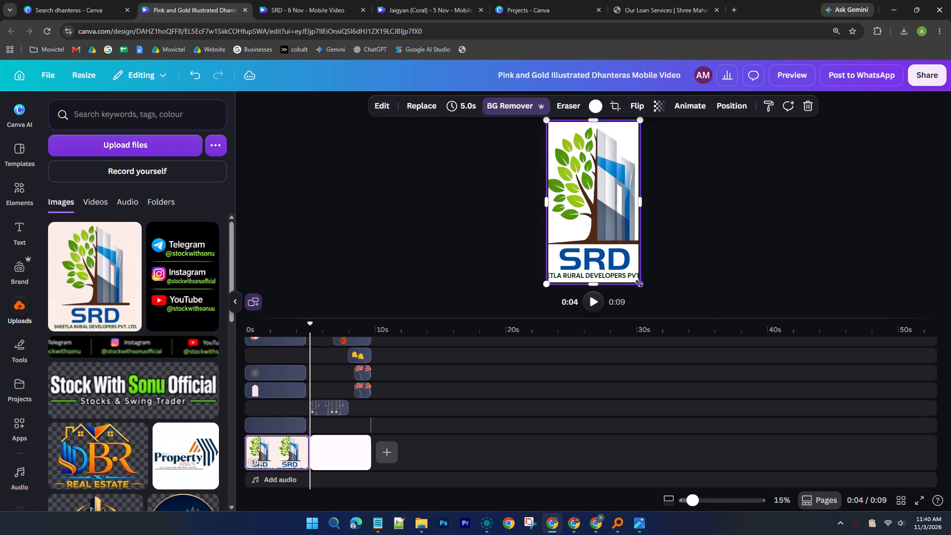
left_click_drag(639, 283, 582, 181)
Move the SRD logo clip to the topmost timeline track, starting at 0 s, so it sits above the other elements.
scroll(310, 484, "up", 1)
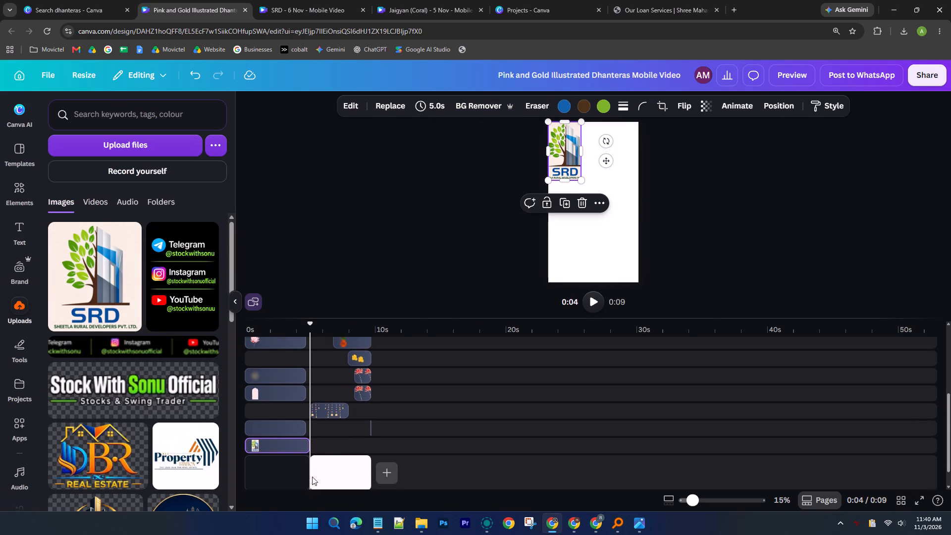
scroll(312, 477, "up", 6)
scroll(311, 446, "down", 9)
left_click(285, 428)
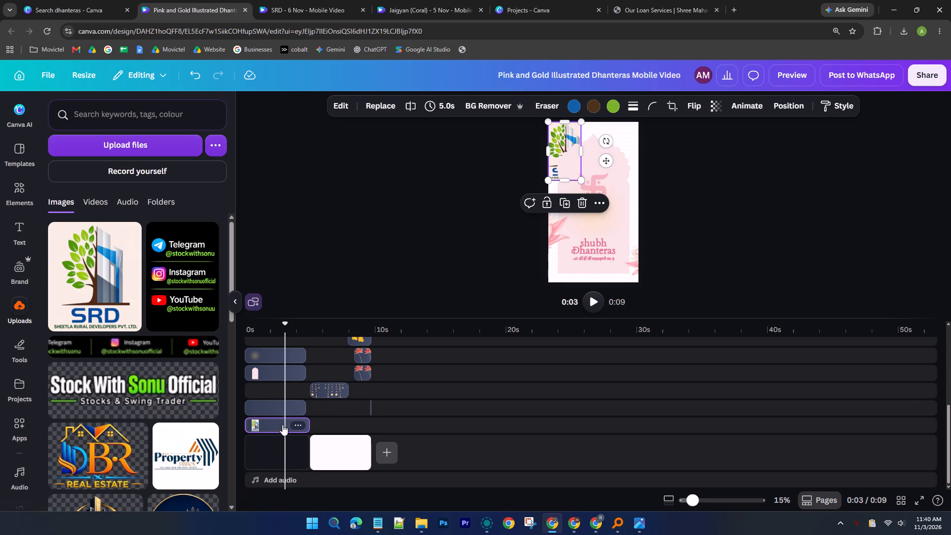
left_click_drag(276, 424, 296, 329)
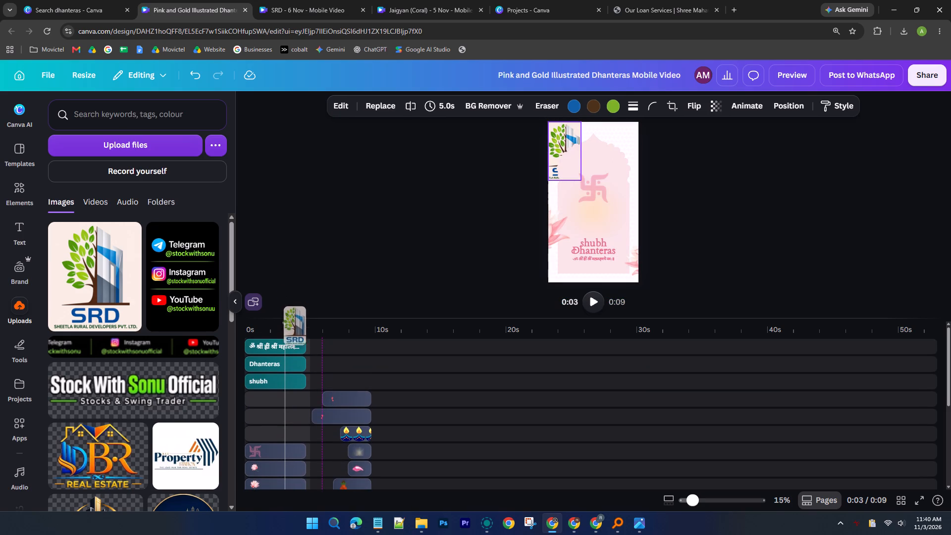
left_click_drag(296, 329, 296, 341)
left_click_drag(302, 344, 295, 344)
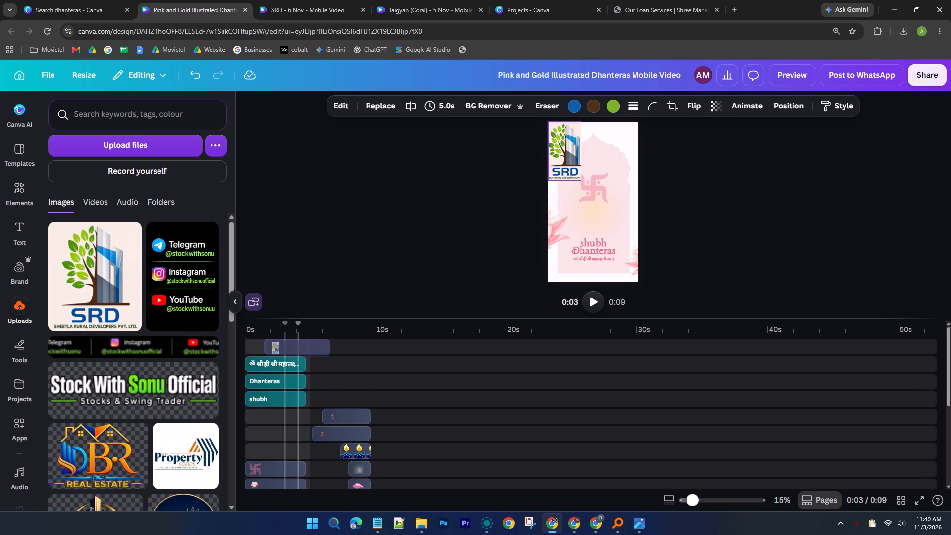
left_click_drag(295, 344, 283, 344)
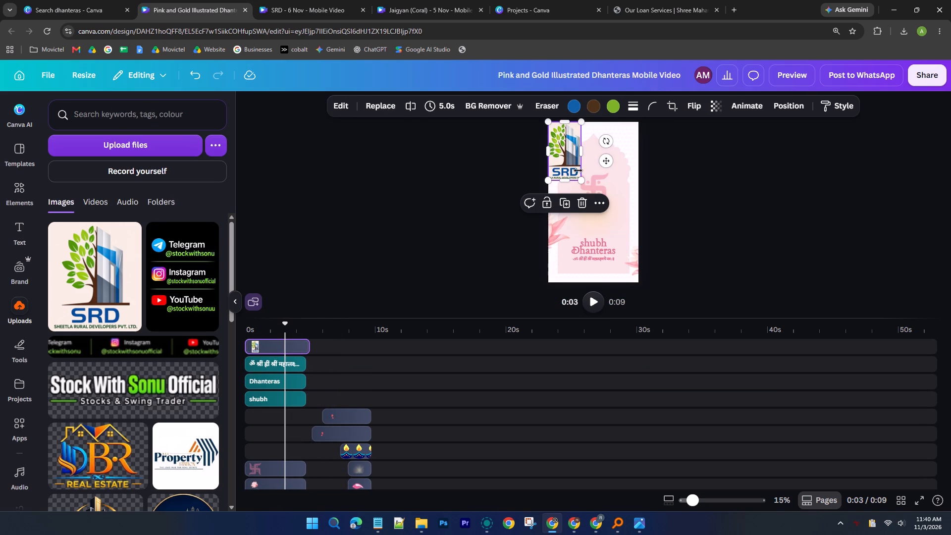
Scale the SRD logo down further and centre it horizontally at the top of the page above the swastika.
left_click_drag(581, 182, 569, 163)
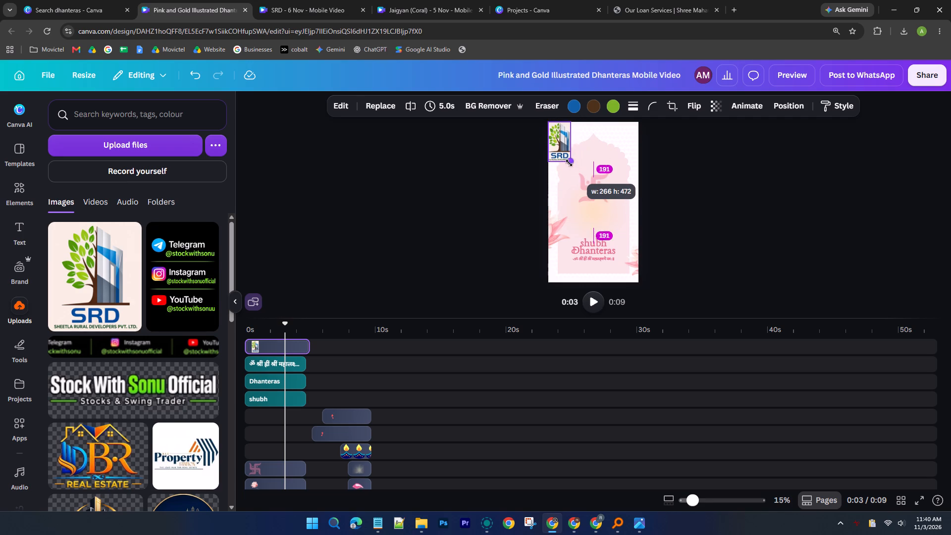
left_click_drag(569, 163, 568, 161)
left_click_drag(559, 144, 591, 145)
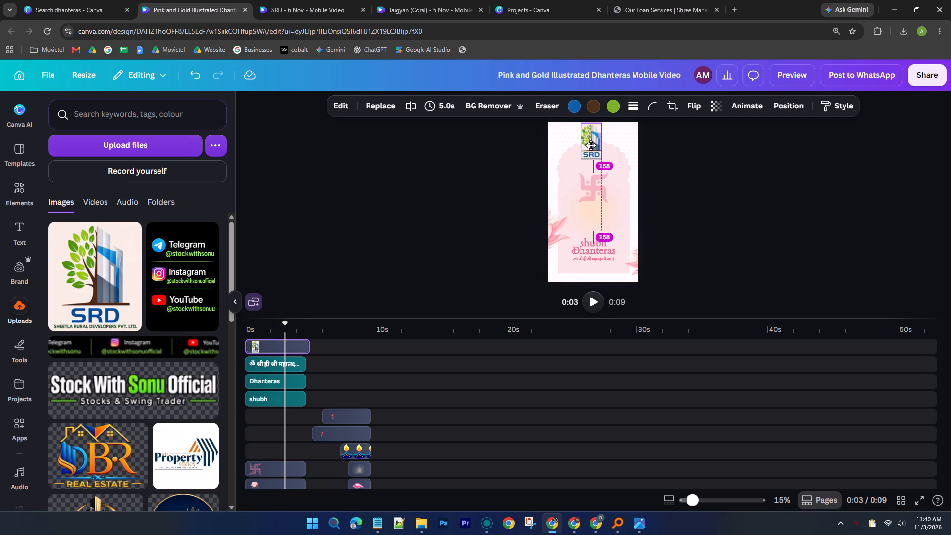
left_click_drag(591, 145, 594, 145)
Remove the background of the small SRD logo.
left_click(472, 104)
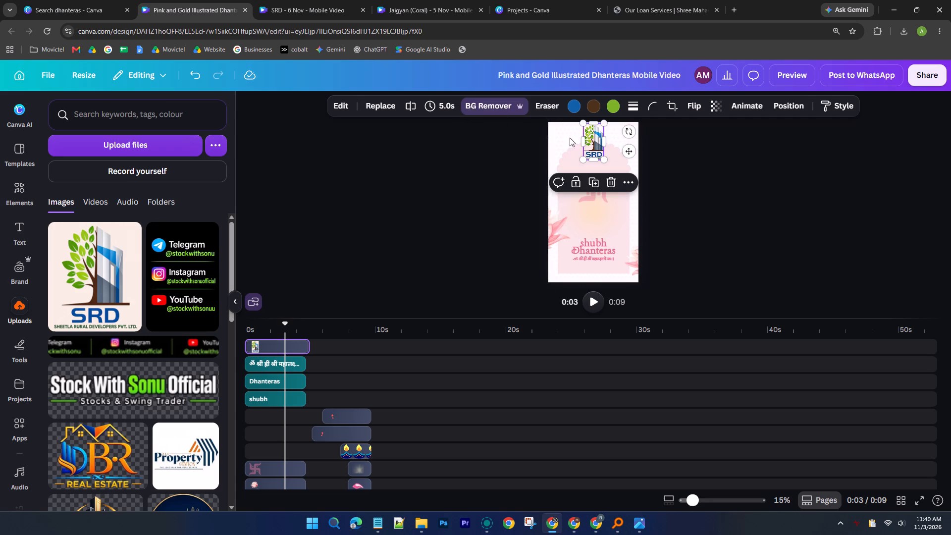
left_click(707, 183)
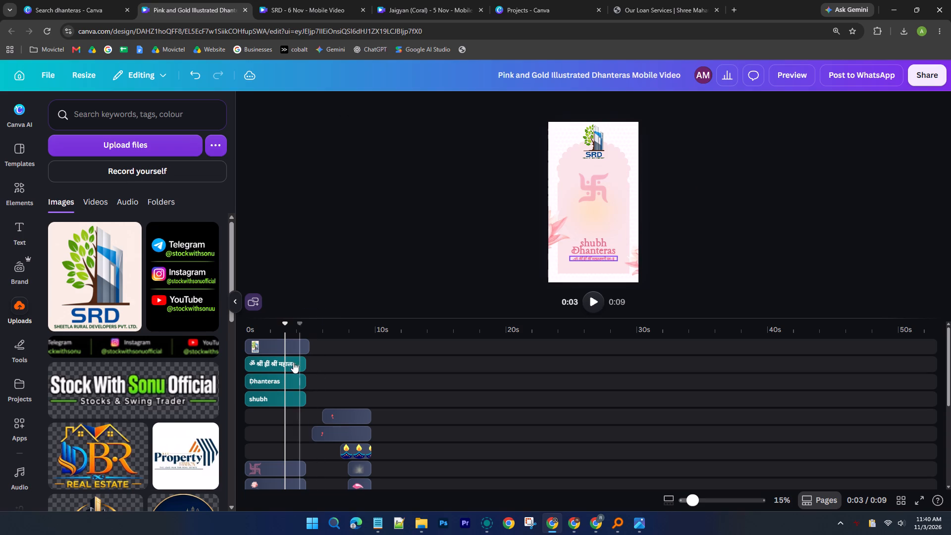
Play the video from the start to review the logo's timing across both pages.
left_click_drag(285, 326, 212, 326)
left_click(597, 302)
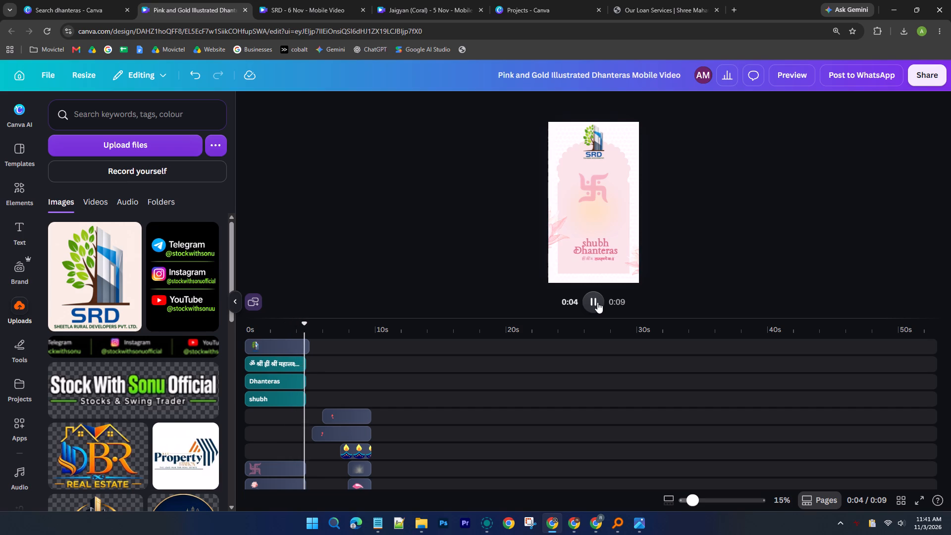
left_click(597, 302)
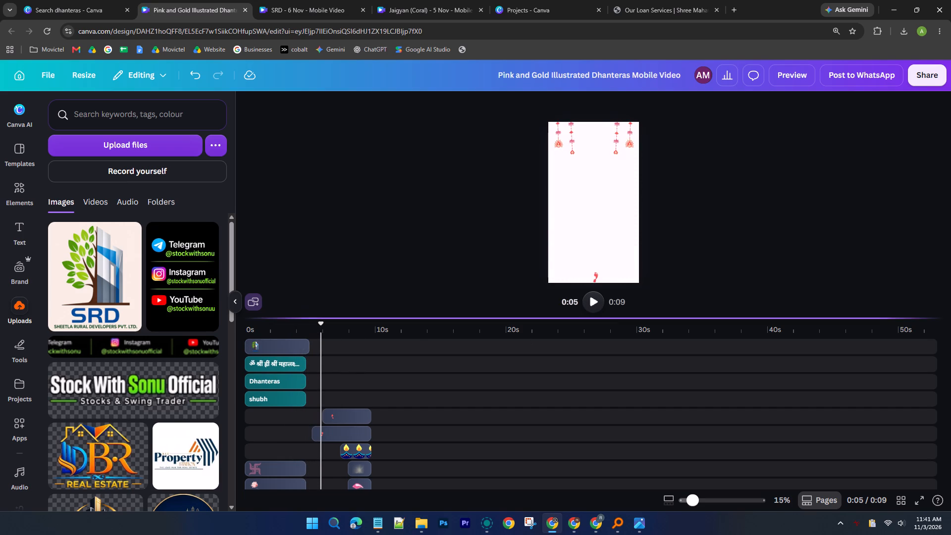
left_click(598, 304)
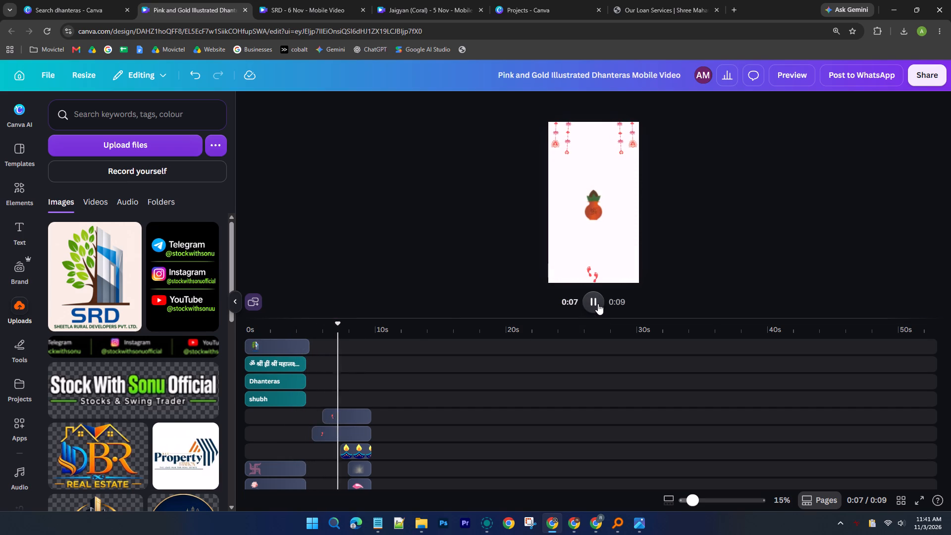
Extend the SRD logo clip to 9.7 s so it spans both pages of the video.
left_click_drag(302, 351, 305, 351)
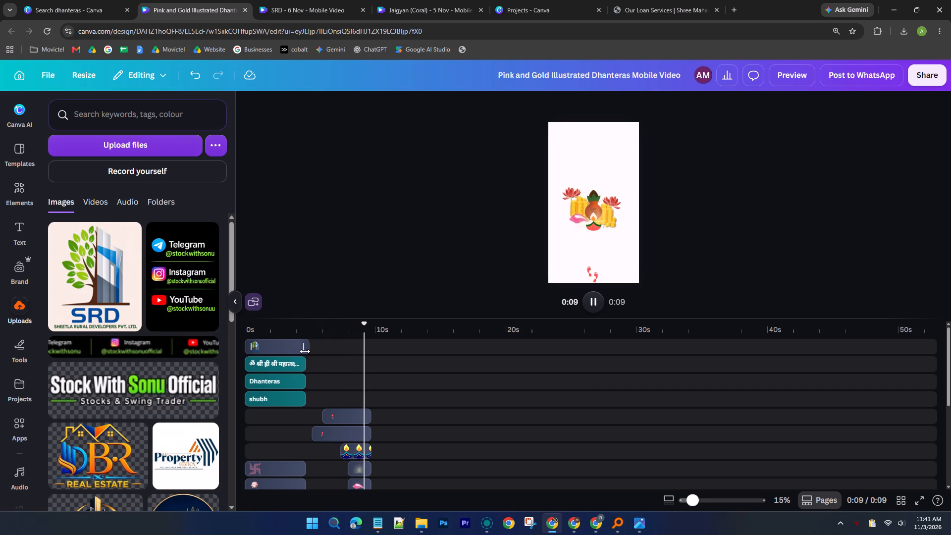
left_click_drag(305, 351, 361, 353)
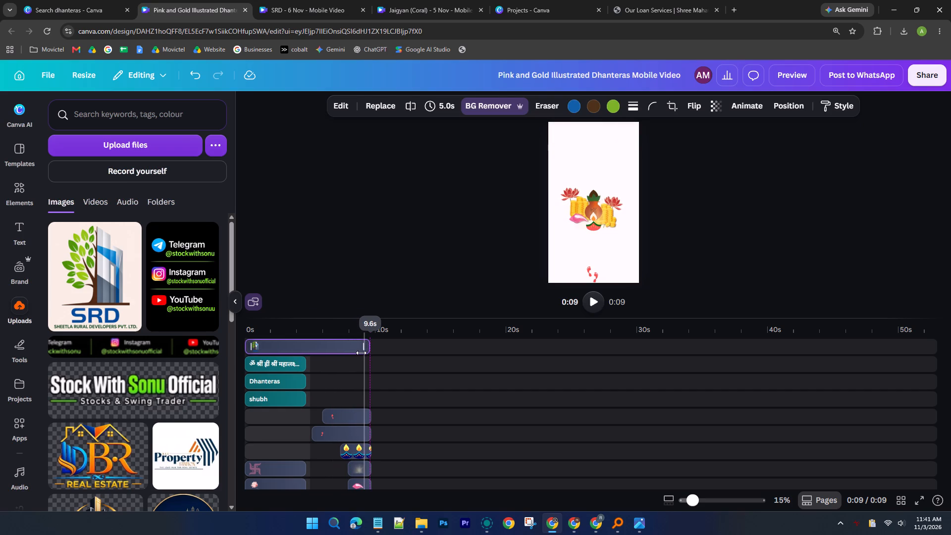
left_click_drag(361, 353, 363, 353)
left_click(431, 366)
Duplicate the last page's 4.7 s white background clip and shorten the copy to 3.0 s as a closing page.
scroll(400, 359, "down", 4)
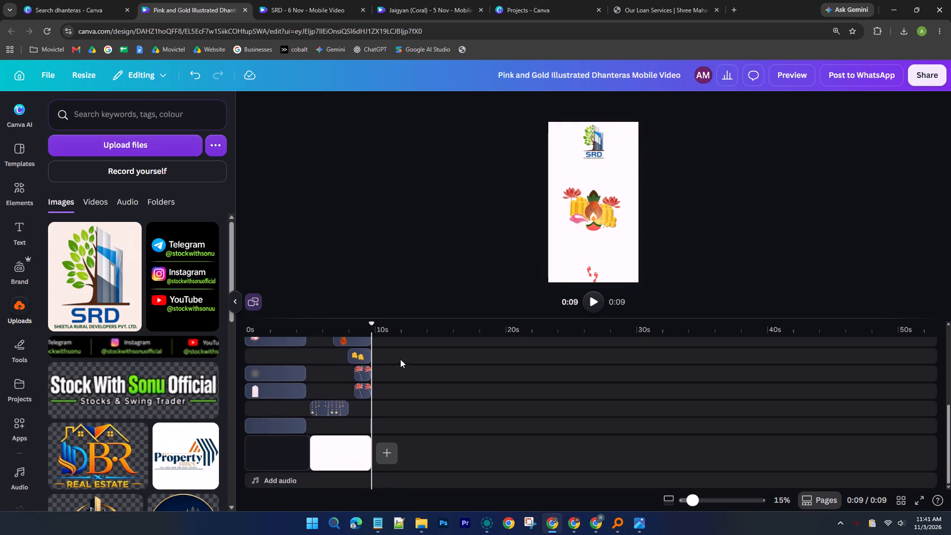
scroll(400, 359, "down", 4)
left_click(256, 460)
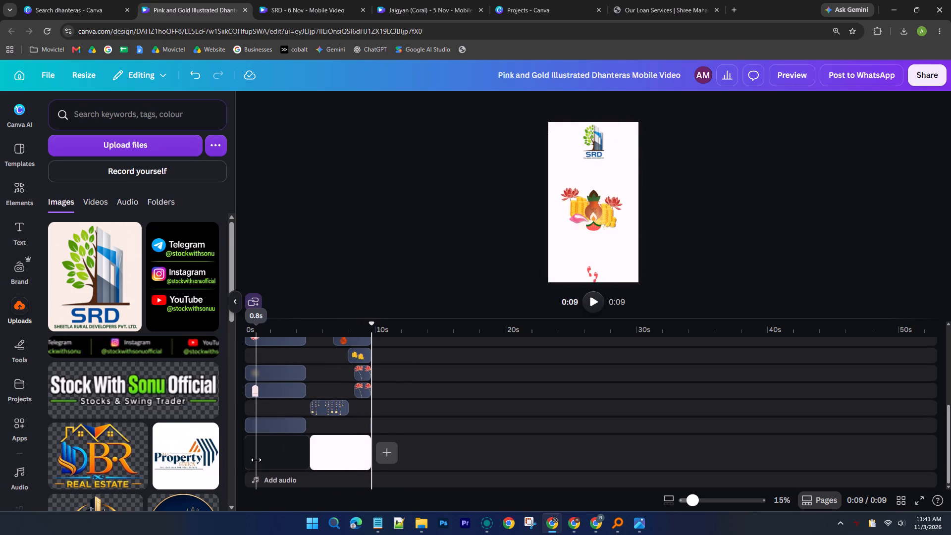
left_click(347, 456)
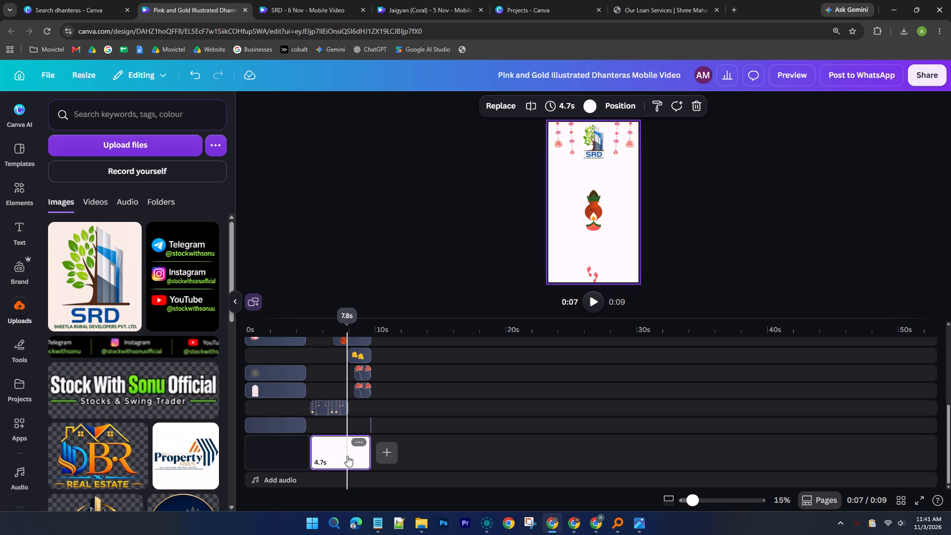
right_click(347, 456)
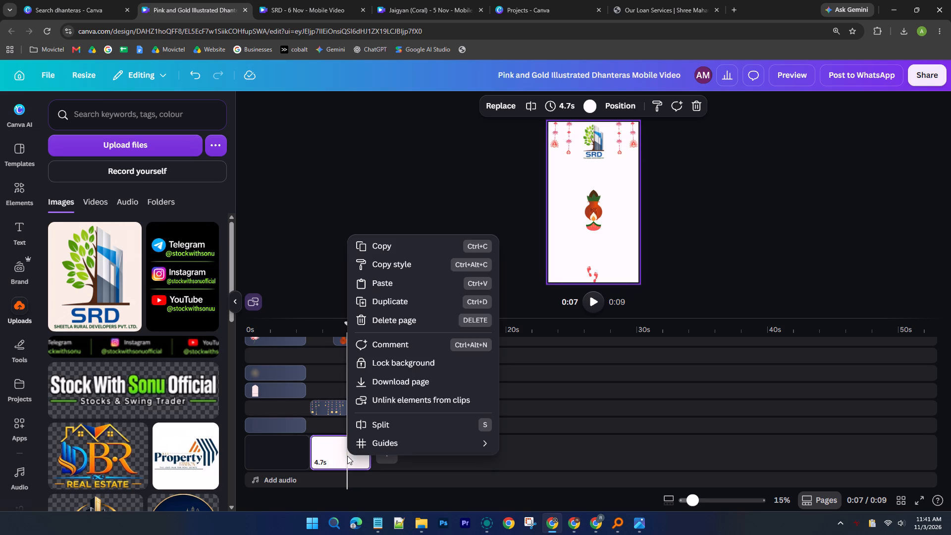
left_click(412, 295)
left_click(412, 442)
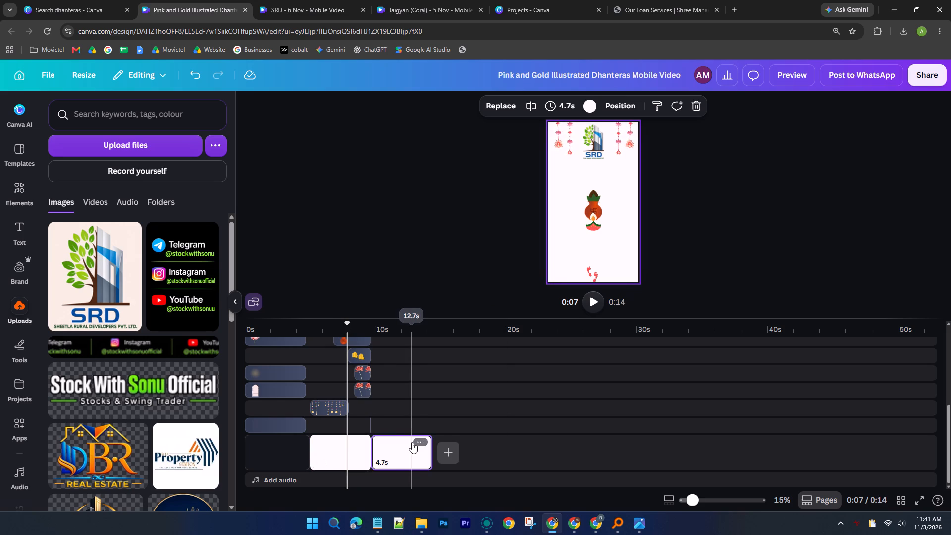
left_click_drag(431, 451, 426, 451)
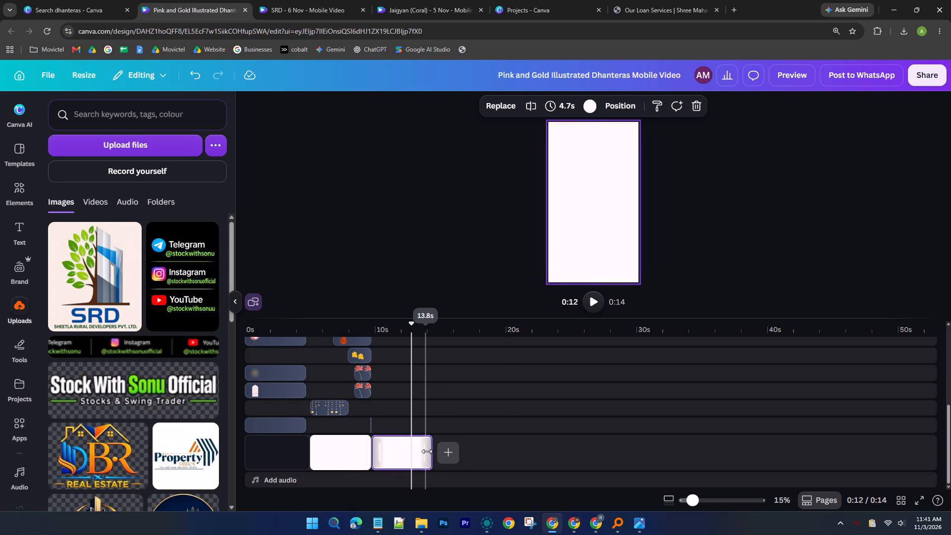
left_click_drag(430, 451, 413, 451)
Duplicate the SRD logo clip, place the copy over the closing page and trim it to 3.0 s.
scroll(416, 410, "up", 8)
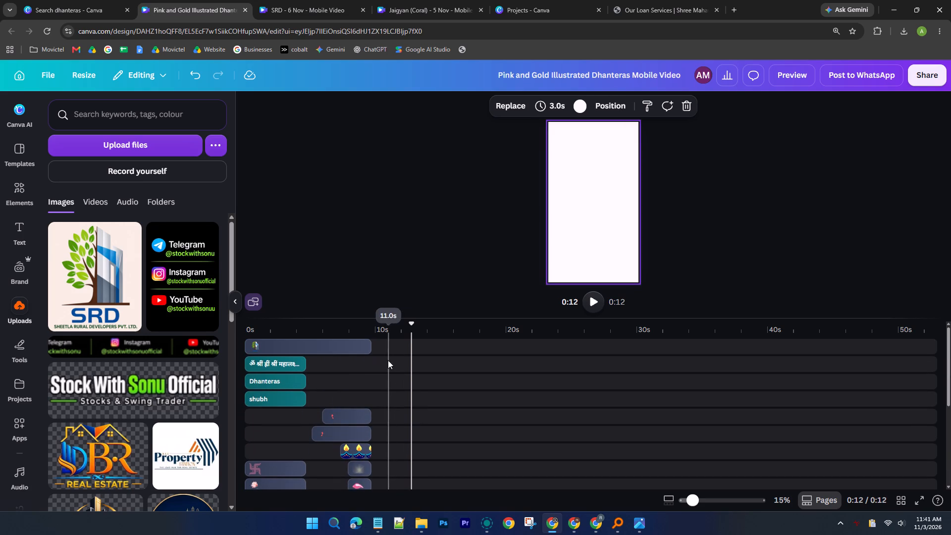
right_click(356, 348)
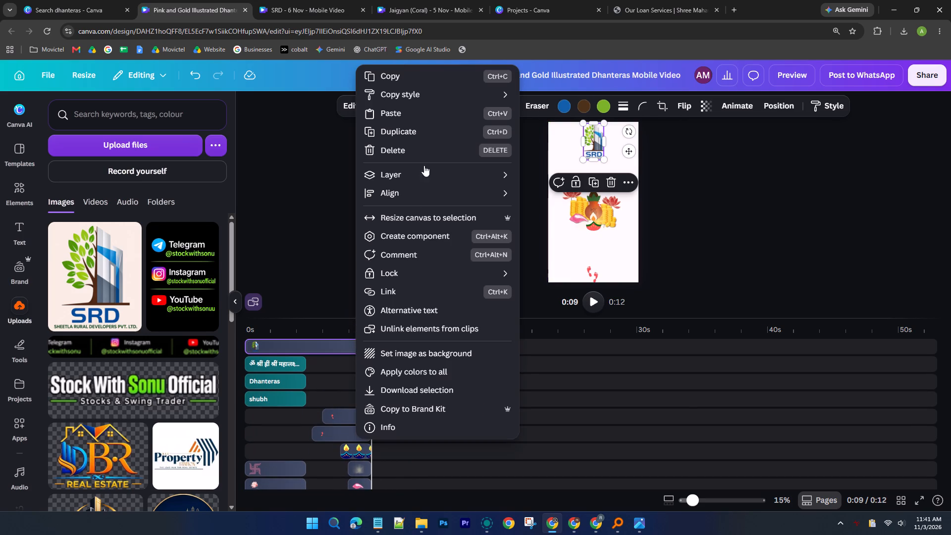
left_click(428, 134)
left_click_drag(339, 366, 450, 362)
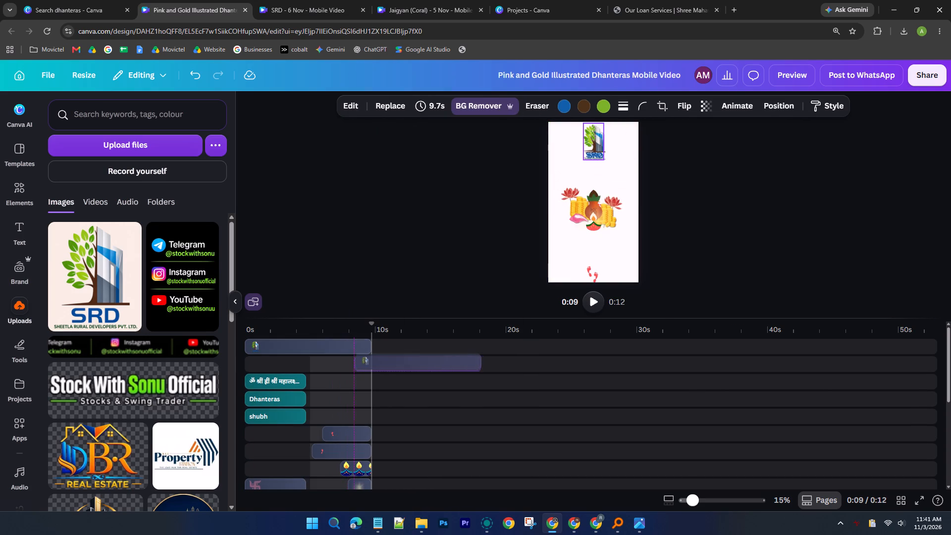
left_click_drag(450, 362, 466, 362)
left_click_drag(496, 365, 440, 362)
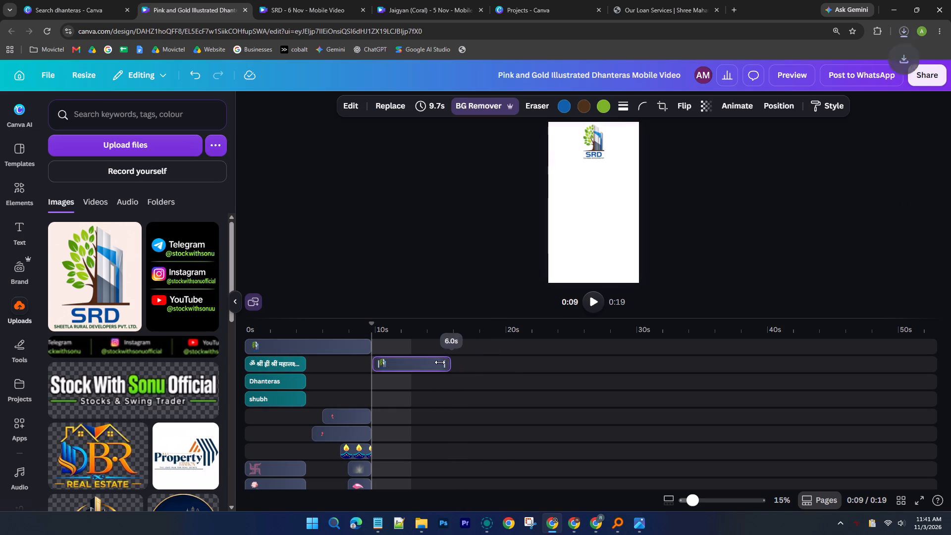
left_click_drag(440, 362, 412, 361)
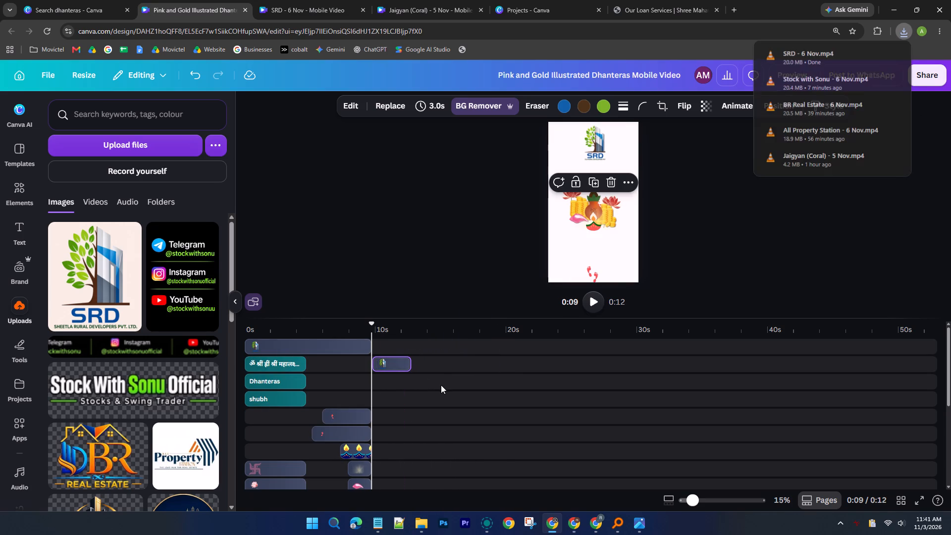
Enlarge the SRD logo on the closing page and position it near the centre of the frame.
left_click(386, 360)
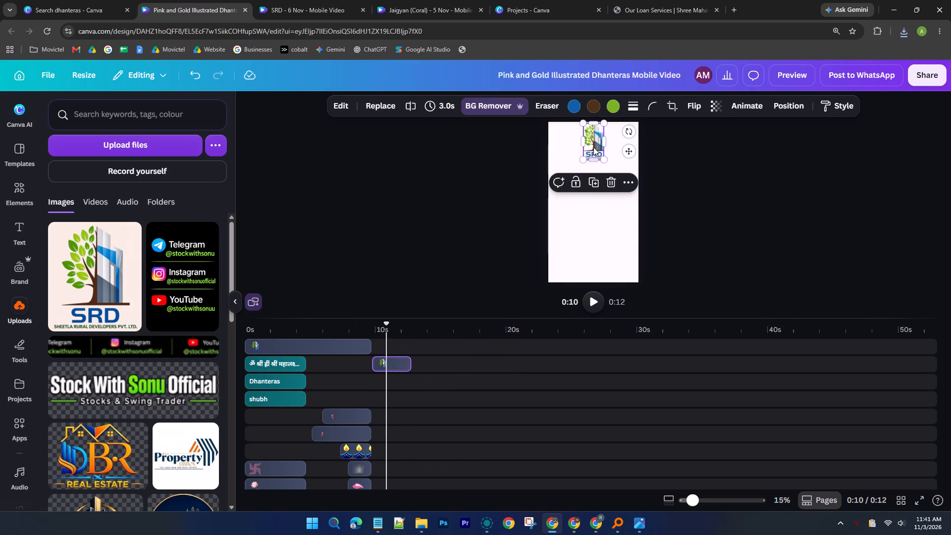
left_click_drag(594, 146, 589, 198)
left_click_drag(599, 215, 623, 244)
left_click(624, 244)
left_click_drag(598, 209, 594, 199)
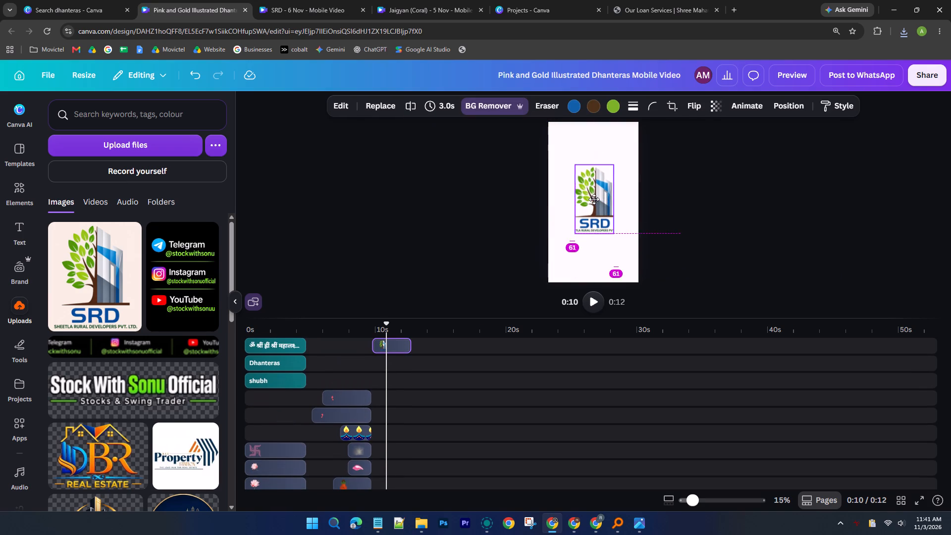
left_click_drag(594, 199, 591, 199)
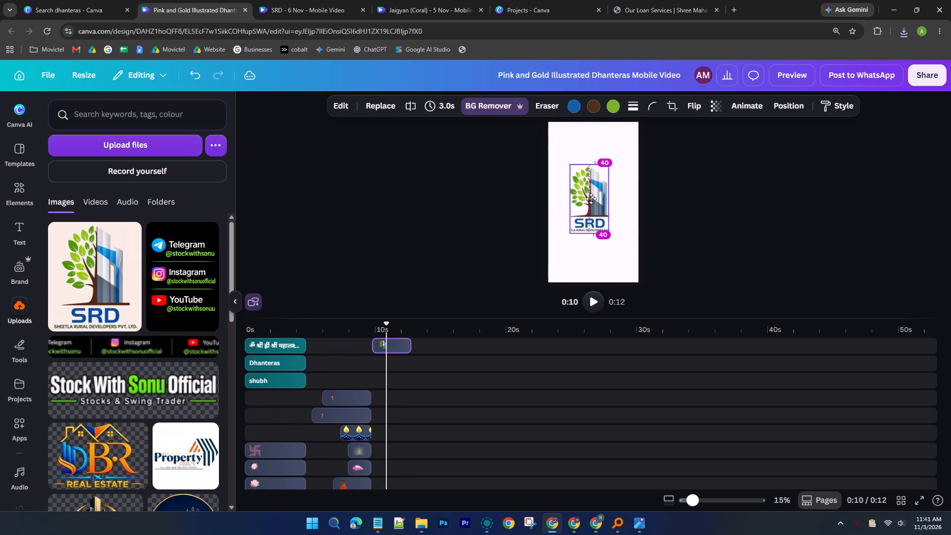
left_click_drag(591, 199, 591, 190)
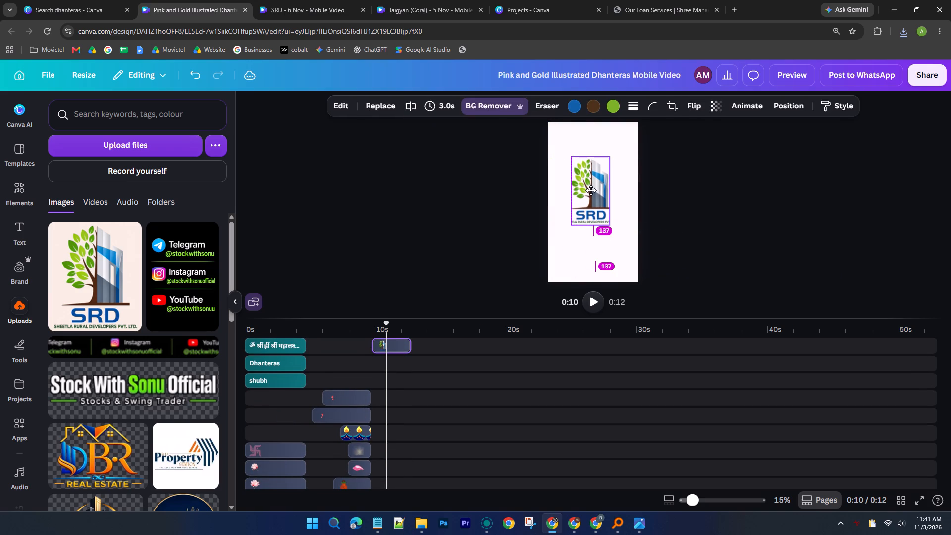
left_click_drag(591, 190, 590, 197)
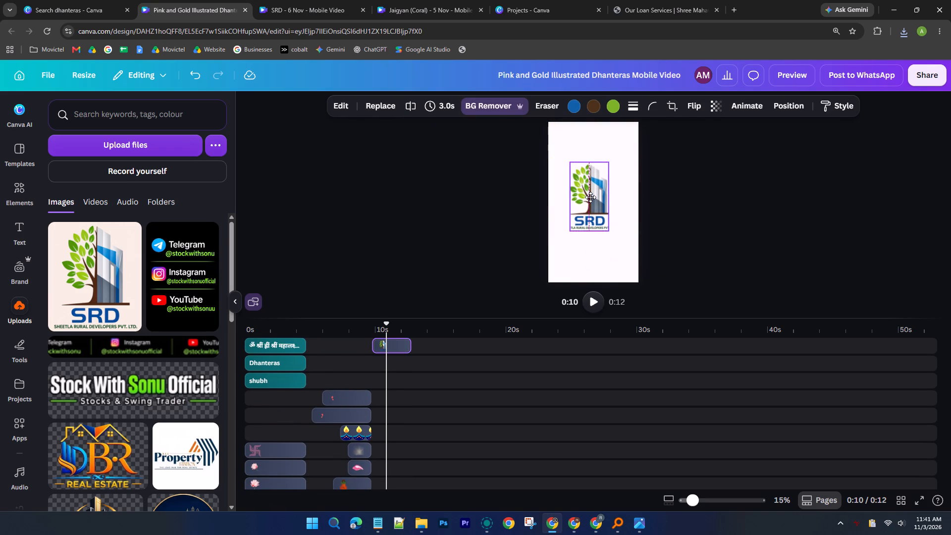
left_click_drag(590, 197, 592, 197)
left_click(718, 225)
scroll(718, 225, "up", 2)
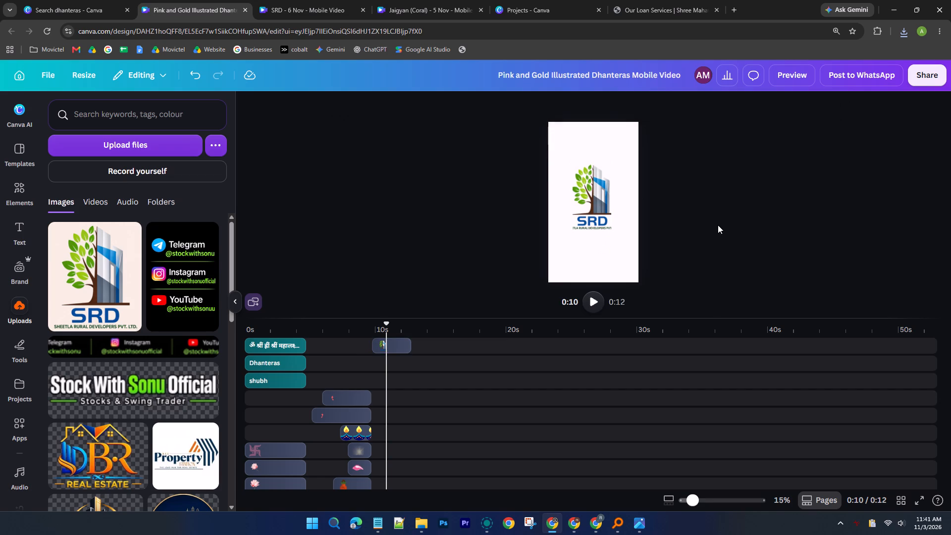
Animate the SRD logo on the closing page with Succession, on enter only, at slow speed and maximum intensity.
left_click(586, 198)
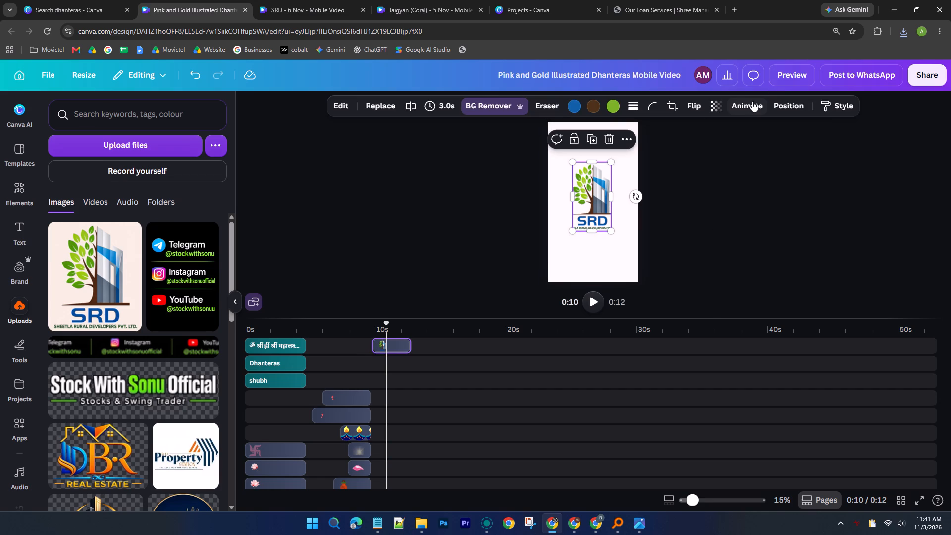
left_click(752, 101)
scroll(110, 379, "down", 9)
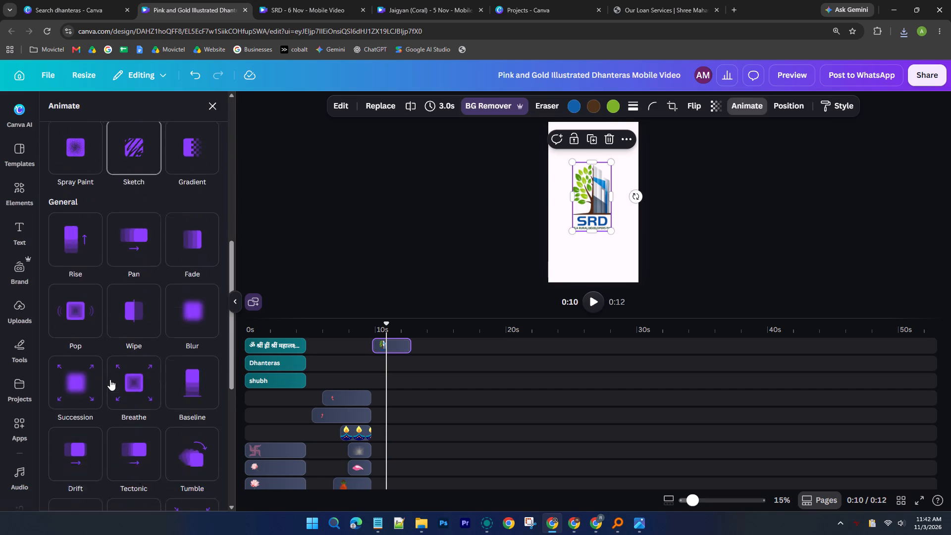
left_click(78, 339)
left_click(110, 398)
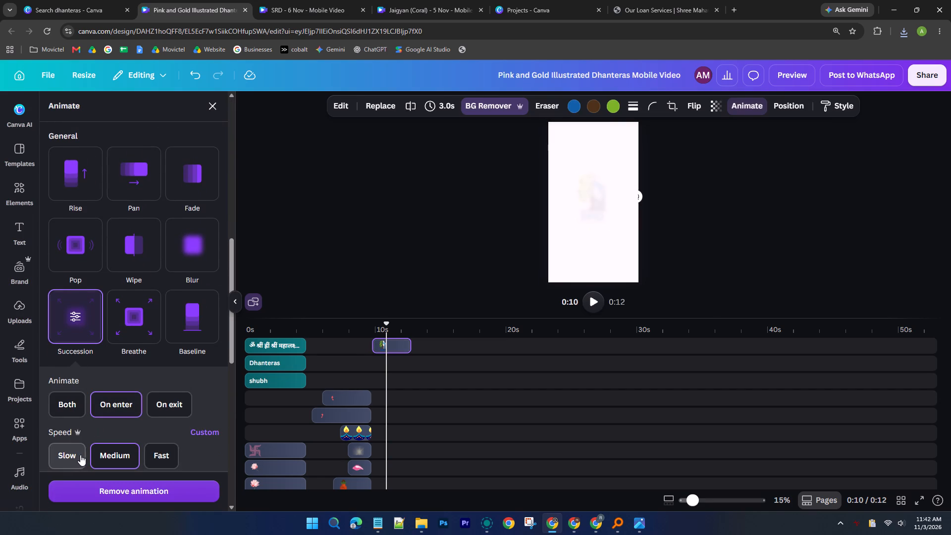
left_click(77, 455)
scroll(79, 453, "down", 3)
left_click_drag(136, 353, 329, 335)
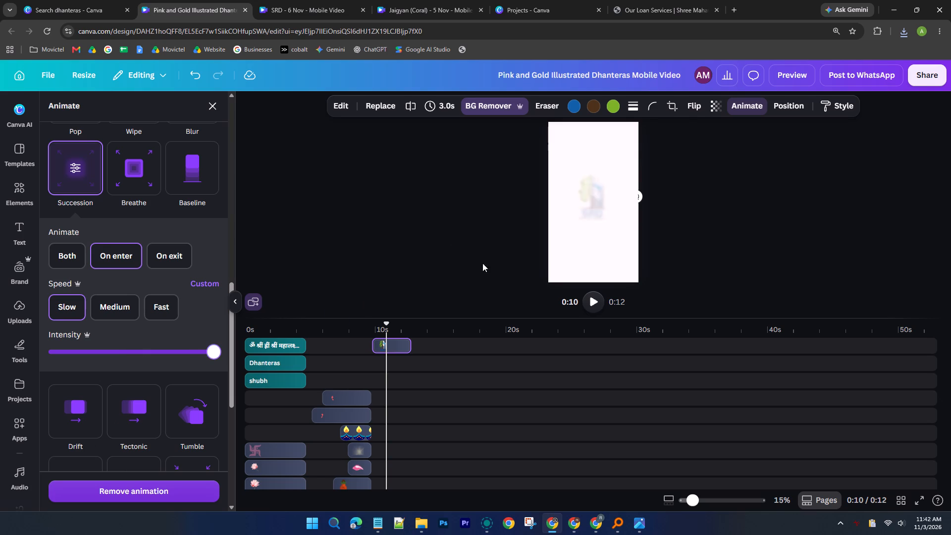
left_click(493, 285)
Play the video from the start and check how the SRD logo behaves across the page changes.
left_click_drag(386, 326, 280, 324)
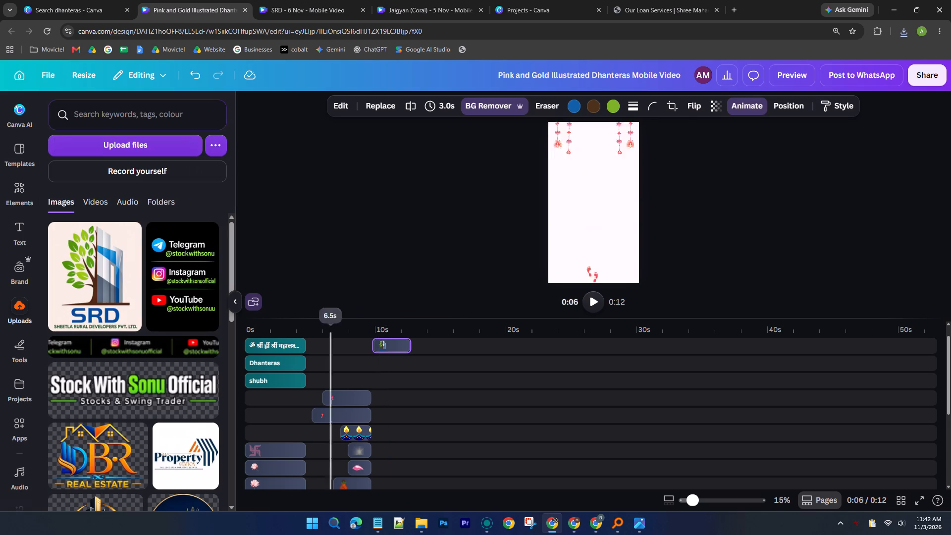
left_click_drag(280, 324, 245, 321)
left_click(593, 303)
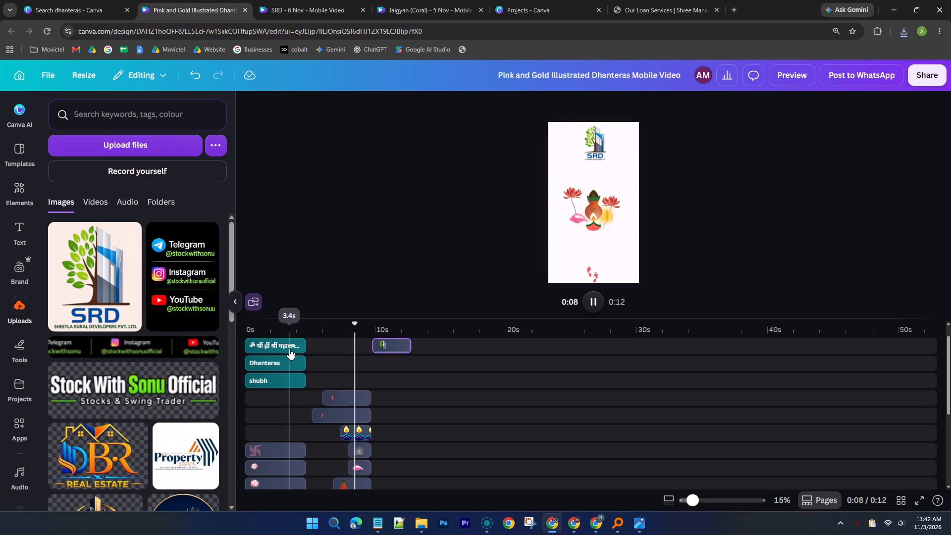
scroll(295, 366, "up", 4)
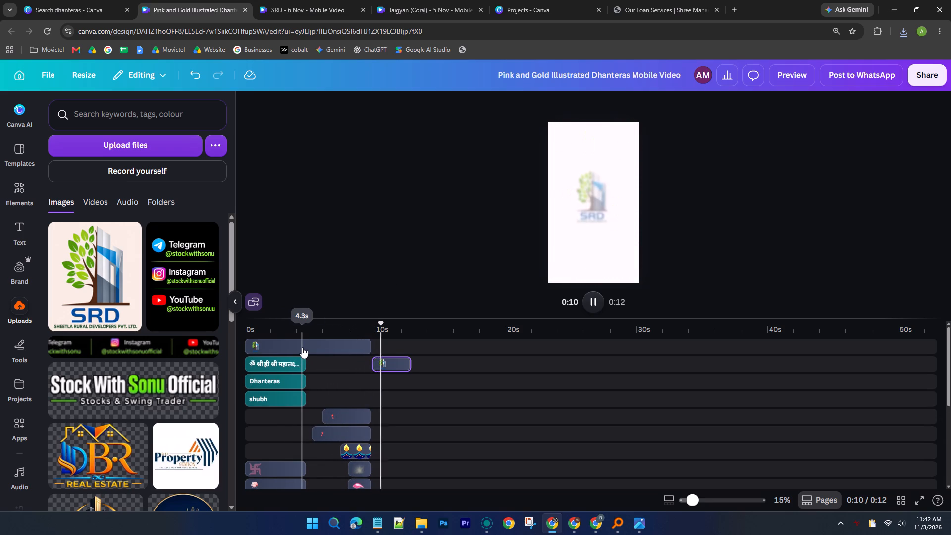
left_click(302, 347)
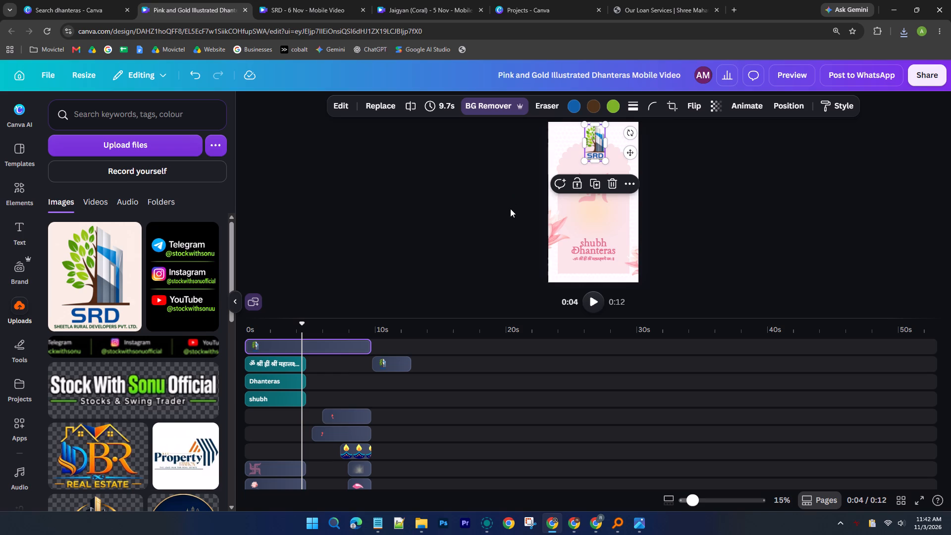
left_click_drag(302, 324, 232, 327)
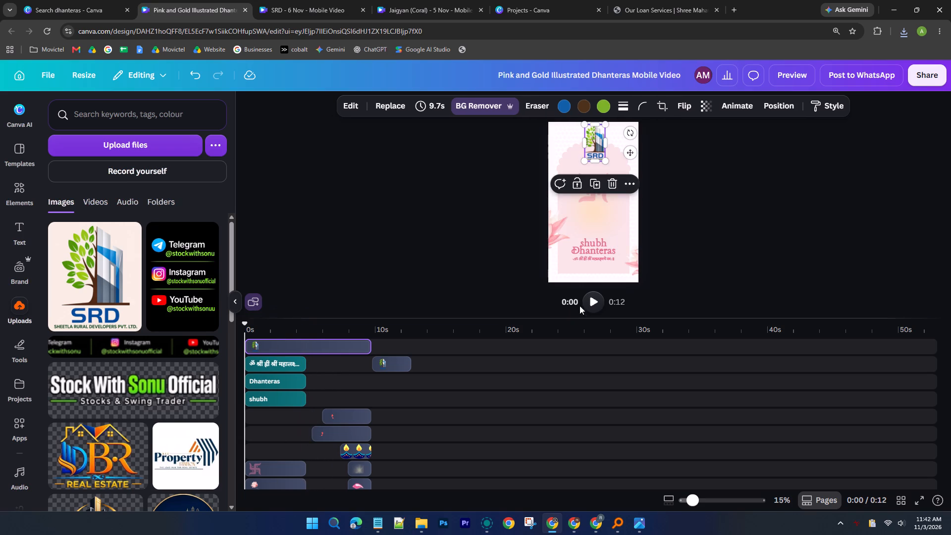
left_click(583, 300)
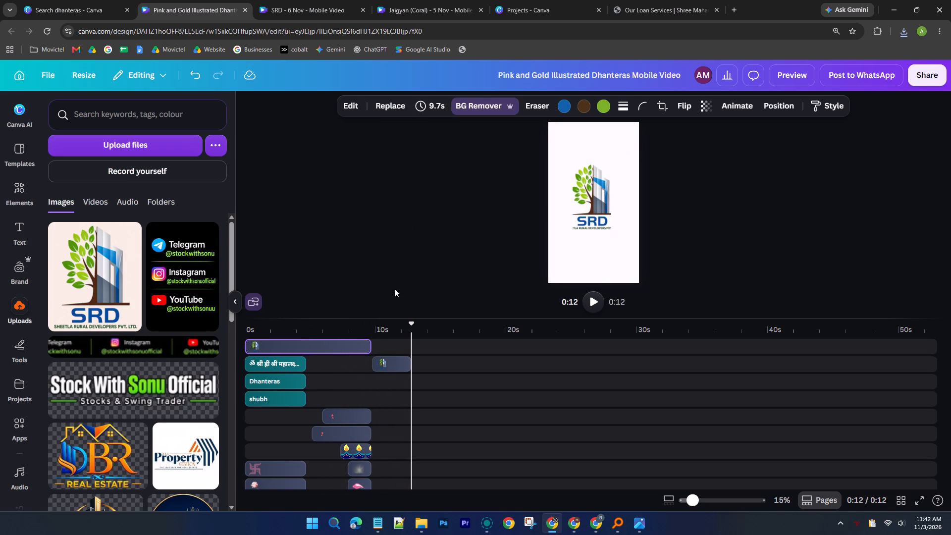
left_click(299, 401)
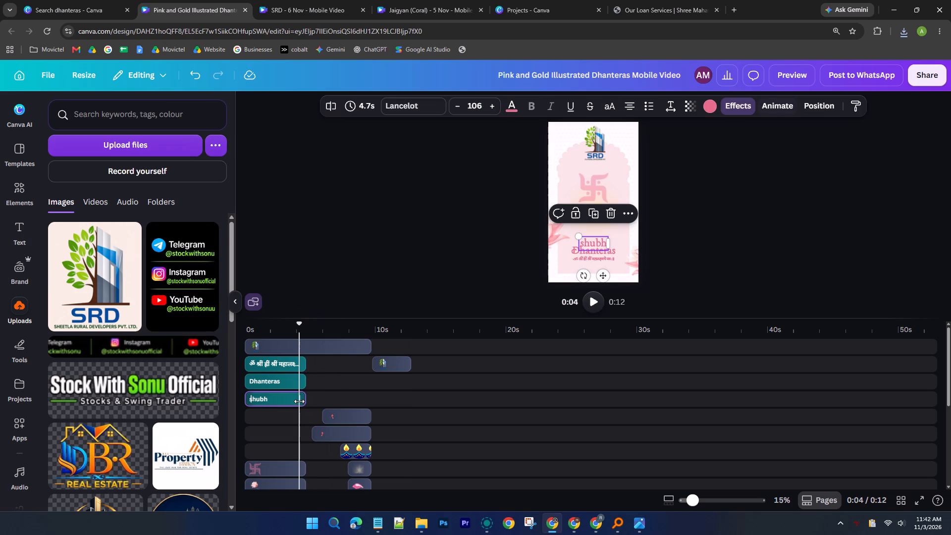
left_click(593, 299)
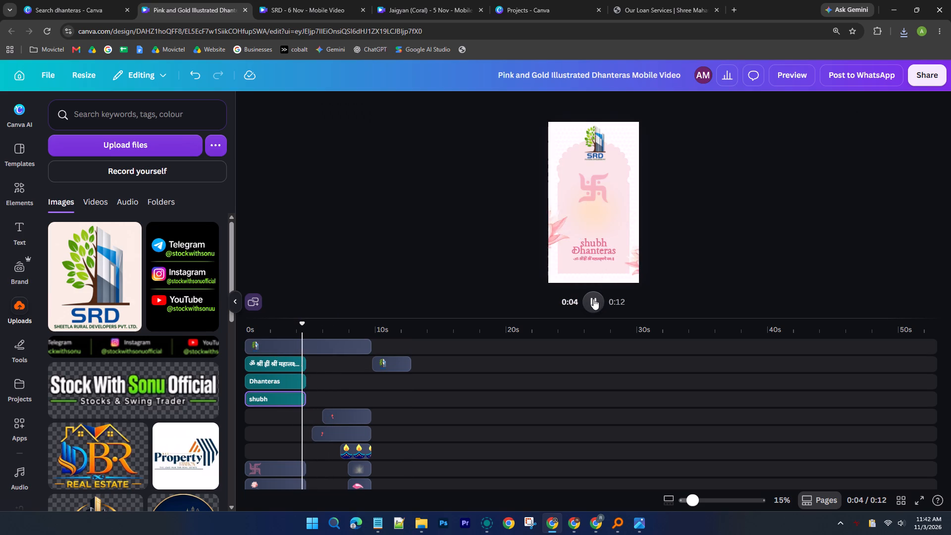
left_click(593, 299)
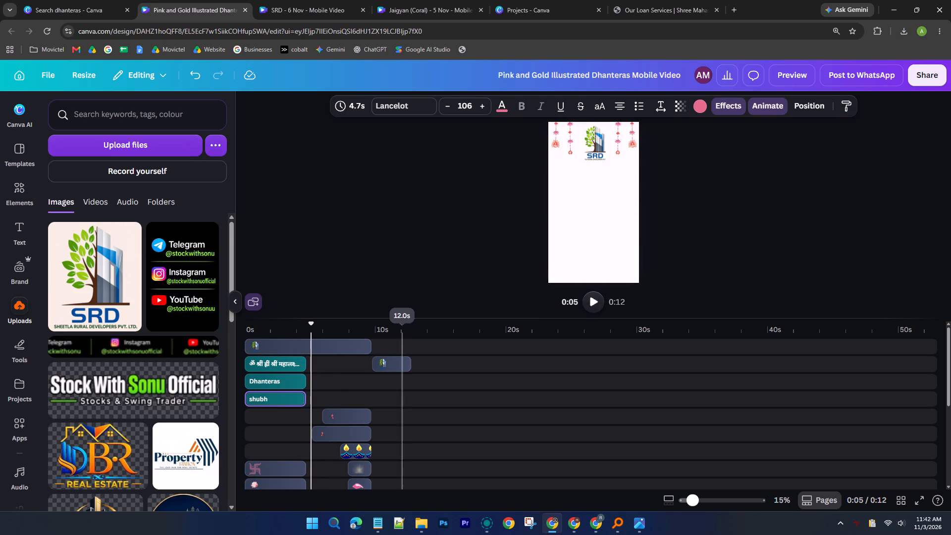
Duplicate the 9.7 s SRD logo clip and place the copy so it starts at the second page.
left_click(305, 344)
right_click(349, 345)
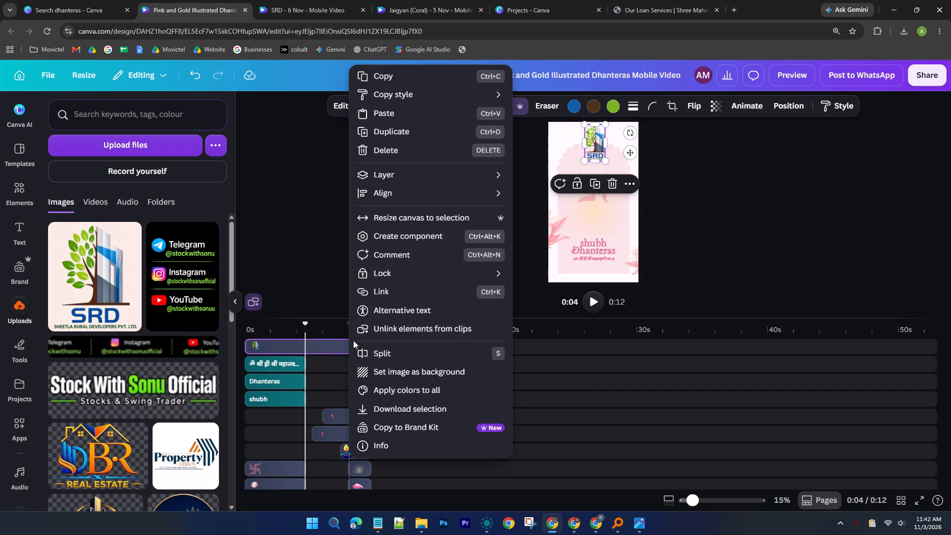
left_click(416, 130)
left_click_drag(316, 359, 353, 361)
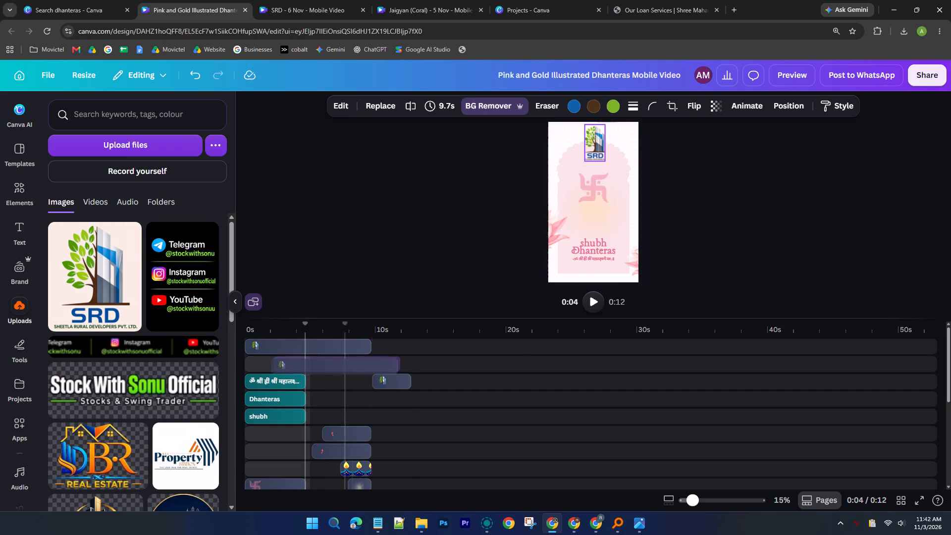
left_click_drag(353, 361, 377, 362)
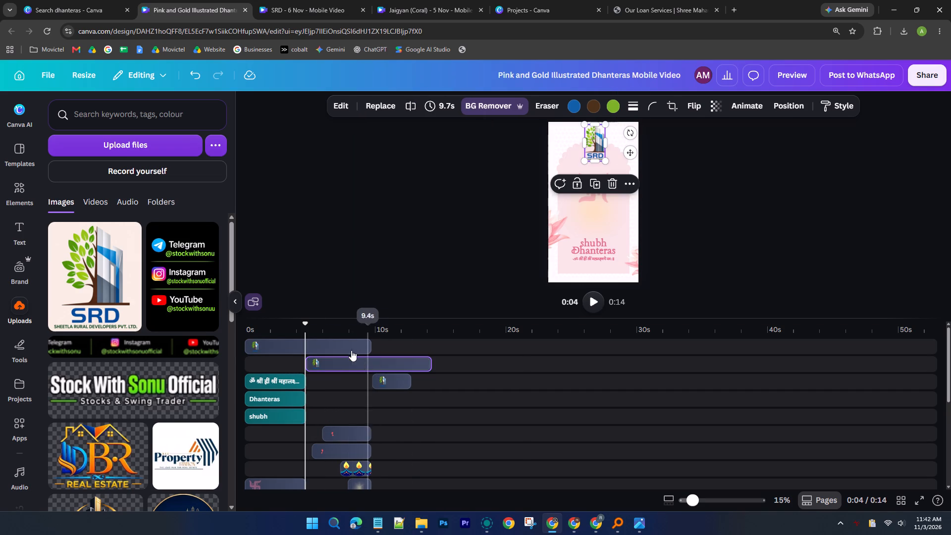
Trim the original SRD logo clip to 4.6 s over the first page and its copy to 4.9 s over the second page.
left_click(363, 345)
left_click_drag(366, 345, 300, 346)
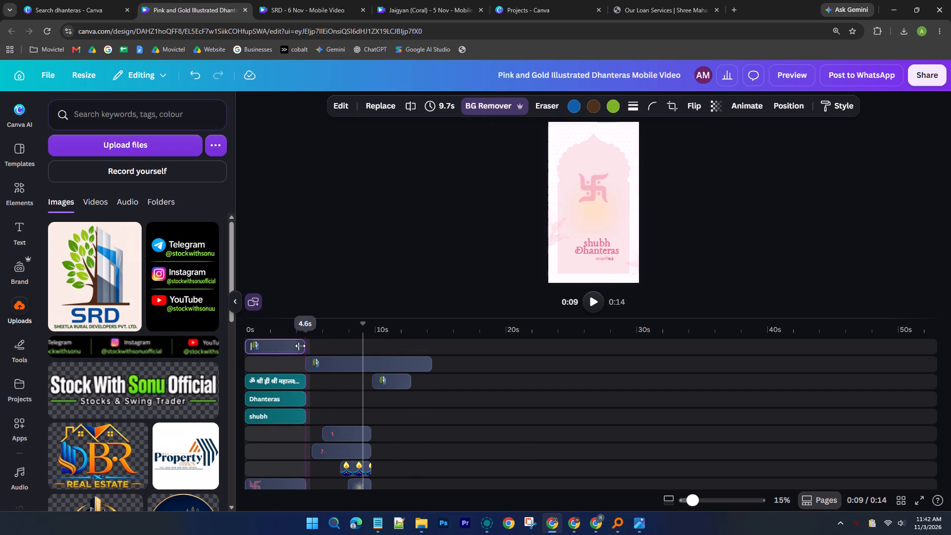
left_click_drag(300, 346, 300, 346)
left_click(359, 364)
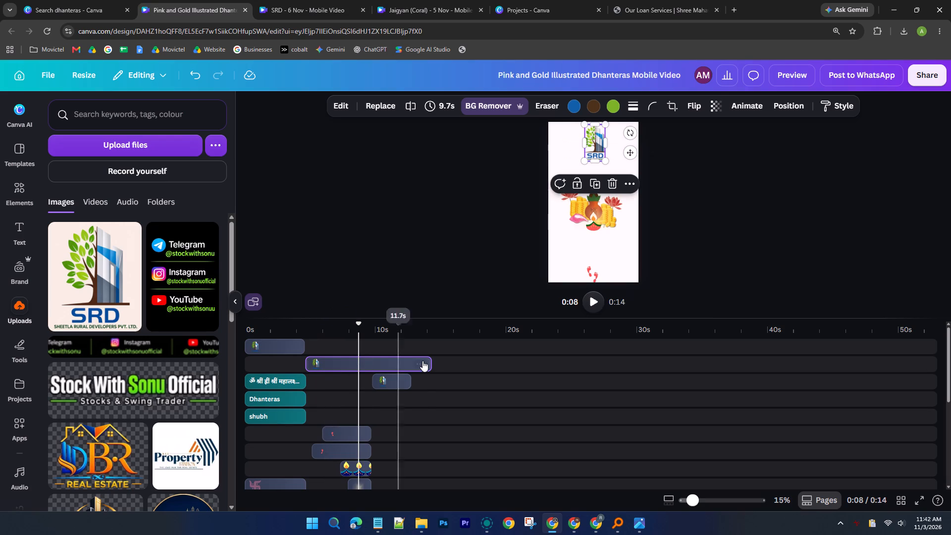
left_click_drag(430, 361, 361, 361)
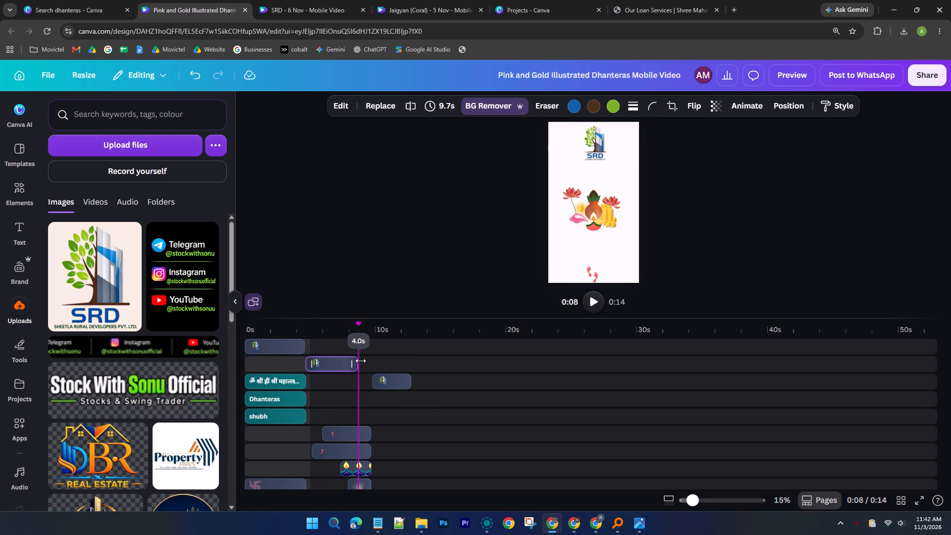
left_click_drag(361, 361, 369, 361)
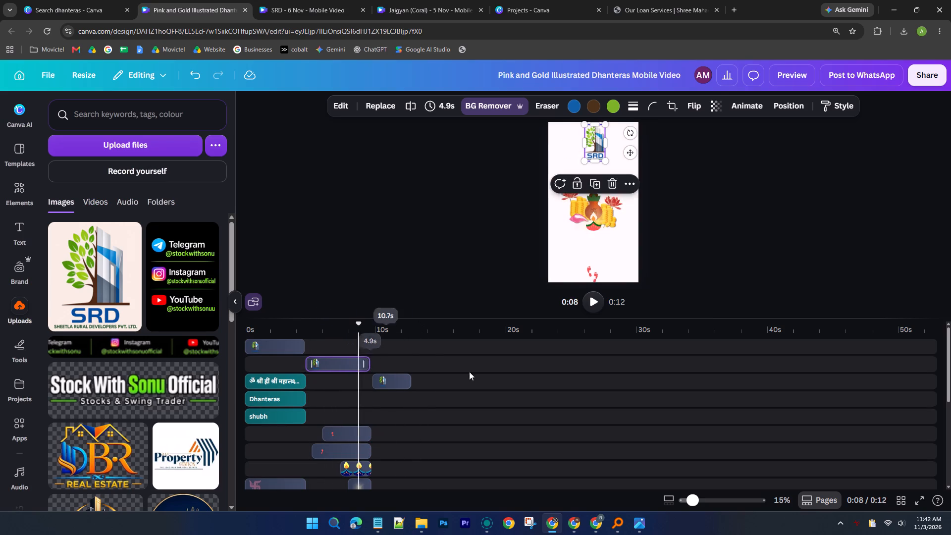
left_click(480, 372)
Play the video from the start through the first page change to check the split logo clips.
left_click_drag(253, 324, 231, 321)
left_click(592, 304)
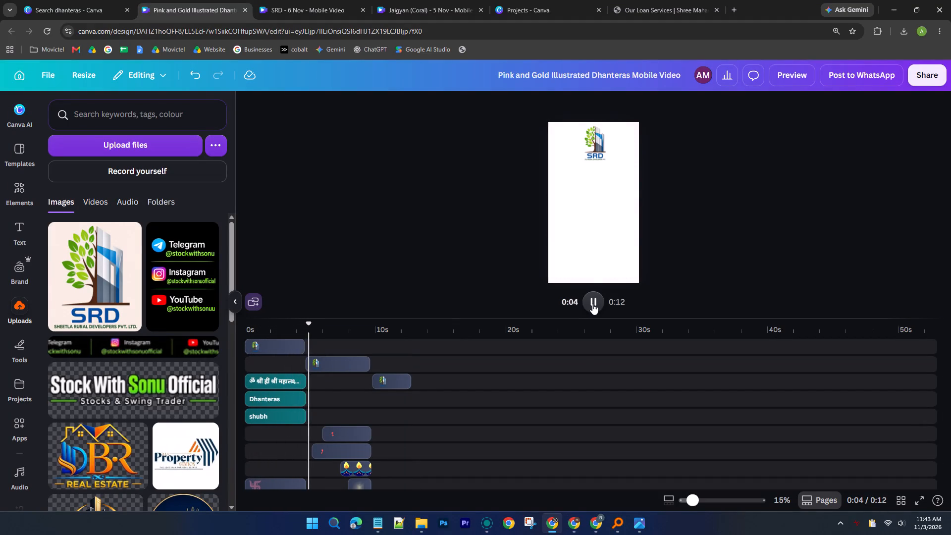
left_click(592, 304)
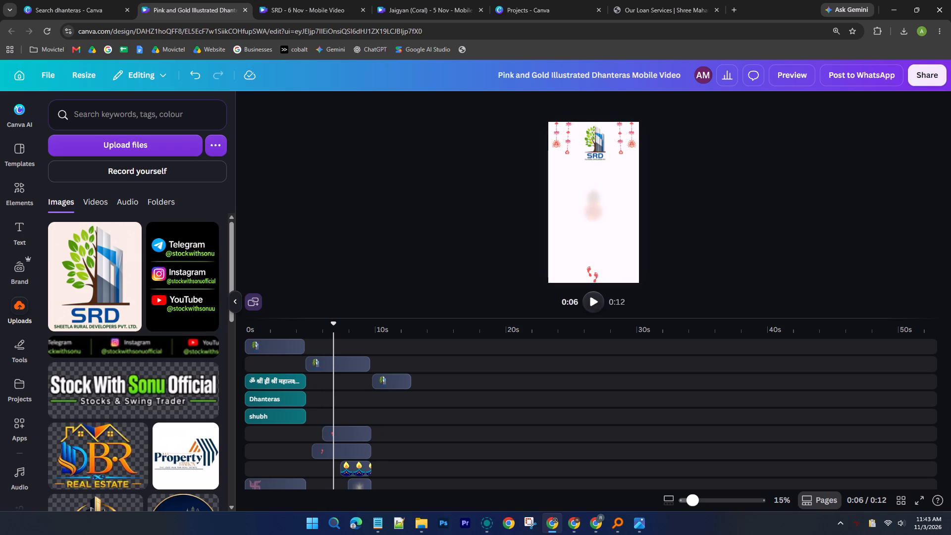
Move the first page's SRD logo back into the frame, centred at the top above the arch.
left_click(294, 346)
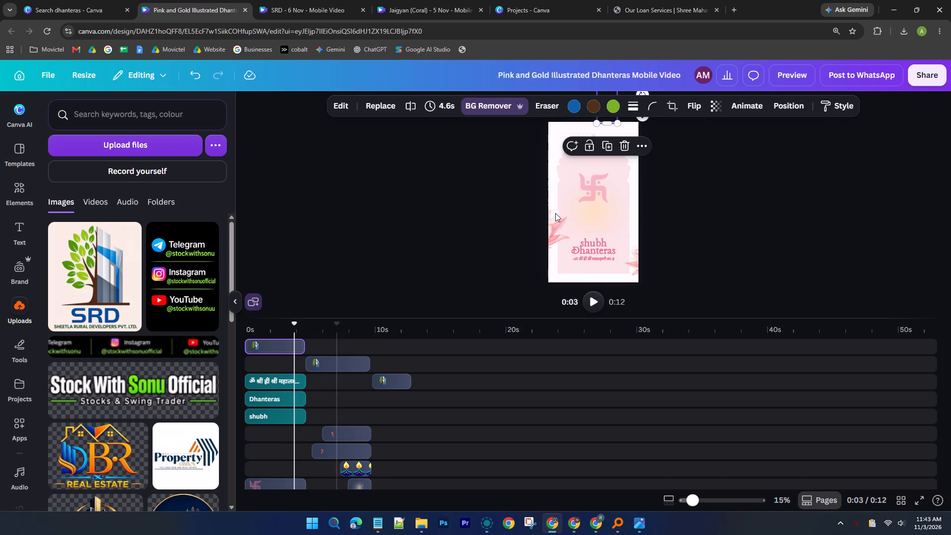
scroll(652, 153, "up", 2)
left_click_drag(610, 118, 595, 157)
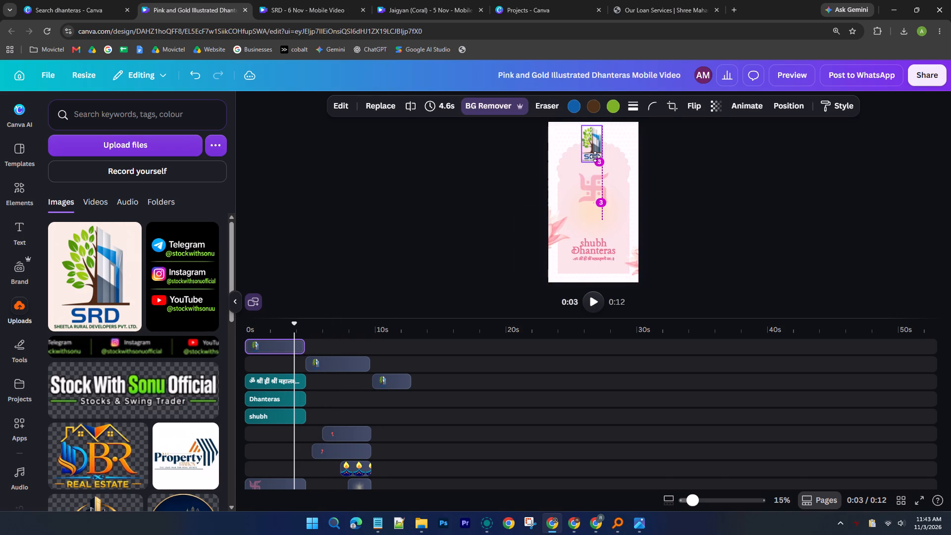
left_click_drag(595, 157, 597, 155)
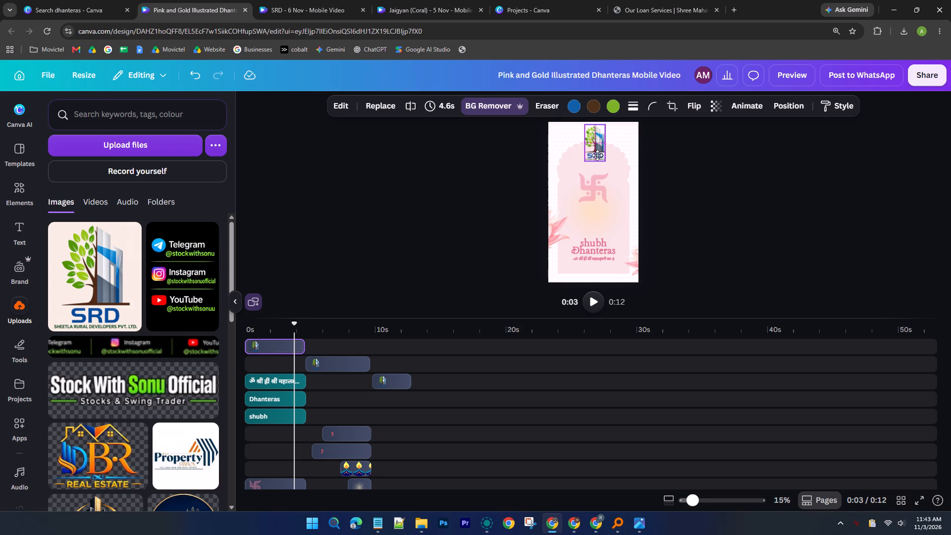
left_click_drag(597, 155, 597, 155)
left_click(768, 165)
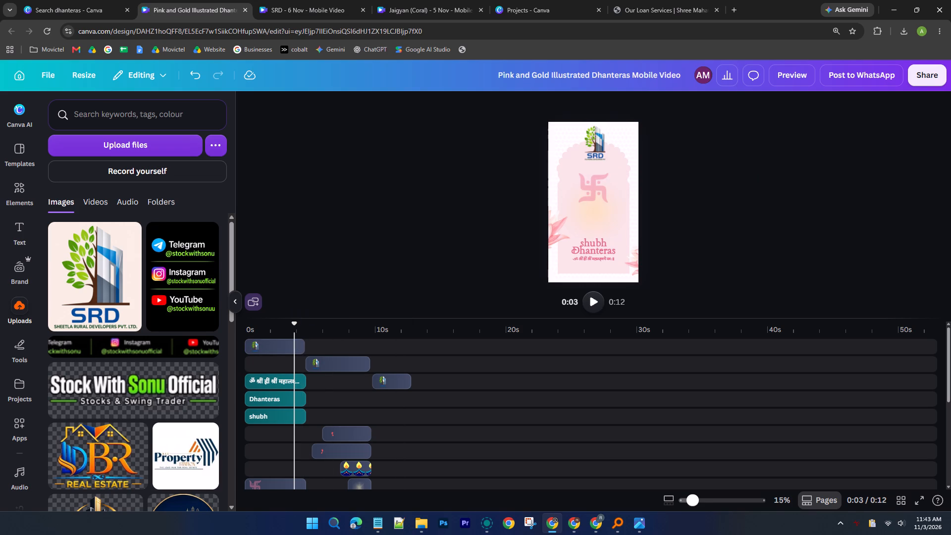
Play the whole video from the start to review the logo on all three pages.
left_click_drag(293, 327, 213, 330)
left_click(587, 304)
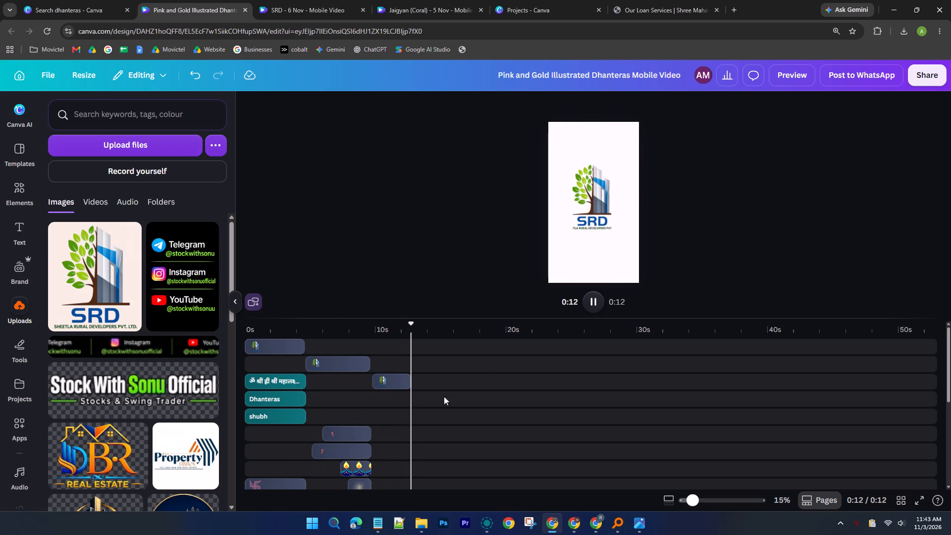
left_click(246, 349)
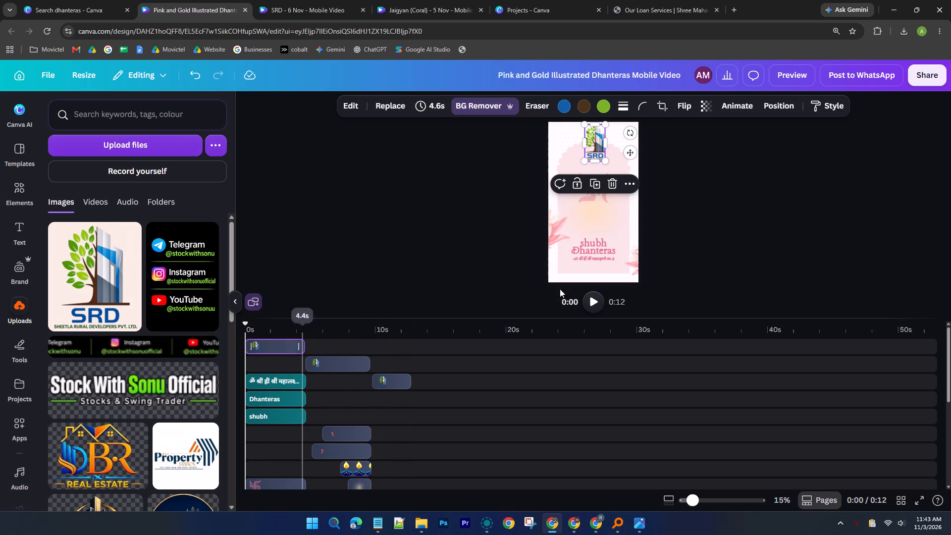
left_click(594, 306)
left_click(462, 266)
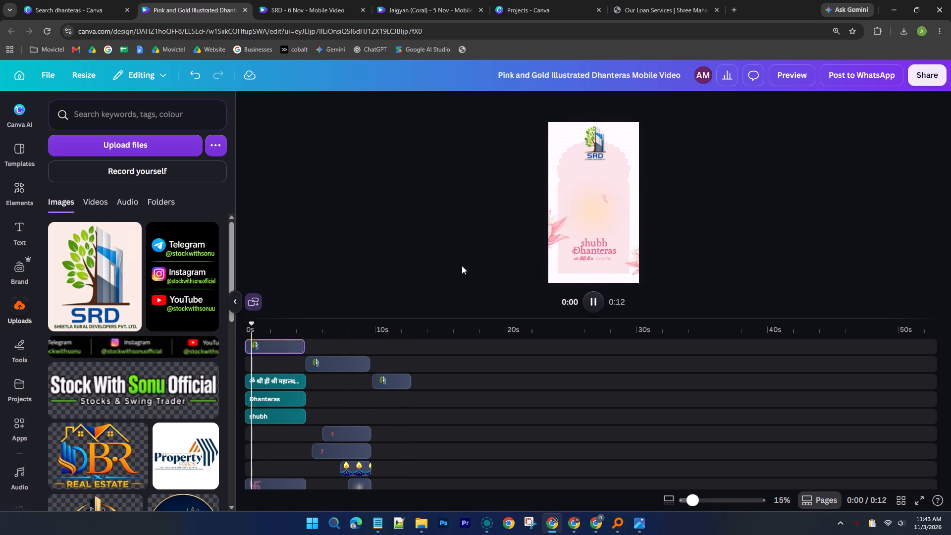
Add the recently used Festival of Lights music by FASSounds to the video's audio track.
scroll(462, 266, "down", 8)
scroll(293, 464, "down", 4)
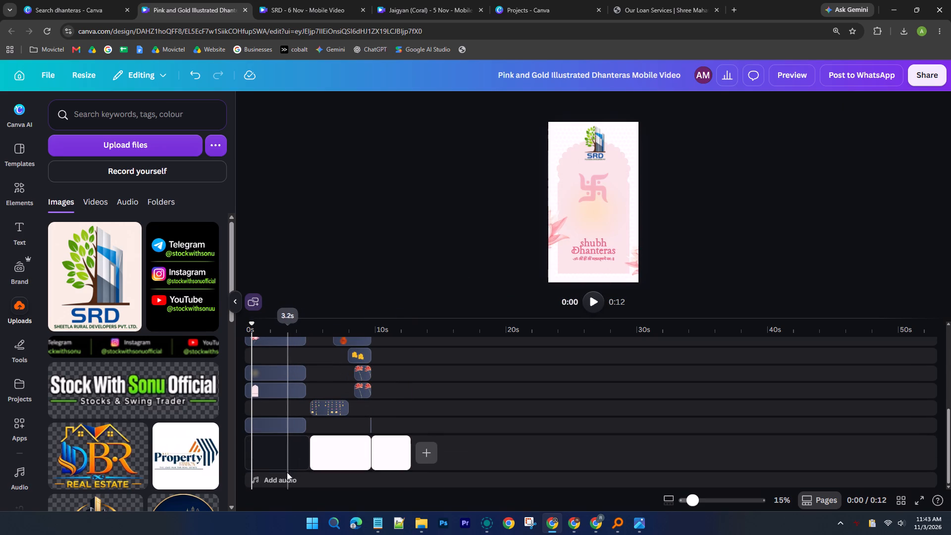
left_click(285, 474)
left_click(275, 477)
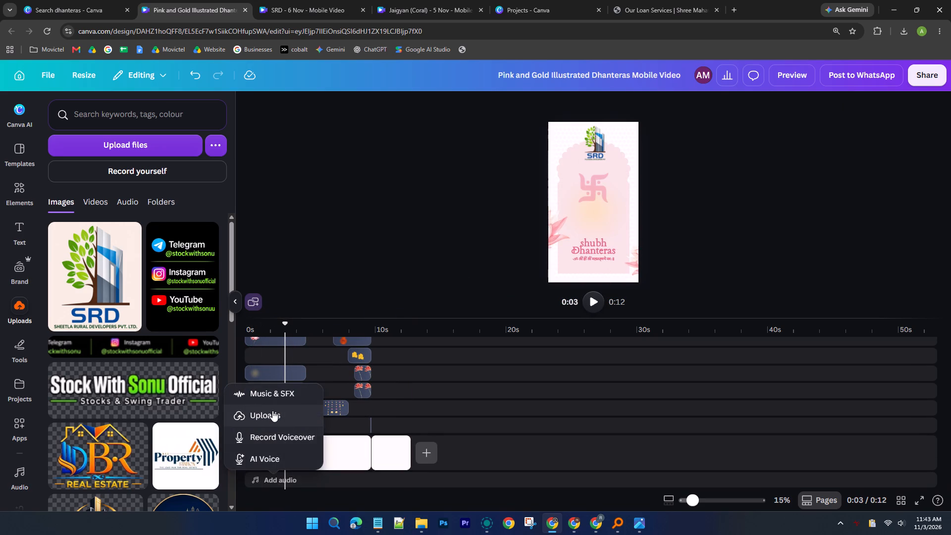
left_click(279, 397)
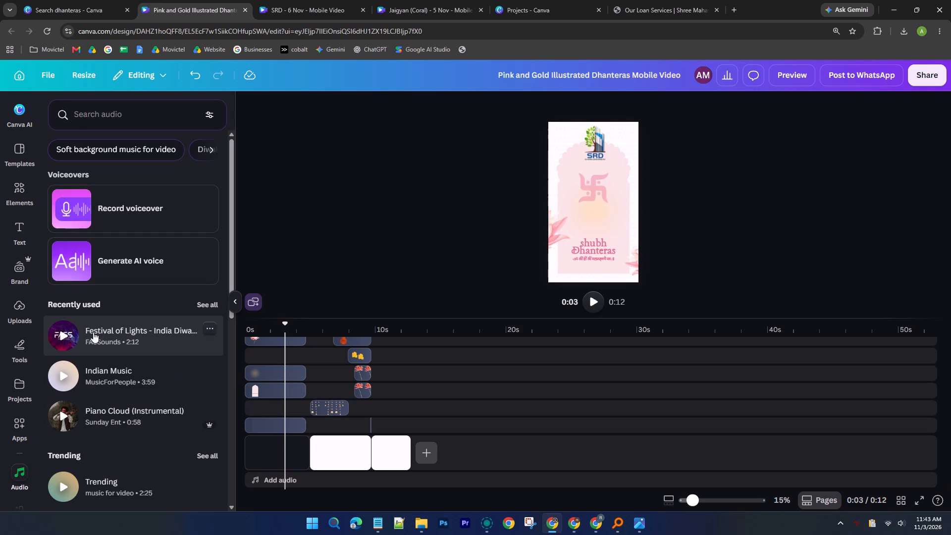
left_click(93, 332)
scroll(470, 443, "down", 3)
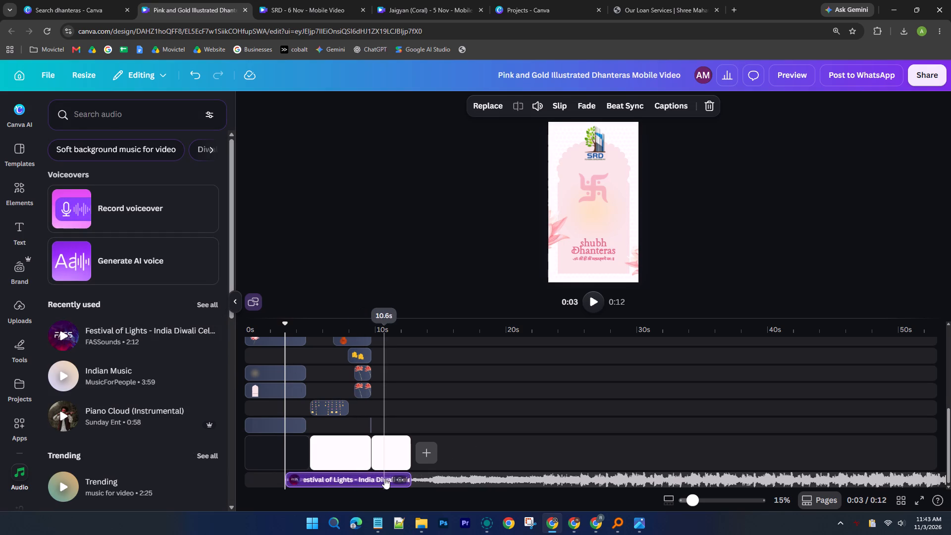
Retrim the Festival of Lights audio clip so it spans about 21 s to 42 s on the timeline.
left_click(290, 482)
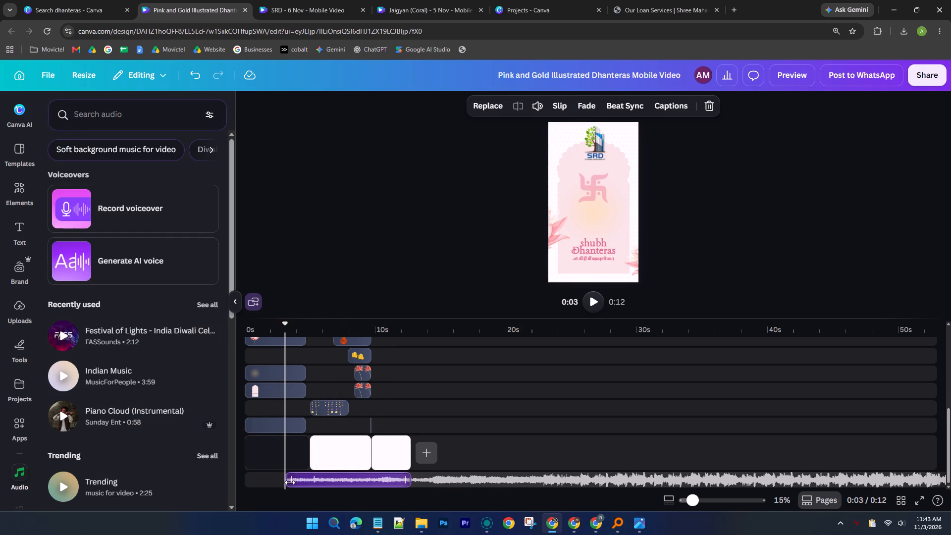
left_click_drag(293, 481, 343, 478)
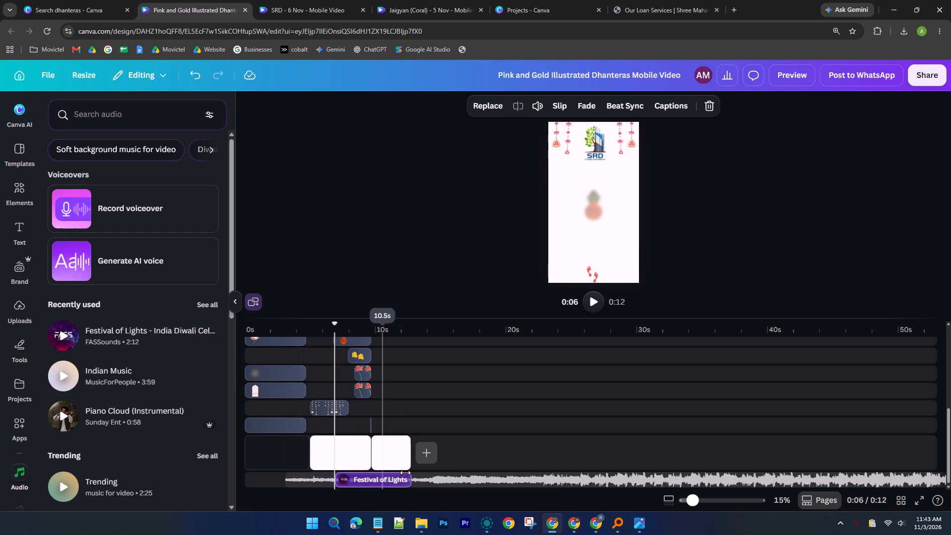
left_click_drag(410, 480, 794, 467)
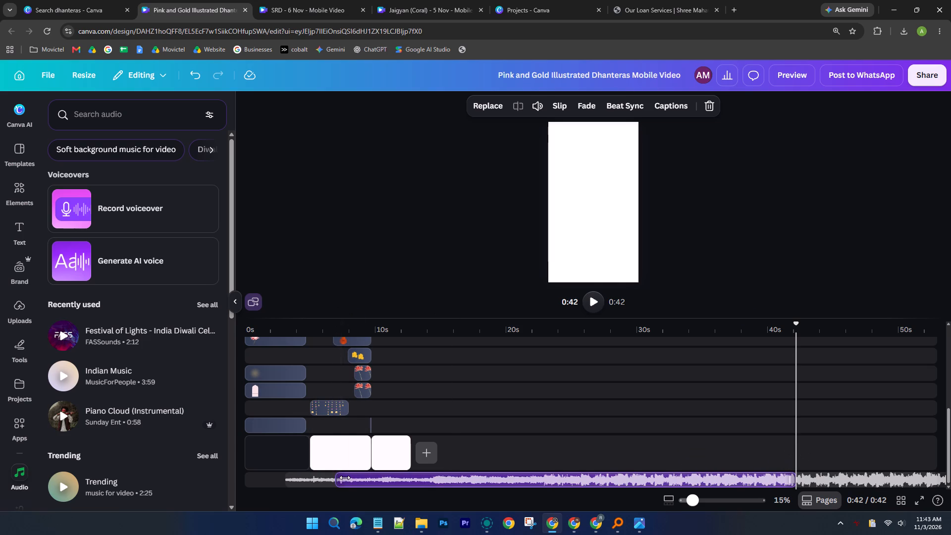
left_click_drag(342, 478, 535, 488)
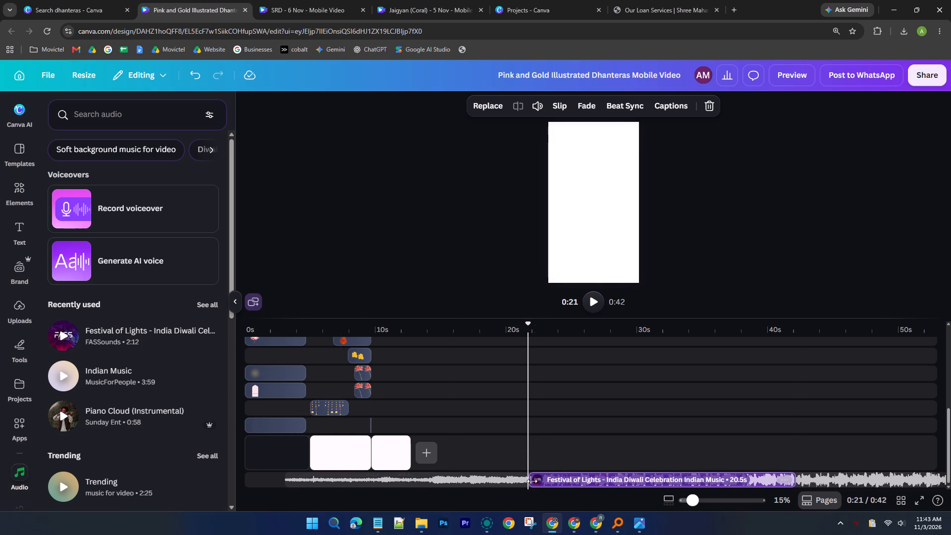
Play the music clip to find a good starting beat, split it at about 25 s, and delete the part before the split.
left_click(589, 304)
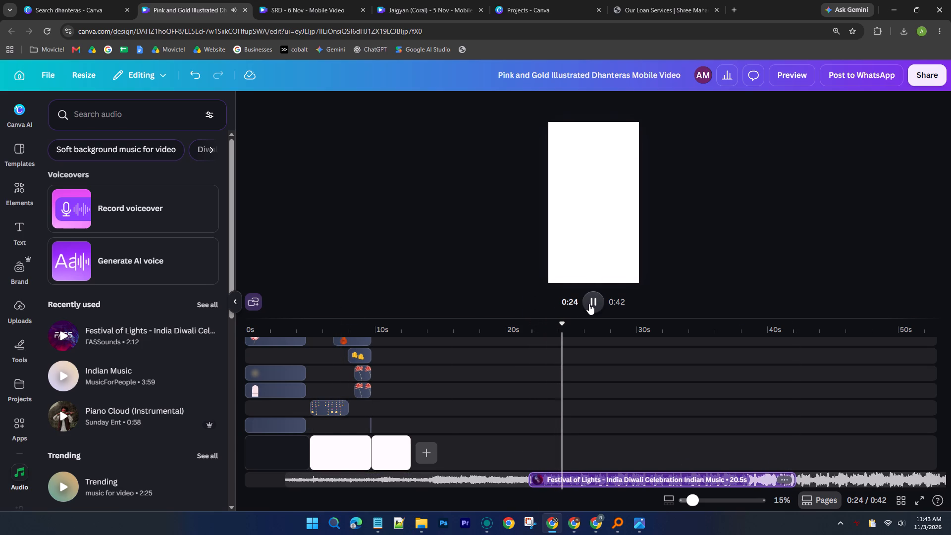
left_click(589, 304)
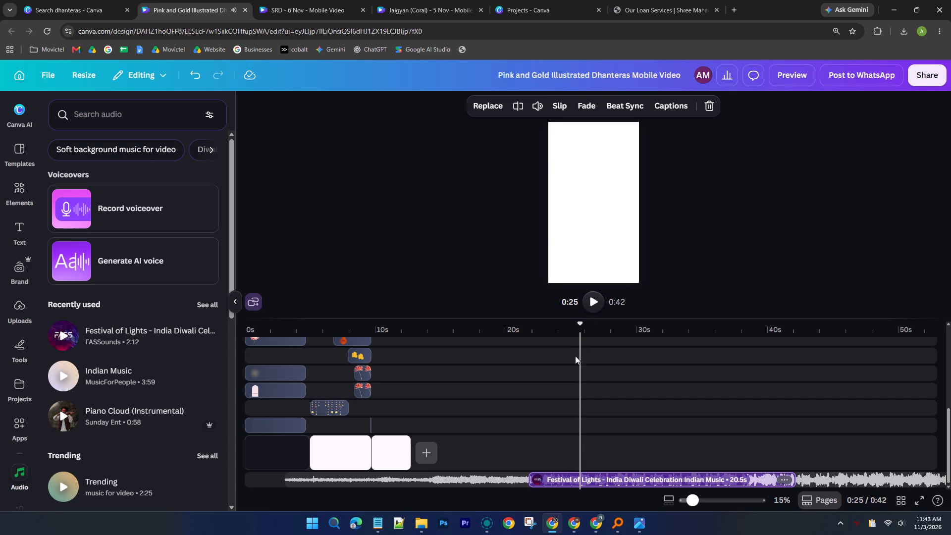
right_click(588, 480)
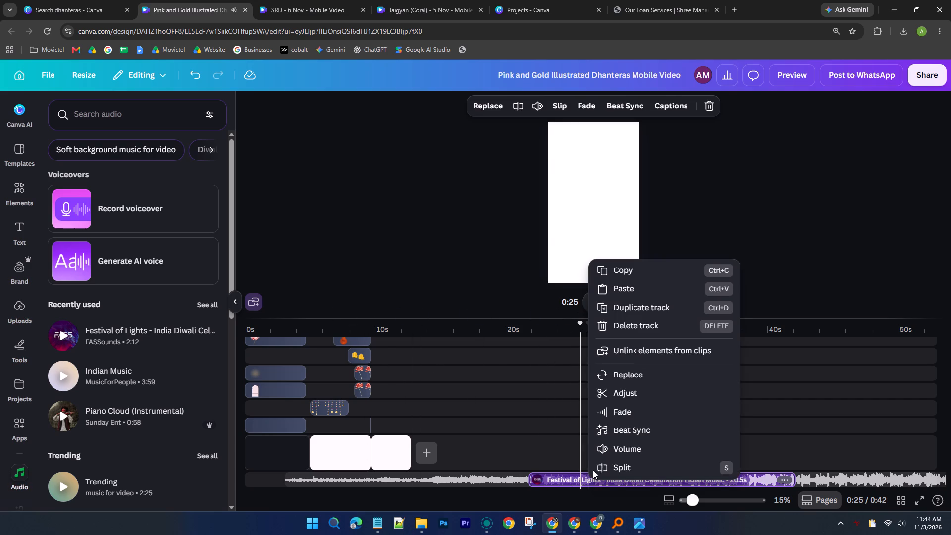
left_click(611, 464)
left_click(523, 481)
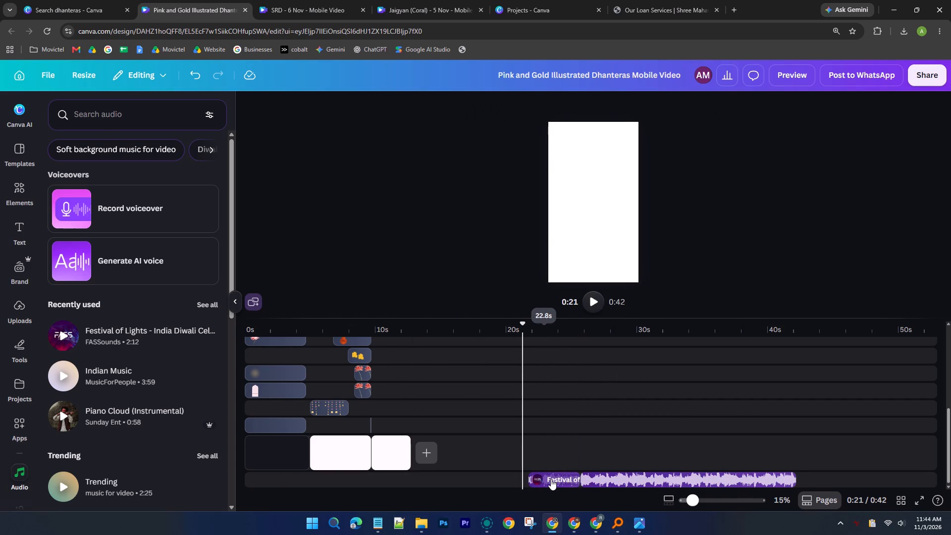
left_click(551, 479)
key("Delete")
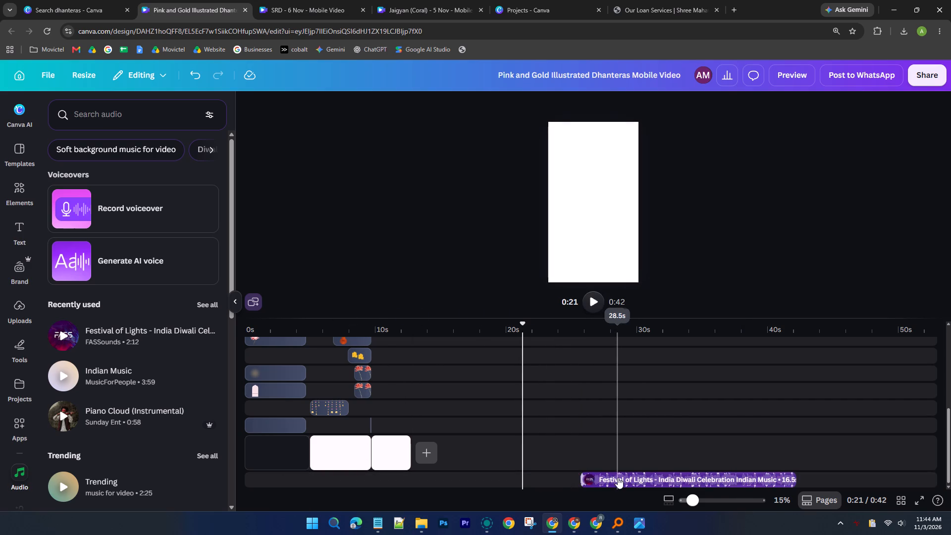
Move the remaining music clip to the start of the timeline and trim its end to the video's end at about 12 s.
left_click_drag(618, 478, 286, 484)
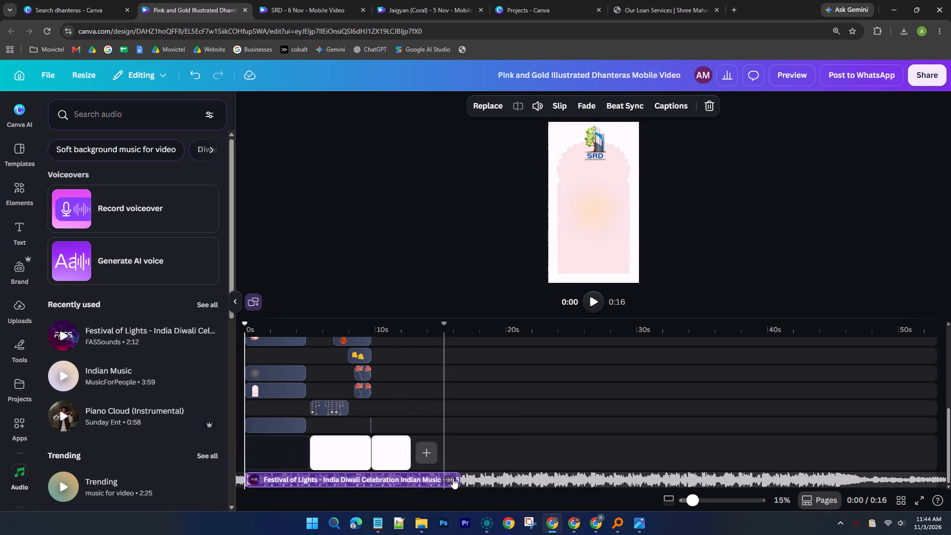
left_click_drag(458, 478, 413, 477)
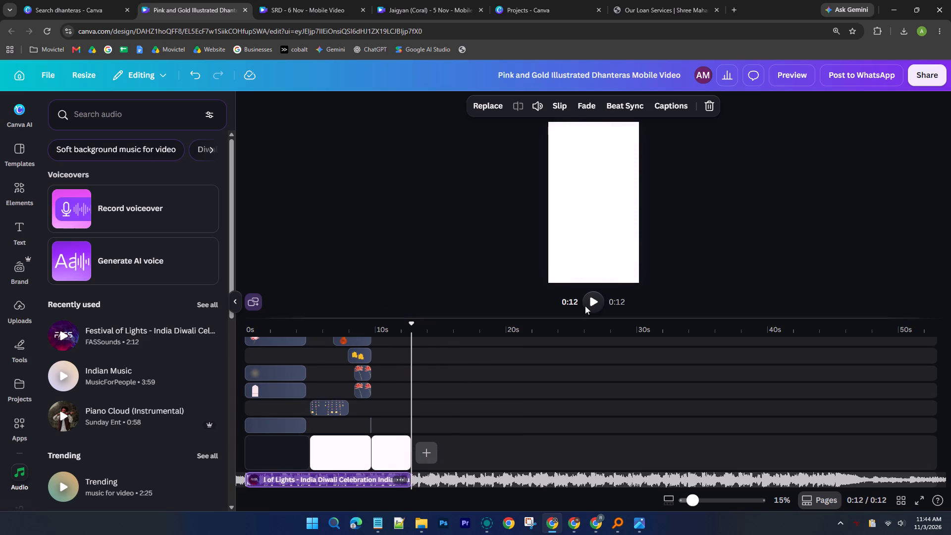
Play the video to review it with the trimmed music, and return the playhead to the start.
left_click(589, 304)
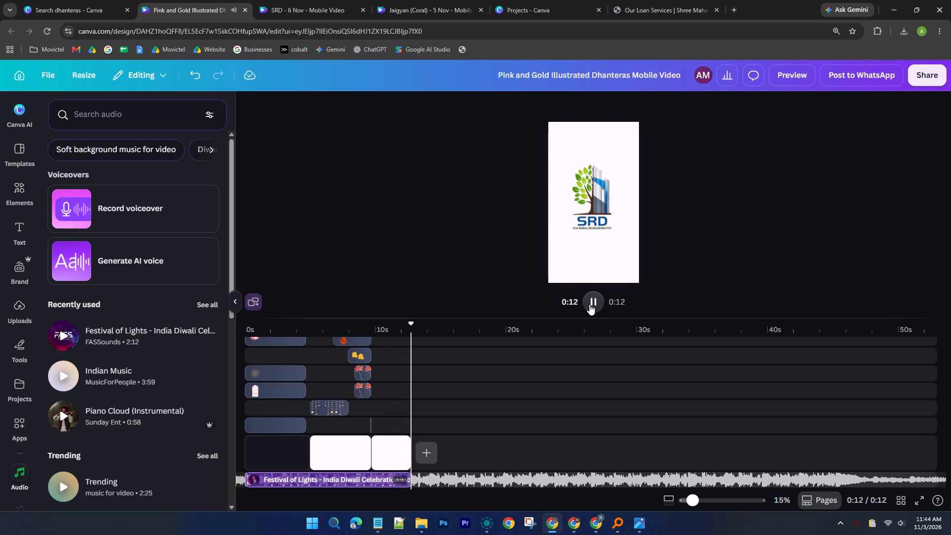
left_click(589, 304)
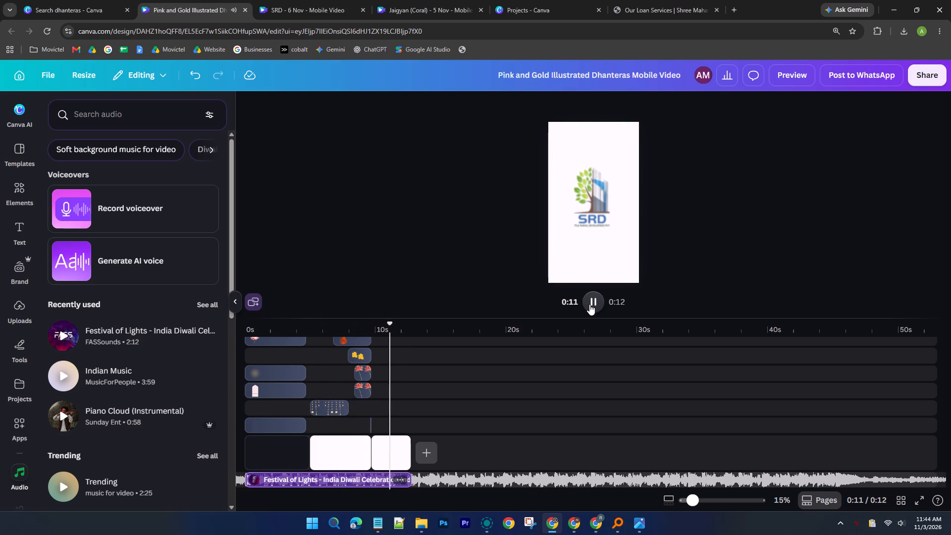
left_click(349, 424)
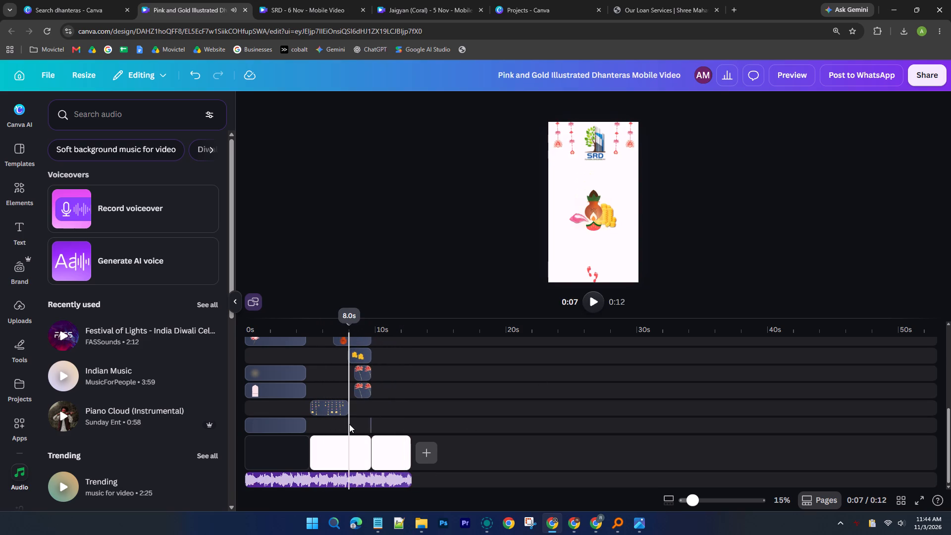
scroll(349, 424, "up", 11)
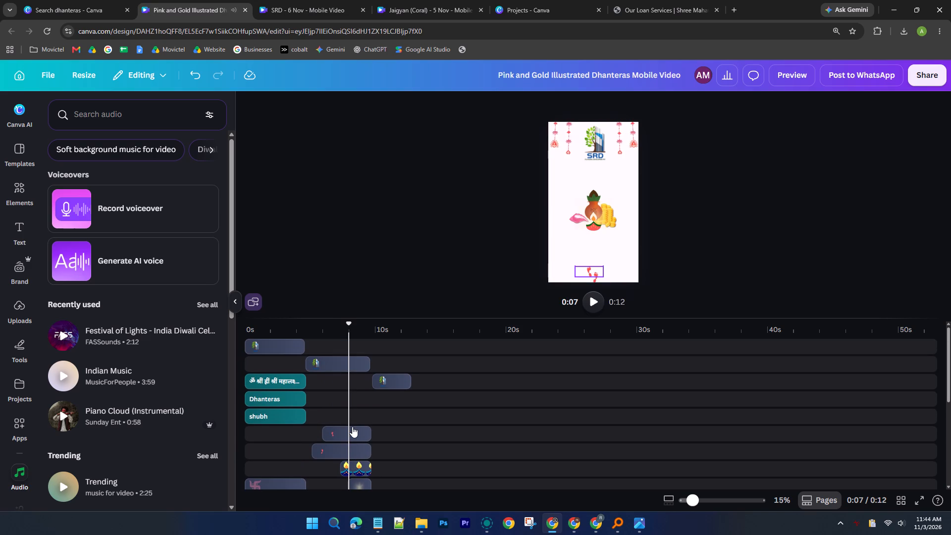
left_click_drag(349, 328, 223, 334)
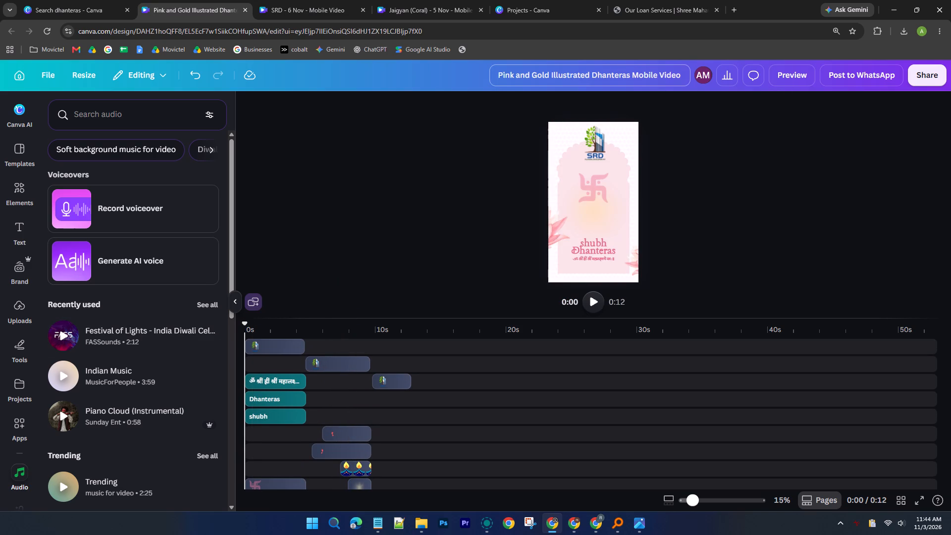
Download the video as an MP4 in 4K quality.
left_click(933, 77)
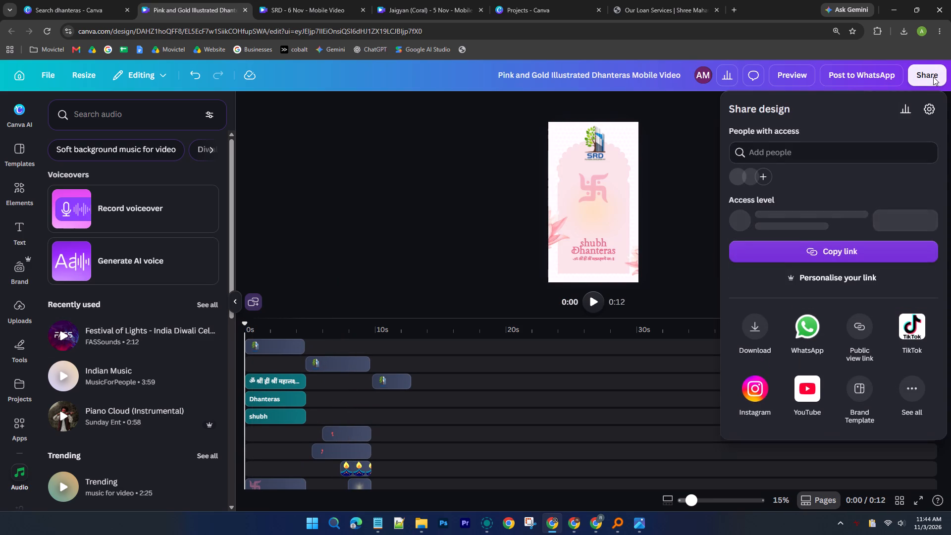
left_click(757, 338)
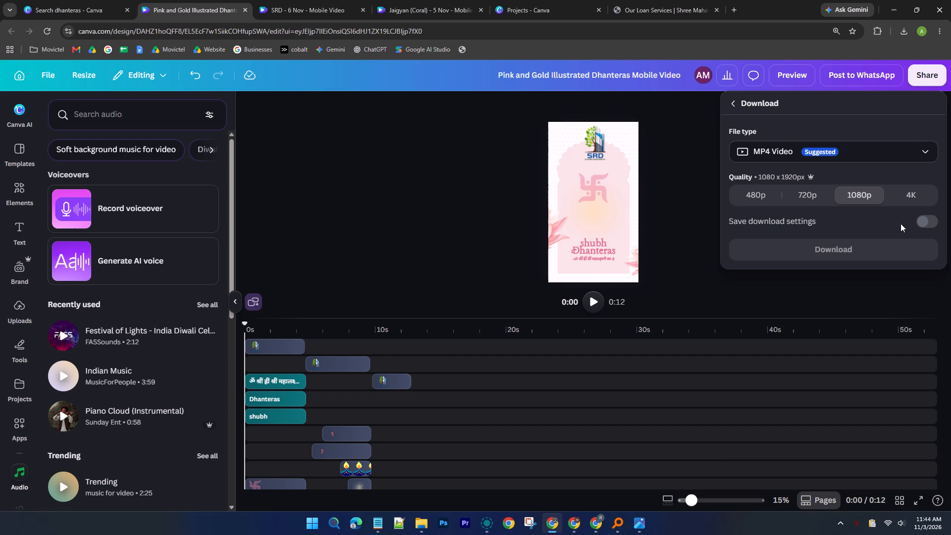
left_click(912, 197)
left_click(818, 254)
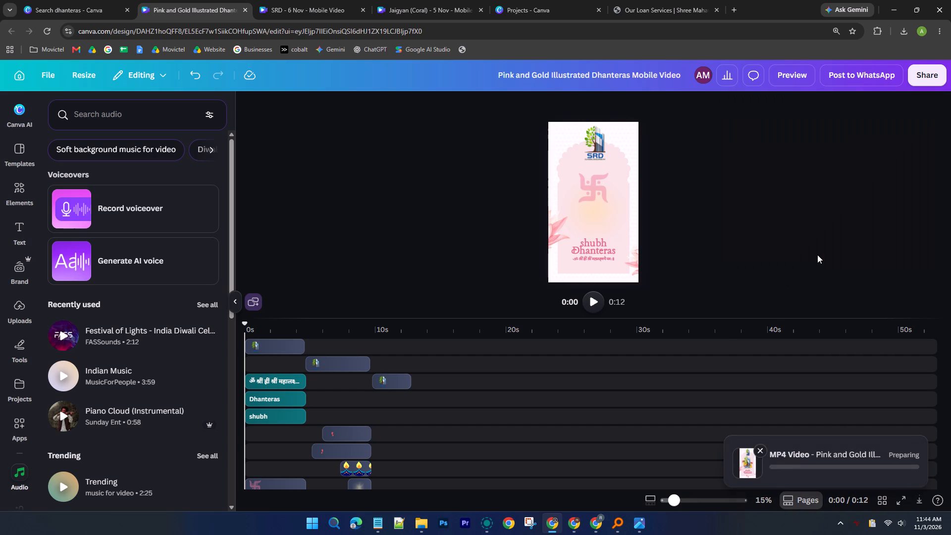
Play the SRD - 6 Nov video from the Downloads folder to check its SRD logo, and return to the Canva design.
left_click(421, 532)
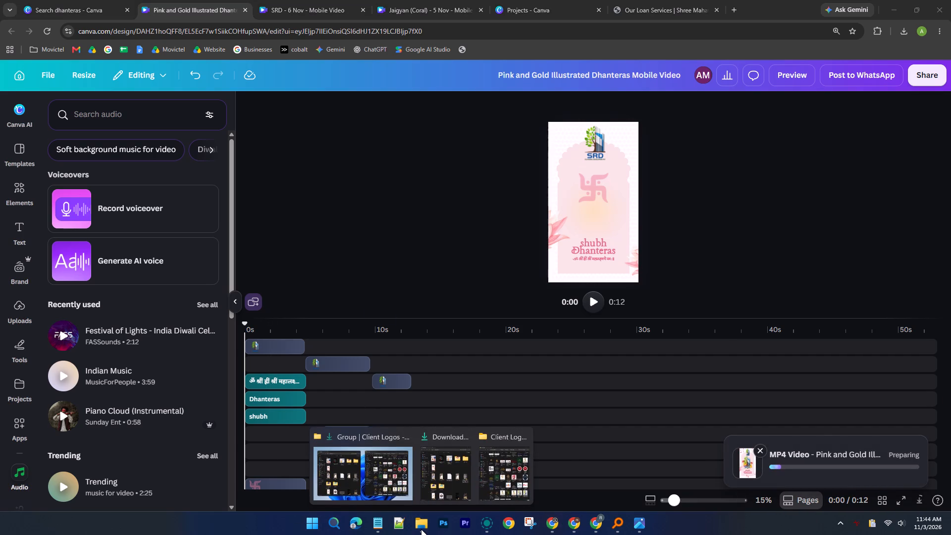
left_click(379, 469)
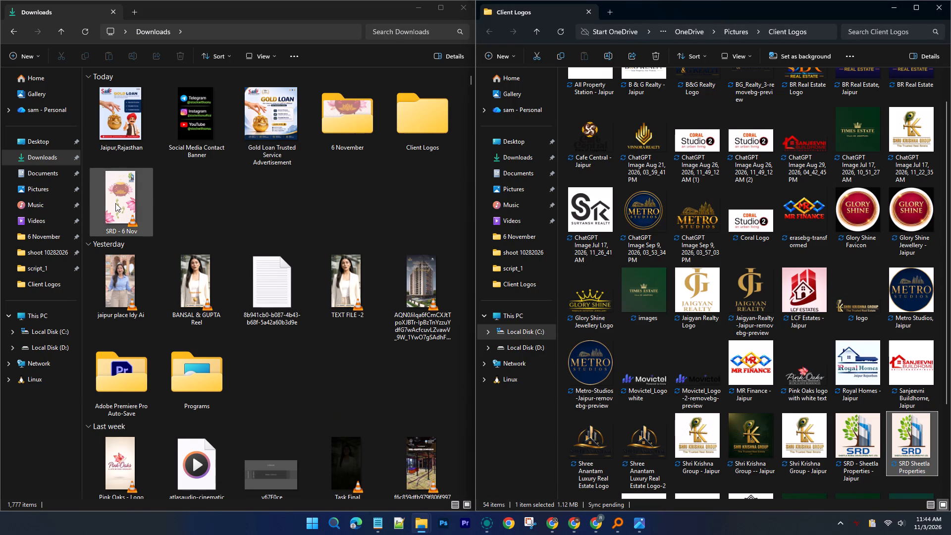
left_click(116, 199)
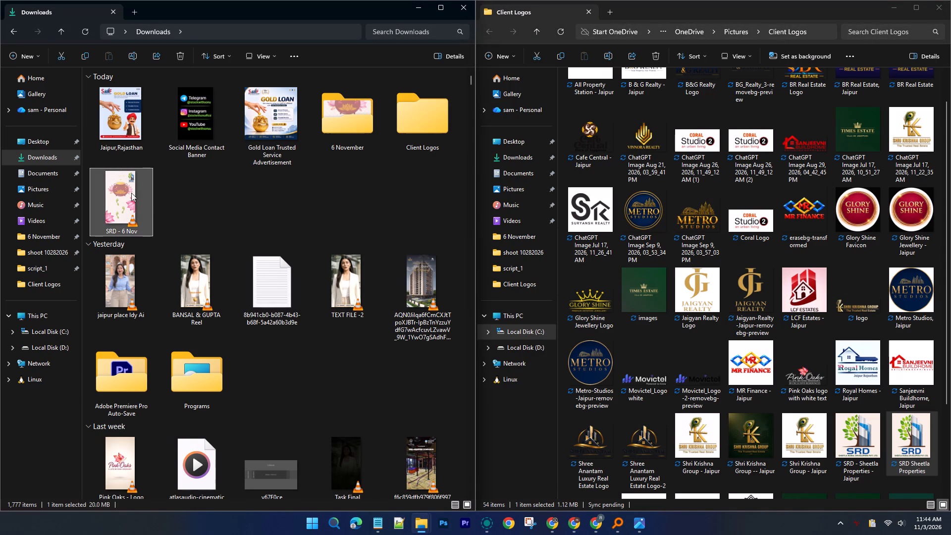
double_click(129, 192)
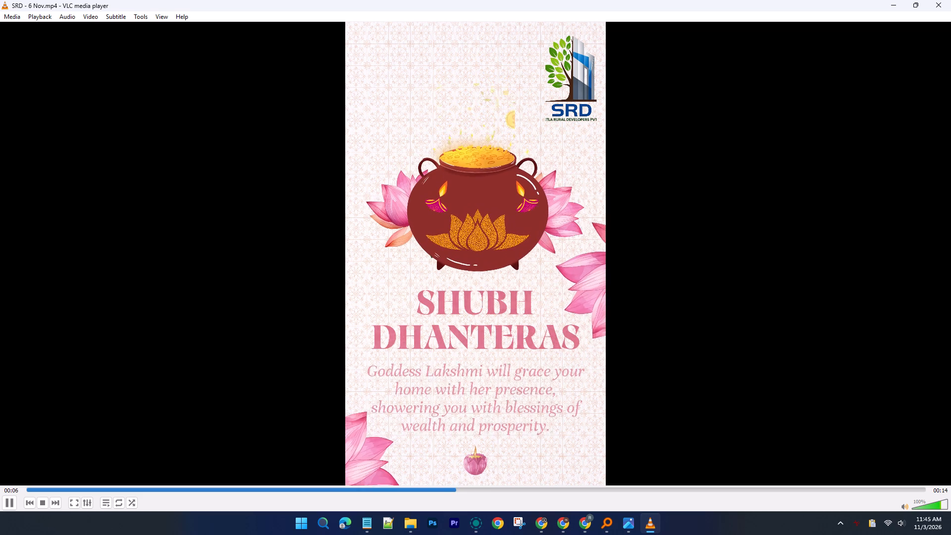
left_click(950, 0)
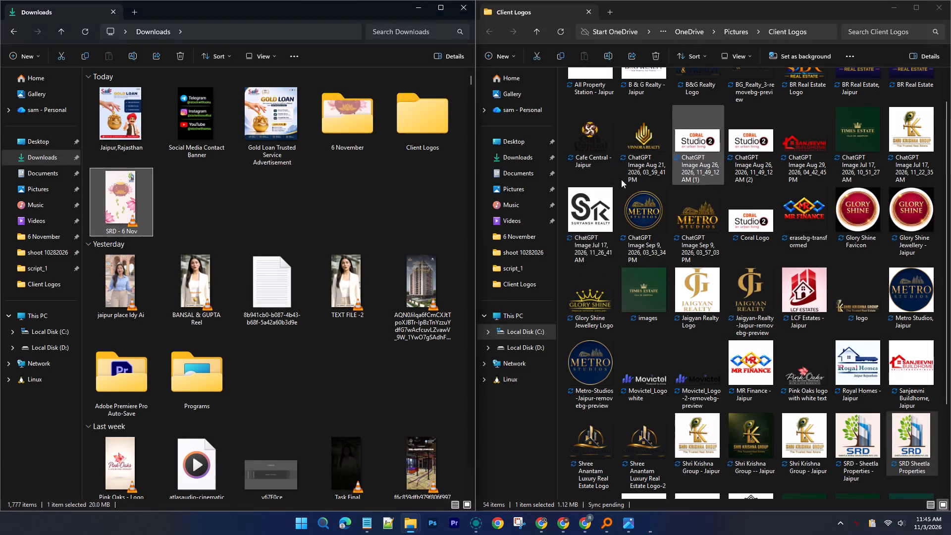
left_click(551, 517)
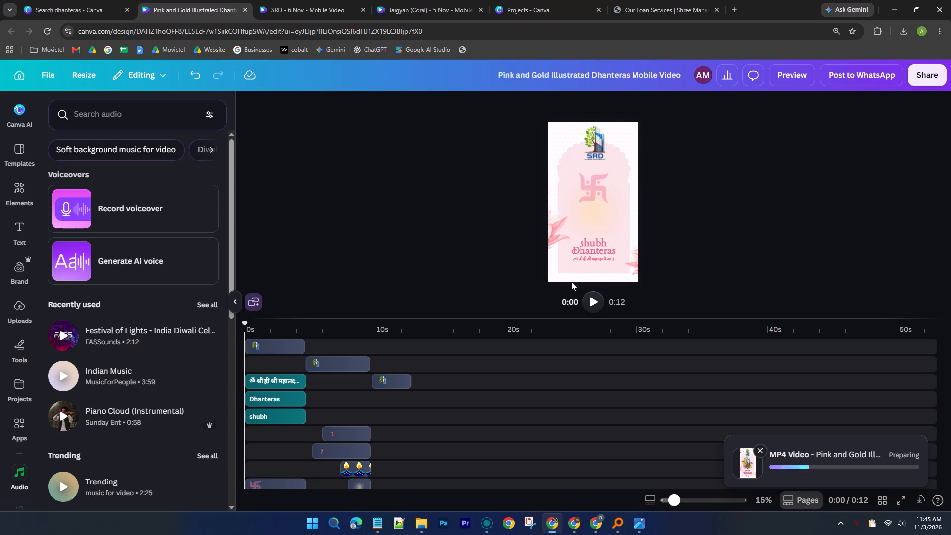
Widen the crop on both sides of the first page's SRD logo to include the full line SHEETLA RURAL DEVELOPERS PVT. LTD.
left_click(597, 146)
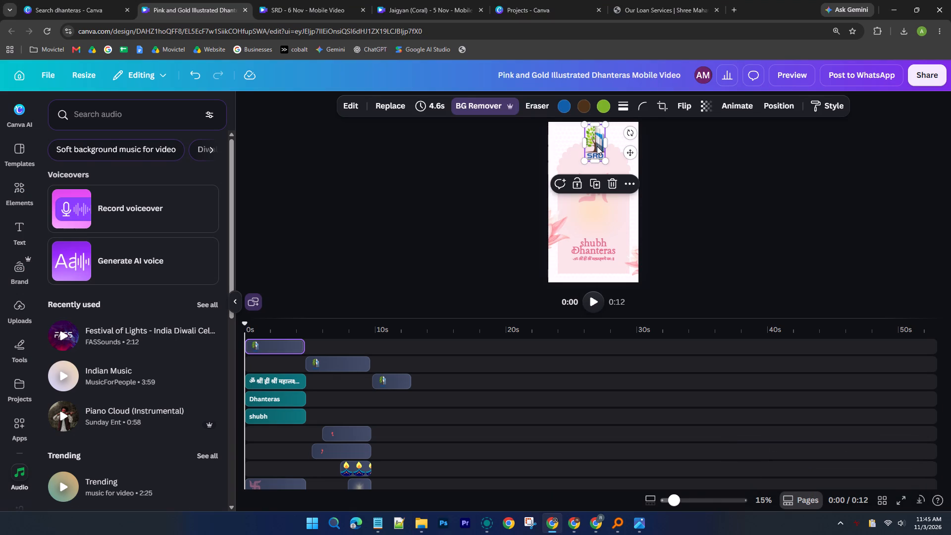
scroll(597, 146, "up", 9, "ctrl")
left_click_drag(652, 136, 654, 136)
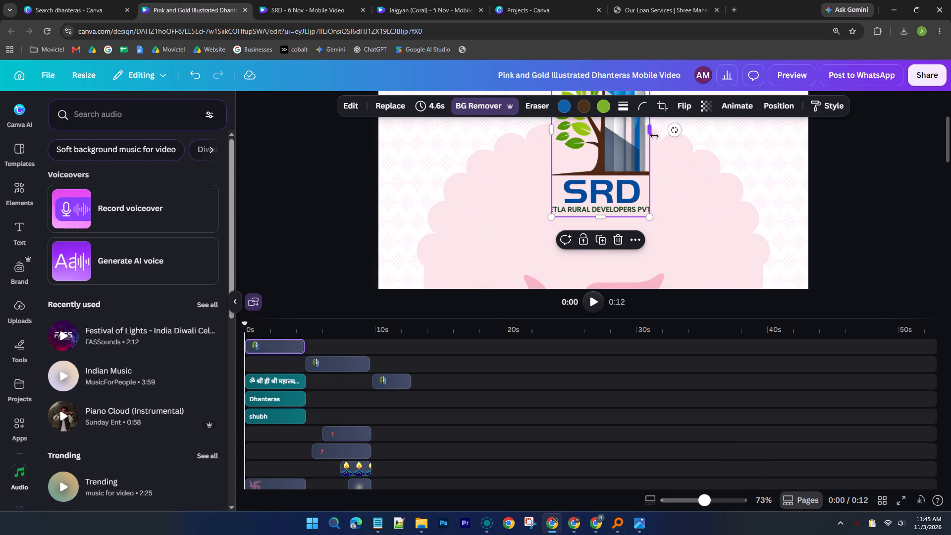
left_click_drag(654, 136, 672, 137)
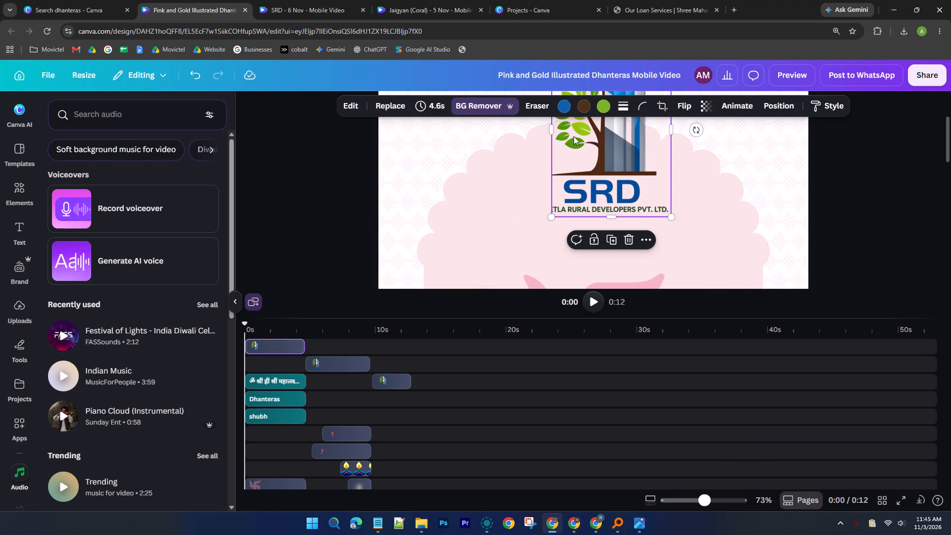
left_click_drag(552, 128, 532, 128)
scroll(910, 214, "up", 3)
left_click(910, 214)
Widen the crop on both sides of the second page's SRD logo to include the full company name line.
scroll(910, 214, "down", 2)
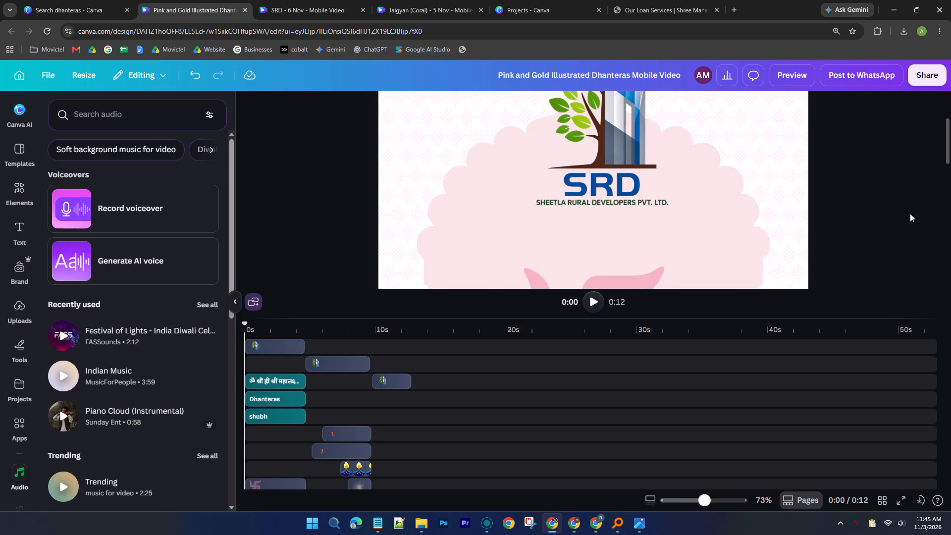
scroll(910, 214, "down", 3, "ctrl")
scroll(910, 214, "down", 2)
left_click(340, 370)
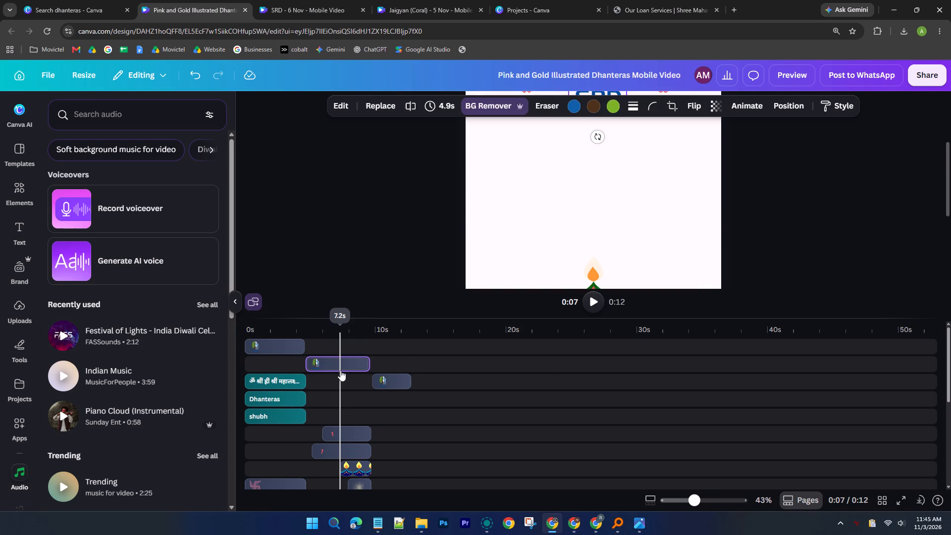
scroll(395, 192, "up", 4)
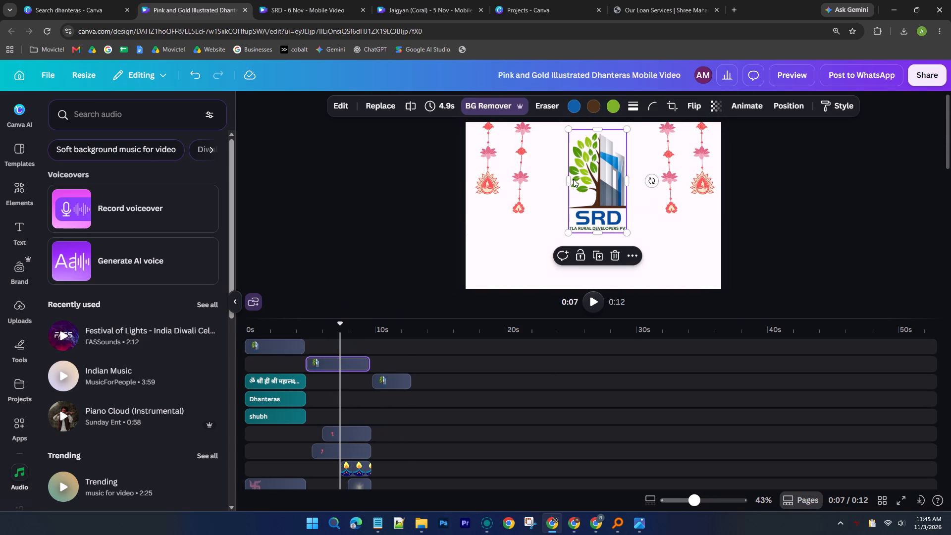
left_click_drag(569, 179, 557, 179)
left_click_drag(630, 183, 633, 183)
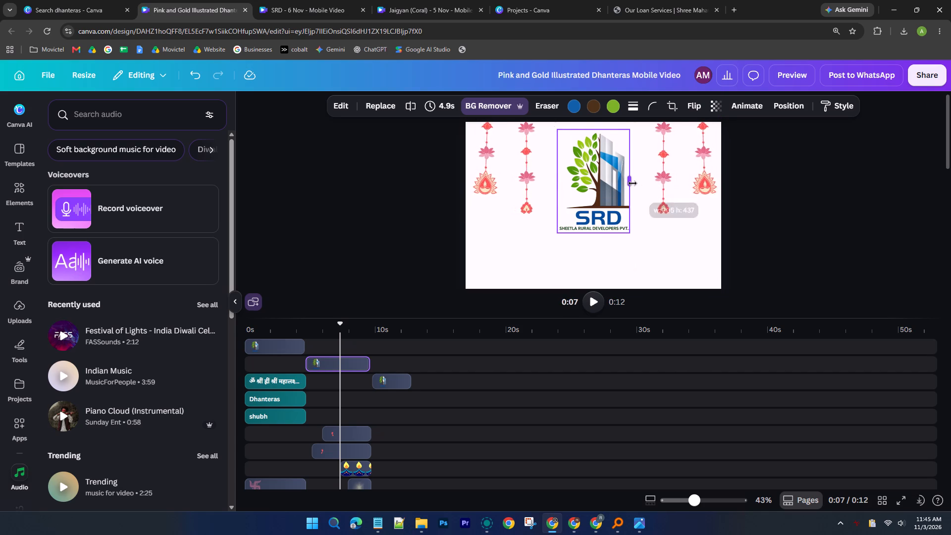
left_click_drag(633, 183, 639, 184)
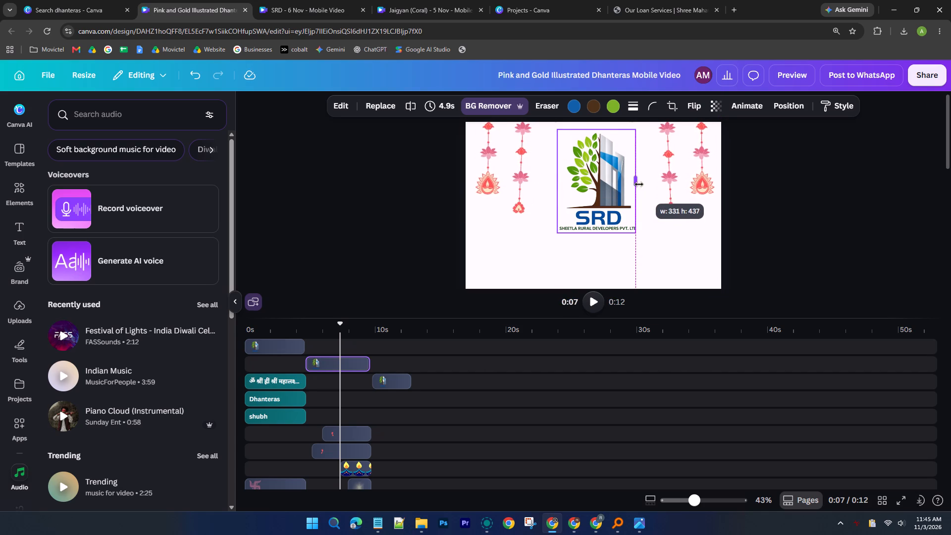
left_click_drag(639, 184, 642, 184)
left_click(818, 209)
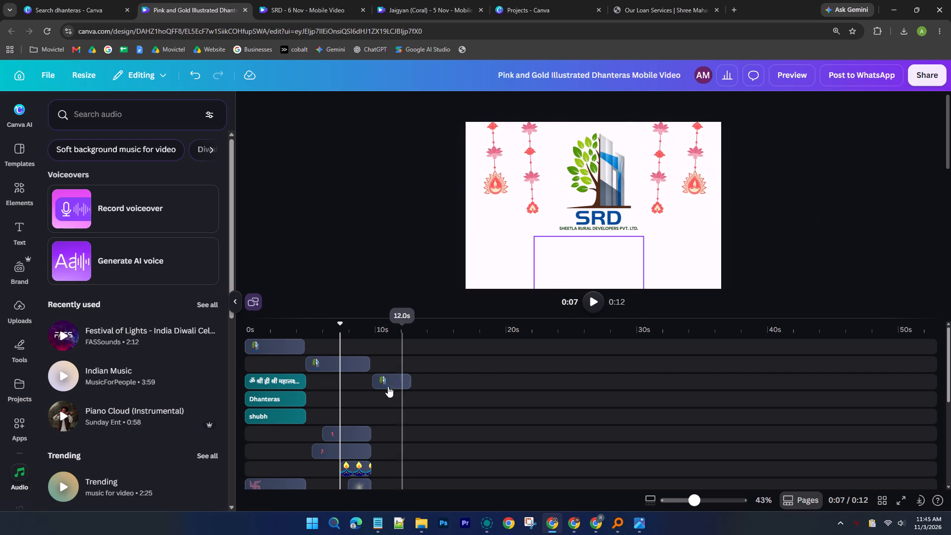
Widen the crop on both sides of the last page's SRD logo to include the full company name line.
left_click(386, 383)
scroll(581, 222, "down", 3)
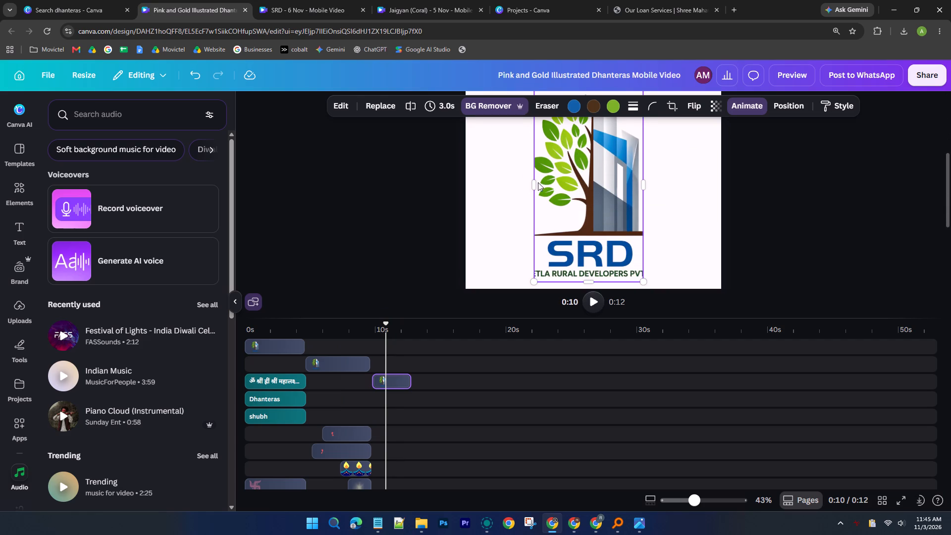
left_click_drag(535, 180, 516, 180)
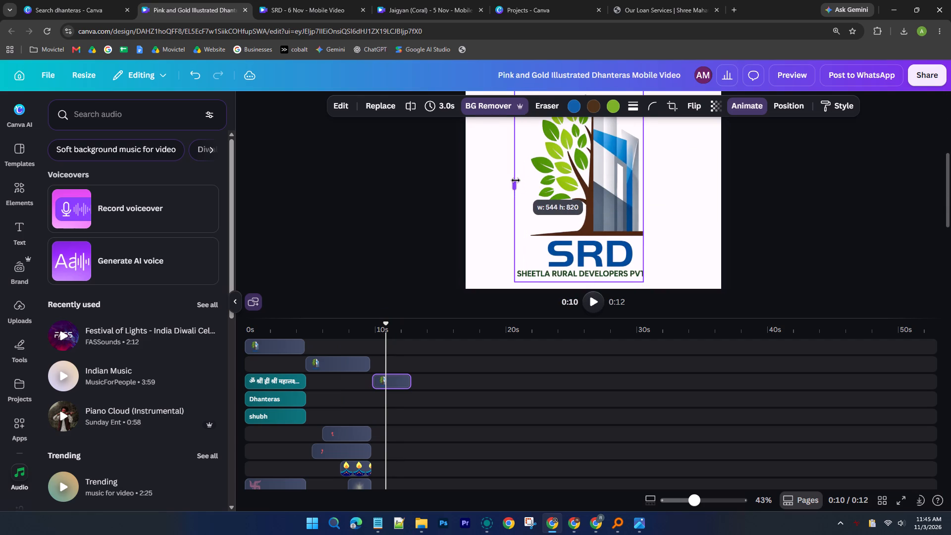
left_click_drag(516, 180, 514, 180)
left_click_drag(646, 184, 656, 184)
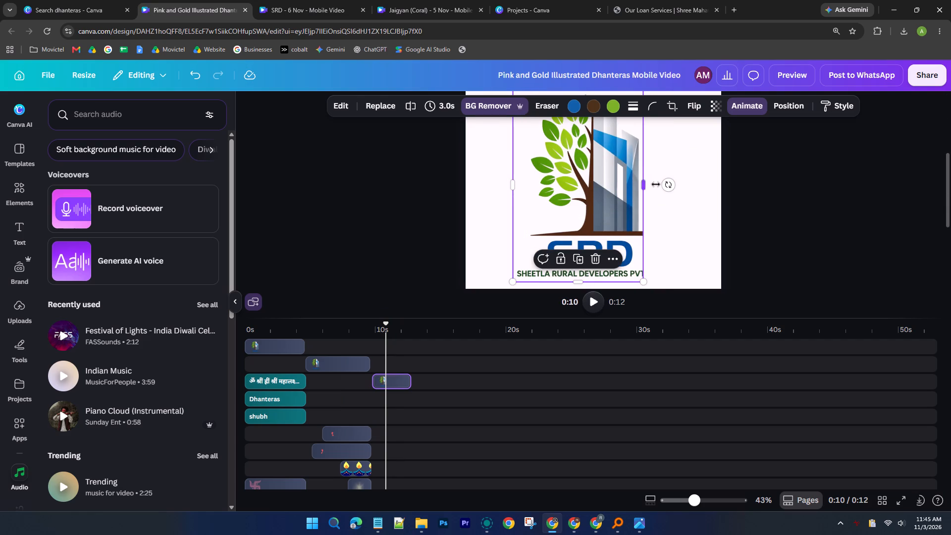
left_click_drag(656, 184, 672, 184)
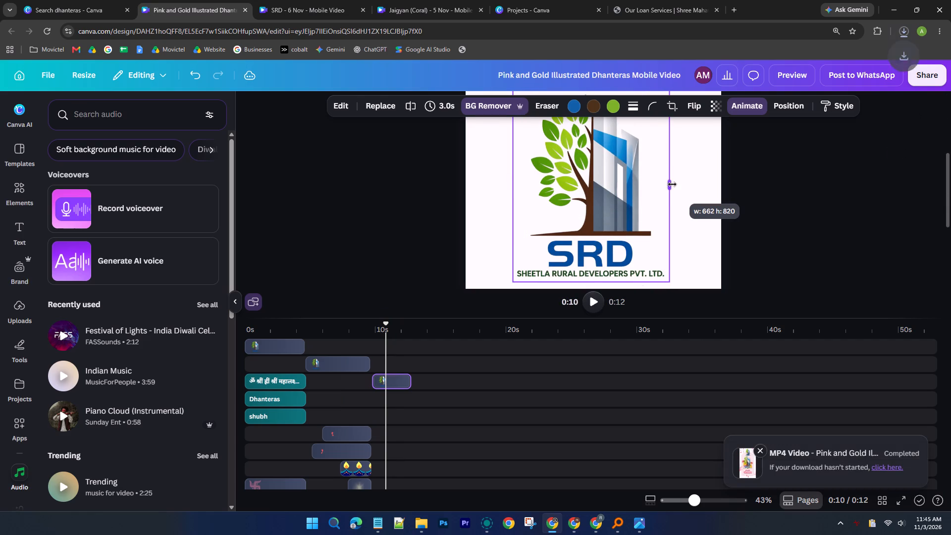
left_click(811, 205)
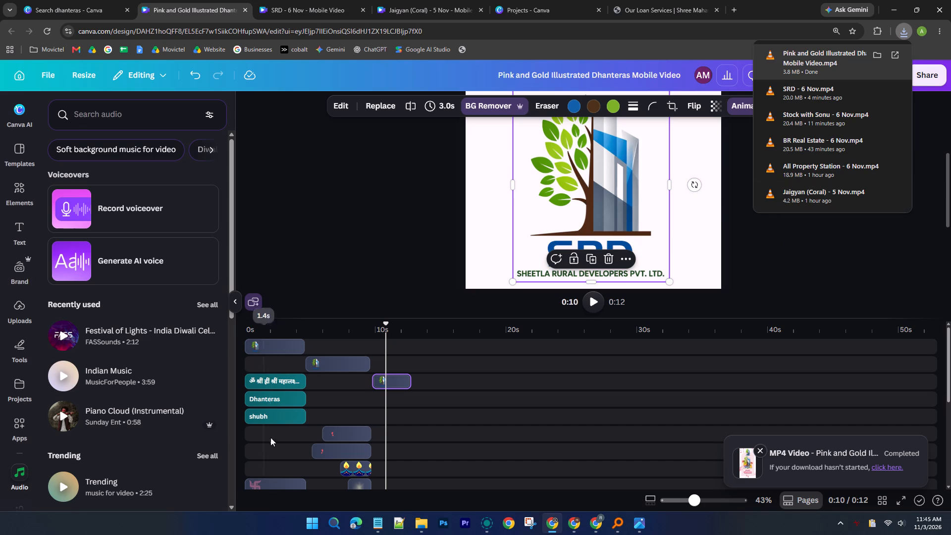
Switch to the Downloads folder in File Explorer and delete the Pink and Gold Illustrated Dhanteras Mobile Video file.
left_click(422, 522)
left_click(364, 461)
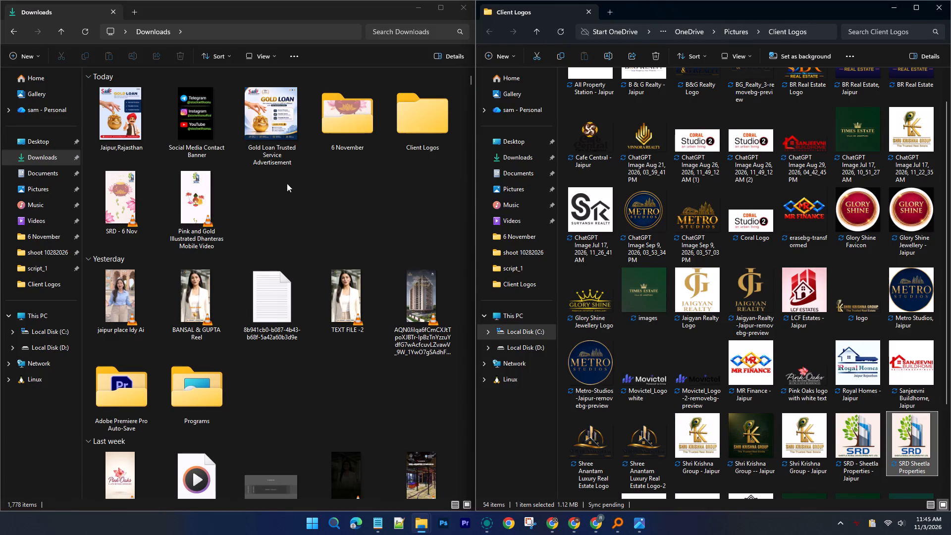
left_click(130, 200)
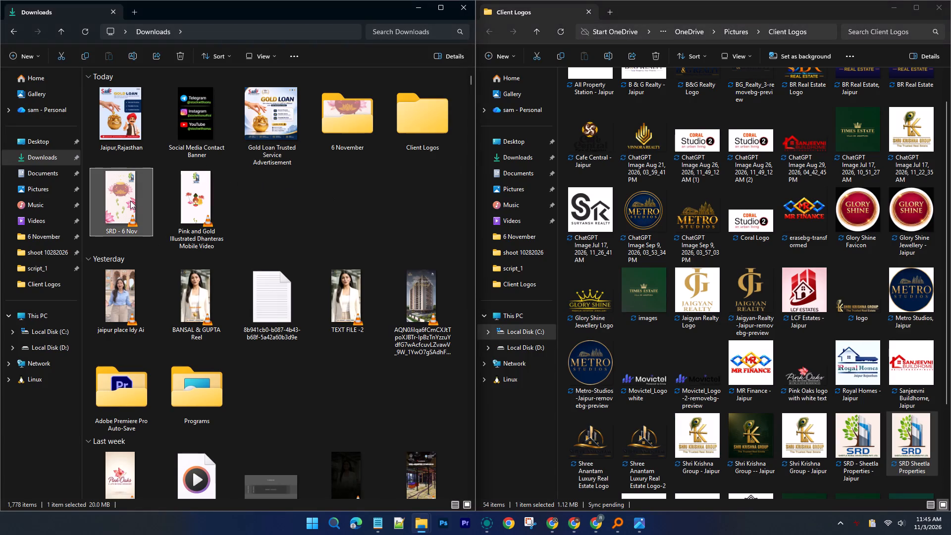
left_click(189, 199)
key("Delete")
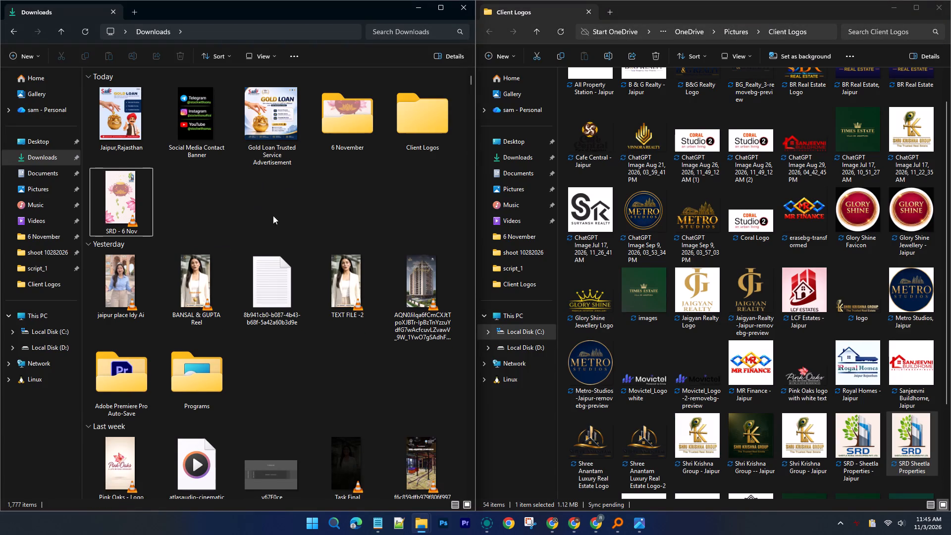
Return to the Canva design and download the corrected reel as an MP4 video in 4K quality.
left_click(550, 524)
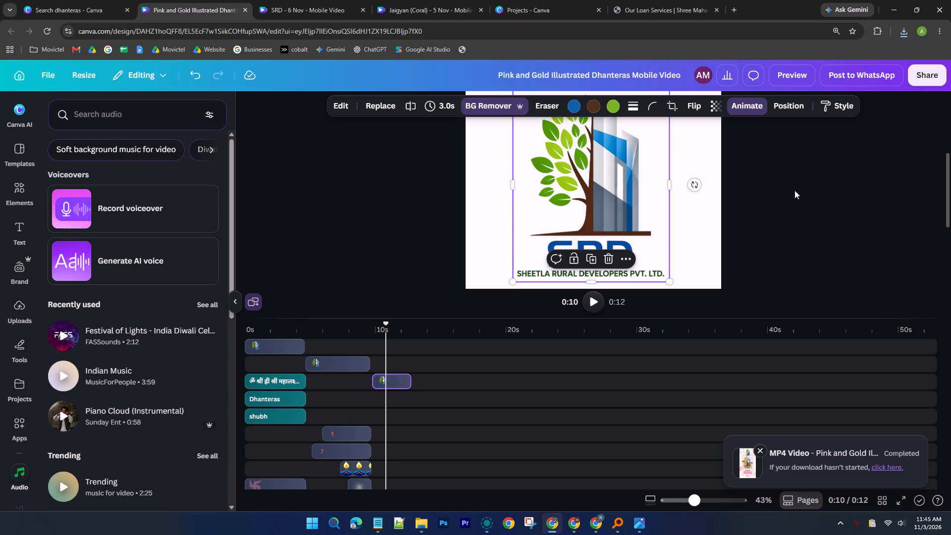
left_click(794, 190)
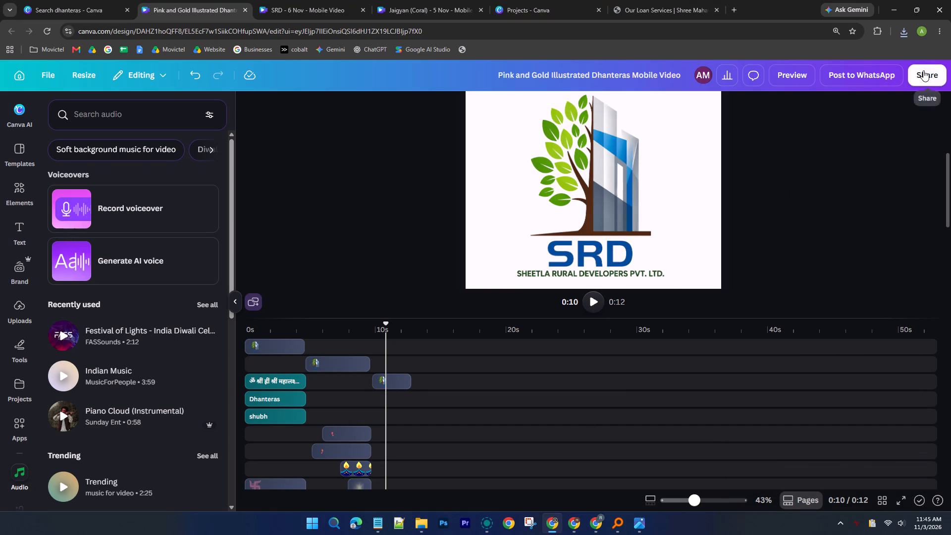
left_click(923, 70)
left_click(772, 331)
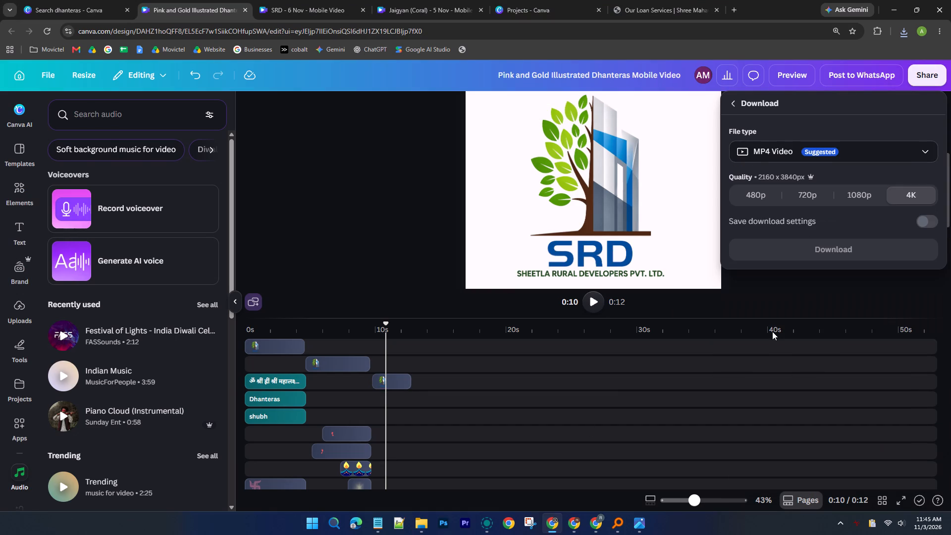
left_click(842, 246)
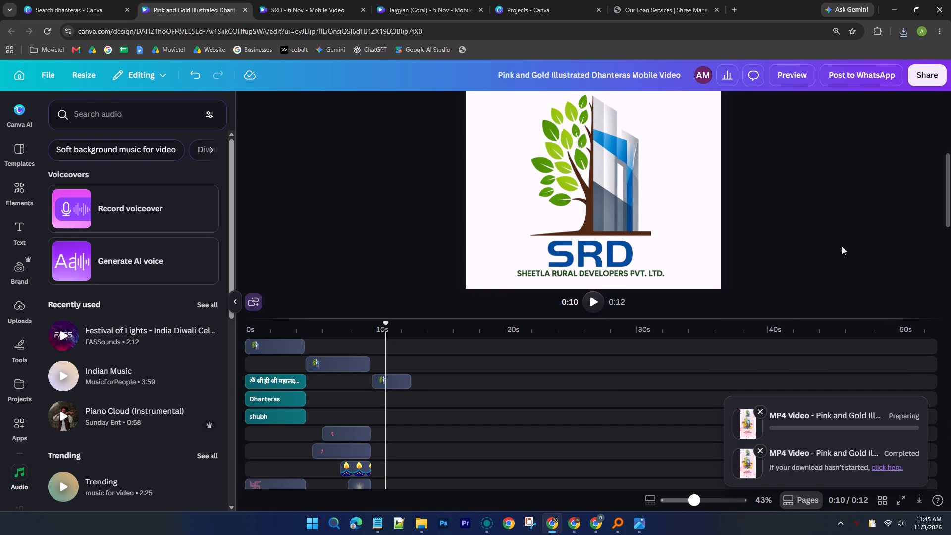
Switch back to the Downloads folder in File Explorer.
left_click(427, 529)
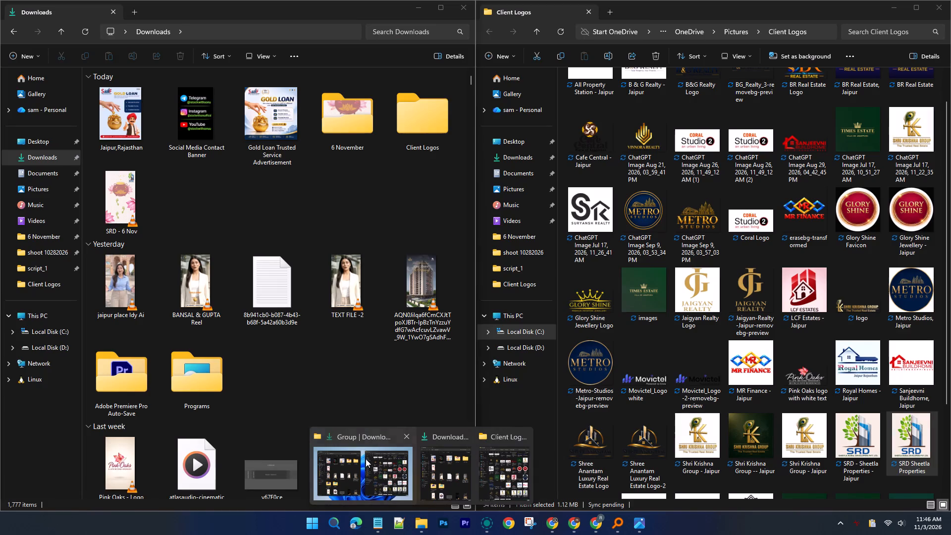
left_click(366, 459)
left_click(308, 210)
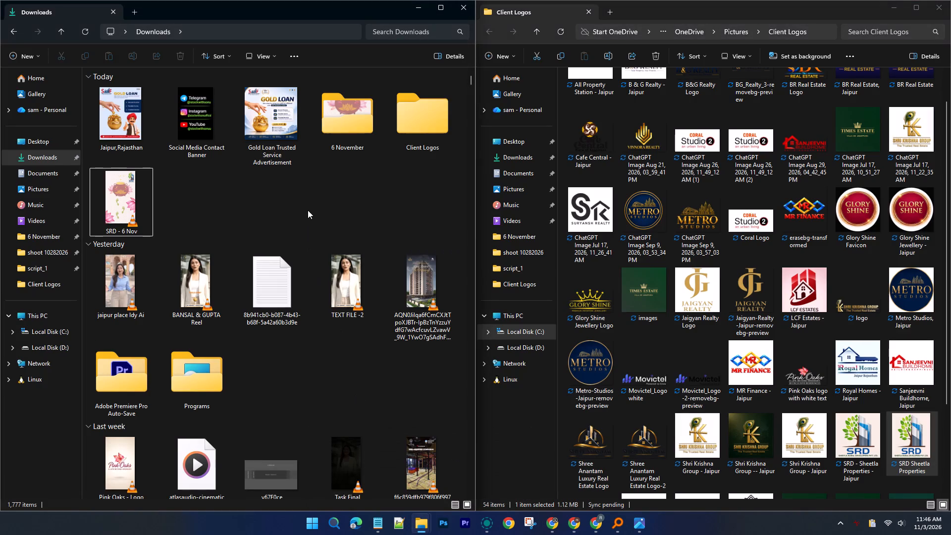
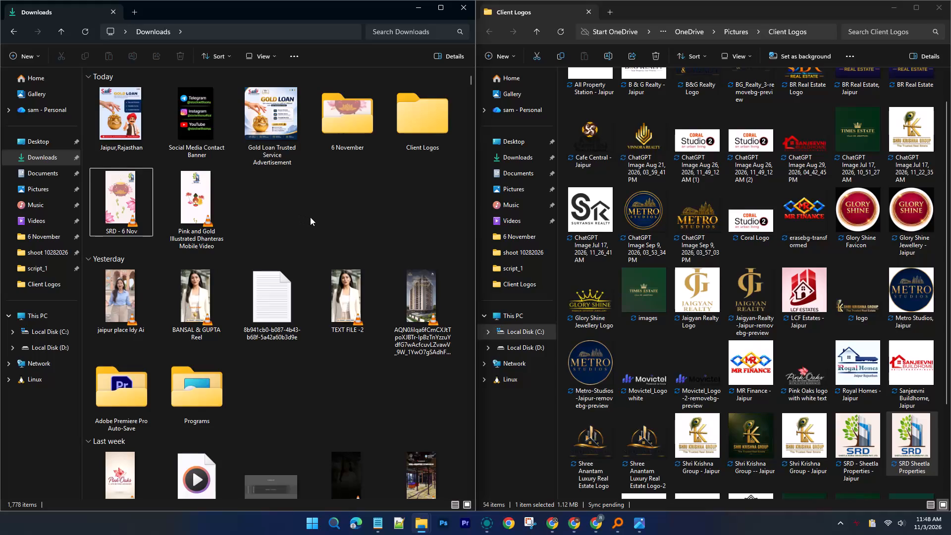
Check the contents of the Client Logos folder inside Downloads, return to Downloads and delete that folder.
double_click(406, 111)
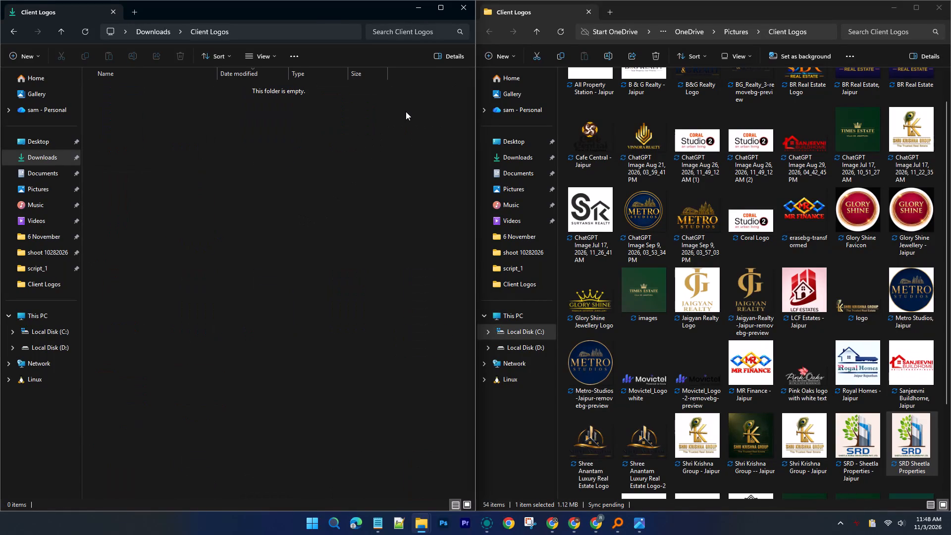
left_click(28, 155)
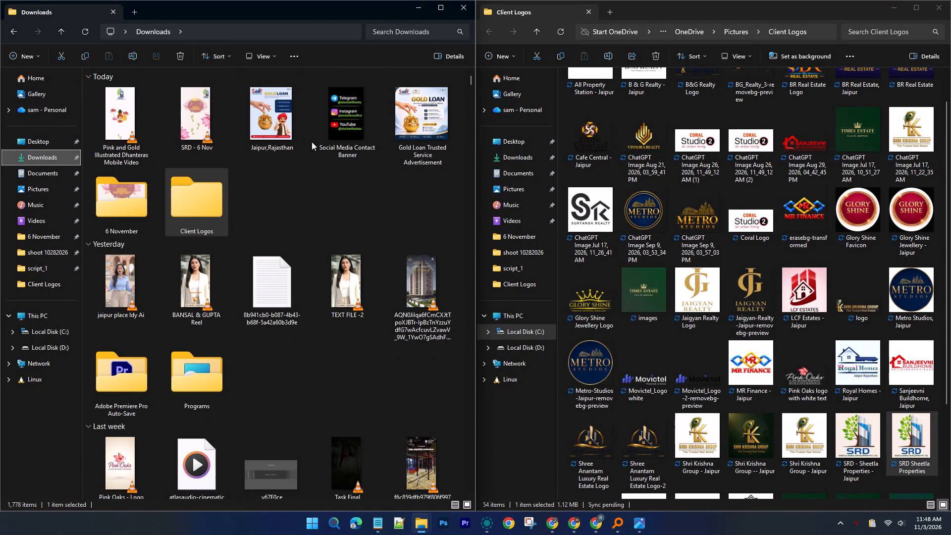
key("Delete")
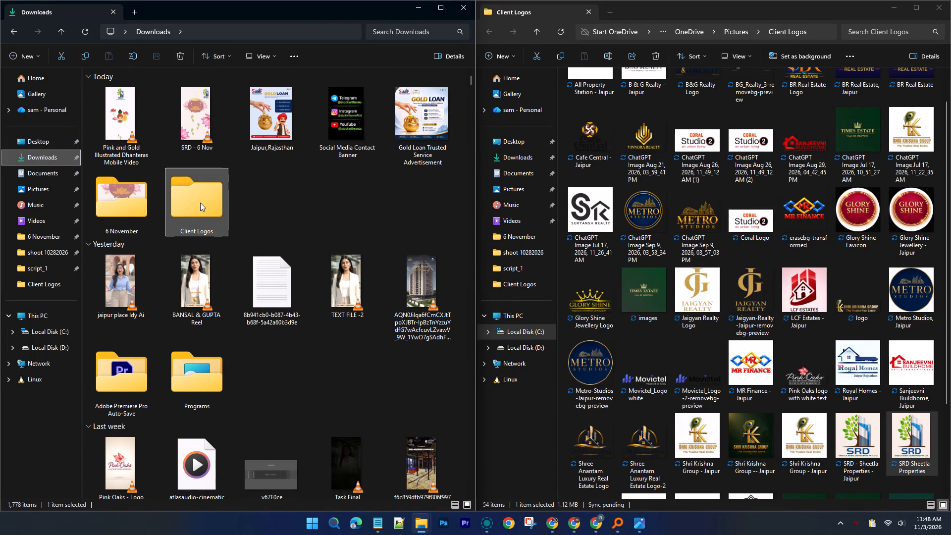
left_click(265, 204)
left_click(225, 210)
key("Delete")
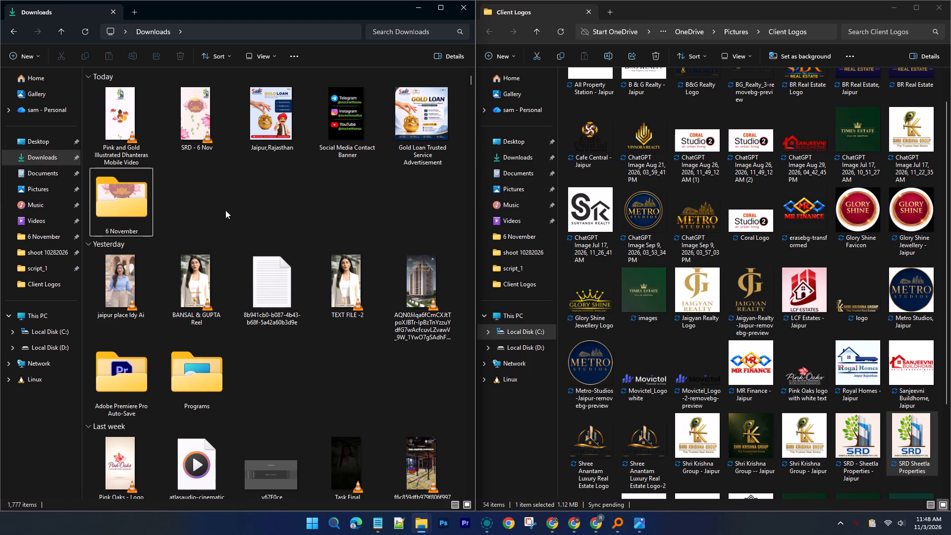
left_click(225, 210)
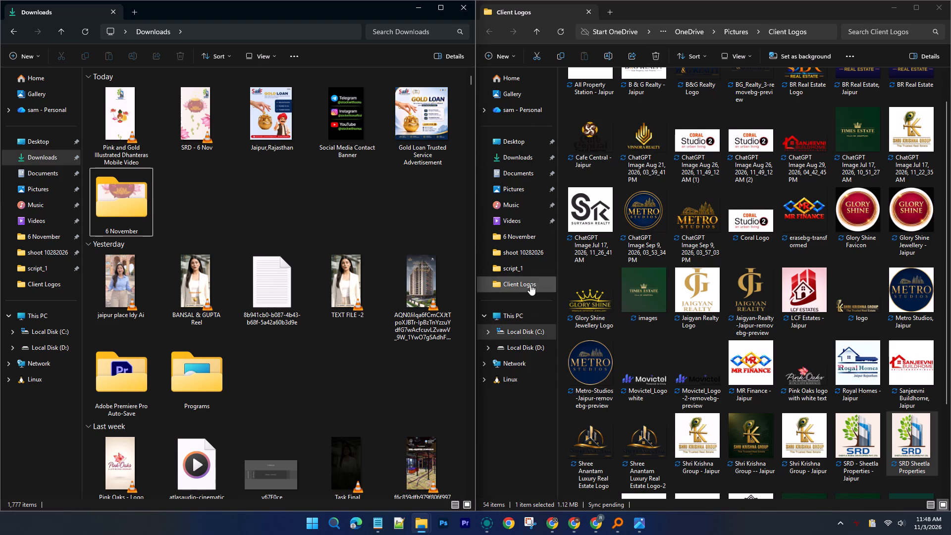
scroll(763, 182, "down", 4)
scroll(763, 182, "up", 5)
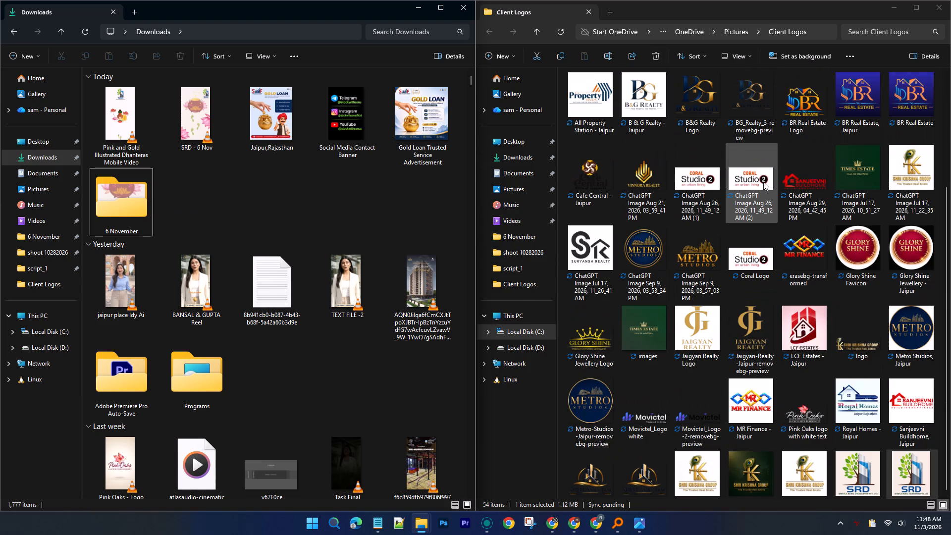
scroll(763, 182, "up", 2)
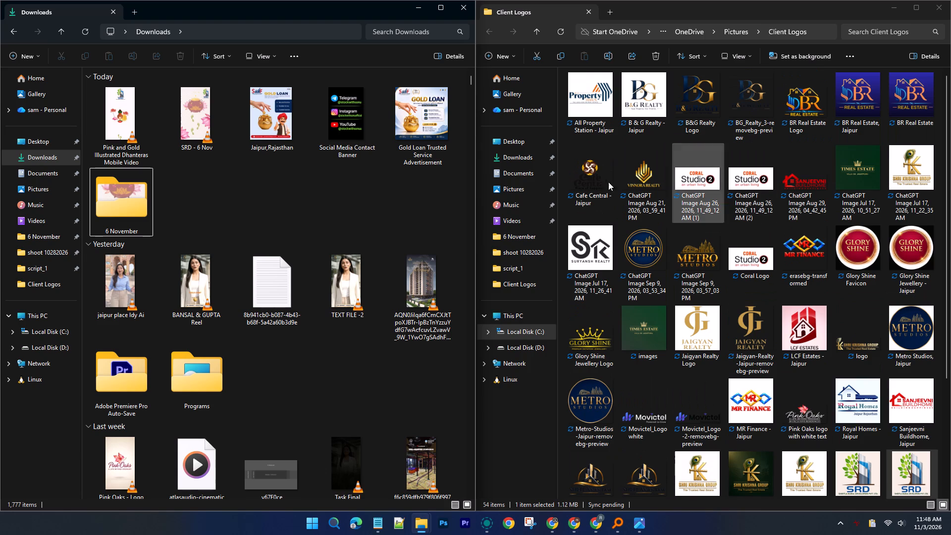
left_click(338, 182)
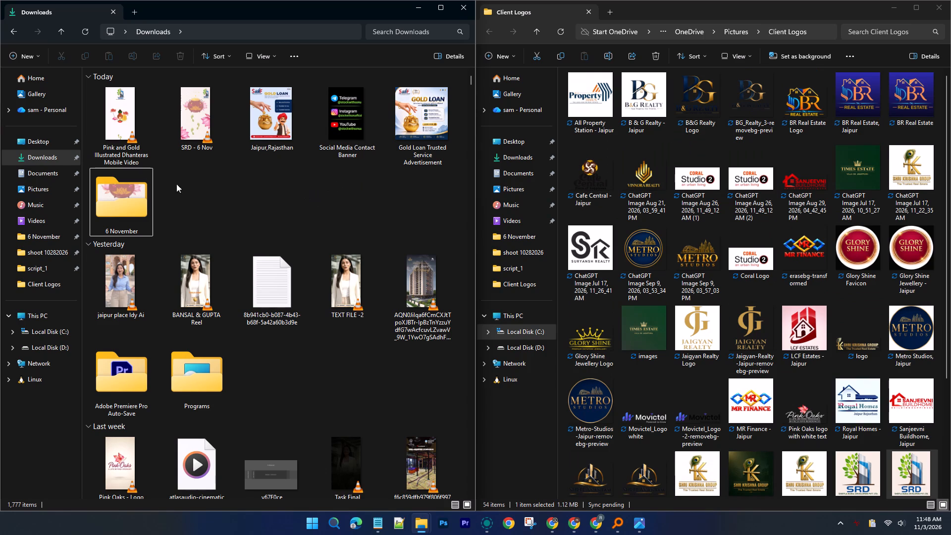
Rename the Pink and Gold Illustrated Dhanteras Mobile Video file in Downloads as SRD - 6 November.
right_click(133, 133)
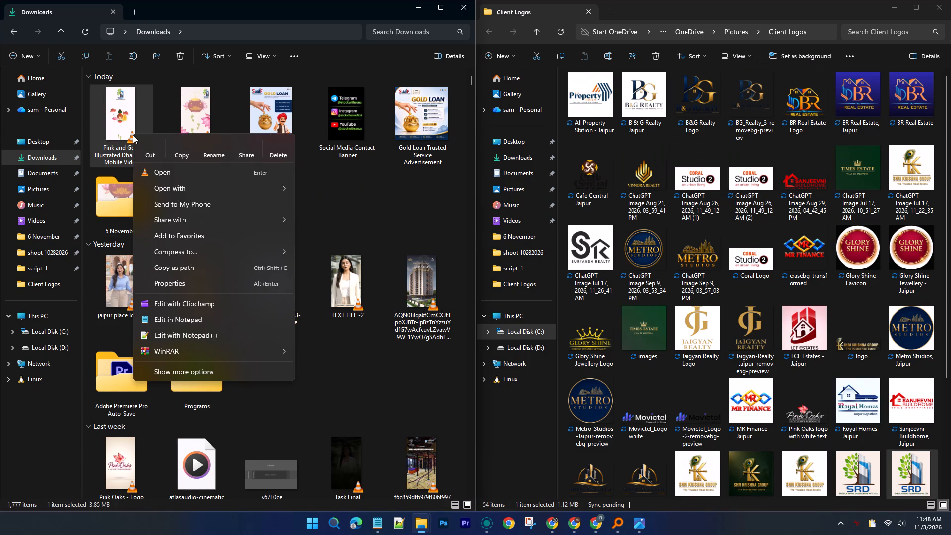
left_click(206, 154)
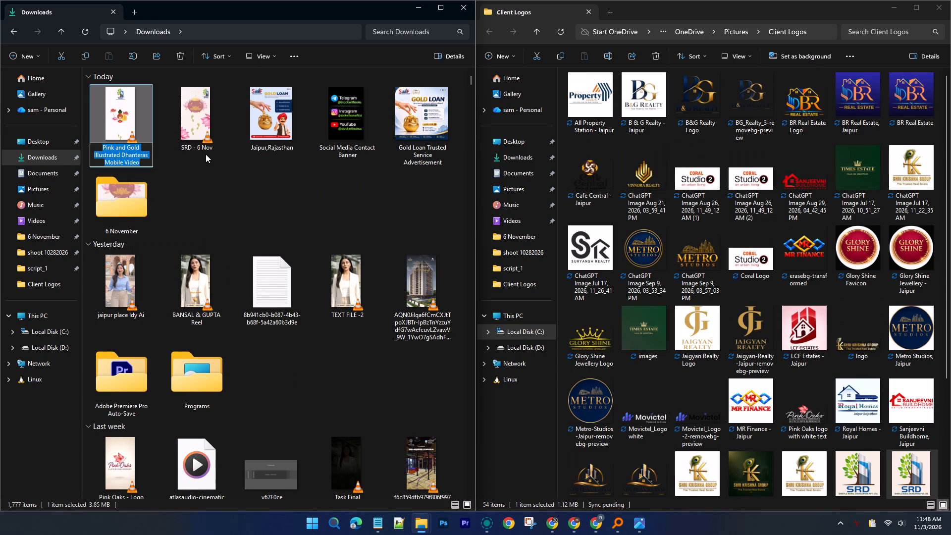
type("SED")
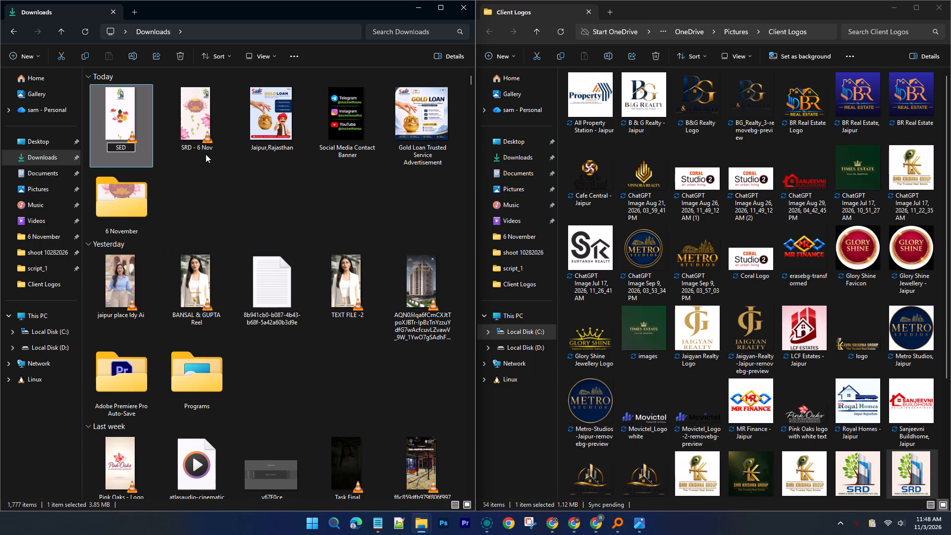
key("shift+BackSpace")
key("shift+BackSpace")
type("RD -")
key("space")
type("6 November")
key("Return")
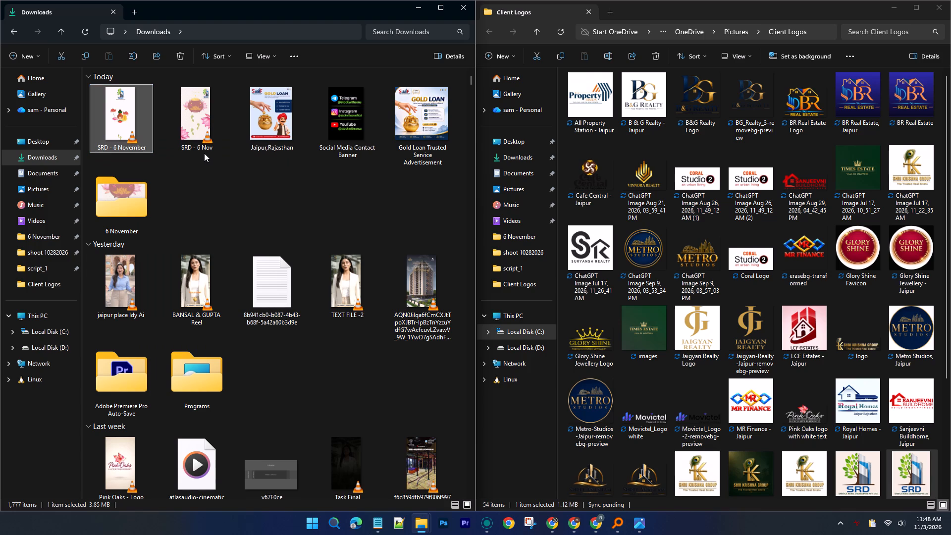
Move the SRD - 6 November video into the 6 November folder in Downloads.
left_click_drag(123, 140, 123, 199)
Open the 6 November folder and shorten the SRD video's file name to SRD - 6 Nov.
double_click(424, 119)
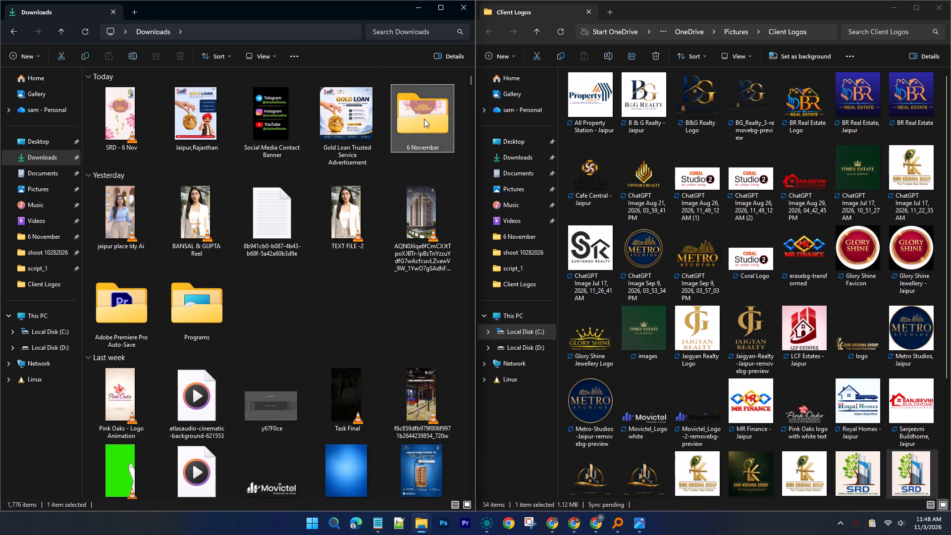
right_click(120, 102)
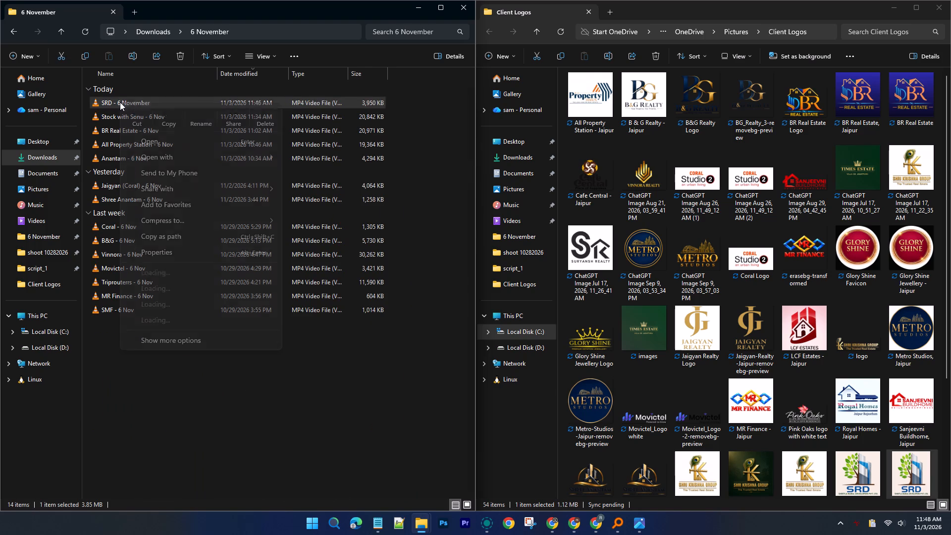
left_click(199, 119)
key("Right")
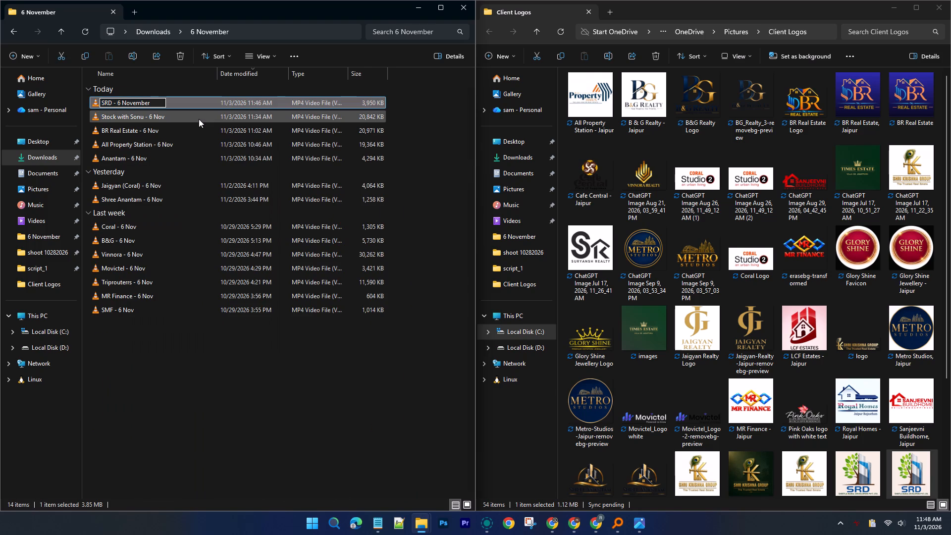
key("BackSpace")
key("BackSpace")
key("BackSpace")
key("BackSpace")
key("BackSpace")
key("Return")
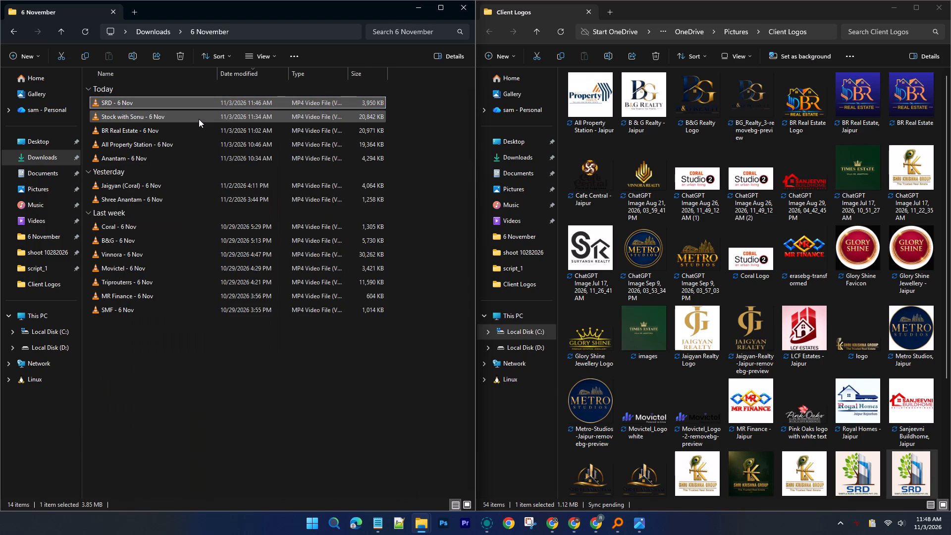
Switch to Notepad, mark SRD with a bullet in the DHANTERAS REEL list, and minimise the window.
left_click(384, 521)
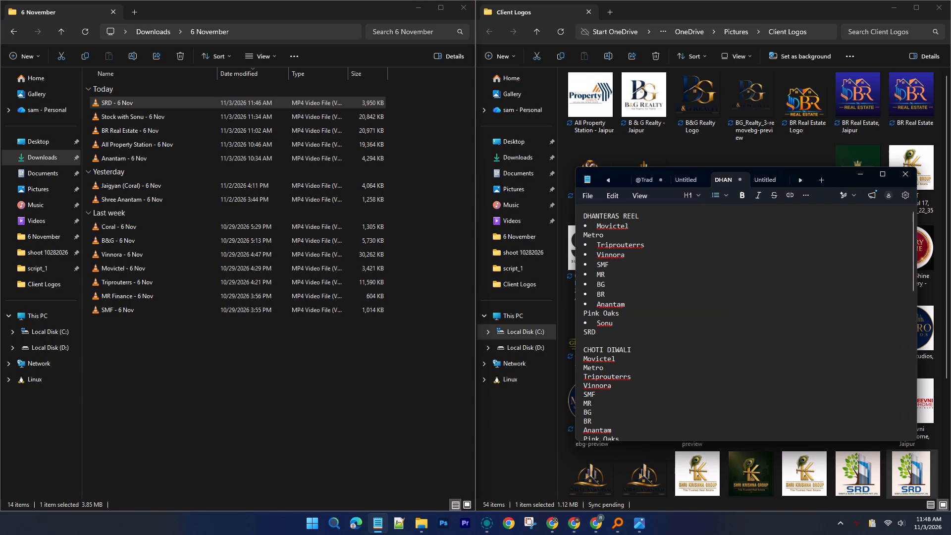
left_click(582, 330)
key("Left")
type("-")
key("space")
left_click(856, 179)
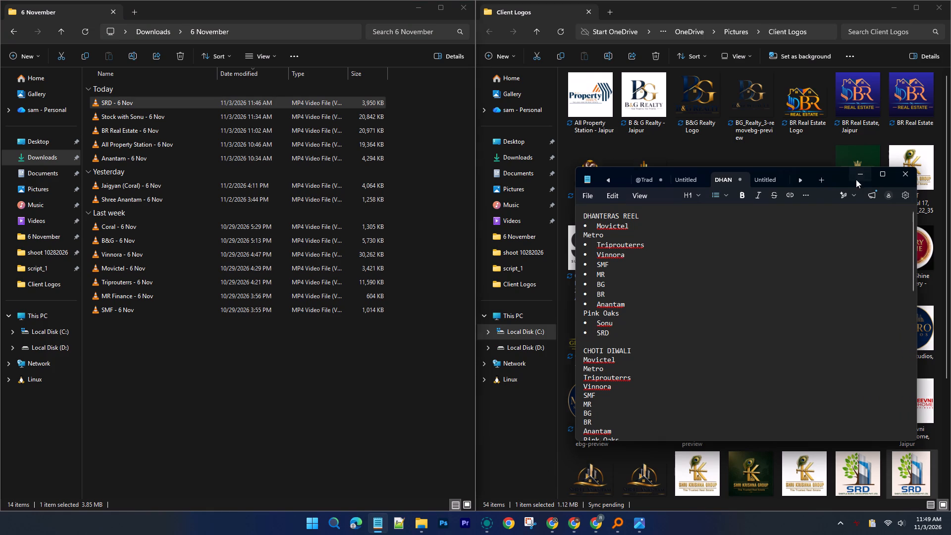
Switch to Chrome and bring up the Jaigyan (Coral) - 5 Nov design in Canva.
left_click(553, 528)
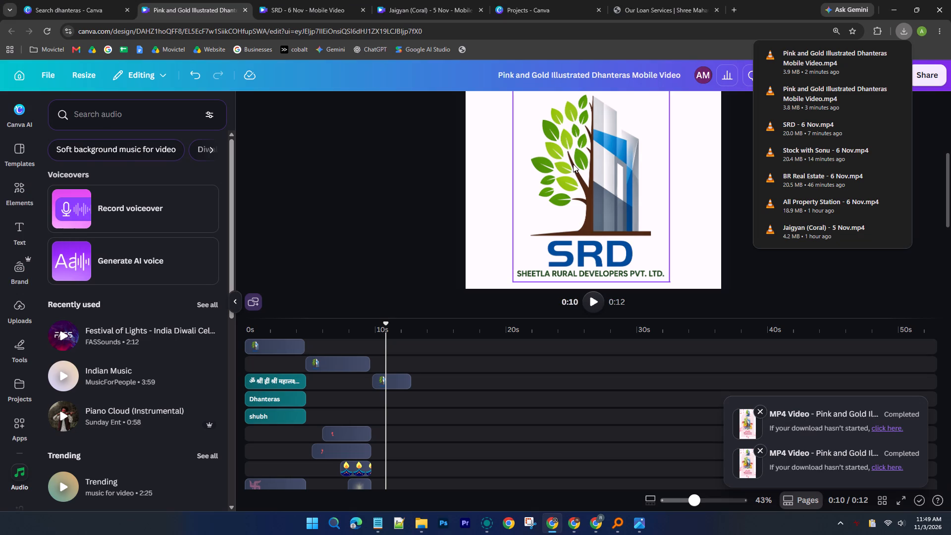
scroll(573, 164, "down", 3, "ctrl")
scroll(646, 195, "up", 3)
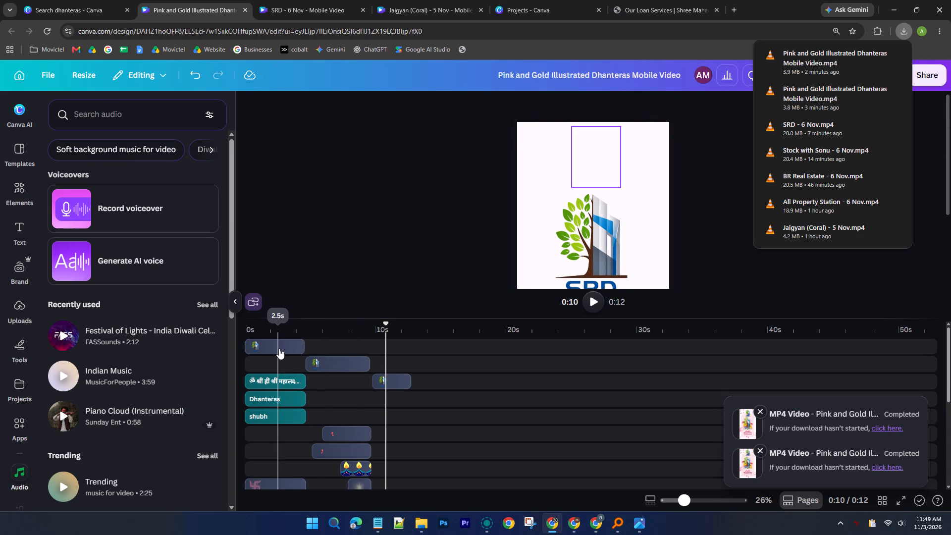
left_click(286, 0)
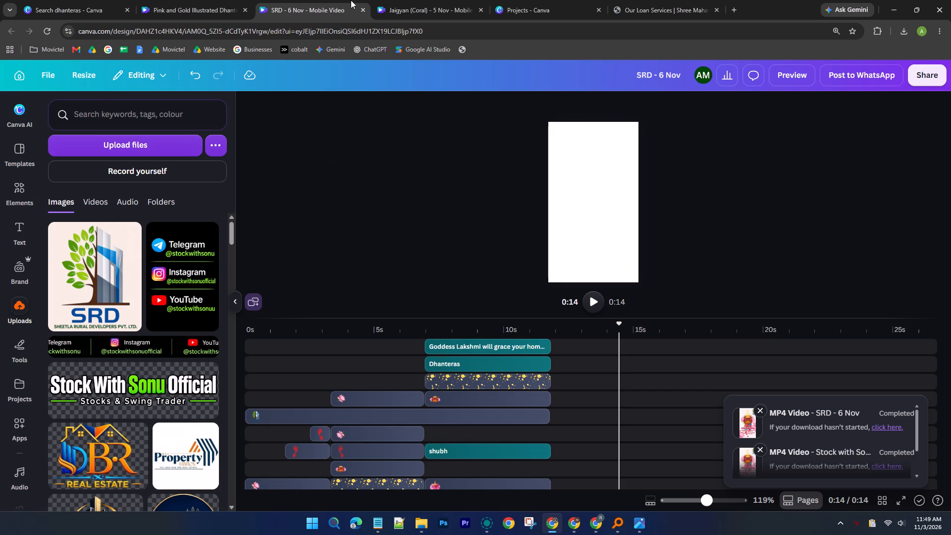
left_click(413, 0)
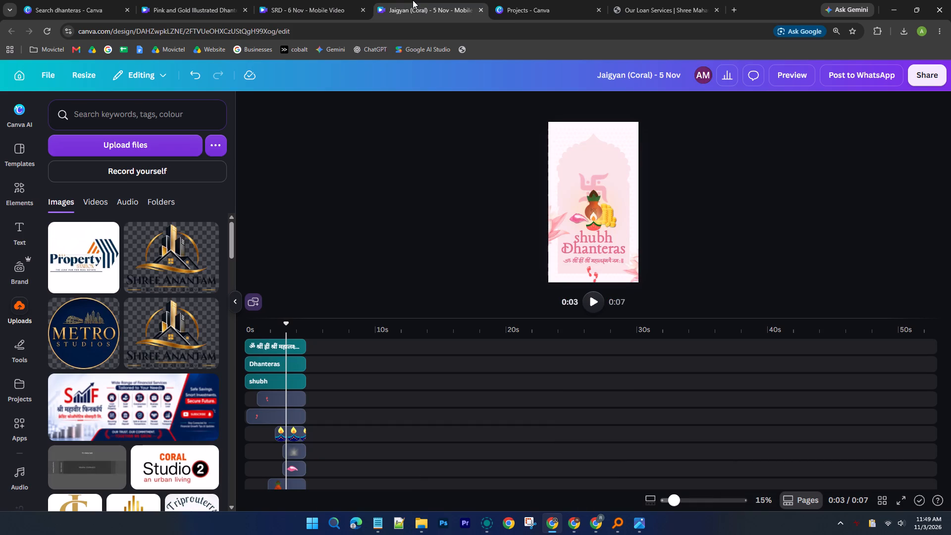
Insert the uploaded Metro Studios logo at the start of the reel and shrink it into the page's upper-left corner.
scroll(314, 423, "up", 4)
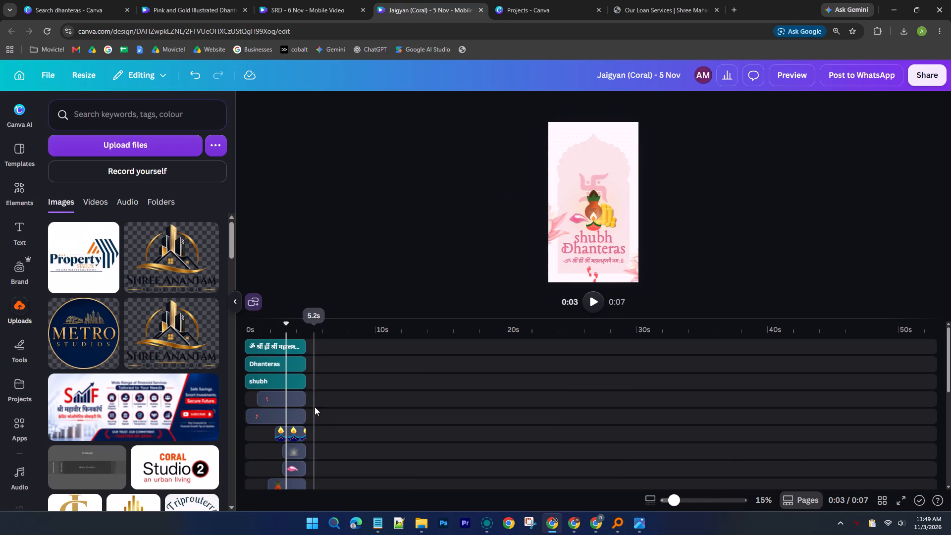
scroll(304, 390, "down", 10)
scroll(286, 408, "up", 11)
scroll(299, 410, "down", 4)
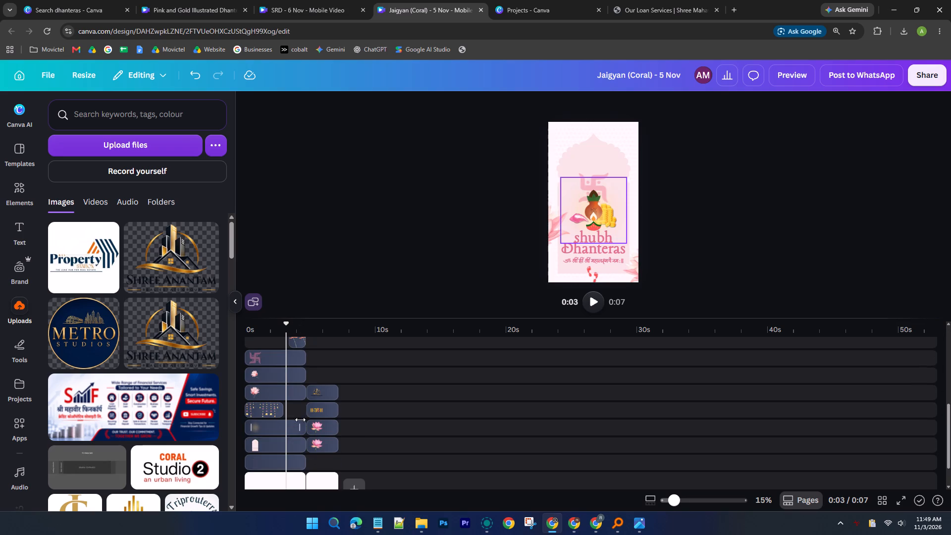
scroll(301, 420, "down", 5)
left_click_drag(285, 324, 283, 324)
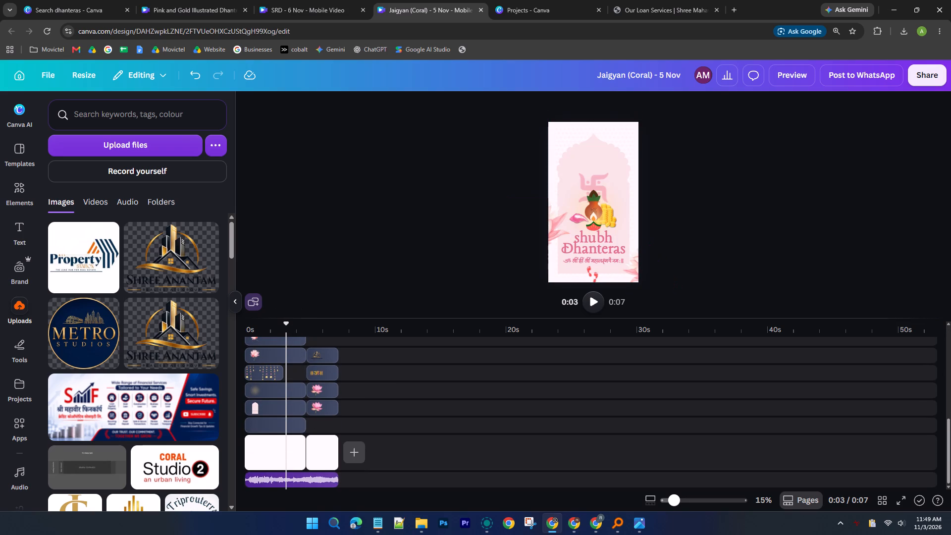
left_click_drag(283, 324, 239, 324)
scroll(429, 312, "up", 4)
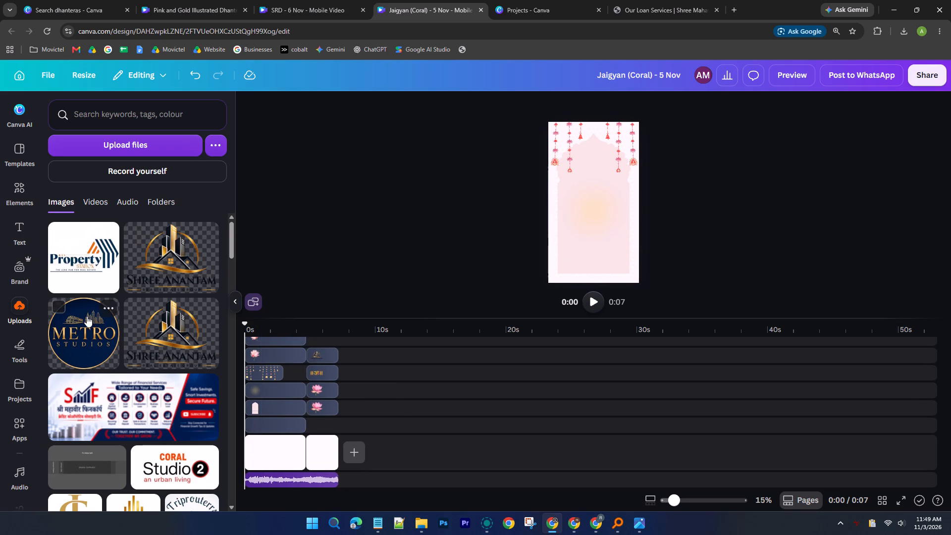
left_click(86, 320)
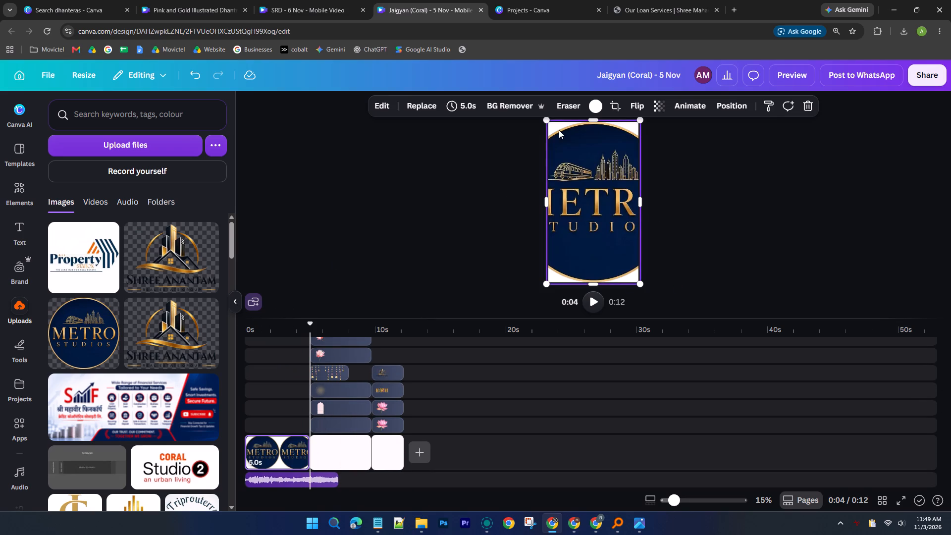
left_click_drag(640, 285, 590, 206)
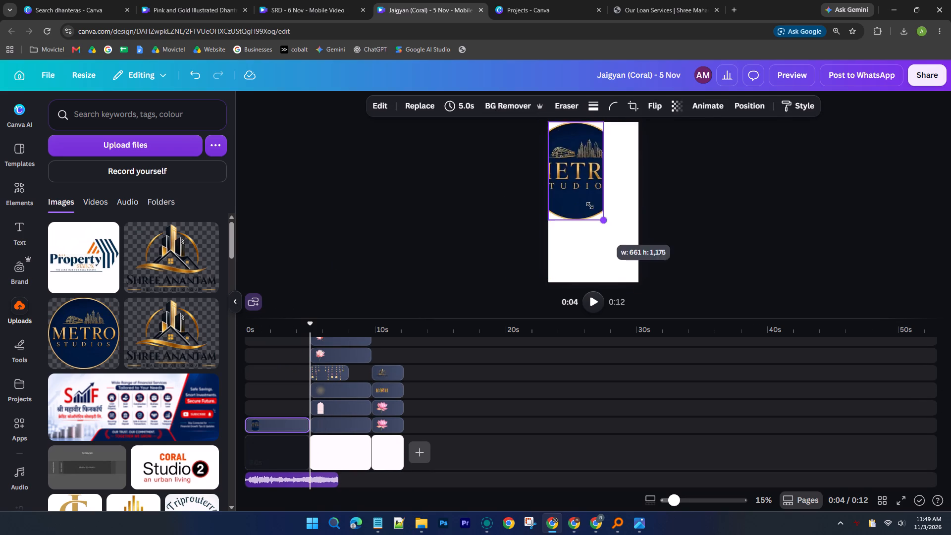
left_click_drag(590, 206, 572, 172)
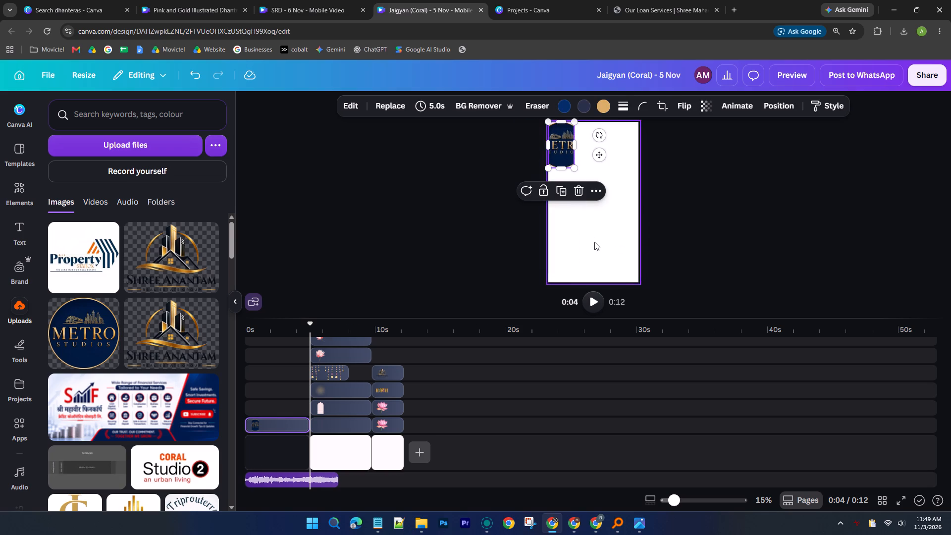
Shift the Metro Studios logo clip along the timeline onto the first Dhanteras page.
left_click(270, 454)
scroll(270, 454, "up", 2)
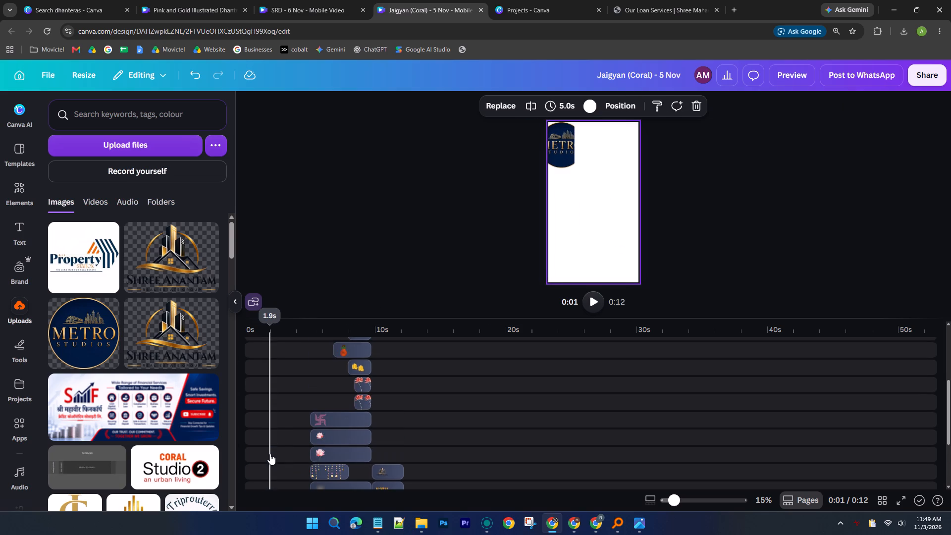
scroll(270, 454, "down", 3)
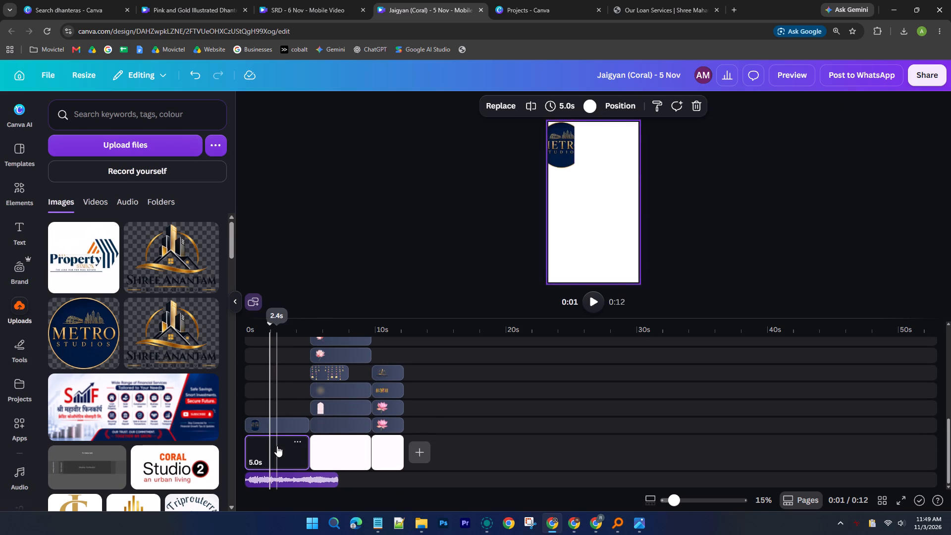
left_click(277, 446)
left_click_drag(281, 423, 346, 426)
Delete the blank 5.0-second page at the start of the timeline.
left_click(272, 463)
key("Delete")
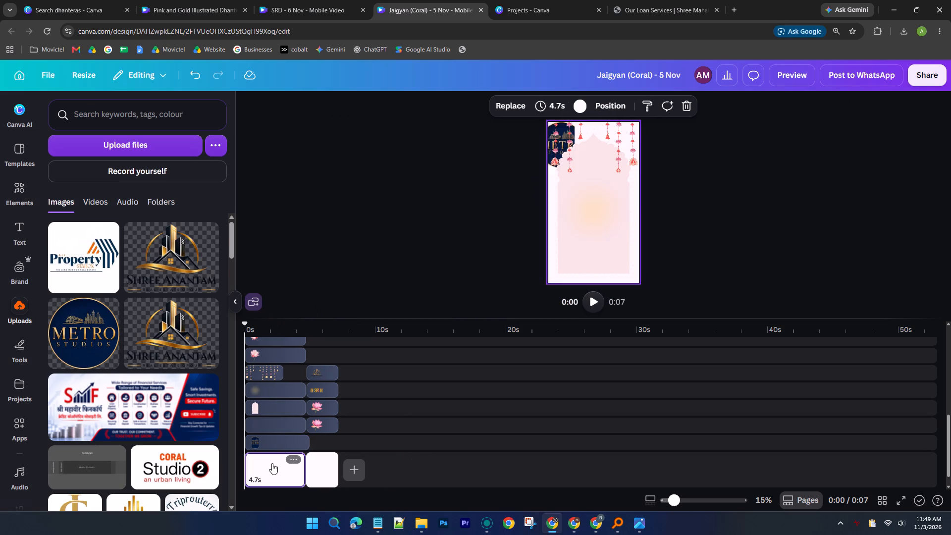
Move the Metro Studios logo clip to the top timeline layer and trim its end to match the first page's end.
left_click_drag(271, 438, 282, 312)
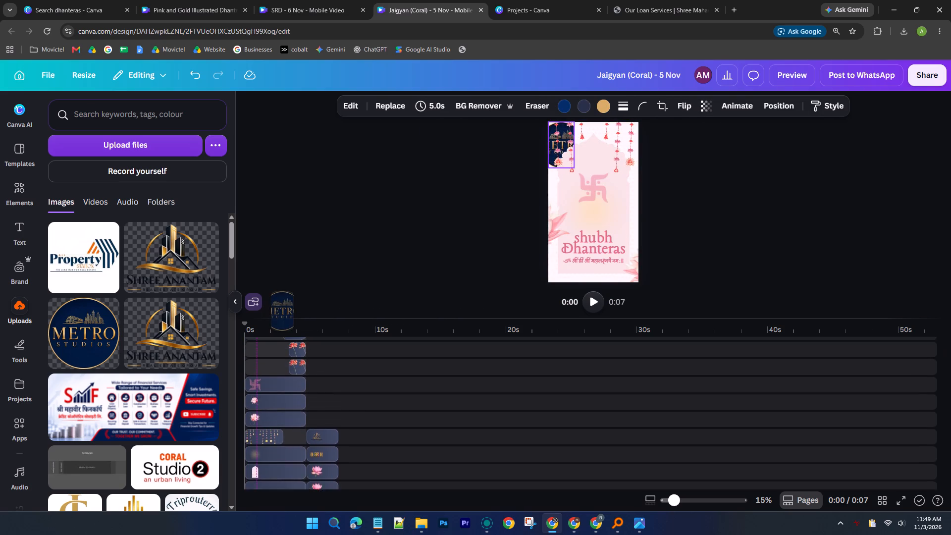
left_click_drag(282, 312, 279, 342)
left_click_drag(289, 342, 282, 342)
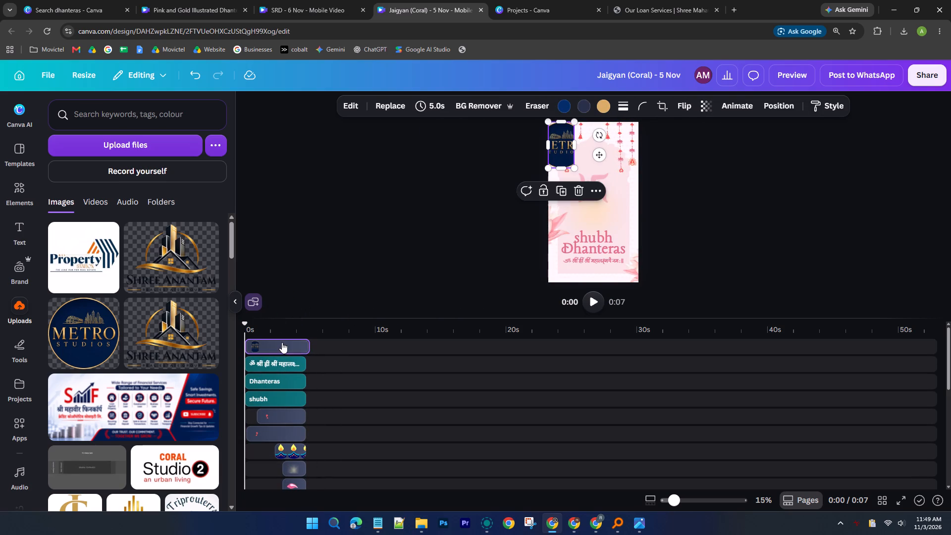
left_click(308, 344)
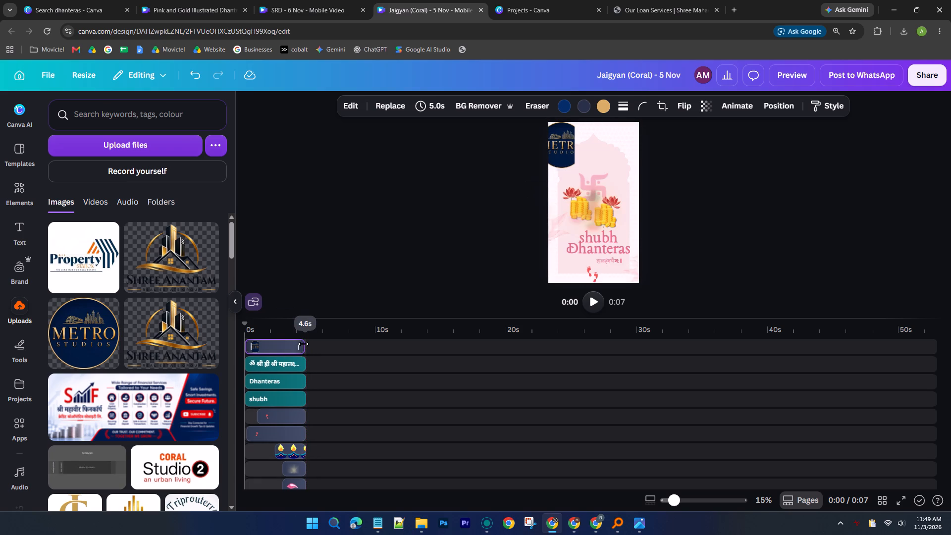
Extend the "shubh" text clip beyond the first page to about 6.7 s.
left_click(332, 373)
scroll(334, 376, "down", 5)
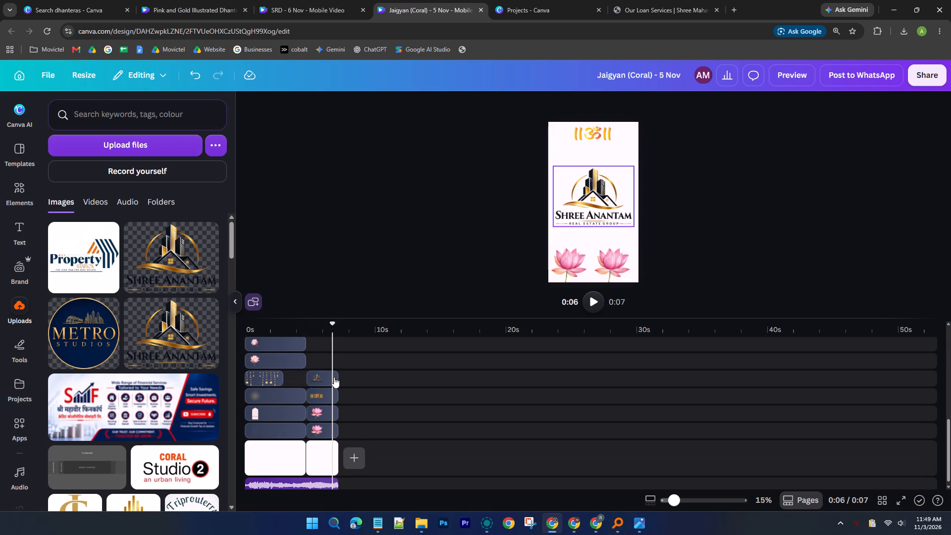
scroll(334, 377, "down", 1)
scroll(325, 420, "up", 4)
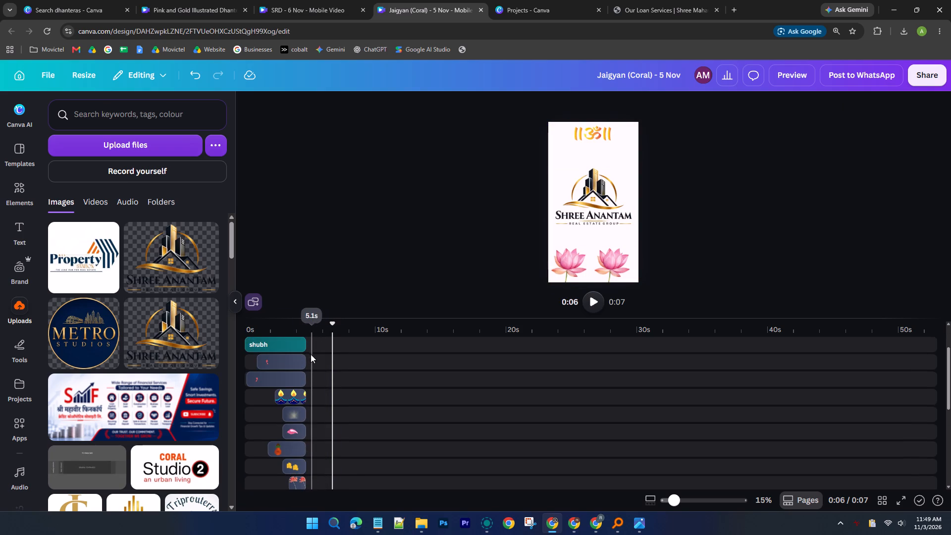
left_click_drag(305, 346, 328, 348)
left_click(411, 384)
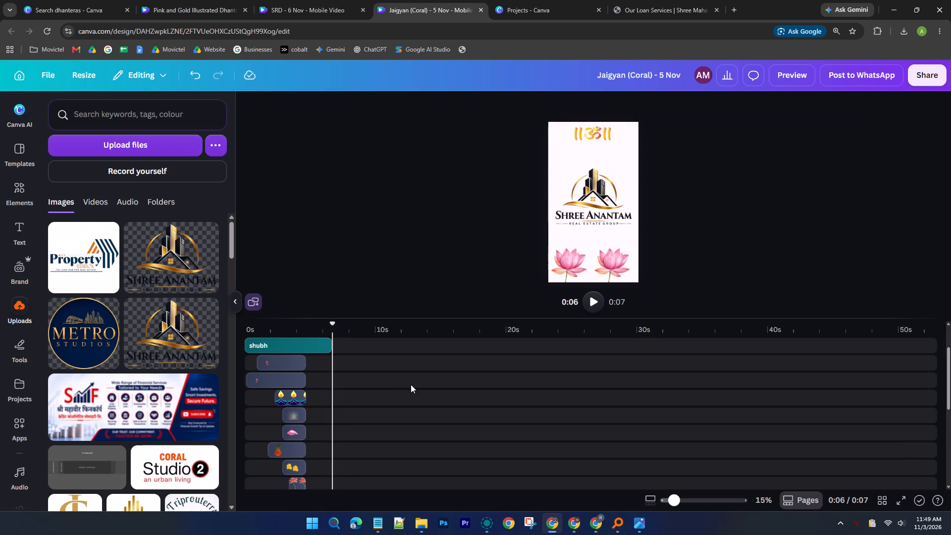
Delete the Shree Anantam logo from the 2.5-second closing page.
scroll(353, 365, "down", 8)
left_click(320, 455)
right_click(320, 455)
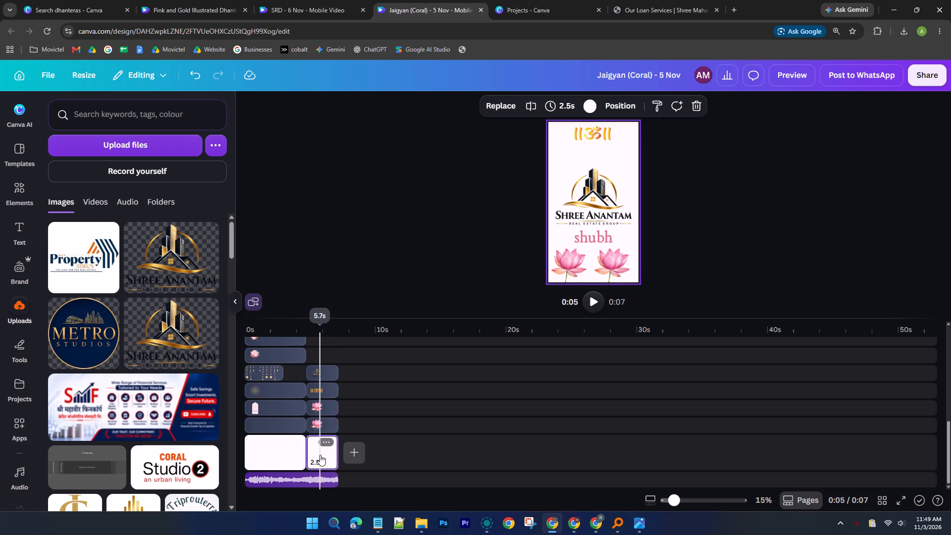
left_click(293, 210)
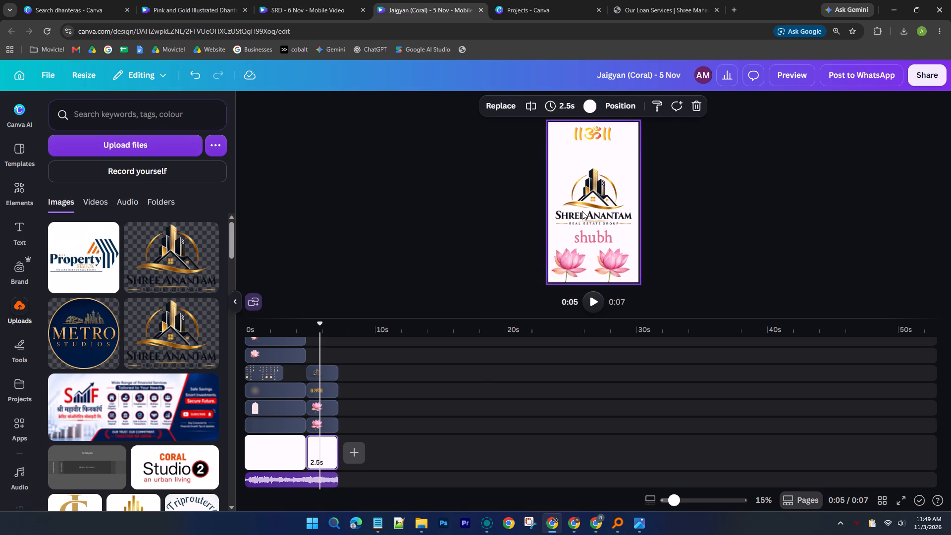
left_click(585, 211)
key("Delete")
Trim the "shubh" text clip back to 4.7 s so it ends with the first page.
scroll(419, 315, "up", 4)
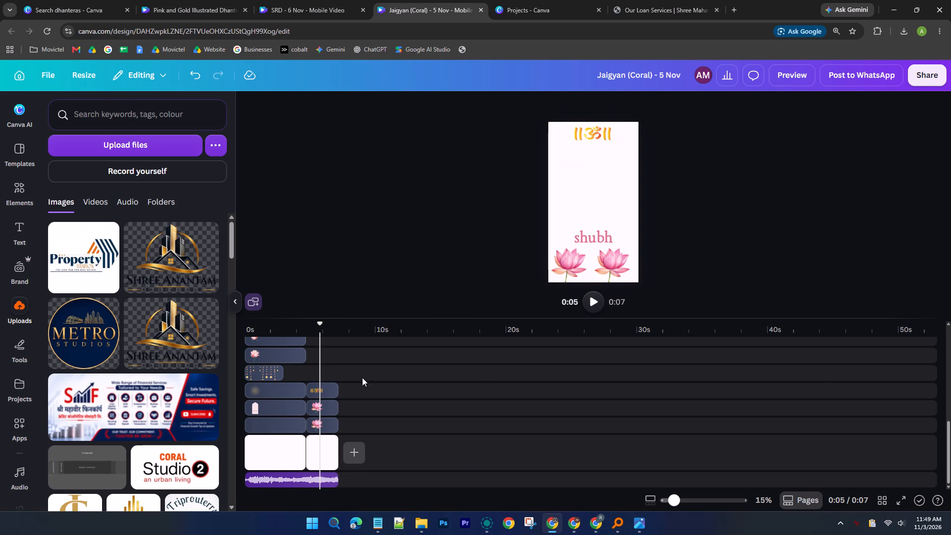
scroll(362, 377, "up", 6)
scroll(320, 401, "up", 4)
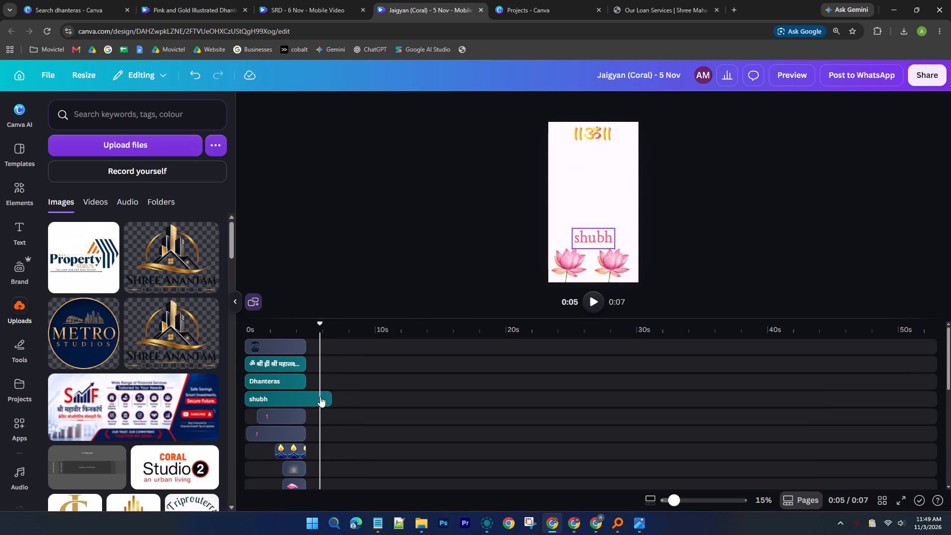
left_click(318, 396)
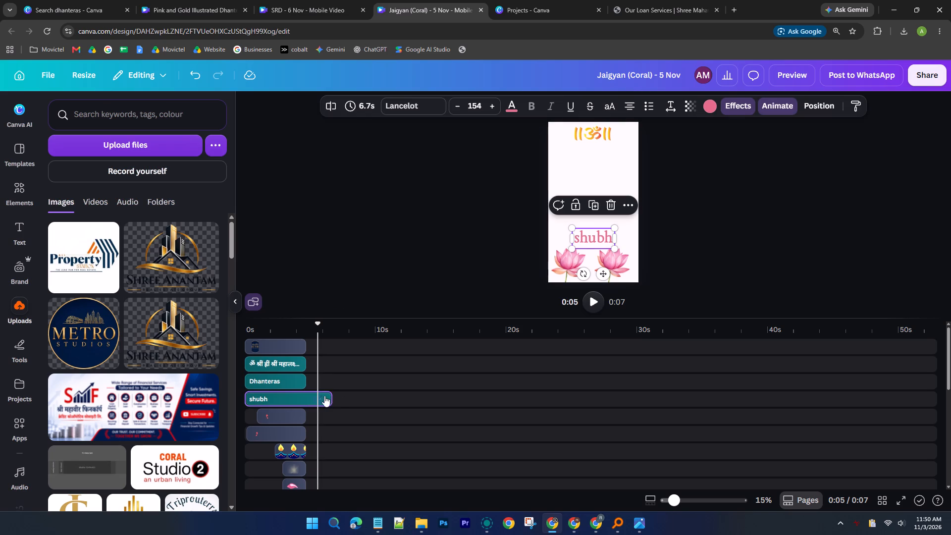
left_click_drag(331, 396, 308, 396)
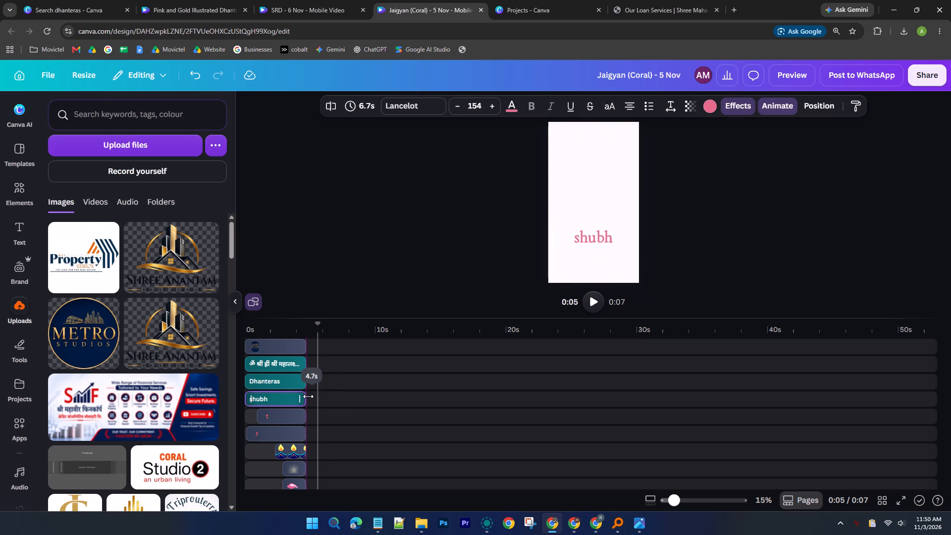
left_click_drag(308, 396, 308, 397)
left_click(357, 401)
Play the reel from the beginning to check how the pages run.
scroll(357, 401, "up", 4)
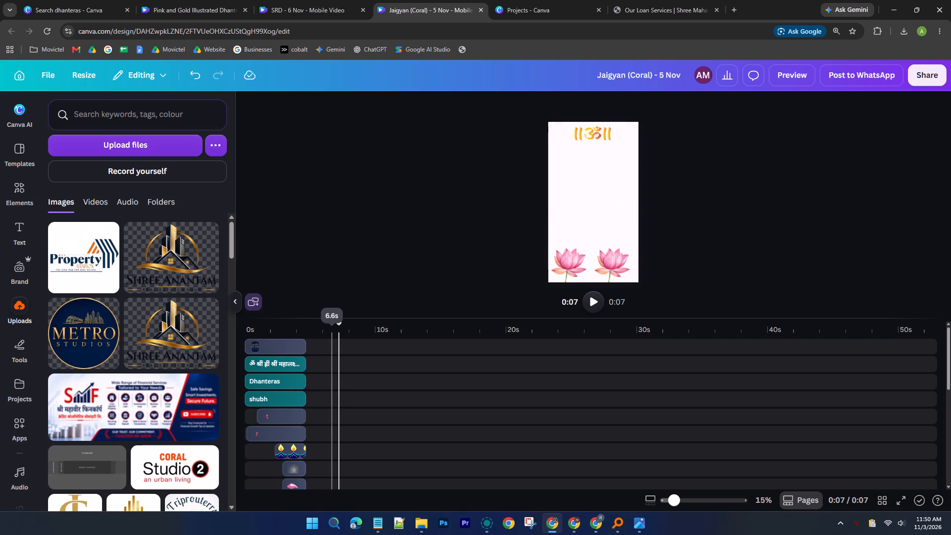
left_click_drag(340, 321, 255, 328)
left_click_drag(336, 335, 252, 337)
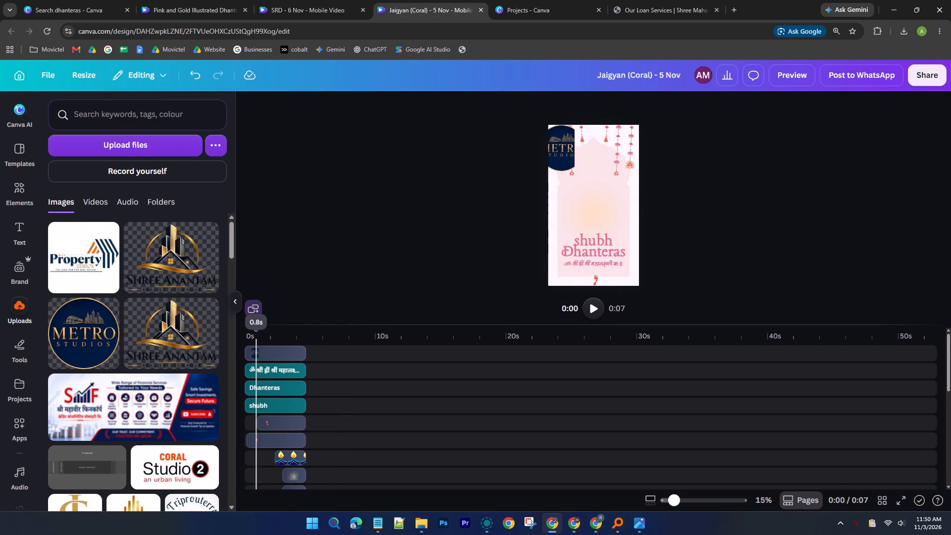
left_click_drag(252, 337, 246, 337)
left_click(592, 308)
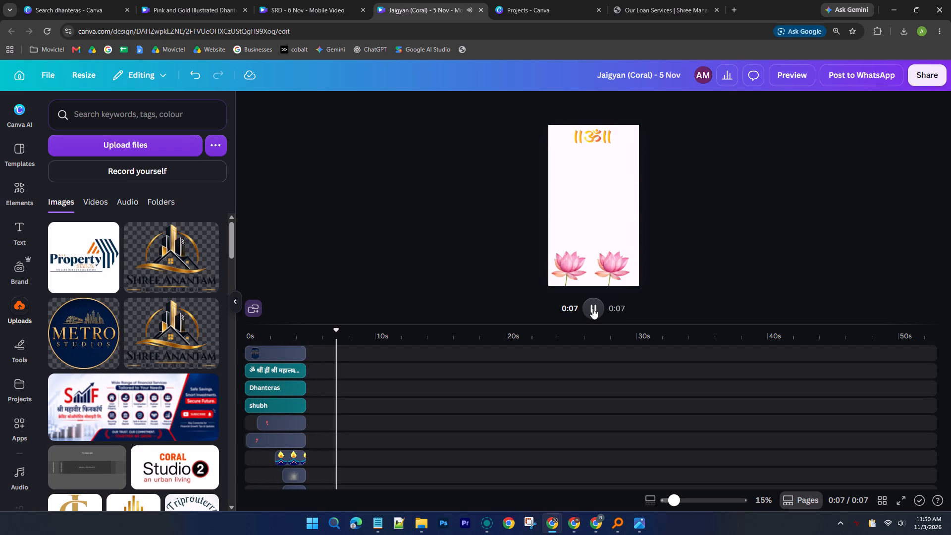
Bring the first page's Metro Studios logo inward and widen its crop on both sides to show the full round badge.
left_click(273, 355)
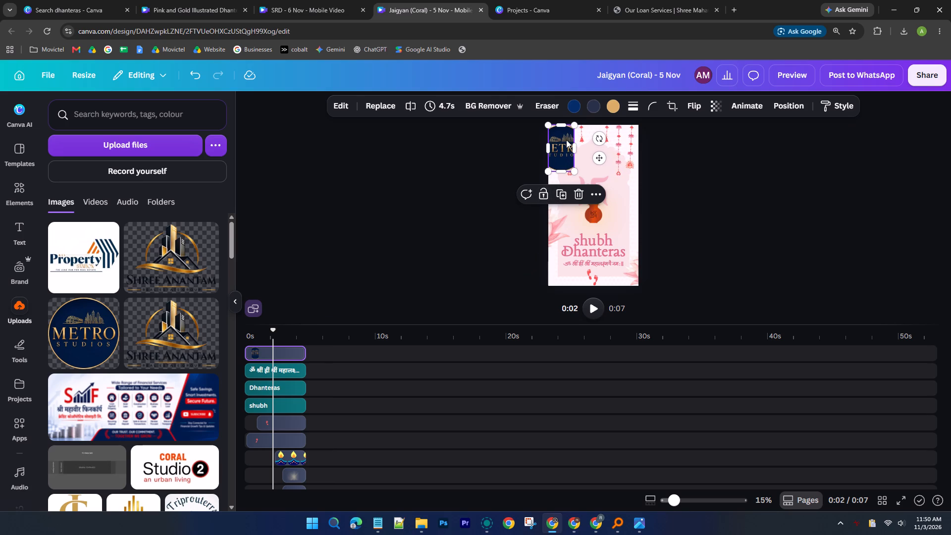
scroll(566, 140, "up", 5, "ctrl")
left_click_drag(520, 179, 568, 219)
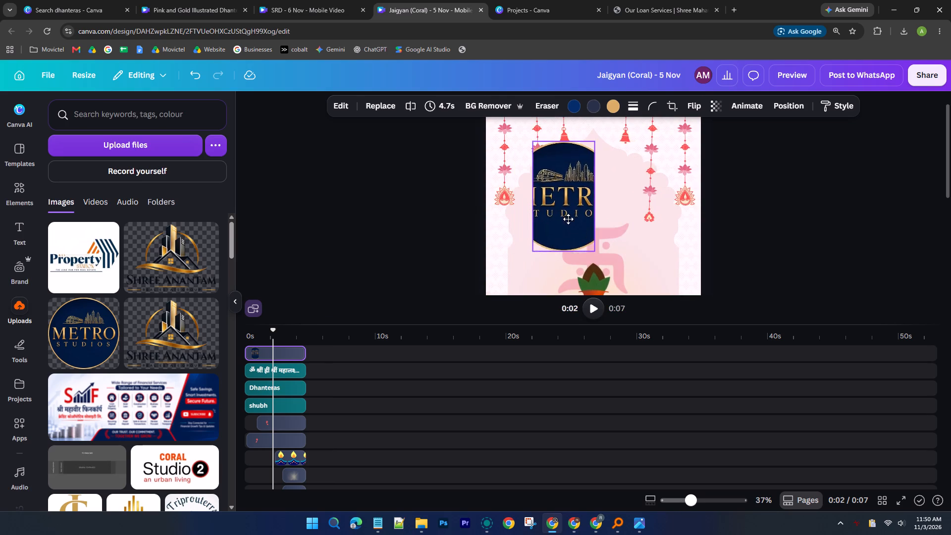
left_click_drag(568, 219, 593, 221)
left_click_drag(558, 199, 534, 197)
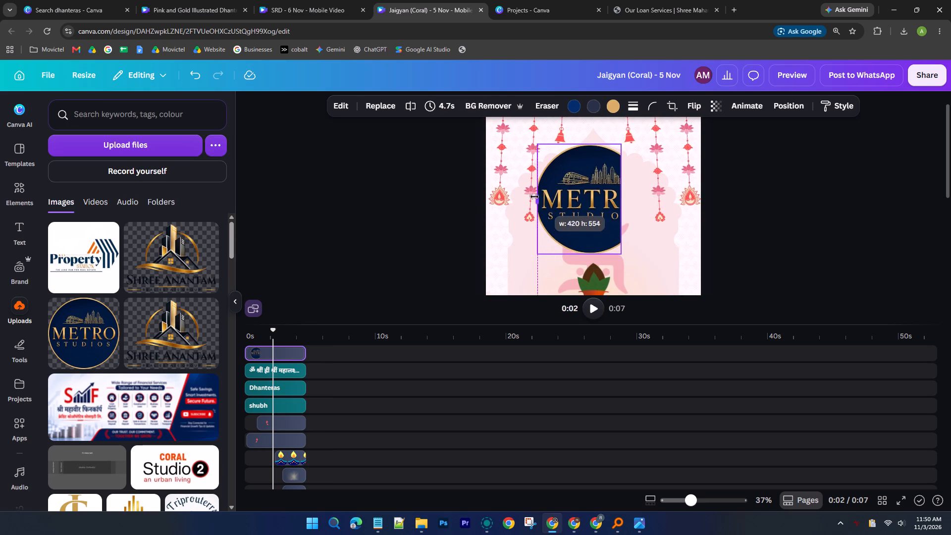
left_click_drag(534, 197, 531, 196)
left_click_drag(621, 199, 641, 201)
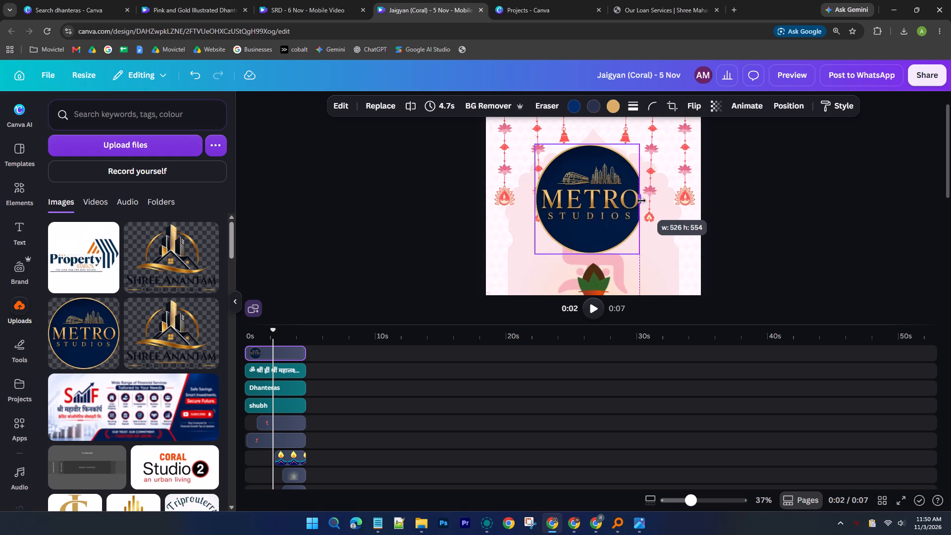
left_click_drag(641, 201, 644, 201)
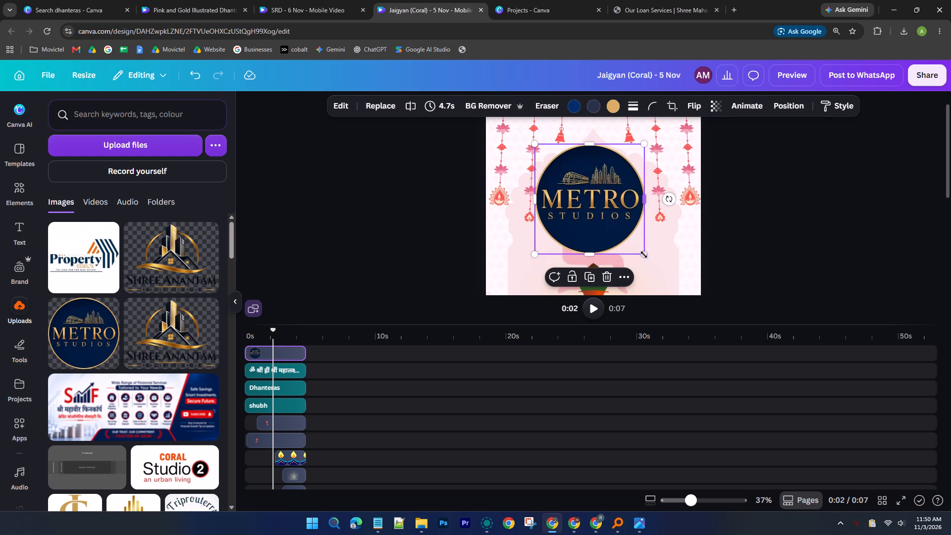
Shrink the round Metro Studios logo and centre it between the hanging garlands above the swastika.
left_click_drag(644, 255, 610, 202)
left_click_drag(581, 176, 608, 163)
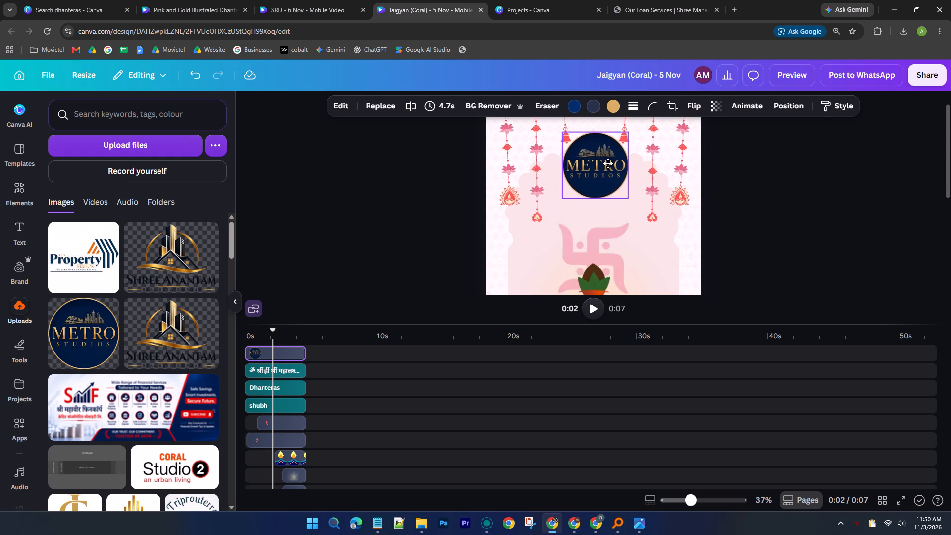
left_click_drag(608, 163, 608, 161)
left_click(927, 191)
scroll(922, 200, "up", 1)
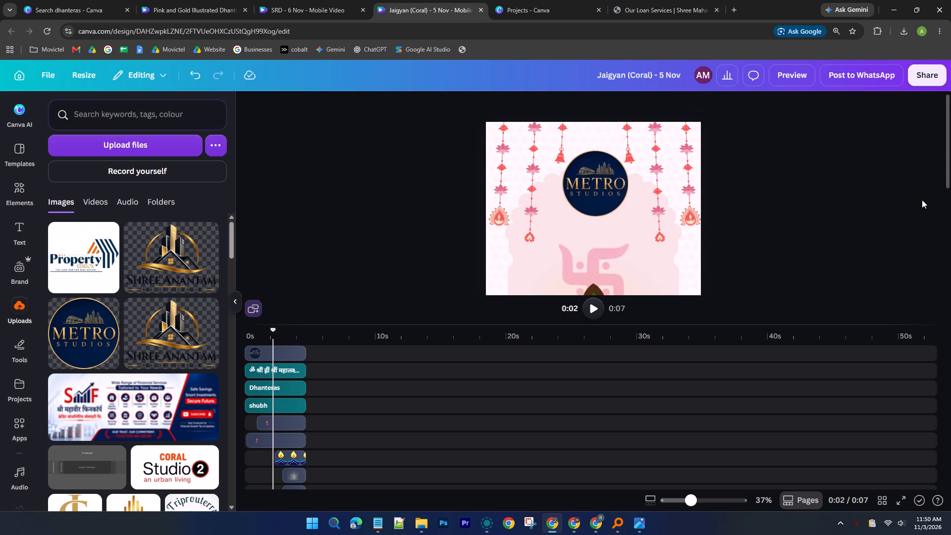
Enlarge the Metro Studios logo slightly and recentre it near the first page's top edge.
left_click(604, 172)
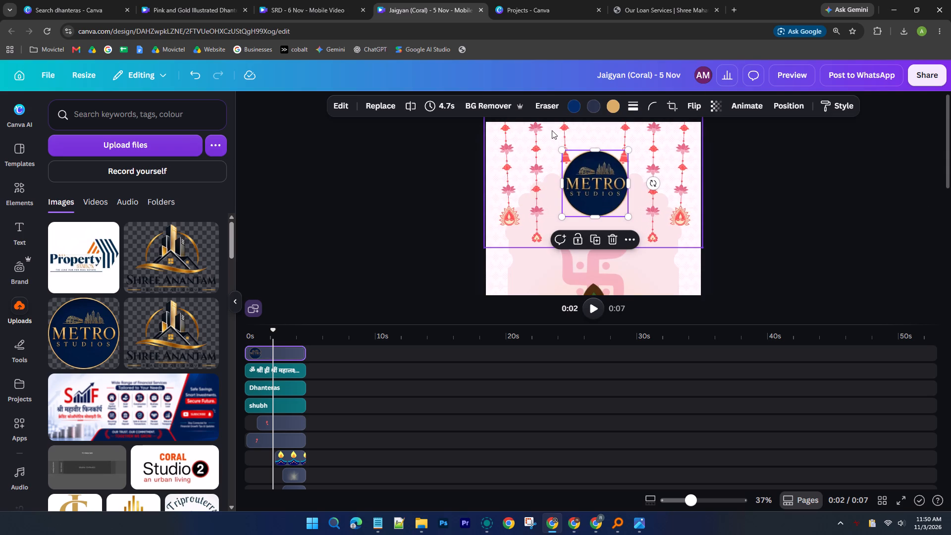
left_click(570, 134)
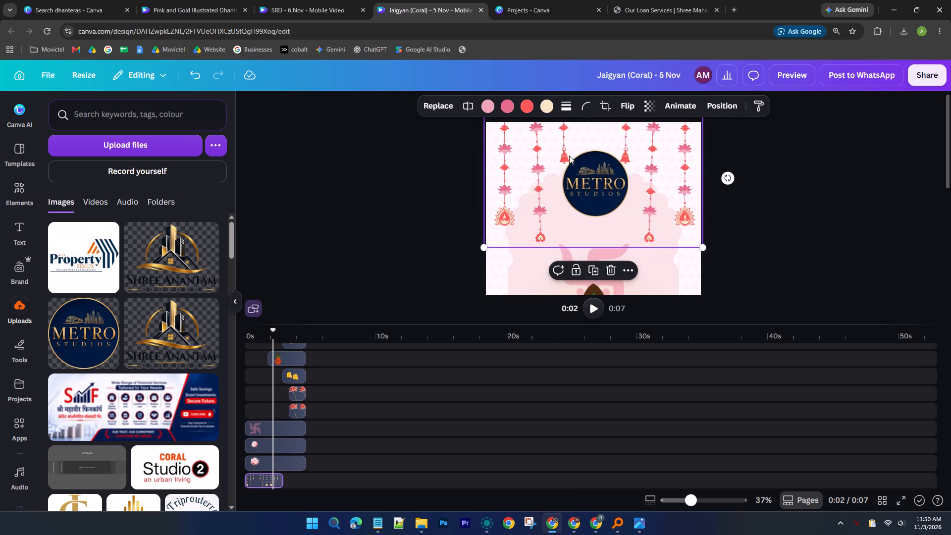
left_click(580, 176)
left_click_drag(562, 151, 540, 136)
left_click_drag(603, 181, 609, 174)
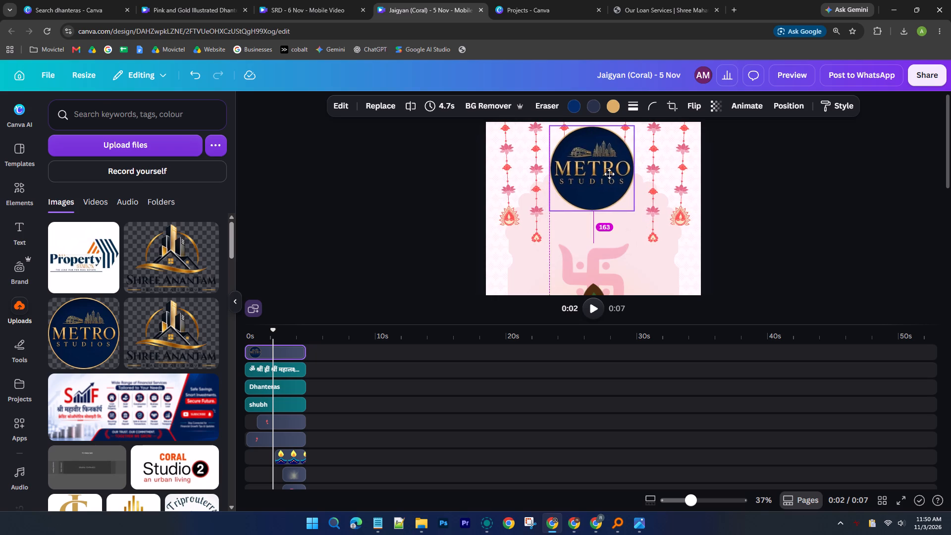
left_click_drag(609, 174, 609, 174)
left_click(769, 196)
scroll(769, 196, "up", 1)
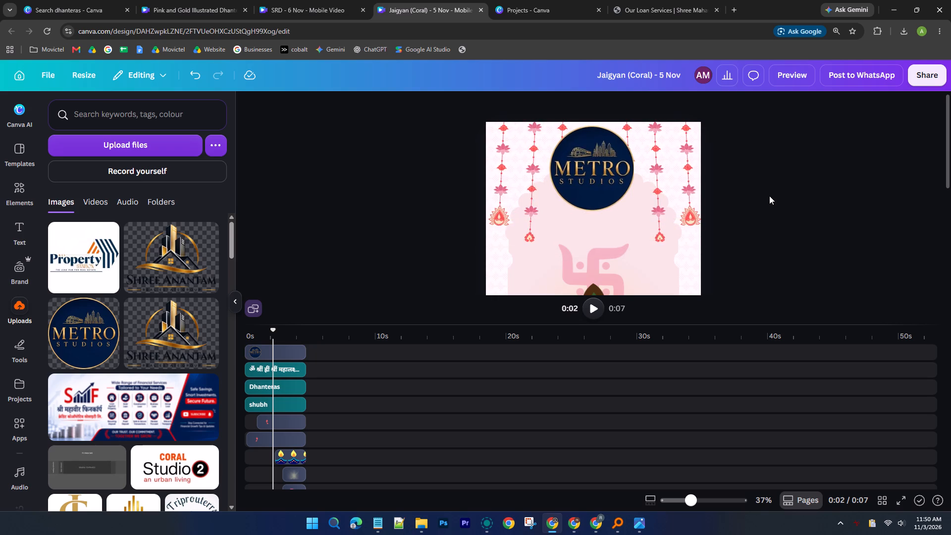
Insert the uploaded Metro Studios logo between the first page and the closing lotus page.
scroll(769, 196, "down", 3)
scroll(300, 404, "down", 1)
scroll(353, 502, "down", 2)
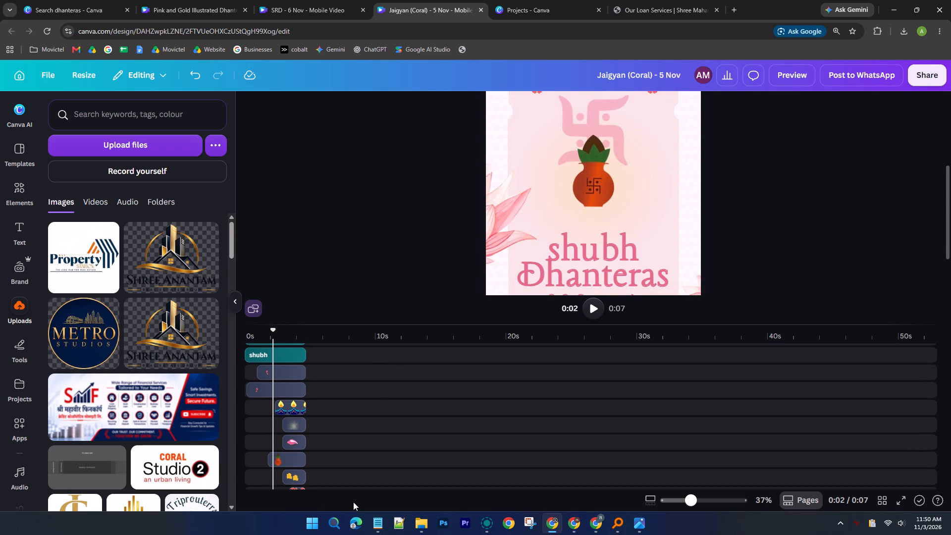
scroll(353, 502, "down", 1)
scroll(351, 451, "down", 7)
left_click(311, 454)
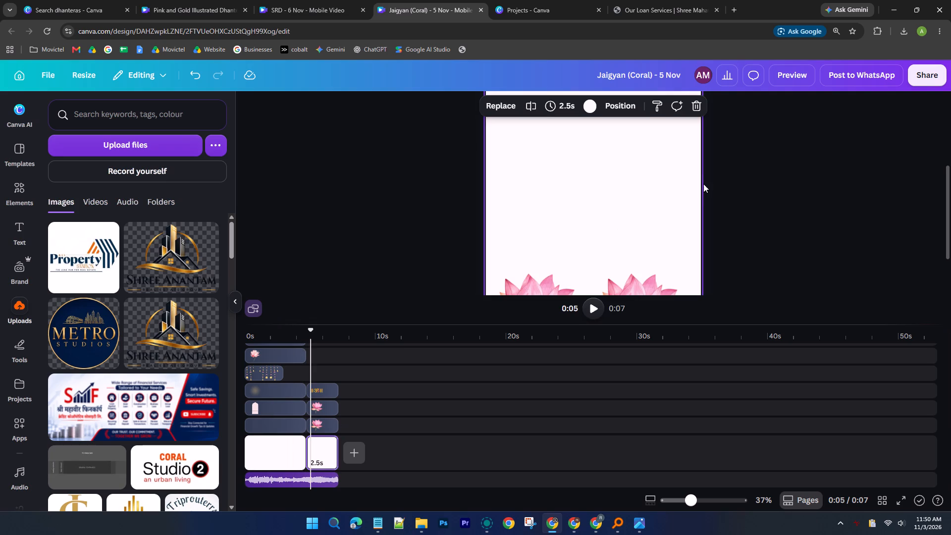
scroll(703, 187, "up", 3)
left_click(98, 327)
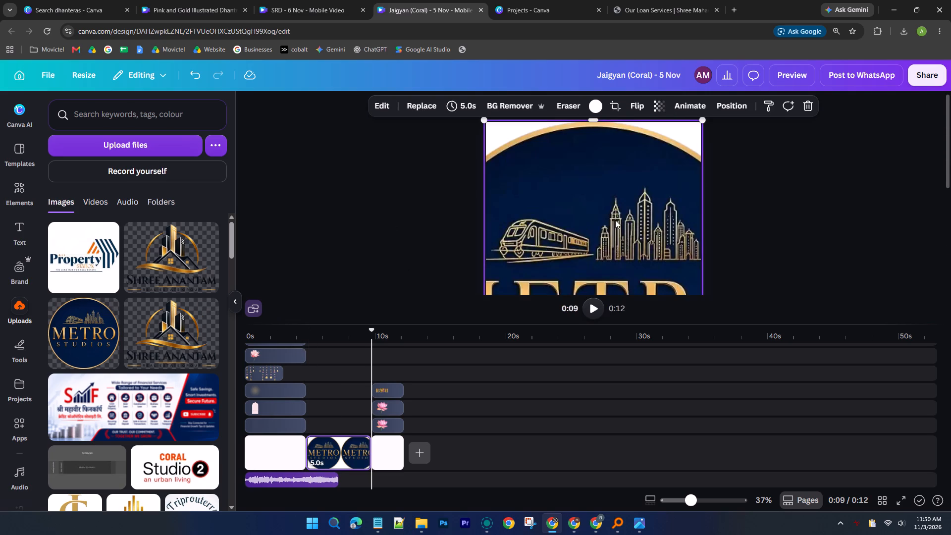
Detach the newly inserted Metro Studios logo from its page background, shrink it and place it in the page's upper area.
left_click_drag(702, 122, 559, 259)
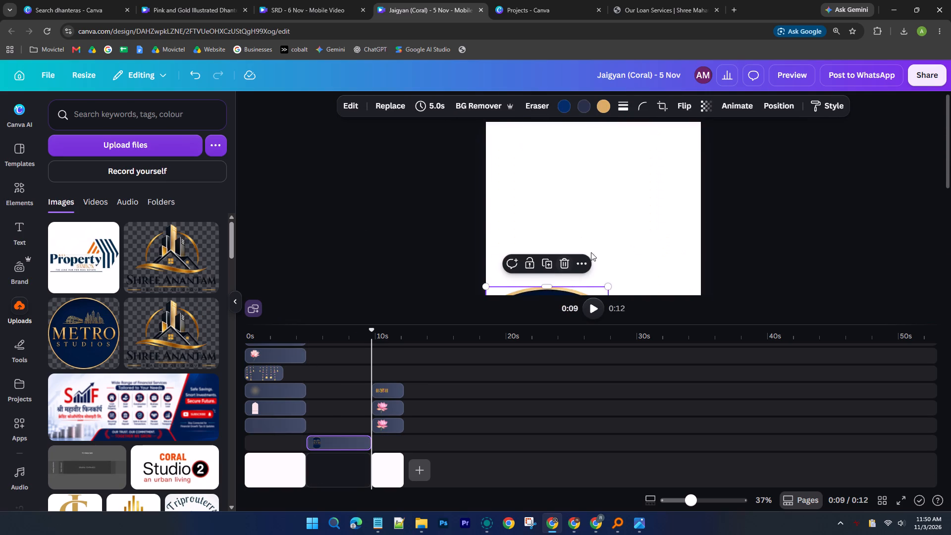
scroll(621, 218, "down", 4, "ctrl")
left_click_drag(579, 244, 607, 171)
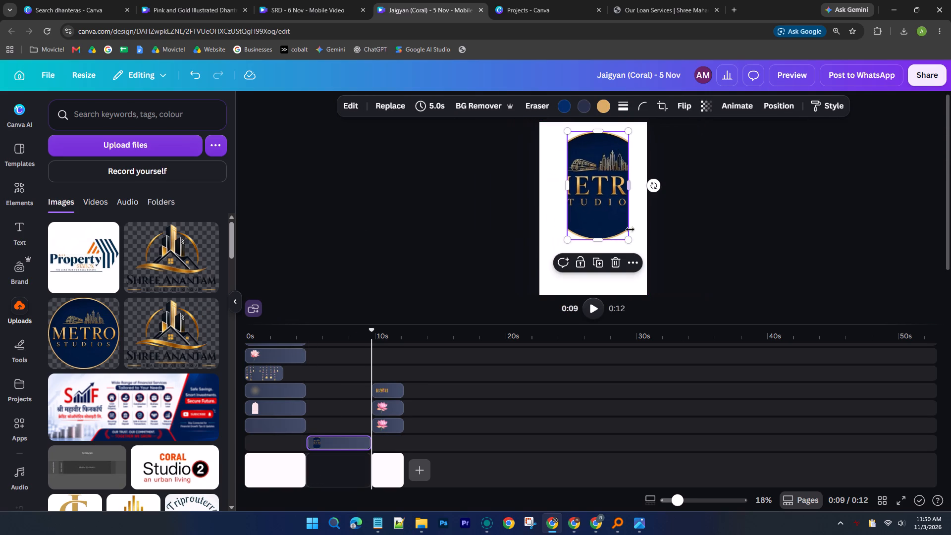
left_click_drag(629, 244, 600, 204)
left_click_drag(629, 238, 591, 191)
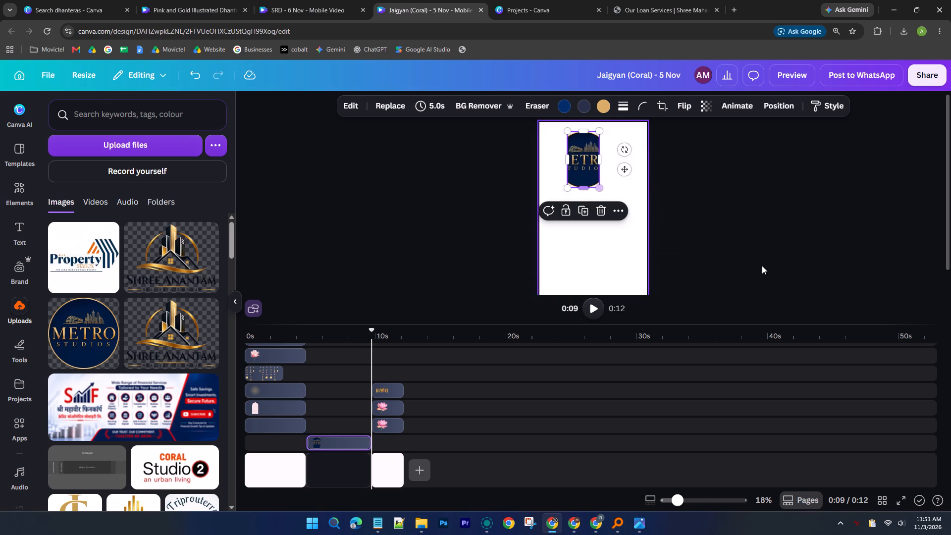
Widen the new logo's crop on both sides to show the full round Metro Studios badge.
scroll(769, 269, "up", 4)
scroll(580, 146, "up", 3, "ctrl")
left_click_drag(550, 170, 532, 169)
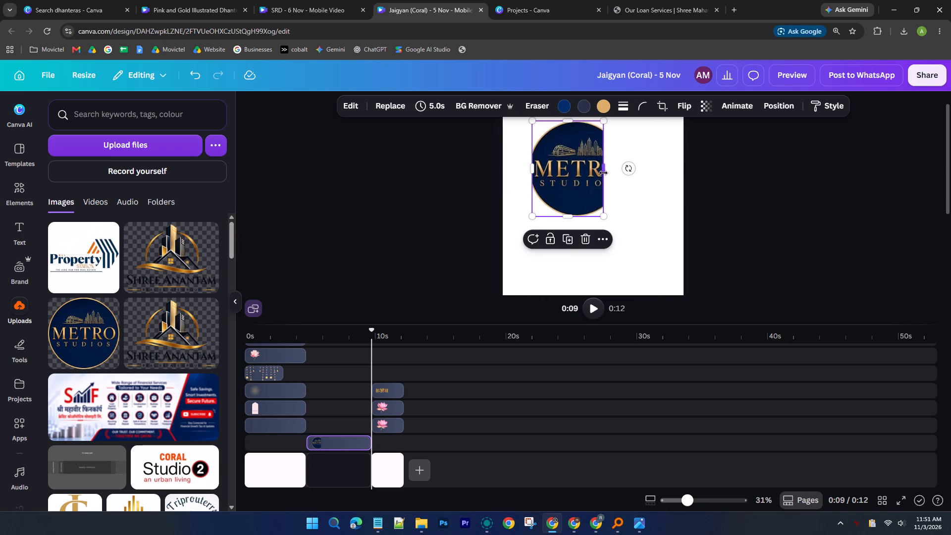
left_click_drag(603, 173, 622, 175)
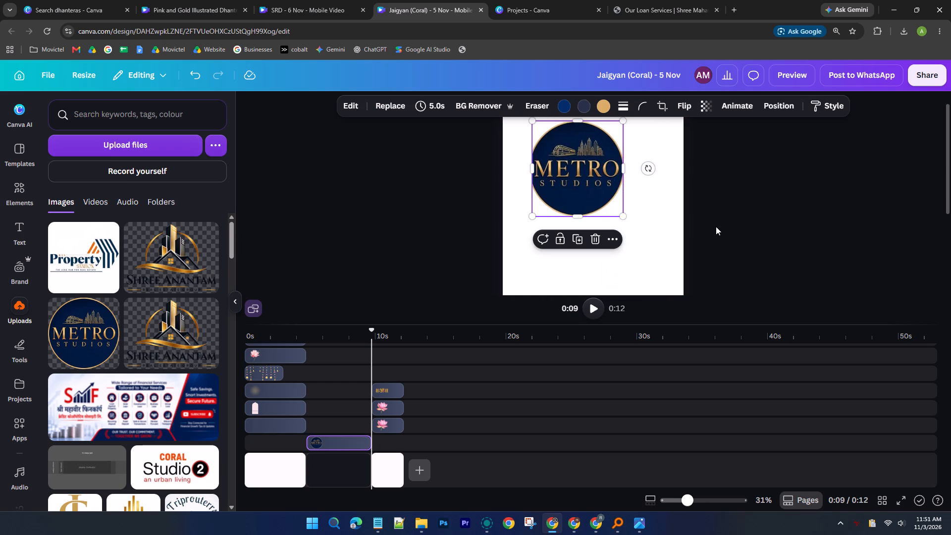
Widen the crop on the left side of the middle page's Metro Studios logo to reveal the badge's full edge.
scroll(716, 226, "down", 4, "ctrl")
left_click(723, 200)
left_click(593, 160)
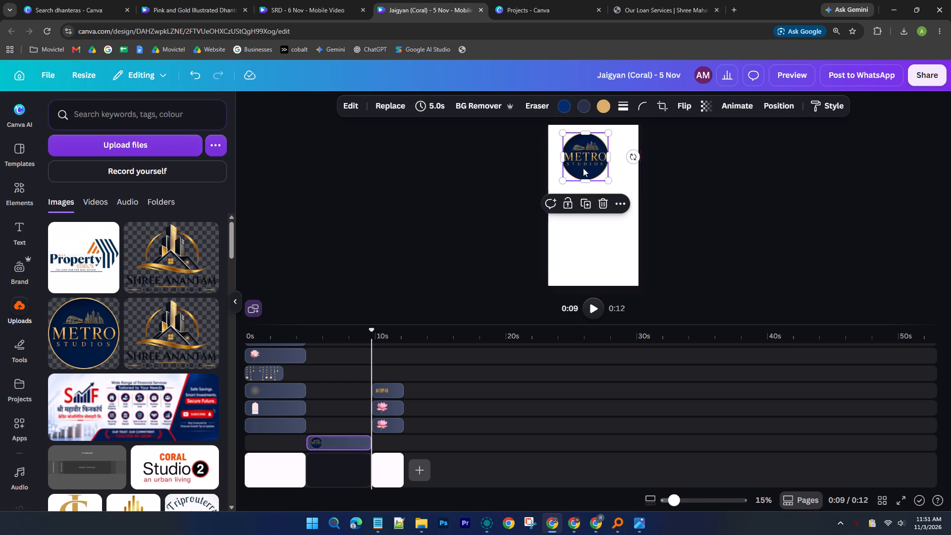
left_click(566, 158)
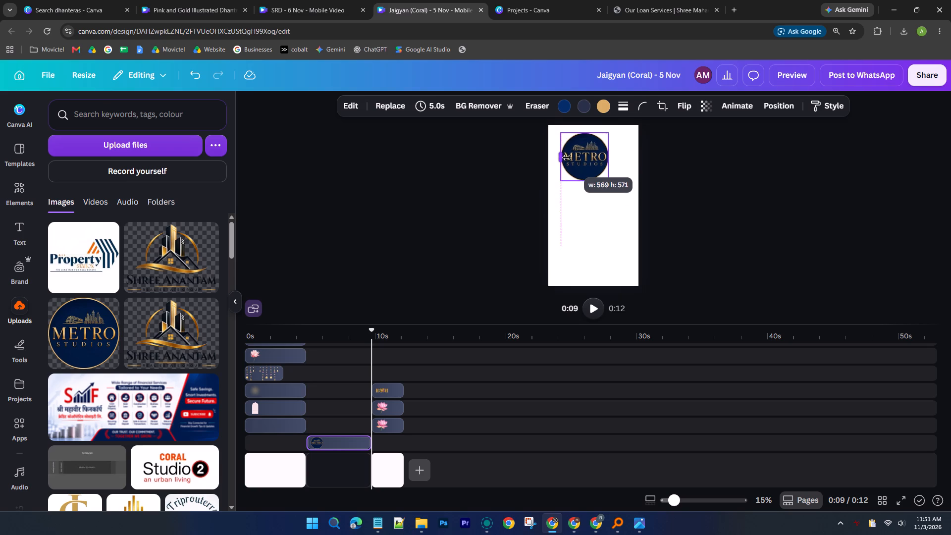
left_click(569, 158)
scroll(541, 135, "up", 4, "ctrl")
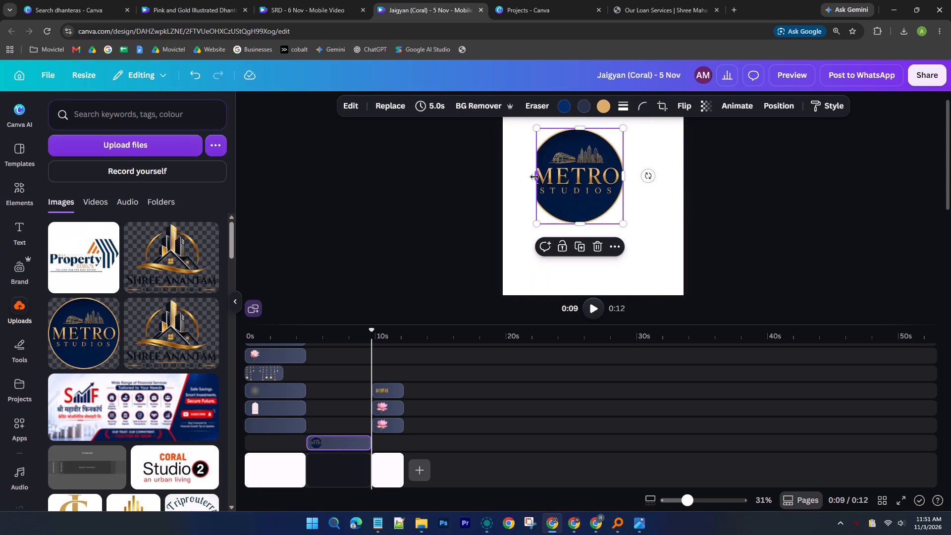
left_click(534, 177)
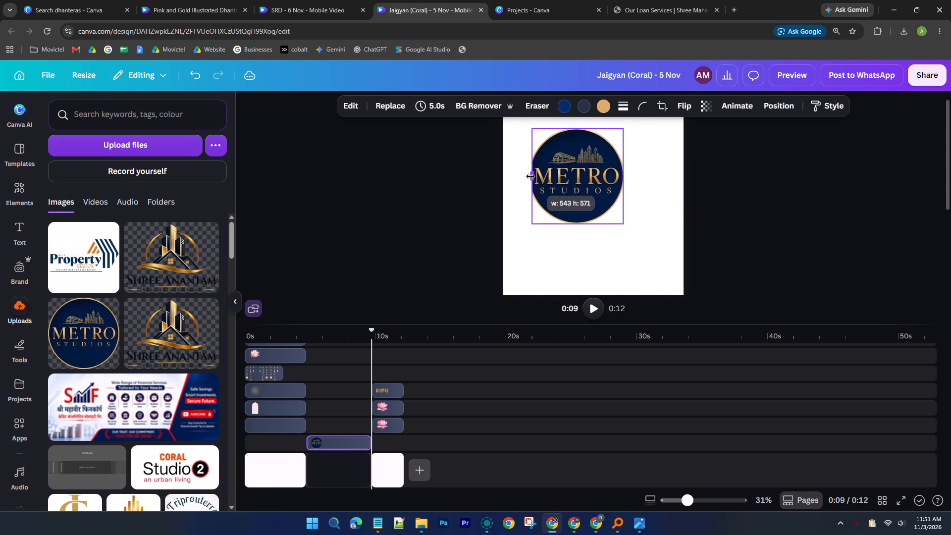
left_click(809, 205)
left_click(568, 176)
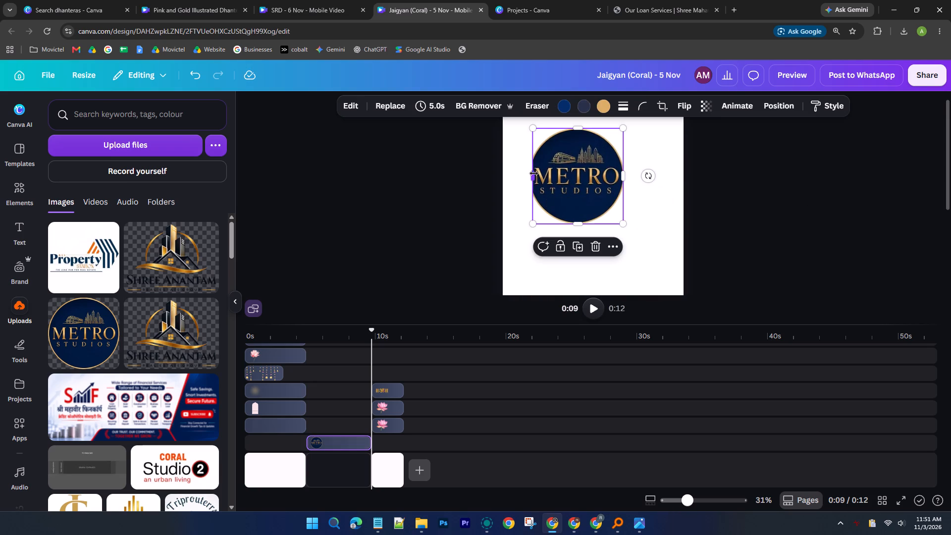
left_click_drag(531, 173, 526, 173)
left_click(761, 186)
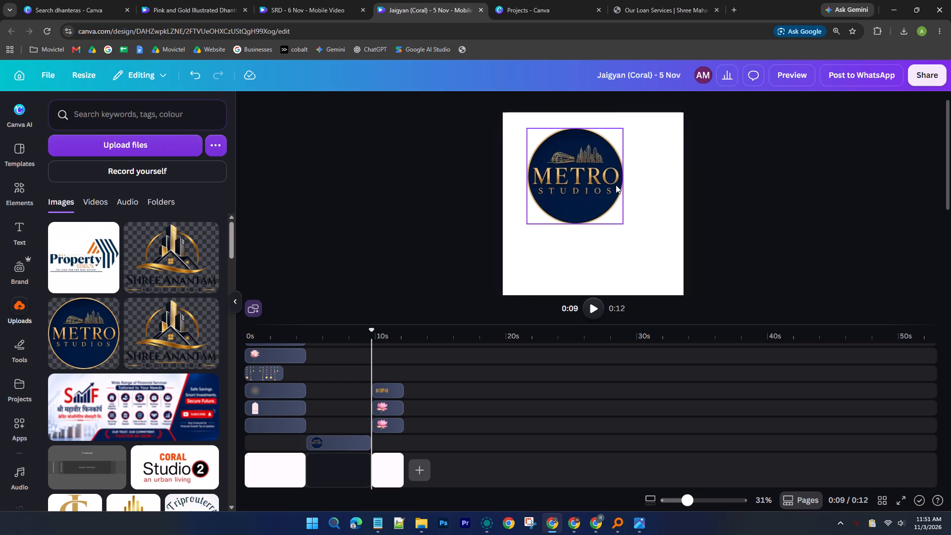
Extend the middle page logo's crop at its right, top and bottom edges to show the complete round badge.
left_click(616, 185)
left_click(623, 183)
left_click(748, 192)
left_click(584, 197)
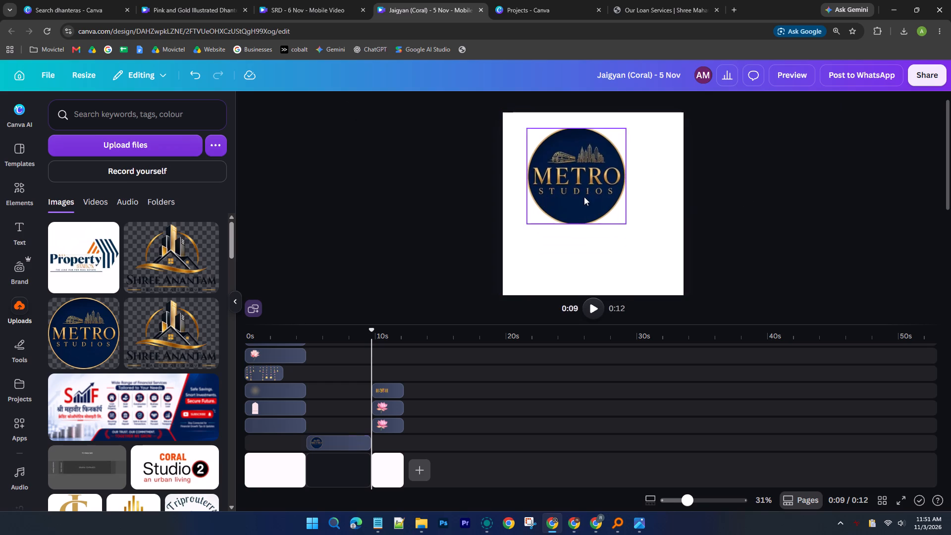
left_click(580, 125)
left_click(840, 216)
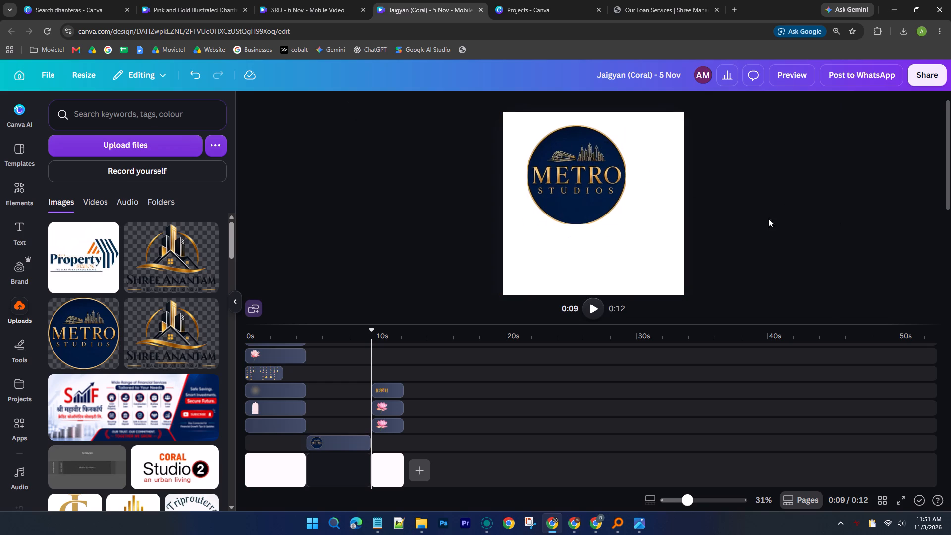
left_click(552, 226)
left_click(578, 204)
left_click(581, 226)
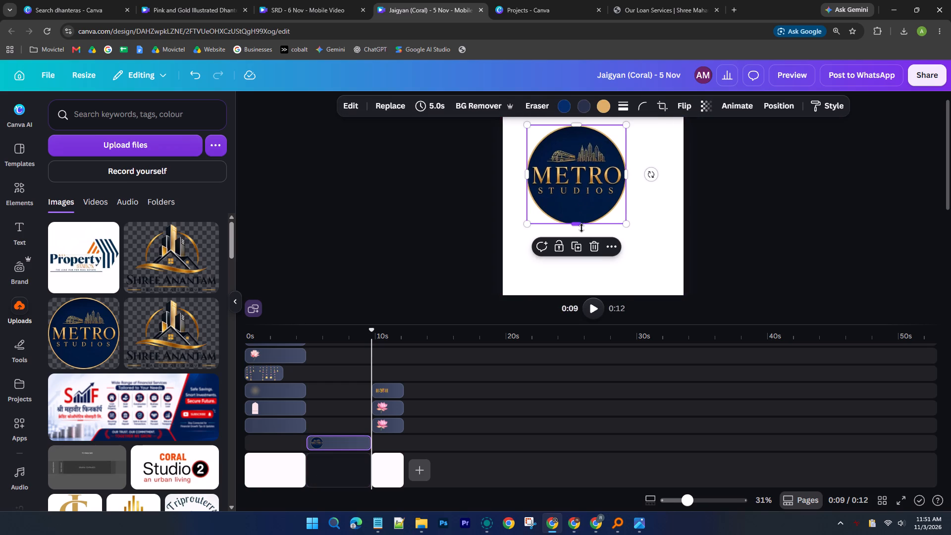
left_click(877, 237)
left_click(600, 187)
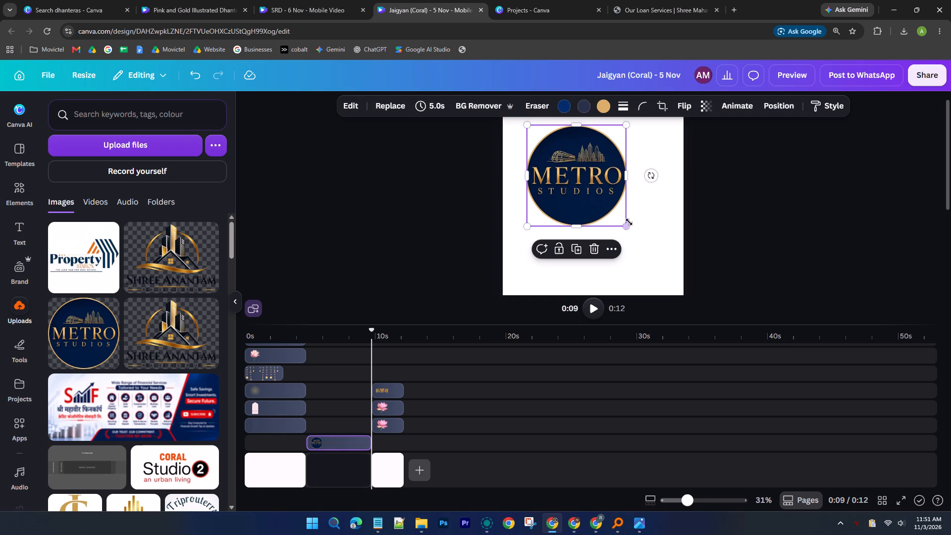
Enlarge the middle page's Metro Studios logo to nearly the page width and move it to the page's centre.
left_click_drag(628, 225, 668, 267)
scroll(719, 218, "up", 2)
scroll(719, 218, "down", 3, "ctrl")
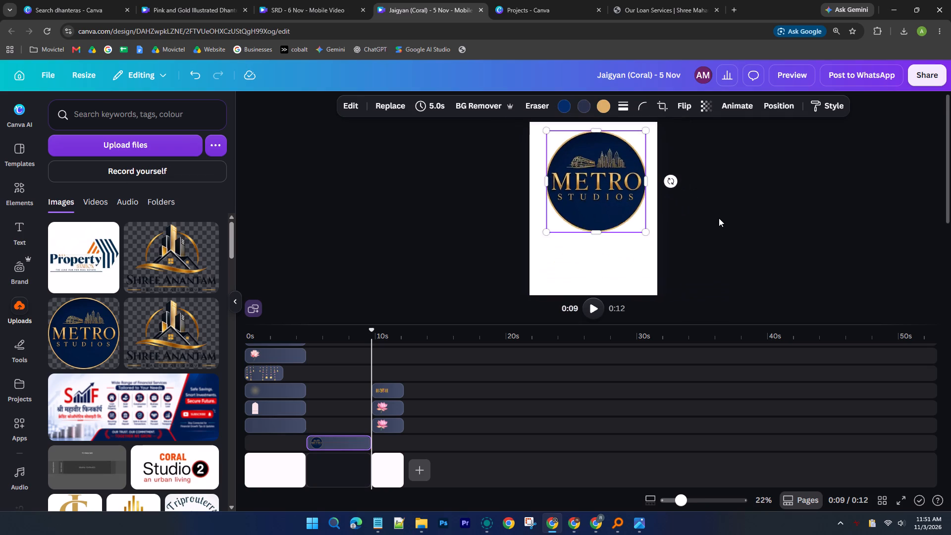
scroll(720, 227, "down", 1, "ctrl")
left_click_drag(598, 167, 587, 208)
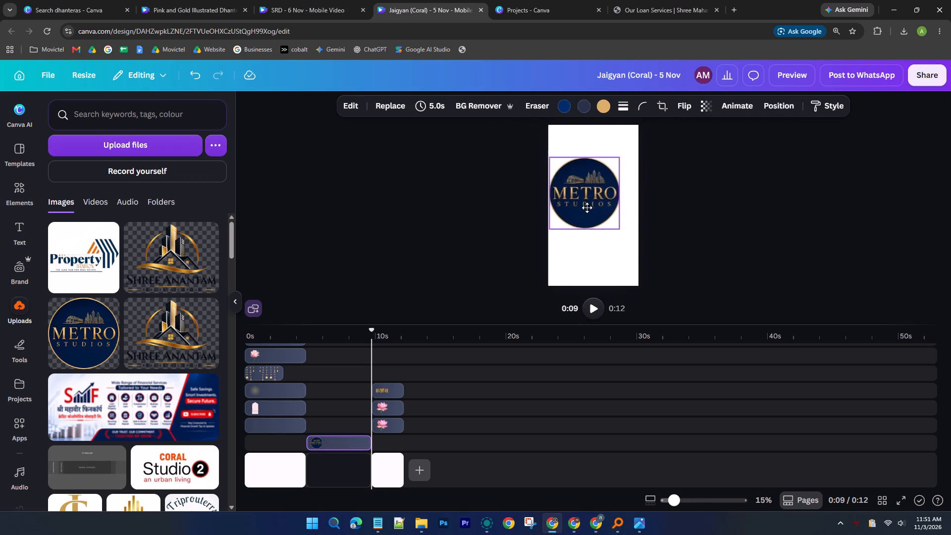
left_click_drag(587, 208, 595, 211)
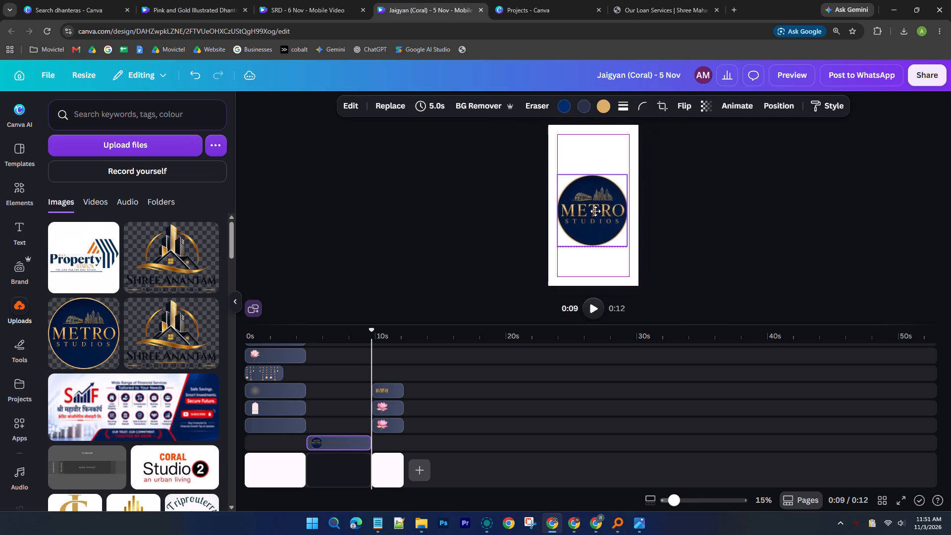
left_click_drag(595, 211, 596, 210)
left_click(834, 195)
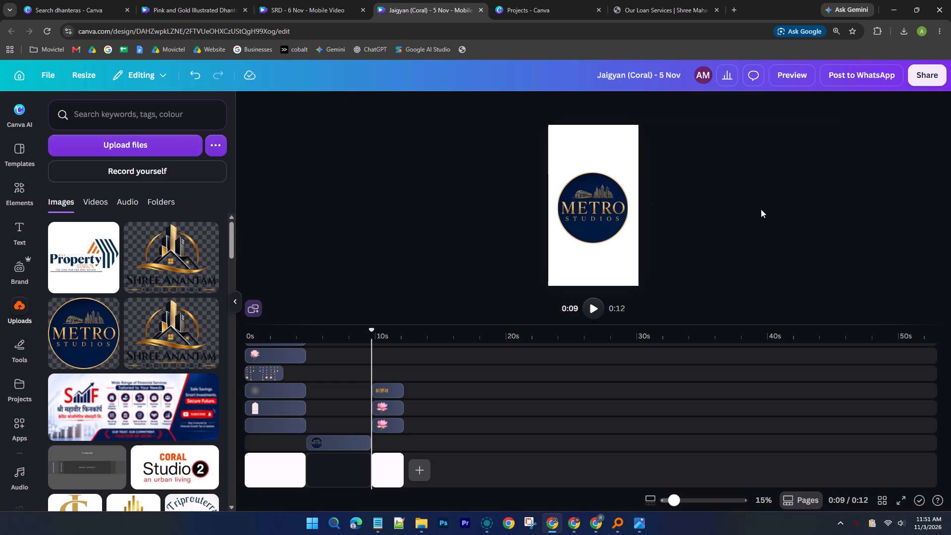
Delete the inserted 5.0 s middle page with the Metro Studios logo from the timeline.
left_click(600, 210)
scroll(405, 440, "down", 4)
left_click(352, 446)
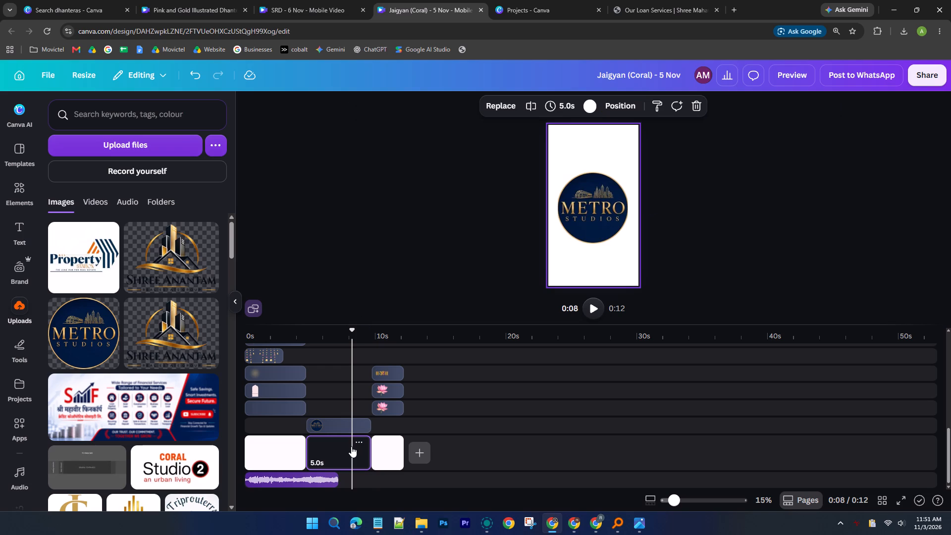
key("Delete")
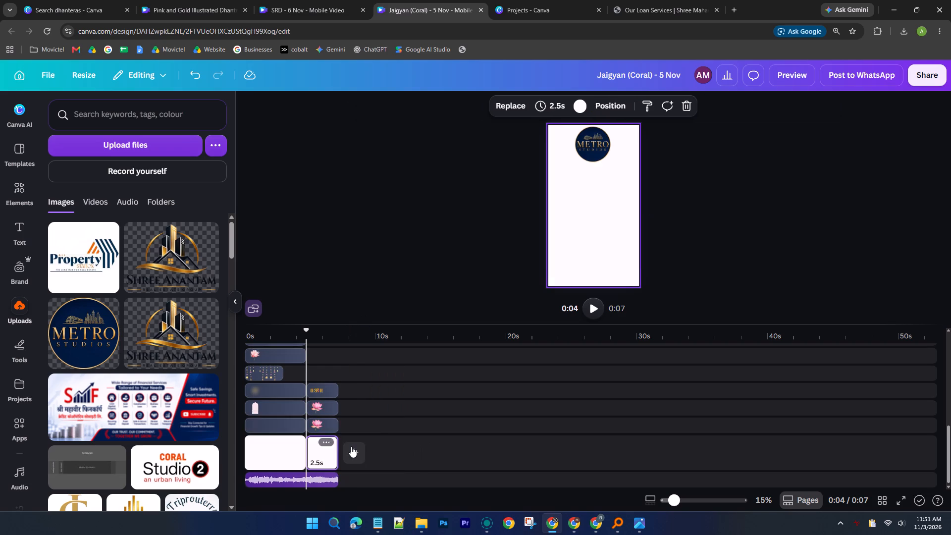
Play the reel from the beginning to review the opening and closing pages.
scroll(351, 447, "up", 9)
left_click_drag(306, 330, 231, 336)
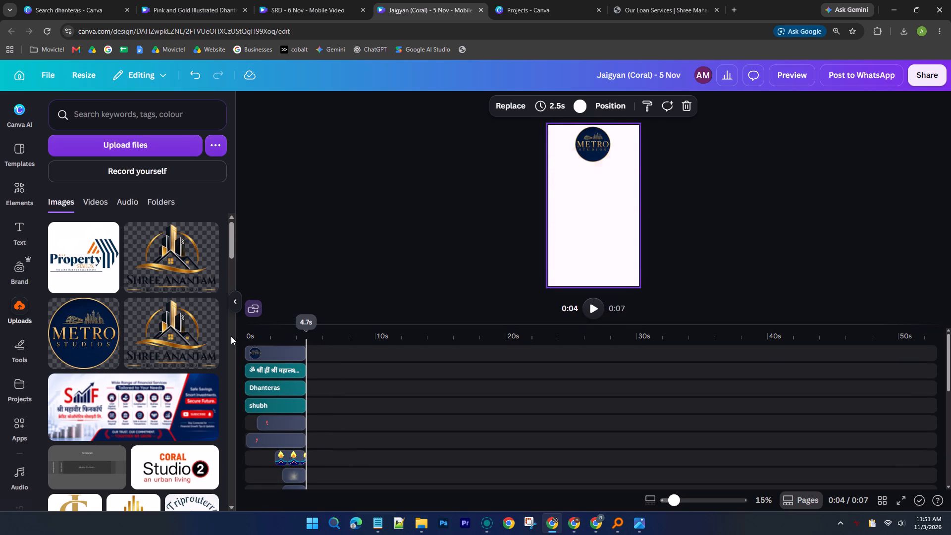
left_click_drag(231, 336, 230, 336)
left_click(595, 305)
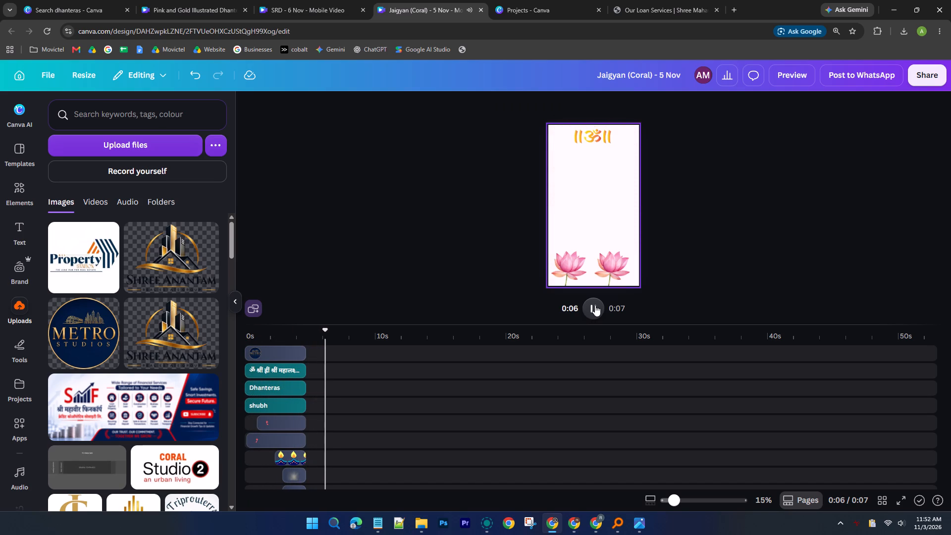
left_click(595, 305)
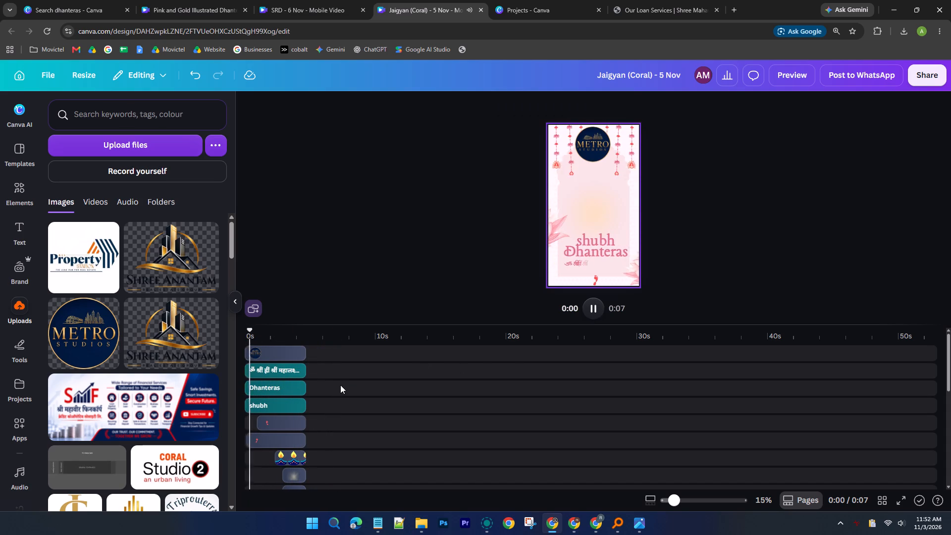
Duplicate the opening page's Metro Studios logo, move the copy onto the closing lotus page's timeline span and trim it to 2.5 s.
left_click(287, 350)
right_click(287, 350)
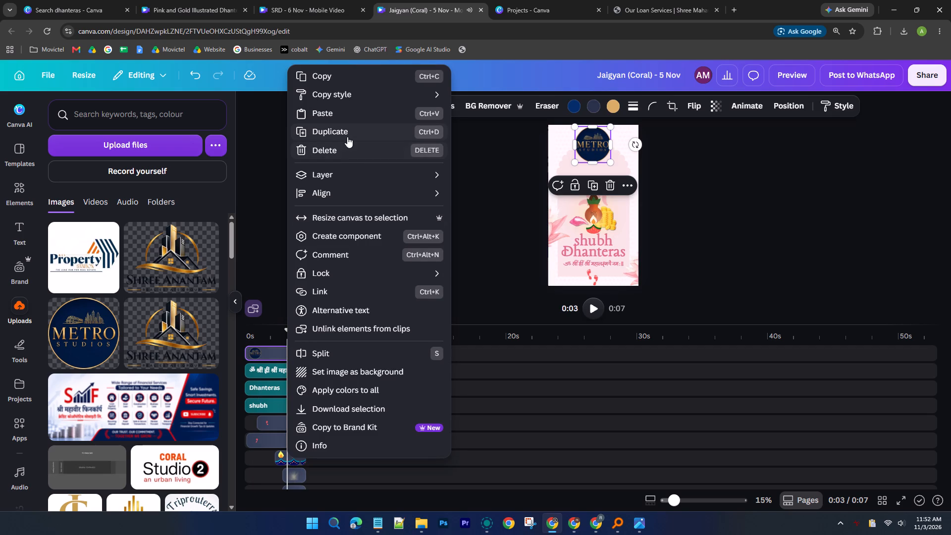
left_click(347, 137)
left_click_drag(287, 369, 345, 374)
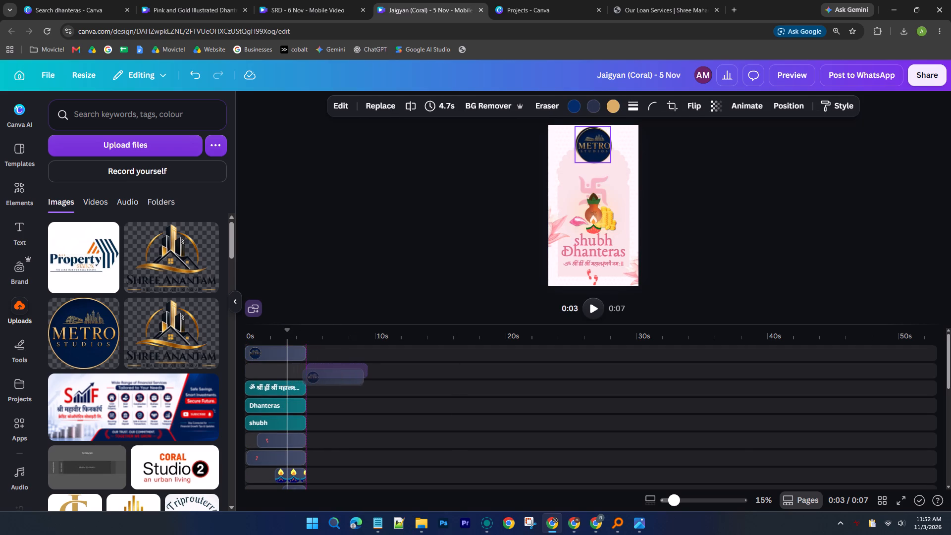
left_click_drag(345, 374, 347, 374)
scroll(377, 392, "up", 3)
left_click_drag(362, 368, 348, 368)
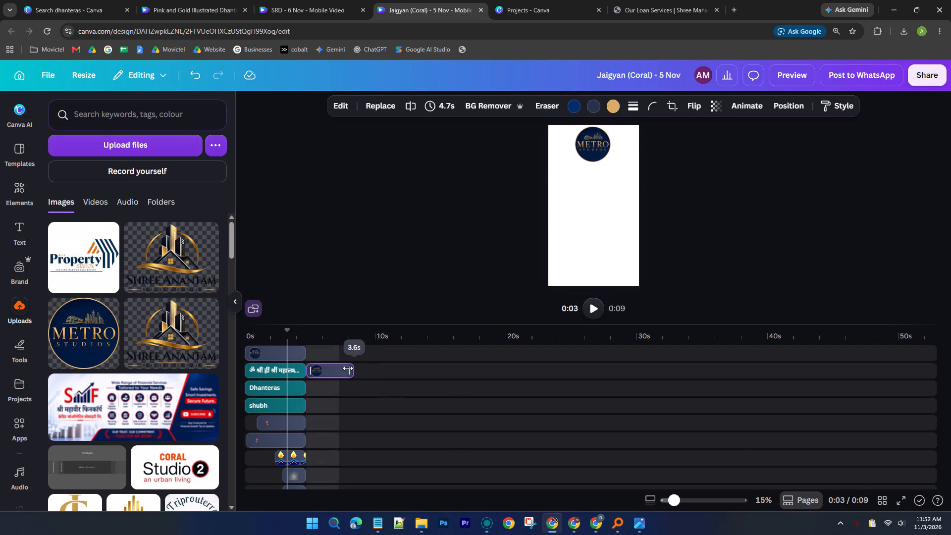
left_click_drag(348, 368, 336, 368)
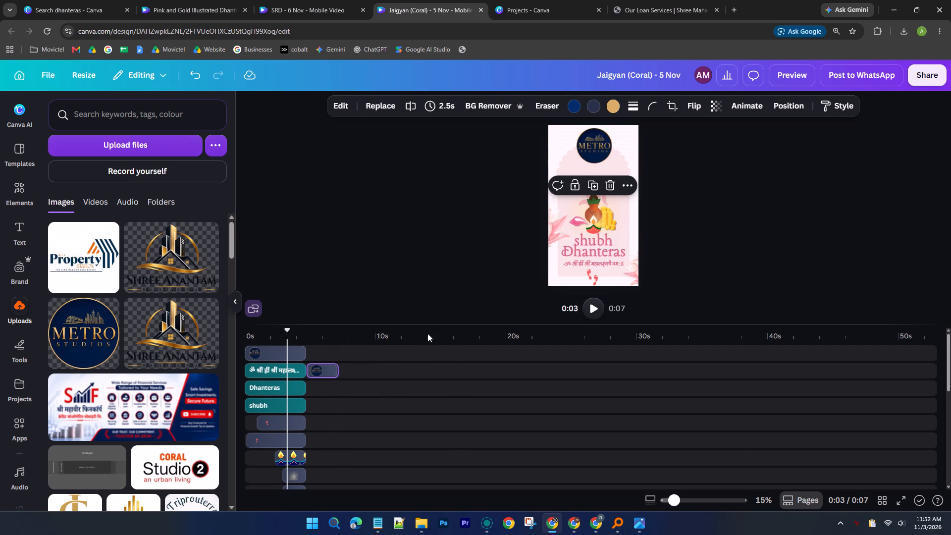
Enlarge the closing page's Metro Studios logo and centre it horizontally between the Om symbol and the lotuses.
left_click(323, 366)
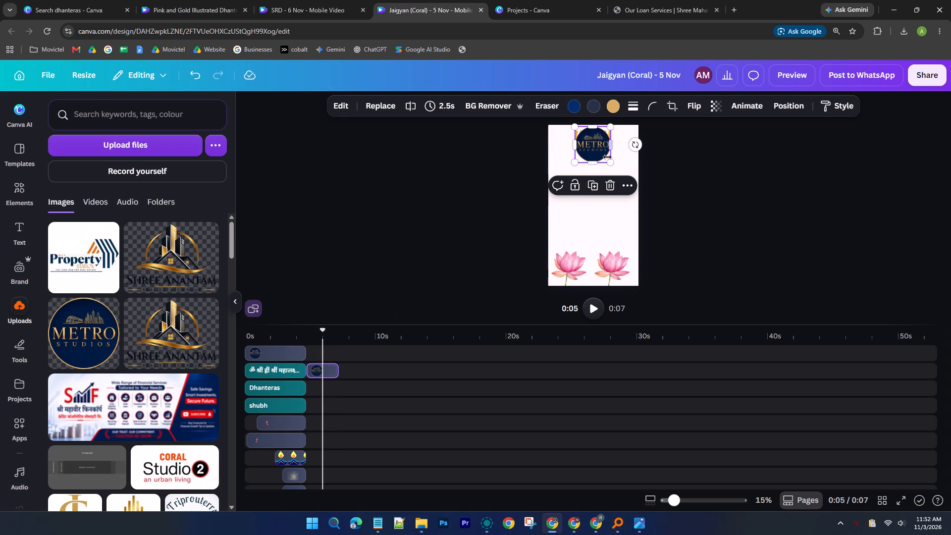
left_click_drag(597, 151, 596, 204)
left_click_drag(572, 181, 549, 160)
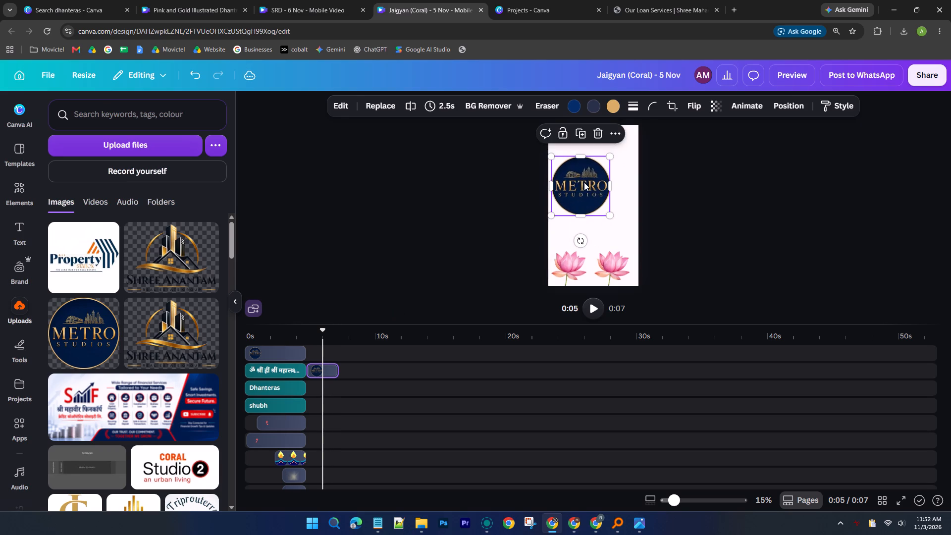
left_click_drag(588, 188, 601, 198)
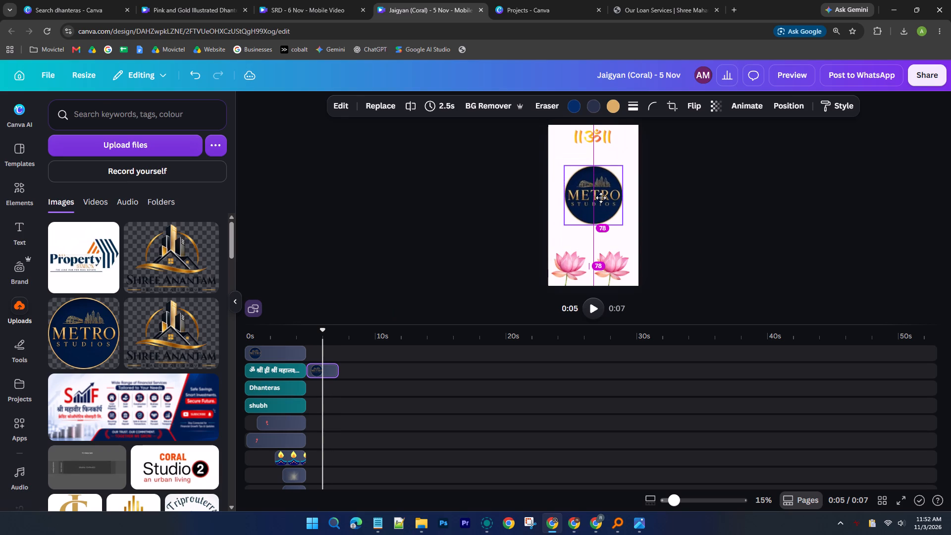
left_click_drag(601, 198, 601, 196)
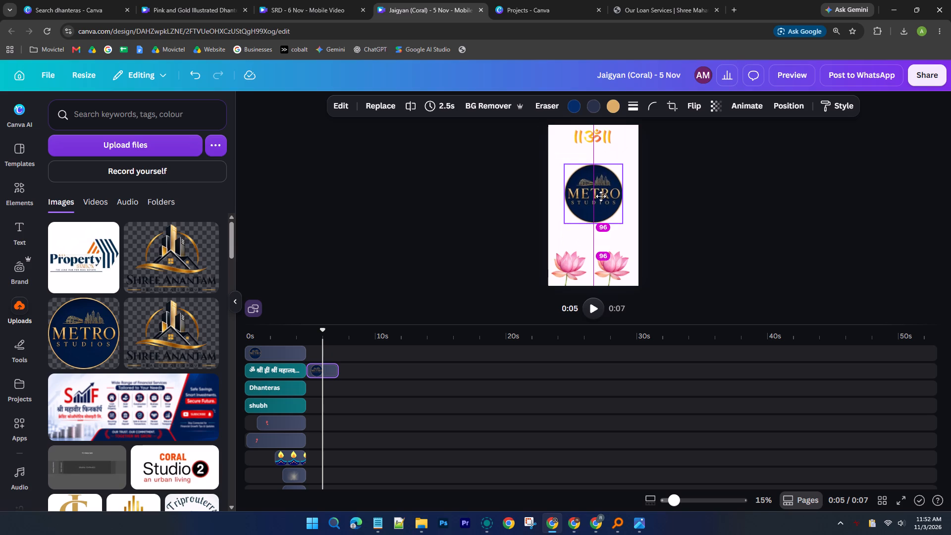
left_click_drag(601, 196, 601, 195)
left_click_drag(601, 195, 601, 193)
left_click(755, 194)
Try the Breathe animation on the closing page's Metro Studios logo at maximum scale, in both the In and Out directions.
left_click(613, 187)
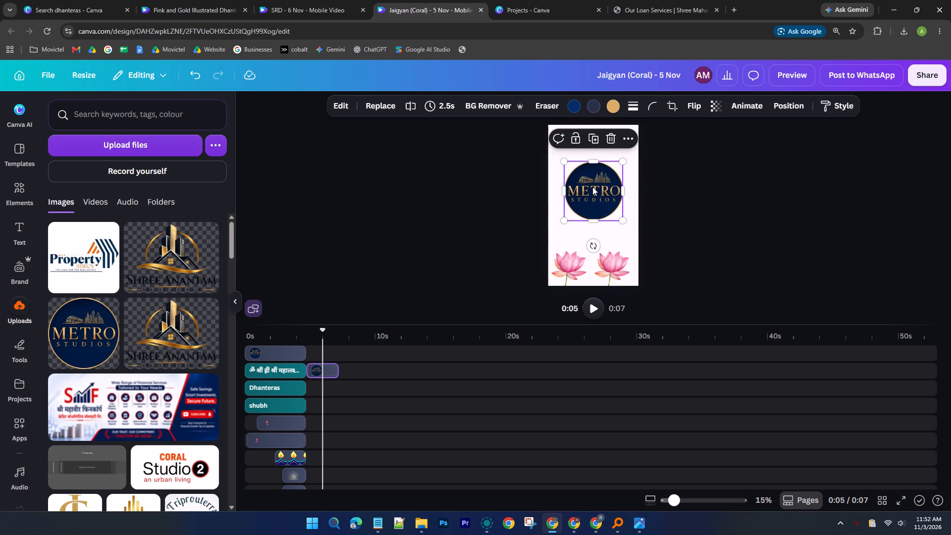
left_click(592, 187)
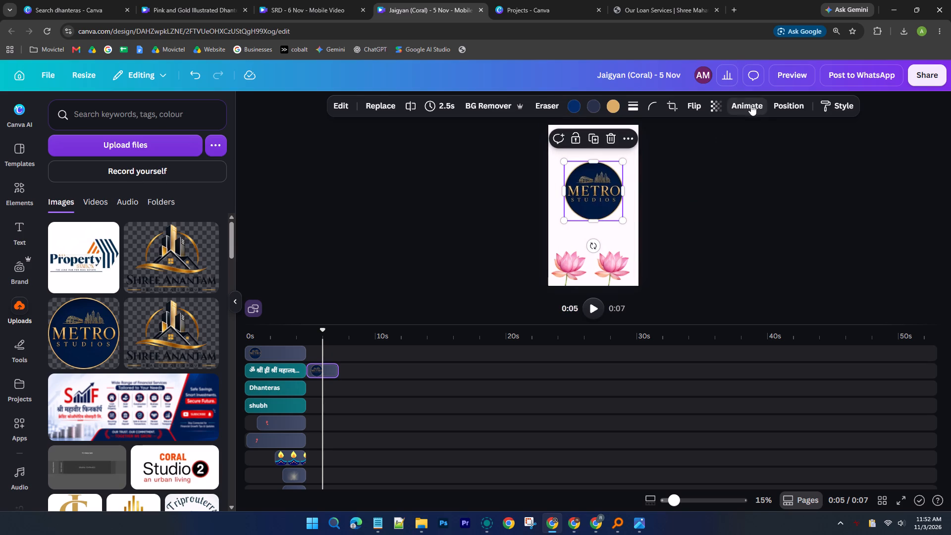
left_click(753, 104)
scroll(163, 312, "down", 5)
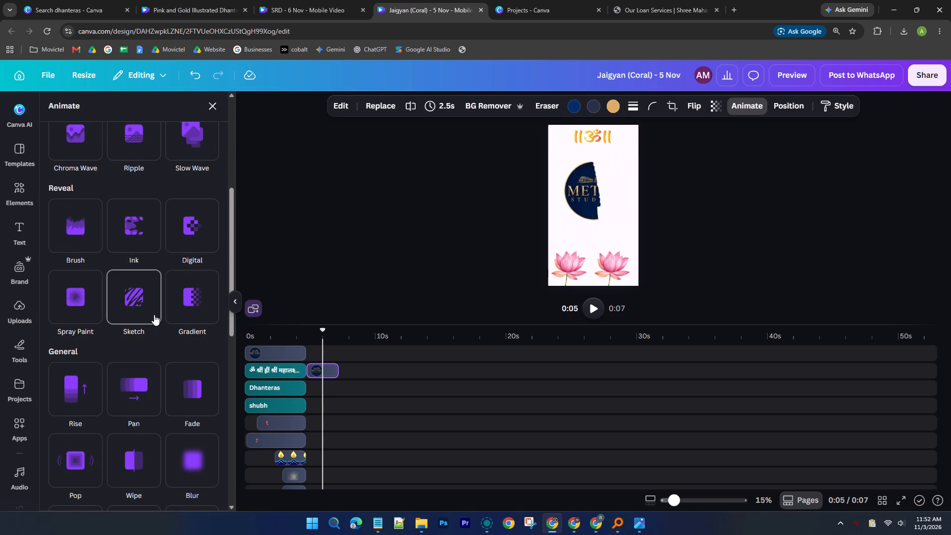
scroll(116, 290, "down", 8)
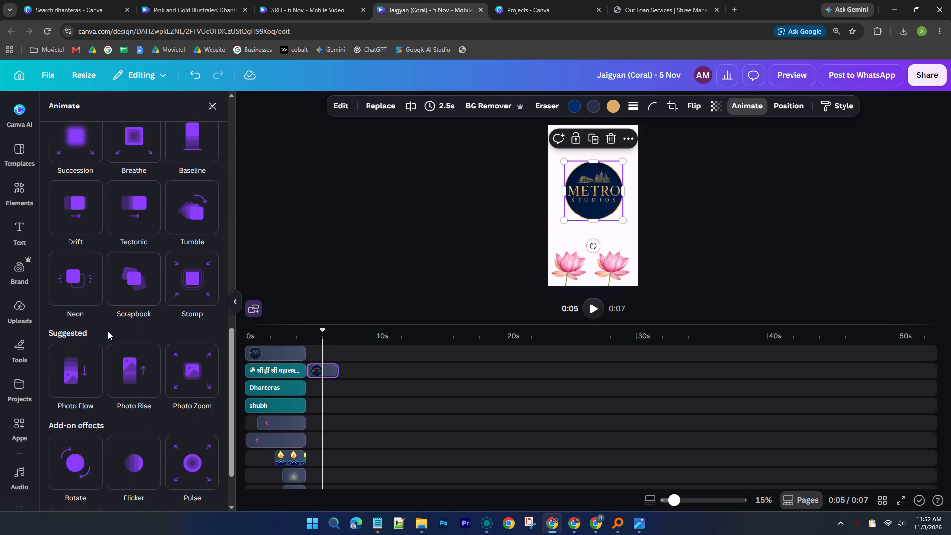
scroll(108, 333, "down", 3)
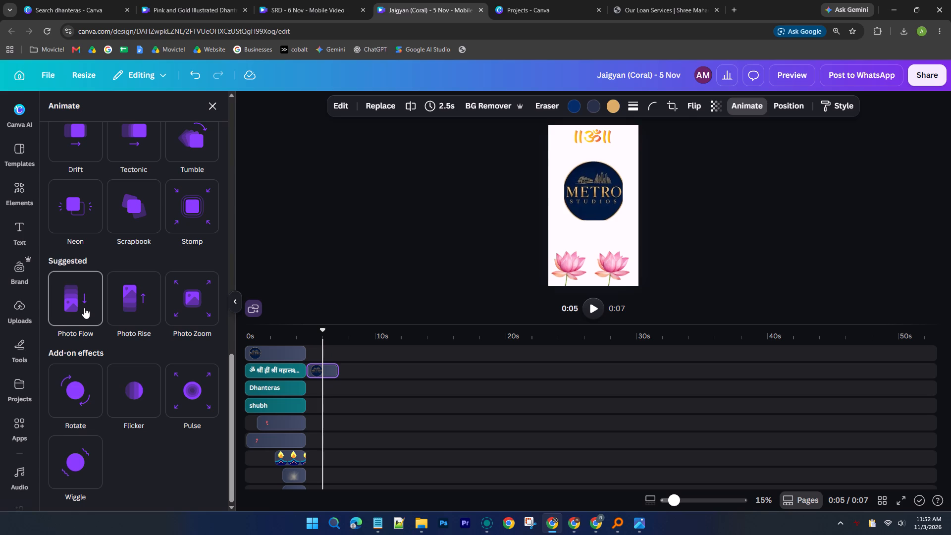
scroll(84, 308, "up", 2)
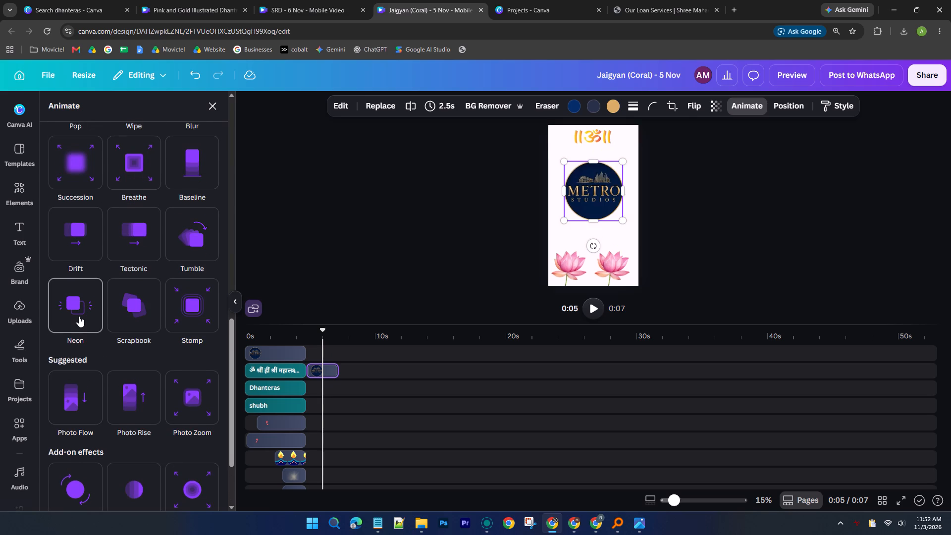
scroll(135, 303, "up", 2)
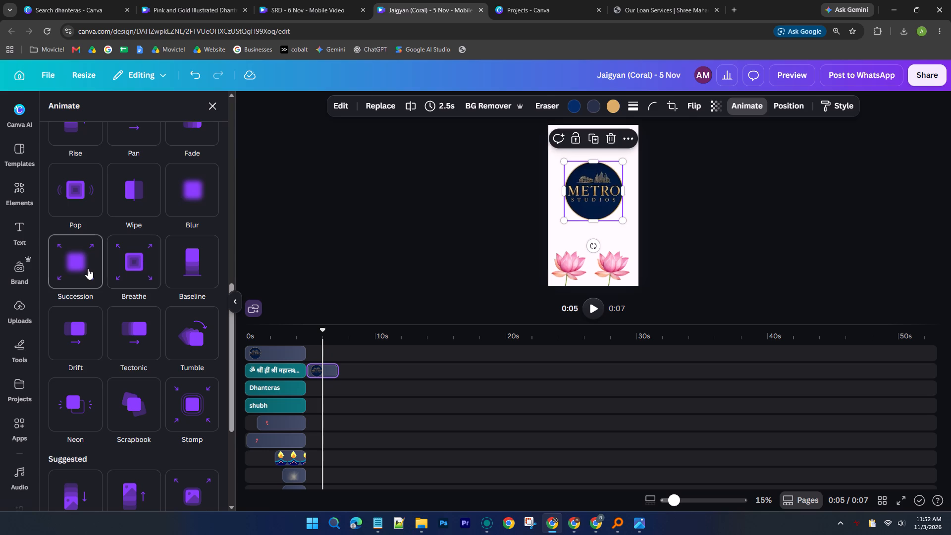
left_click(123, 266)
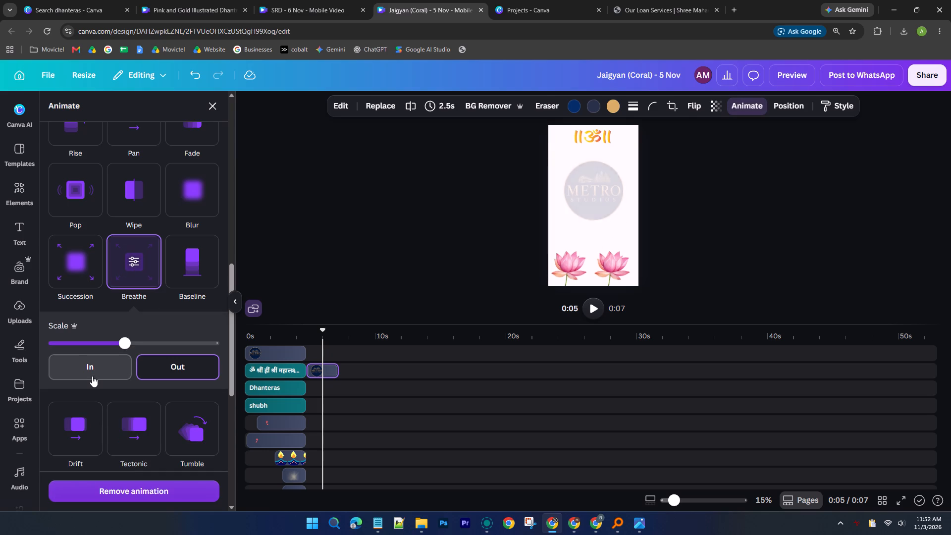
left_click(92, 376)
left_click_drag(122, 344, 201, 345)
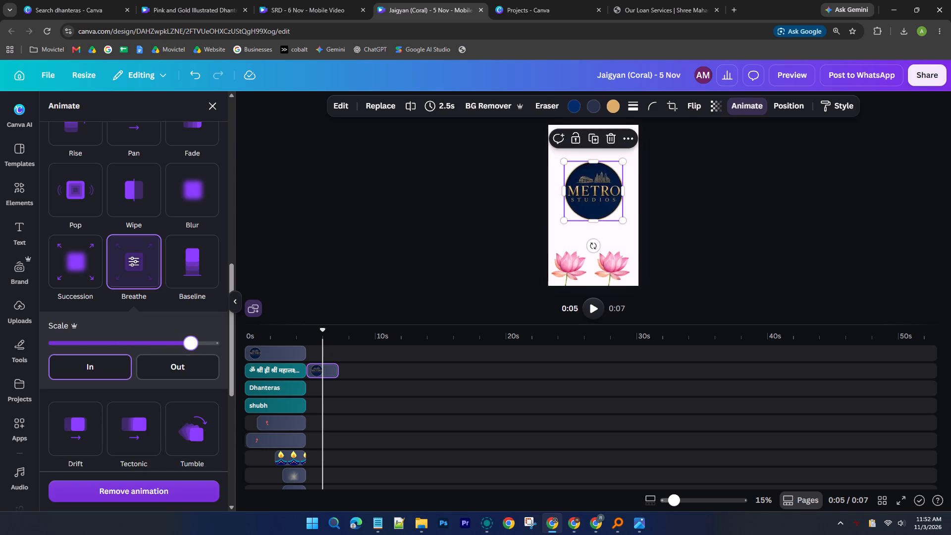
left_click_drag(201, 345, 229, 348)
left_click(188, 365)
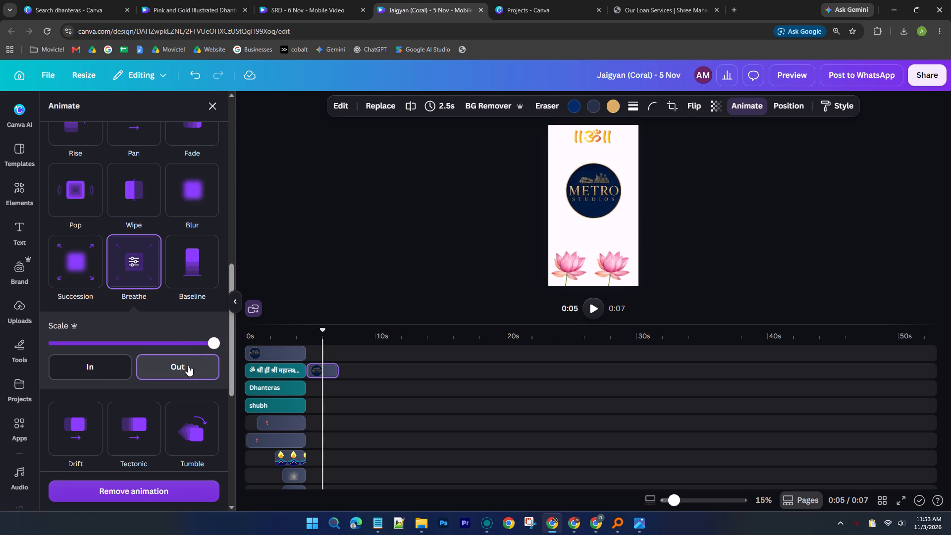
Animate the closing page's Metro Studios logo with Succession on enter, at slow speed and maximum intensity.
left_click(82, 278)
left_click(106, 347)
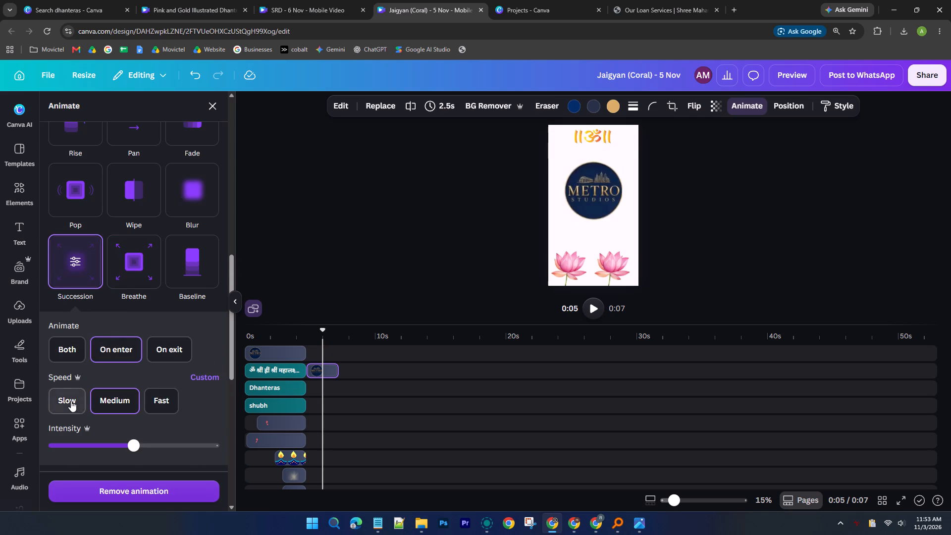
left_click(71, 401)
left_click_drag(141, 444, 275, 440)
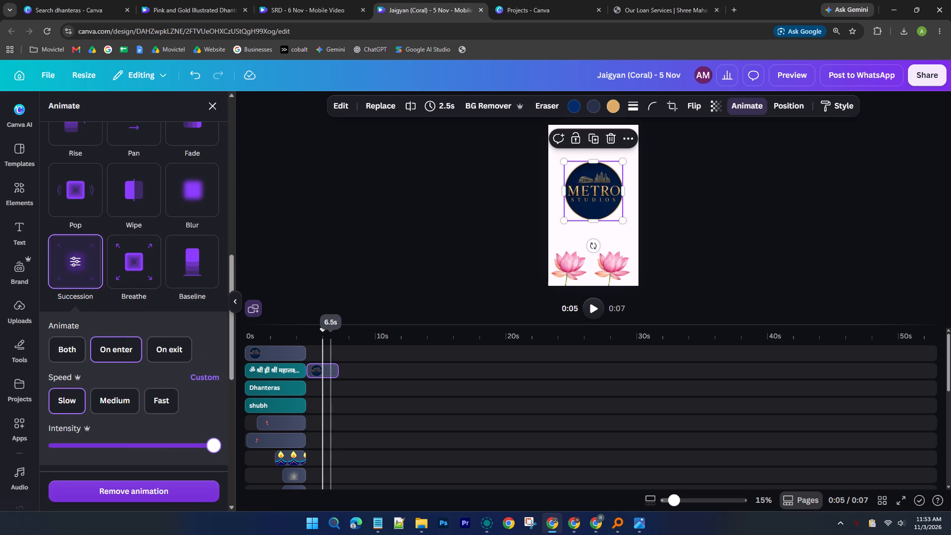
Play the reel from the beginning to review the closing logo's animation and the opening page's elements.
left_click_drag(324, 331, 238, 331)
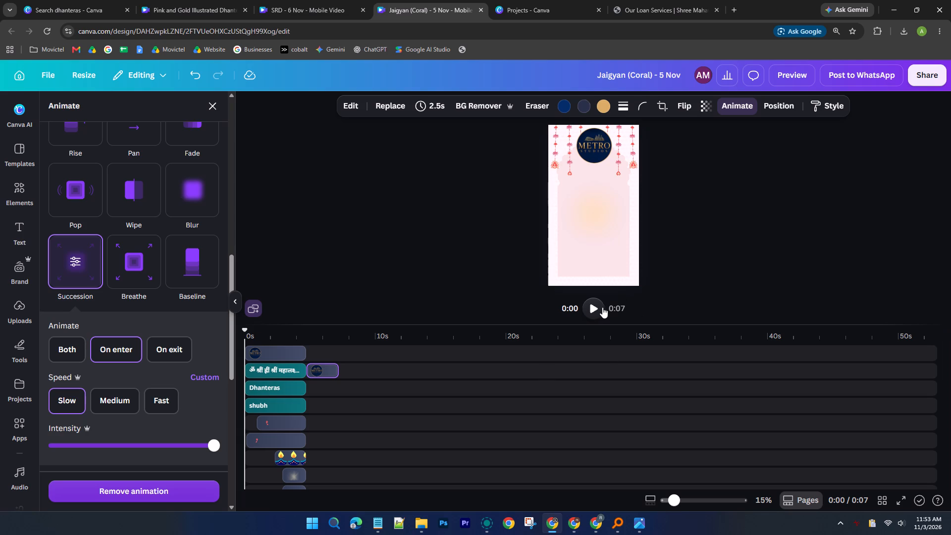
left_click(597, 308)
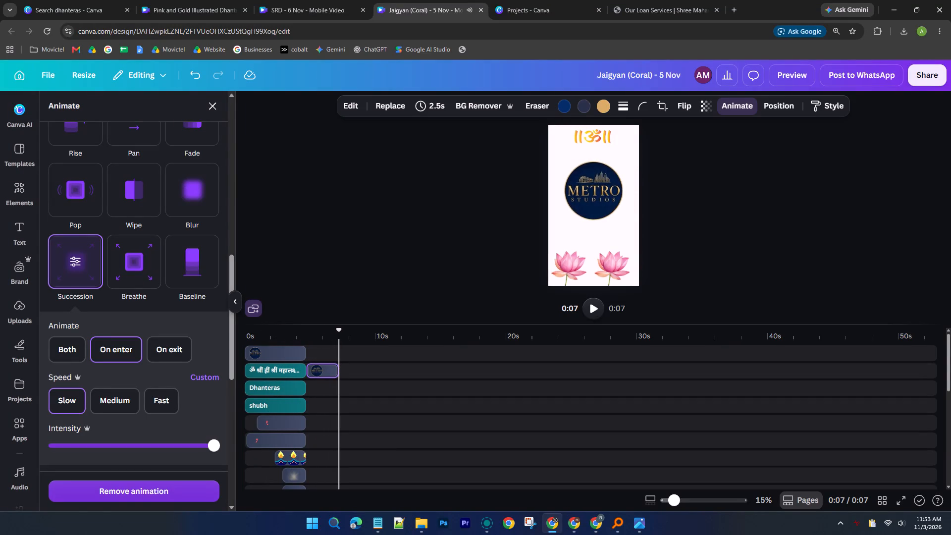
left_click(597, 305)
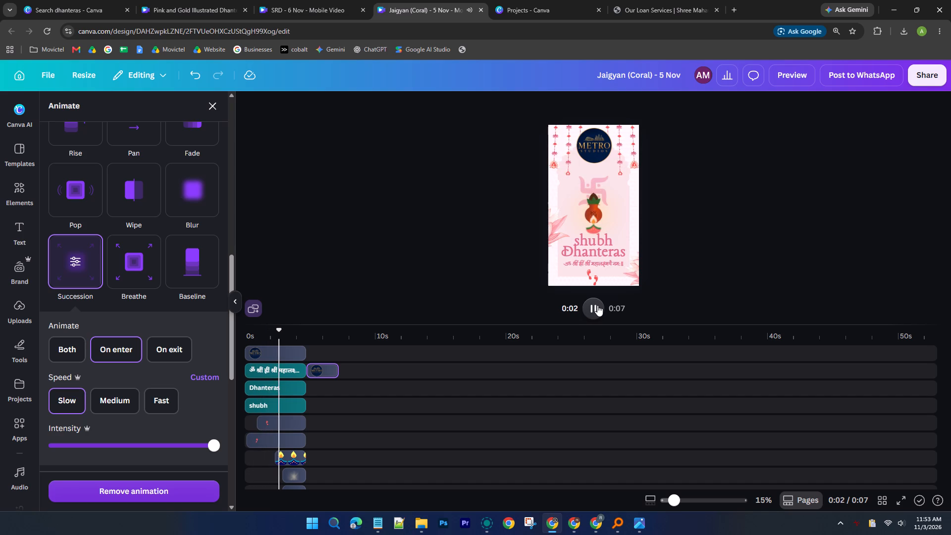
left_click(597, 305)
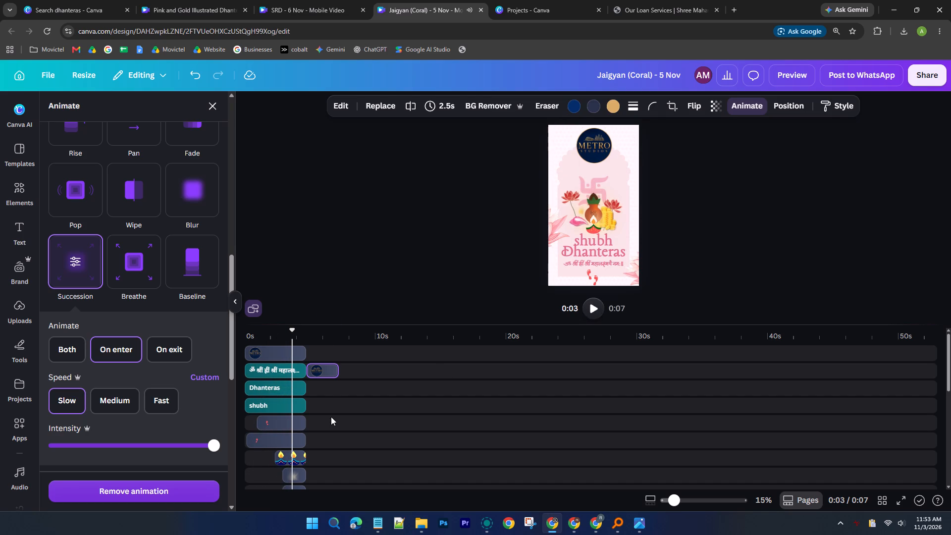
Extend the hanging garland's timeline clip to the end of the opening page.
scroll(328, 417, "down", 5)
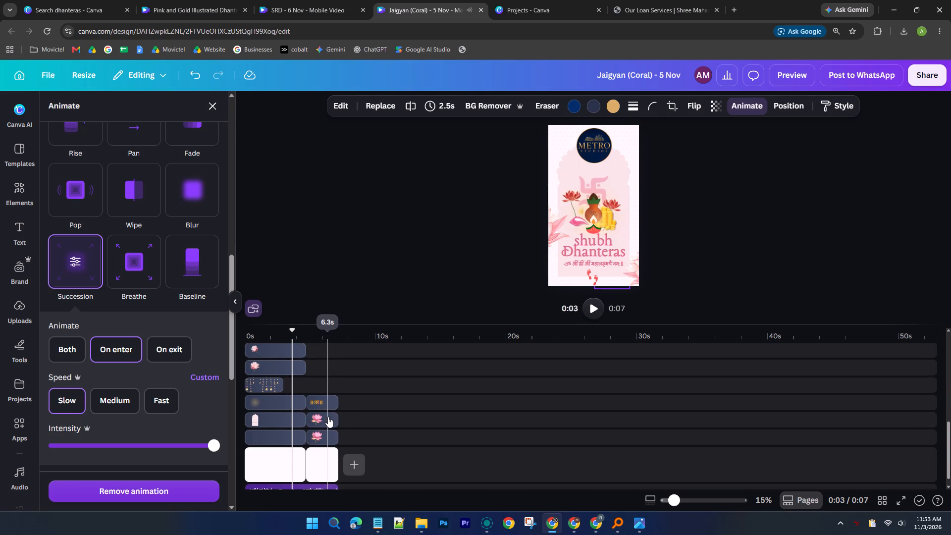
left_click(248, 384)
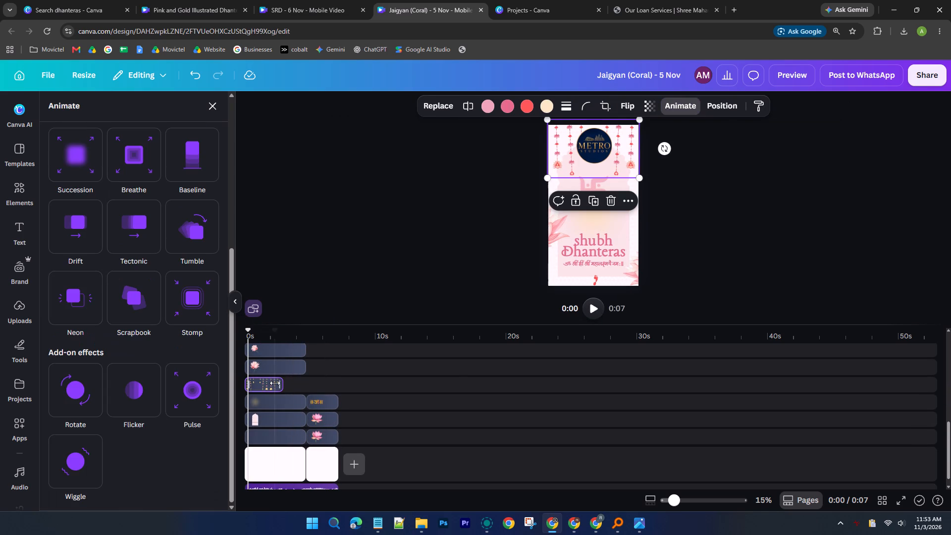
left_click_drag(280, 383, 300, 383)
Play the reel from the beginning to review the hanging garland's duration on the opening page.
scroll(333, 373, "up", 3)
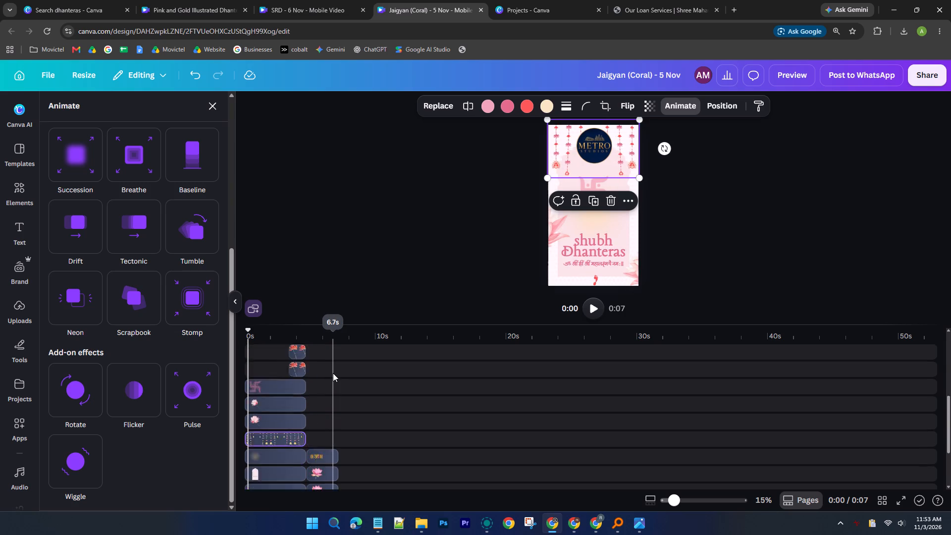
scroll(333, 373, "up", 5)
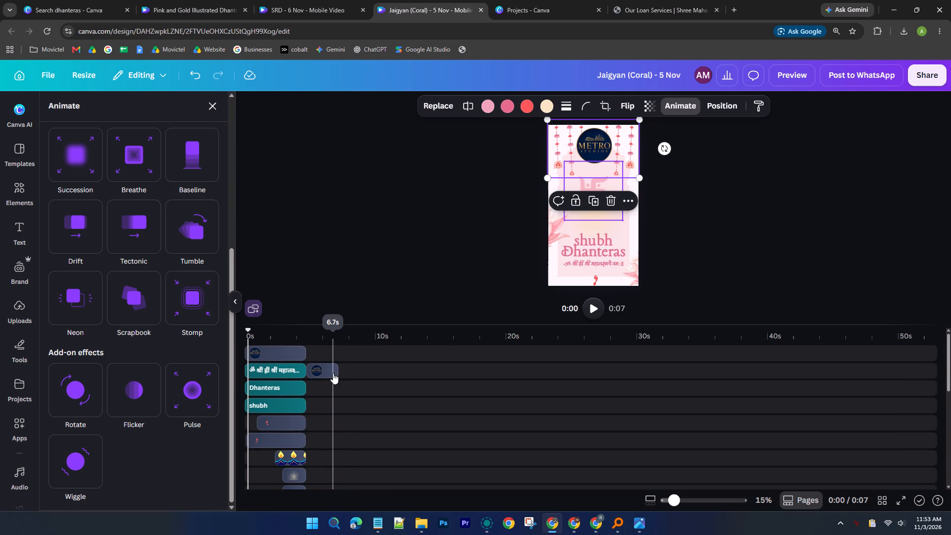
left_click_drag(250, 329, 239, 328)
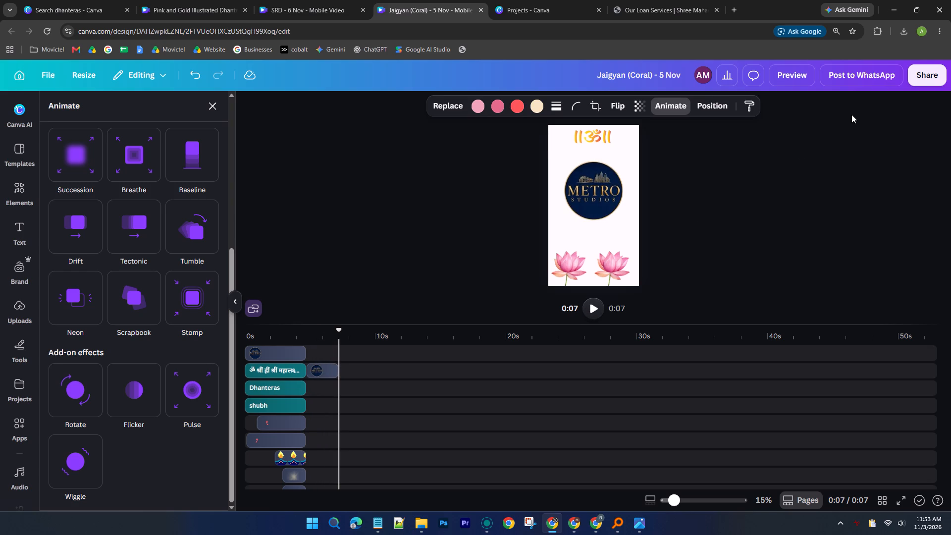
Extend the hanging garland's timeline clip across the closing page to the end of the reel, at 7.2 s.
scroll(313, 399, "down", 3)
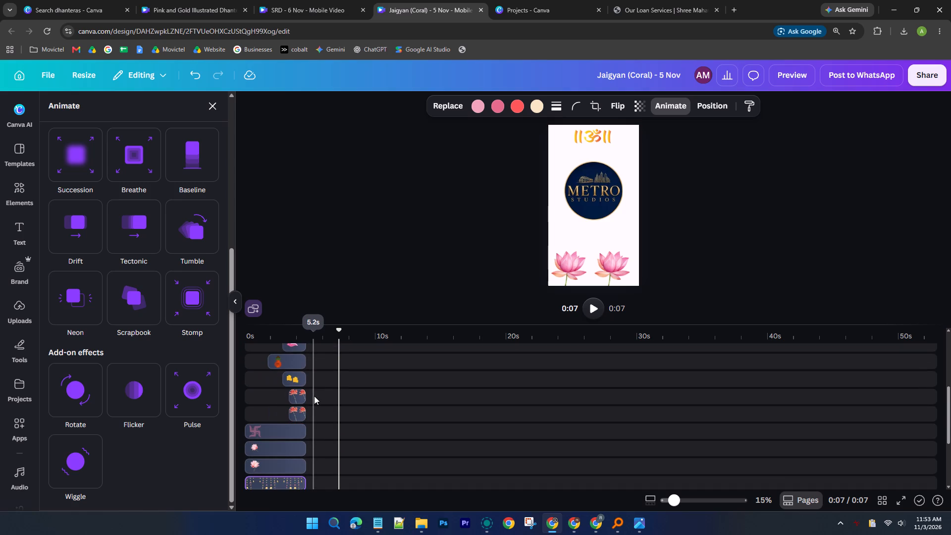
scroll(314, 396, "down", 2)
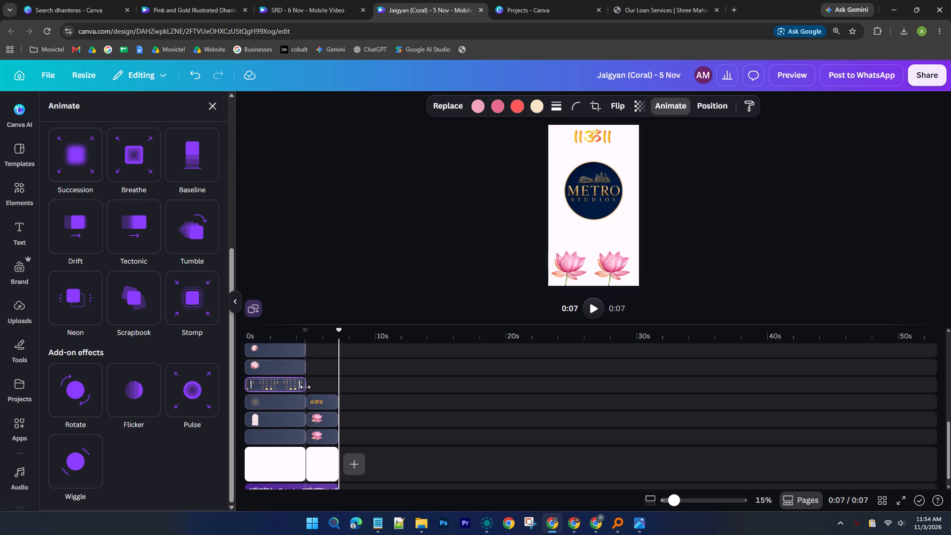
left_click_drag(305, 387, 332, 387)
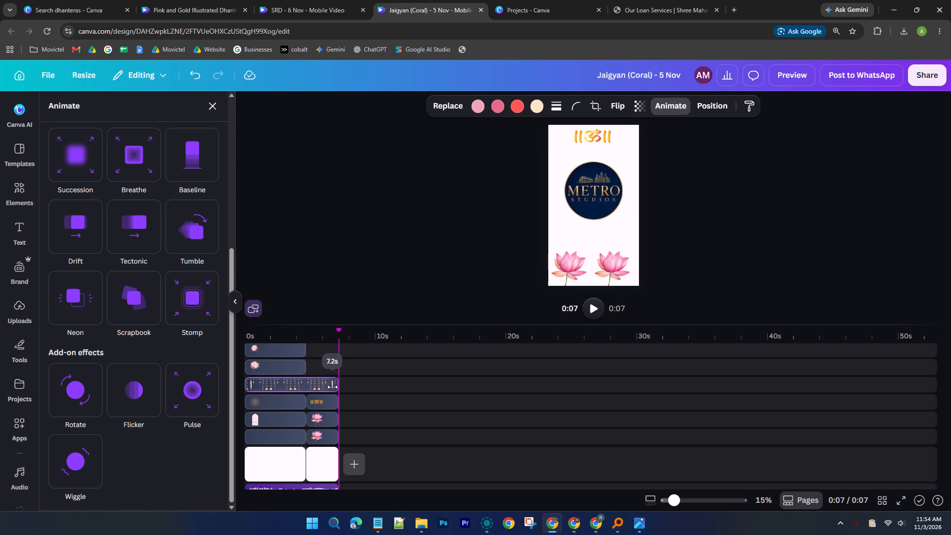
left_click_drag(332, 387, 333, 387)
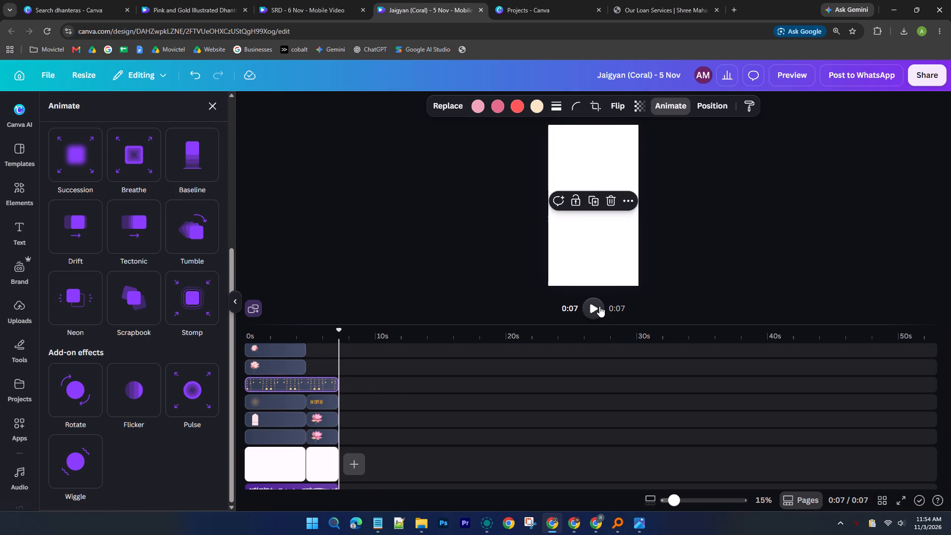
Play the reel again to check how the hanging garland carries over onto the closing page.
left_click(599, 306)
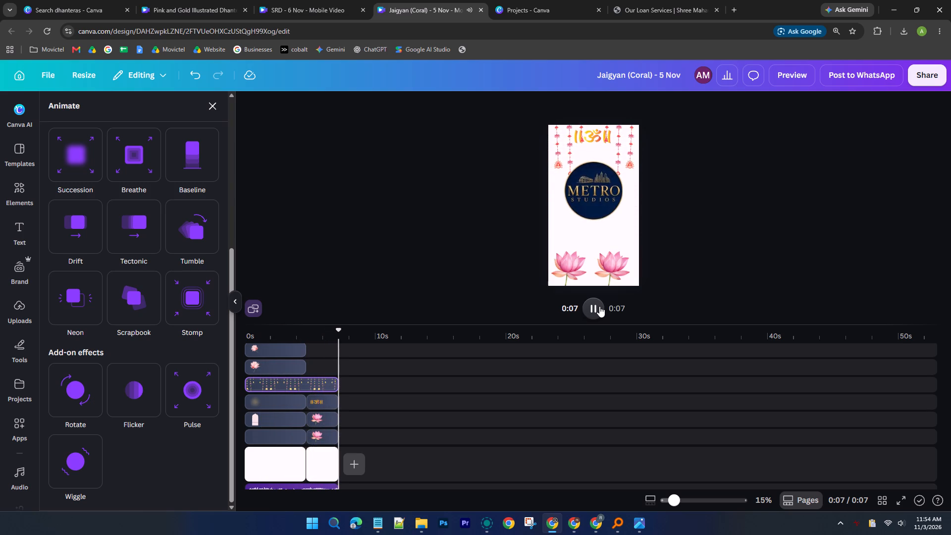
left_click(599, 306)
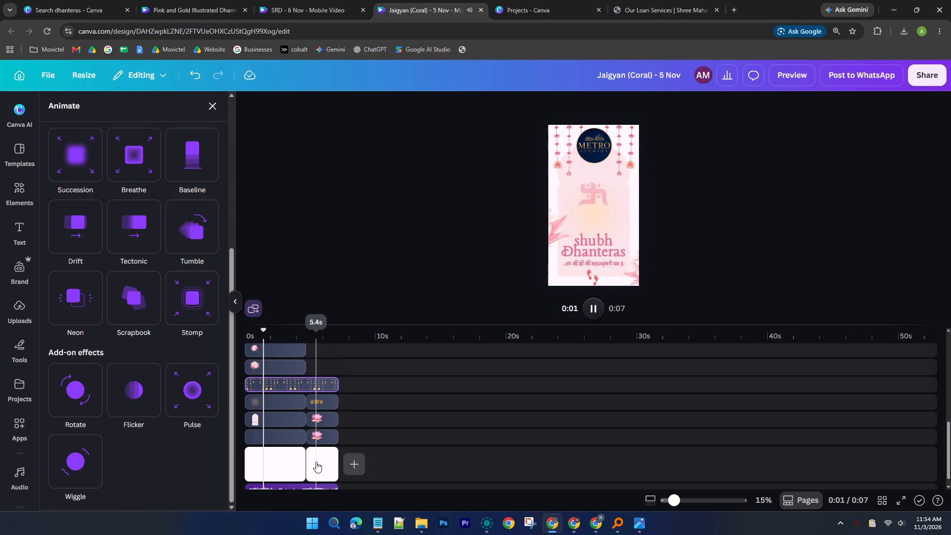
Move the closing page's Metro Studios logo down to just above the lotuses, keeping it horizontally centred.
left_click(316, 462)
left_click_drag(595, 205, 595, 220)
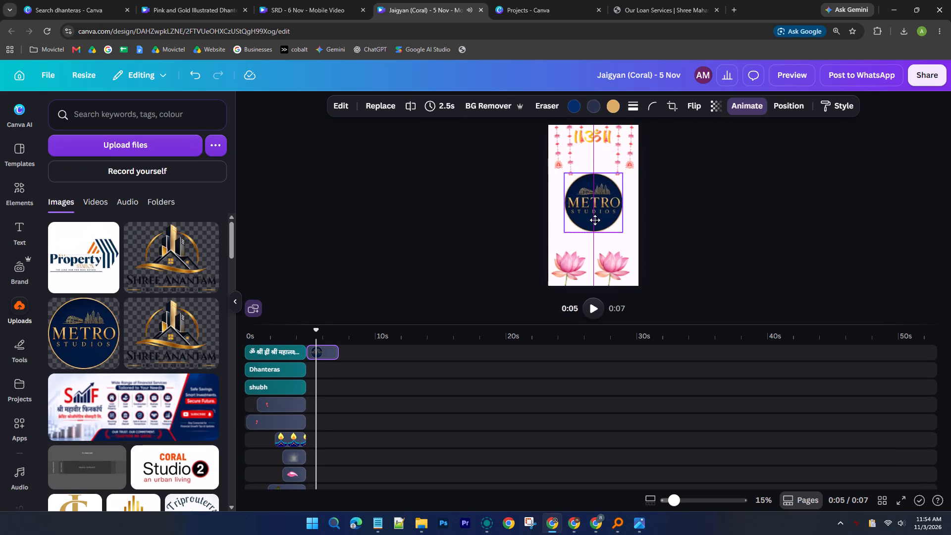
left_click_drag(595, 220, 595, 231)
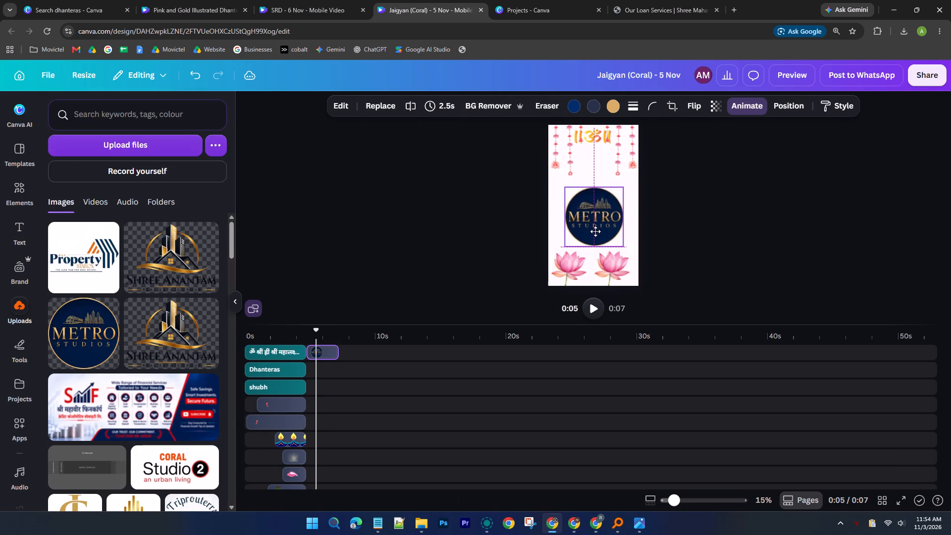
left_click_drag(595, 231, 595, 230)
left_click(751, 181)
Move the closing page's Om symbol down so it sits just below the garland's short central strands, leaving the garland in place.
left_click_drag(592, 141, 591, 154)
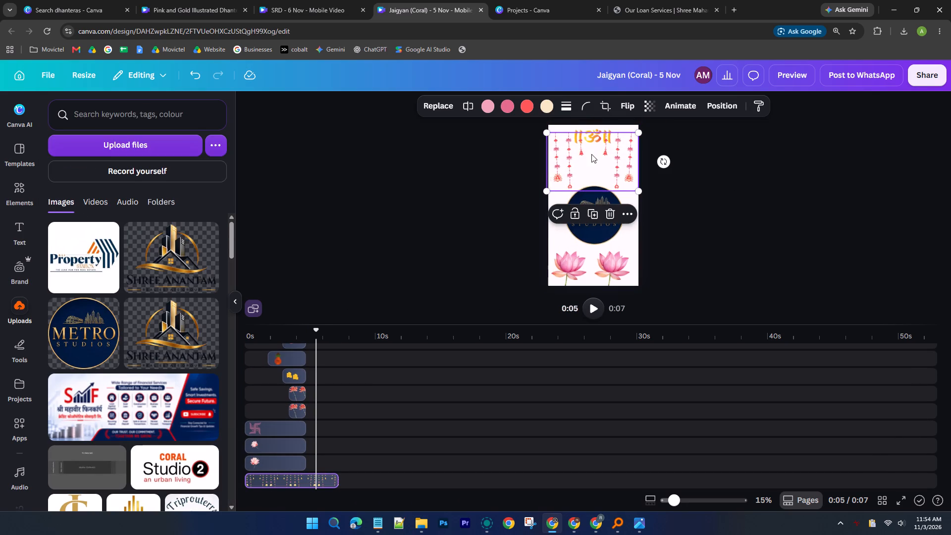
key("ctrl+z")
scroll(331, 444, "down", 3)
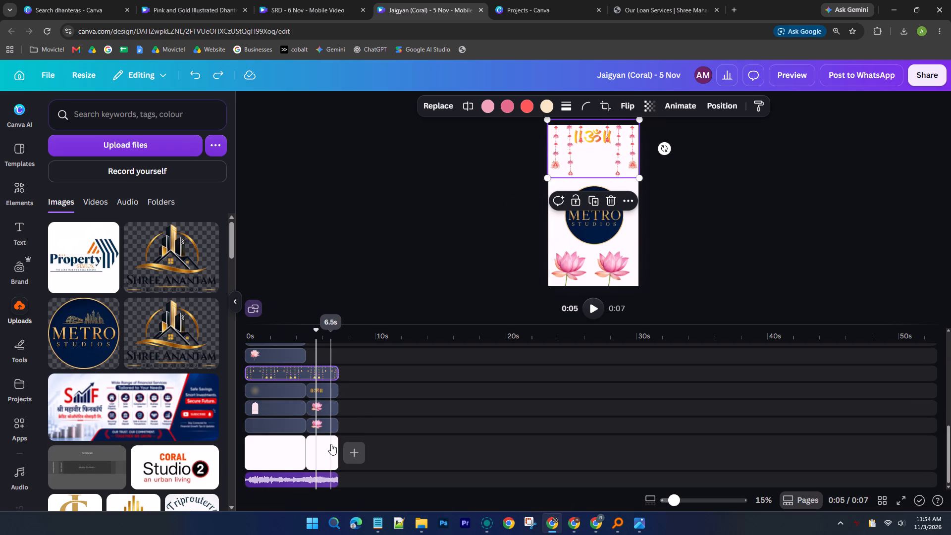
left_click(324, 390)
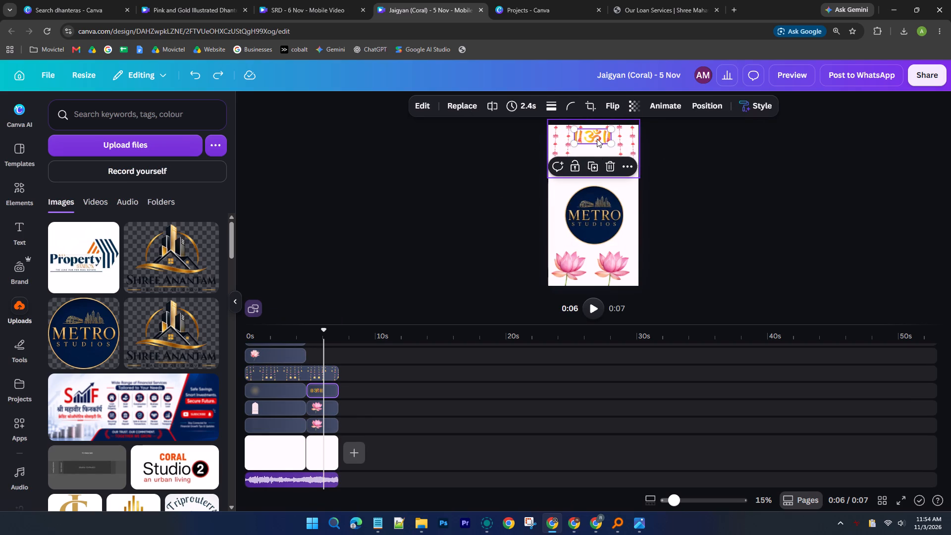
left_click_drag(596, 139, 597, 156)
left_click(737, 170)
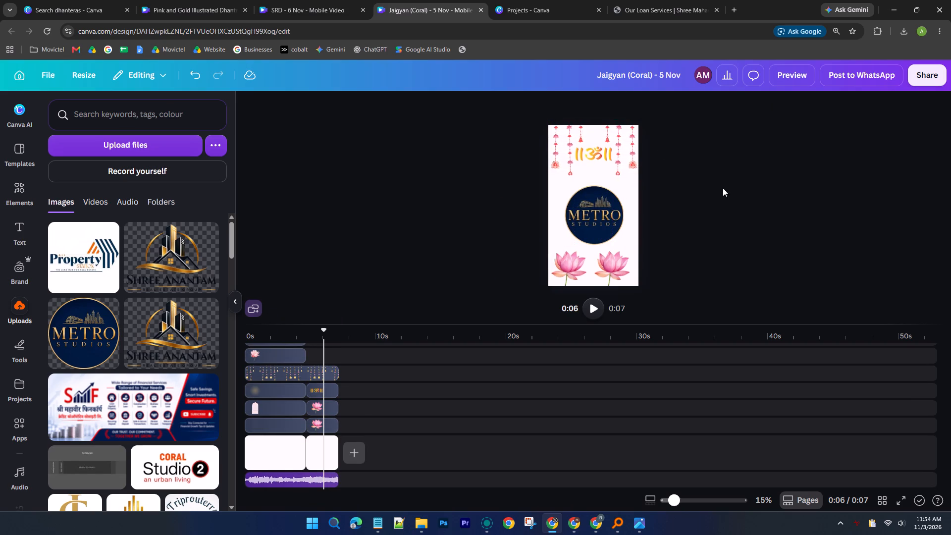
Nudge the closing page's Metro Studios logo slightly up between the Om symbol and the lotuses.
left_click(602, 216)
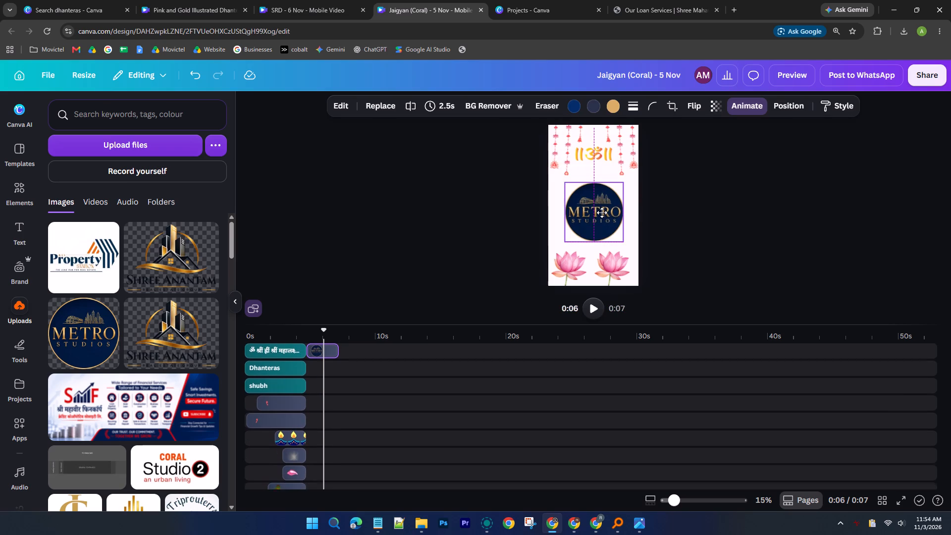
left_click(753, 217)
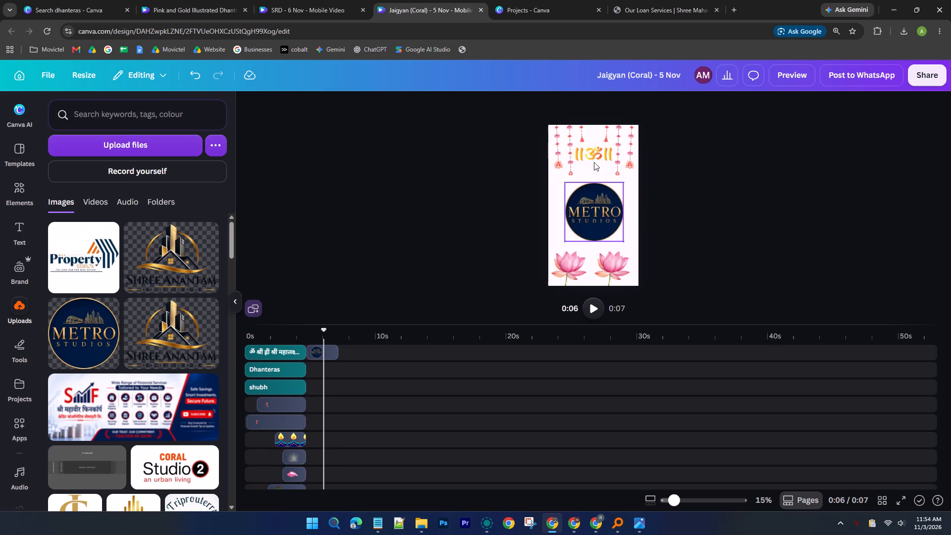
Play the end of the reel to check the closing page's layout.
left_click(586, 310)
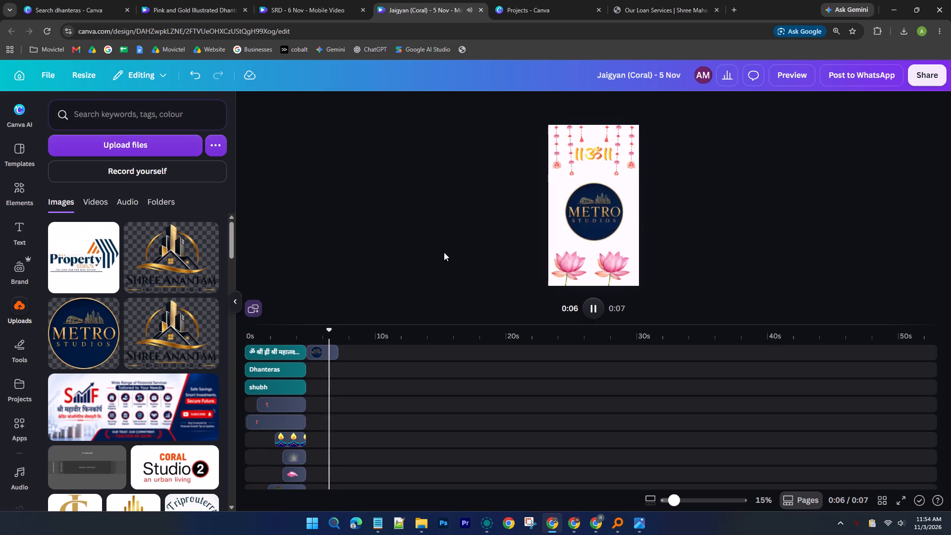
left_click(587, 307)
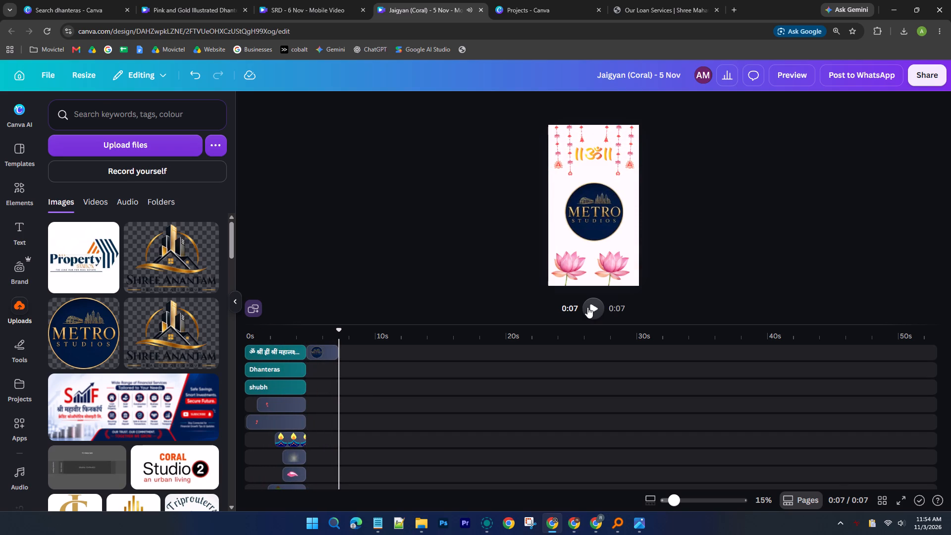
left_click(587, 307)
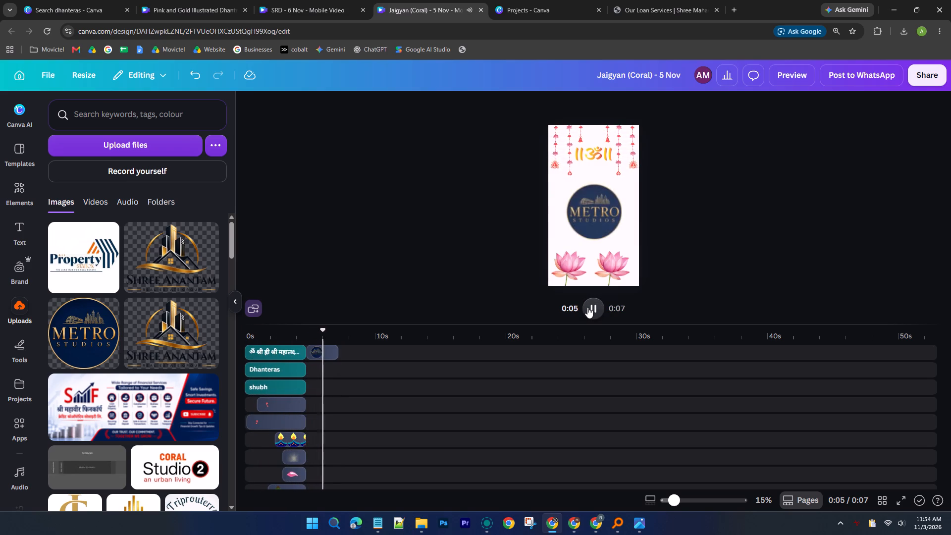
Move the closing page's Metro Studios logo slightly up, closer to the Om symbol and clear of the lotuses.
left_click(602, 213)
scroll(383, 400, "down", 3)
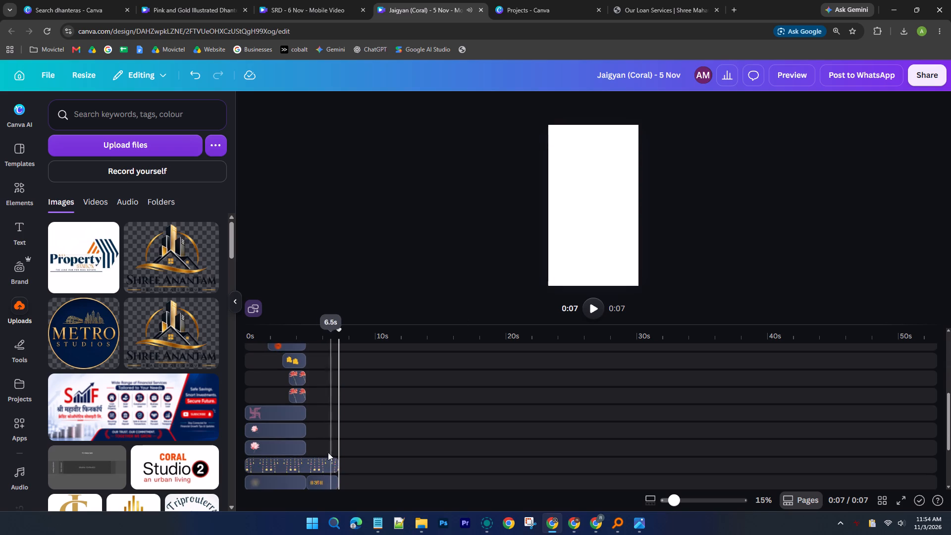
scroll(325, 467, "down", 2)
left_click(325, 454)
left_click_drag(592, 202, 592, 202)
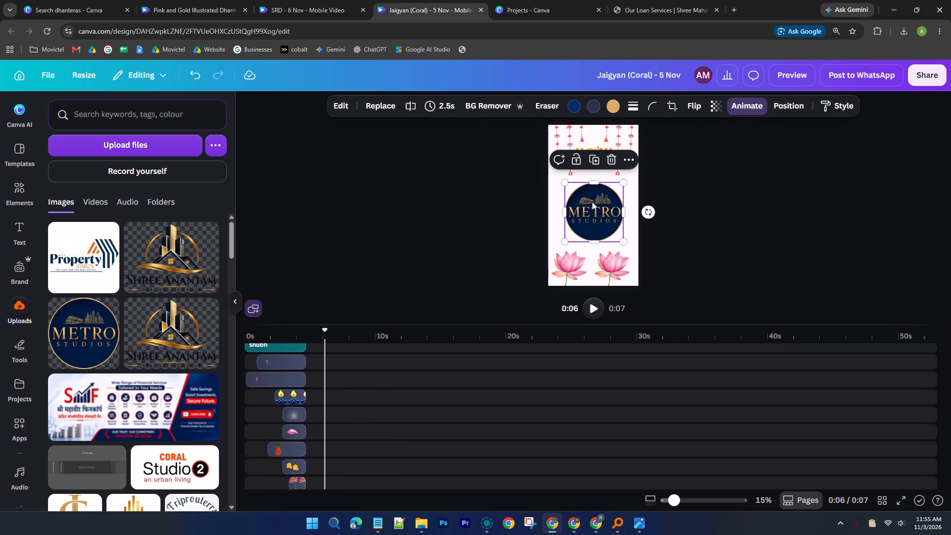
left_click_drag(592, 202, 591, 196)
left_click(785, 219)
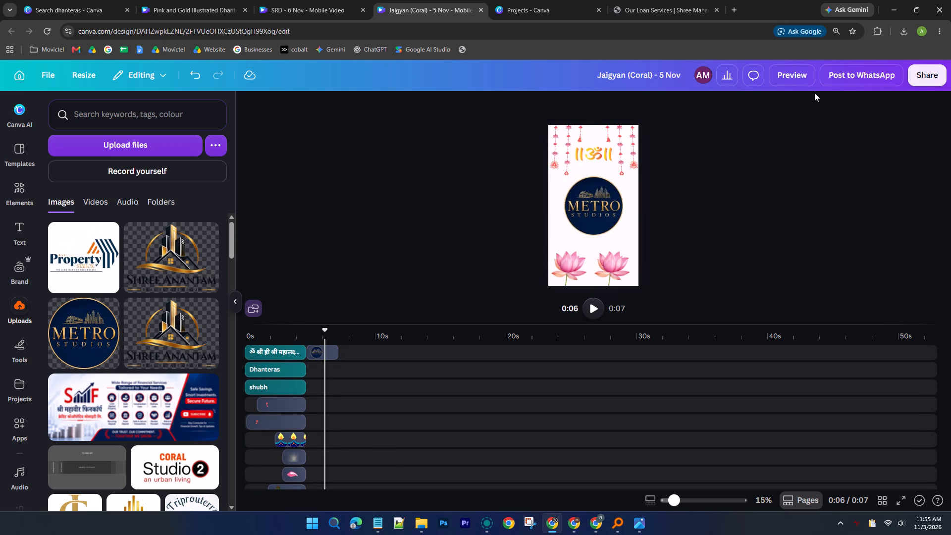
Download the Metro Studios version of the reel as an MP4 video.
left_click(923, 72)
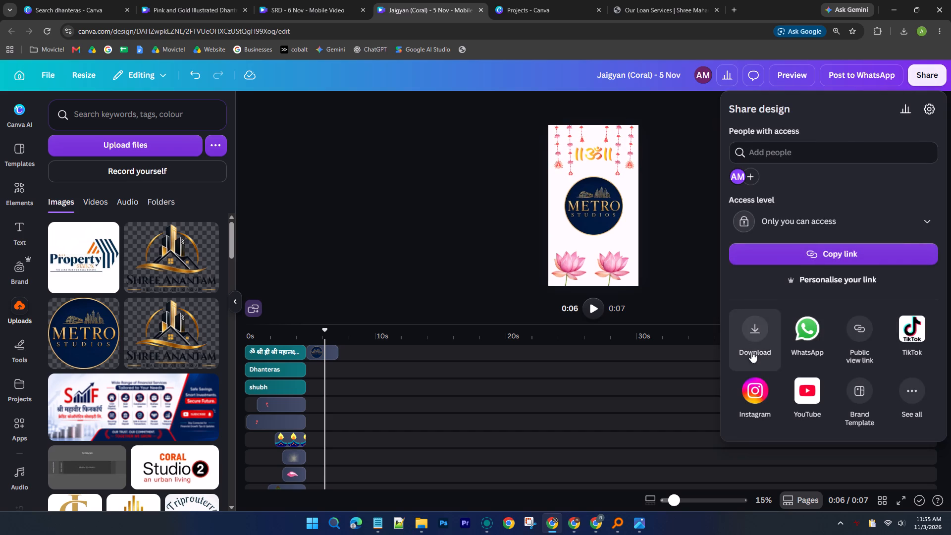
left_click(751, 338)
left_click(850, 250)
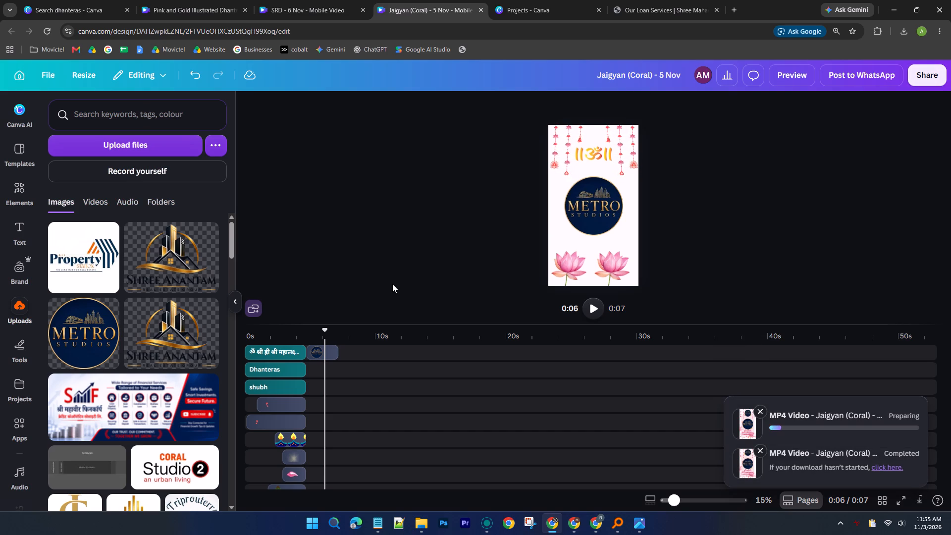
Browse the Dhanteras mobile video templates and start a new design from Red and Gold Illustrated Dhanteras Mobile Video.
left_click(68, 0)
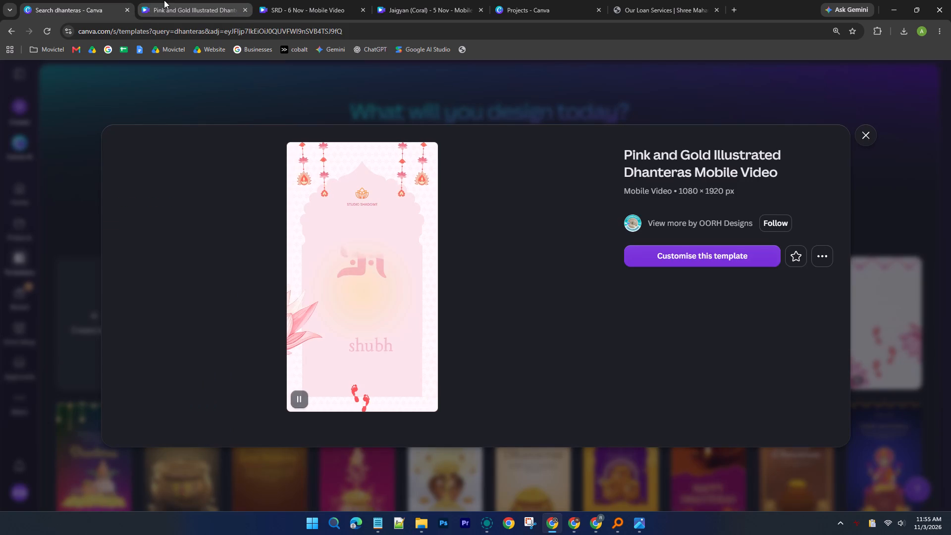
left_click(870, 131)
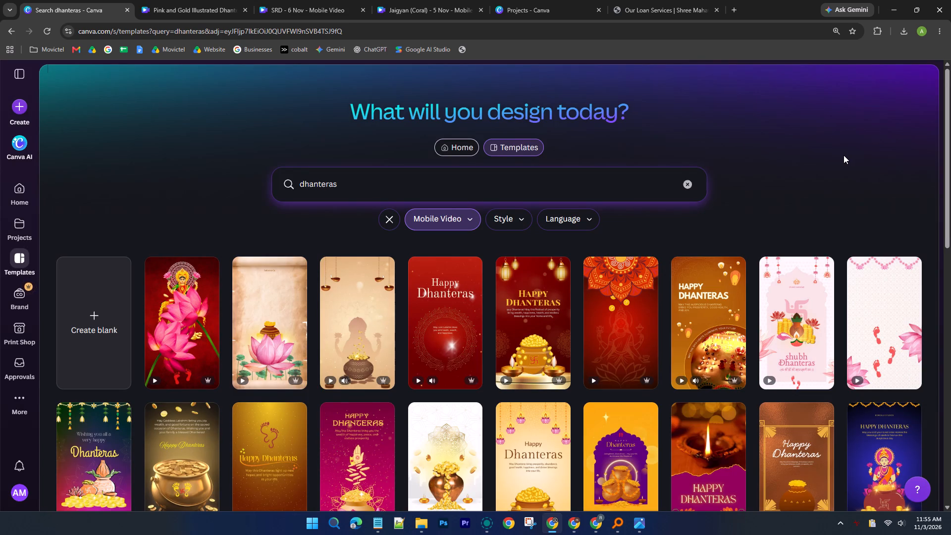
scroll(844, 155, "down", 1)
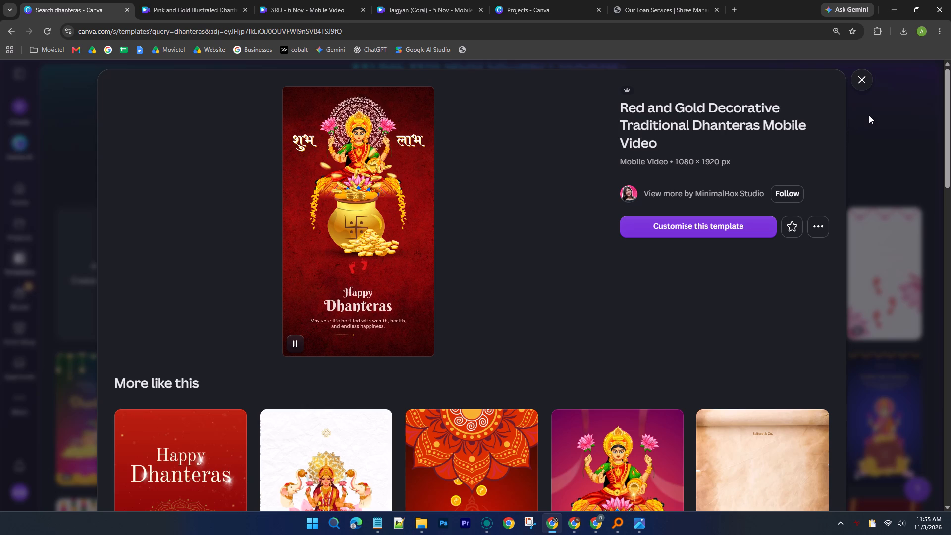
left_click(862, 77)
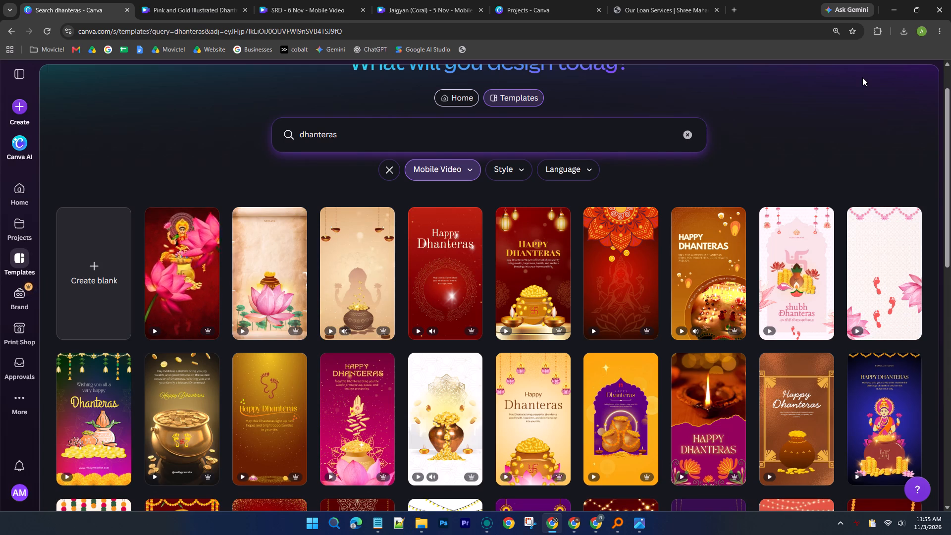
scroll(862, 77, "down", 5)
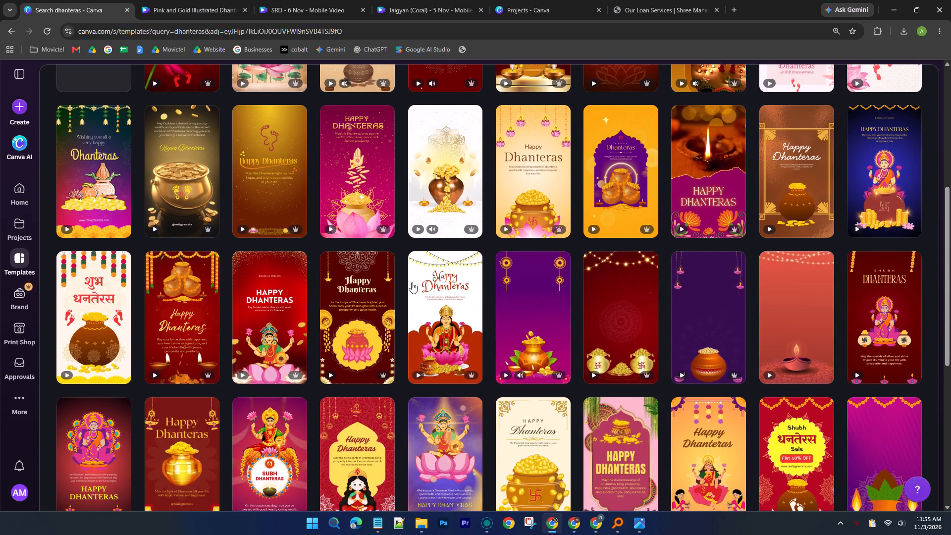
left_click(444, 280)
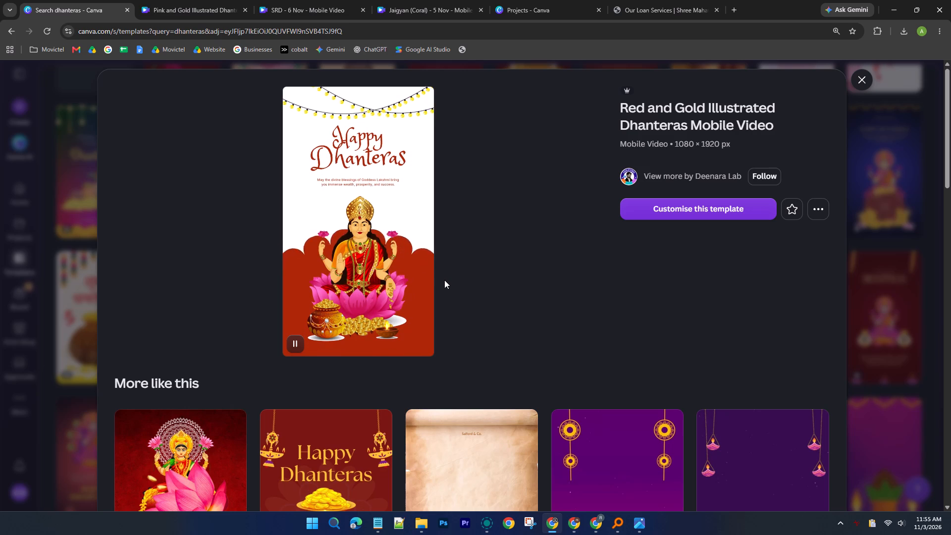
left_click(659, 213)
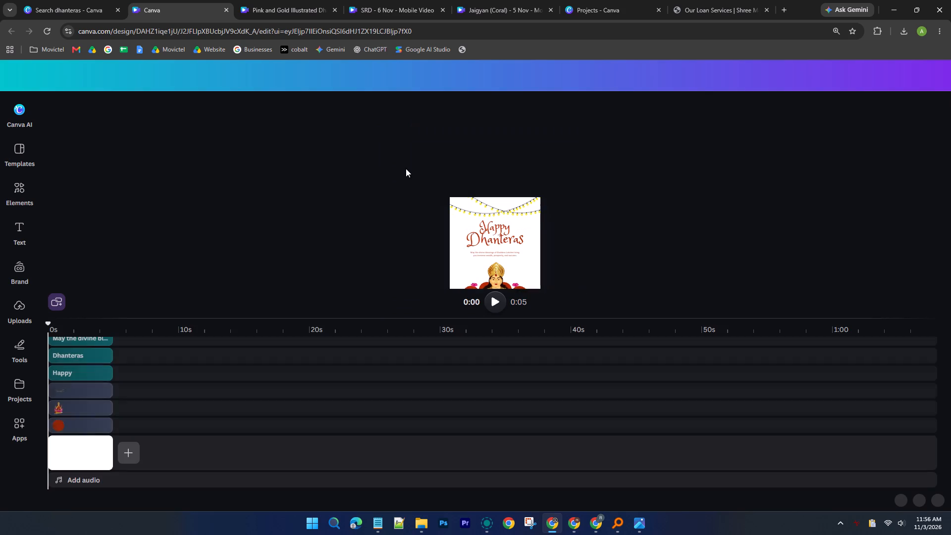
left_click(497, 162)
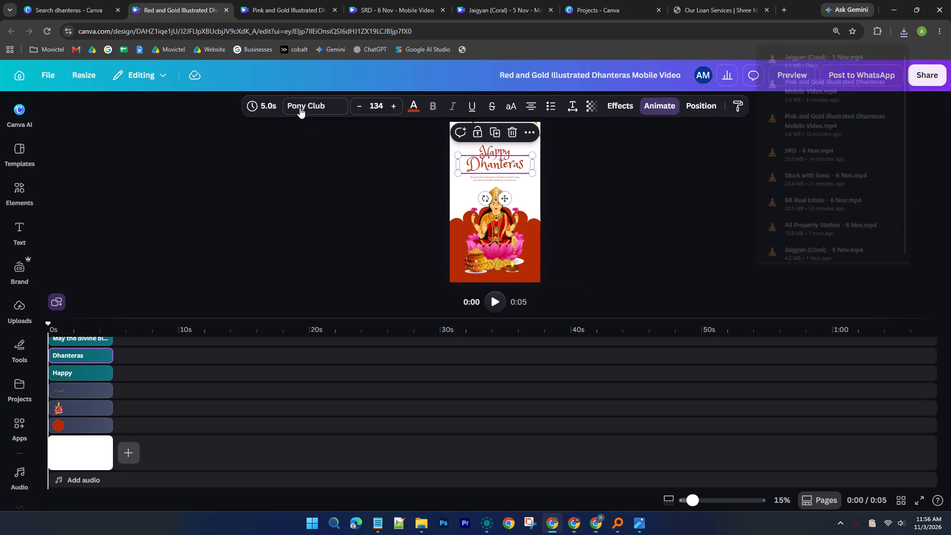
In File Explorer's Downloads folder, rename the newly downloaded Jaigyan (Coral) video as "Metro - 6 Nov".
left_click(417, 527)
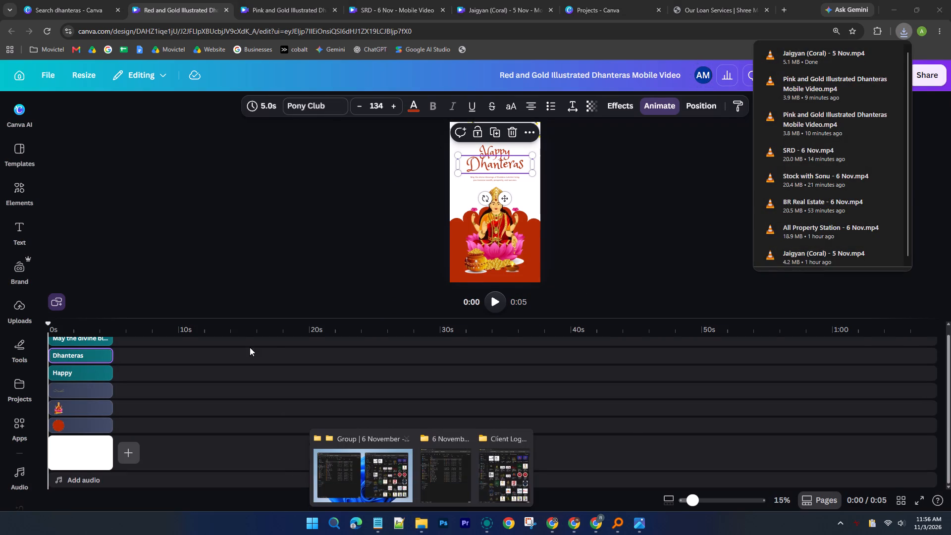
left_click(365, 474)
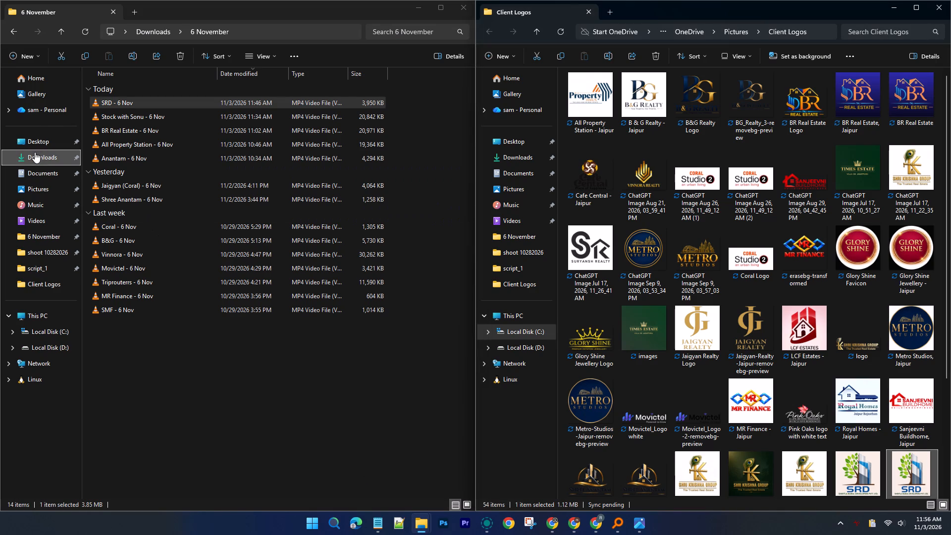
left_click(35, 152)
right_click(116, 135)
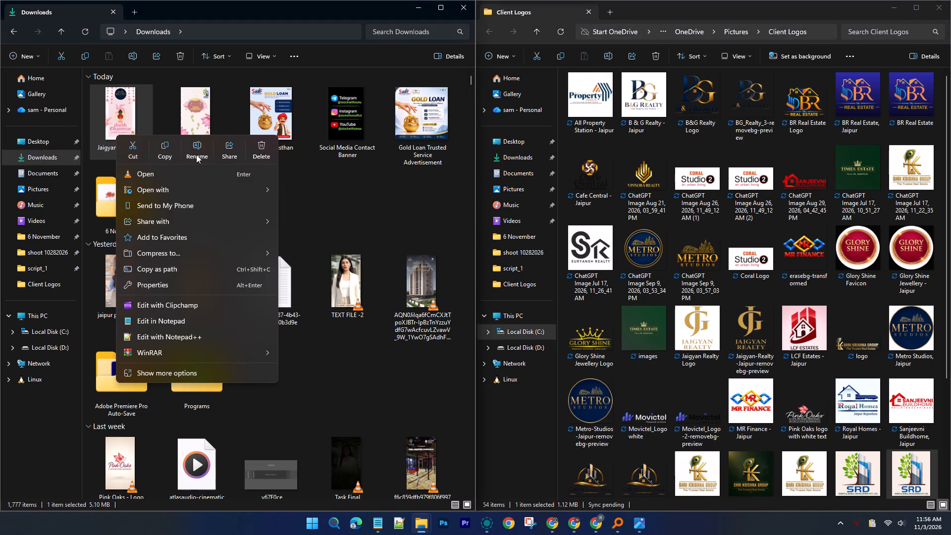
left_click(199, 152)
key("shift+m")
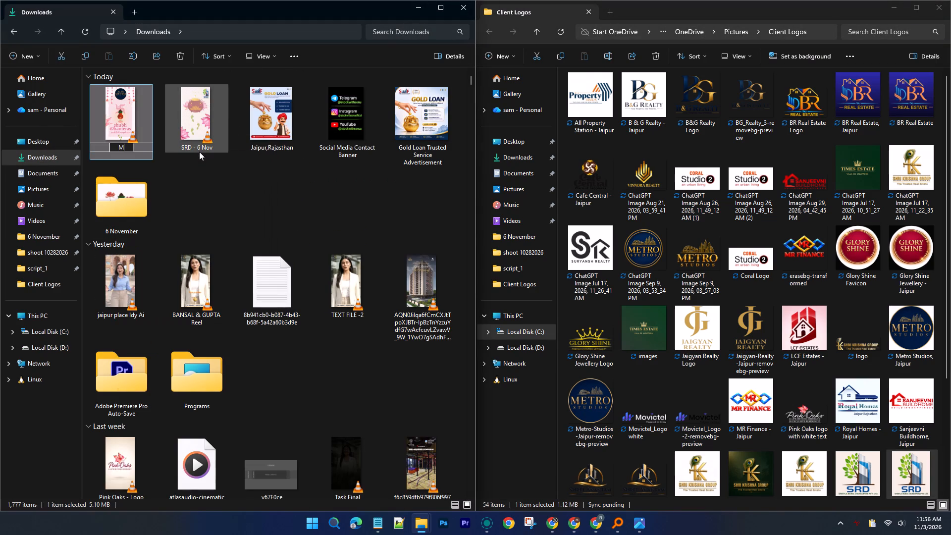
key("shift+BackSpace")
type("Metro - 6 Mp")
key("BackSpace")
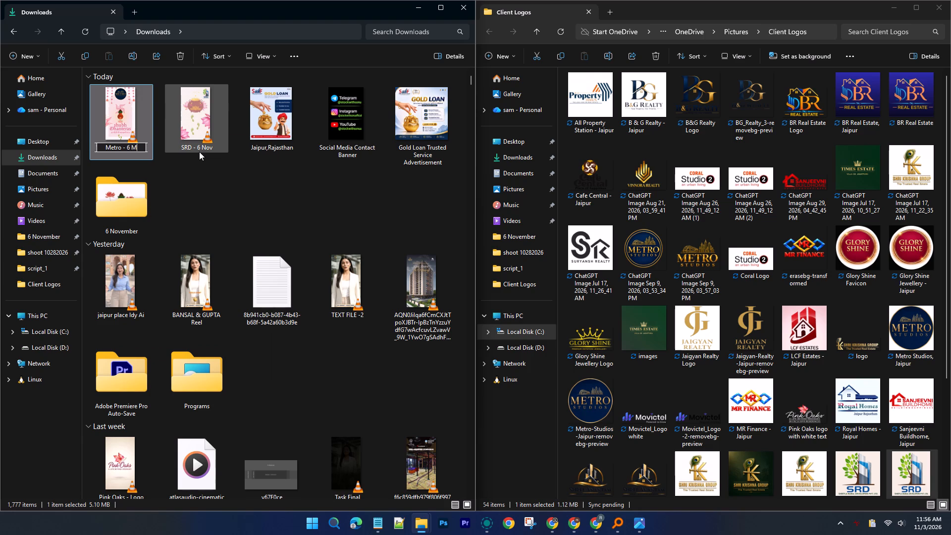
key("shift+BackSpace")
type("Nopv")
key("BackSpace")
key("BackSpace")
key("v")
key("Return")
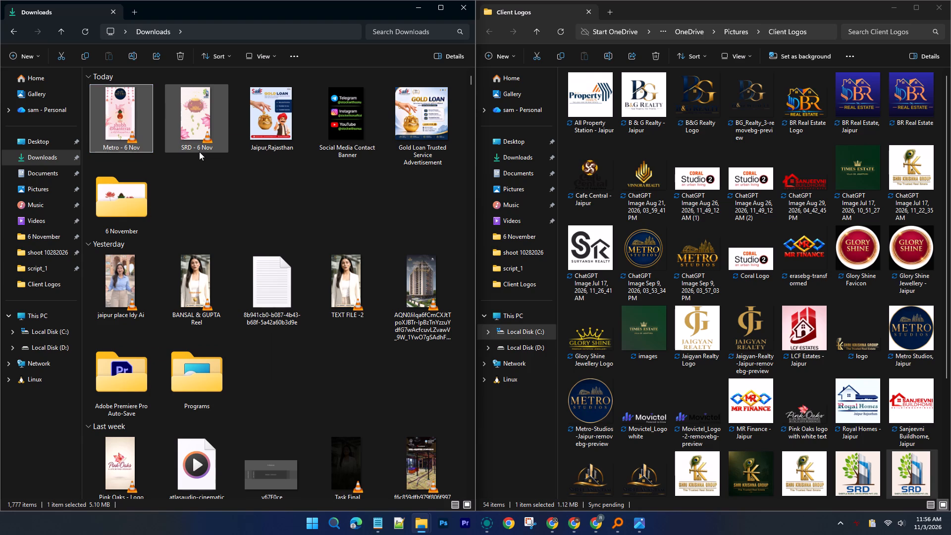
Move the Metro - 6 Nov video into the 6 November folder.
left_click_drag(118, 113, 122, 183)
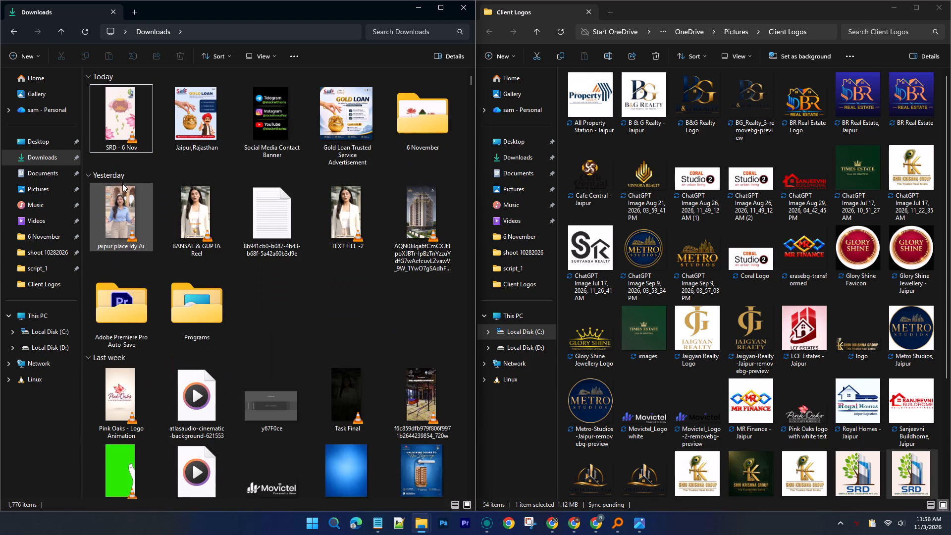
left_click(124, 130)
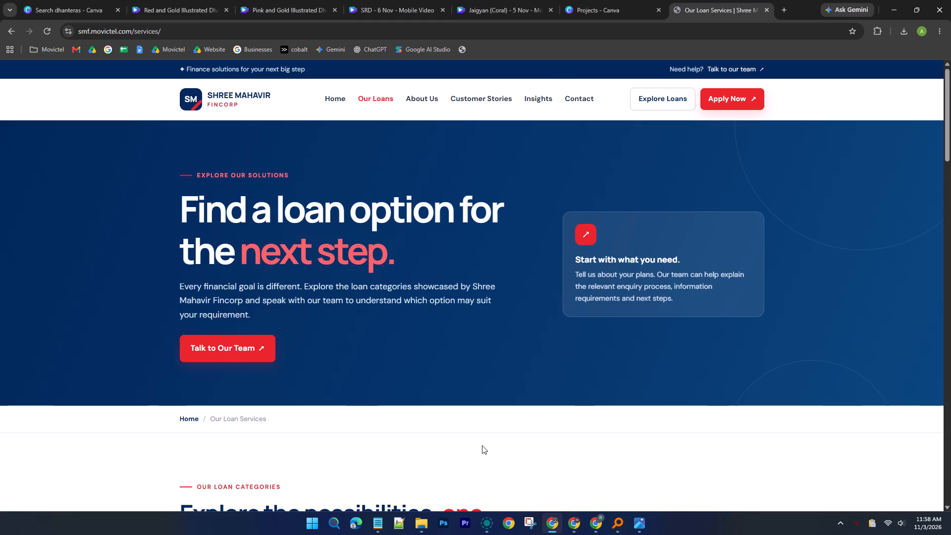
In the Red and Gold Illustrated Dhanteras Mobile Video design, change the "Dhanteras" heading font to Gulfs Display.
left_click(191, 0)
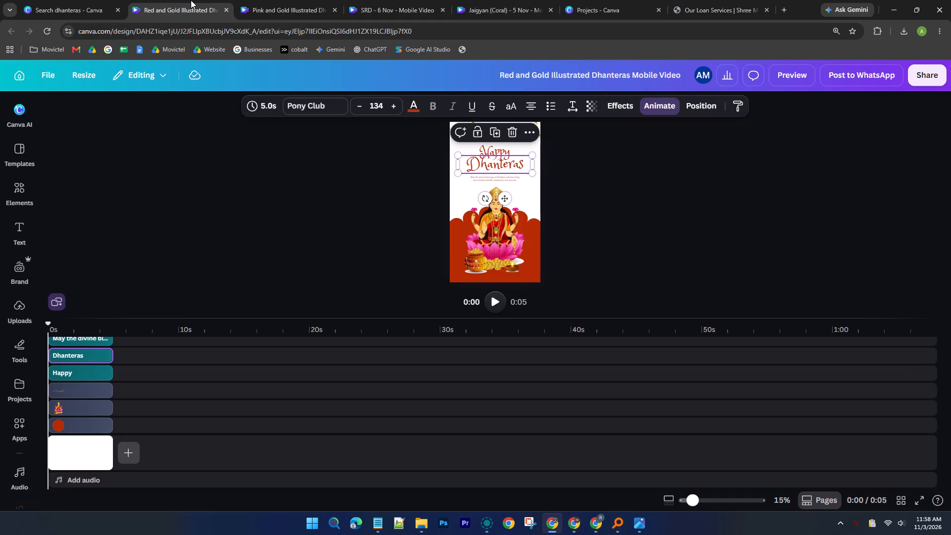
left_click(300, 105)
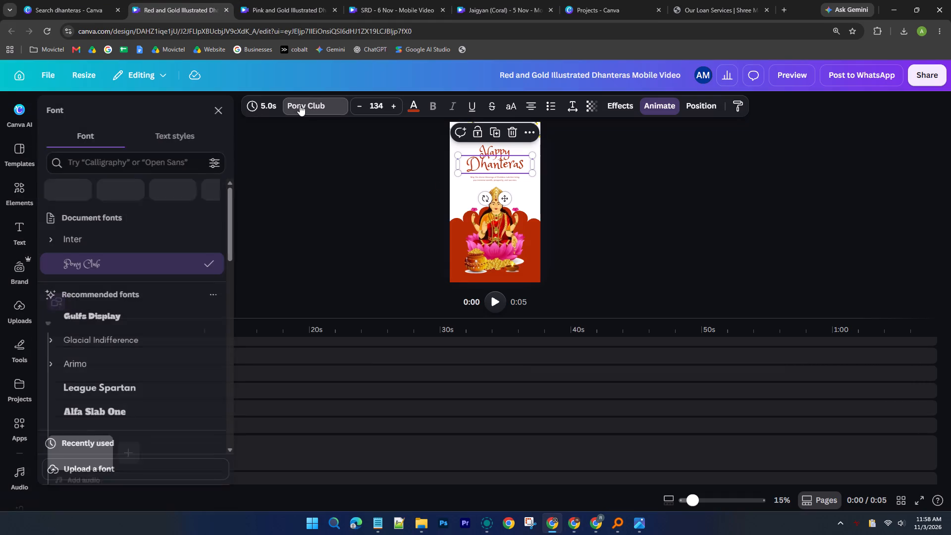
left_click(151, 322)
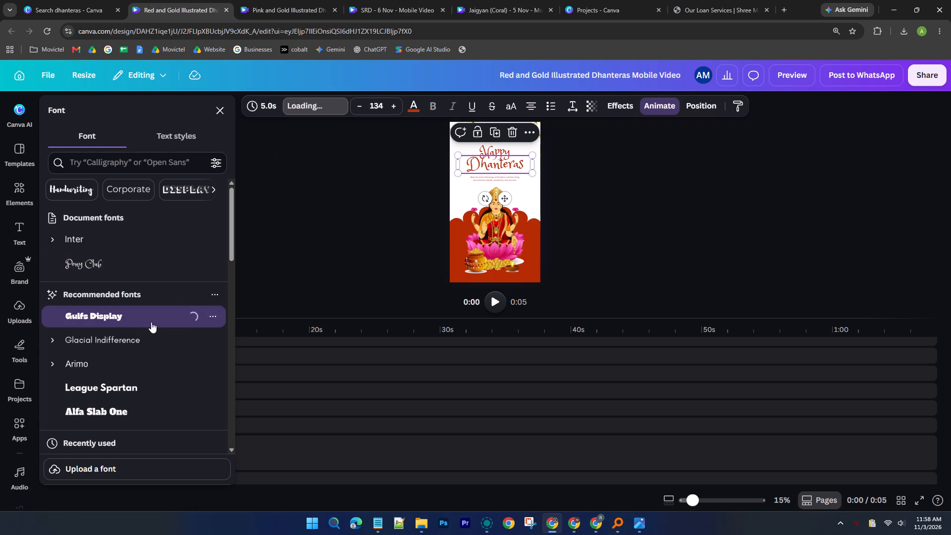
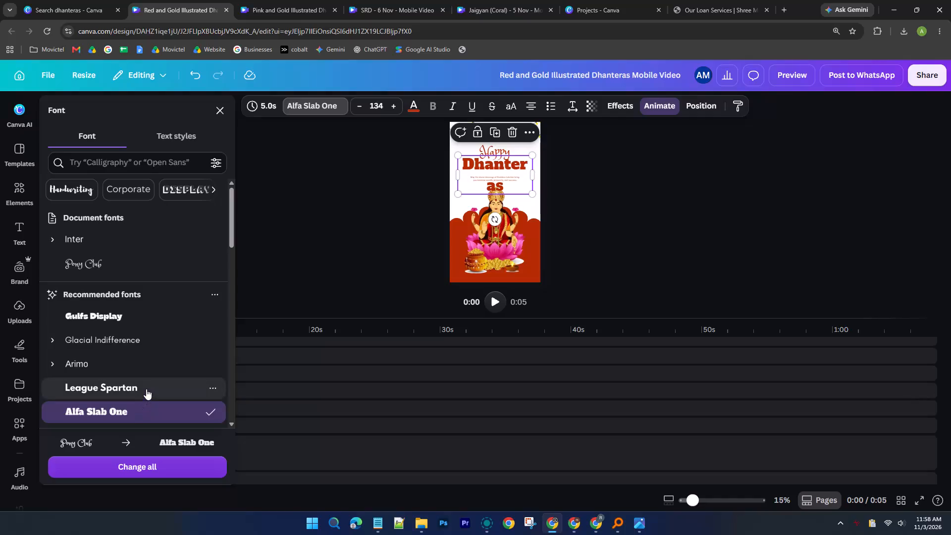
Try several fonts on the Dhanteras heading, including Gulfs Display, Open Sauce, Norwester and Poppins, and set it to Anton.
left_click(154, 316)
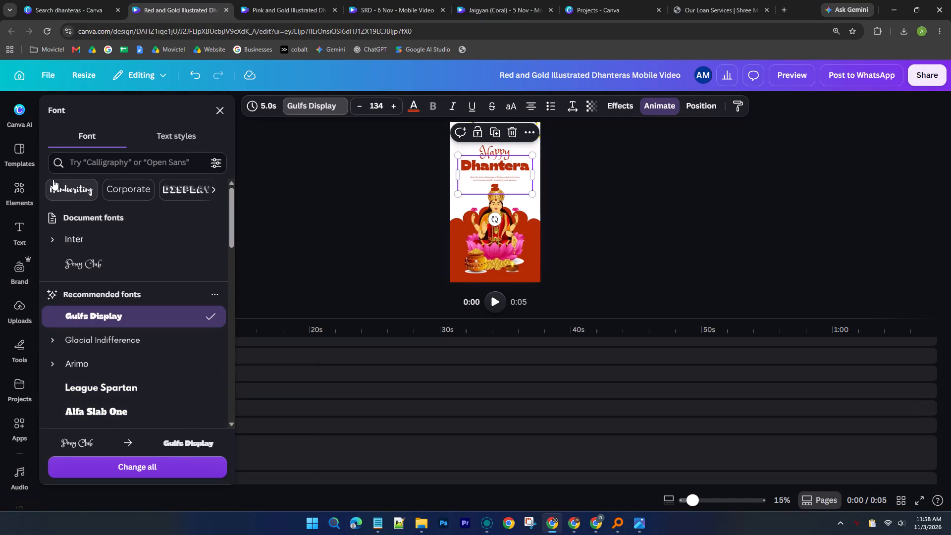
scroll(127, 200, "down", 4)
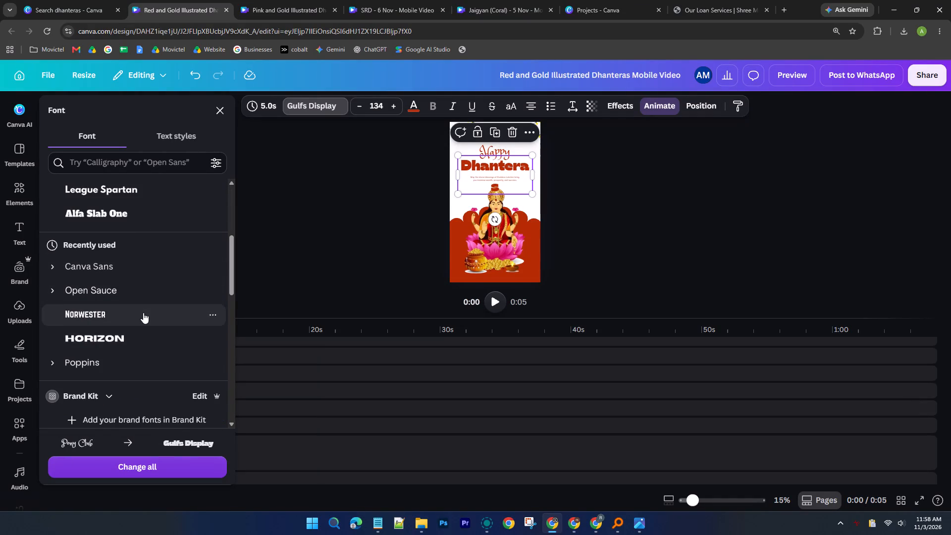
scroll(143, 313, "down", 4)
scroll(143, 313, "up", 3)
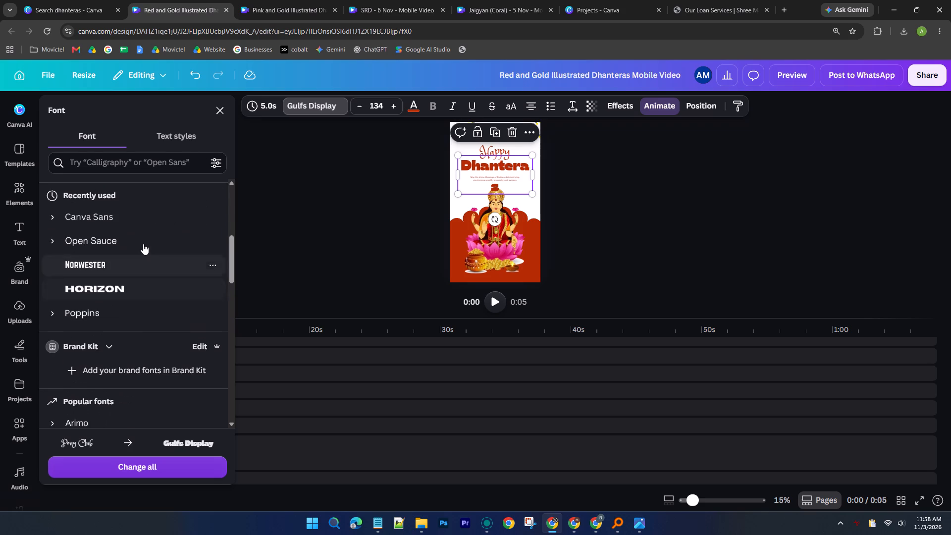
left_click(143, 244)
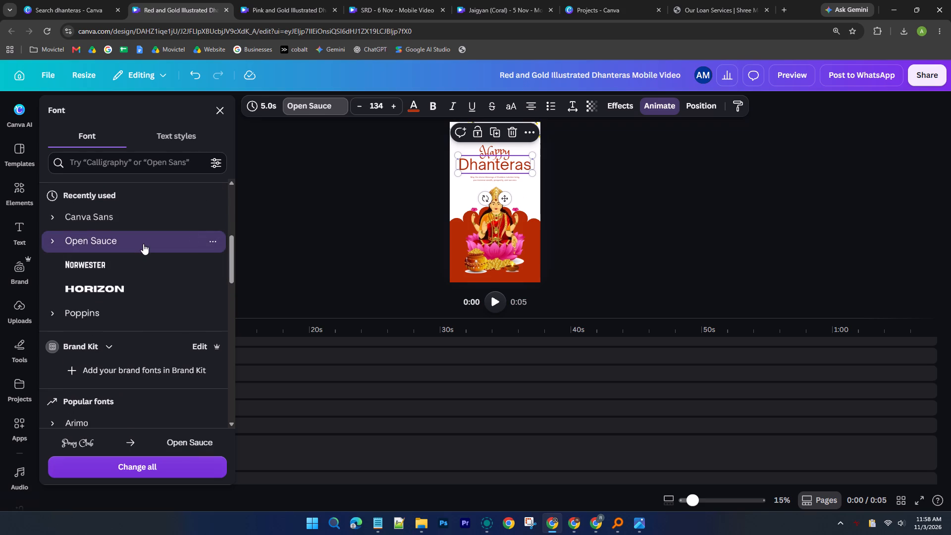
left_click(140, 263)
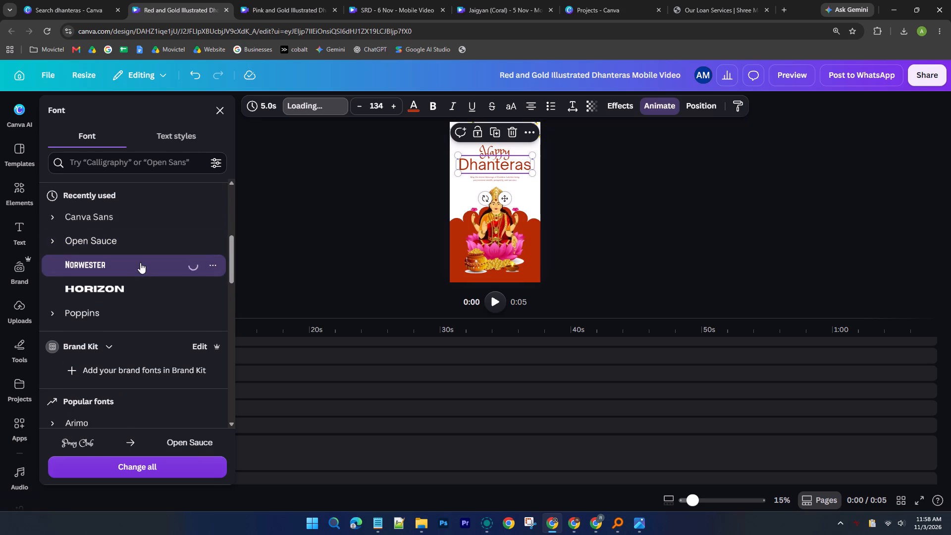
scroll(140, 263, "down", 3)
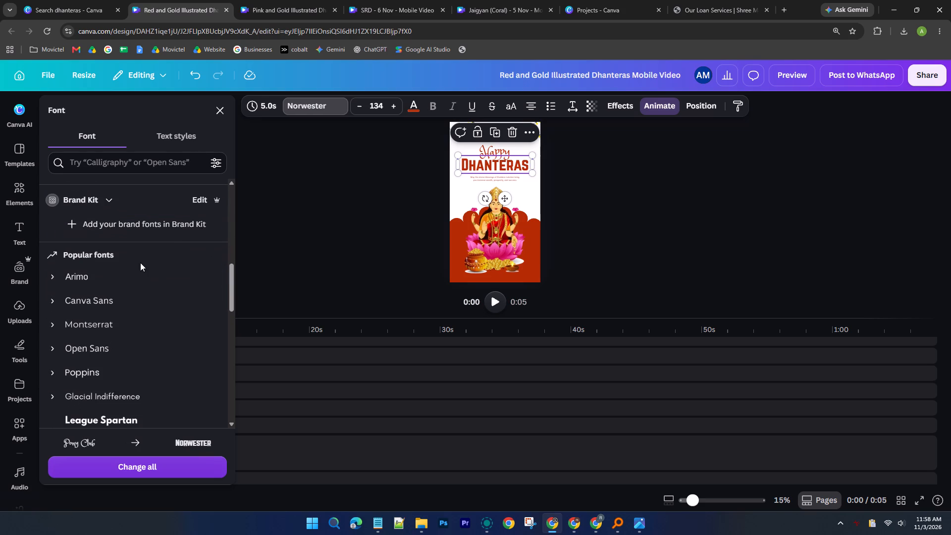
scroll(139, 301, "down", 1)
left_click(135, 315)
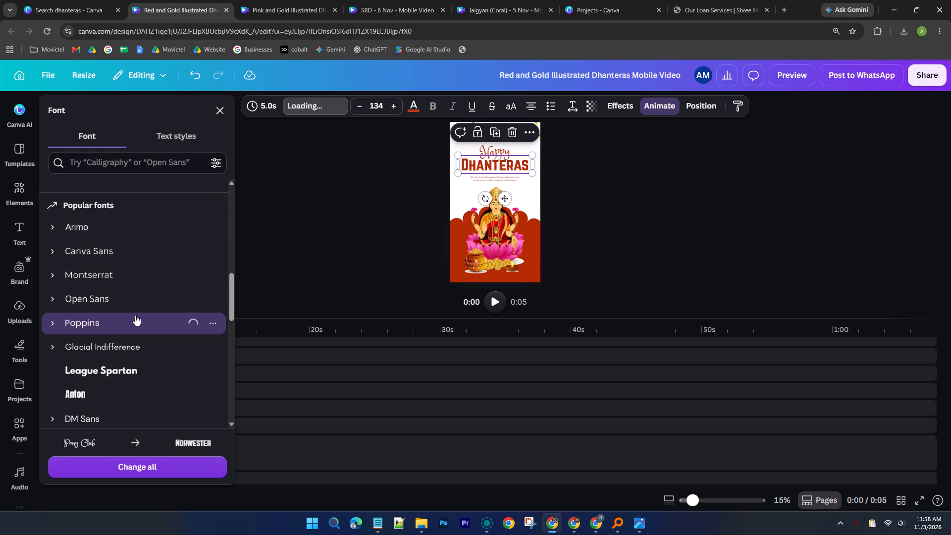
scroll(135, 315, "down", 1)
left_click(136, 319)
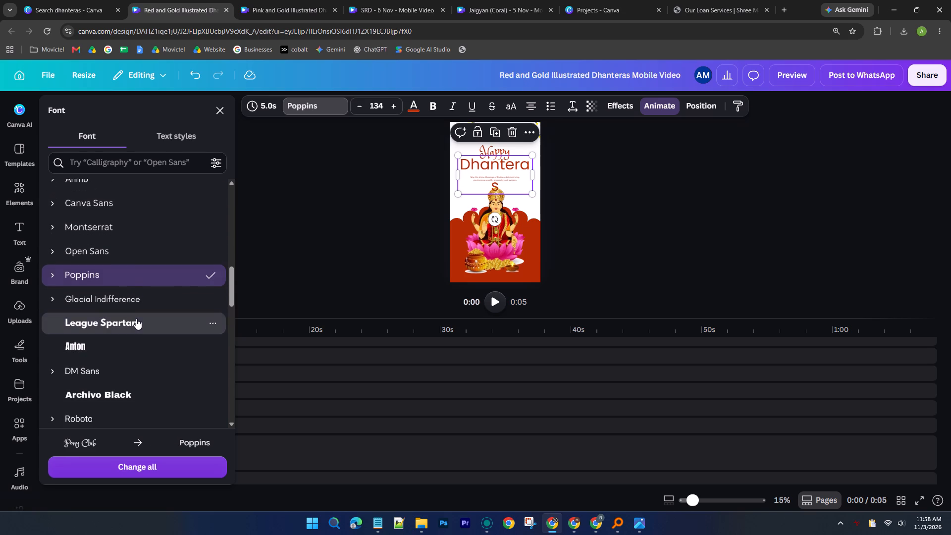
left_click(133, 337)
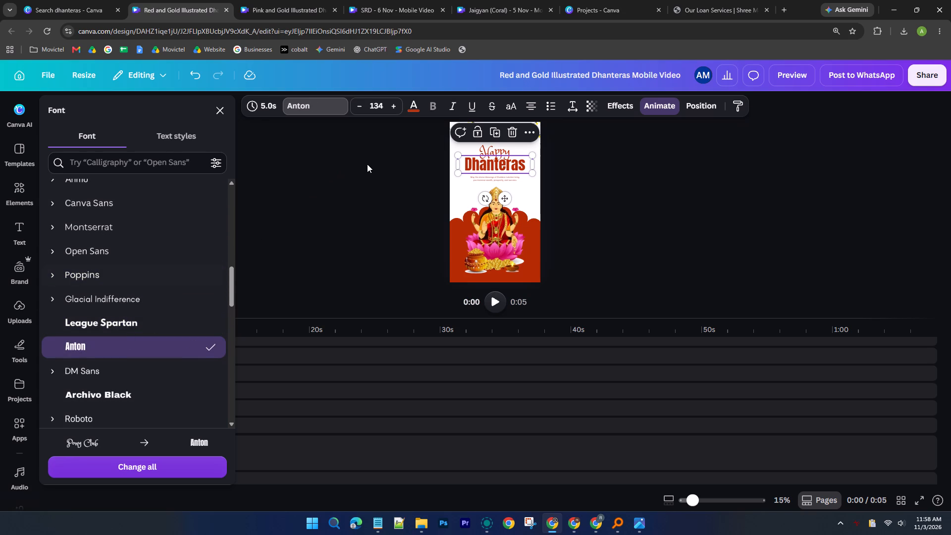
Set the font of the Happy heading to Anton.
left_click(479, 148)
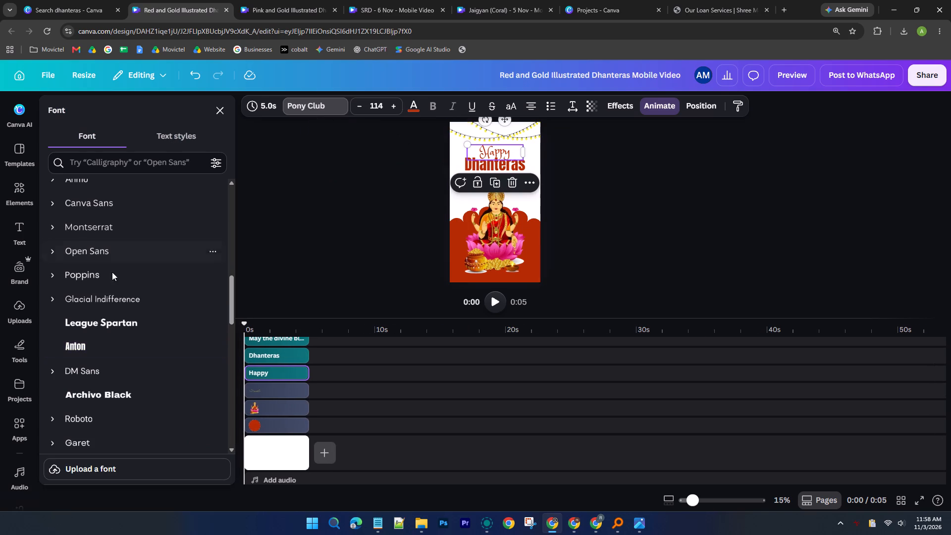
left_click(102, 338)
left_click(374, 180)
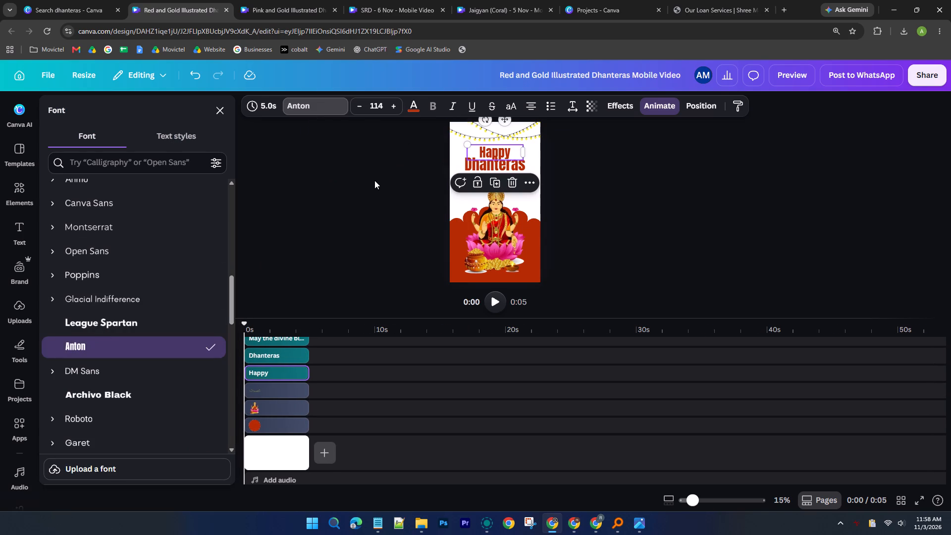
left_click(612, 165)
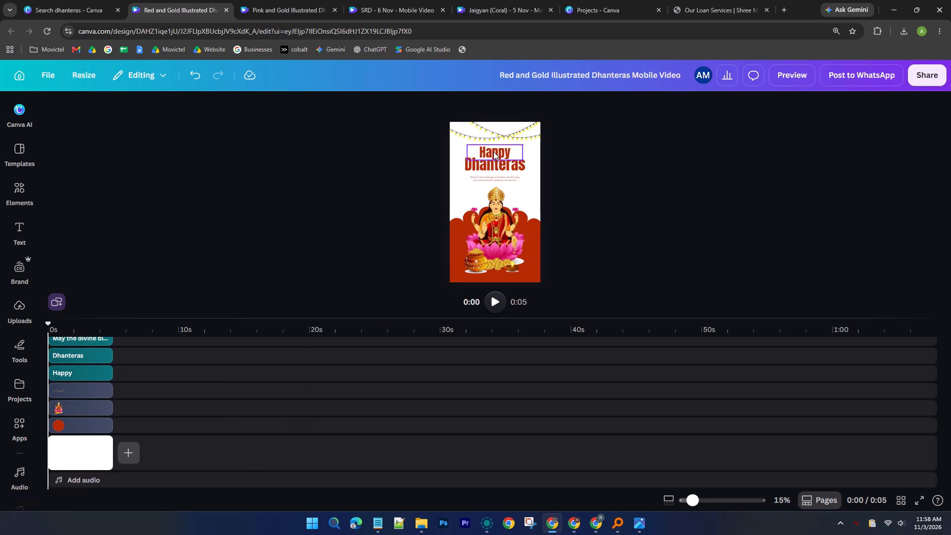
Make the blessing text under the Dhanteras heading bold and set its size to 28.
scroll(493, 152, "up", 7, "ctrl")
left_click(484, 245)
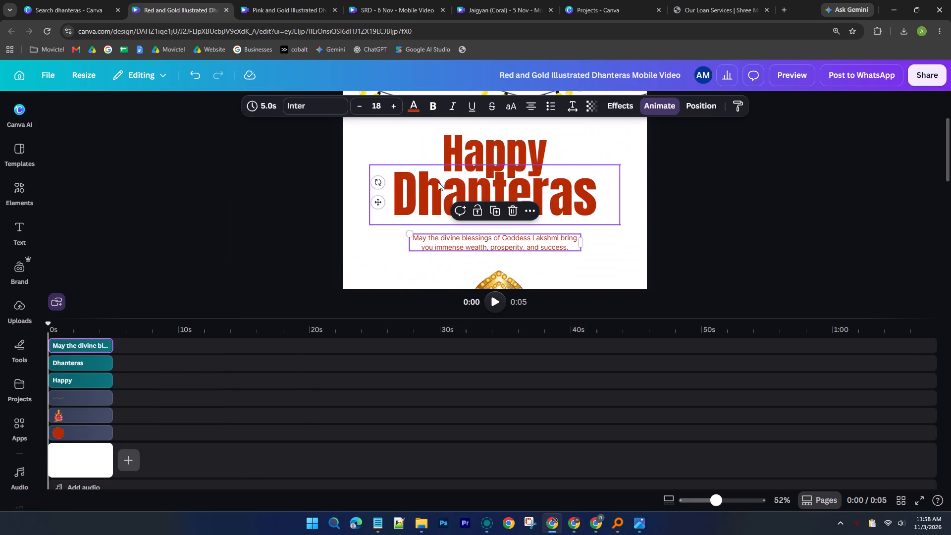
triple_click(395, 101)
triple_click(395, 101)
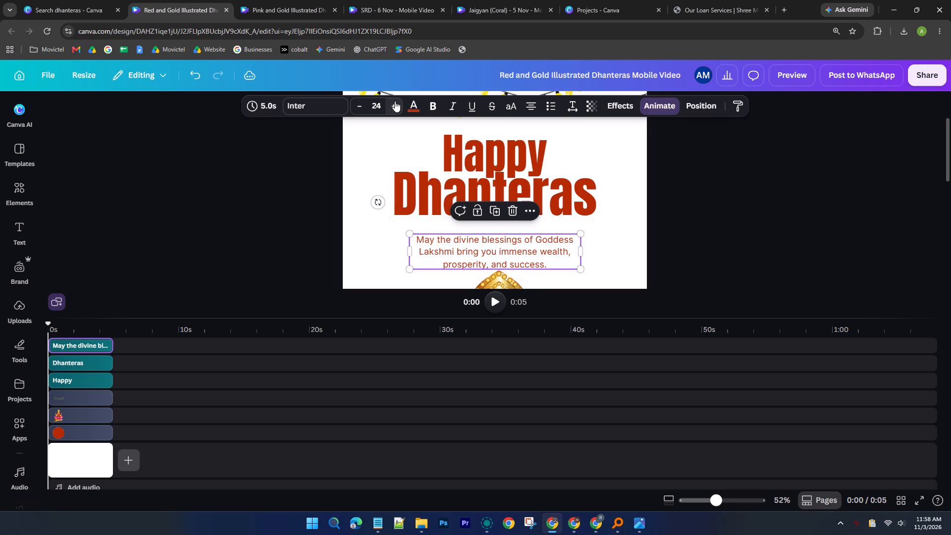
key("ctrl+b")
triple_click(395, 101)
left_click(395, 101)
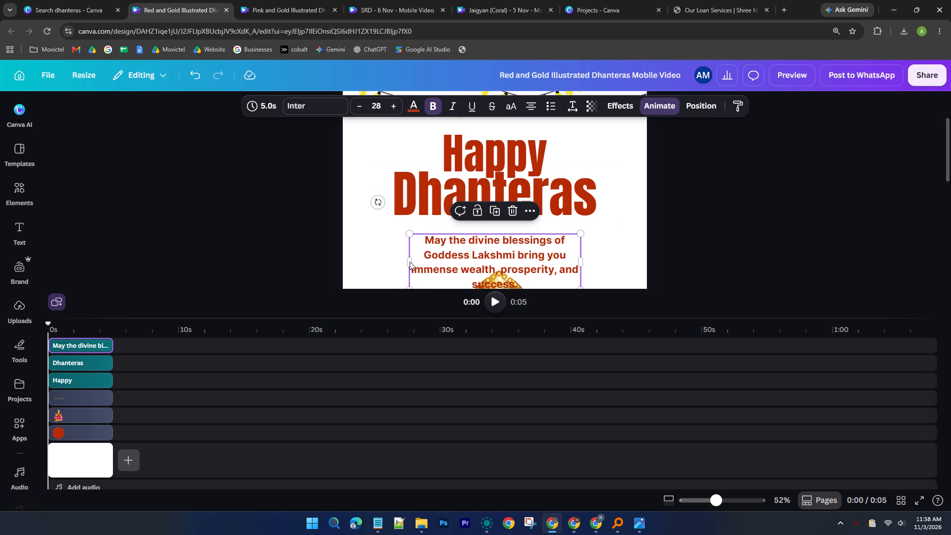
Widen the blessing text box on both sides so the text fits on two lines, and centre it on the page.
left_click_drag(409, 262, 351, 250)
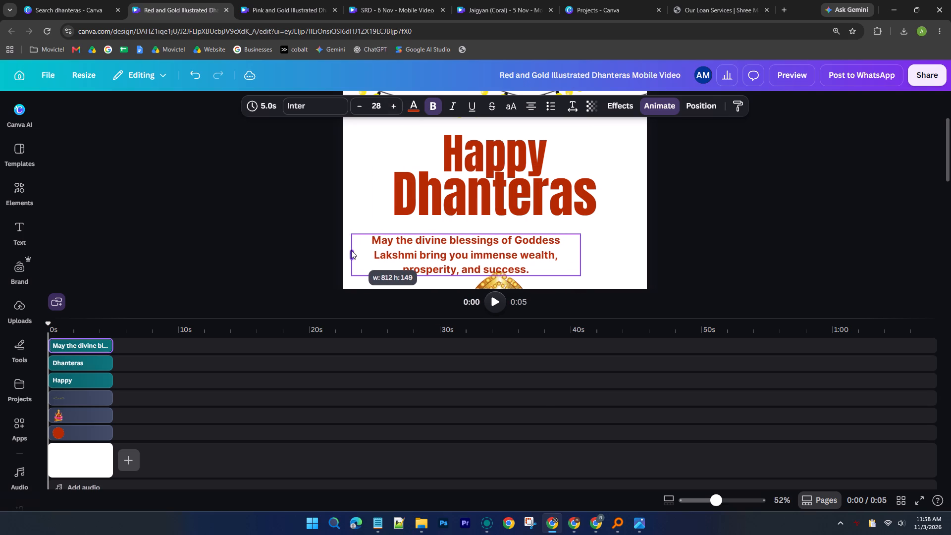
left_click_drag(351, 250, 353, 250)
left_click_drag(581, 255, 611, 253)
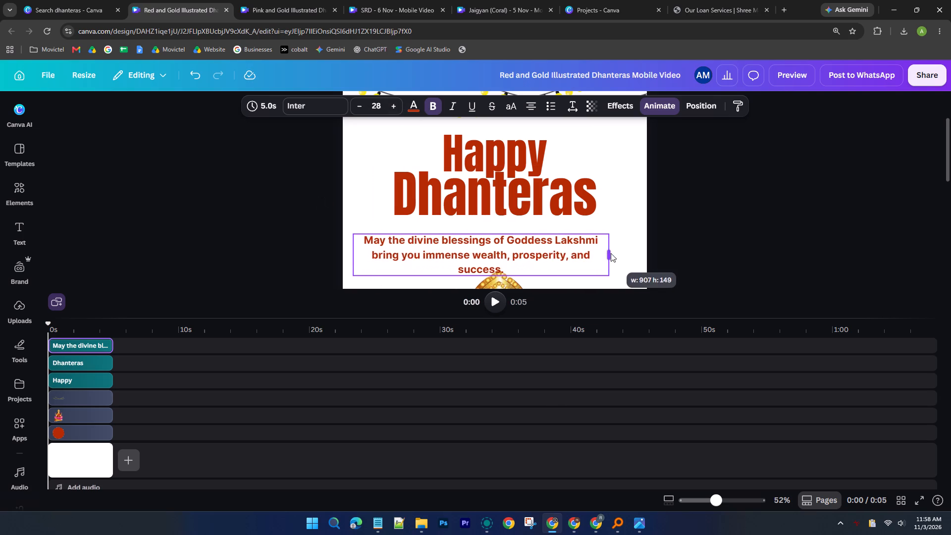
left_click_drag(611, 253, 622, 253)
left_click_drag(529, 238, 535, 238)
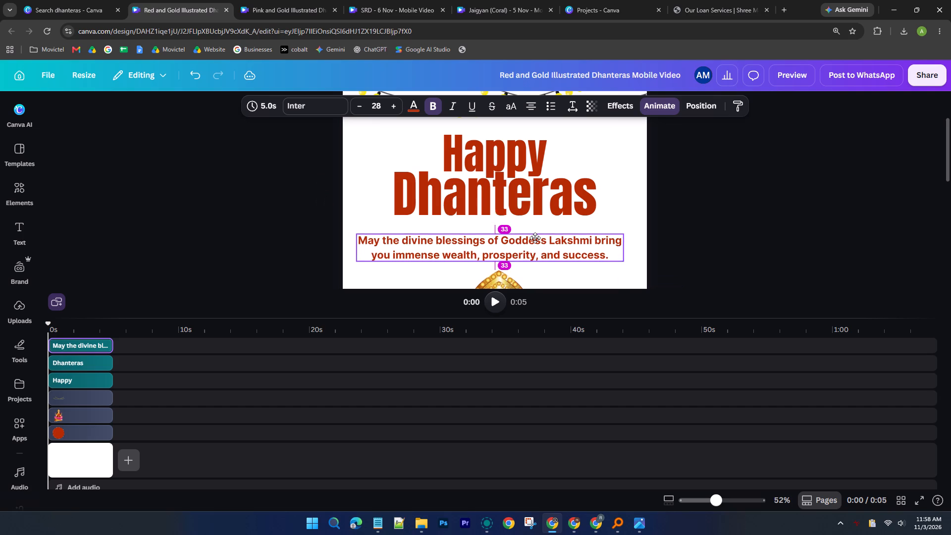
left_click_drag(535, 238, 537, 237)
Move the Dhanteras heading slightly down, away from Happy and closer to the blessing text.
left_click_drag(528, 198, 528, 209)
left_click(723, 201)
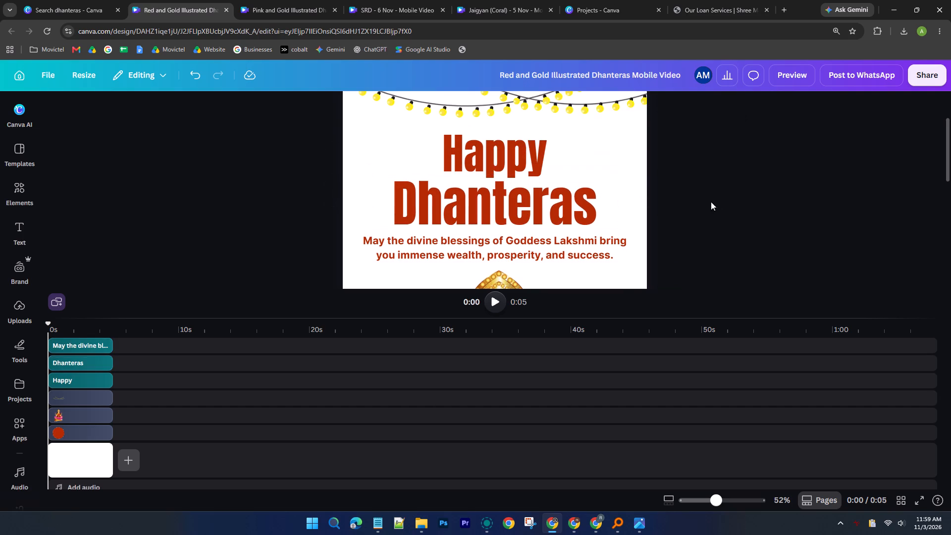
Shift the Goddess Lakshmi illustration and the red scalloped shape behind it slightly down to leave more space below the blessing text.
scroll(698, 202, "down", 5, "ctrl")
left_click(700, 179)
scroll(700, 179, "down", 3)
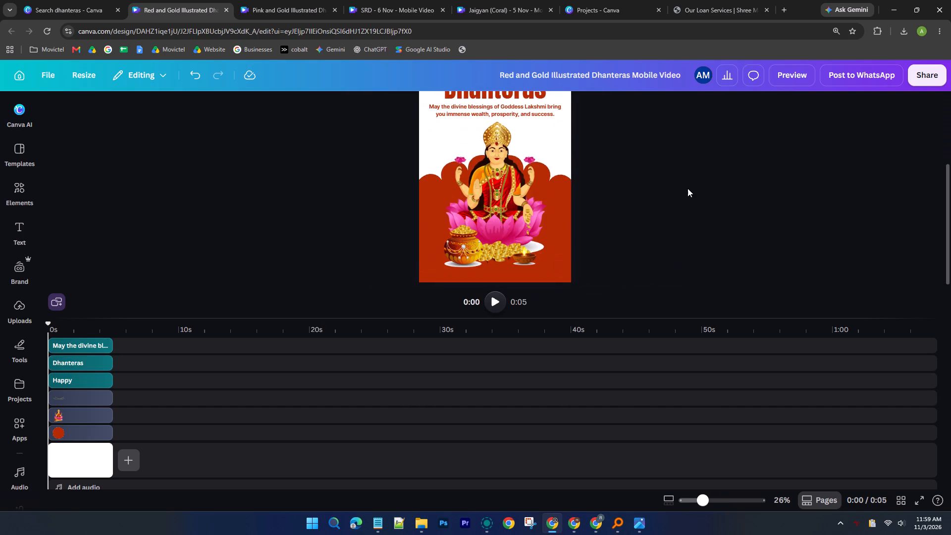
scroll(687, 188, "down", 1, "ctrl")
left_click_drag(486, 224, 486, 225)
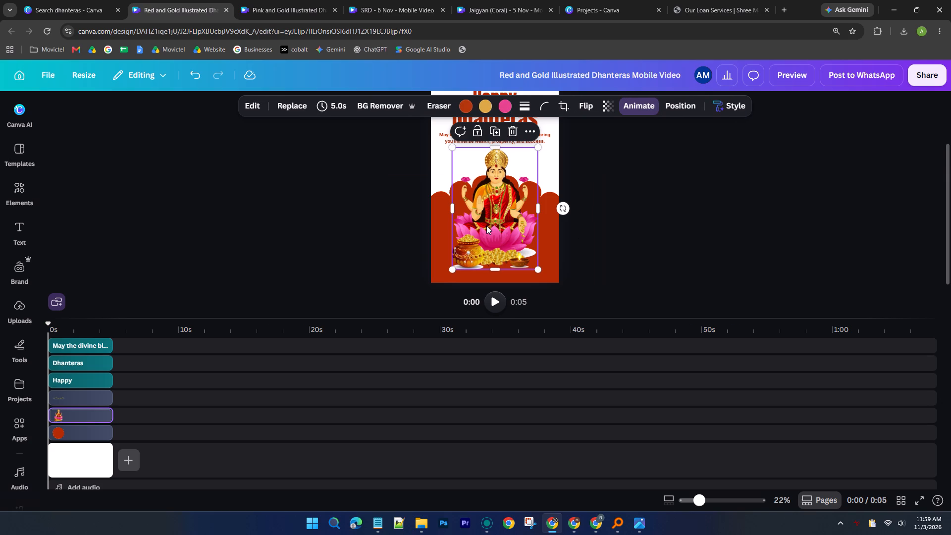
left_click_drag(486, 225, 486, 234)
left_click_drag(549, 238, 548, 251)
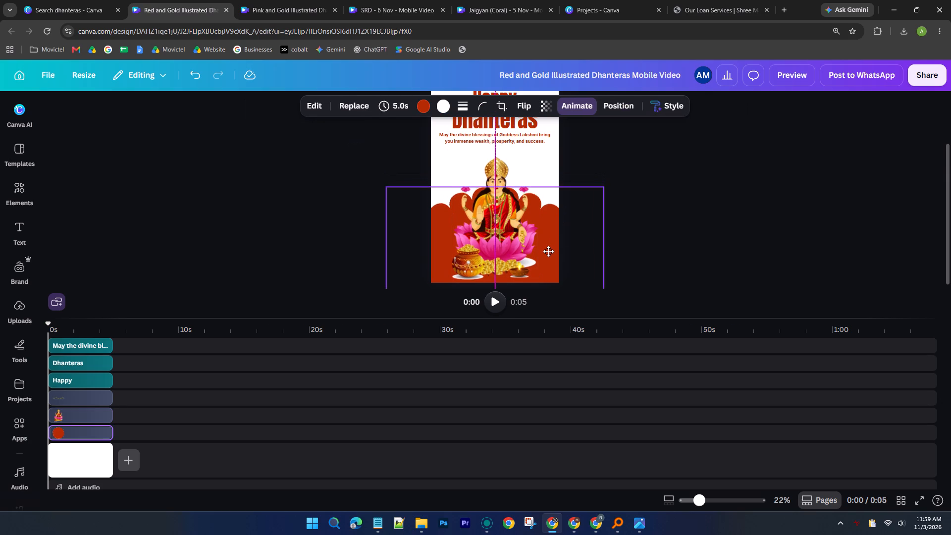
left_click_drag(548, 251, 548, 257)
left_click(710, 221)
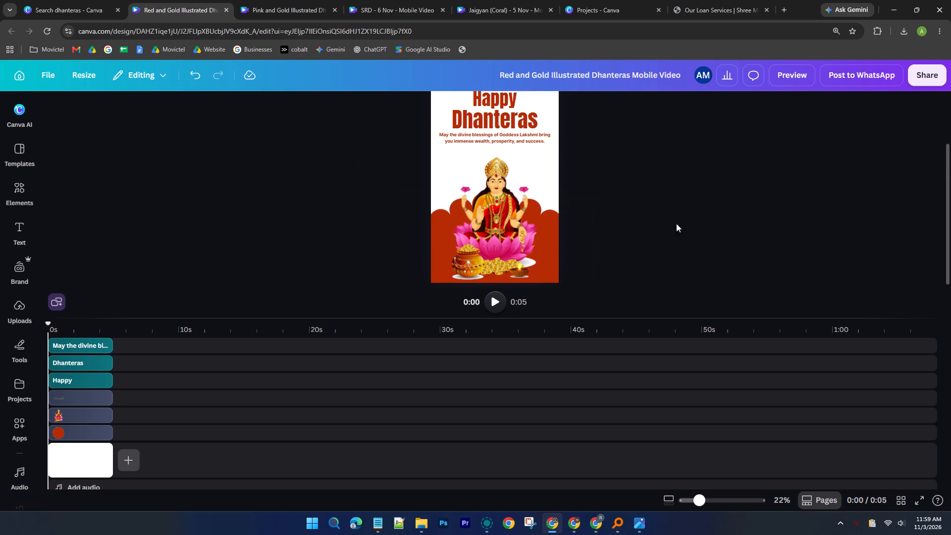
left_click(492, 232)
left_click(656, 202)
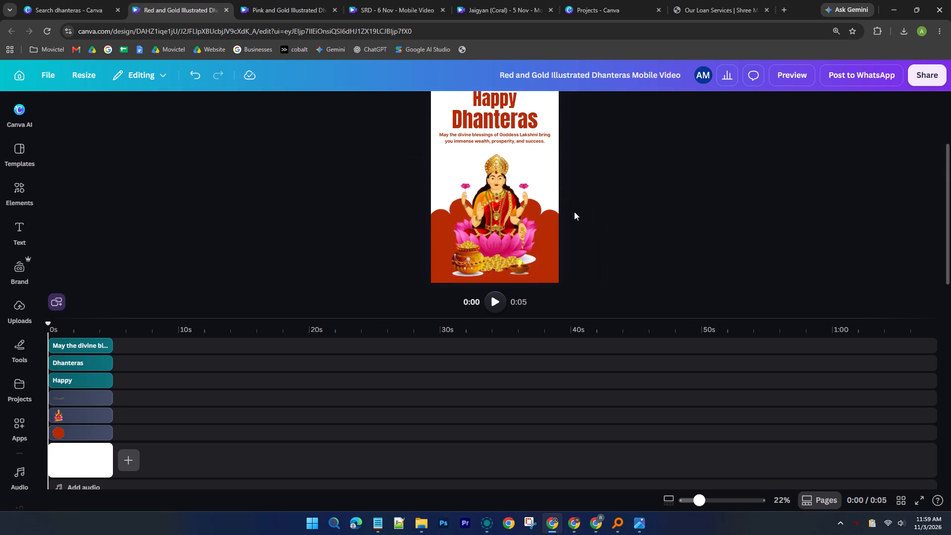
Group the Happy and Dhanteras headings and adjust the group's position above the blessing text.
scroll(561, 194, "up", 2)
left_click(499, 204)
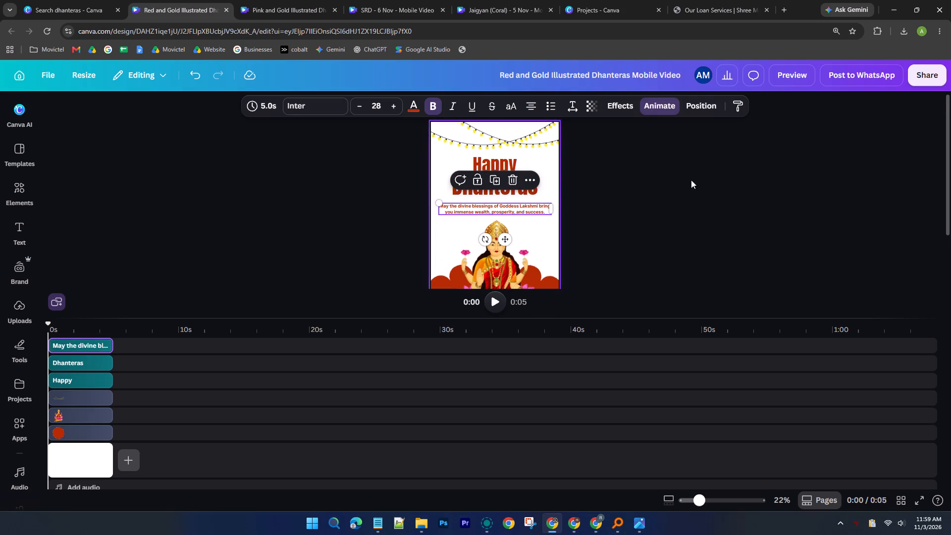
left_click(700, 180)
left_click(525, 179)
left_click(511, 164, "shift")
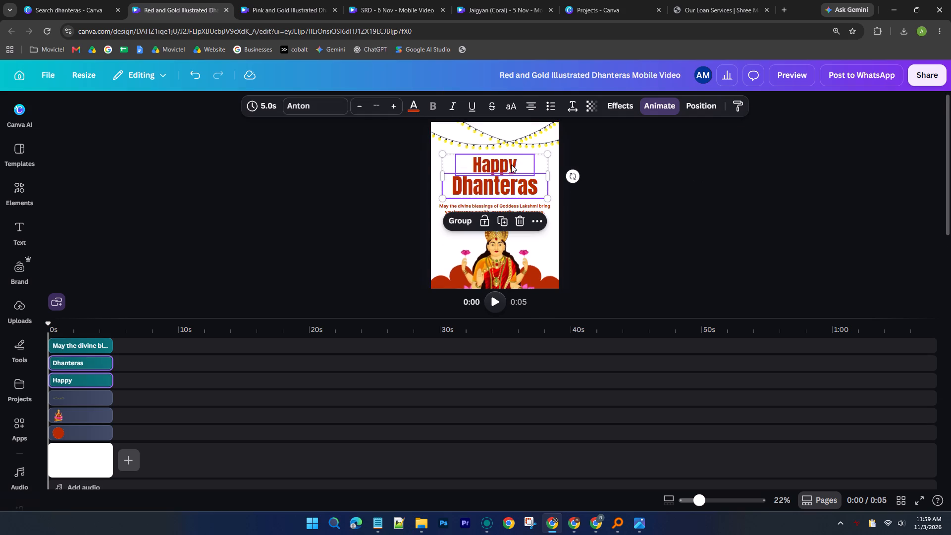
left_click(458, 220)
left_click(497, 184)
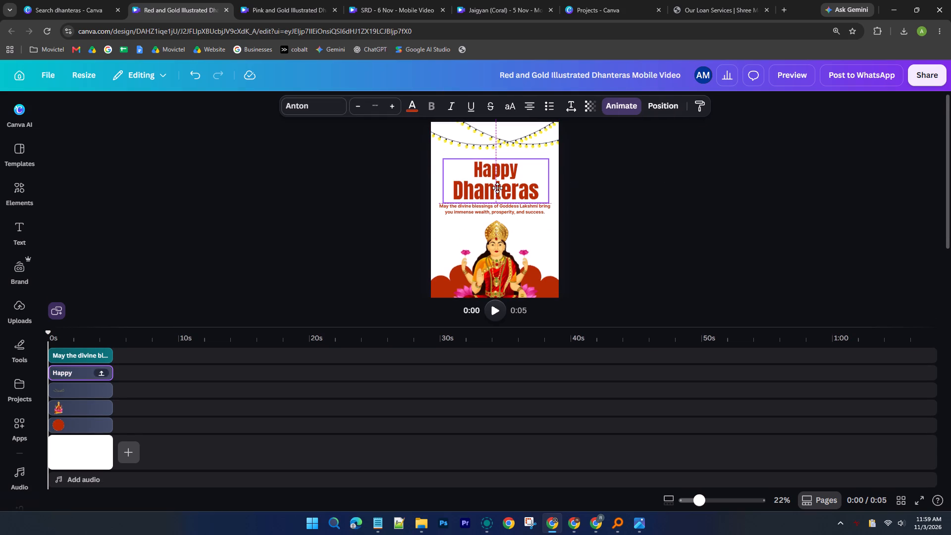
left_click(749, 171)
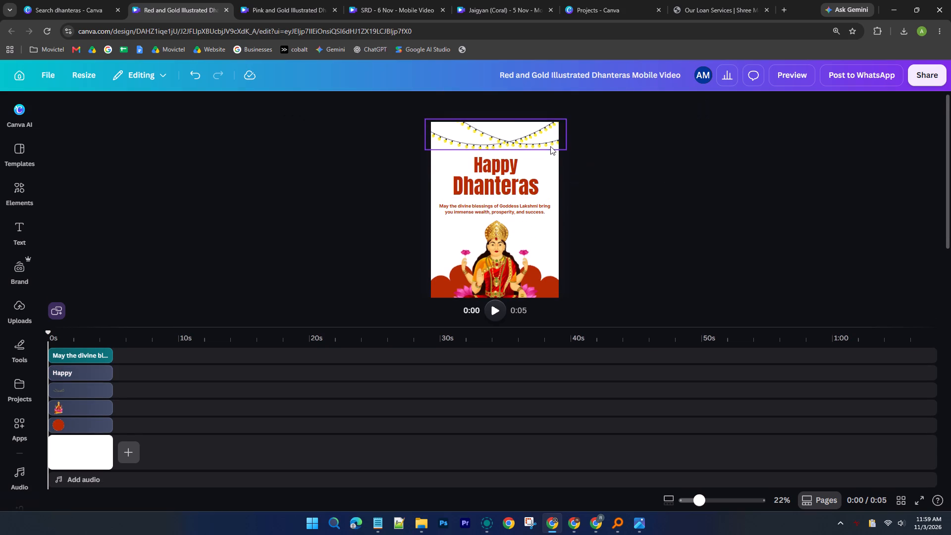
Enlarge the string-lights decoration at the top of the page slightly and reposition it to span the full page width.
scroll(519, 117, "up", 4, "ctrl")
left_click_drag(501, 154, 491, 157)
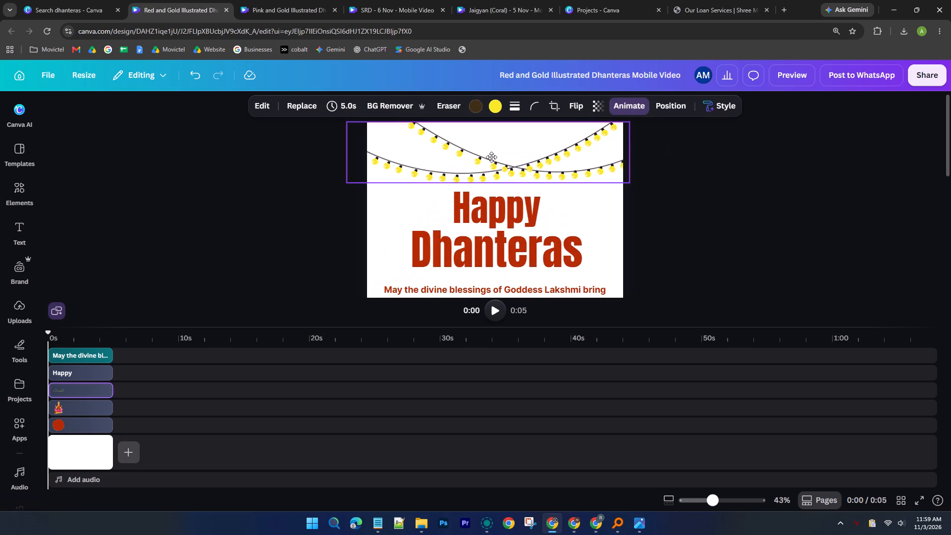
left_click_drag(491, 157, 474, 158)
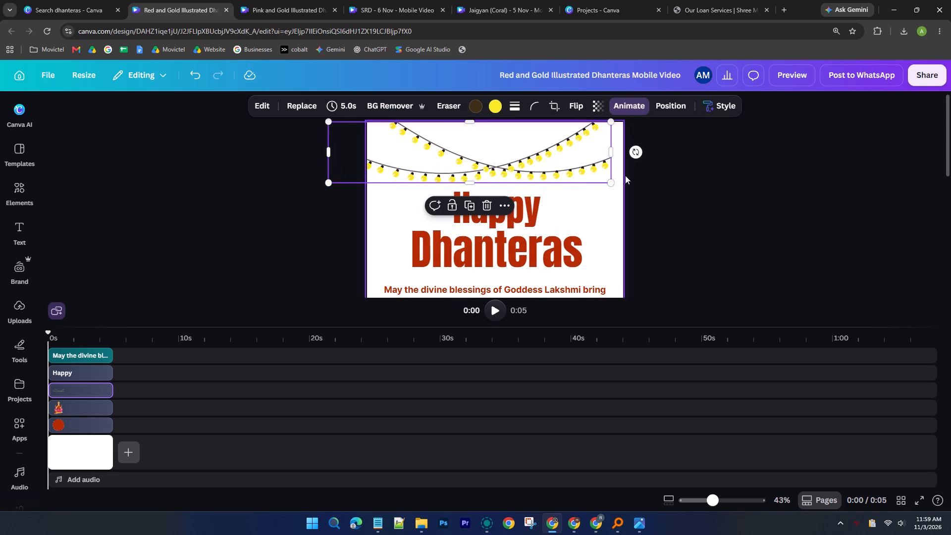
left_click_drag(612, 185, 643, 206)
left_click_drag(551, 160, 536, 156)
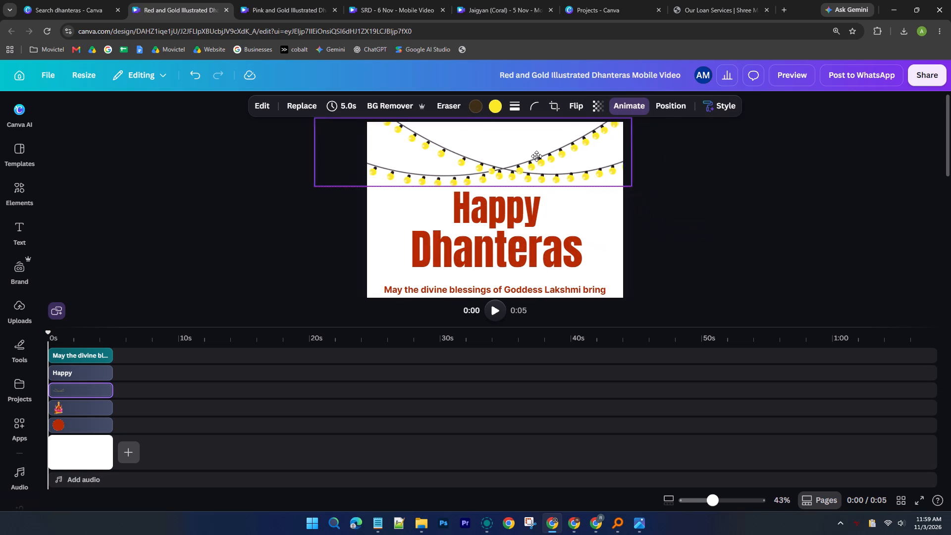
left_click_drag(536, 156, 533, 156)
left_click(793, 154)
Audition the recently used Indian Music track by MusicForPeople and add it to the video as background audio.
scroll(654, 177, "down", 5, "ctrl")
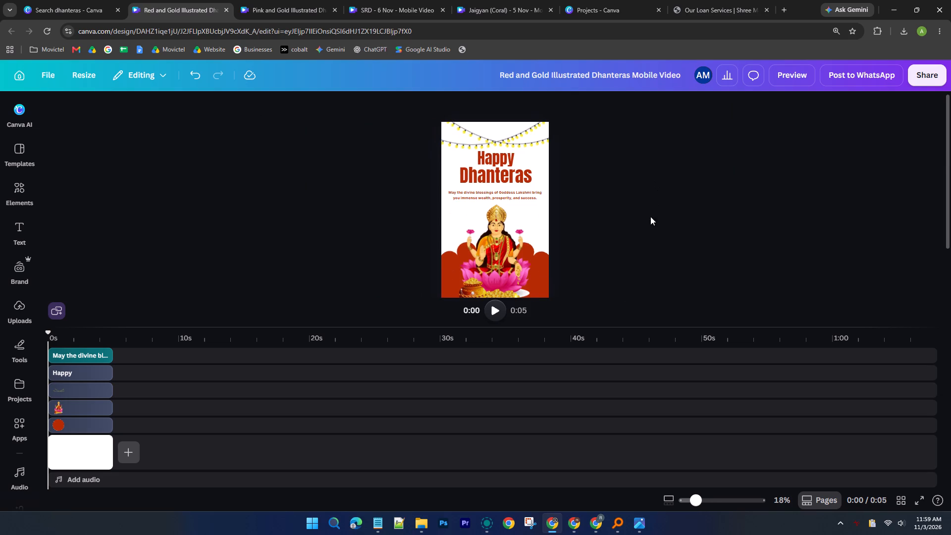
scroll(248, 427, "down", 2)
left_click(82, 480)
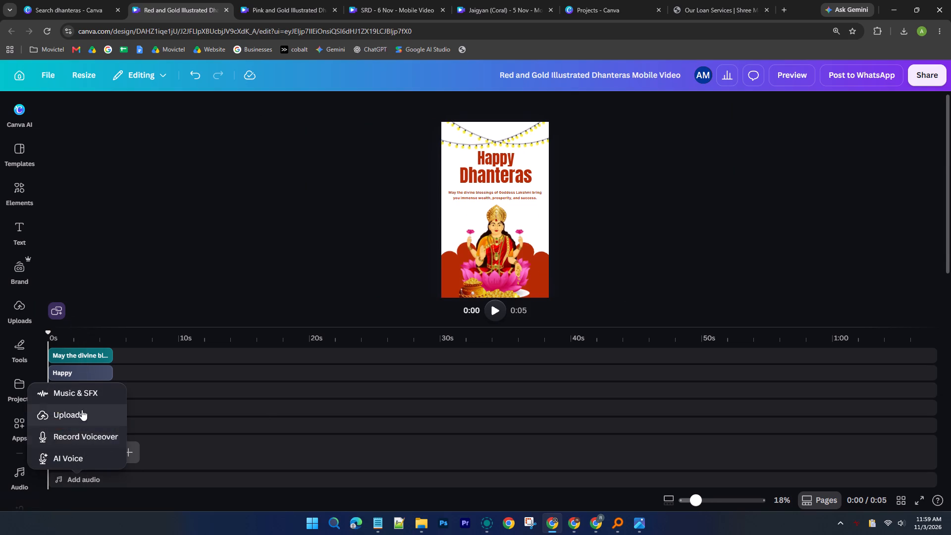
left_click(88, 392)
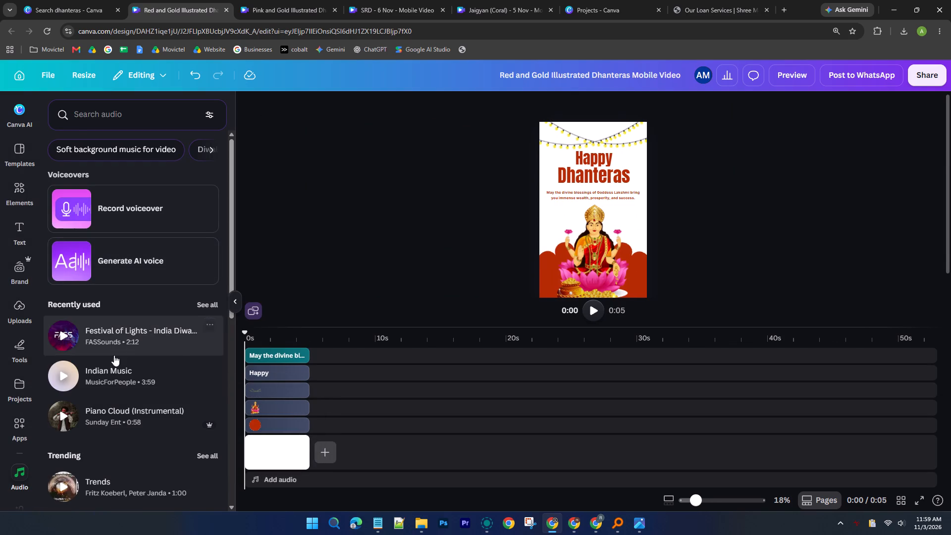
left_click(68, 374)
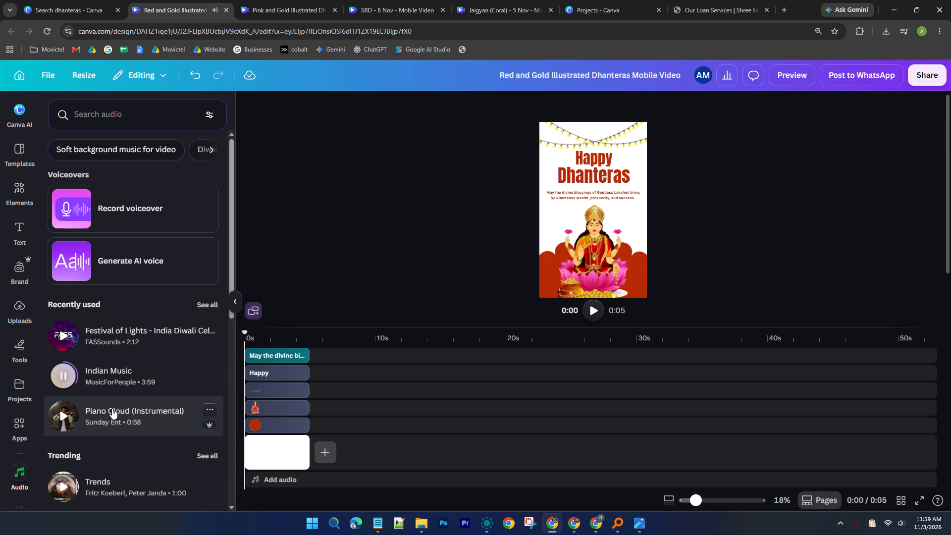
left_click(124, 379)
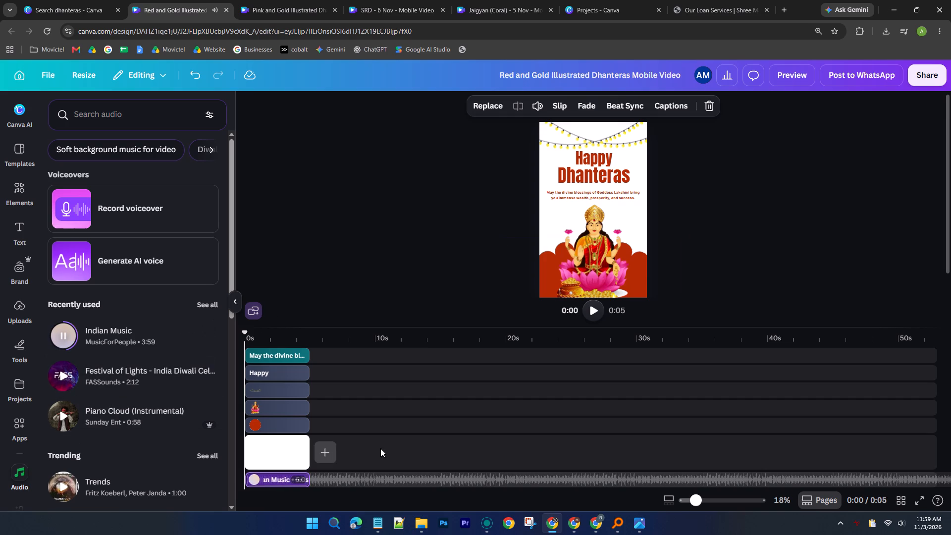
Extend the Indian Music clip to about 50 s on the timeline and play it to find a suitable section.
left_click(590, 316)
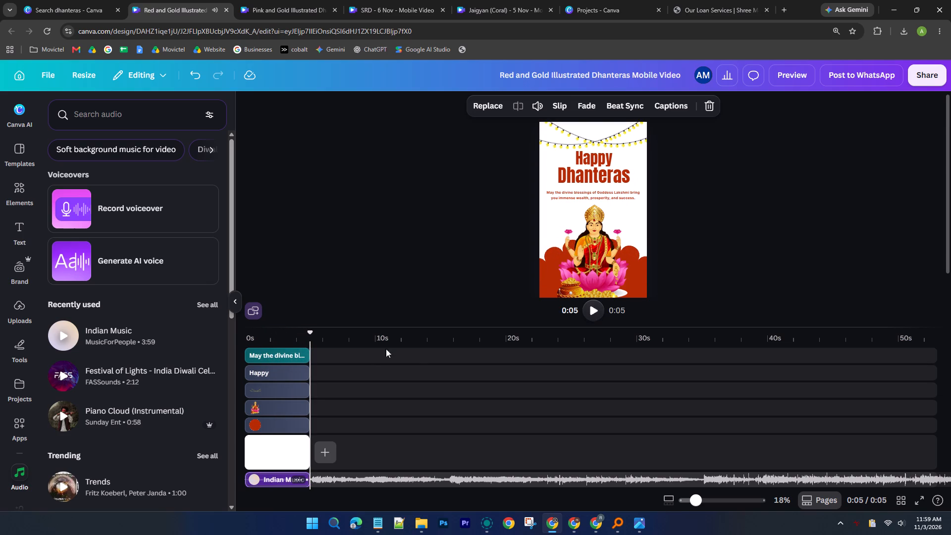
left_click(590, 309)
left_click(387, 478)
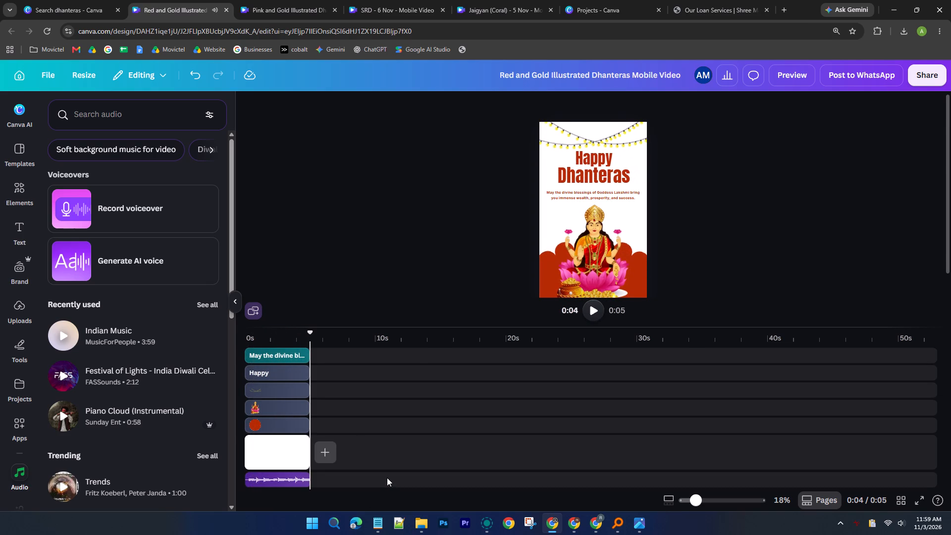
left_click(286, 481)
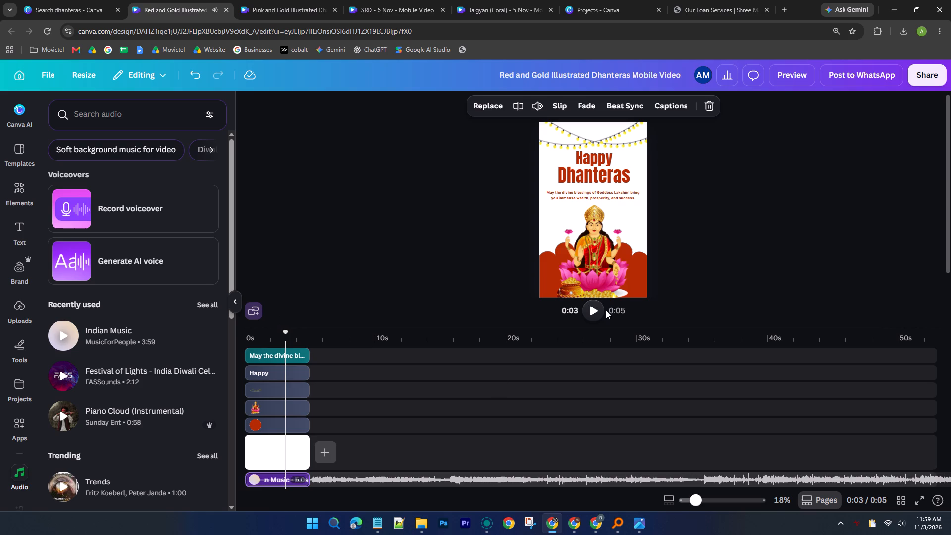
left_click(587, 309)
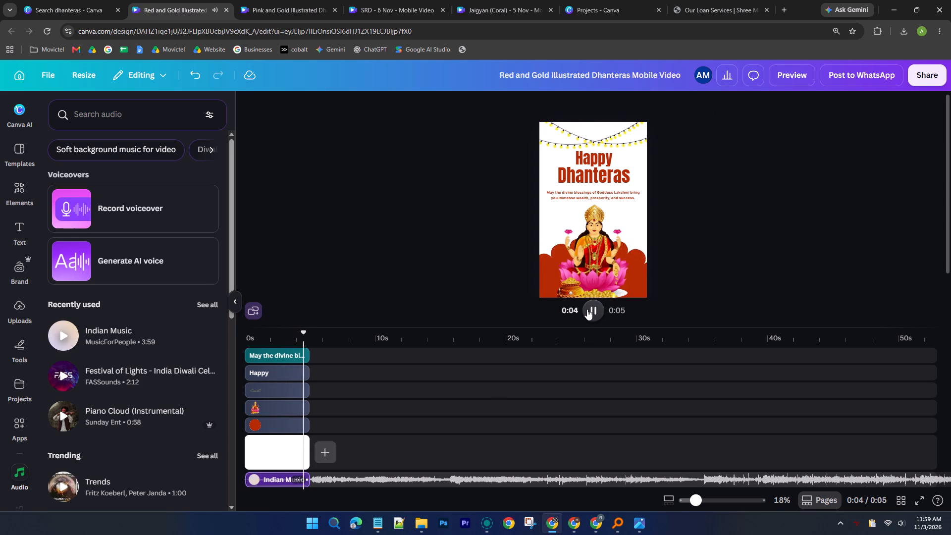
left_click_drag(308, 479, 906, 463)
left_click(586, 311)
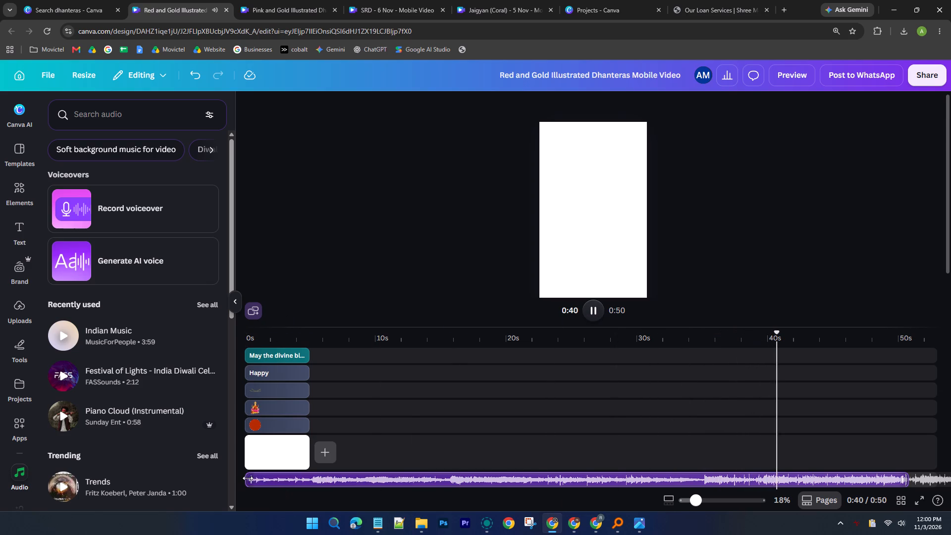
Trim the start of the Indian Music clip to about the 35 s mark, leaving a 15.7 s section, and check its opening by playback.
left_click_drag(248, 478, 673, 467)
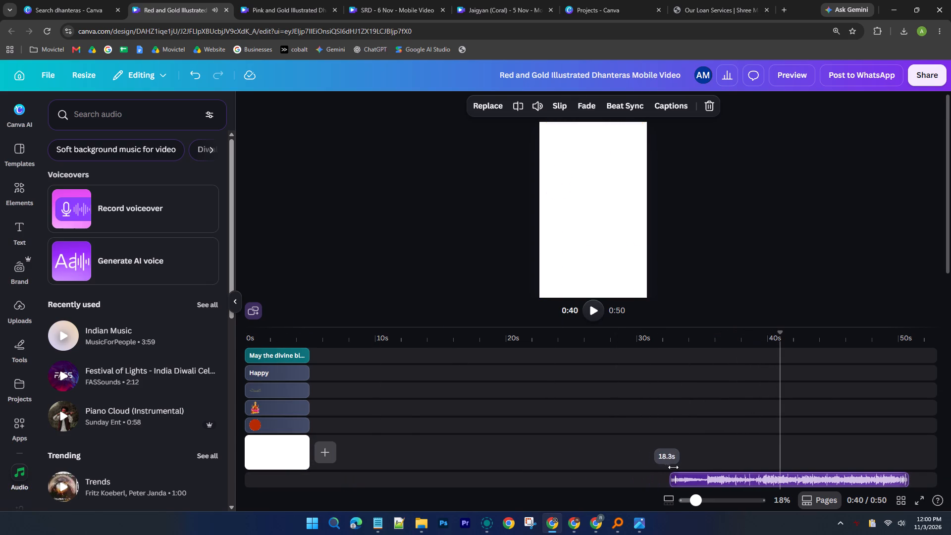
left_click_drag(673, 467, 699, 467)
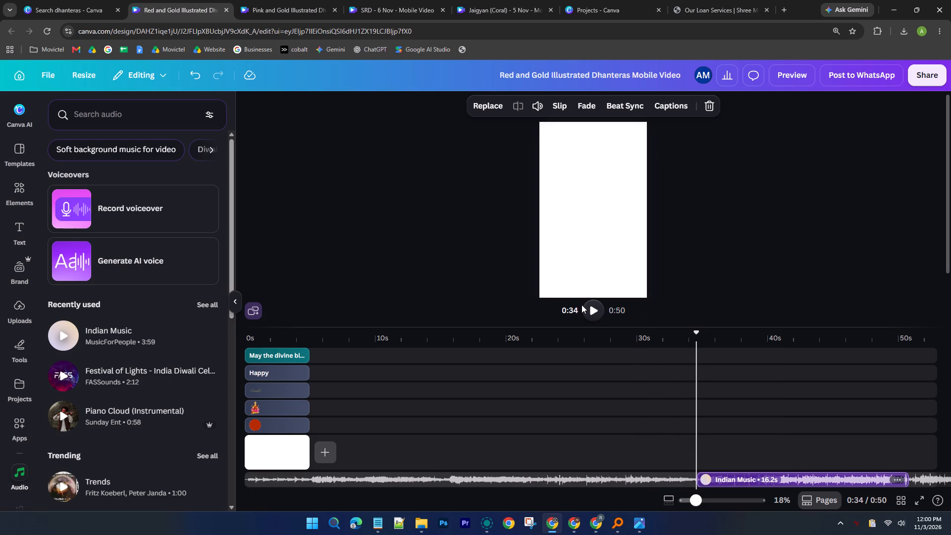
left_click(581, 305)
left_click(588, 309)
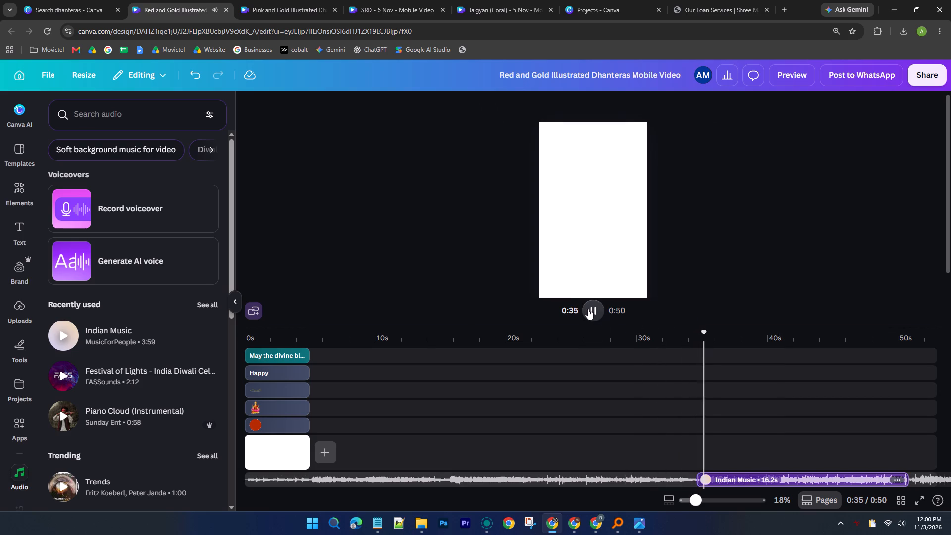
left_click(588, 309)
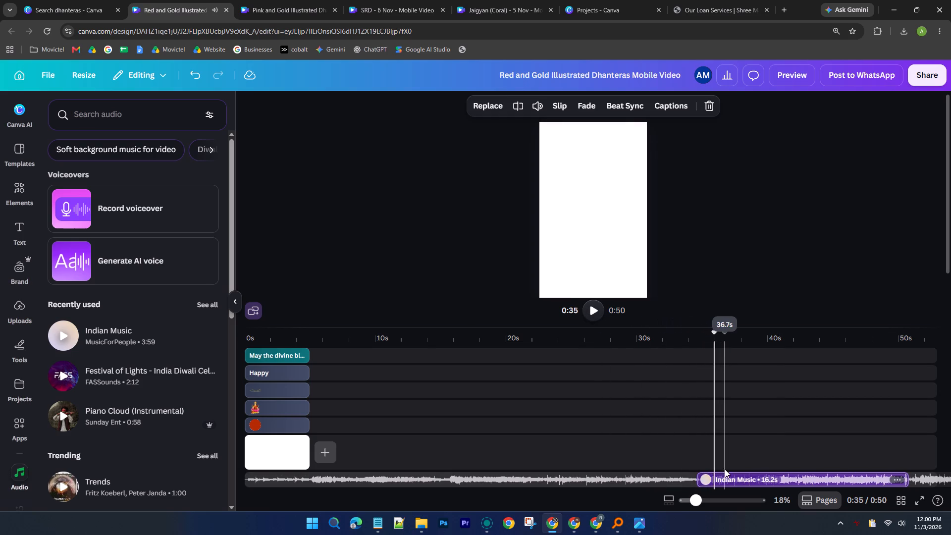
left_click(662, 479)
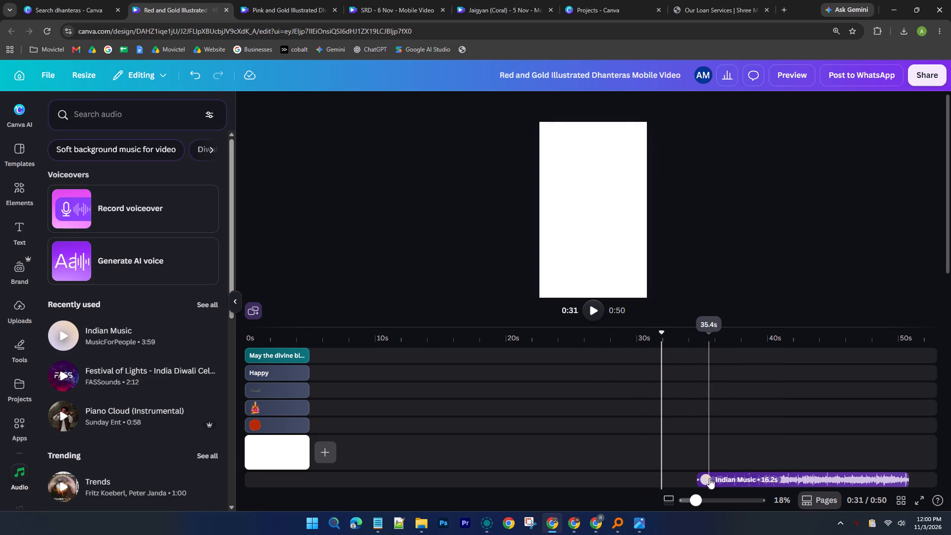
scroll(731, 478, "up", 7, "ctrl")
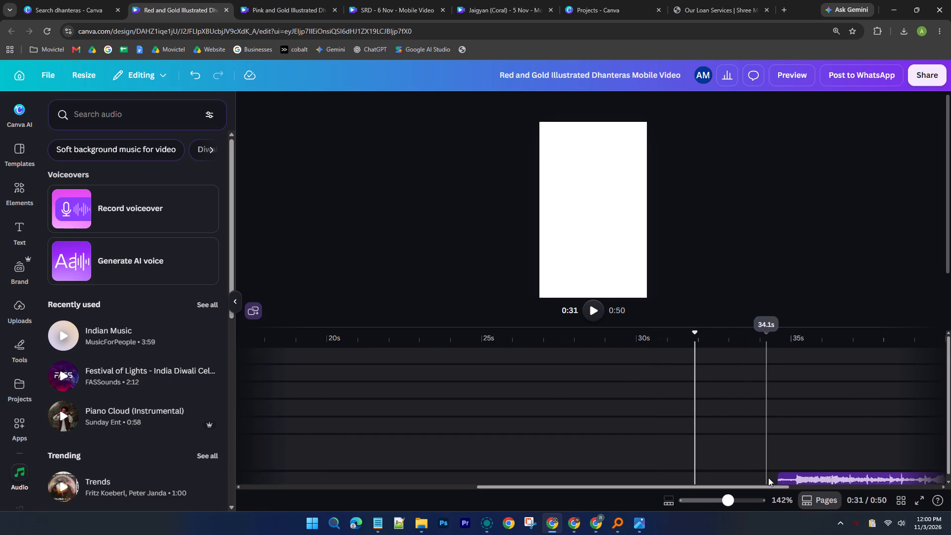
left_click_drag(780, 481, 792, 481)
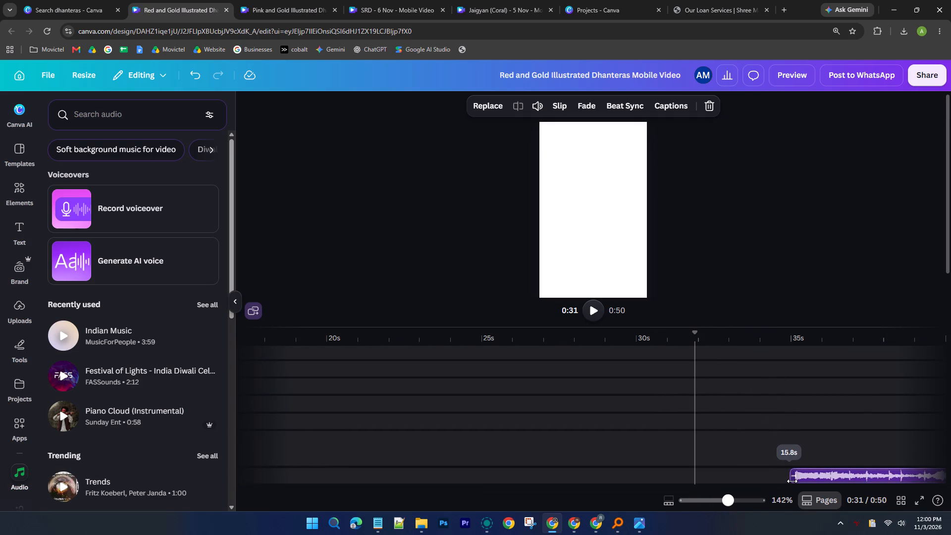
left_click_drag(792, 481, 795, 481)
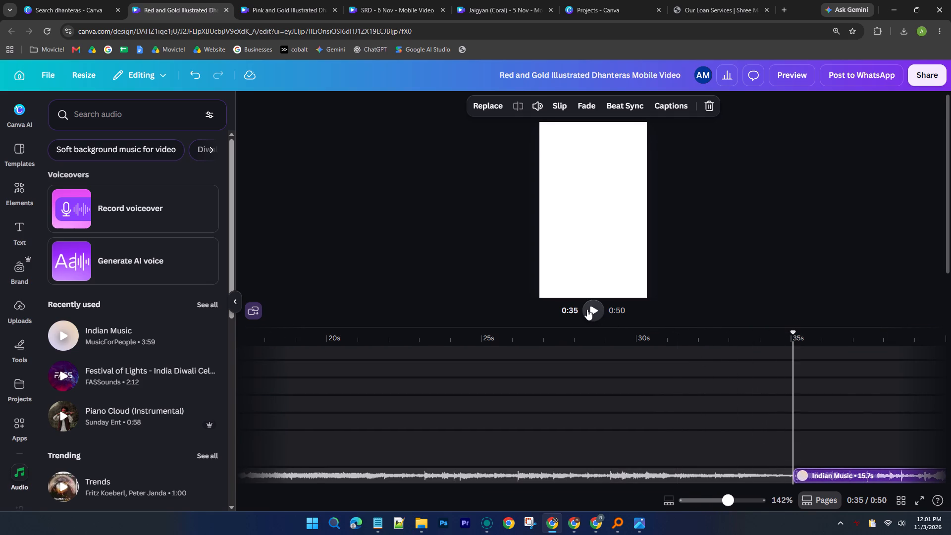
left_click(587, 309)
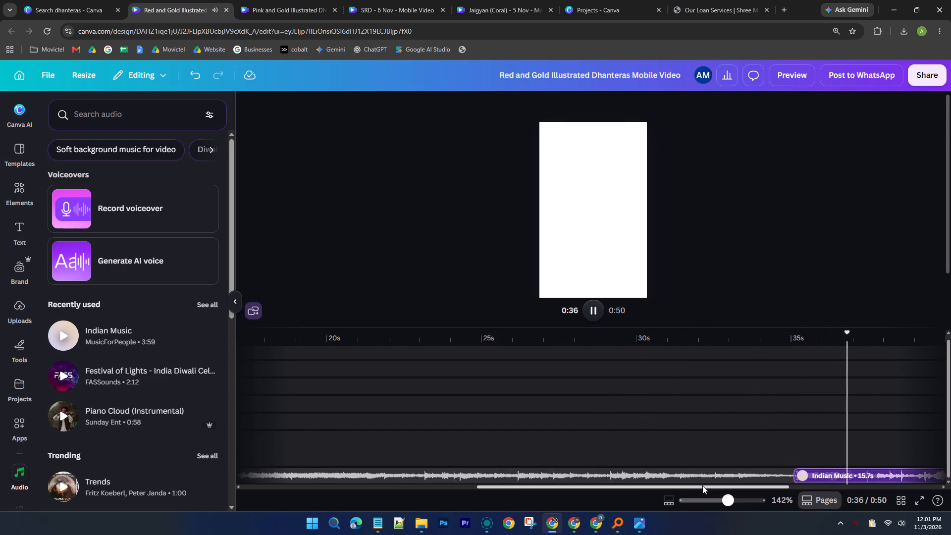
Move the trimmed Indian Music clip to 0.0 s on the timeline and play the video with it.
left_click_drag(704, 485, 787, 485)
left_click_drag(775, 469, 646, 478)
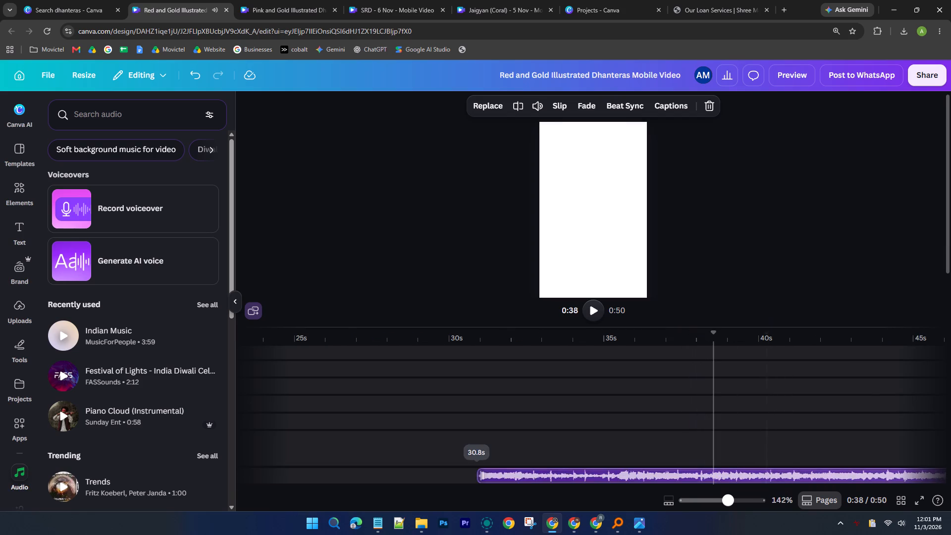
left_click_drag(646, 478, 231, 495)
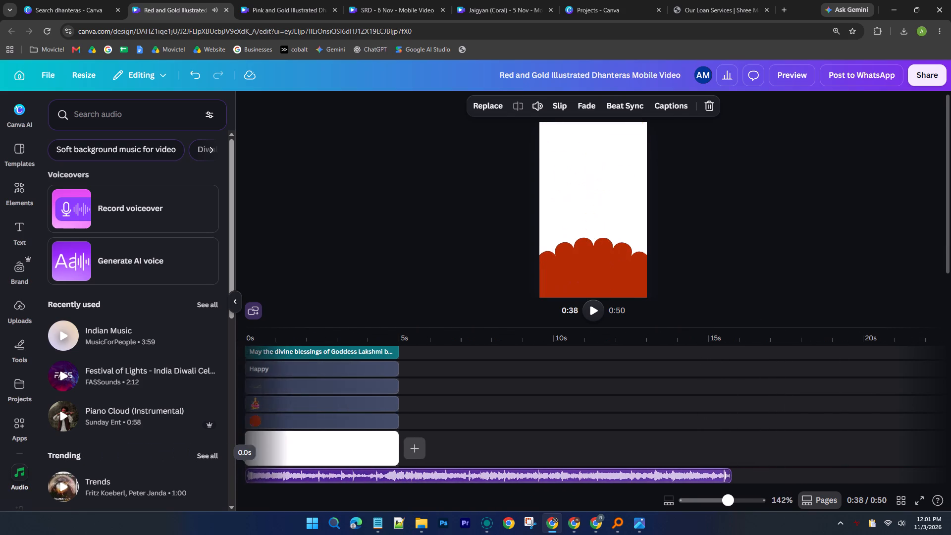
left_click_drag(231, 495, 284, 495)
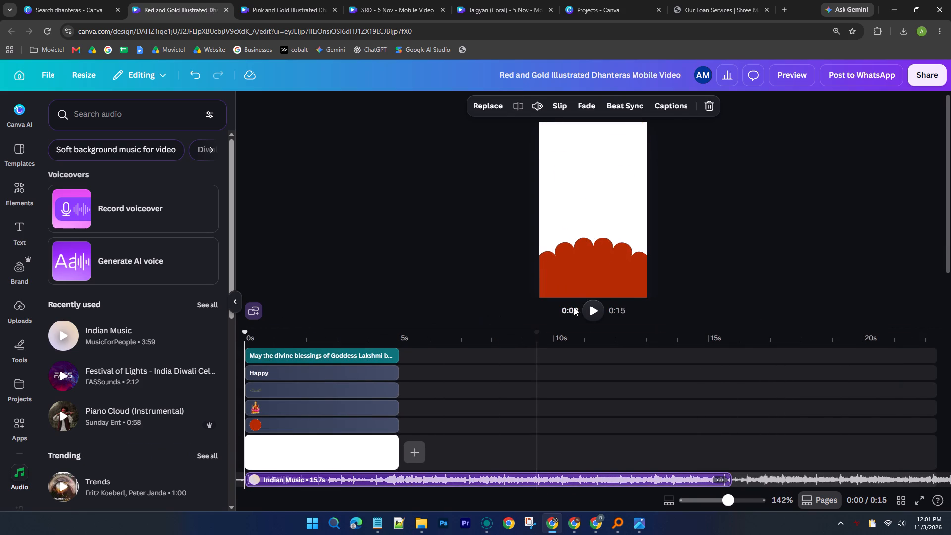
left_click(593, 308)
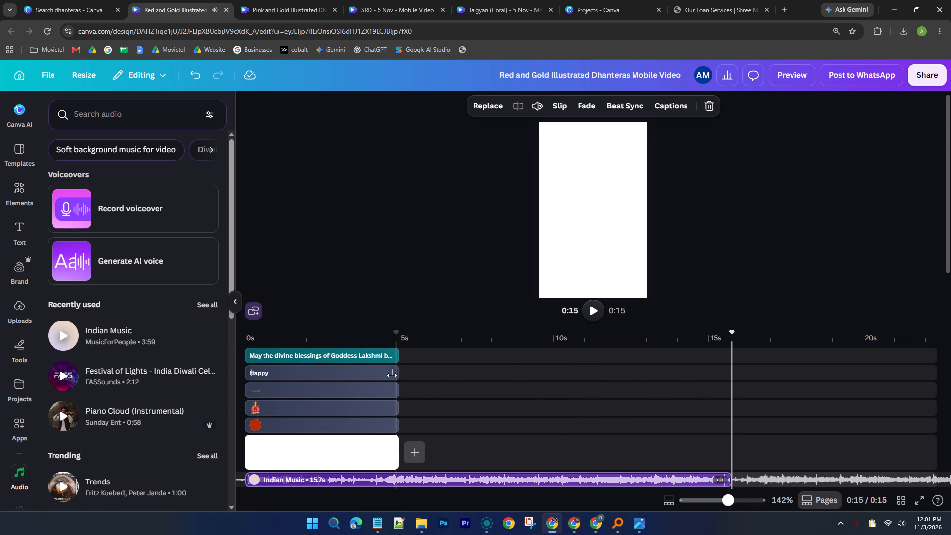
Select the blessing text, headings, lights, Lakshmi illustration, red shape and white background together and extend them all to 10.0 s.
scroll(378, 400, "up", 4)
left_click(372, 354)
left_click(366, 441, "shift")
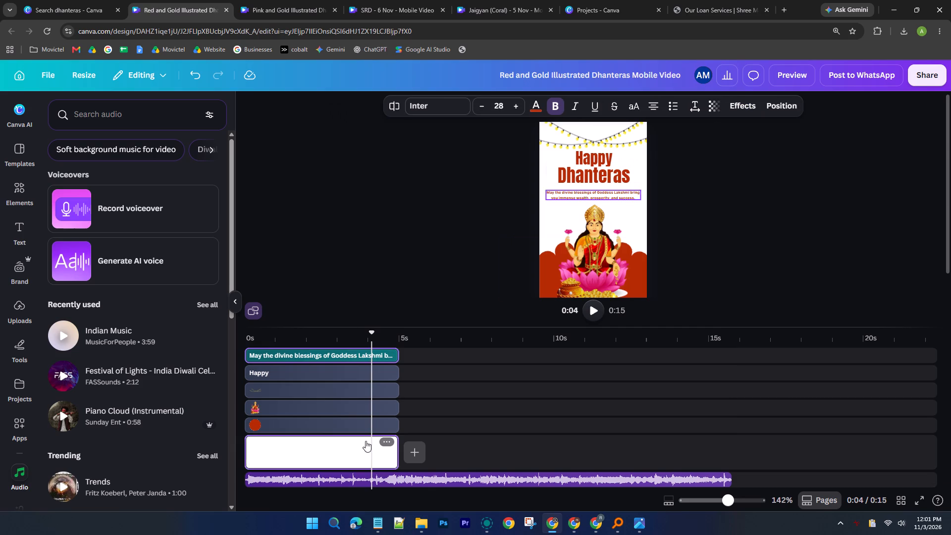
left_click(373, 381, "shift")
left_click(371, 388, "shift")
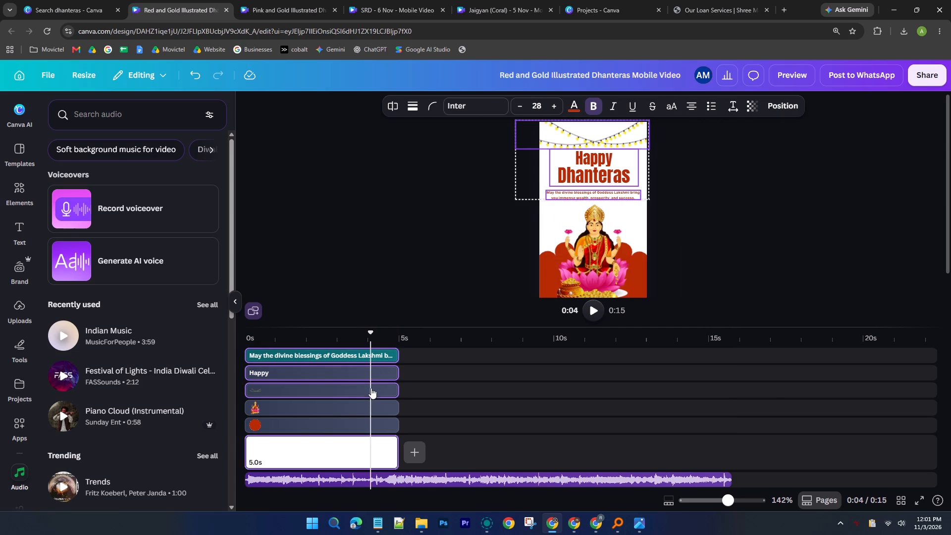
left_click(368, 402, "shift")
left_click(363, 423, "shift")
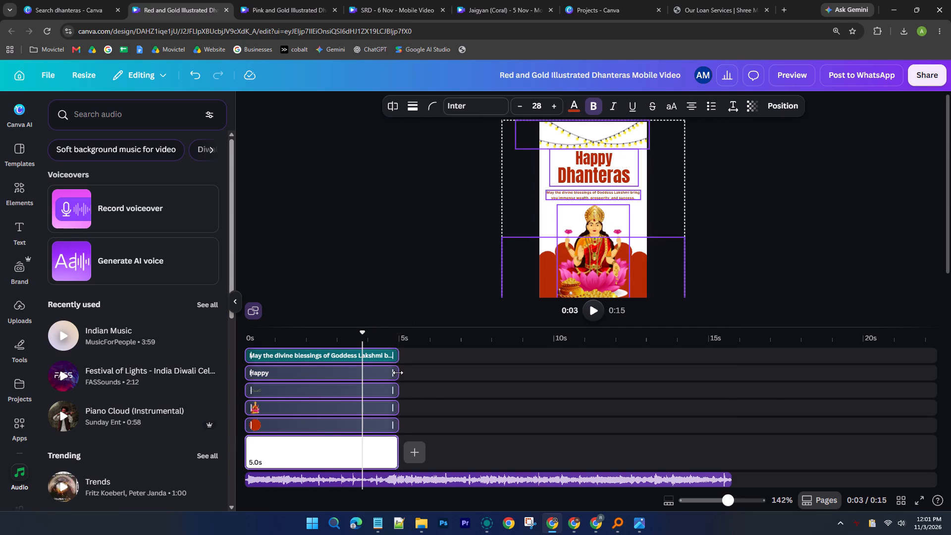
left_click_drag(398, 373, 716, 382)
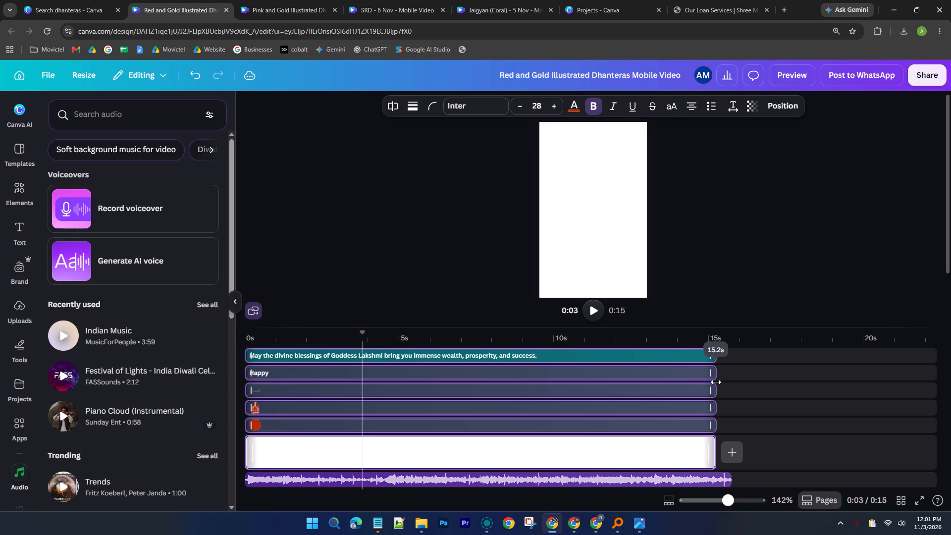
left_click_drag(716, 382, 573, 384)
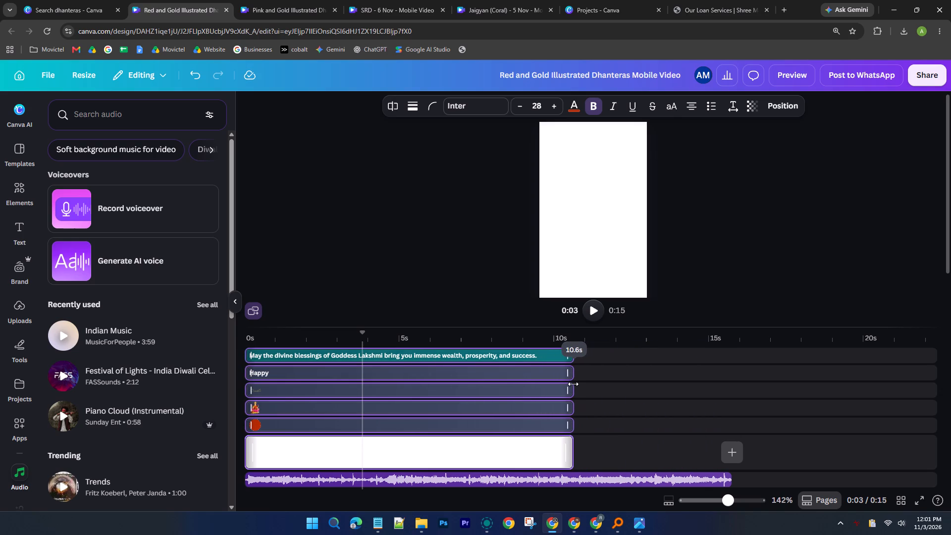
left_click_drag(573, 384, 563, 384)
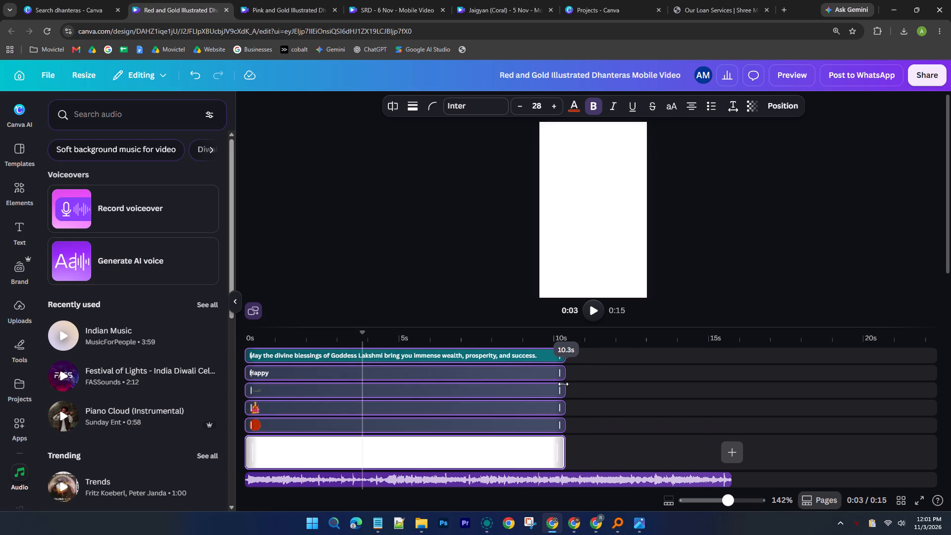
left_click_drag(563, 384, 554, 384)
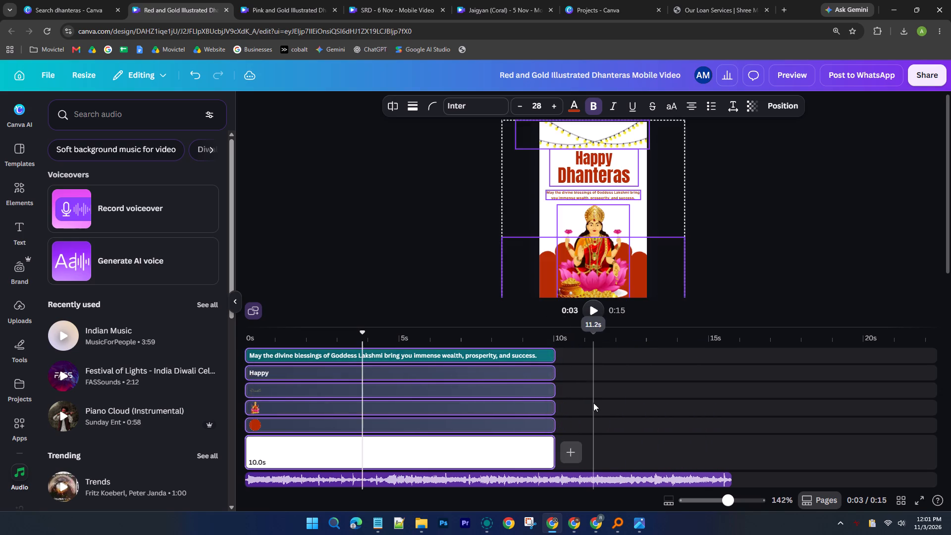
left_click(593, 403)
Duplicate the 10.0 s white background clip on the timeline.
left_click(493, 444)
right_click(493, 444)
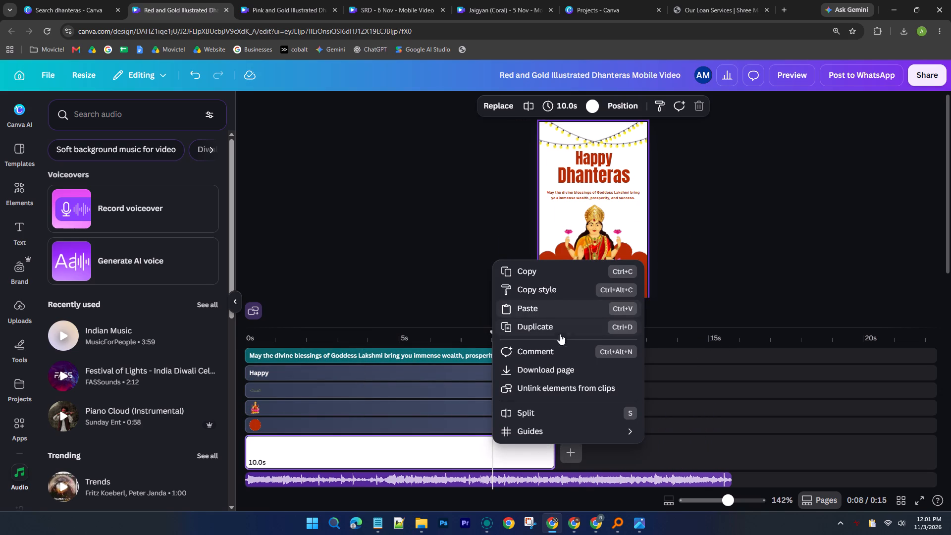
left_click(562, 326)
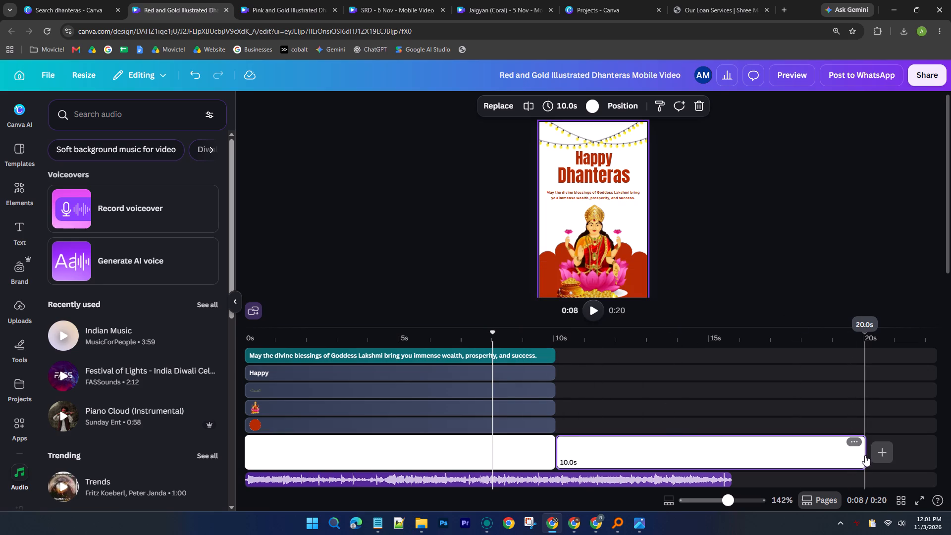
Shorten the duplicated white background clip at the end of the timeline to 3.0 s.
left_click(864, 461)
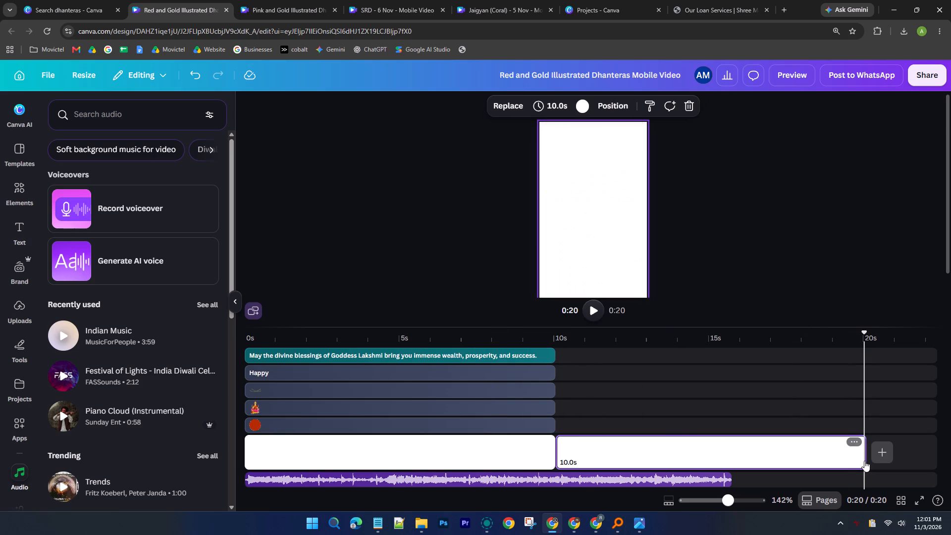
left_click_drag(864, 461, 680, 456)
scroll(866, 448, "down", 2, "ctrl")
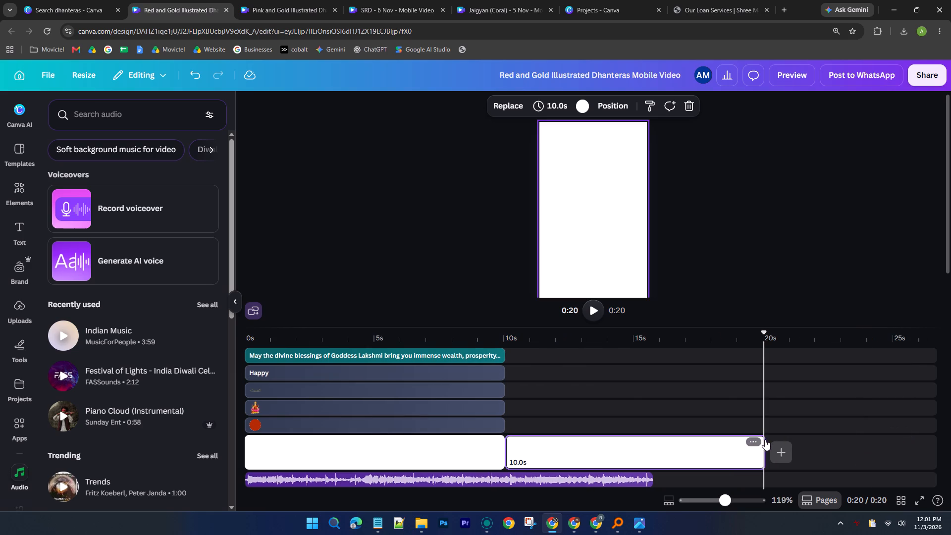
left_click(765, 462)
left_click_drag(763, 459, 587, 451)
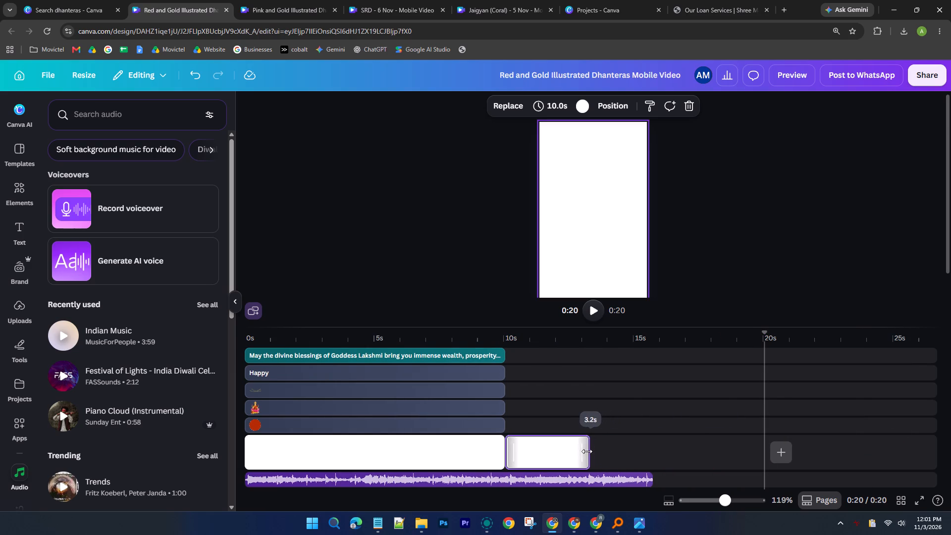
left_click_drag(587, 451, 581, 451)
Trim the end of the Indian Music clip to 13.1 s, level with the end of the second white clip.
left_click(622, 481)
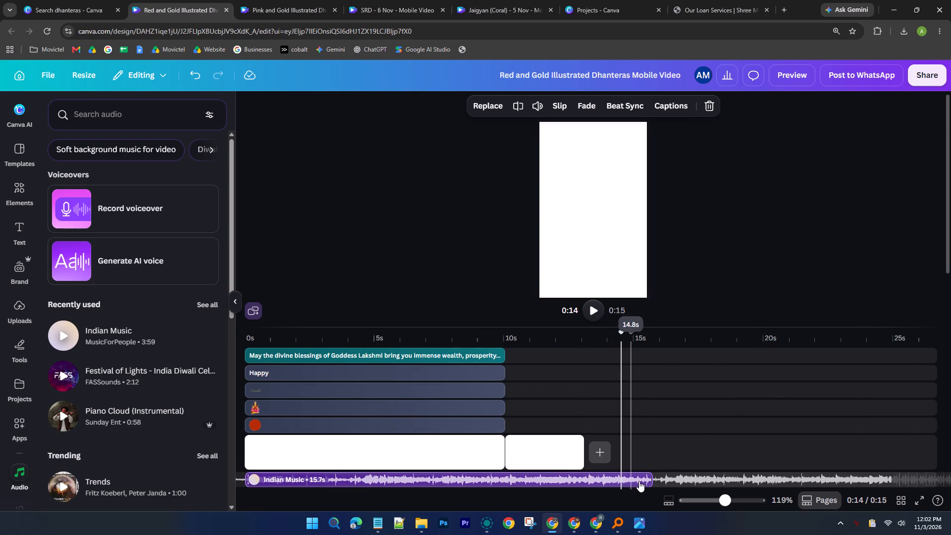
left_click_drag(653, 481, 637, 479)
left_click_drag(651, 479, 646, 479)
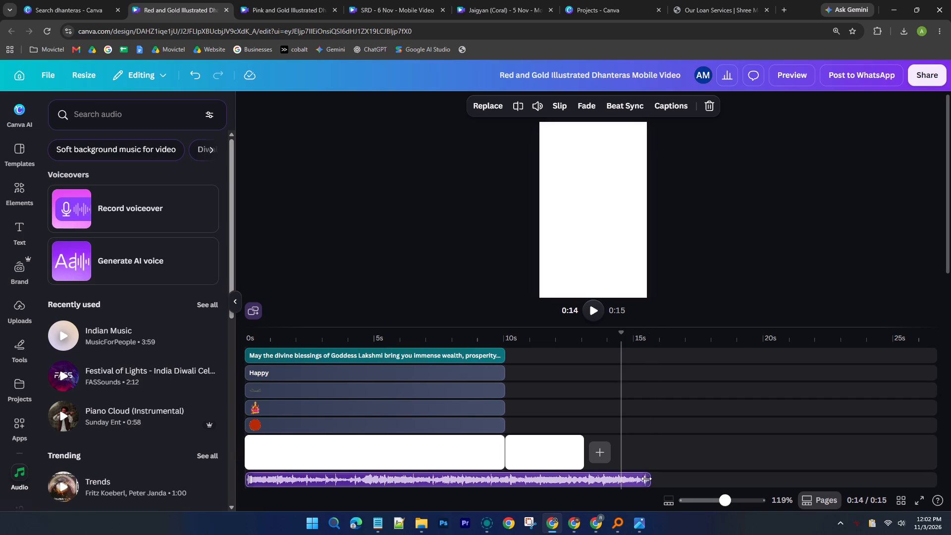
left_click_drag(646, 479, 585, 472)
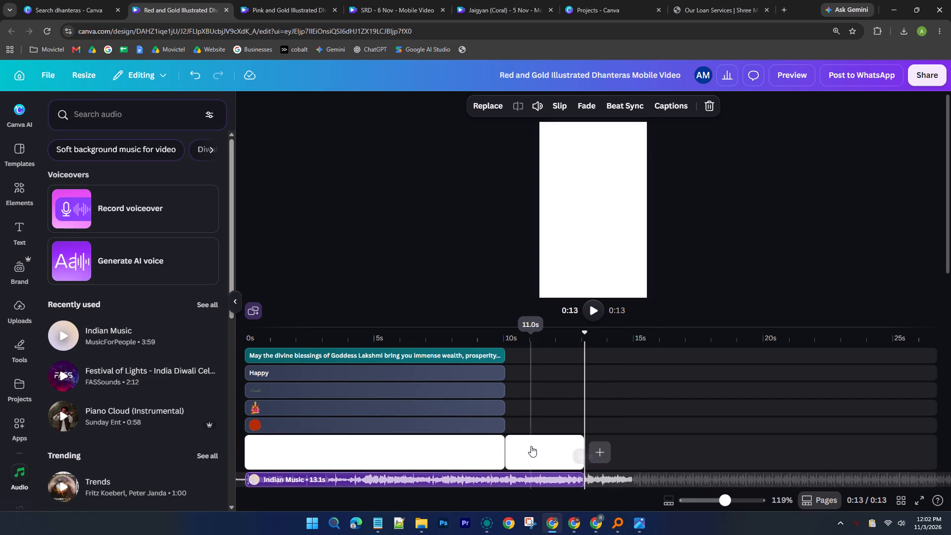
Select the 3.0 s white clip, then switch to File Explorer and look through the Client Logos folder for the Pink Oaks logo.
left_click(531, 446)
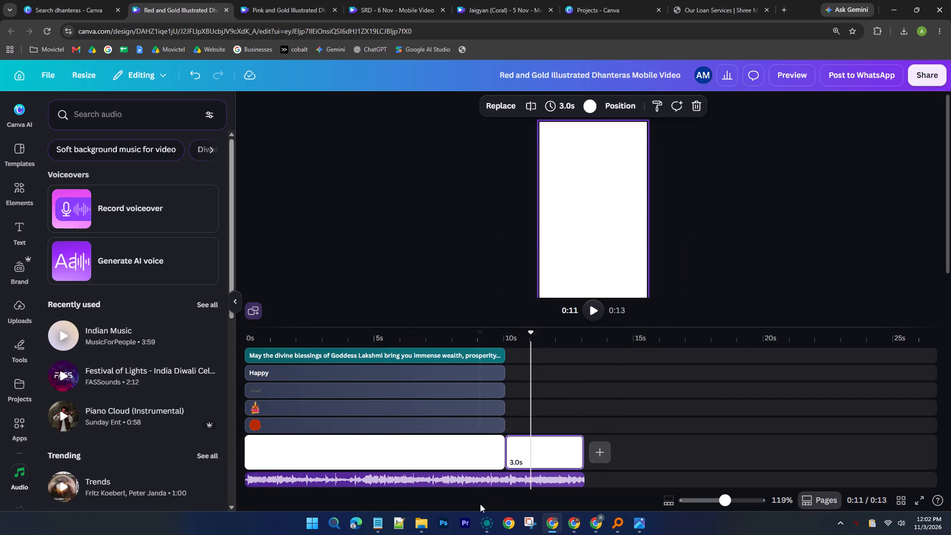
left_click(428, 517)
left_click(397, 477)
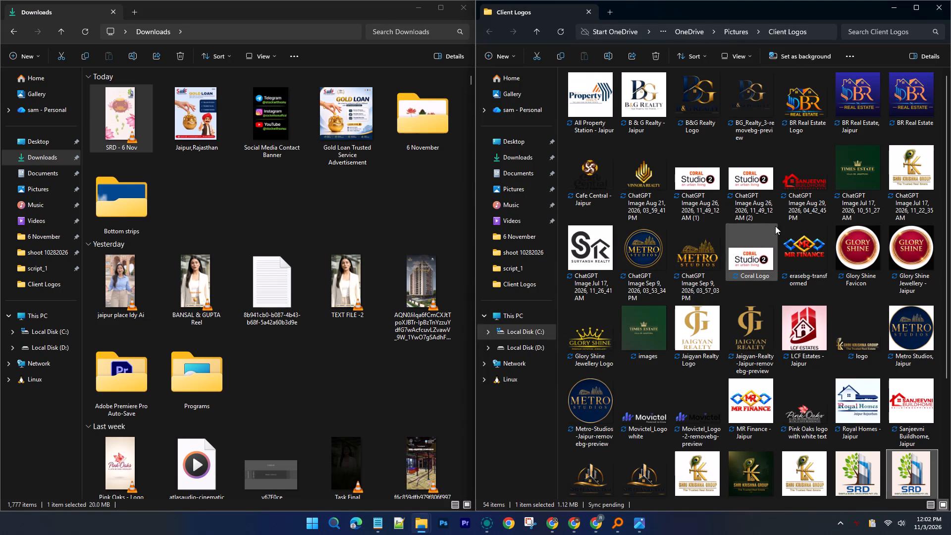
scroll(788, 196, "up", 3)
scroll(733, 177, "down", 2)
scroll(704, 431, "down", 1)
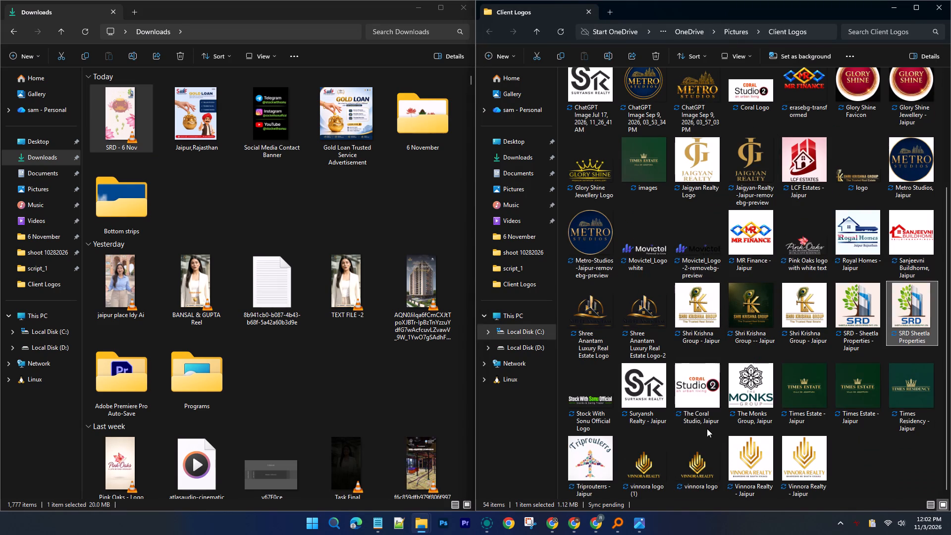
scroll(834, 306, "up", 2)
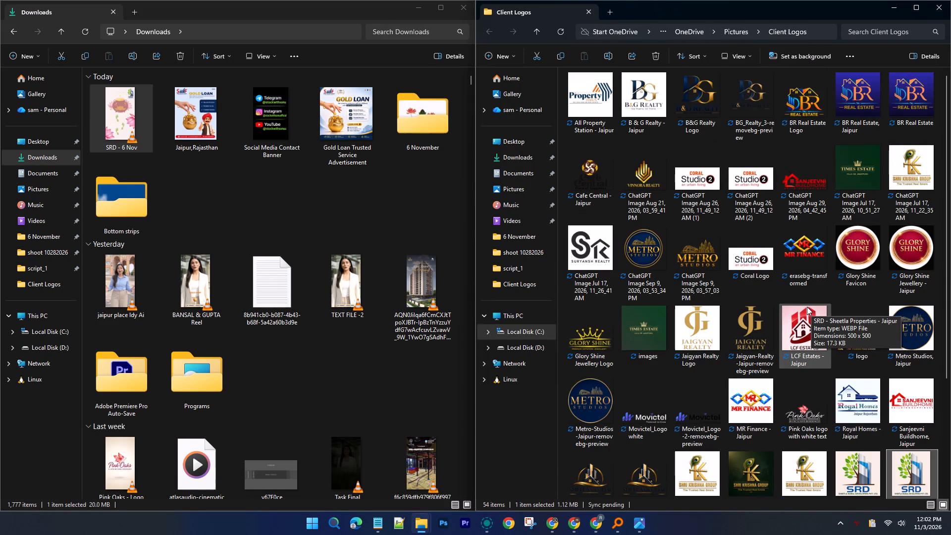
scroll(807, 307, "down", 1)
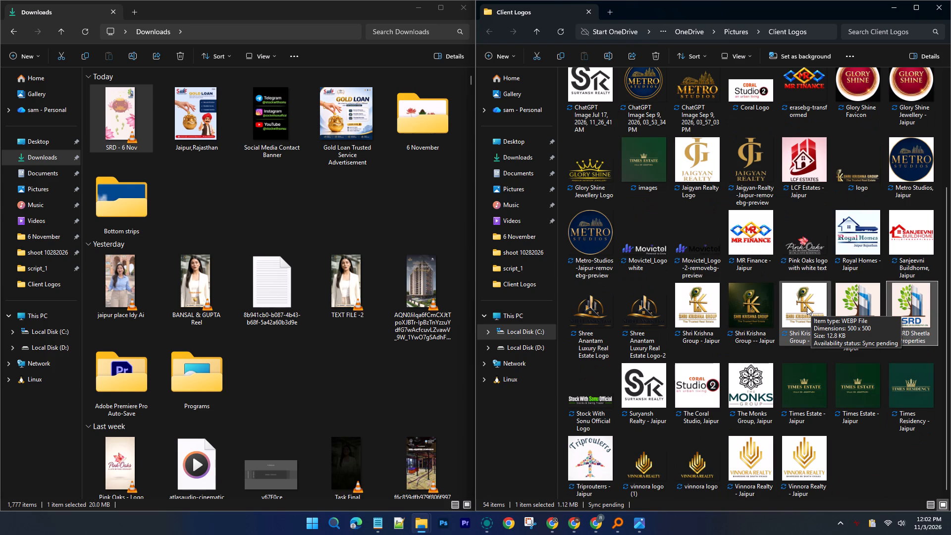
scroll(807, 307, "up", 3)
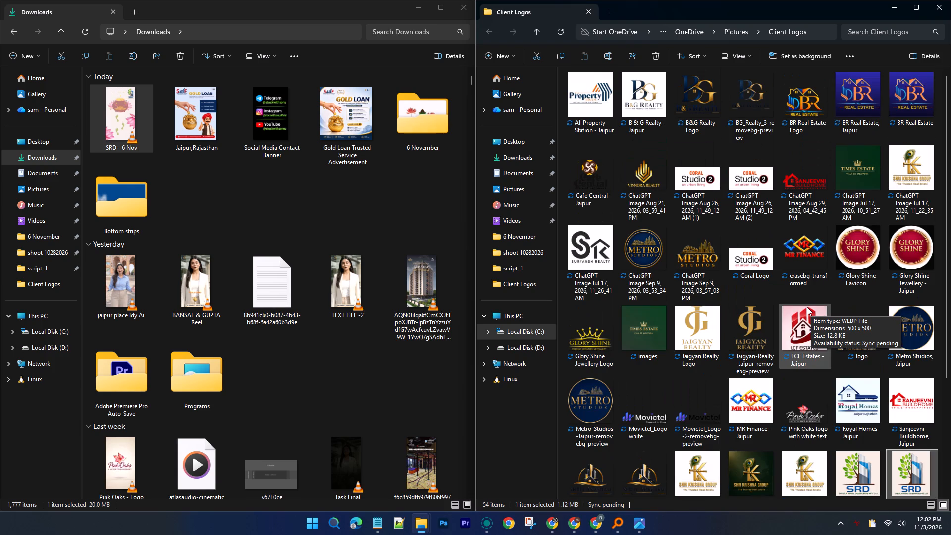
Check the Desktop and Pictures folders and the Client Logos folder again for a Pink Oaks logo.
left_click(500, 163)
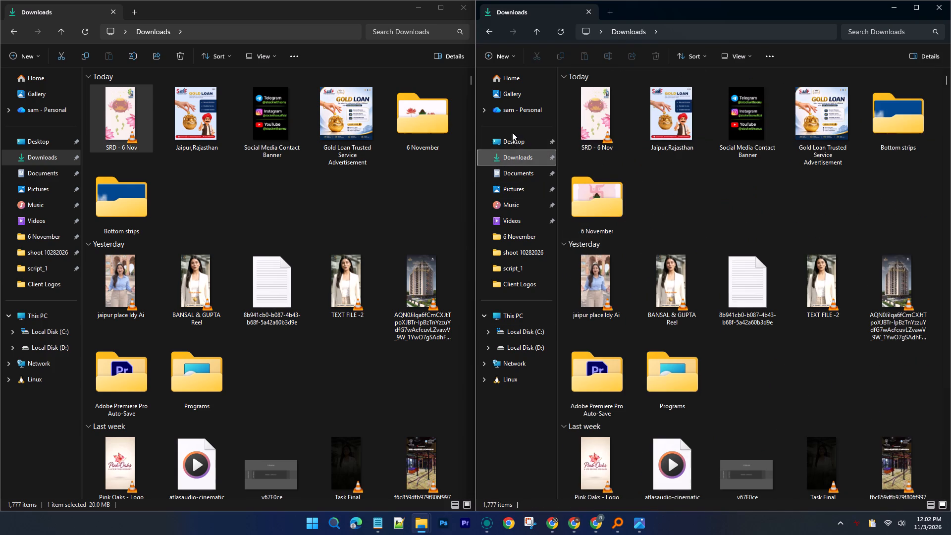
left_click(509, 136)
scroll(629, 254, "down", 1)
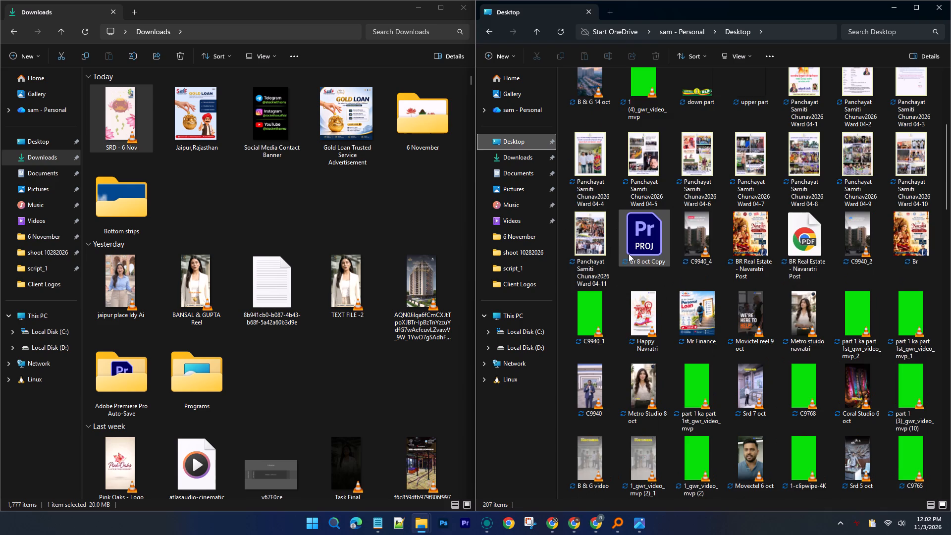
scroll(629, 254, "down", 2)
left_click(522, 177)
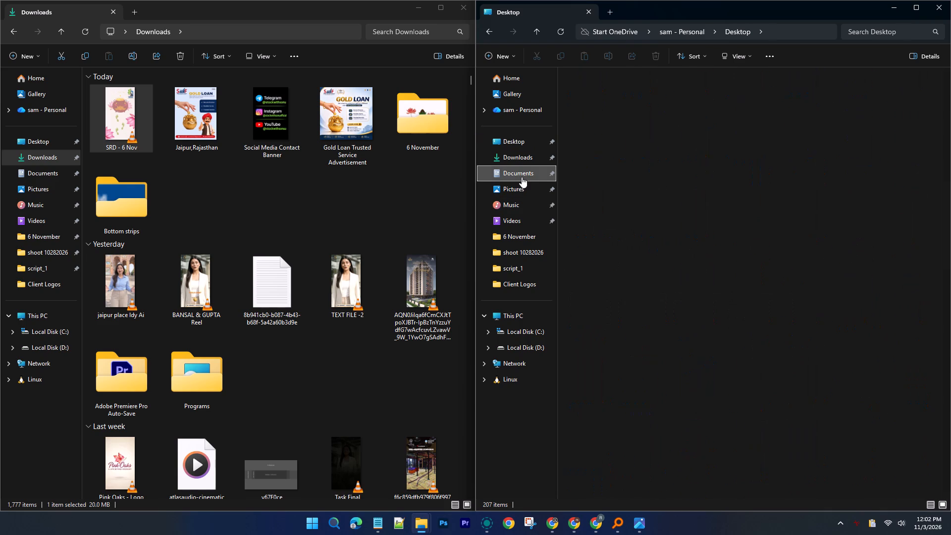
left_click(522, 193)
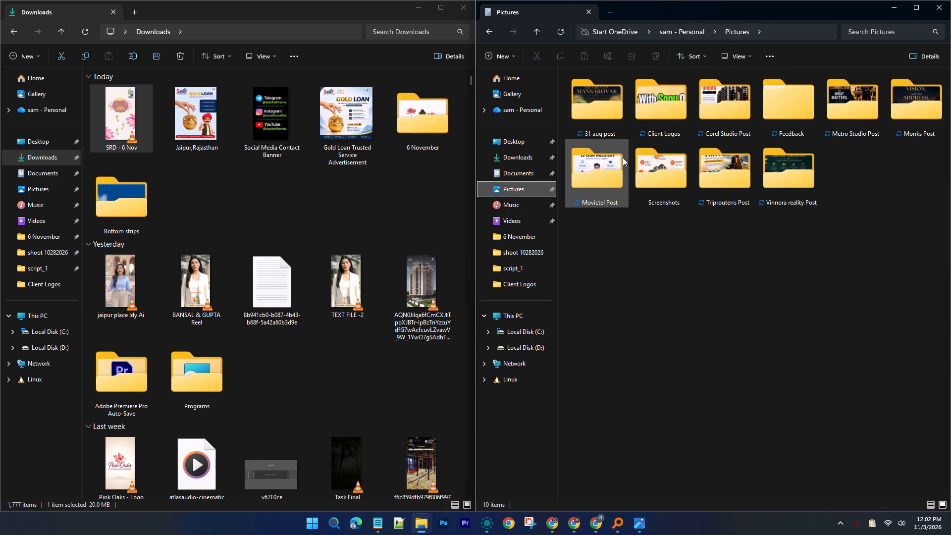
double_click(683, 125)
scroll(686, 251, "down", 4)
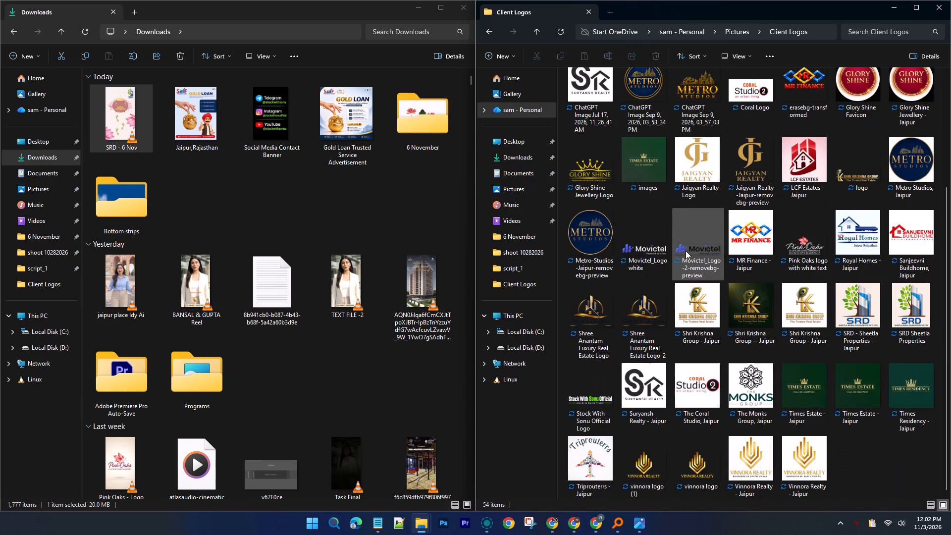
scroll(686, 251, "up", 5)
Find the Pink Oaks Exclusive Residences logo in Downloads and move it into the Client Logos folder within Pictures.
left_click(505, 160)
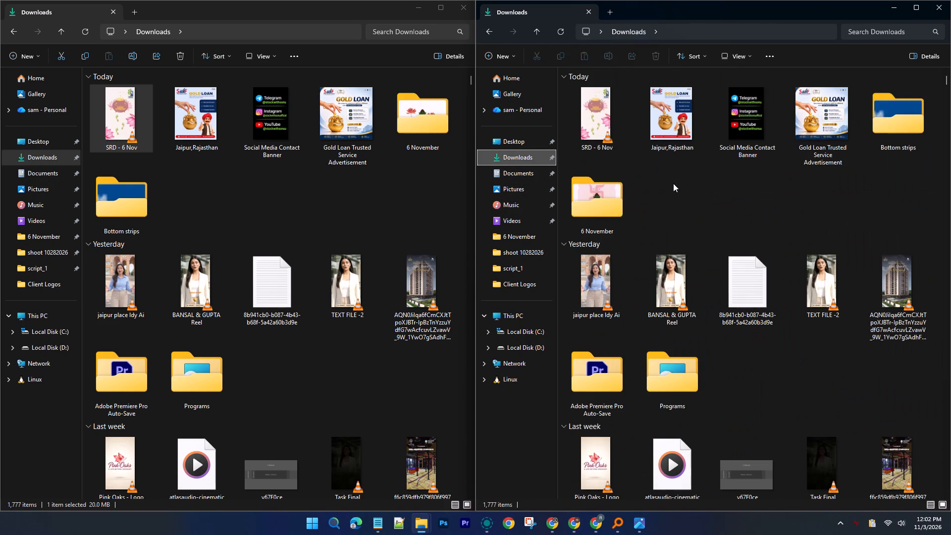
scroll(673, 183, "down", 2)
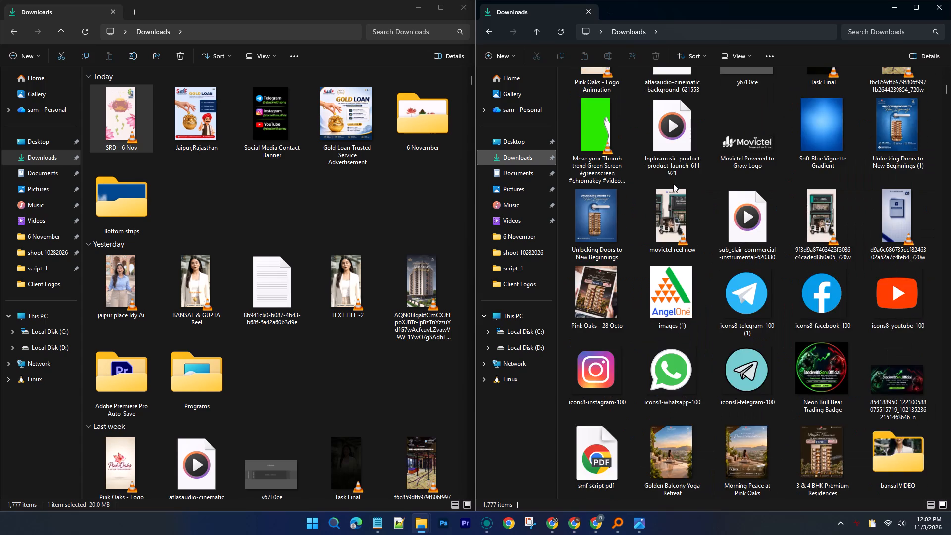
scroll(673, 183, "down", 4)
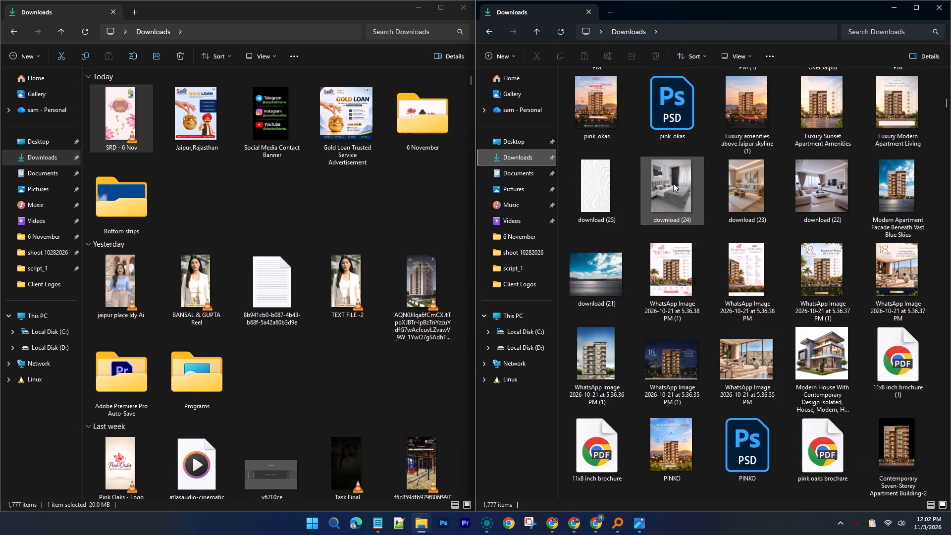
scroll(673, 183, "down", 2)
scroll(673, 183, "up", 1)
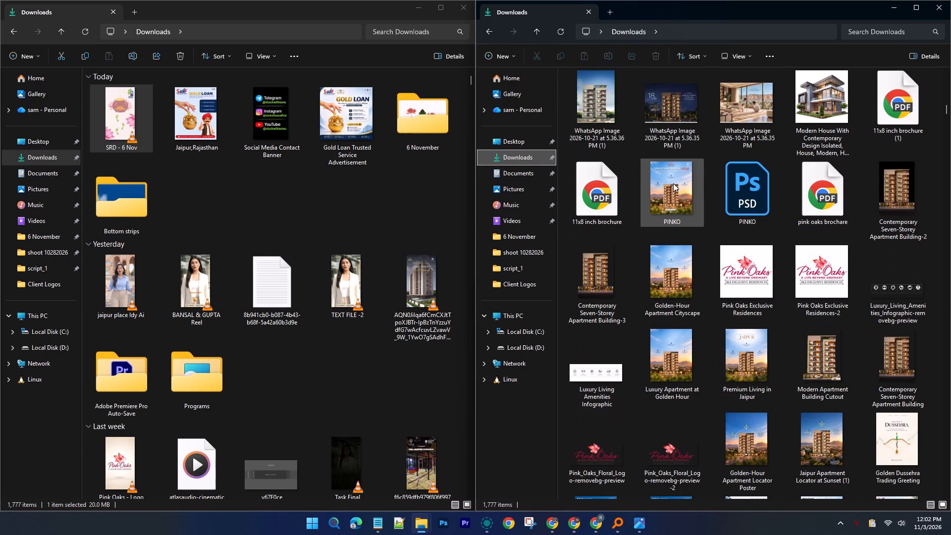
left_click(738, 267)
scroll(739, 273, "down", 2)
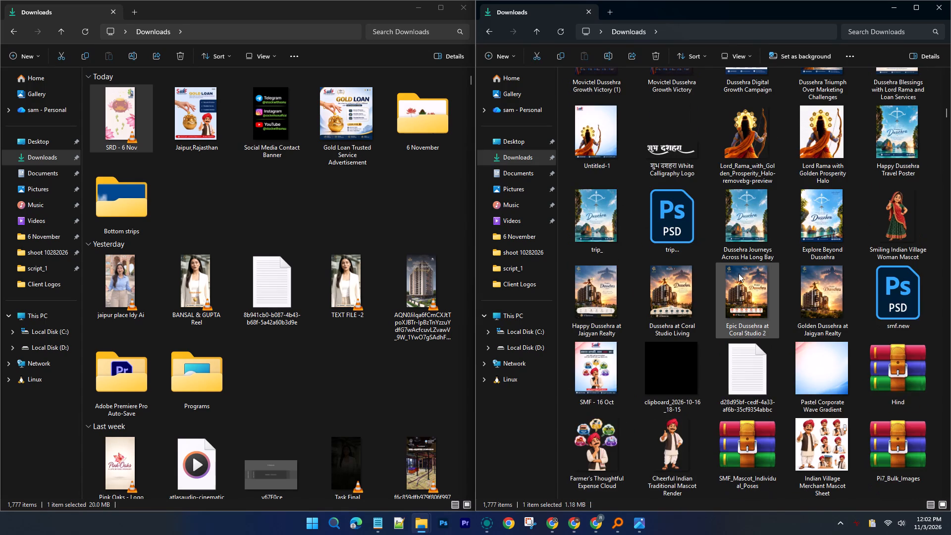
scroll(739, 273, "down", 2)
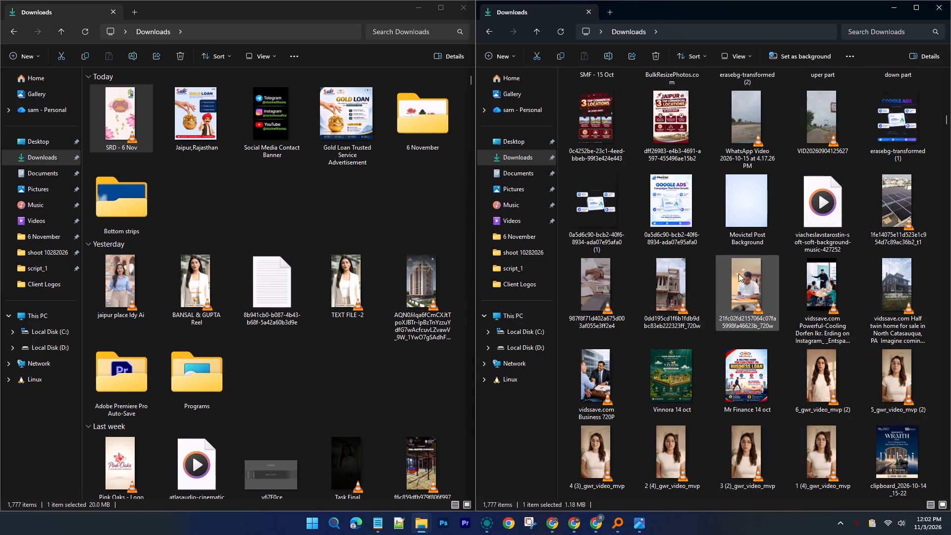
key("ctrl+x")
left_click(526, 157)
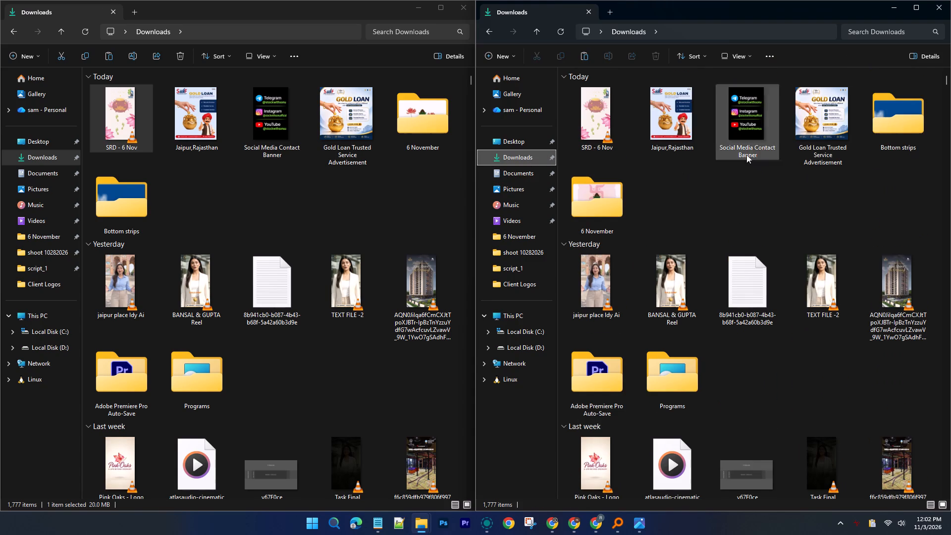
left_click(513, 177)
left_click(513, 194)
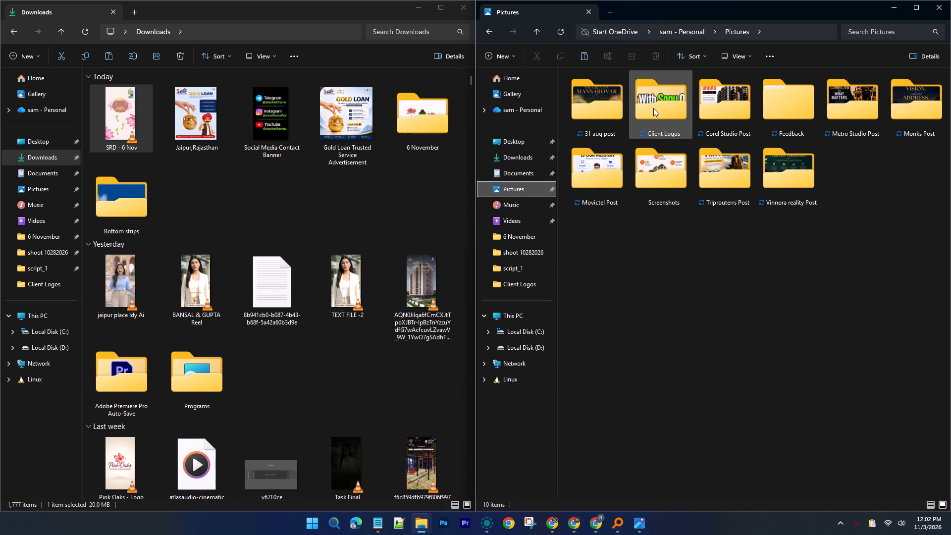
double_click(653, 108)
key("ctrl+v")
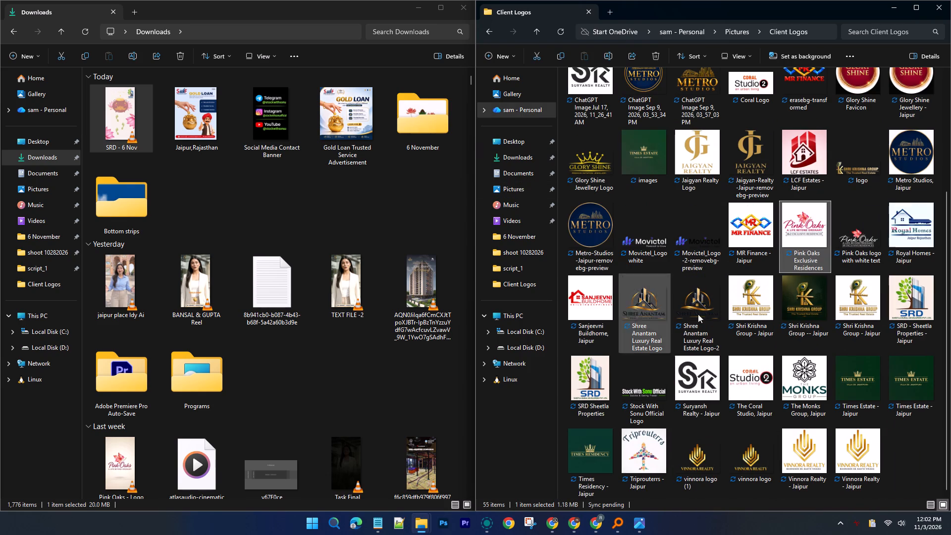
Upload the Pink Oaks logo with white text from the Client Logos folder into the Red and Gold Dhanteras video in Canva.
left_click(847, 237)
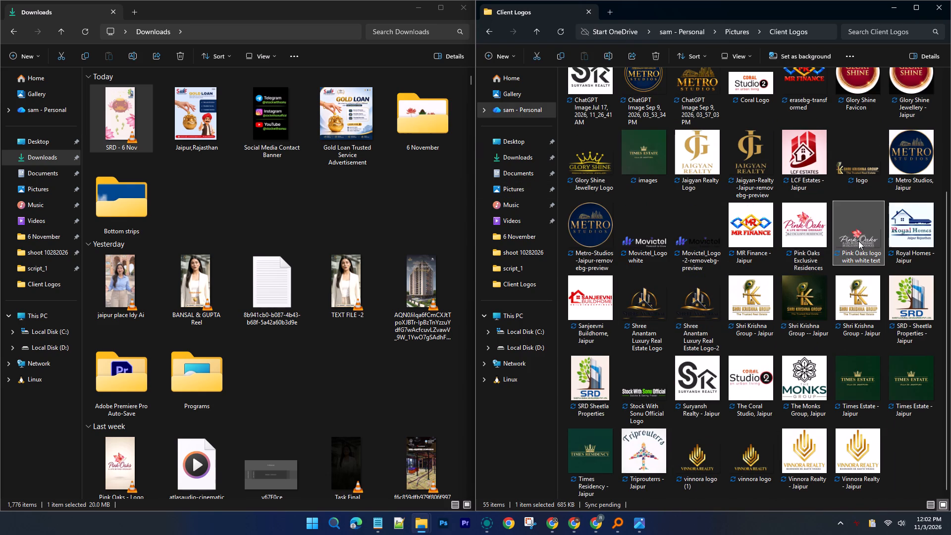
left_click_drag(858, 241, 555, 528)
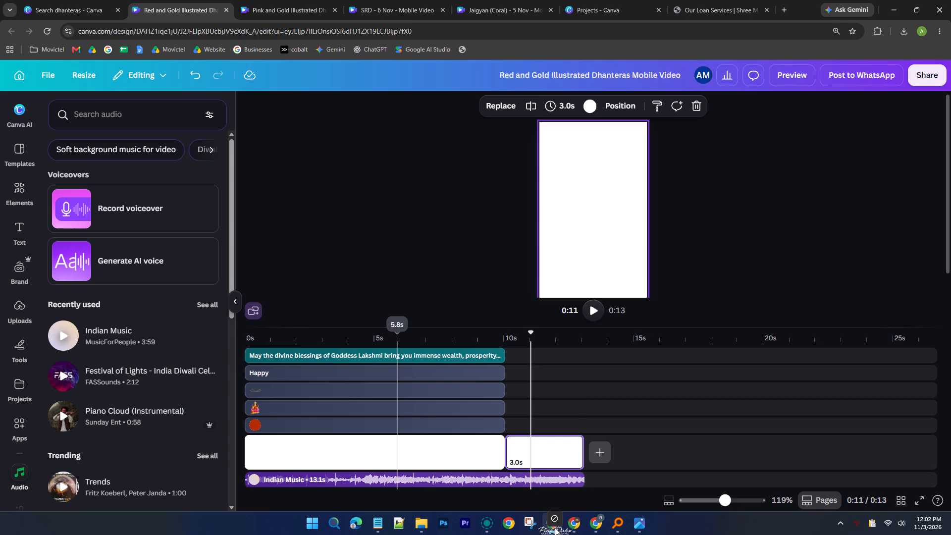
left_click_drag(555, 528, 555, 425)
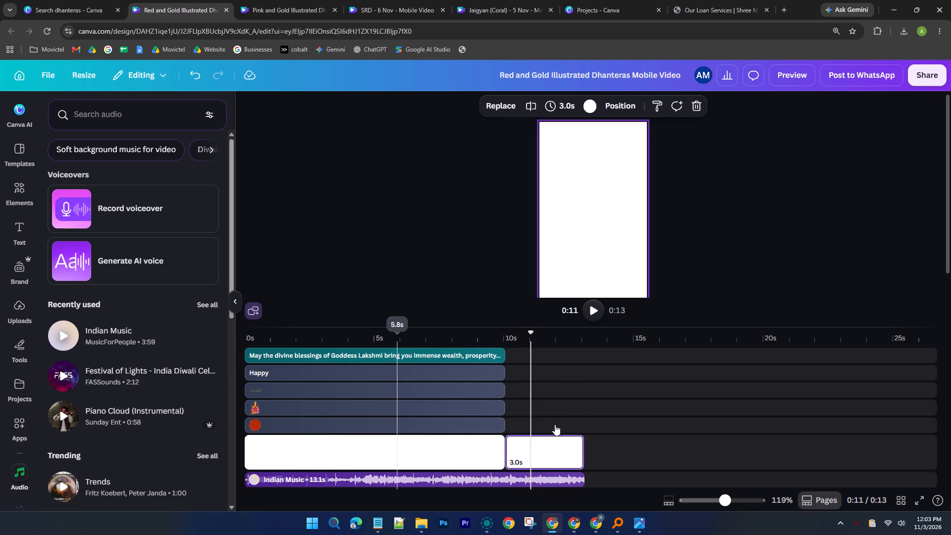
scroll(555, 425, "up", 8)
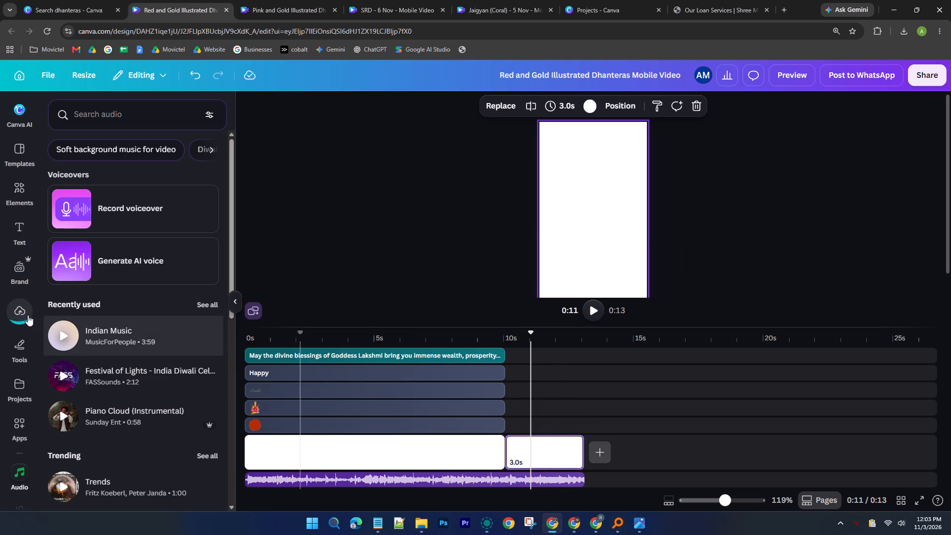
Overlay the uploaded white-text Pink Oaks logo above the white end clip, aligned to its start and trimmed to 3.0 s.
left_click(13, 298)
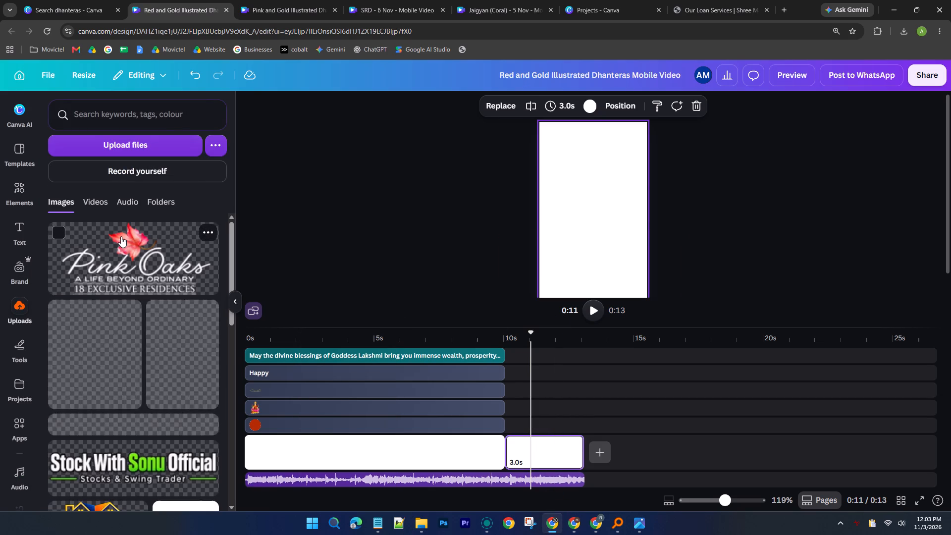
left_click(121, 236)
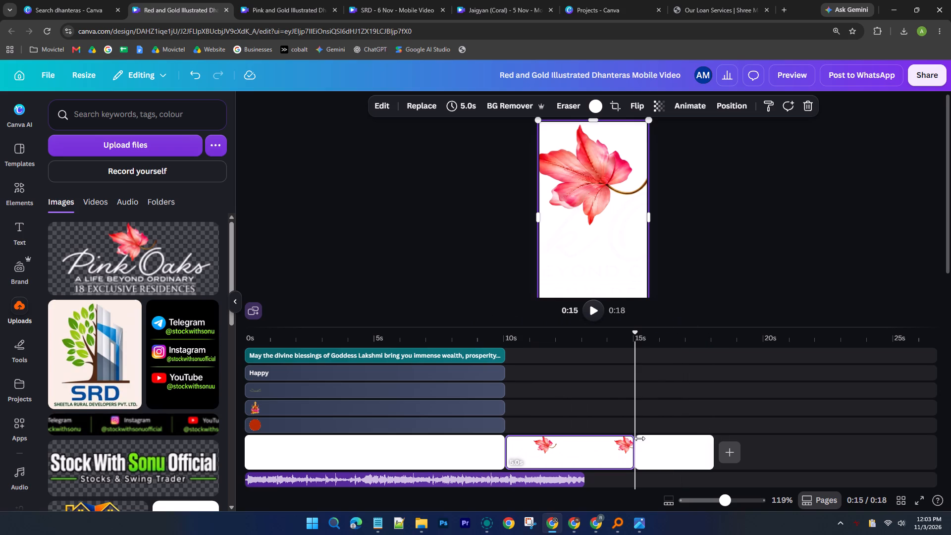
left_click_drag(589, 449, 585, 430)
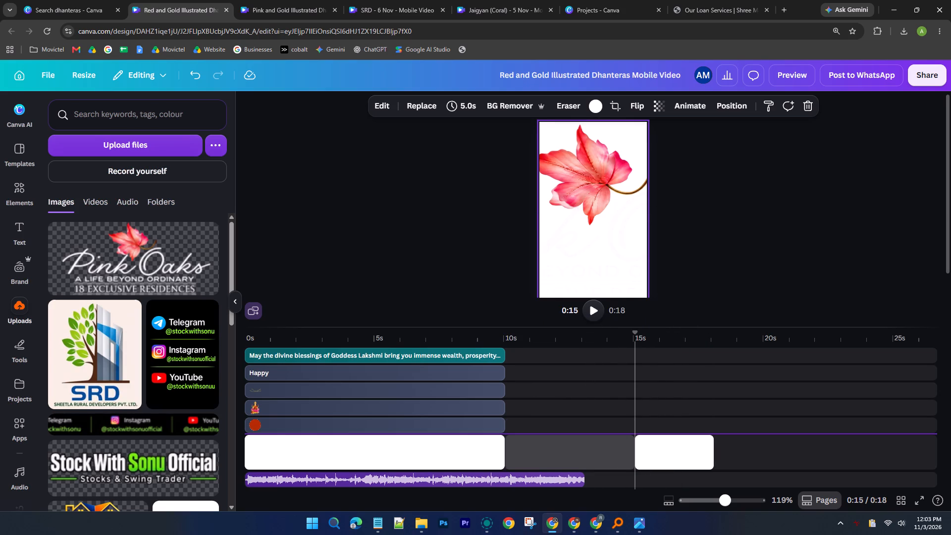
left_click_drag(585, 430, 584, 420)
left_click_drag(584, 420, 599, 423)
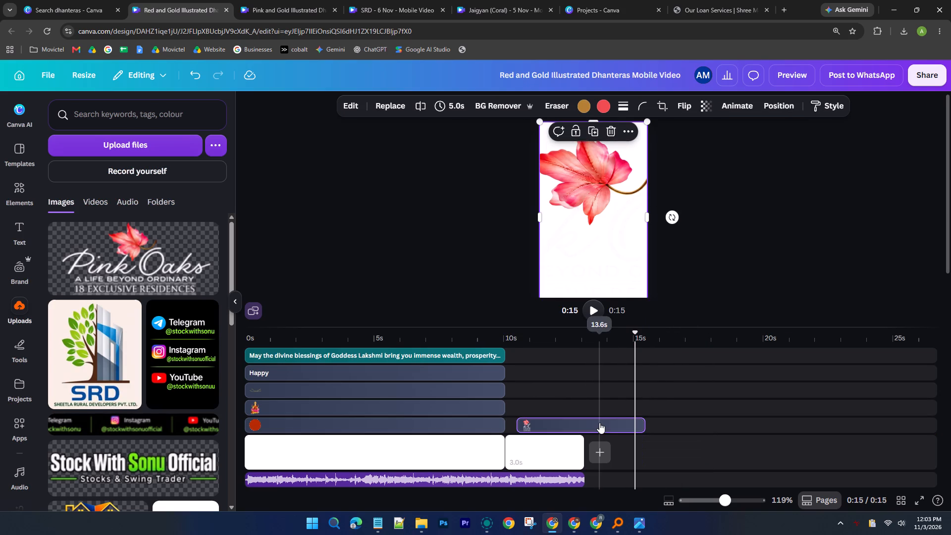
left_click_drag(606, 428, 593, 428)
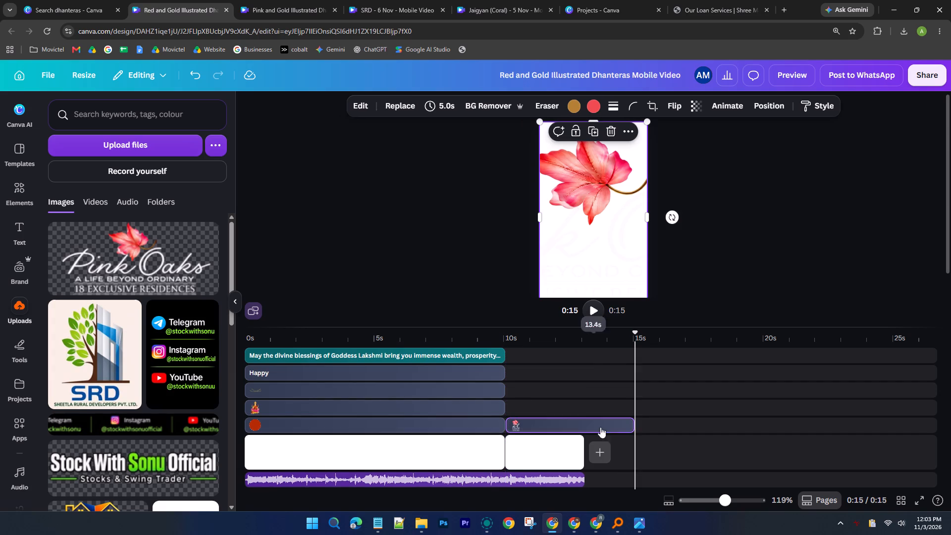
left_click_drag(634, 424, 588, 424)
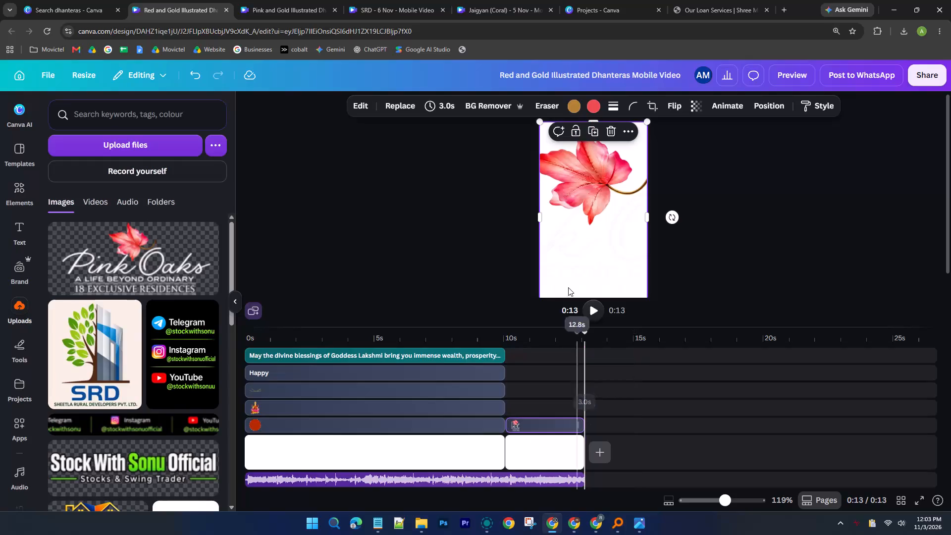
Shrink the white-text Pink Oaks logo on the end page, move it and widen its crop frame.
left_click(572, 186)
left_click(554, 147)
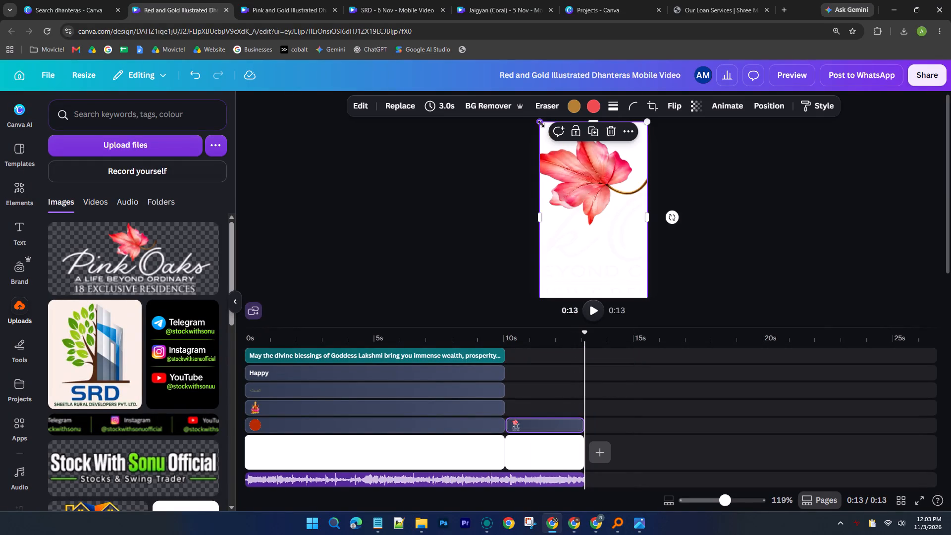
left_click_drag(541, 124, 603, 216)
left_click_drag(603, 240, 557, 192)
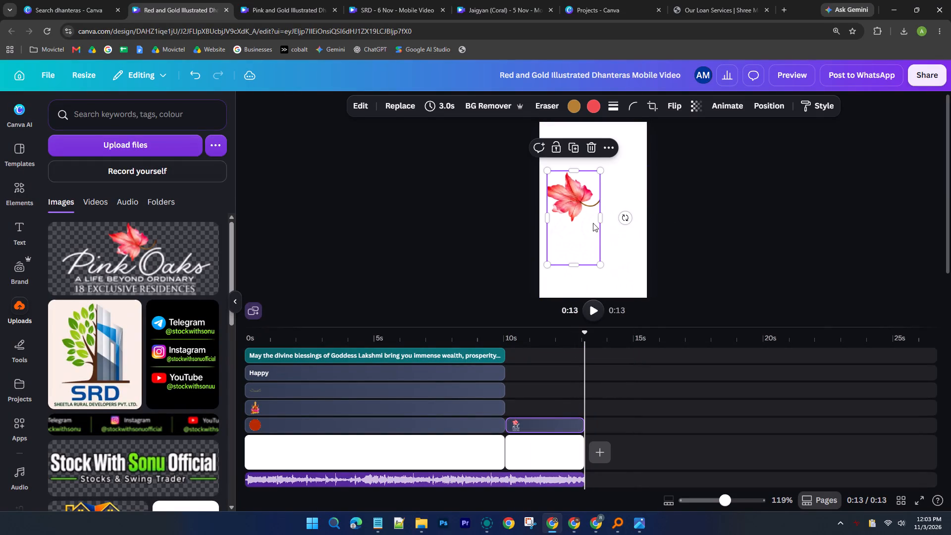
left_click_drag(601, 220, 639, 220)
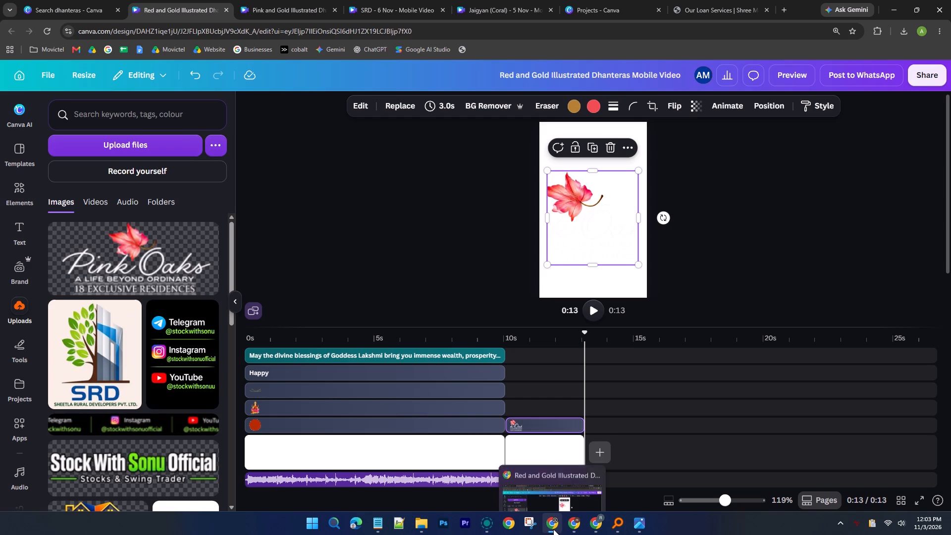
left_click(693, 0)
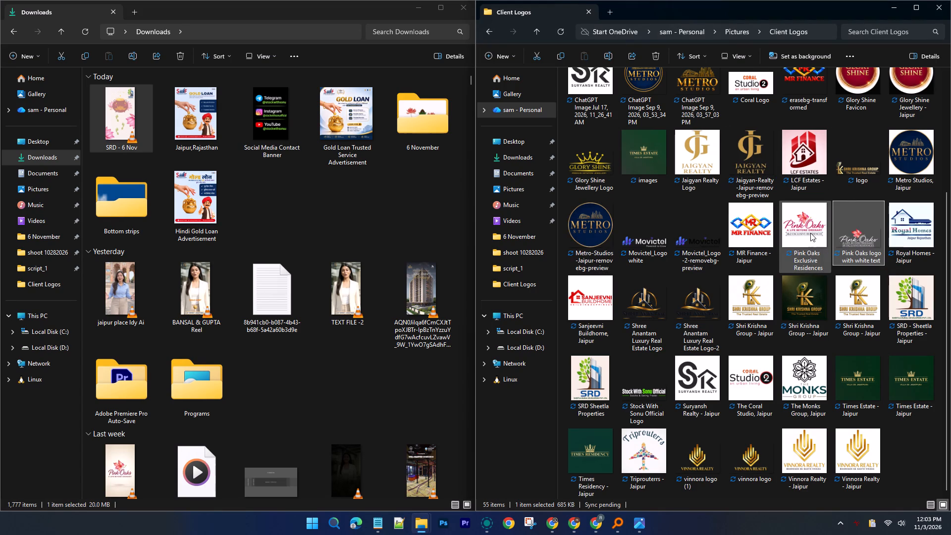
left_click_drag(810, 222, 558, 530)
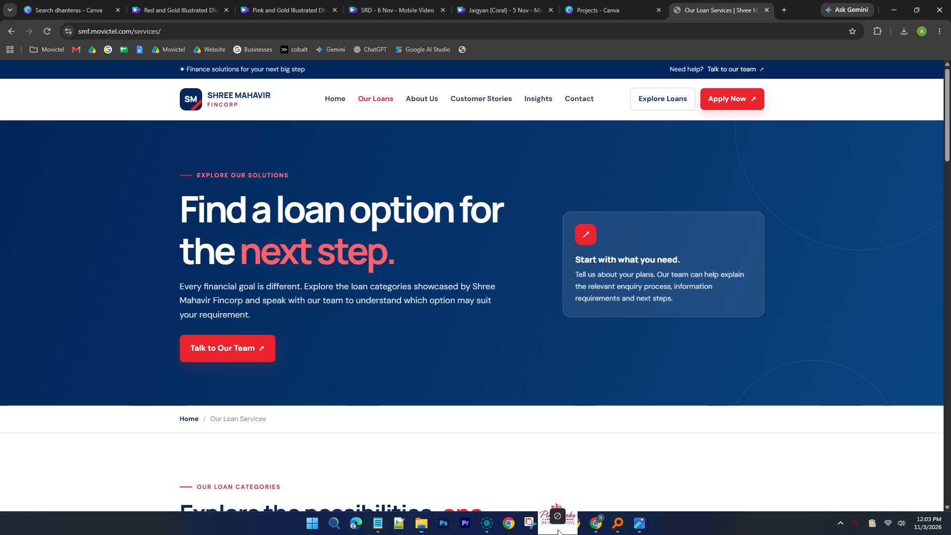
left_click_drag(558, 530, 214, 1)
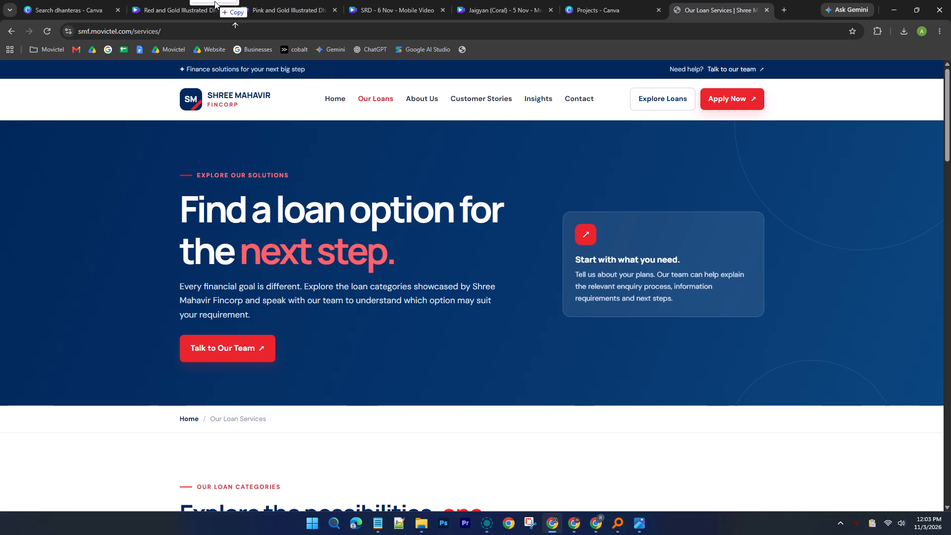
left_click_drag(214, 1, 542, 382)
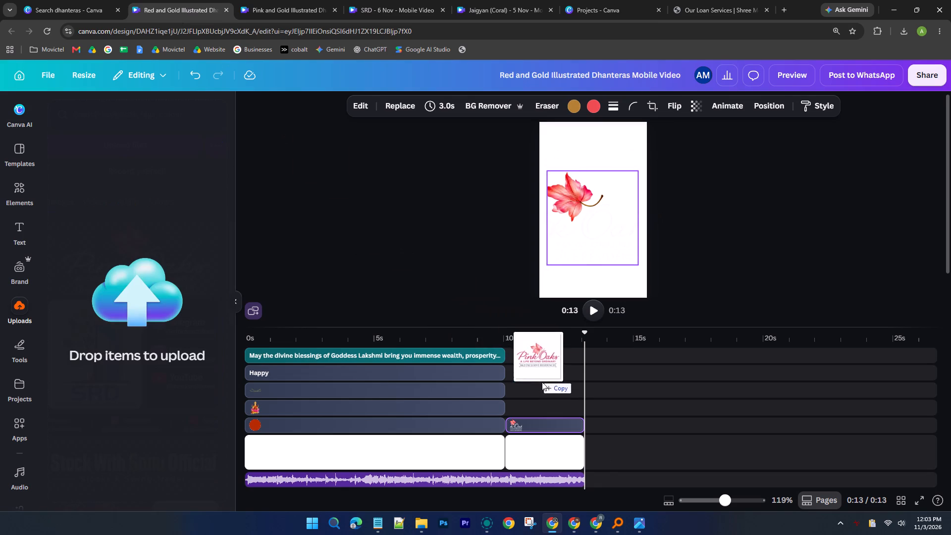
left_click_drag(542, 382, 124, 314)
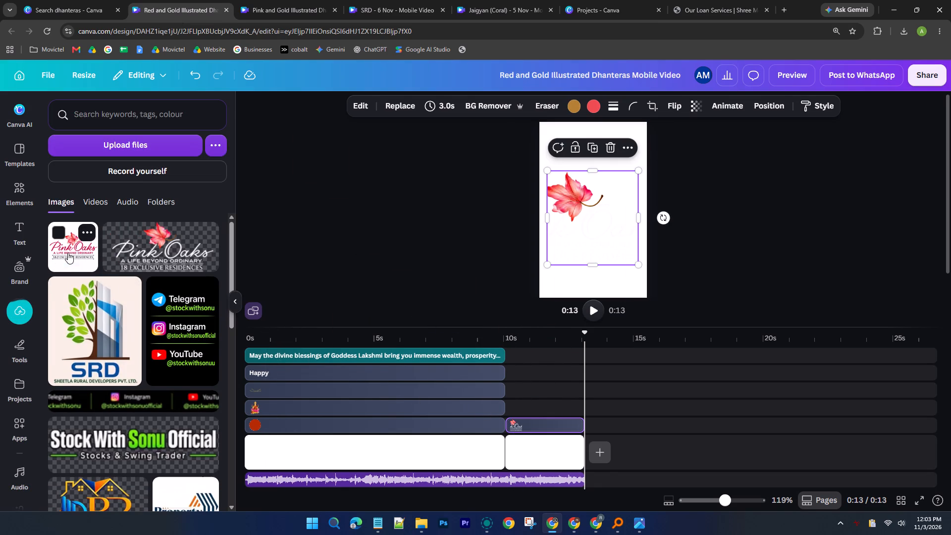
Replace the white-text logo above the end clip with the pink Pink Oaks Exclusive Residences logo and trim it to 3.0 s.
left_click_drag(67, 249, 527, 404)
left_click(567, 422)
key("Delete")
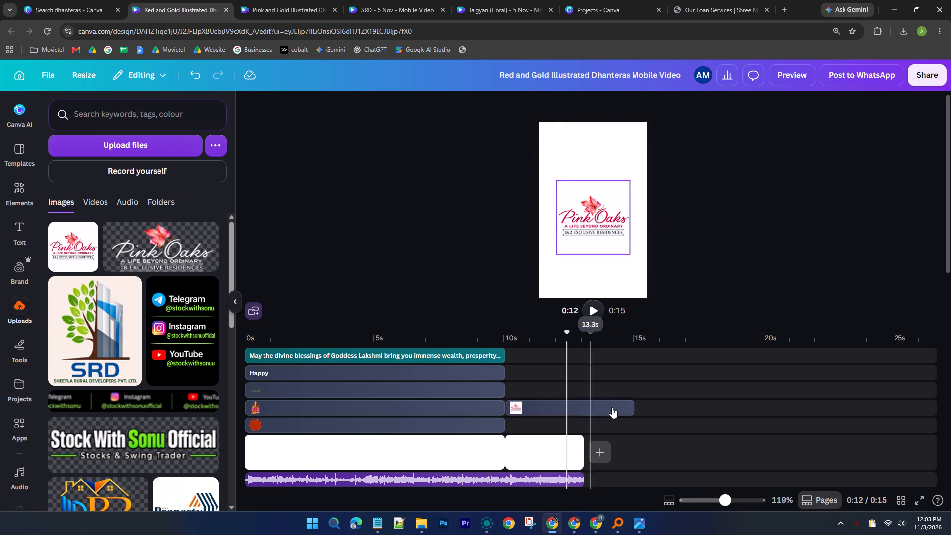
left_click_drag(630, 408, 580, 401)
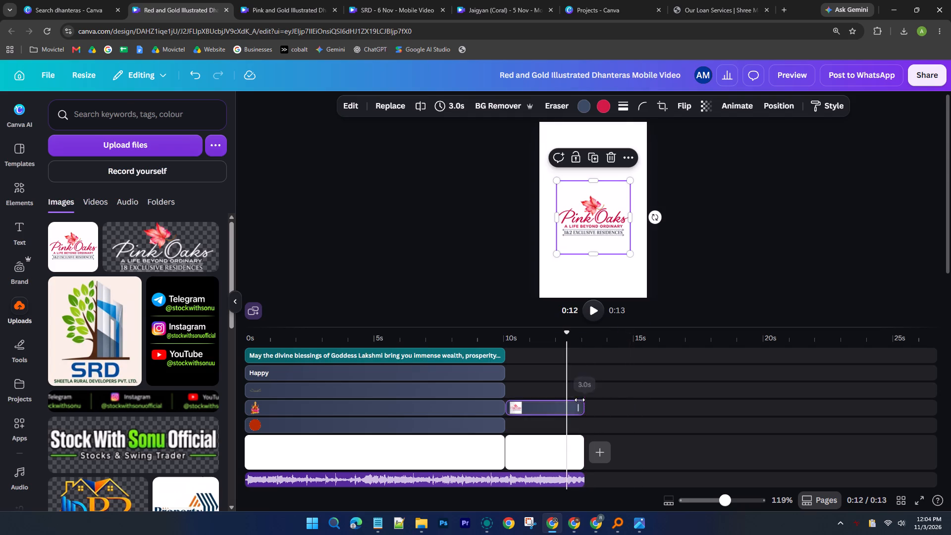
Enlarge the Pink Oaks logo to about 973 wide so it nearly fills the end page's width.
left_click_drag(554, 181, 538, 165)
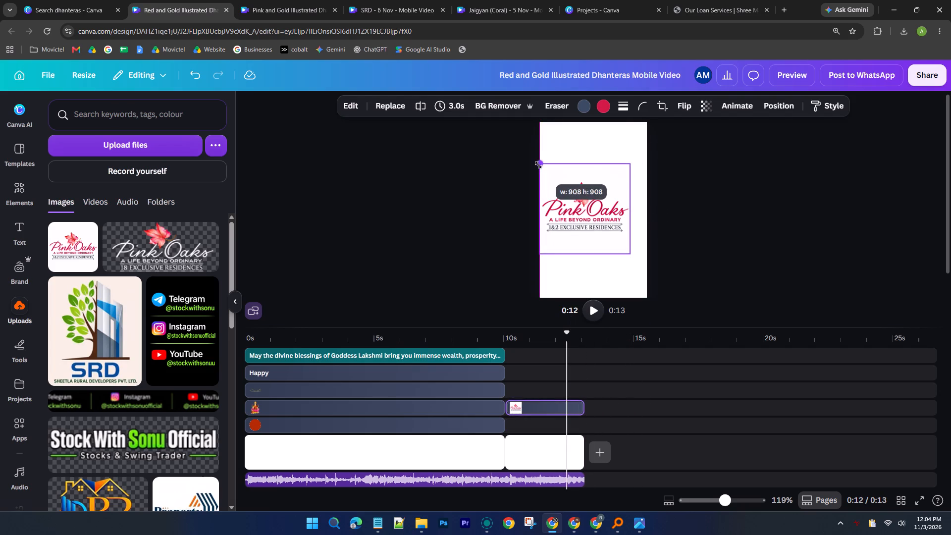
left_click_drag(538, 165, 542, 165)
left_click_drag(629, 166, 643, 165)
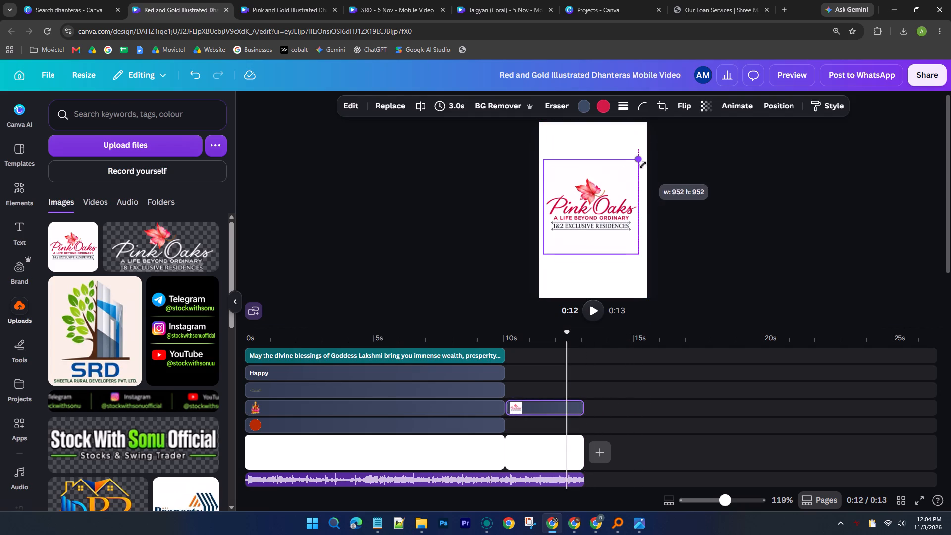
left_click_drag(643, 165, 649, 164)
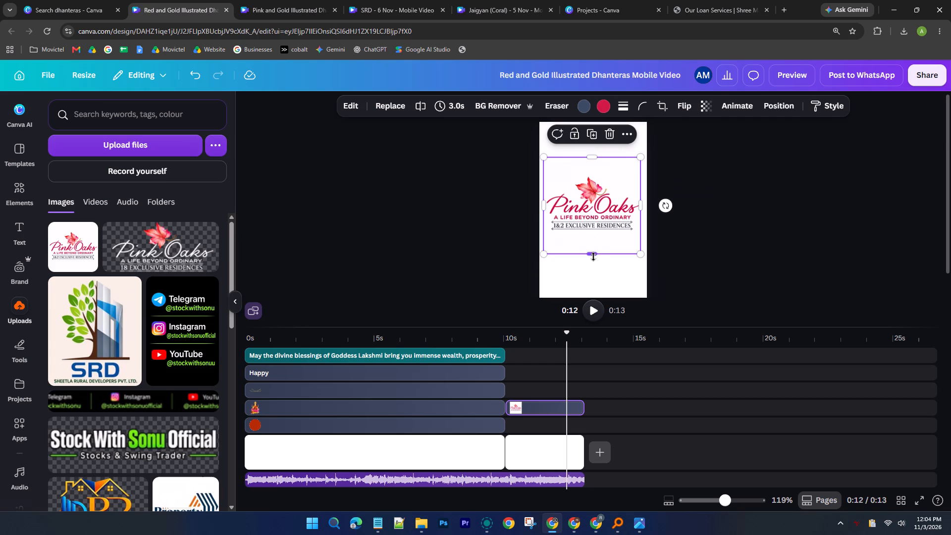
Crop the logo's bottom edge to about 639 high, removing the "1&2 Exclusive Residences" line and its ornaments.
left_click_drag(593, 256, 595, 232)
scroll(592, 217, "up", 5, "ctrl")
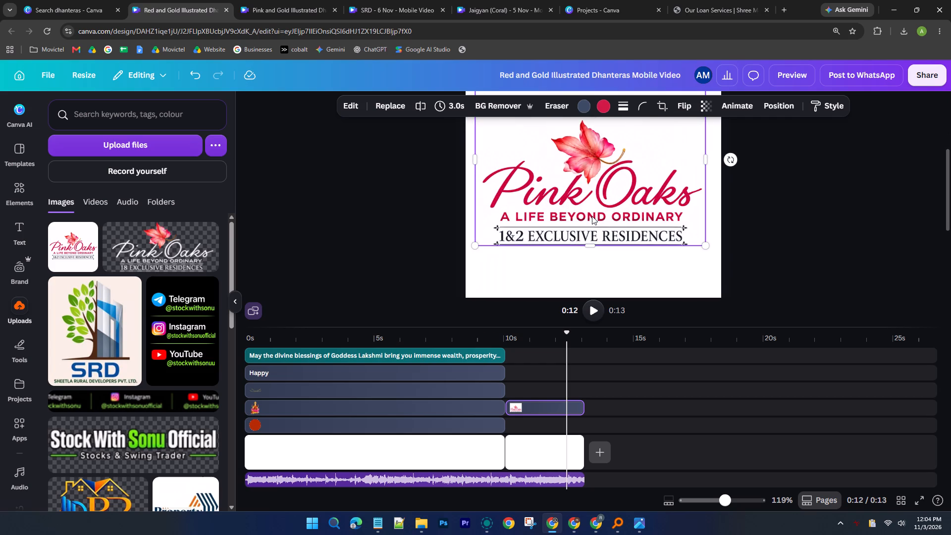
scroll(587, 226, "up", 6, "ctrl")
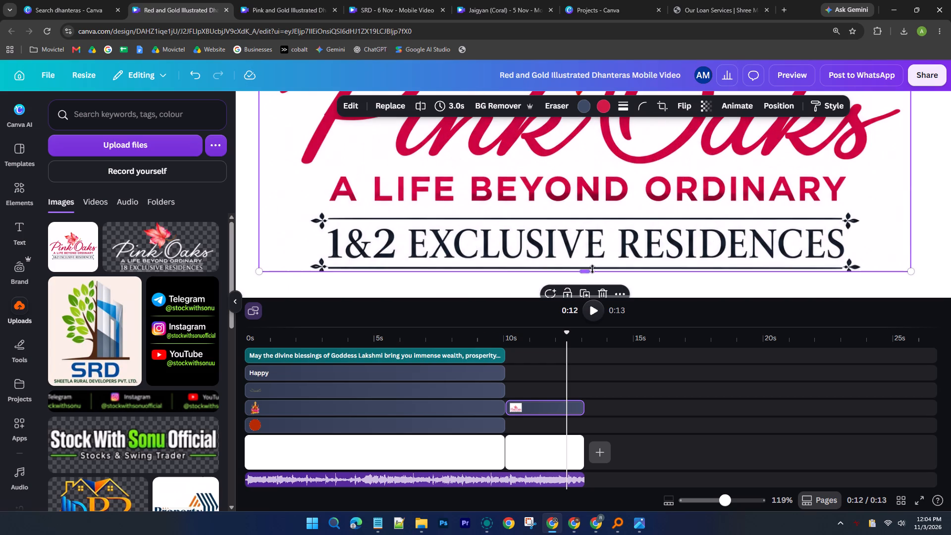
left_click_drag(592, 269, 597, 211)
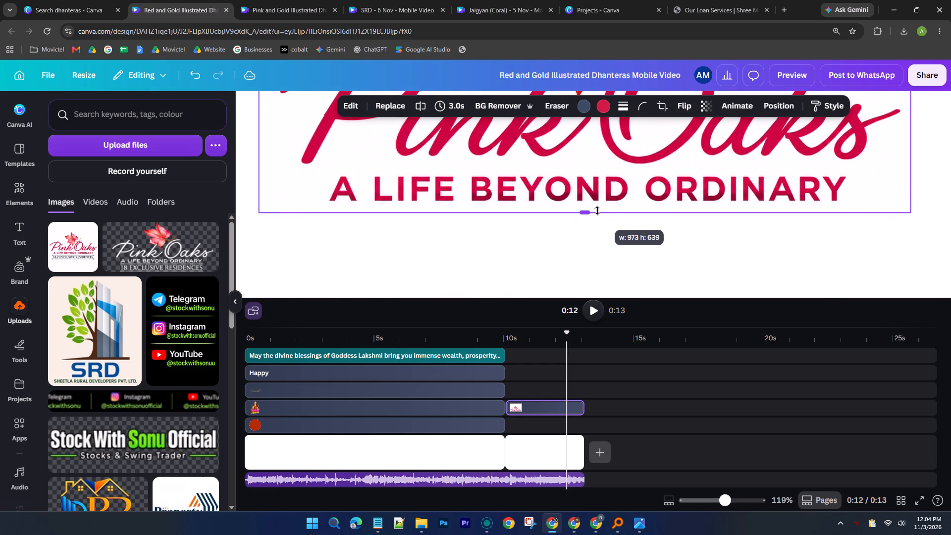
left_click_drag(597, 211, 597, 215)
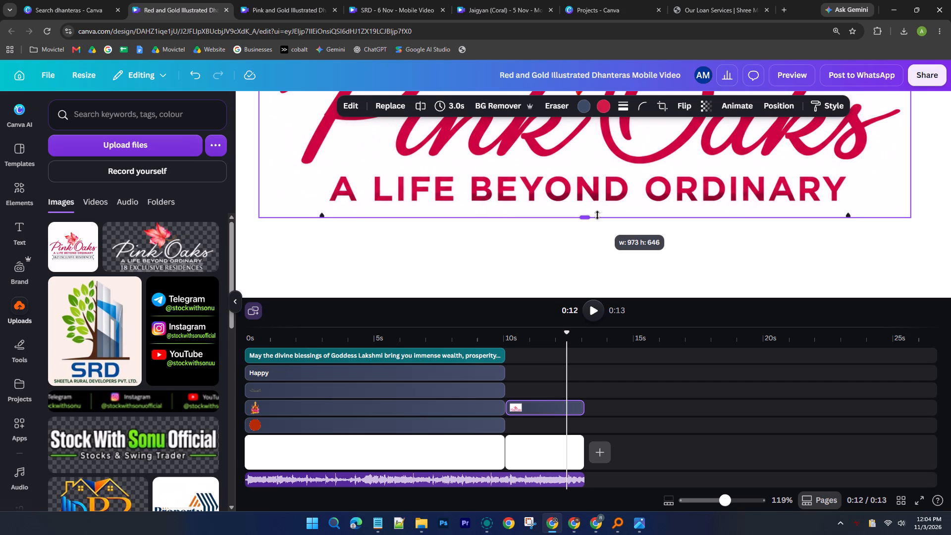
left_click_drag(597, 215, 598, 211)
Crop the blank space above the logo's leaf to a height of about 448, and trim both side margins close to the lettering.
scroll(607, 225, "up", 9)
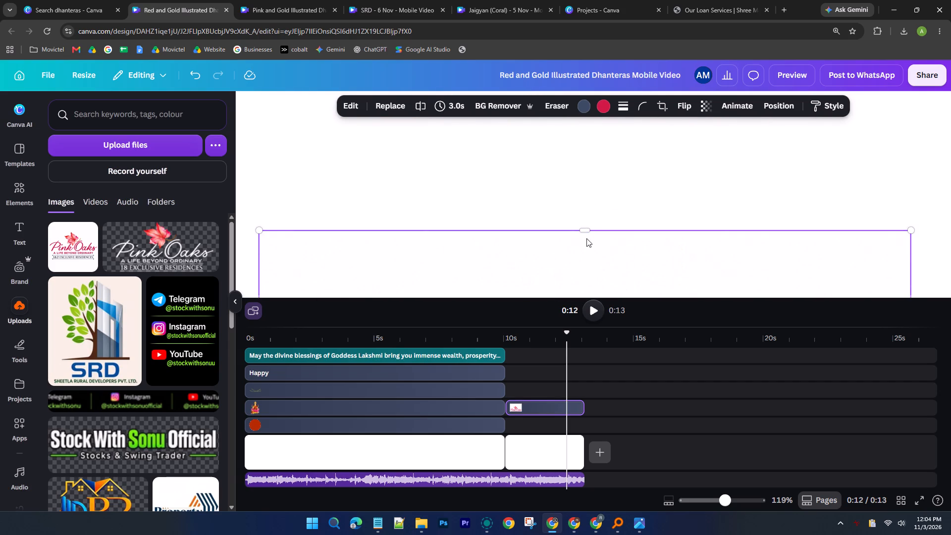
left_click_drag(588, 229, 588, 270)
scroll(595, 218, "down", 3)
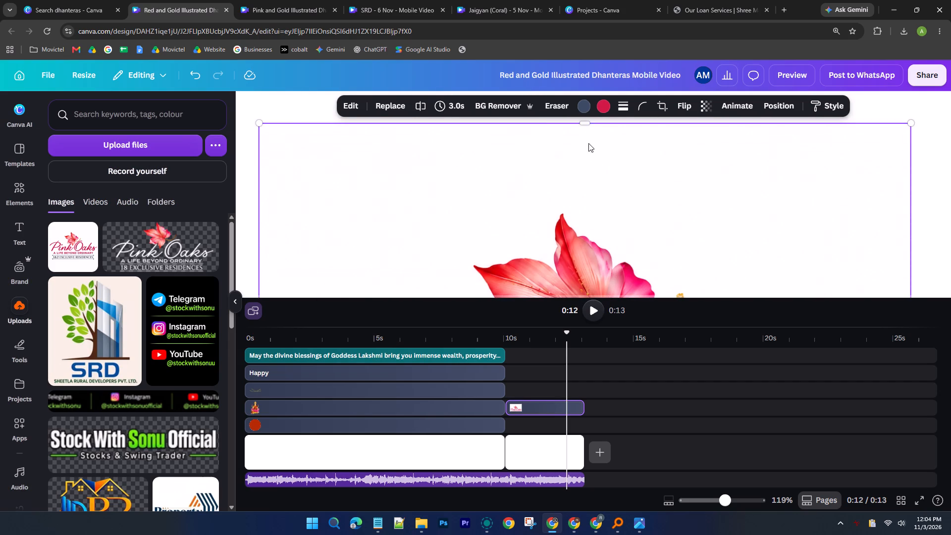
left_click_drag(590, 126, 595, 212)
scroll(551, 220, "down", 1)
scroll(347, 233, "down", 3)
left_click_drag(261, 162, 275, 162)
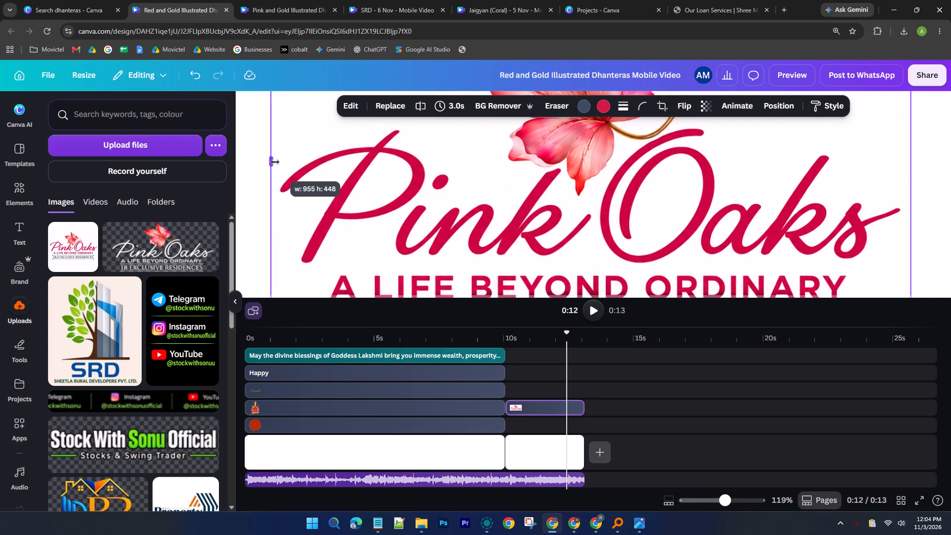
left_click_drag(275, 162, 279, 162)
left_click_drag(907, 168, 902, 168)
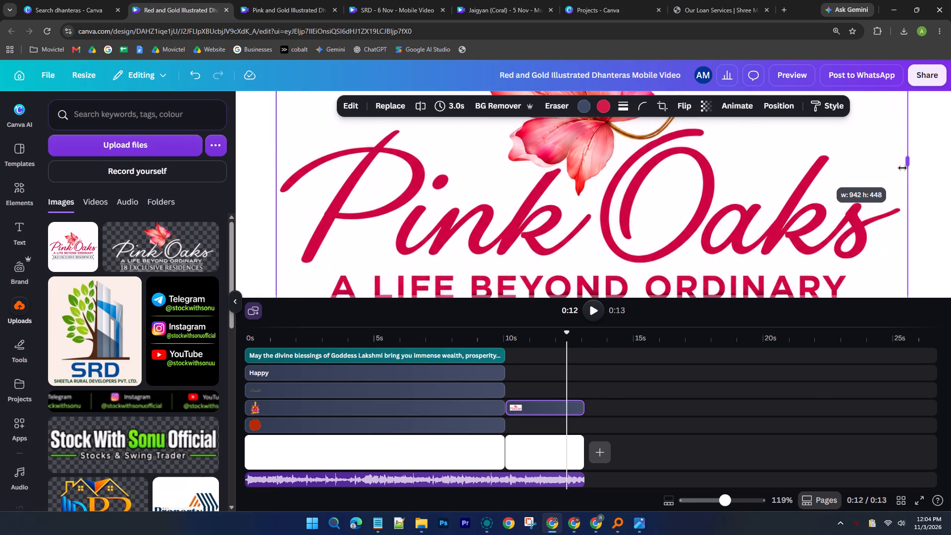
left_click_drag(902, 168, 901, 168)
left_click(925, 201)
scroll(925, 201, "down", 4, "ctrl")
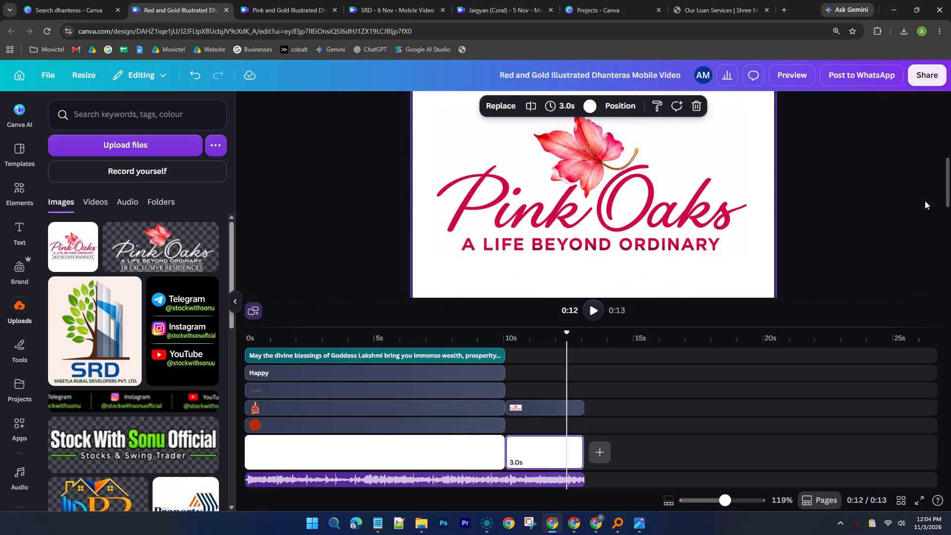
Reposition the cropped Pink Oaks logo so it is horizontally centred slightly above the middle of the end page.
scroll(925, 201, "down", 2, "ctrl")
scroll(878, 230, "down", 1)
scroll(863, 217, "down", 2, "ctrl")
scroll(793, 207, "up", 3)
scroll(793, 207, "down", 1, "ctrl")
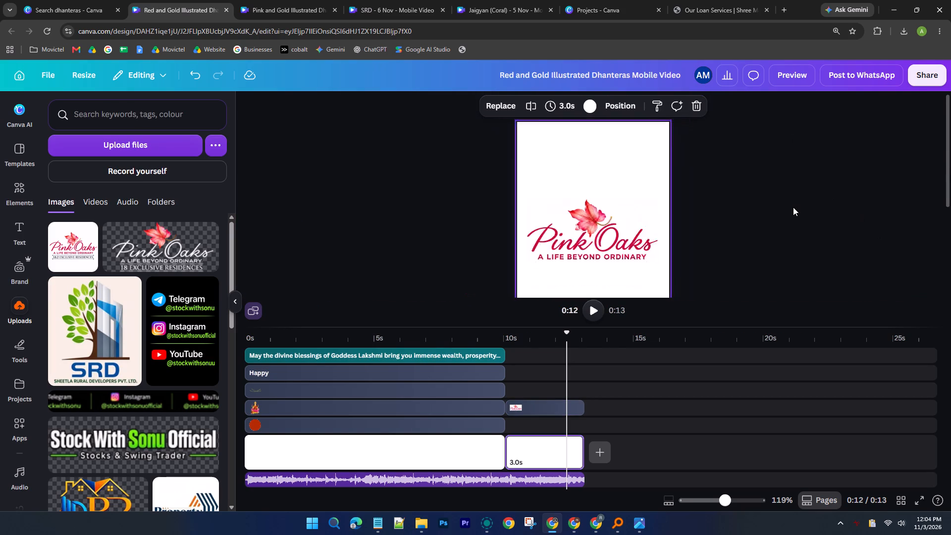
scroll(793, 207, "down", 2, "ctrl")
left_click_drag(581, 211, 581, 219)
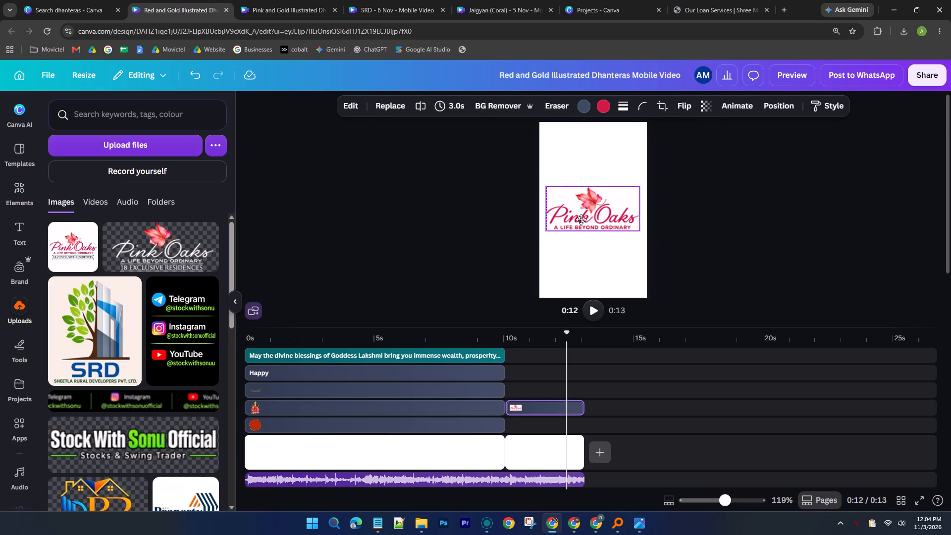
left_click_drag(581, 219, 582, 217)
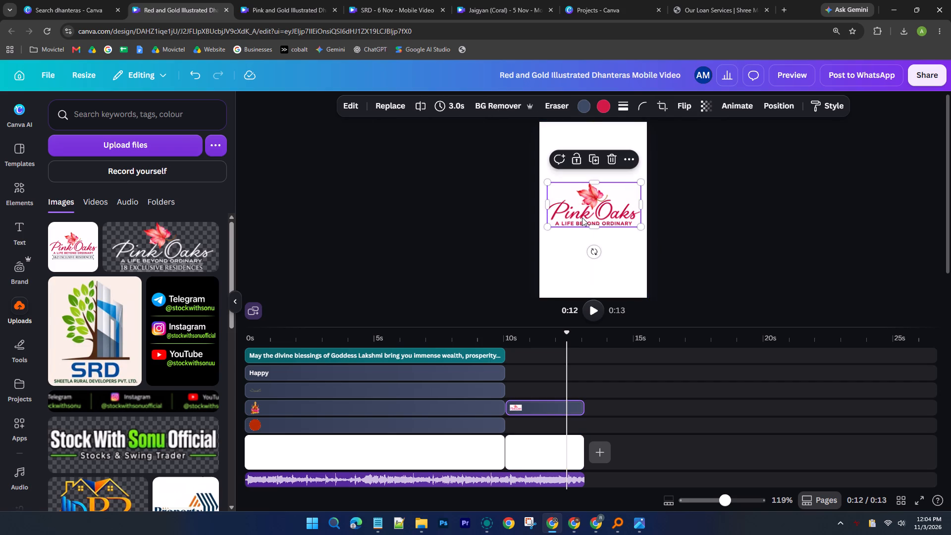
left_click(744, 229)
Apply the Succession animation to the end-page logo, on enter only, at slow speed and maximum intensity.
left_click(603, 222)
left_click(731, 108)
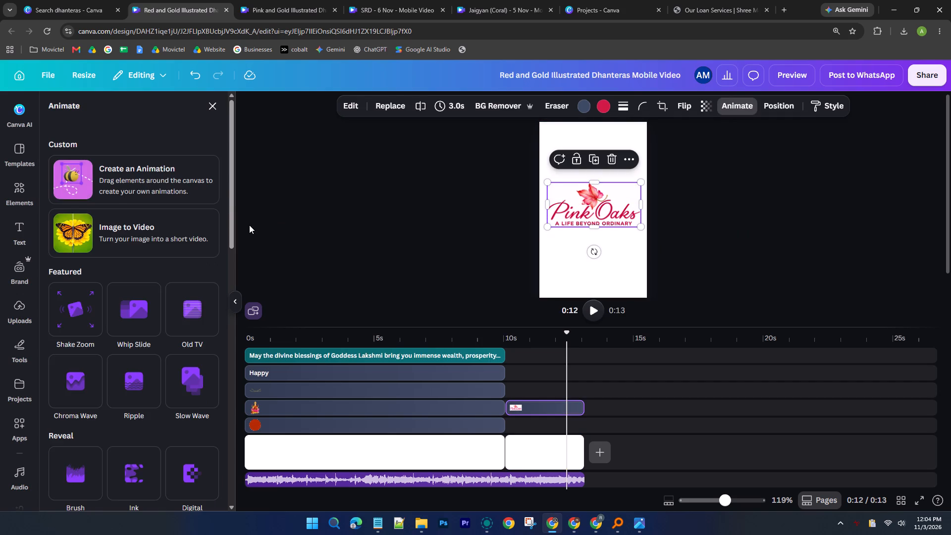
scroll(107, 365, "down", 3)
scroll(93, 323, "down", 9)
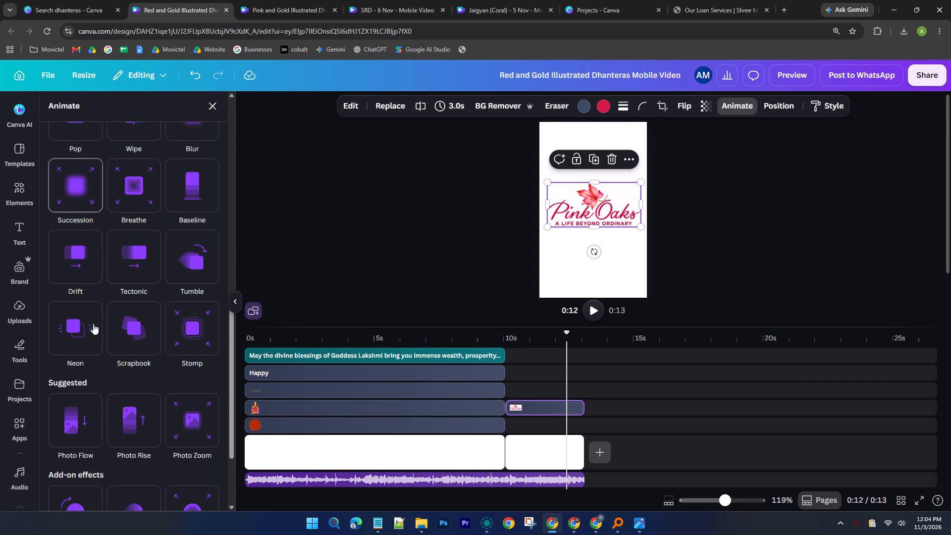
left_click(85, 185)
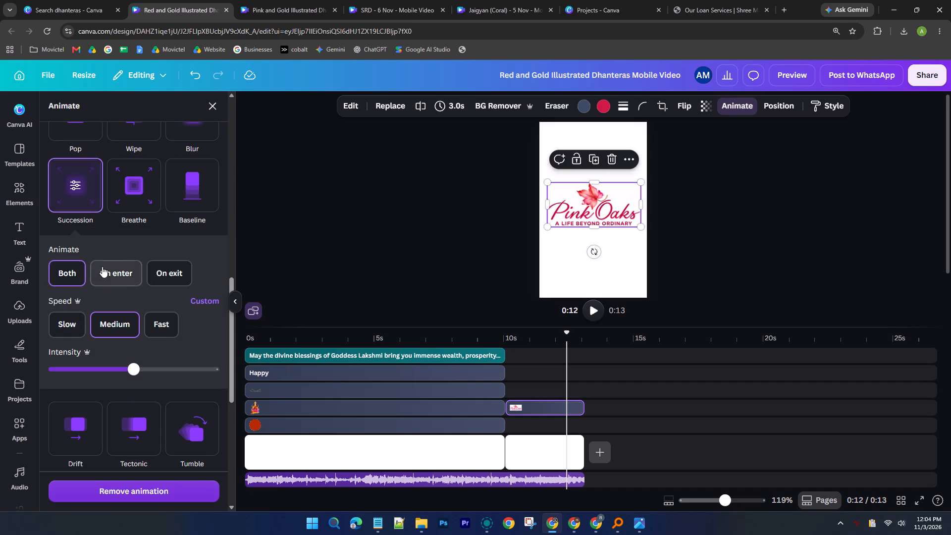
left_click(102, 267)
left_click(65, 323)
left_click_drag(137, 371, 313, 369)
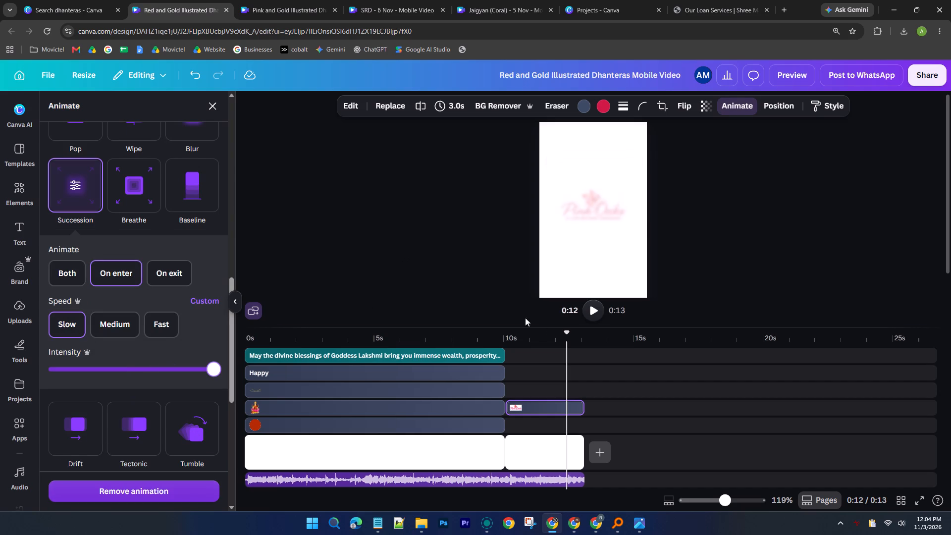
Play back the video from shortly before the end section to review the logo's entrance animation.
left_click_drag(568, 334, 472, 341)
left_click(595, 311)
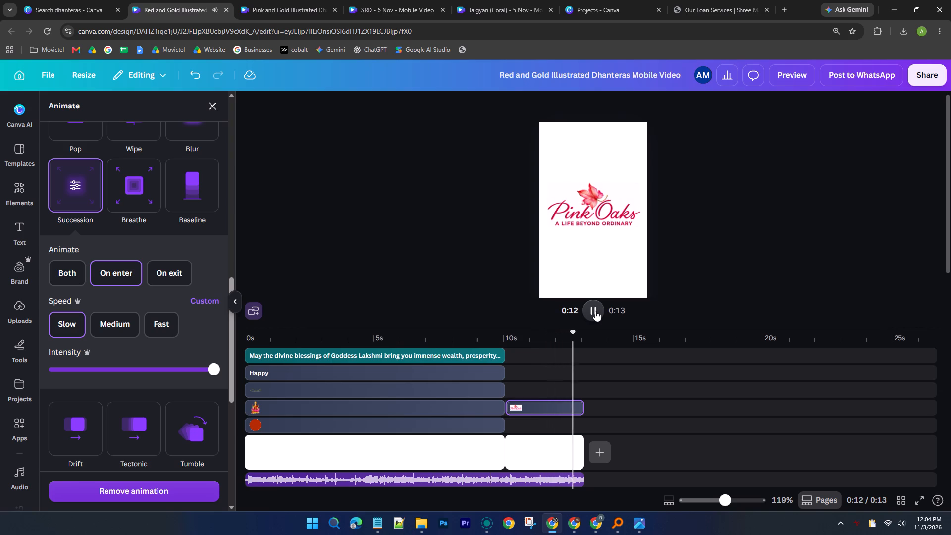
scroll(470, 373, "up", 6)
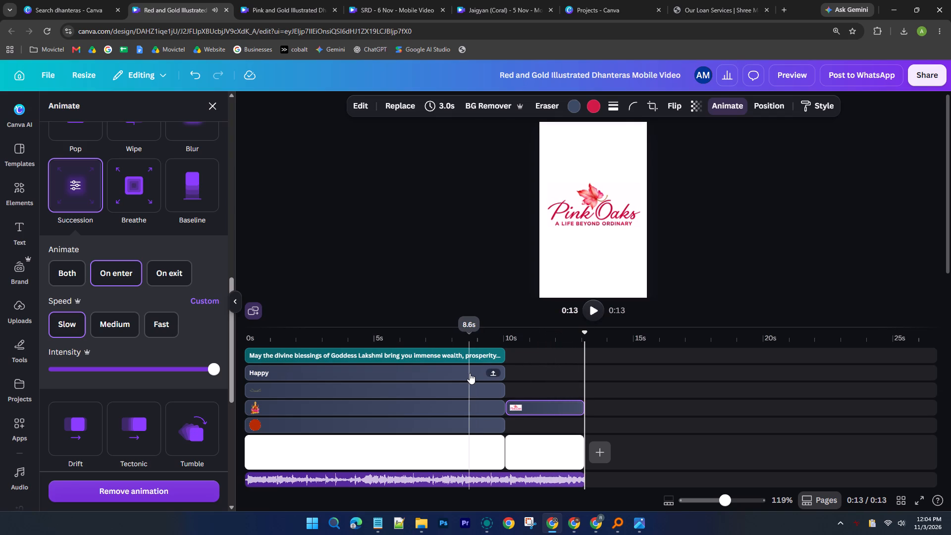
scroll(470, 373, "up", 2)
Place the pink Pink Oaks logo from the uploads on the Dhanteras greeting page, centred above the "Happy Dhanteras" title.
left_click(254, 351)
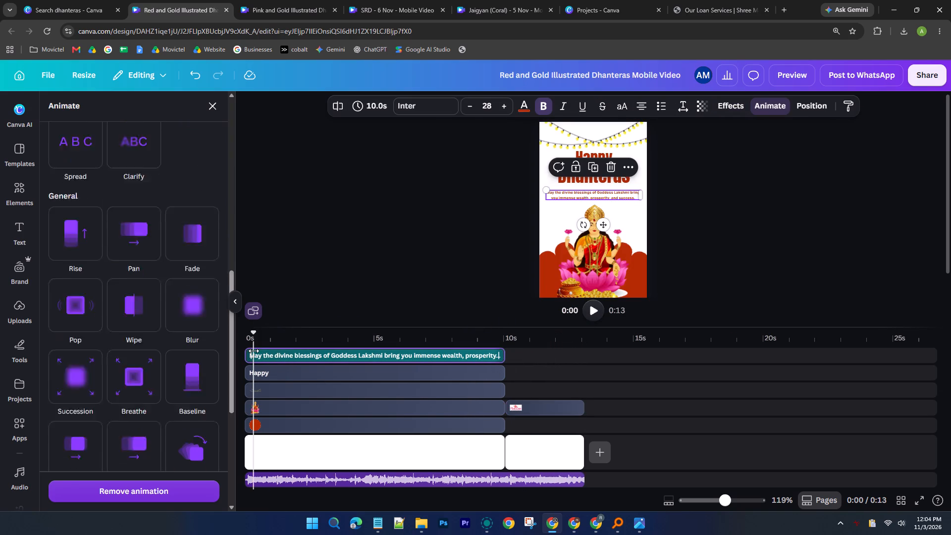
left_click(17, 267)
left_click(18, 298)
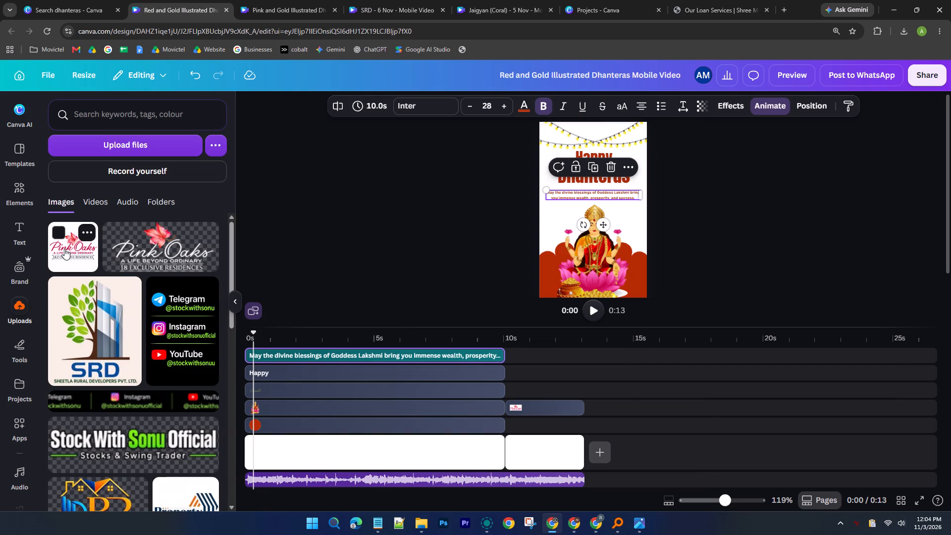
left_click(64, 249)
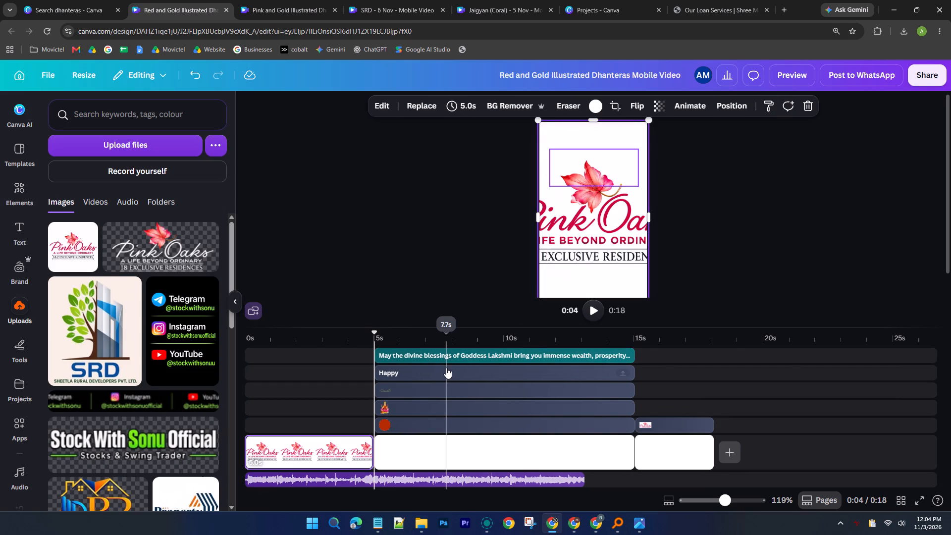
key("ctrl+z")
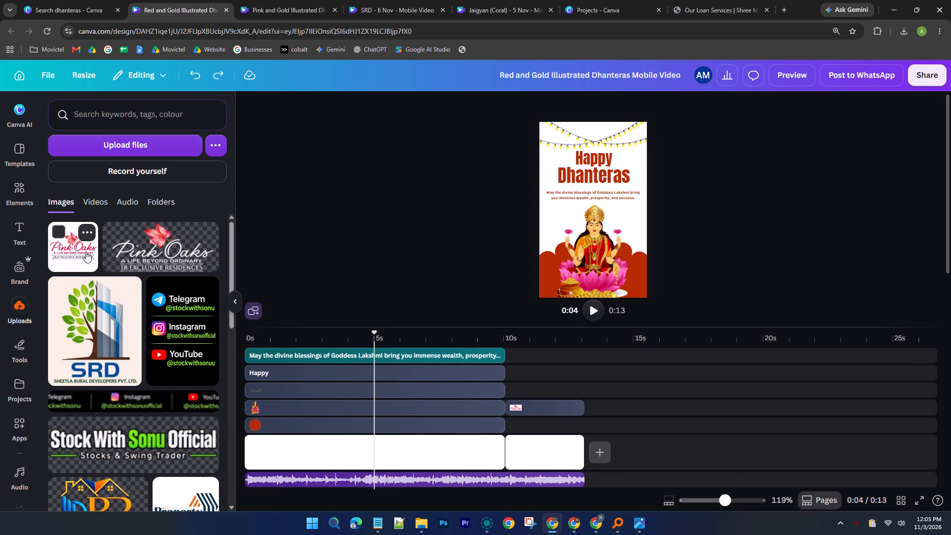
left_click_drag(86, 252, 599, 154)
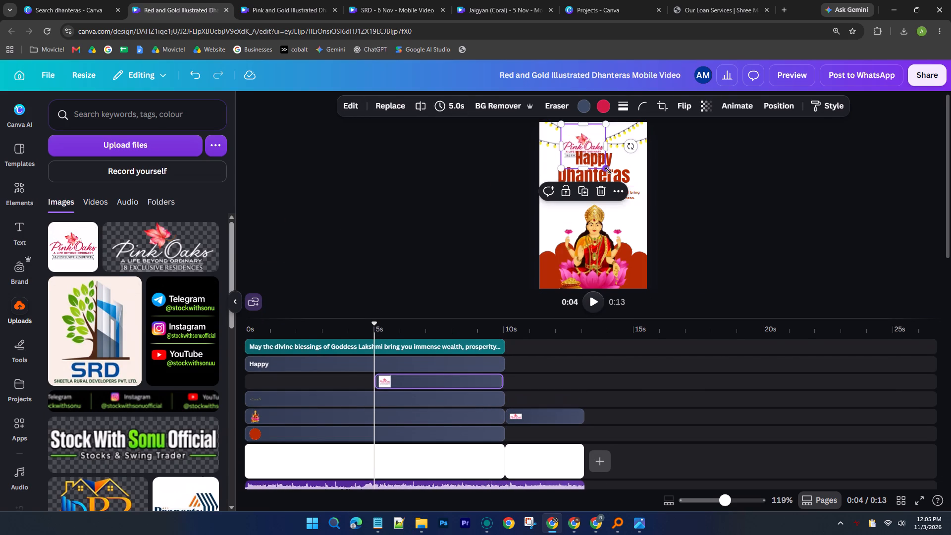
scroll(599, 127, "up", 7, "ctrl")
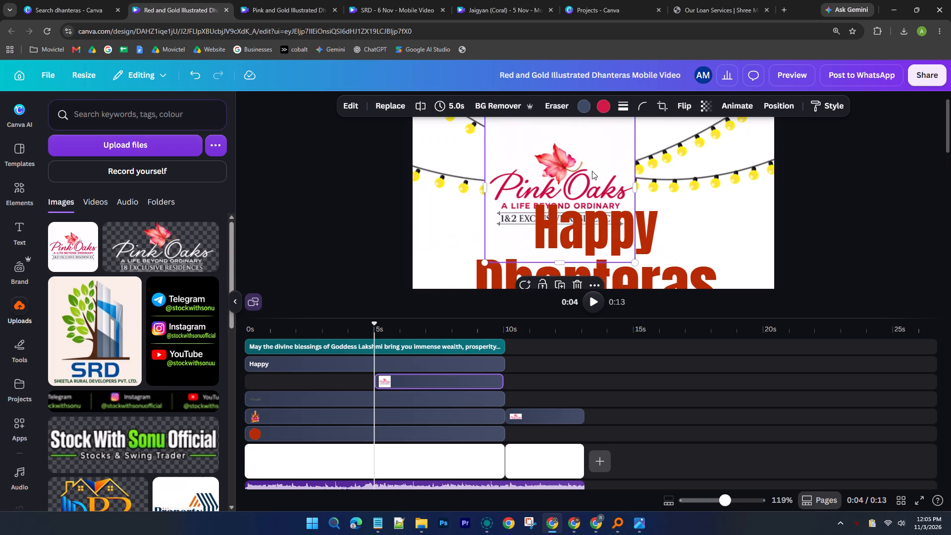
left_click_drag(592, 171, 613, 150)
scroll(613, 150, "up", 2)
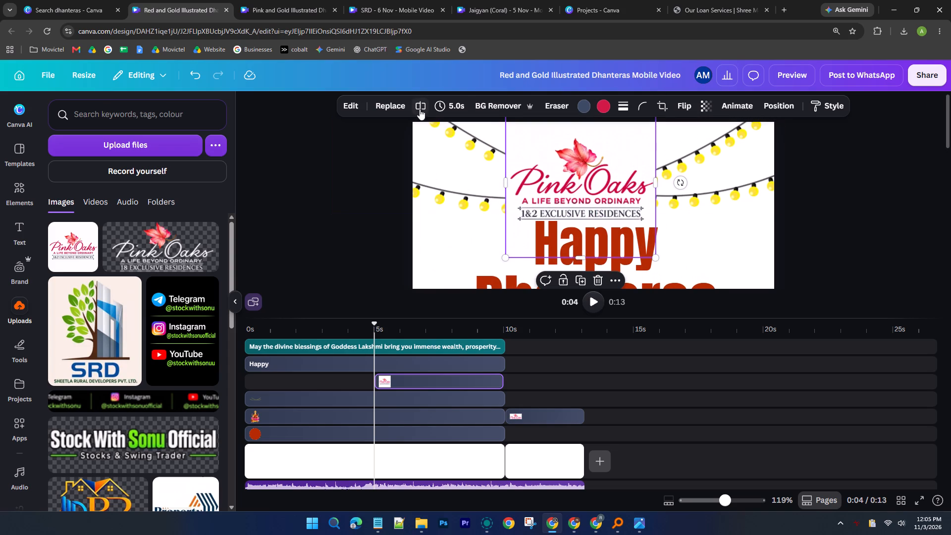
Remove the white background from the Pink Oaks logo on the greeting page.
left_click(495, 102)
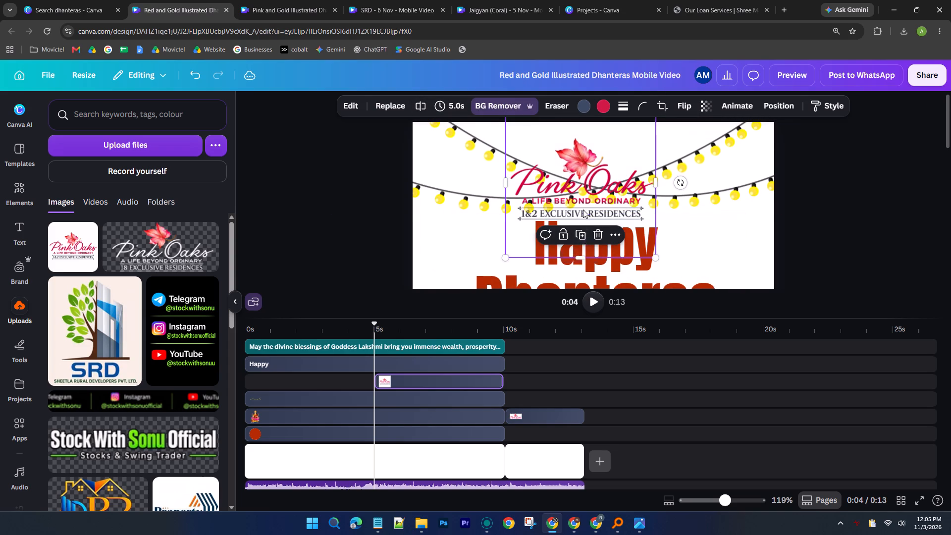
Crop off the logo's "1&2 Exclusive Residences" line and the blank space above its leaf, and move it up clear of the title.
scroll(583, 209, "up", 2, "ctrl")
left_click_drag(578, 276, 590, 209)
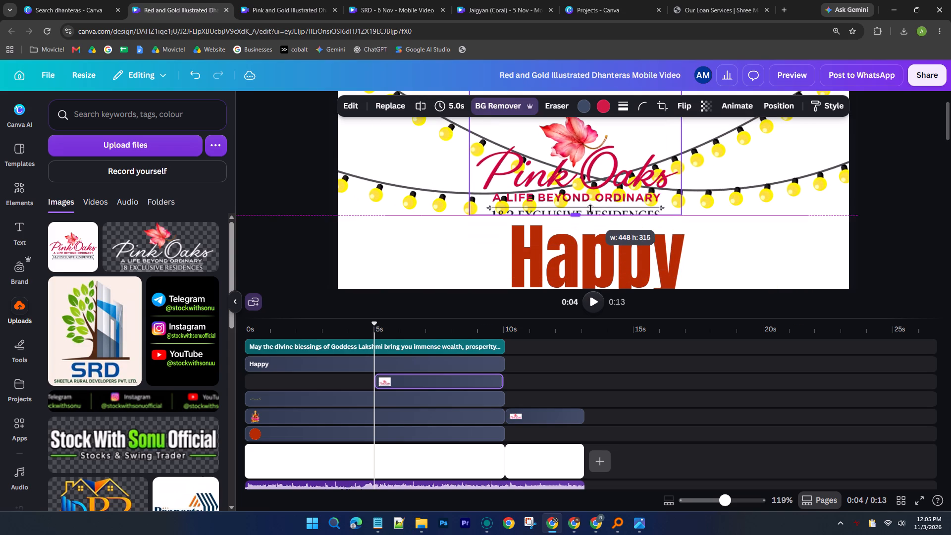
left_click_drag(590, 209, 594, 205)
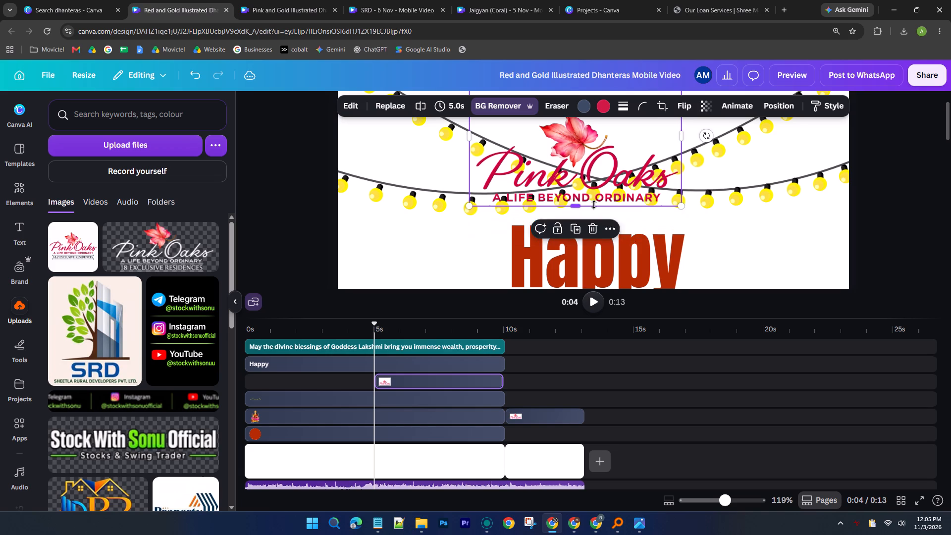
scroll(594, 205, "up", 2)
scroll(585, 143, "up", 1)
left_click_drag(585, 143, 585, 178)
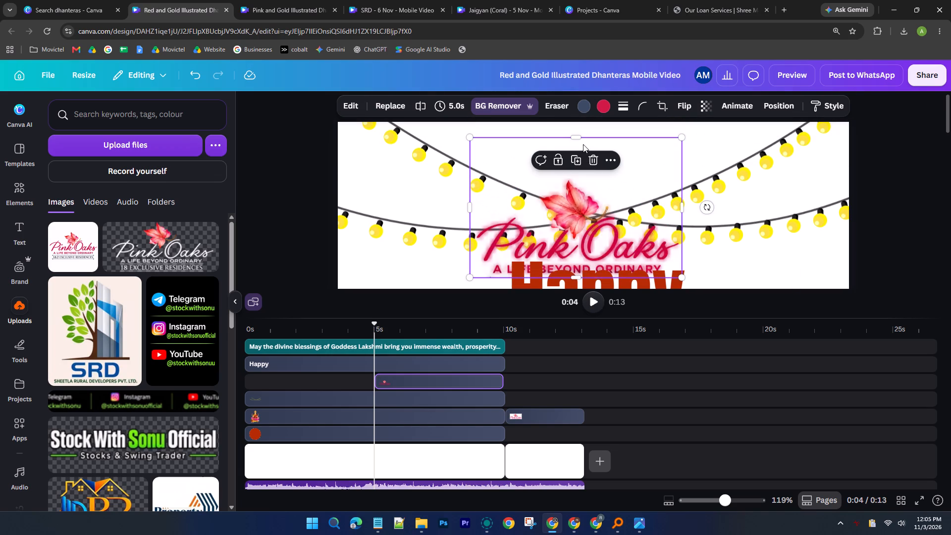
left_click_drag(584, 139, 585, 179)
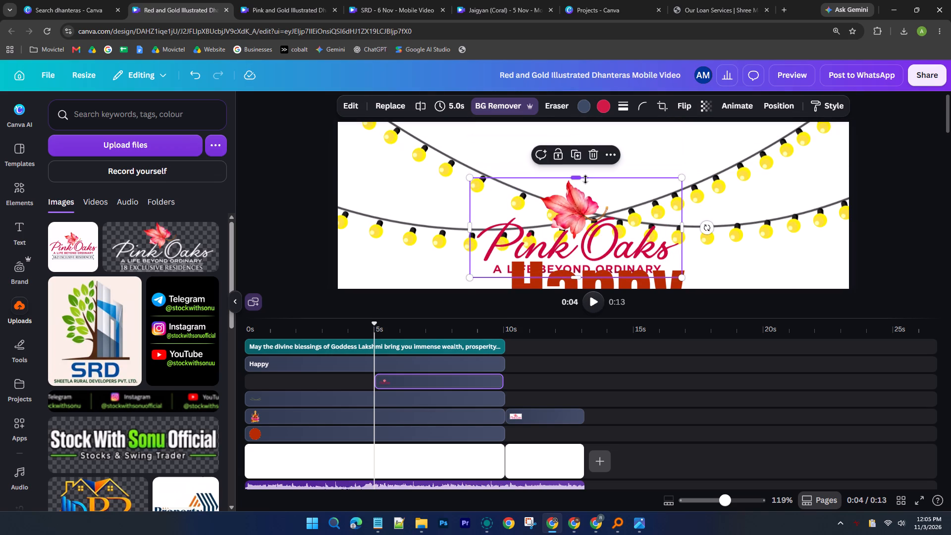
left_click_drag(583, 234, 604, 160)
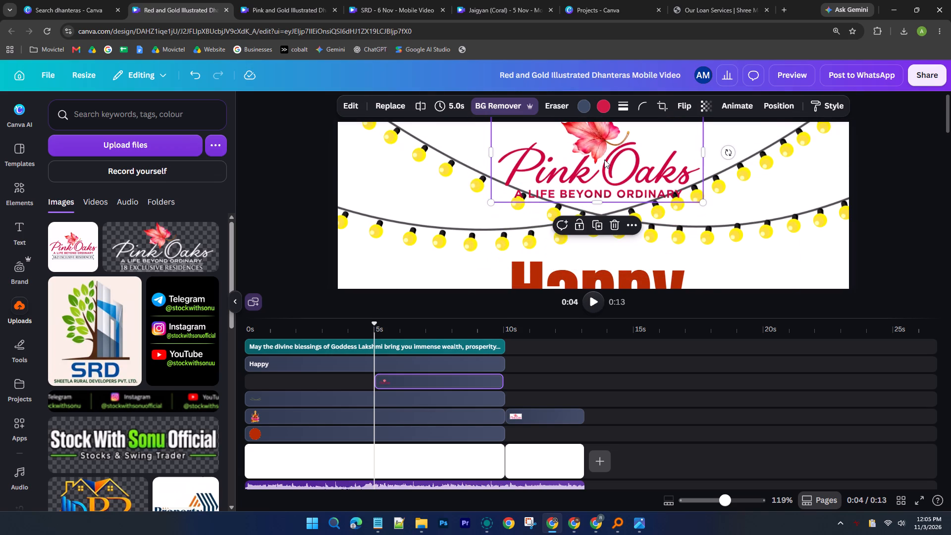
Lower the string lights on the greeting page so the strands cross below the Pink Oaks logo.
scroll(604, 161, "down", 3, "ctrl")
scroll(604, 161, "up", 2)
left_click(674, 182)
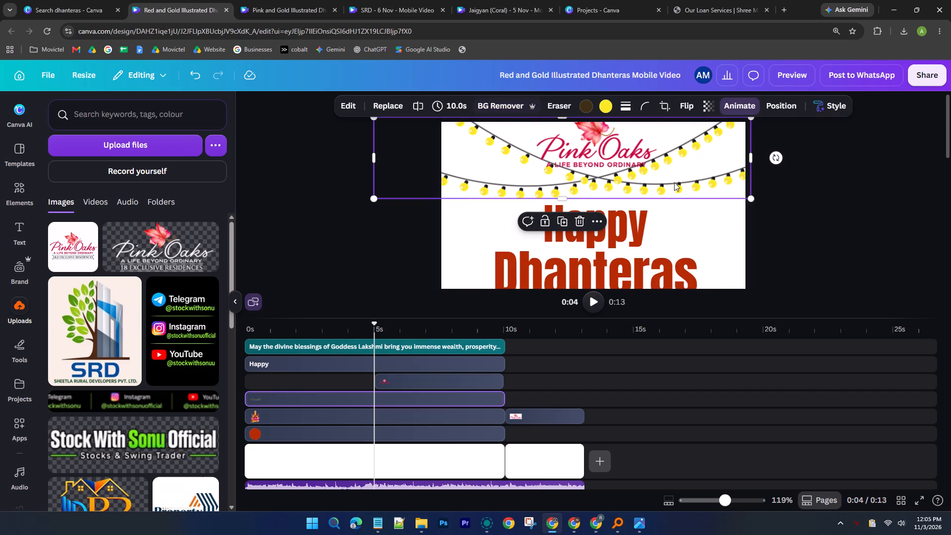
left_click_drag(470, 180, 470, 190)
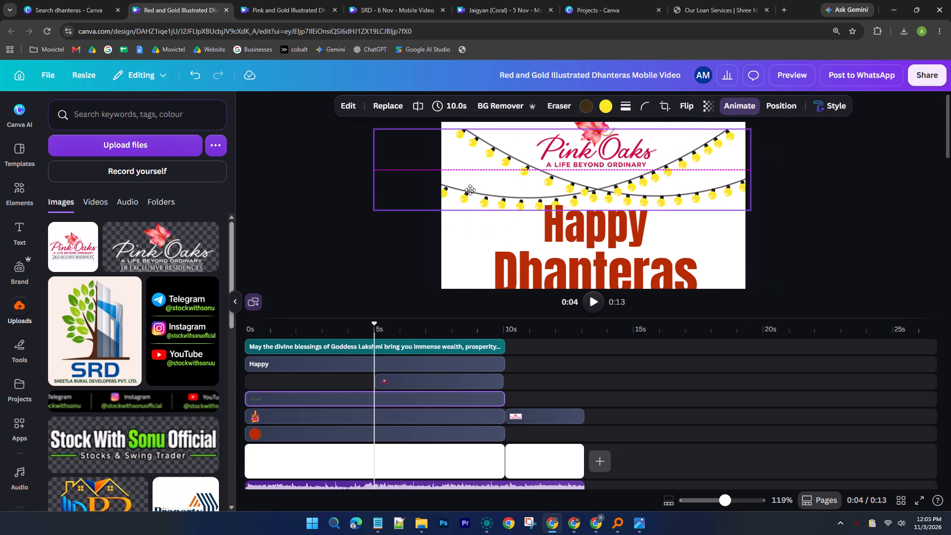
left_click_drag(470, 190, 470, 197)
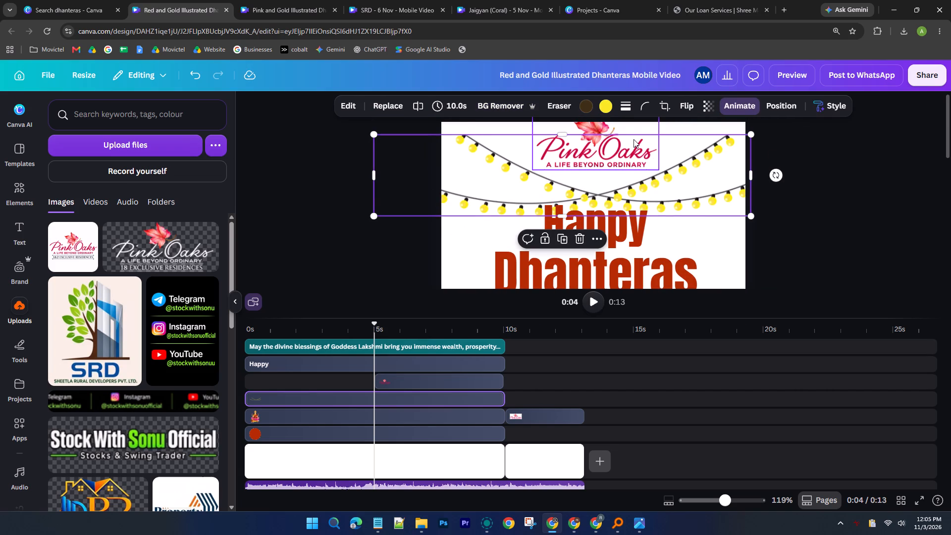
left_click_drag(634, 139, 634, 145)
Shrink the greeting page's logo slightly and centre it horizontally between the light strands, fully inside the page's top edge.
left_click_drag(604, 131, 605, 132)
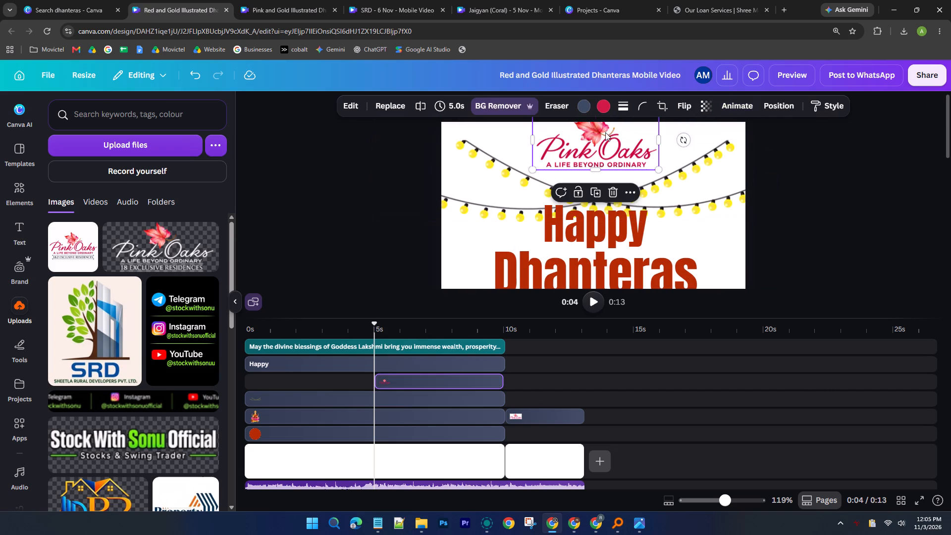
left_click_drag(605, 132, 608, 143)
left_click_drag(662, 180, 650, 169)
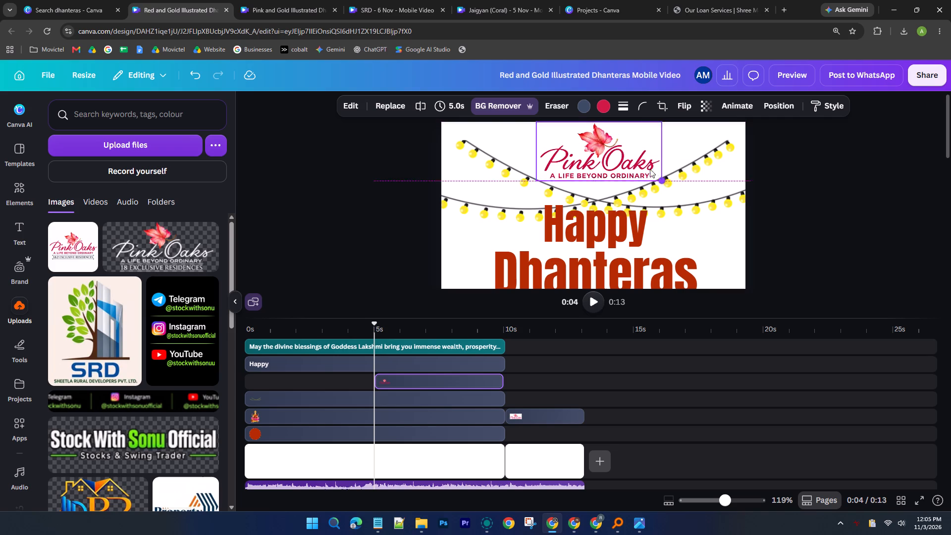
left_click_drag(650, 169, 643, 163)
left_click_drag(606, 141, 611, 146)
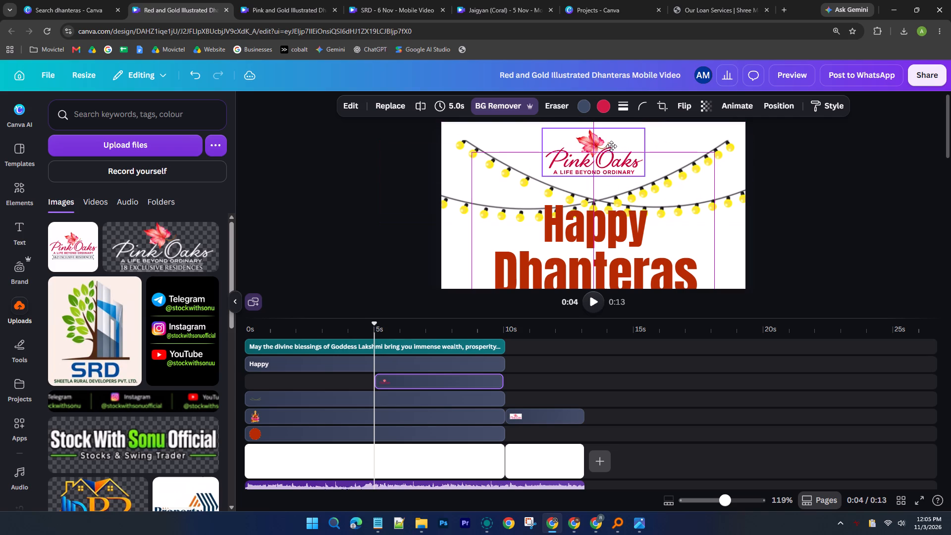
left_click_drag(611, 146, 613, 145)
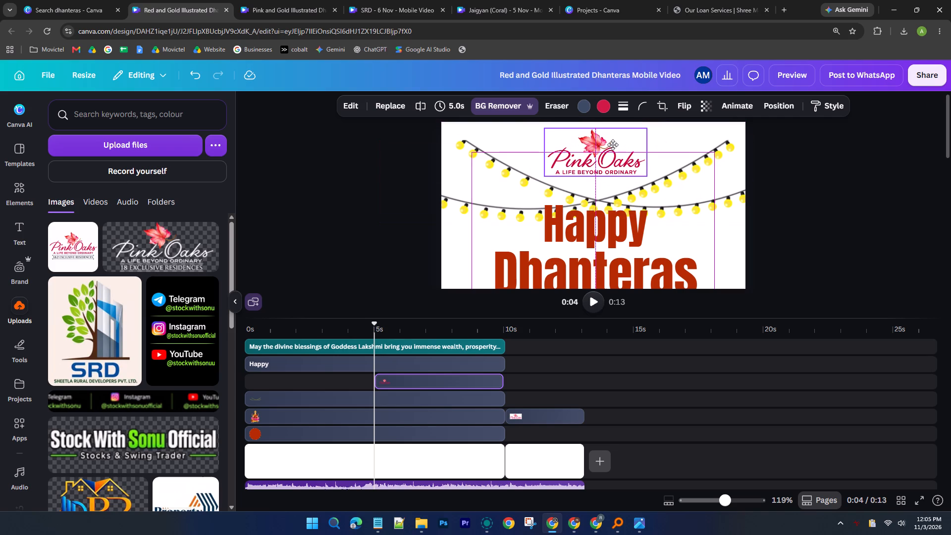
left_click_drag(613, 145, 611, 145)
left_click(923, 176)
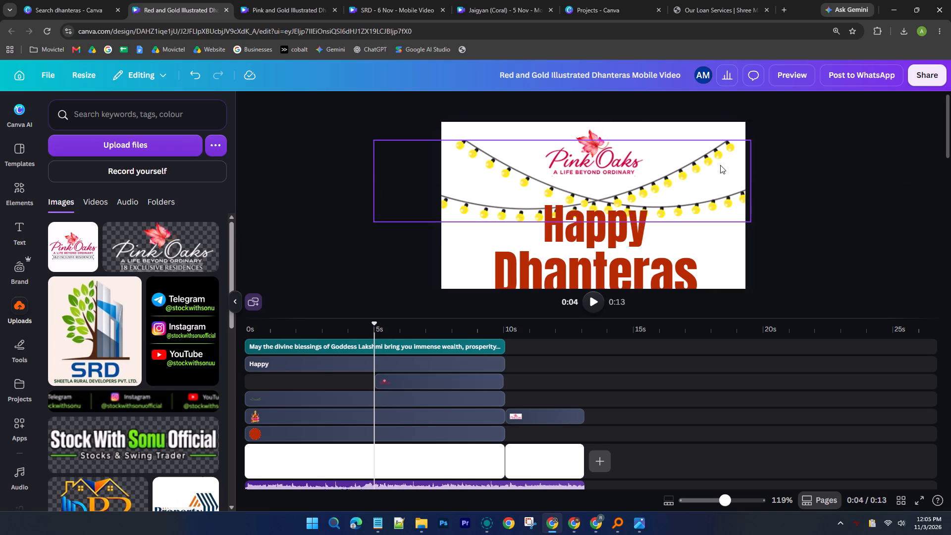
Enlarge the string lights to about 1,480 wide and align them with the page's top edge, crossing centrally below the logo.
left_click(720, 165)
left_click_drag(752, 142, 770, 125)
left_click_drag(655, 175, 649, 165)
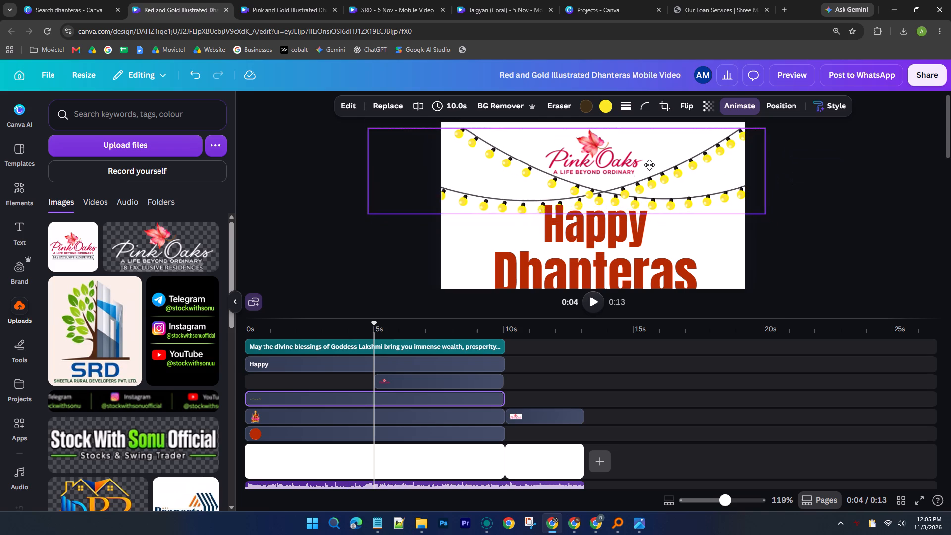
left_click_drag(649, 165, 649, 158)
left_click_drag(767, 126, 787, 106)
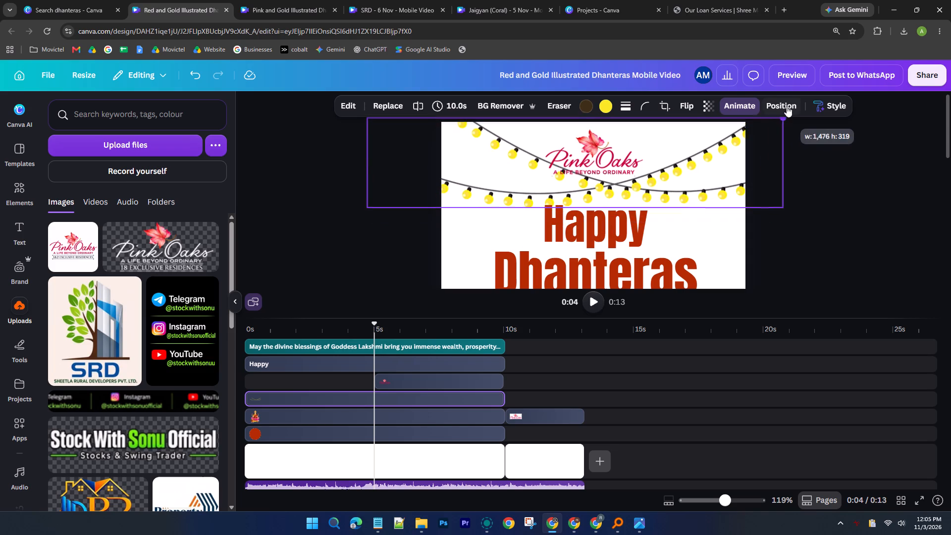
left_click_drag(787, 106, 787, 106)
left_click_drag(641, 181, 618, 183)
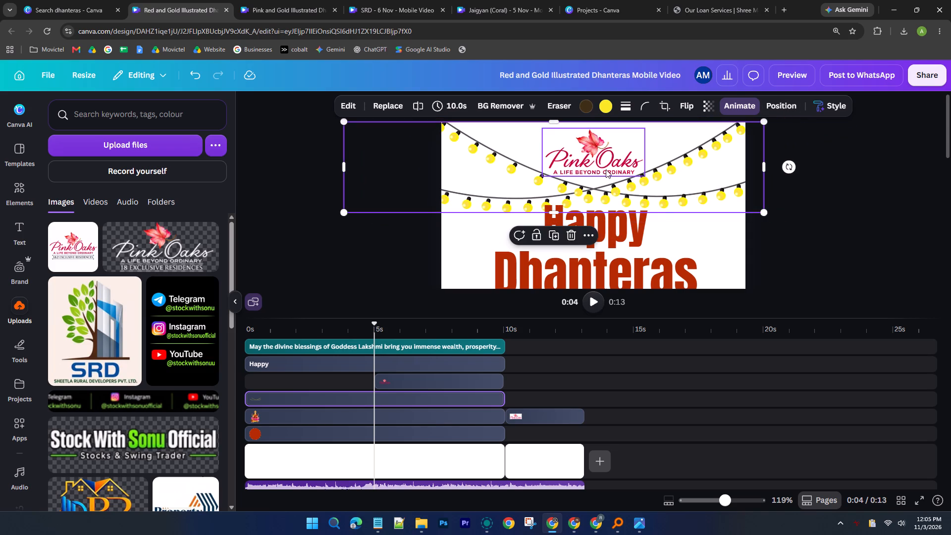
Nudge the Pink Oaks logo slightly higher on the greeting page, away from the crossing light strands.
left_click(604, 157)
left_click(851, 195)
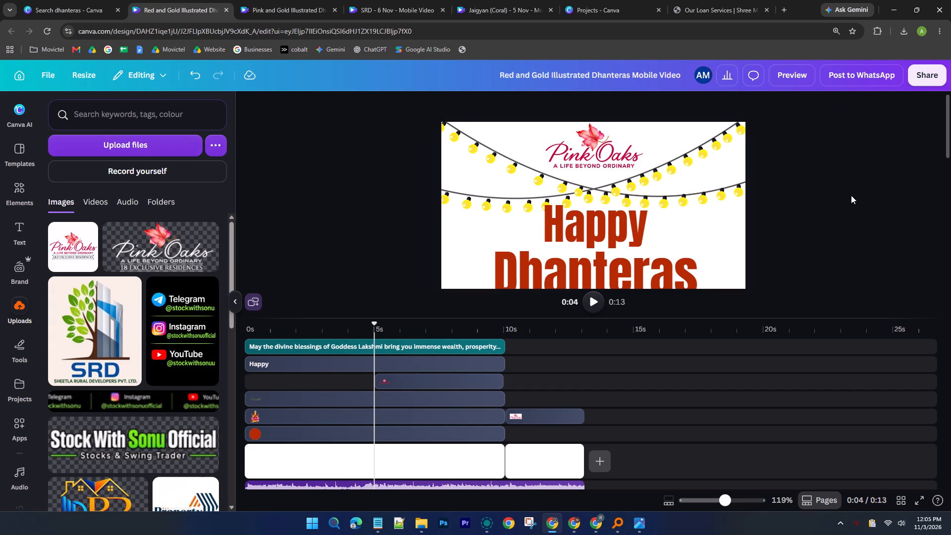
Move the "Happy Dhanteras" title slightly down, away from the string lights and closer to the blessing text.
scroll(831, 210, "down", 2)
scroll(831, 210, "down", 2, "ctrl")
left_click_drag(600, 179, 600, 186)
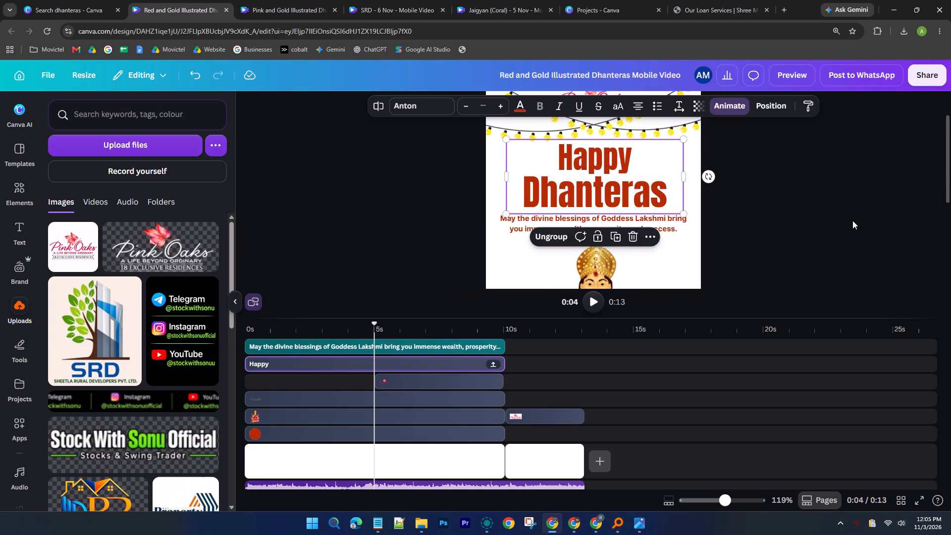
Extend the Pink Oaks logo's timing on the greeting page back to 0 s, so it shows from the video's start.
left_click(852, 220)
scroll(808, 224, "down", 3)
scroll(808, 224, "down", 2, "ctrl")
scroll(808, 224, "down", 1)
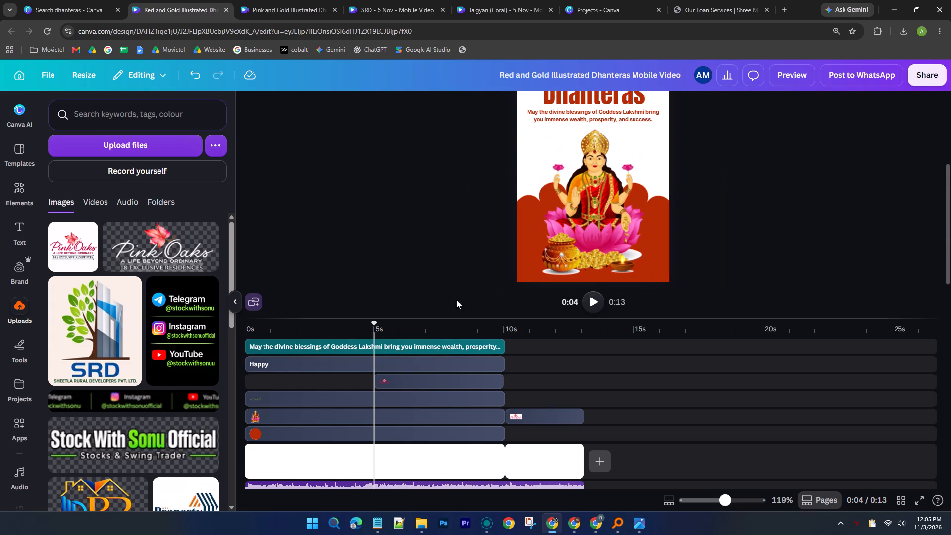
scroll(384, 249, "down", 1, "ctrl")
scroll(384, 249, "down", 2)
scroll(384, 249, "down", 1, "ctrl")
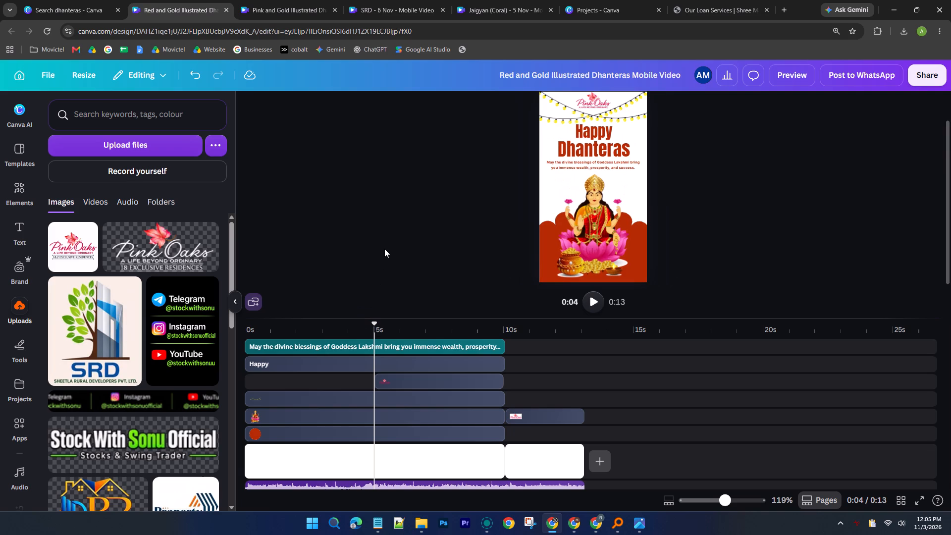
left_click_drag(375, 323, 208, 336)
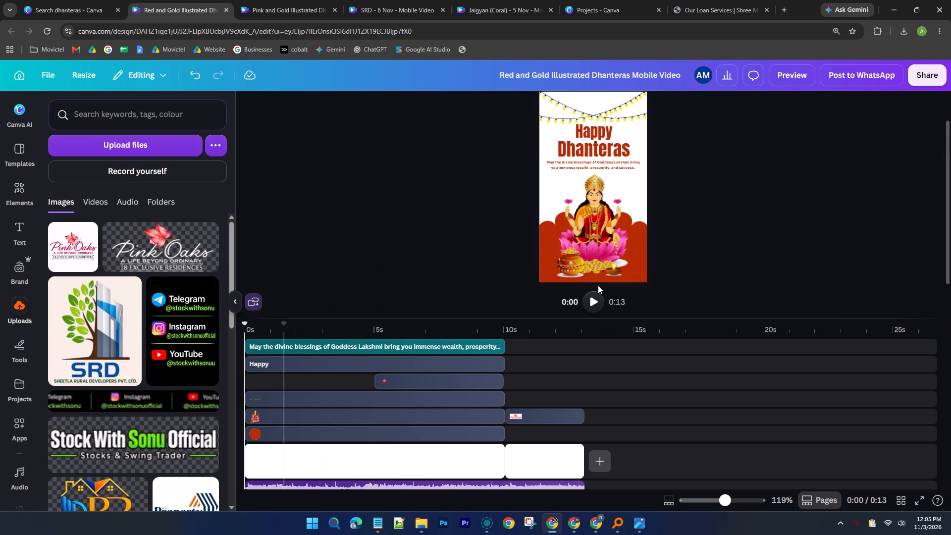
left_click(421, 379)
left_click_drag(375, 382, 246, 389)
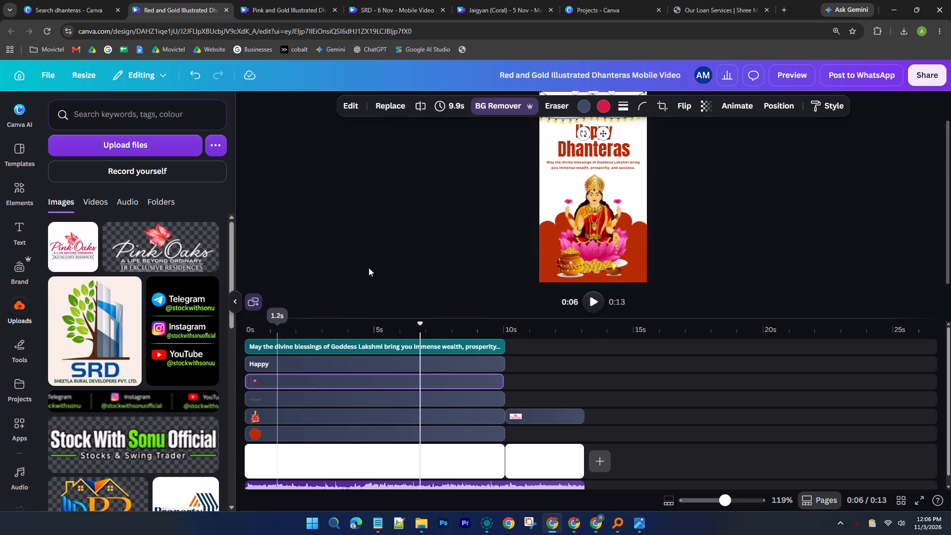
Play the Red and Gold Dhanteras video from the beginning to check the logo's timing and the closing page.
left_click_drag(419, 325, 267, 331)
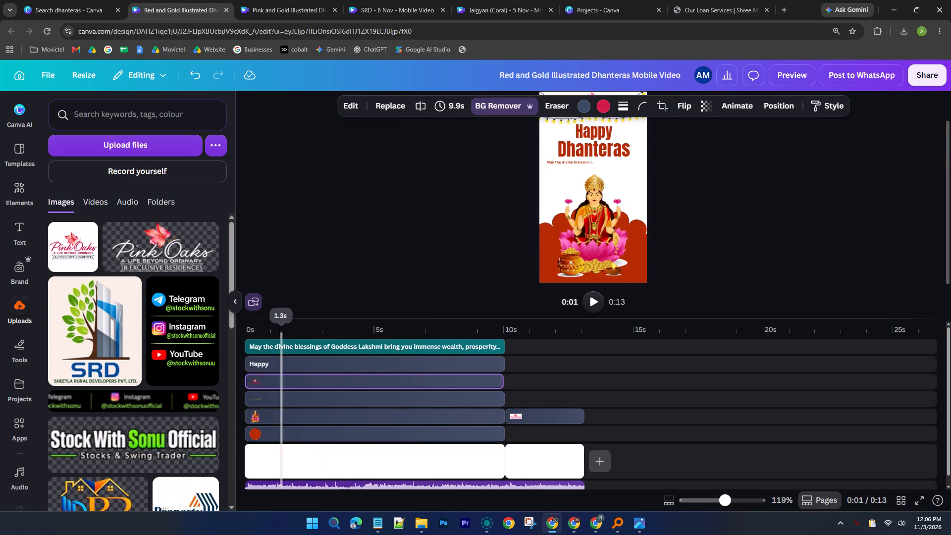
left_click_drag(267, 331, 238, 332)
left_click(592, 300)
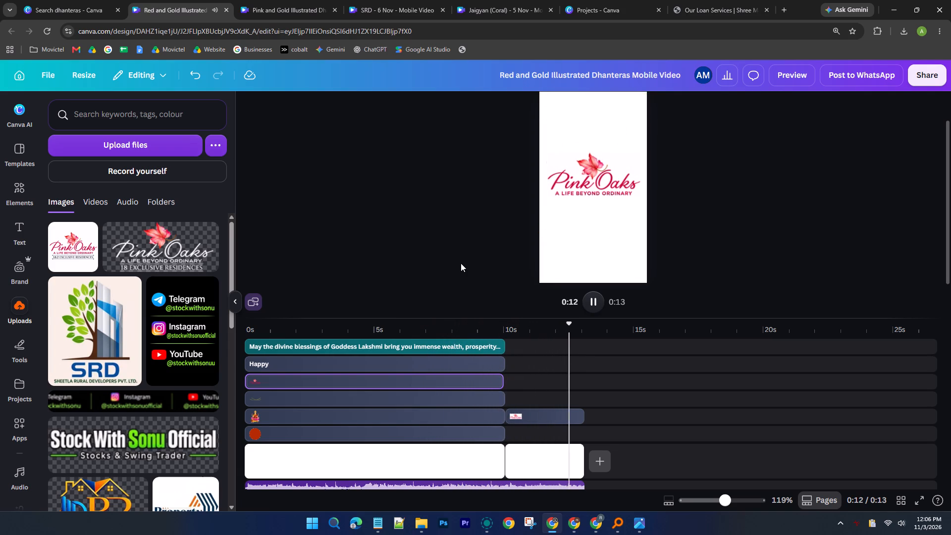
Download the Red and Gold Dhanteras video as an MP4.
left_click(928, 76)
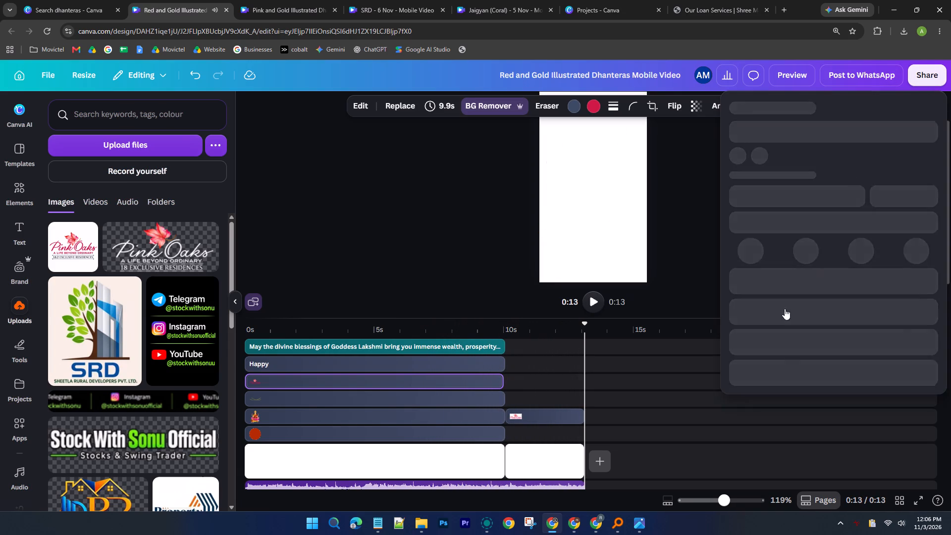
left_click(759, 309)
left_click(901, 192)
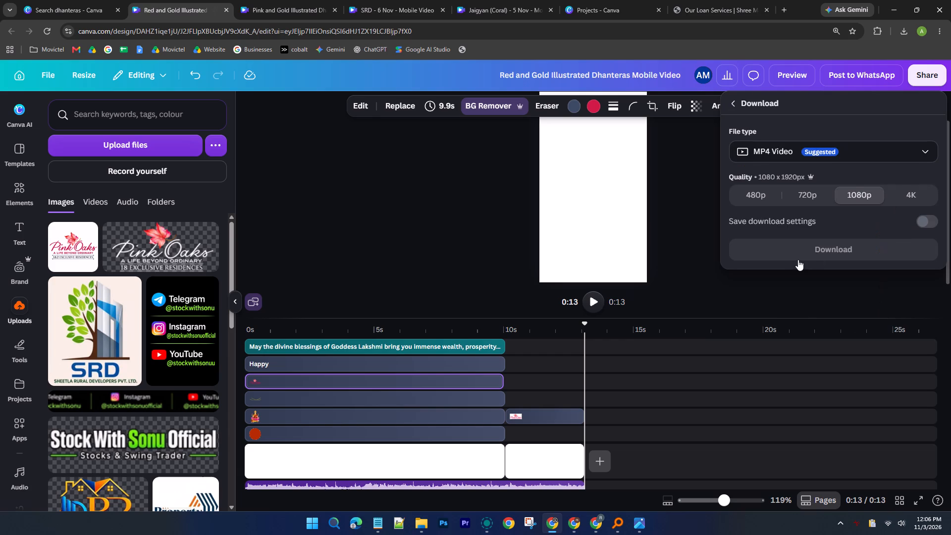
left_click(796, 255)
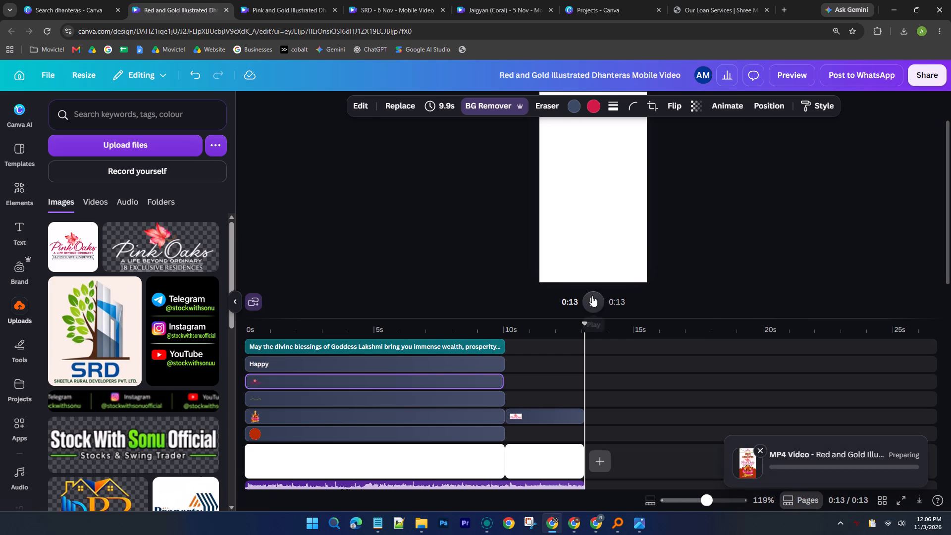
Switch to File Explorer and preview the "Jaipur,Rajasthan" and "Hindi Gold Loan Advertisement" images in Downloads.
left_click(412, 527)
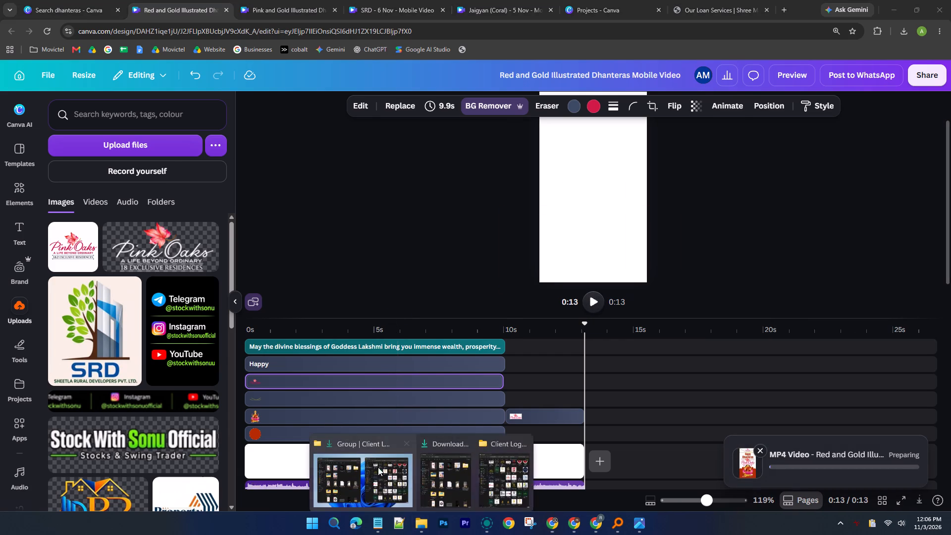
left_click(373, 456)
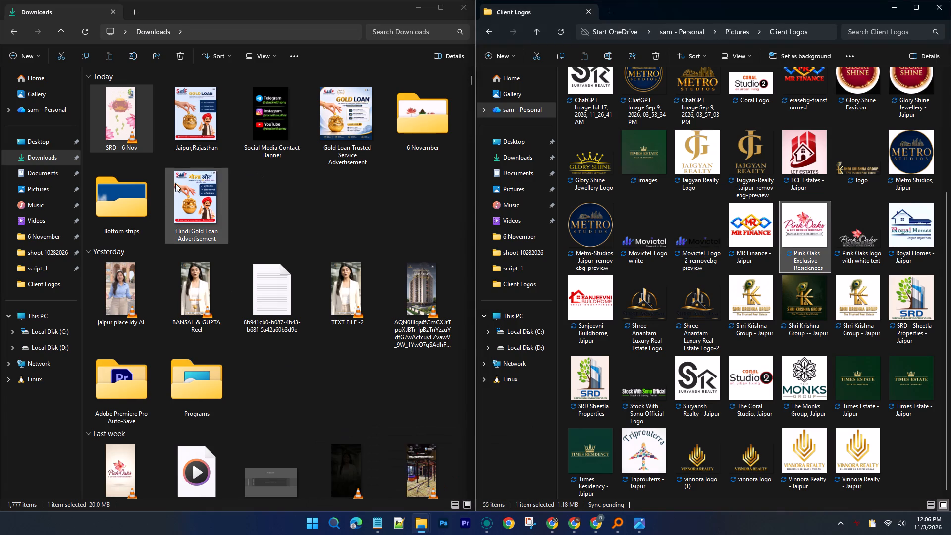
left_click(240, 190)
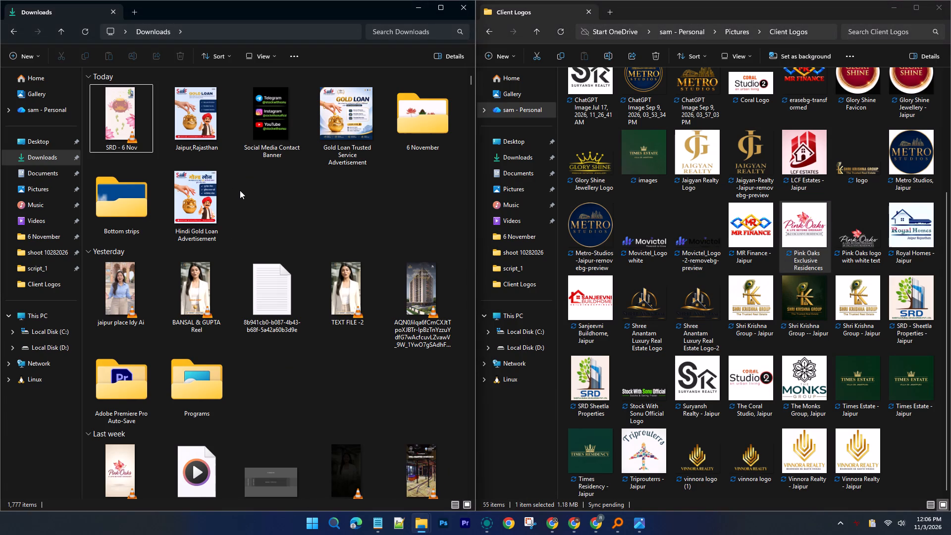
double_click(194, 137)
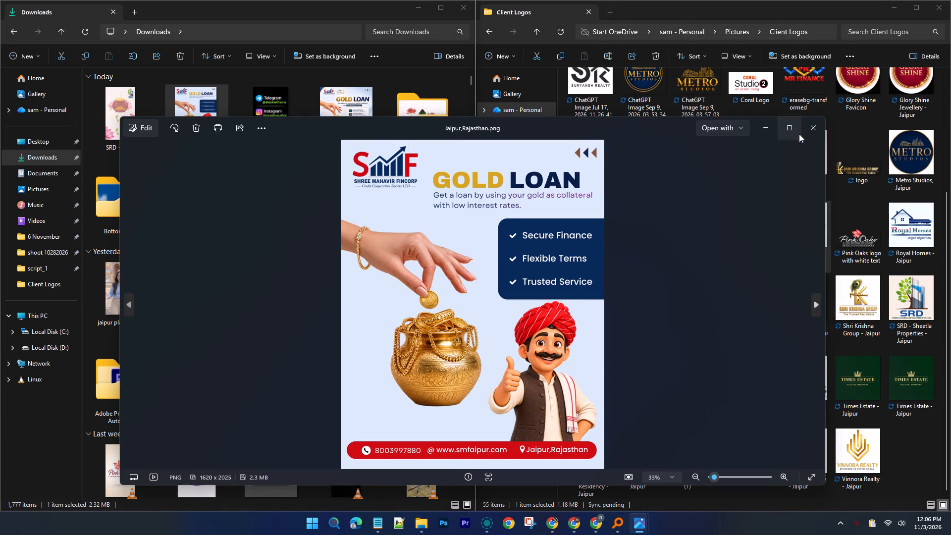
left_click(807, 128)
left_click(340, 141)
double_click(181, 209)
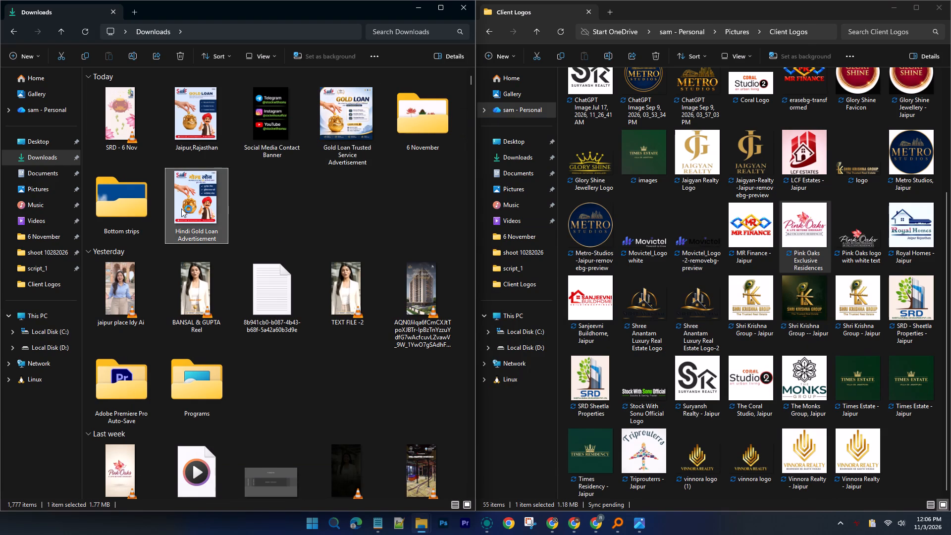
left_click(815, 129)
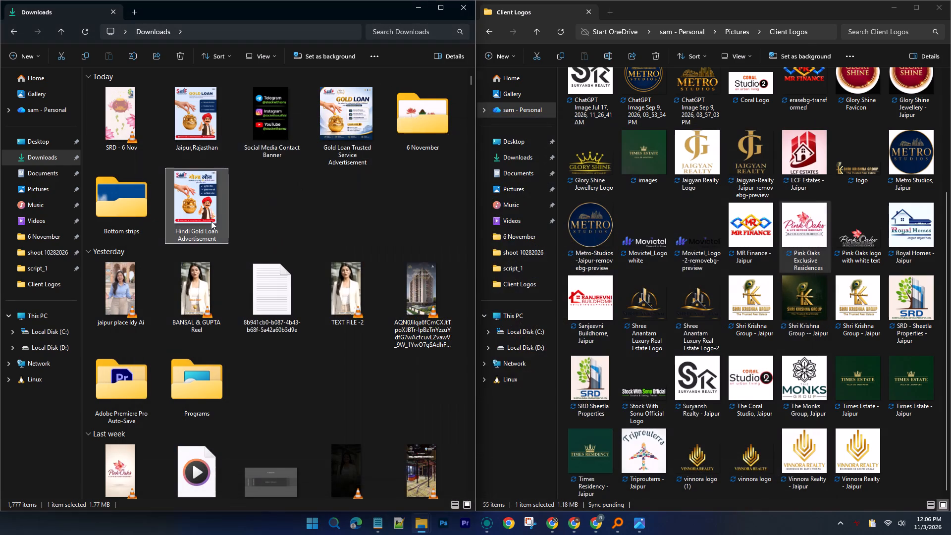
Rename the "Hindi Gold Loan Advertisement" image in Downloads as "SMF - 3 Nov".
right_click(211, 221)
left_click(300, 106)
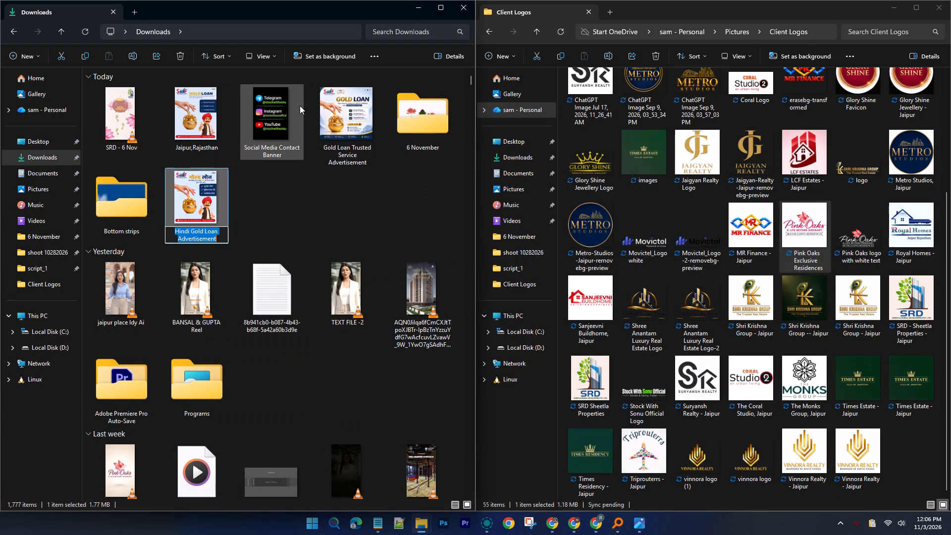
type("SMF - 6")
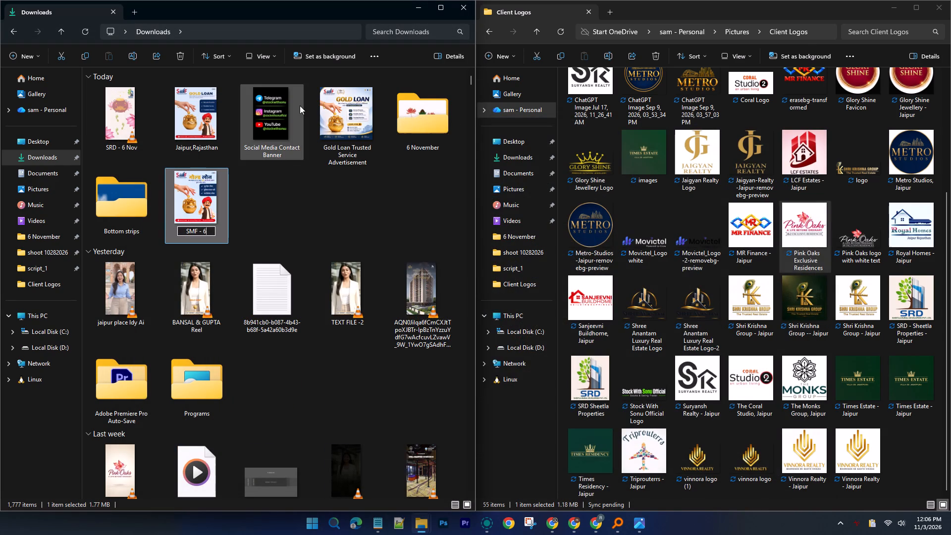
key("BackSpace")
type("3")
key("space")
type("Nopv")
key("BackSpace")
key("BackSpace")
key("v")
key("Return")
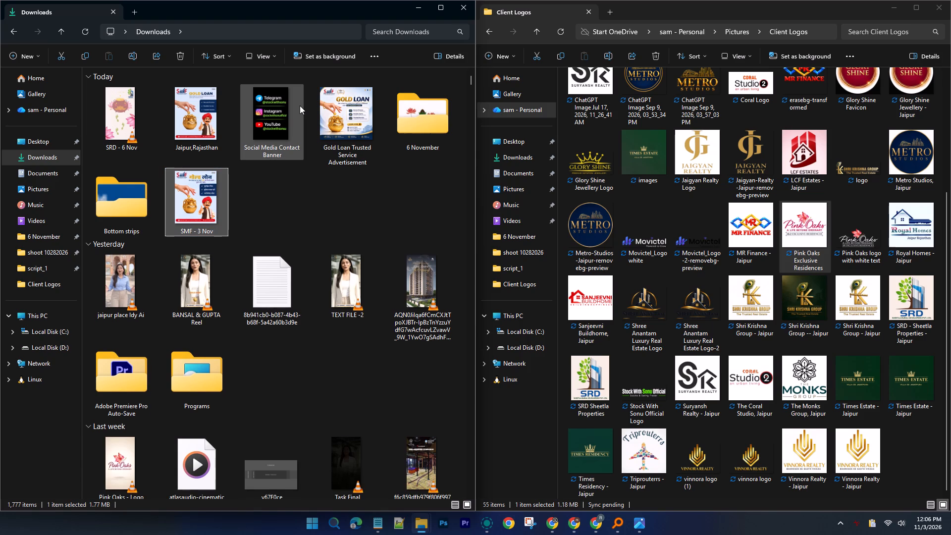
left_click(280, 197)
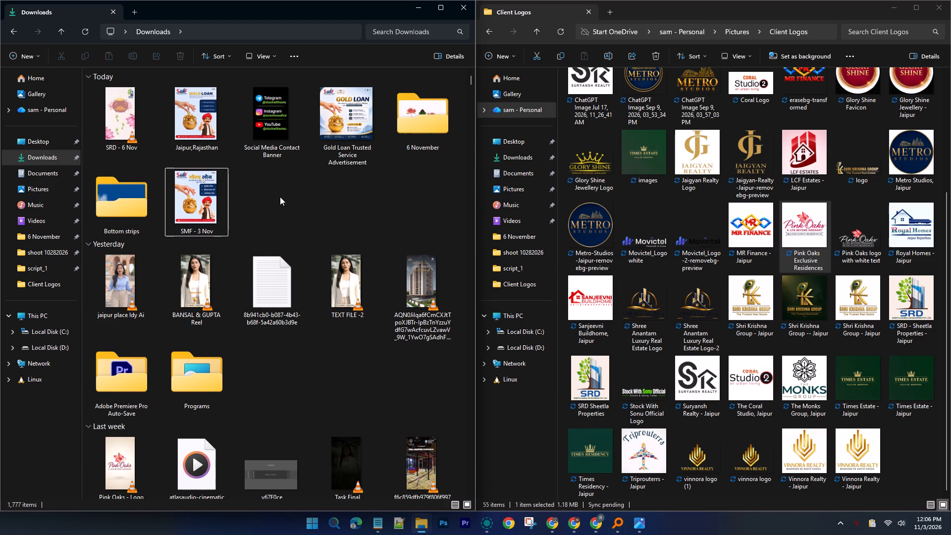
Play the "SRD - 6 Nov" video in Downloads to check it, and delete that copy.
double_click(131, 138)
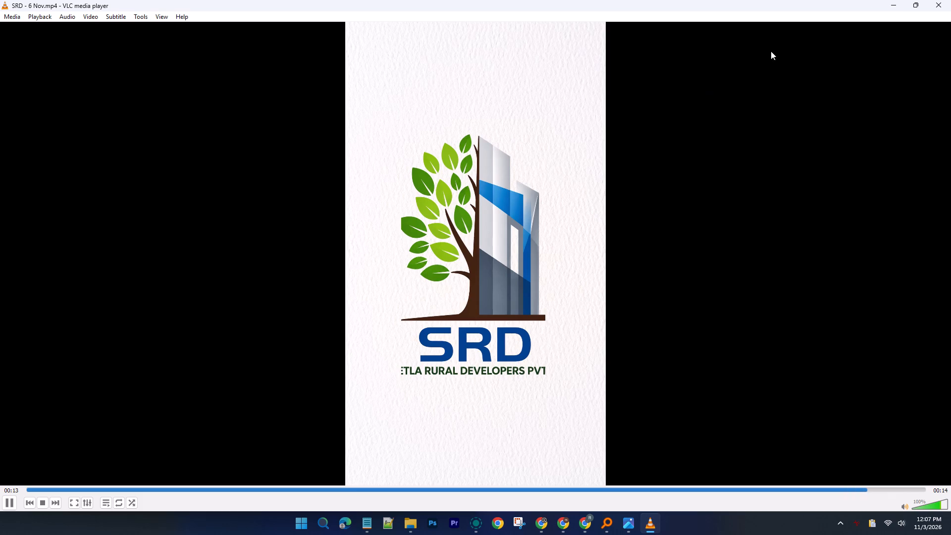
left_click_drag(950, 0, 945, 4)
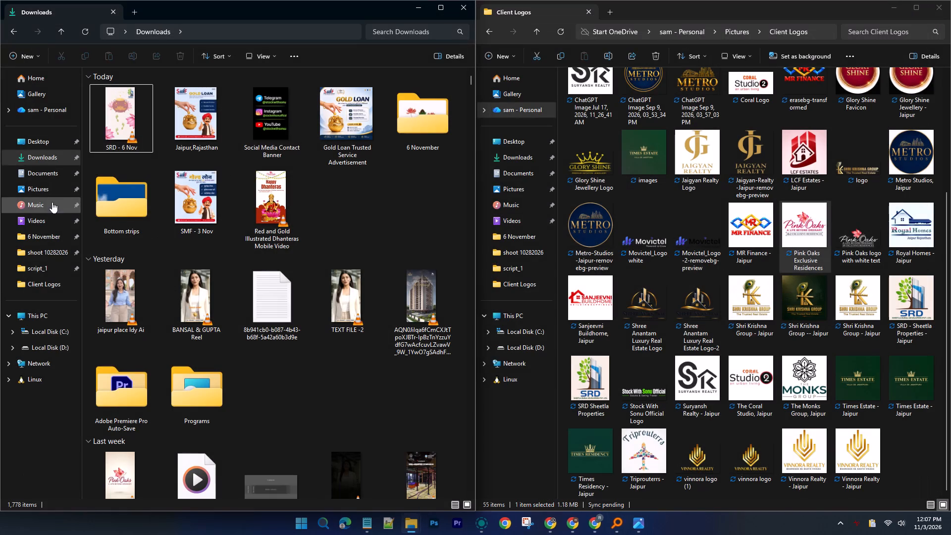
left_click(103, 136)
key("Delete")
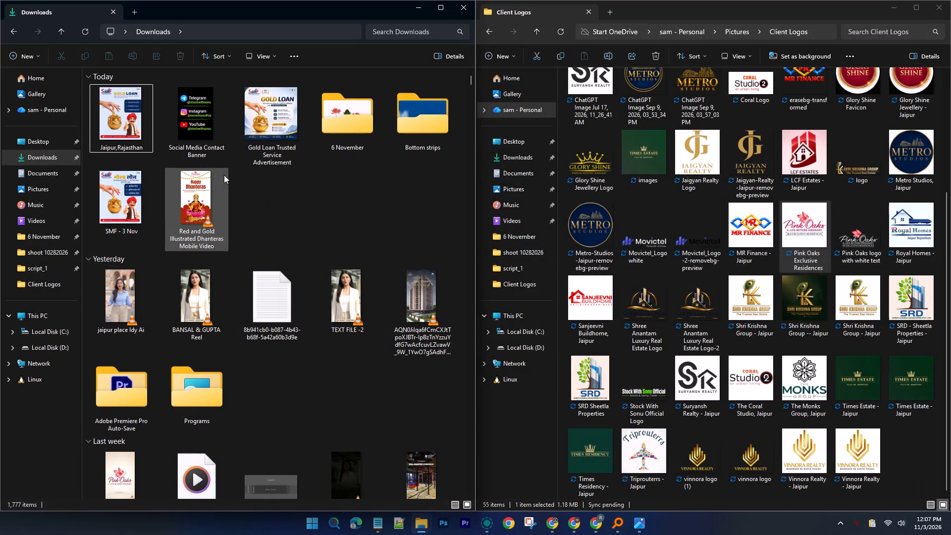
Rename the downloaded Red and Gold Dhanteras video as "Pink Oaks - 6 Nov".
right_click(199, 207)
left_click(282, 208)
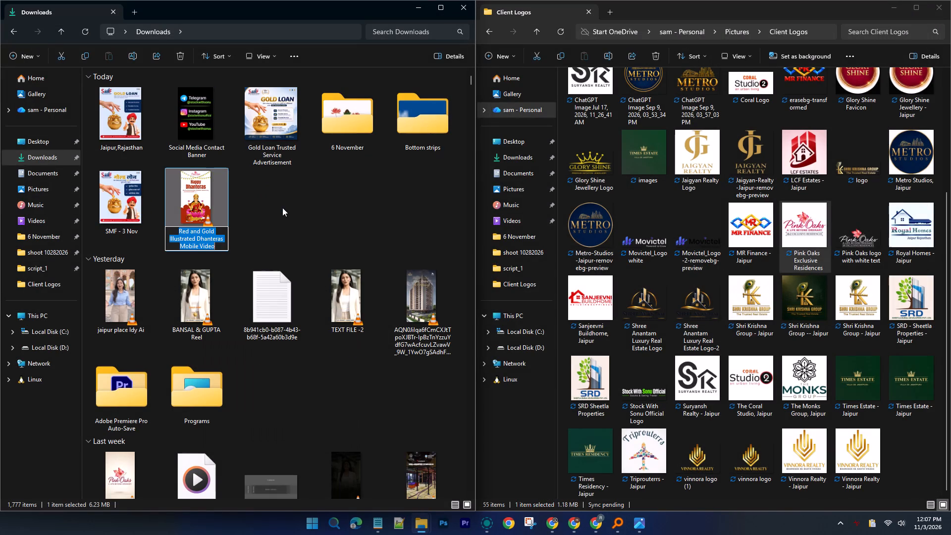
type("Pink Oaks - 6 Nov")
key("Return")
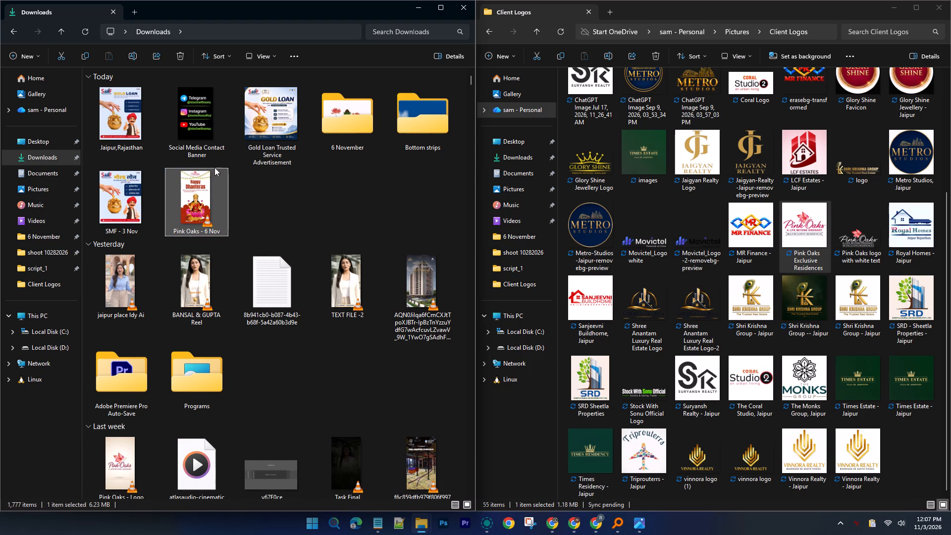
Move the "Pink Oaks - 6 Nov" video into the "6 November" folder in Downloads.
left_click_drag(185, 194, 337, 124)
Open the "6 November" folder and review which client videos are filed there.
double_click(334, 138)
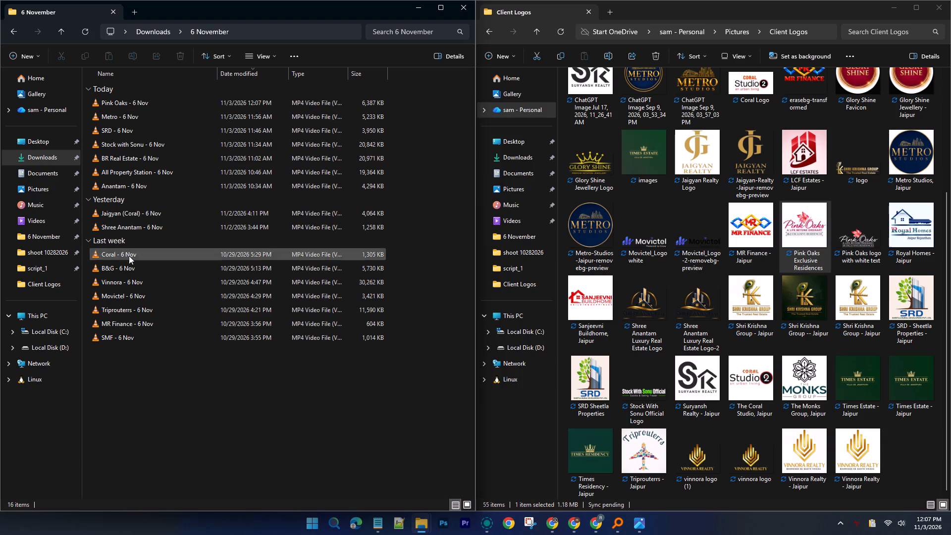
left_click(131, 297)
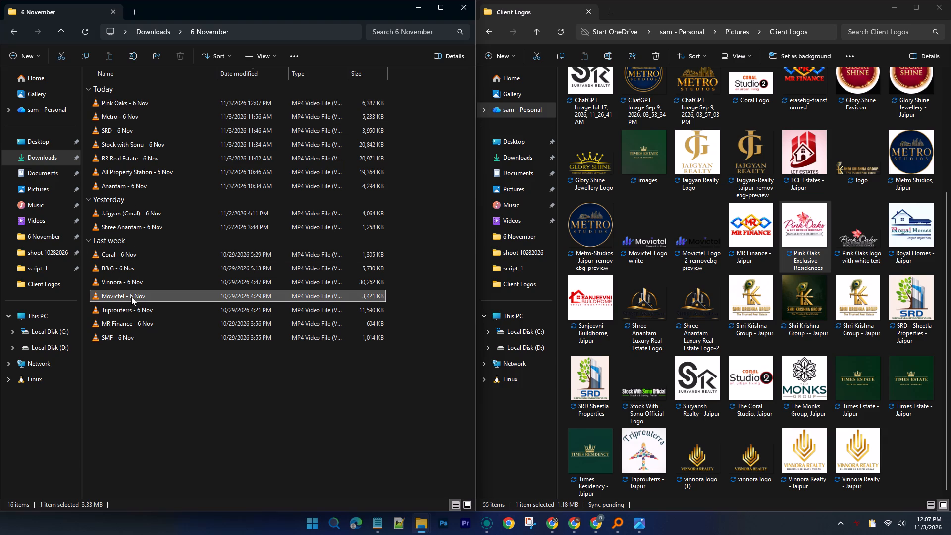
left_click(118, 114)
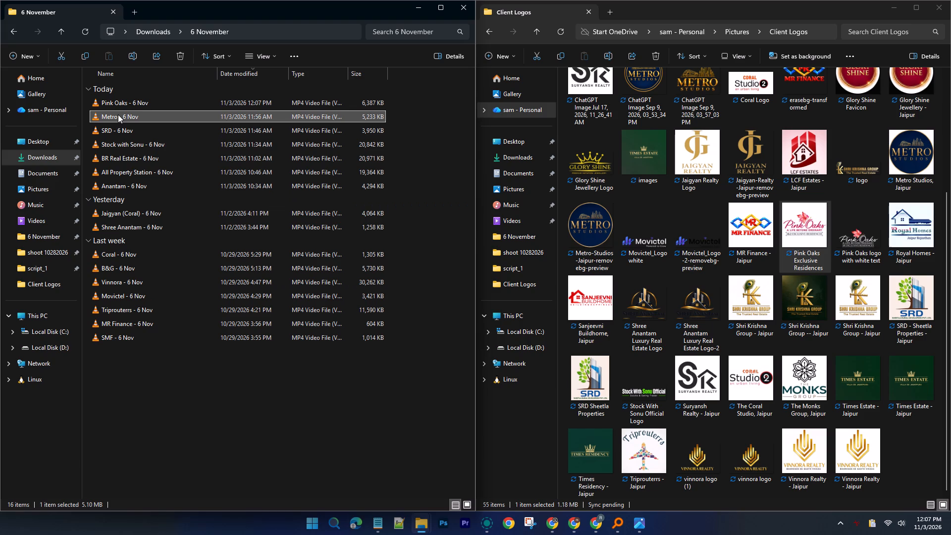
left_click(126, 103)
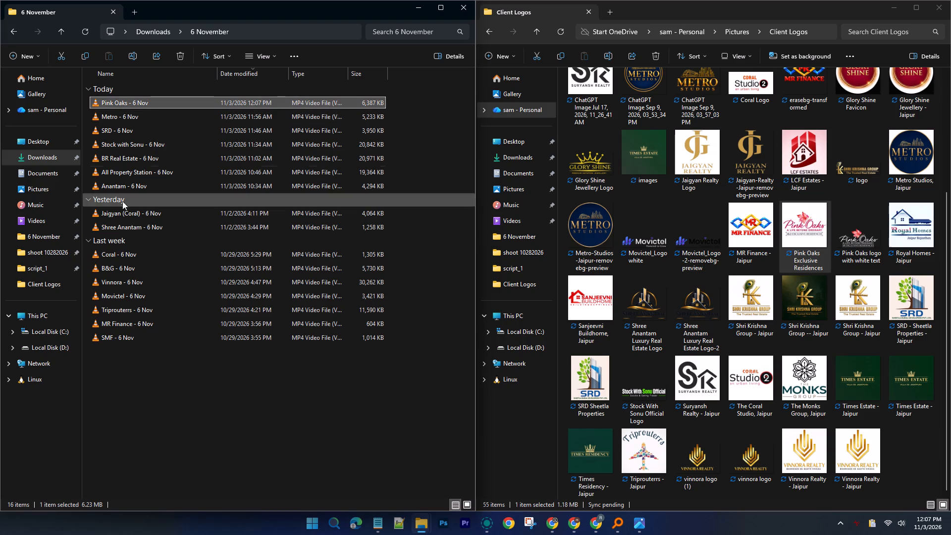
left_click(123, 307)
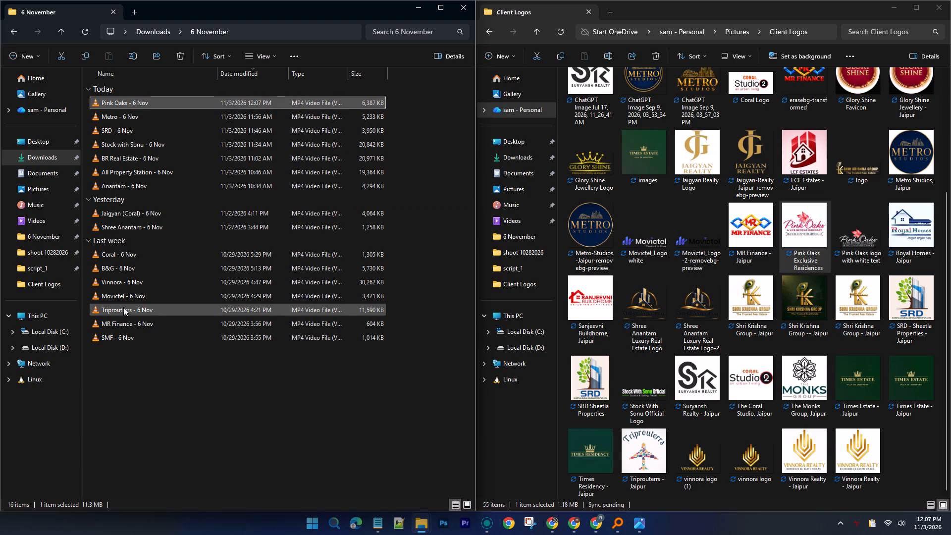
left_click(128, 269)
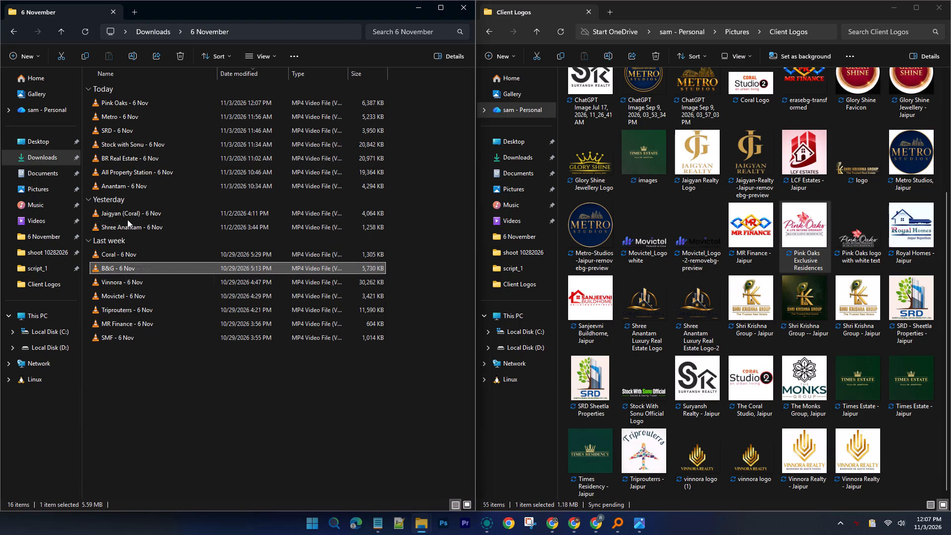
left_click(127, 217)
left_click(127, 256)
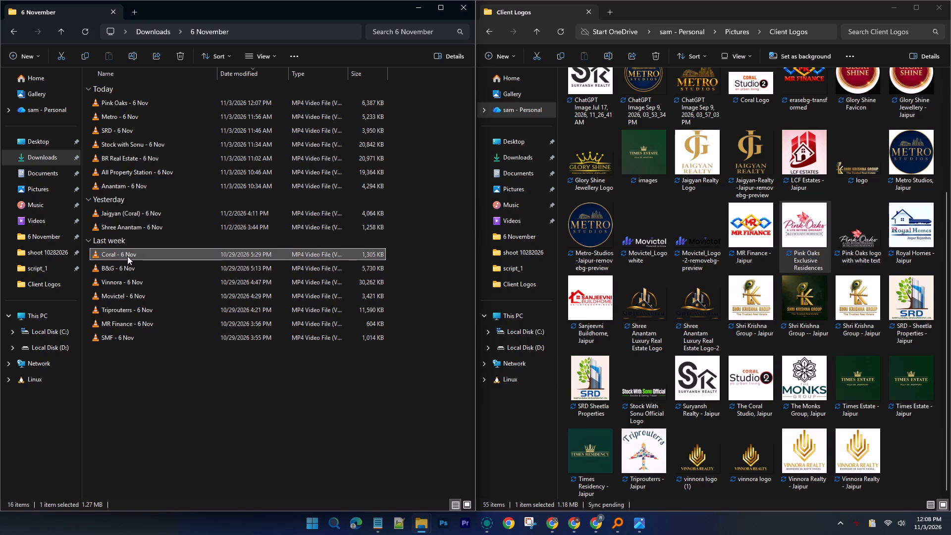
left_click(127, 360)
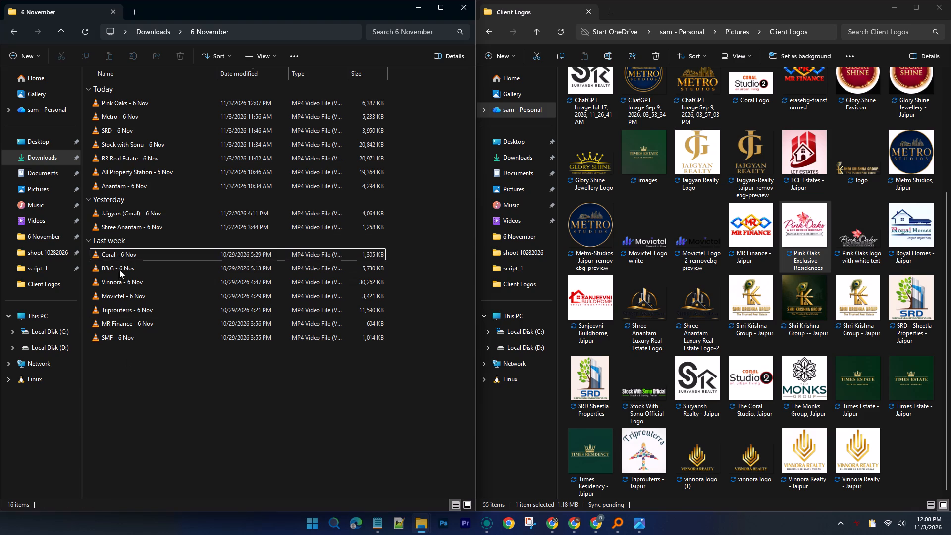
Play the "Coral - 6 Nov" video in the "6 November" folder to check it, and delete the file.
left_click(124, 259)
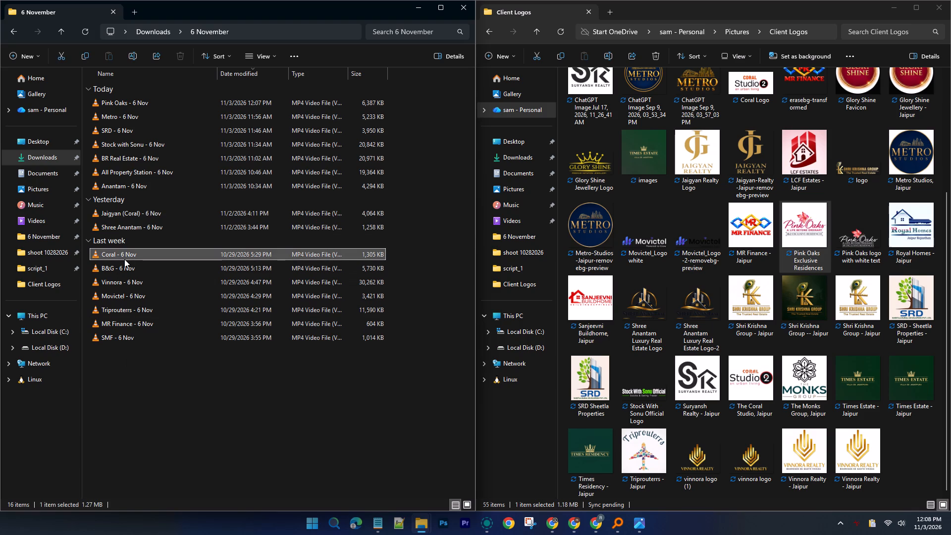
double_click(124, 259)
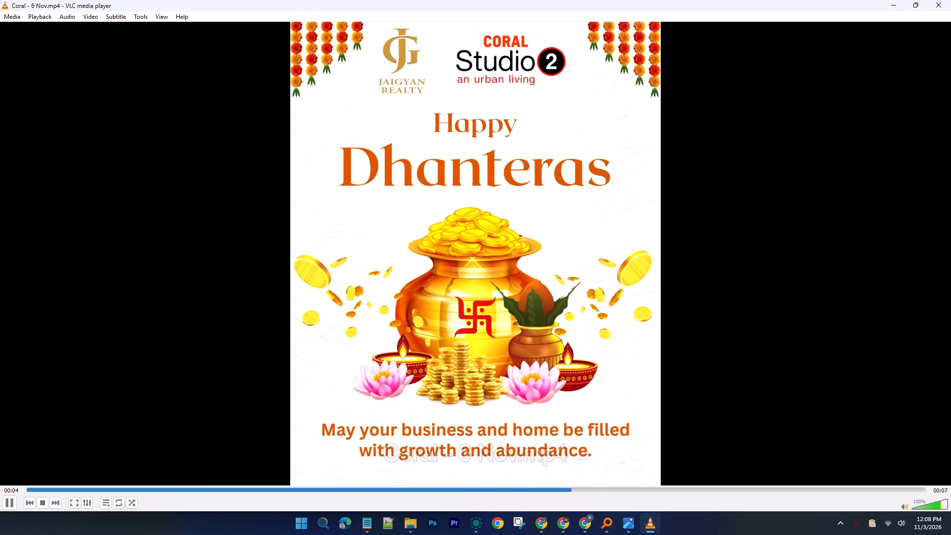
left_click(950, 0)
key("Delete")
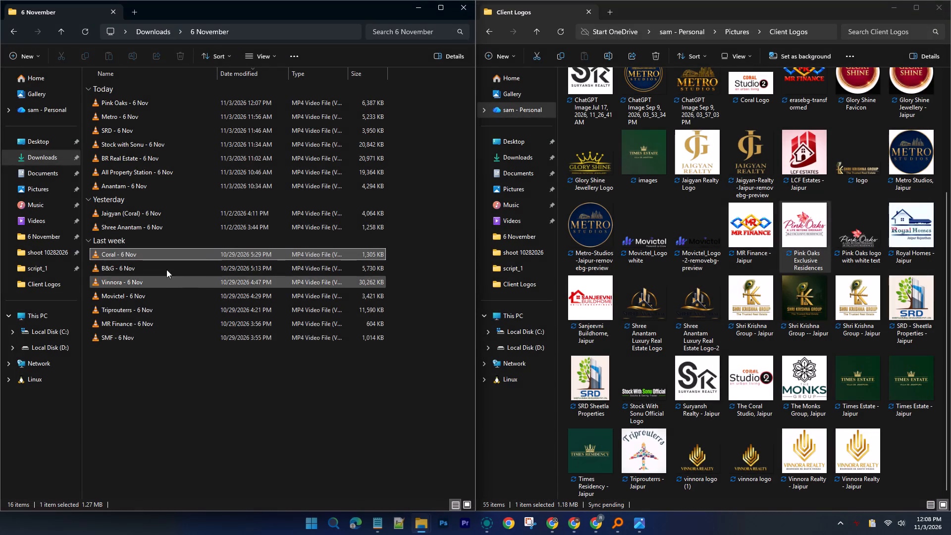
Play the "Jaigyan (Coral) - 6 Nov" video in the "6 November" folder to check it, and delete the file.
double_click(130, 218)
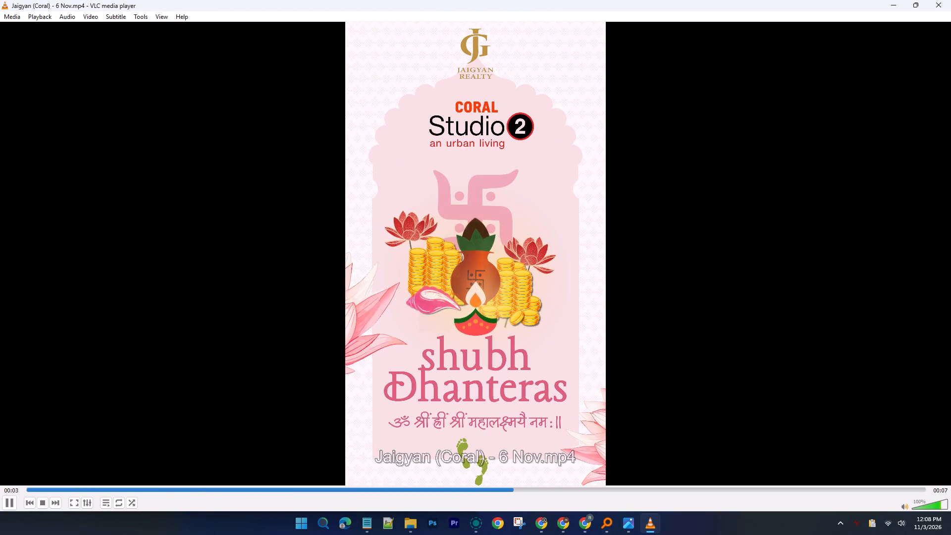
left_click(950, 0)
key("Delete")
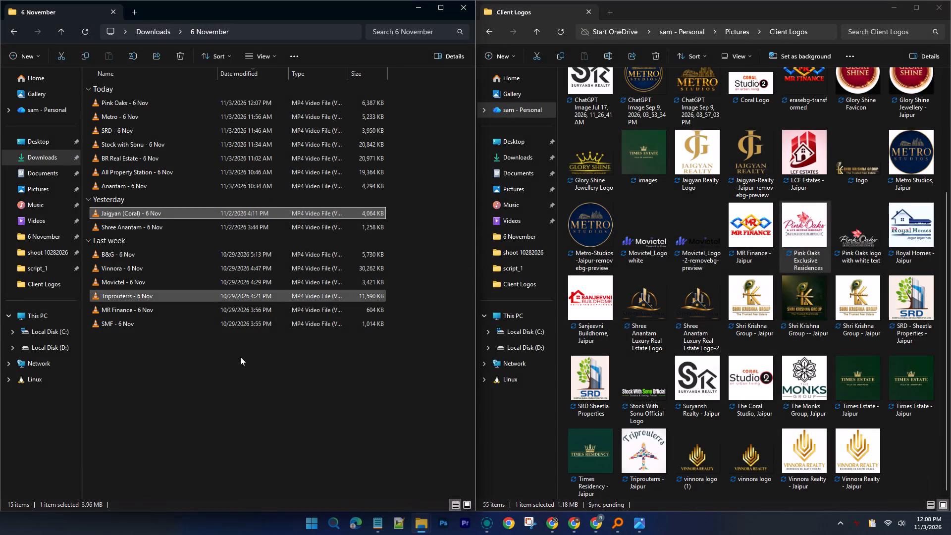
left_click(215, 399)
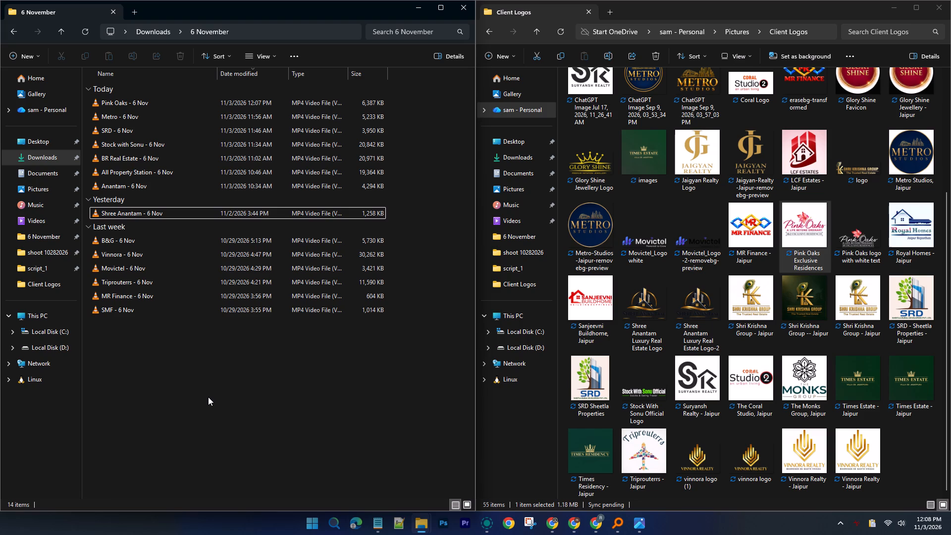
left_click(207, 397)
left_click(146, 421)
Return to Downloads and load the "6 November" folder into LocalSend for sending.
left_click(164, 32)
left_click_drag(420, 125, 460, 436)
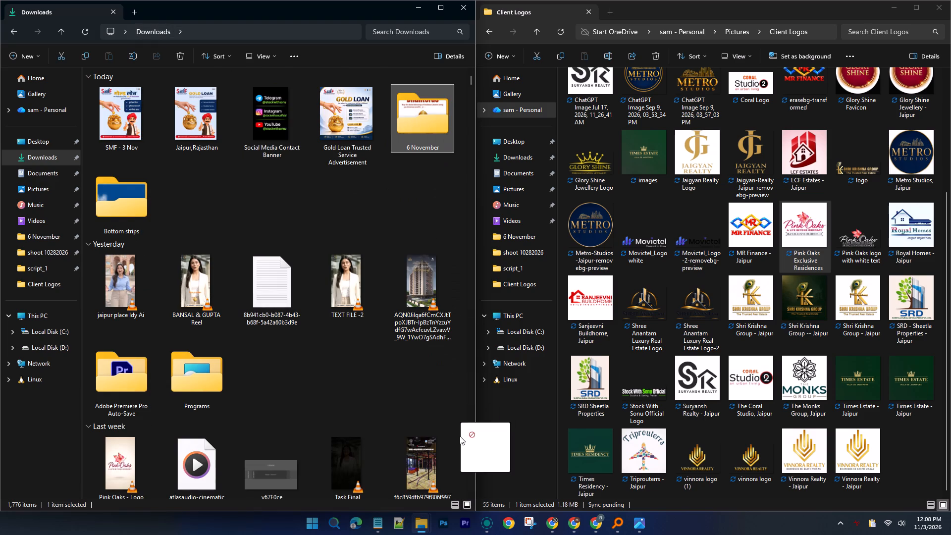
left_click_drag(460, 436, 505, 459)
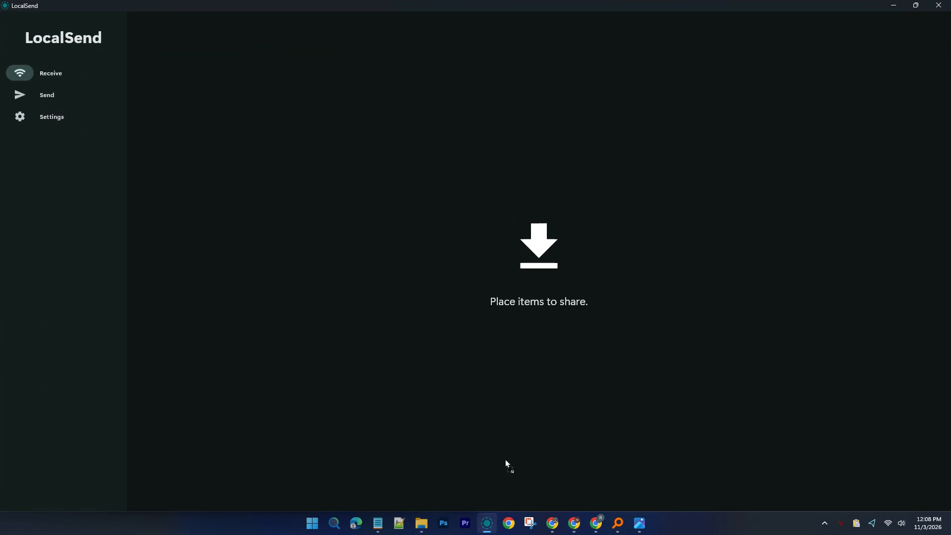
left_click_drag(505, 459, 539, 333)
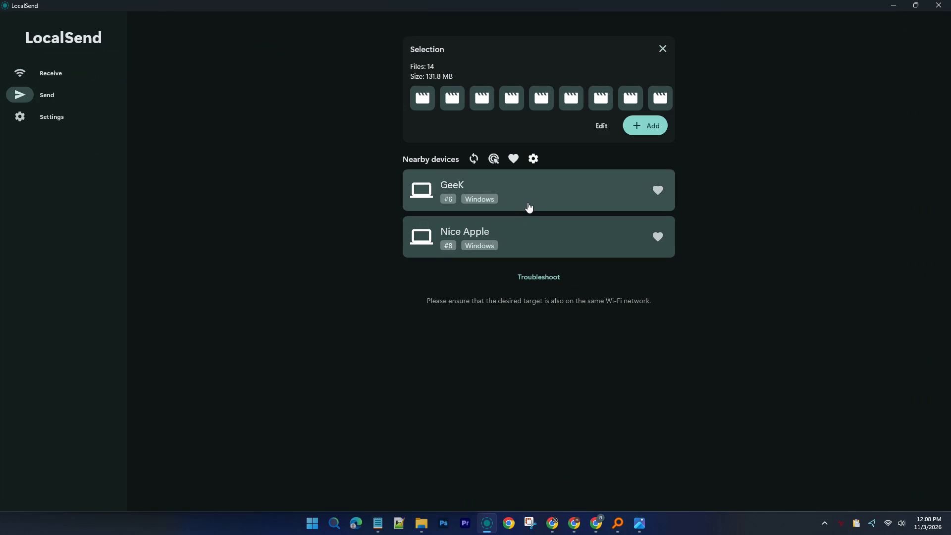
Reopen the "6 November" folder and play the "Shree Anantam - 6 Nov" and "Anantam - 6 Nov" videos to compare them.
left_click(414, 524)
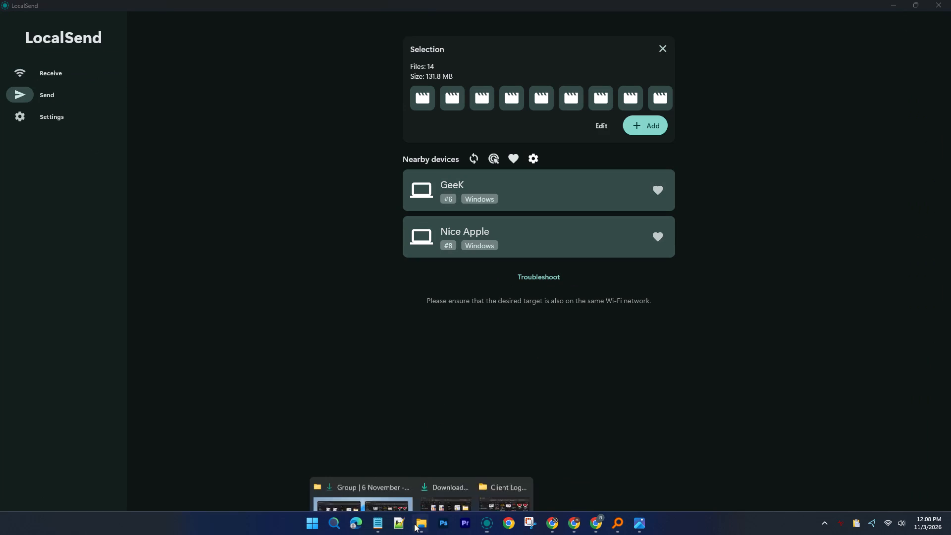
left_click(374, 469)
left_click(124, 183)
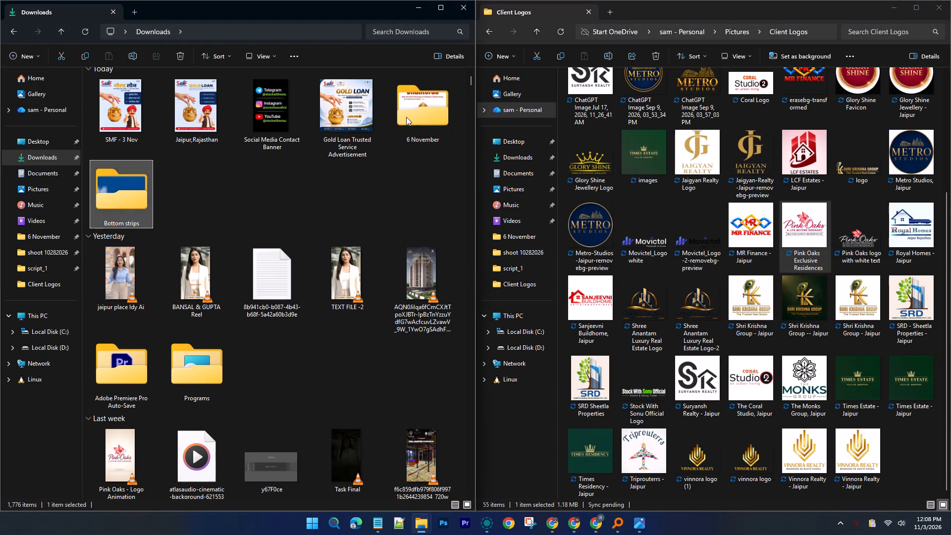
double_click(412, 114)
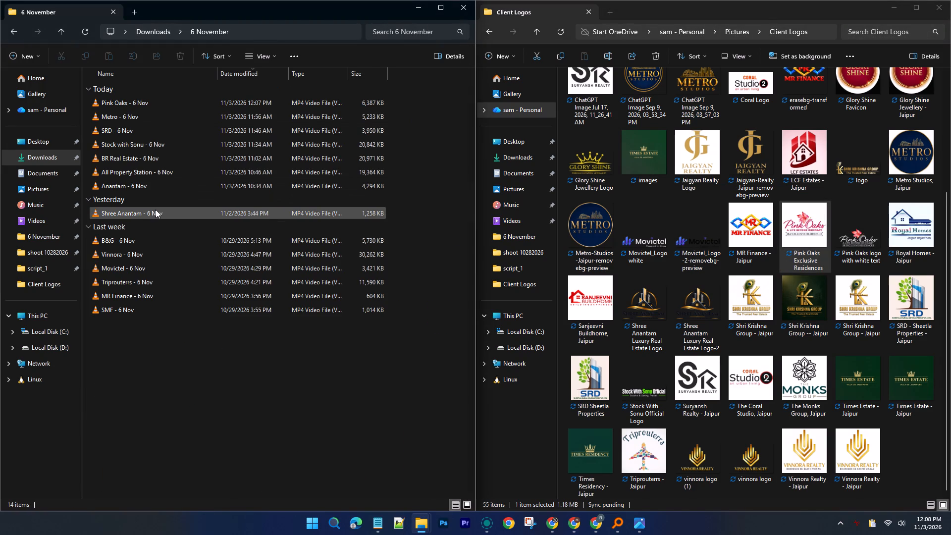
left_click(156, 210)
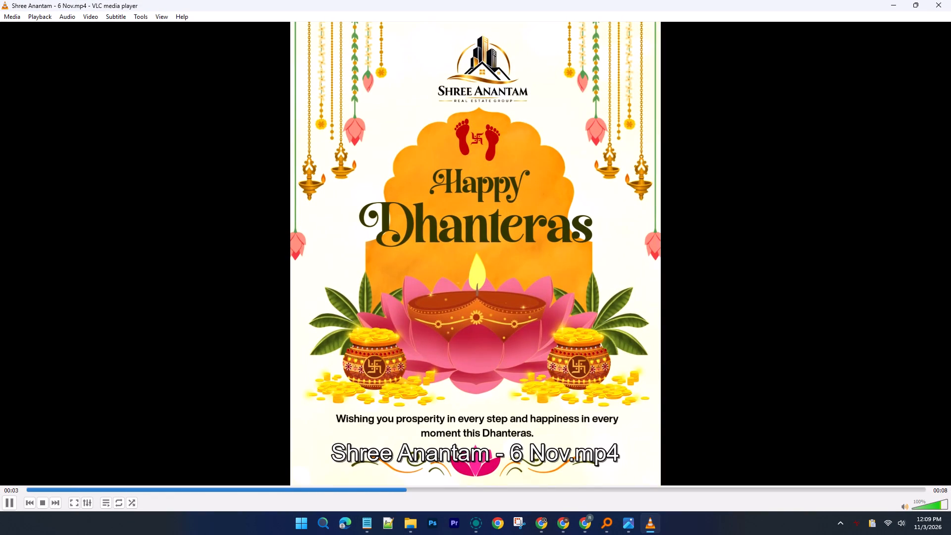
left_click(950, 0)
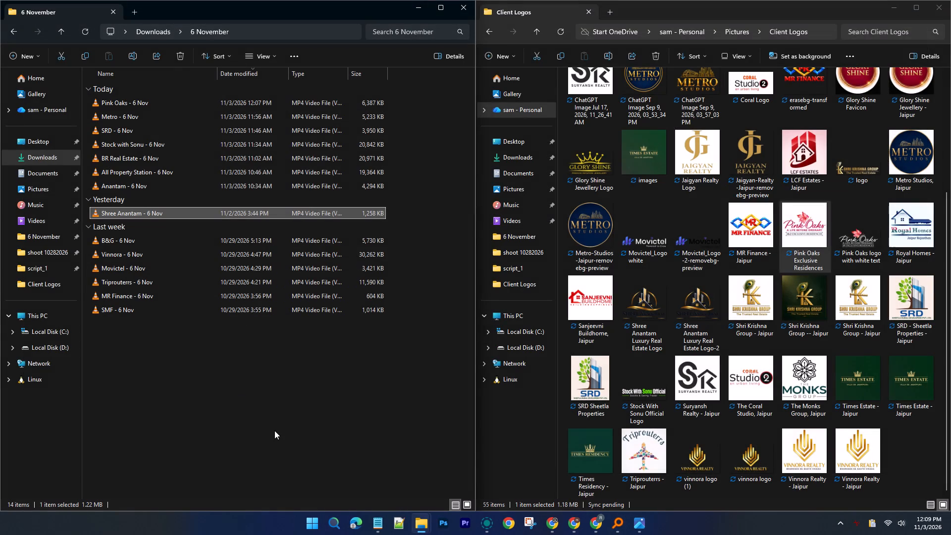
double_click(130, 188)
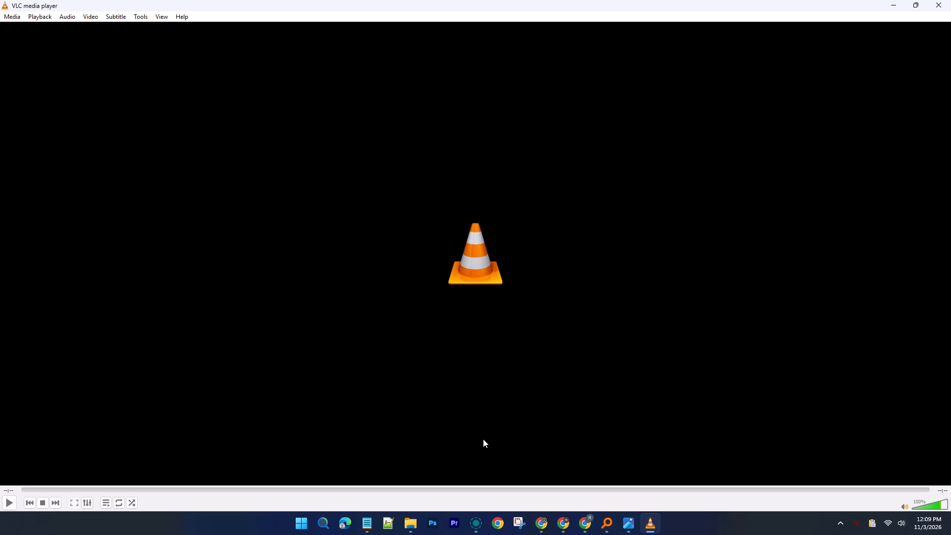
left_click(406, 525)
left_click(370, 472)
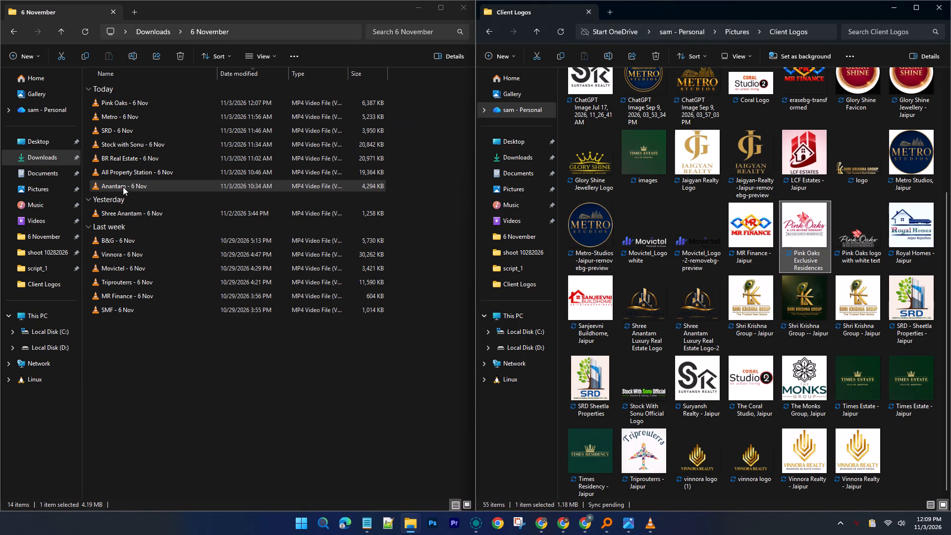
Rename the "Shree Anantam - 6 Nov" video as "Shree Anantam - 5 Nov".
right_click(142, 212)
left_click(229, 214)
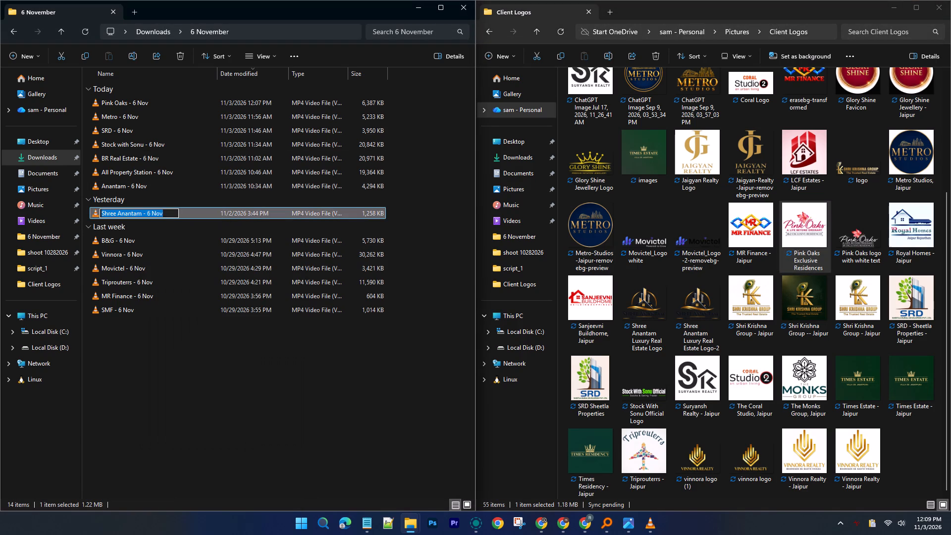
left_click(150, 211)
key("BackSpace")
key("5")
left_click(190, 361)
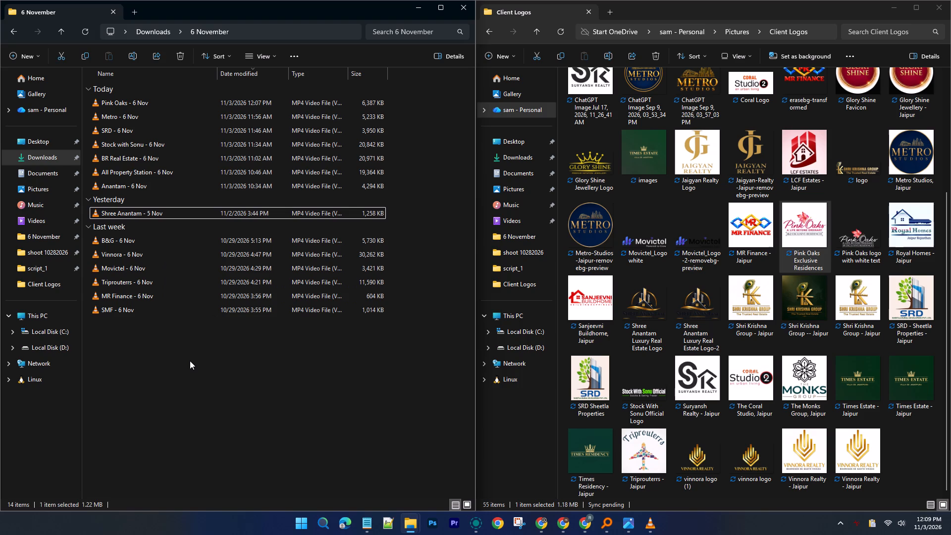
Play the "Anantam - 6 Nov" video again to check it, and close the player.
double_click(135, 187)
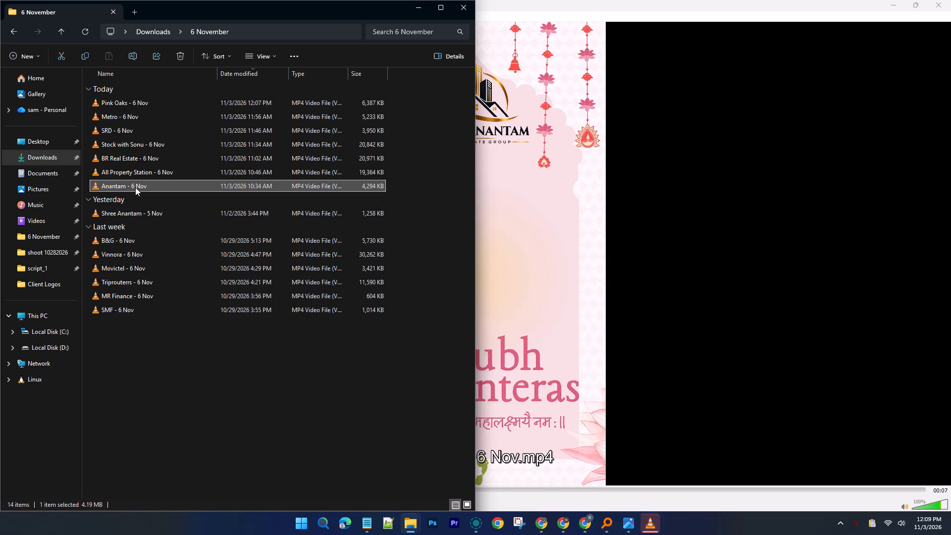
left_click(545, 146)
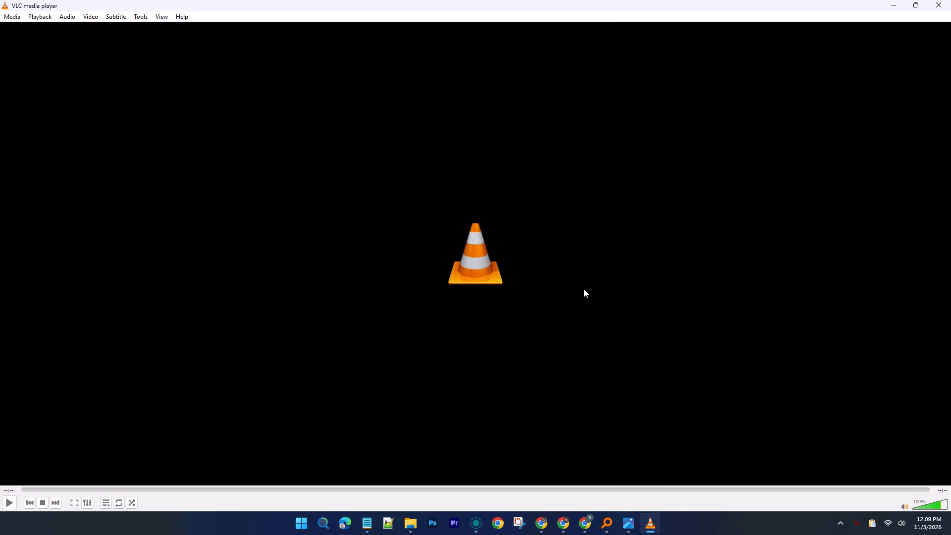
left_click(950, 0)
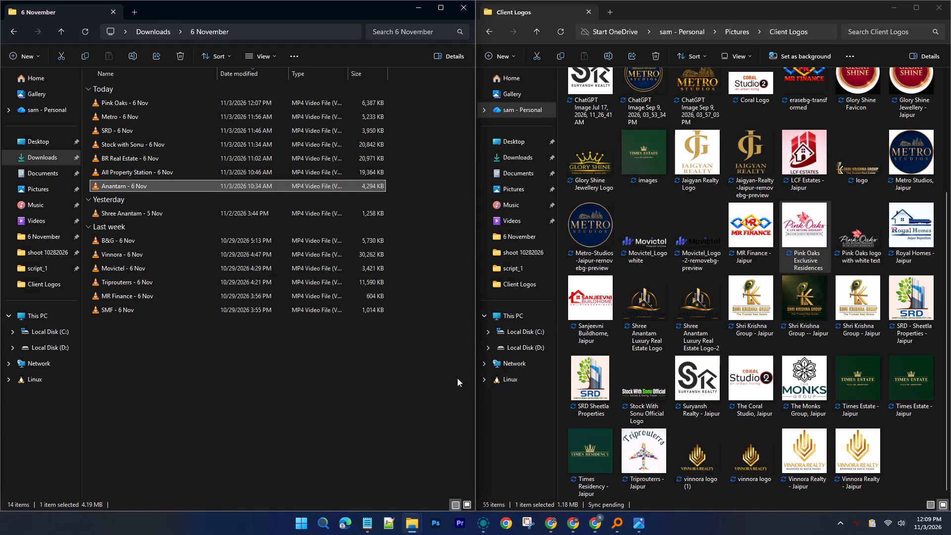
Switch to LocalSend, rescan for nearby devices and add Sunil PC to the favourites.
left_click(157, 33)
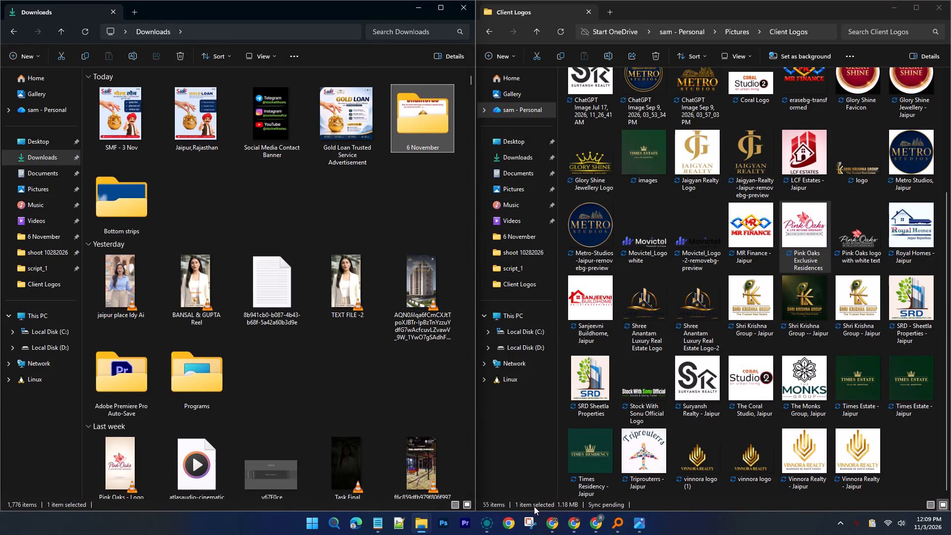
left_click(491, 523)
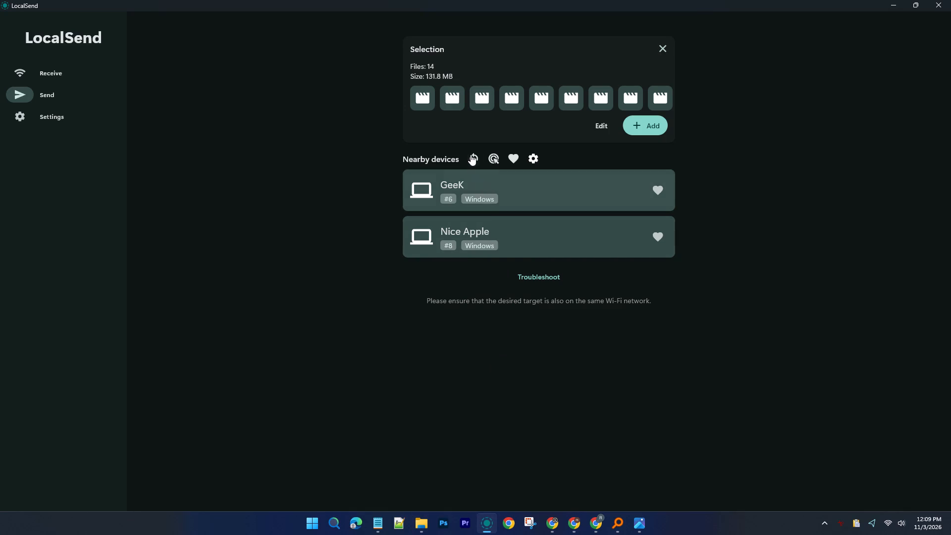
left_click(471, 155)
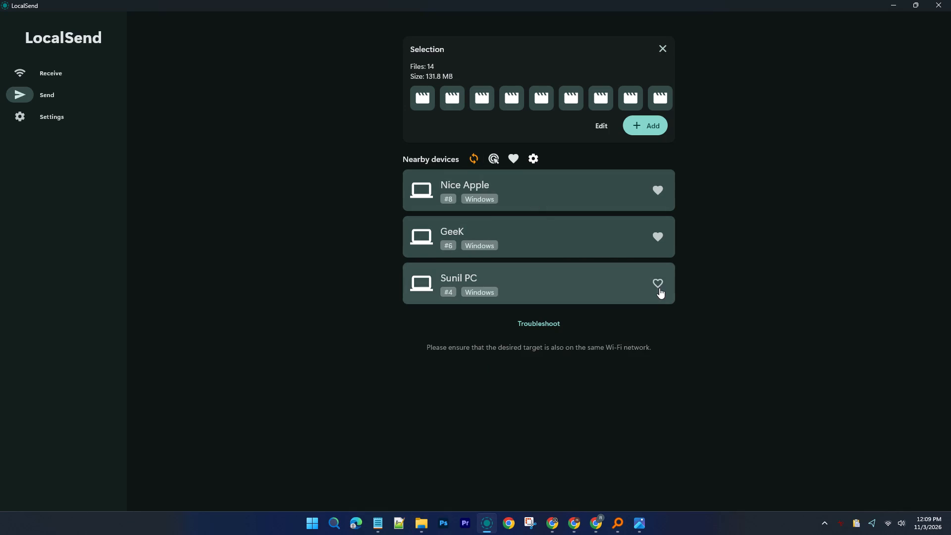
left_click(659, 284)
left_click(517, 339)
left_click(559, 304)
Send the loaded "6 November" videos to Sunil PC, retry the Shree Anantam file, and clear the file selection.
left_click(562, 283)
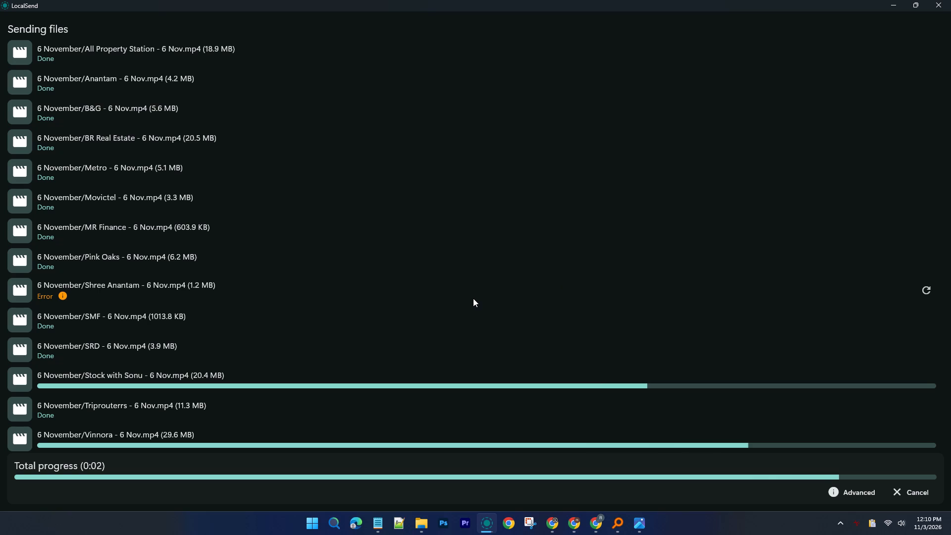
left_click(934, 290)
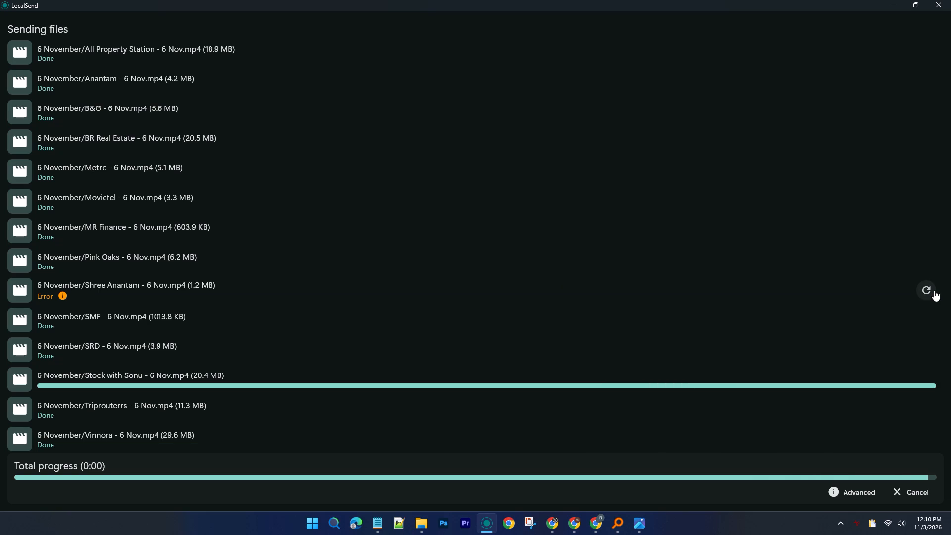
left_click(934, 290)
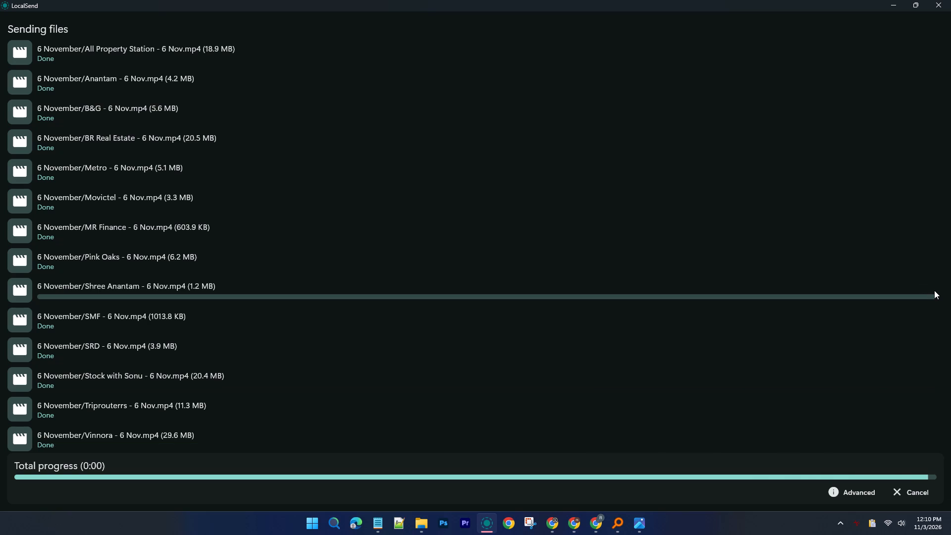
scroll(229, 315, "down", 4)
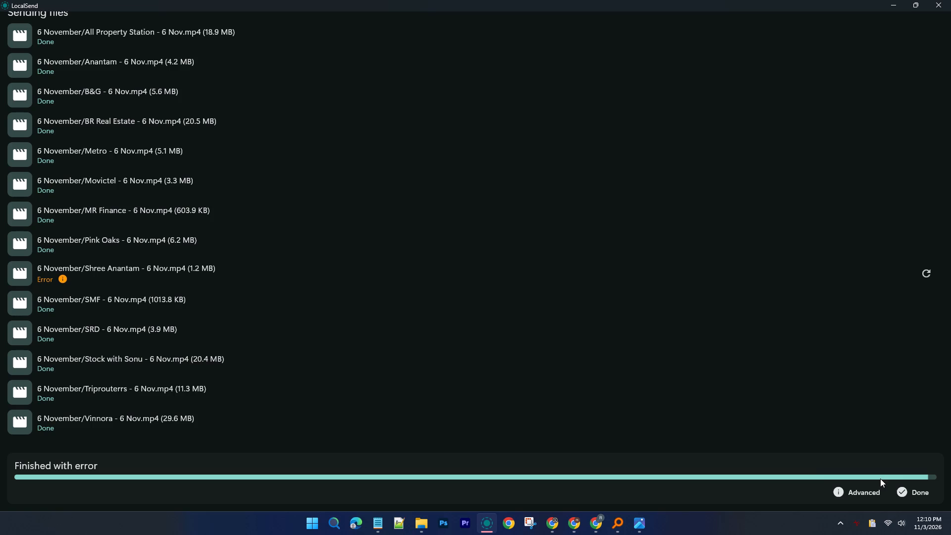
left_click(912, 489)
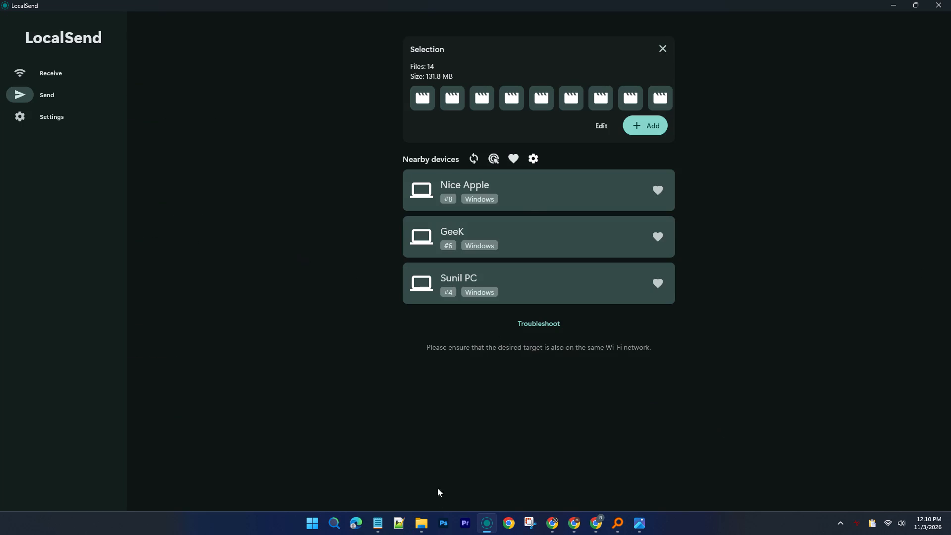
left_click(670, 53)
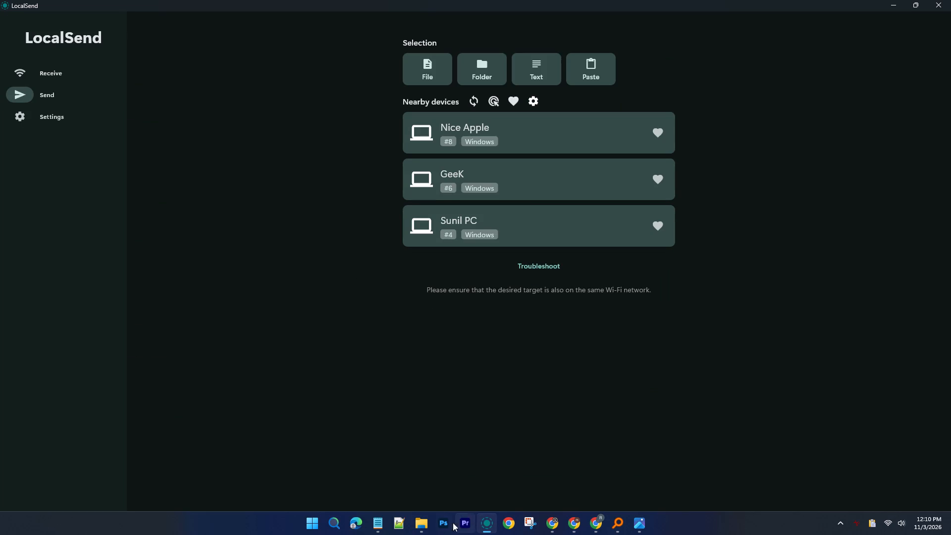
Switch to File Explorer, open the "6 November" folder, and play the "SMF - 6 Nov" video to check it.
left_click(428, 524)
left_click(391, 477)
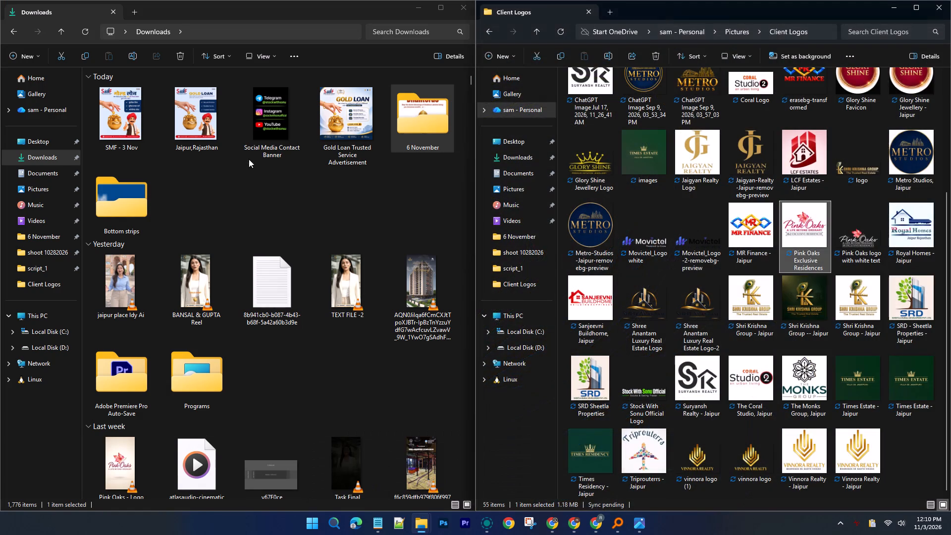
double_click(421, 116)
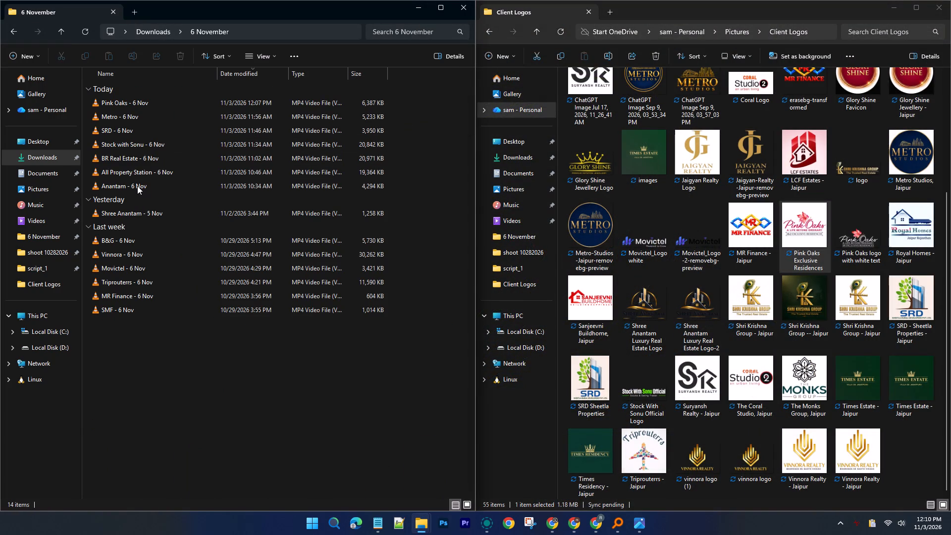
left_click(137, 186)
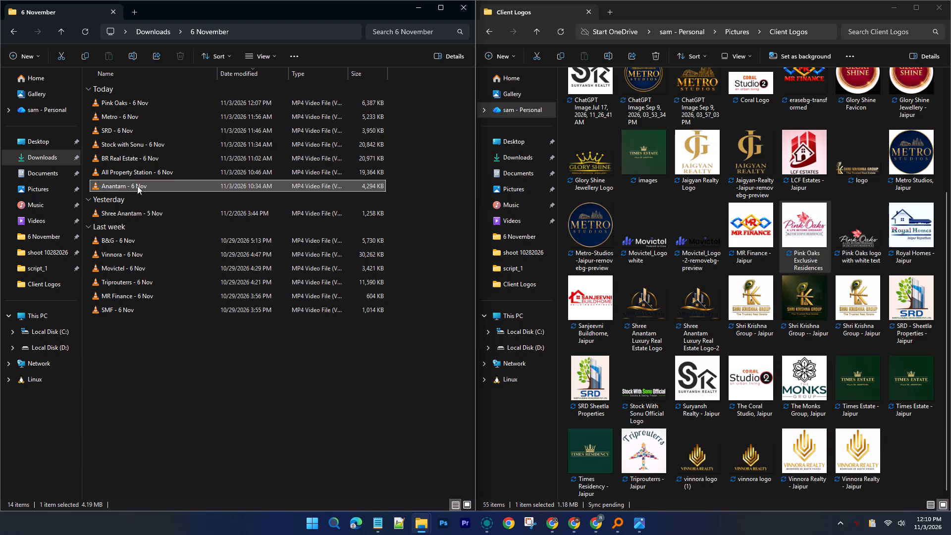
double_click(132, 314)
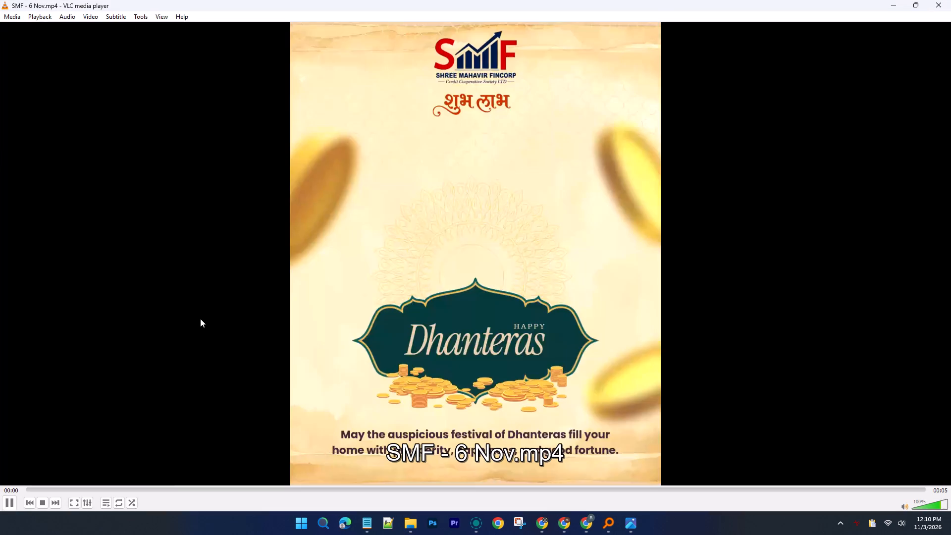
Play the MR Finance, Triprouters and SMF videos in the "6 November" folder to check them, closing the player after each.
left_click(950, 0)
left_click(220, 304)
double_click(222, 300)
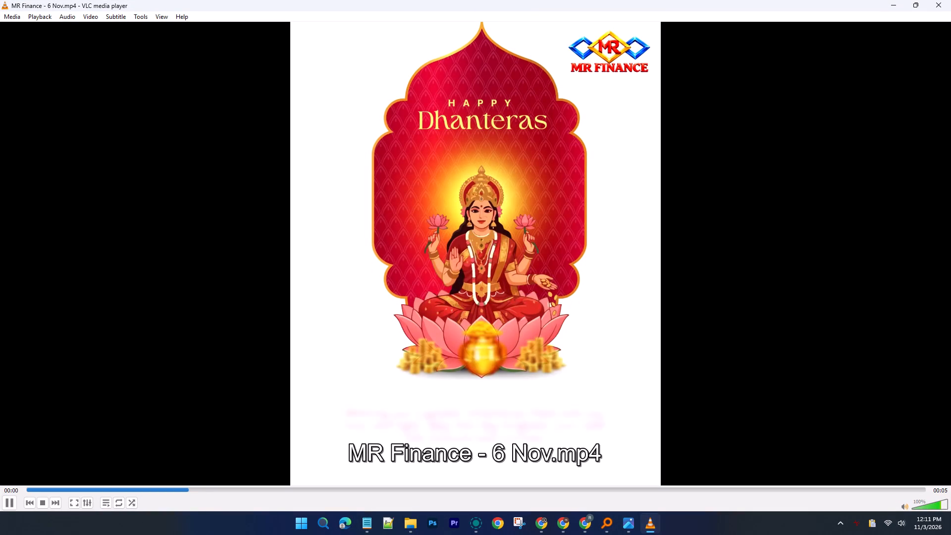
left_click(950, 0)
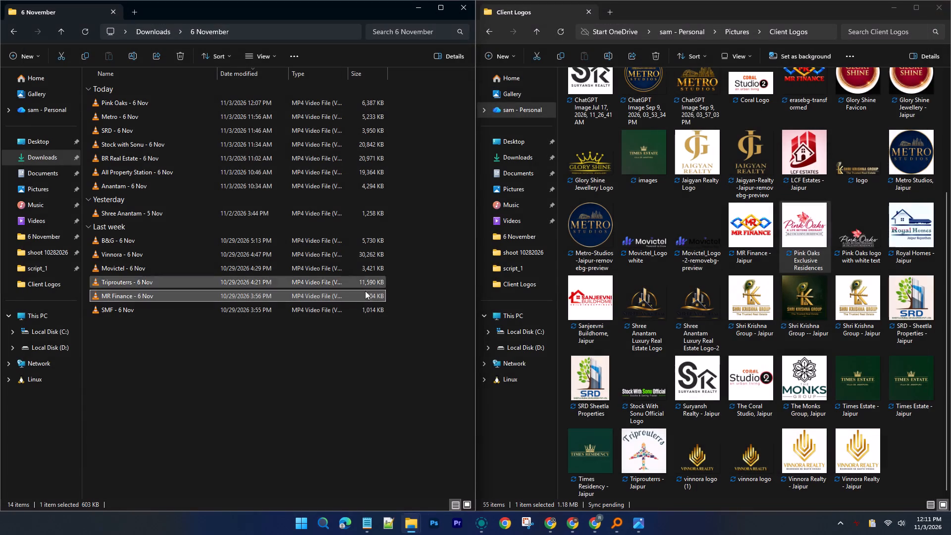
double_click(357, 286)
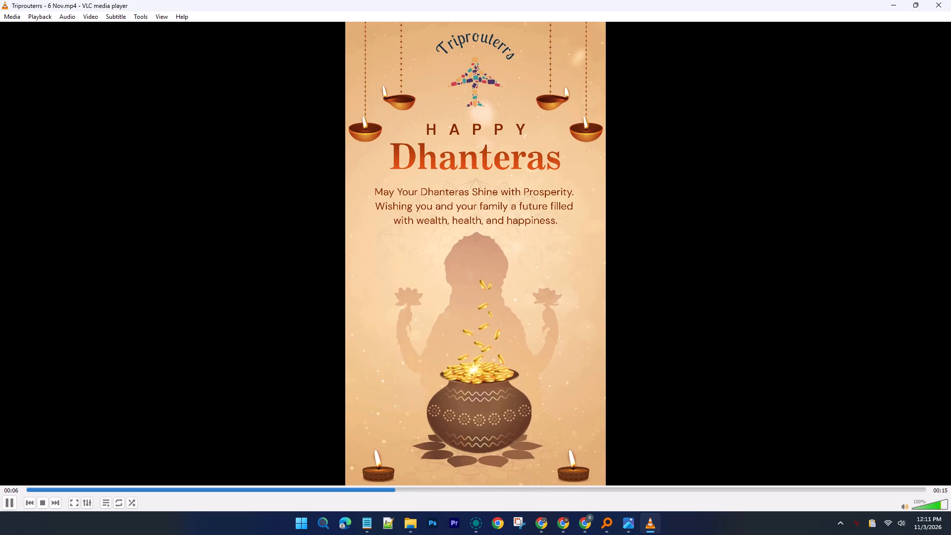
left_click(950, 0)
double_click(150, 314)
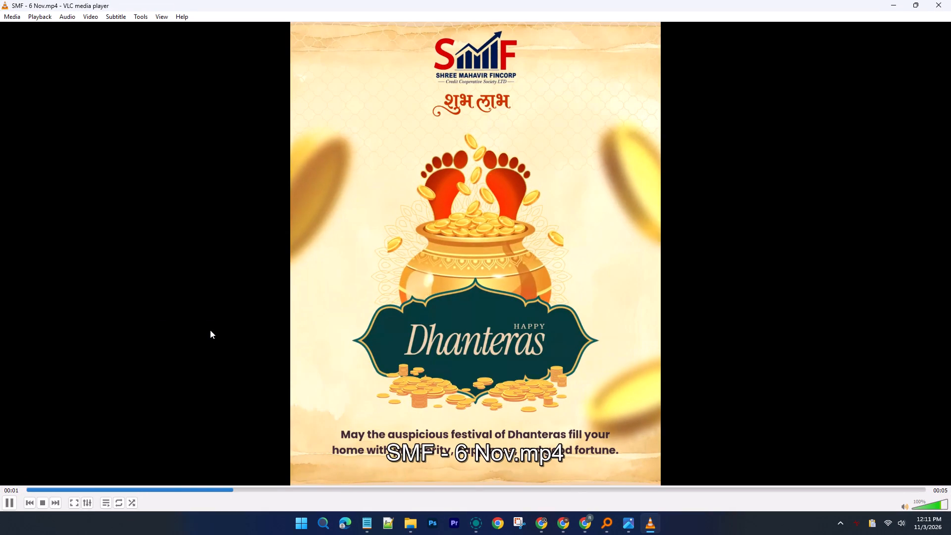
left_click(950, 0)
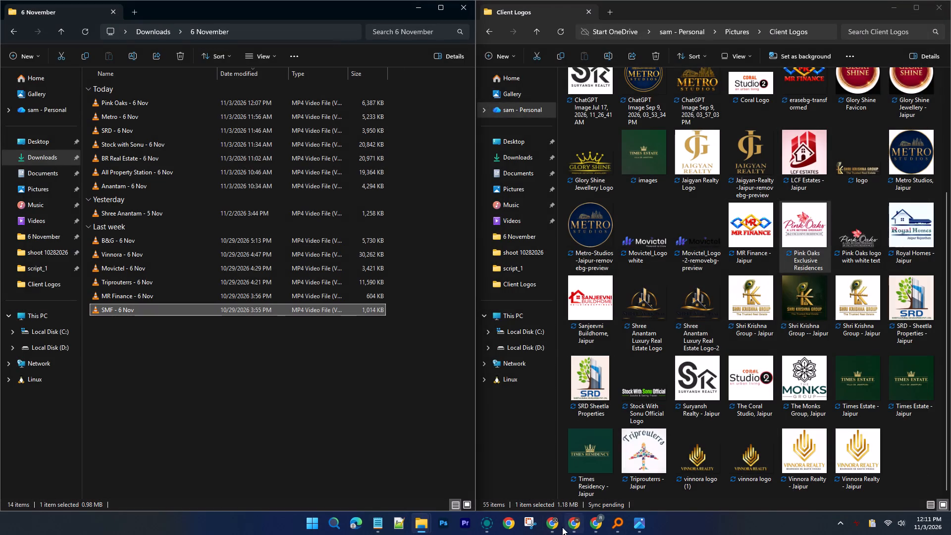
Switch to Chrome, close the template preview, and open the "SMF - 5 Oct" design from the Canva home page.
left_click(552, 528)
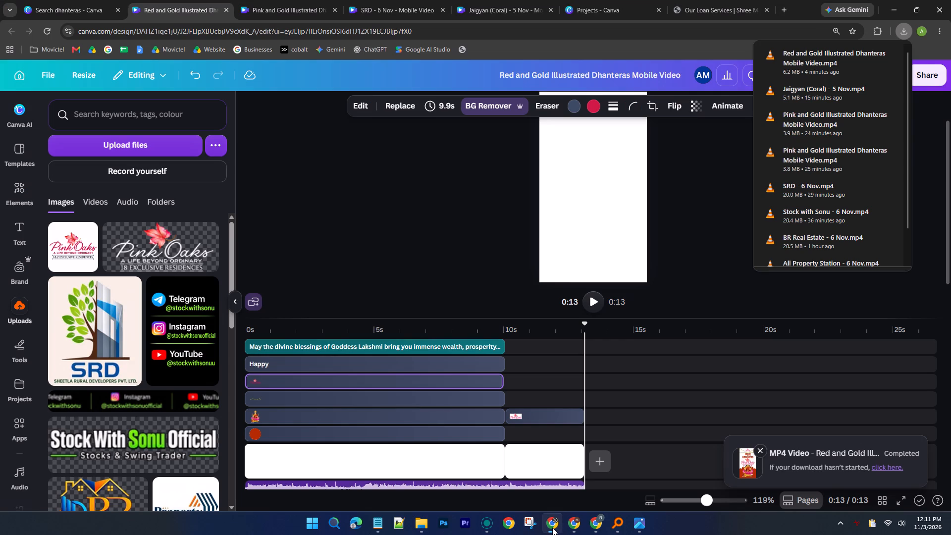
left_click(49, 0)
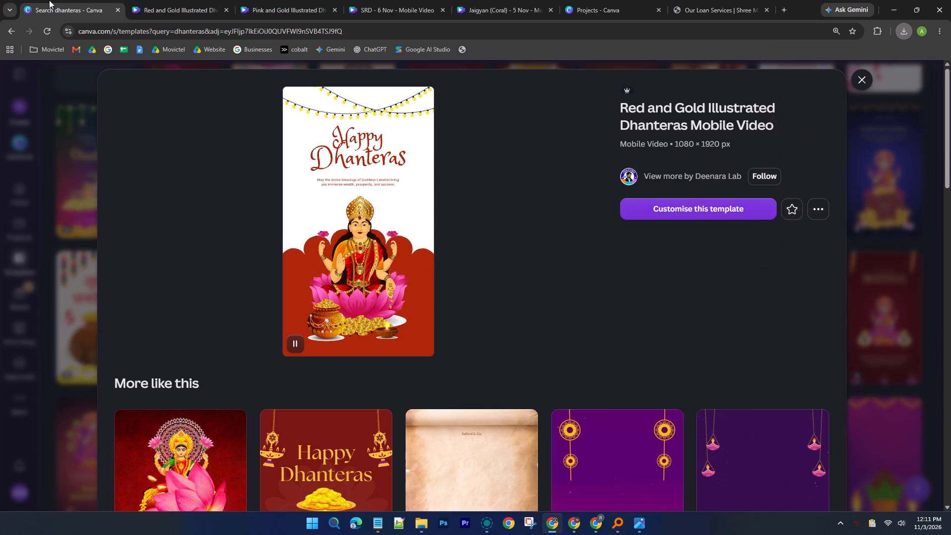
left_click(855, 80)
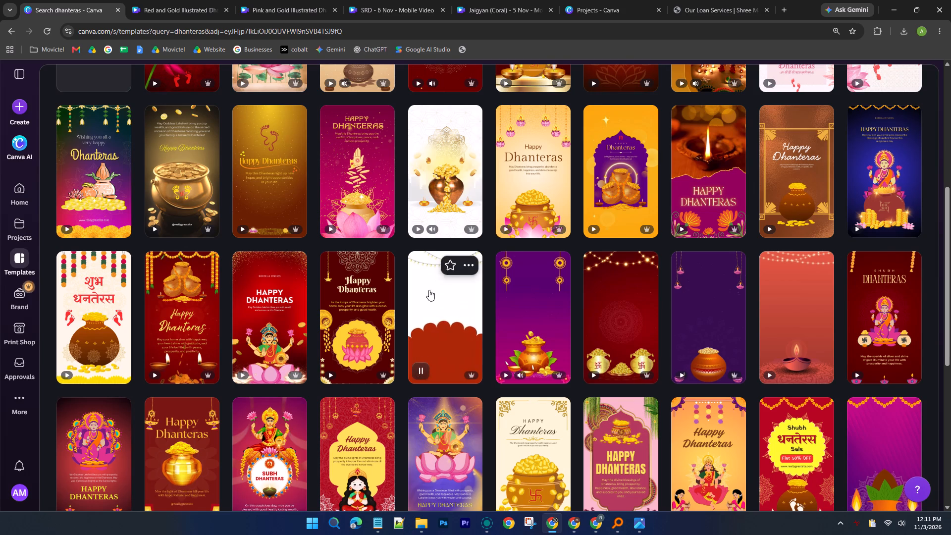
scroll(429, 290, "up", 5)
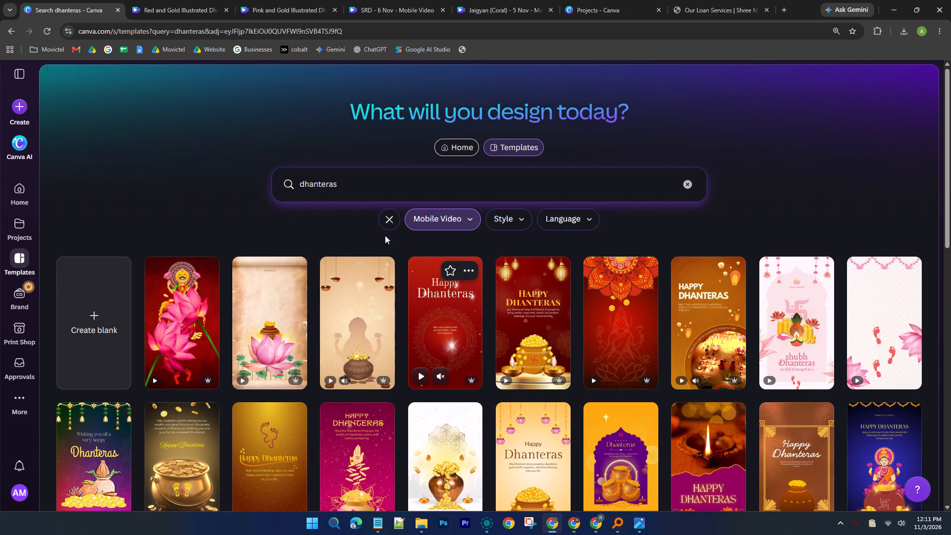
left_click(167, 2)
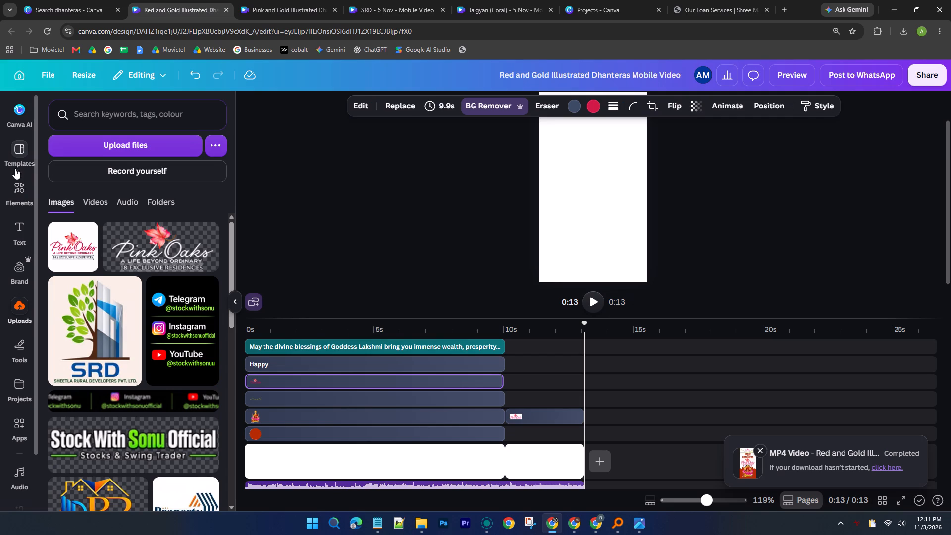
left_click(22, 70)
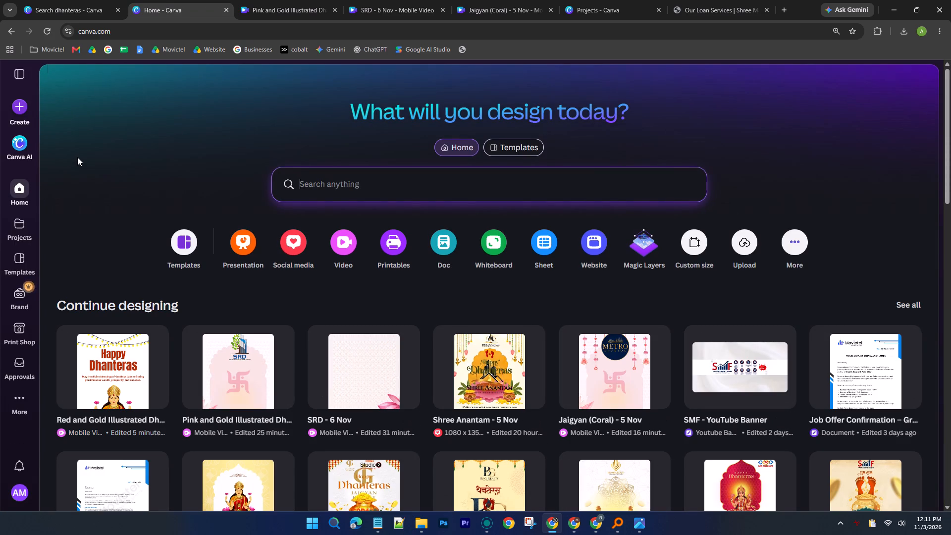
scroll(924, 200, "down", 3)
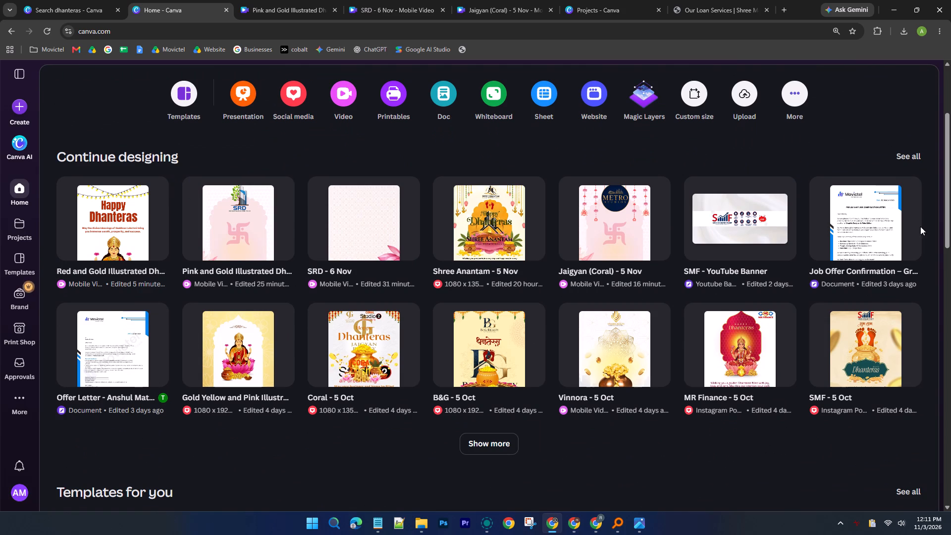
left_click(849, 365)
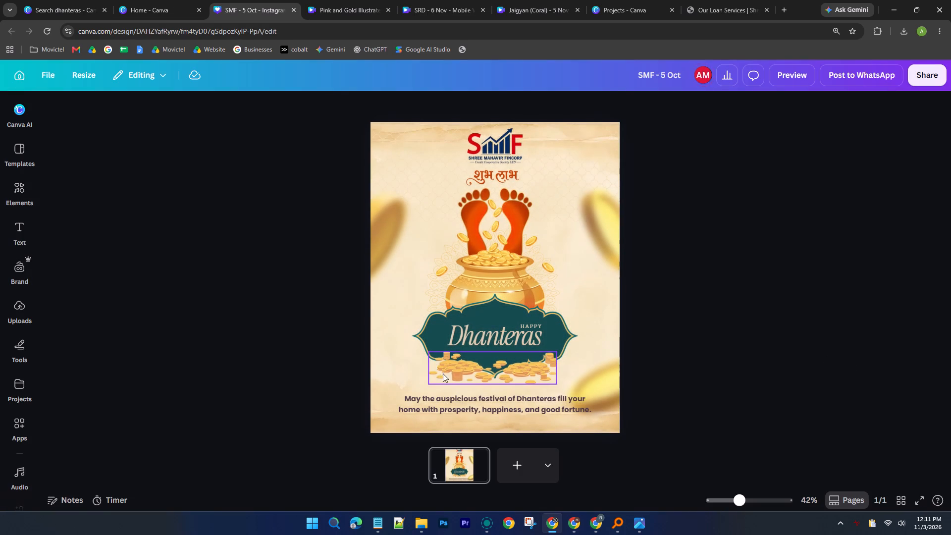
Make the "SMF - 5 Oct" page editable as a video and look through the uploaded audio for a soundtrack.
right_click(473, 469)
left_click(513, 436)
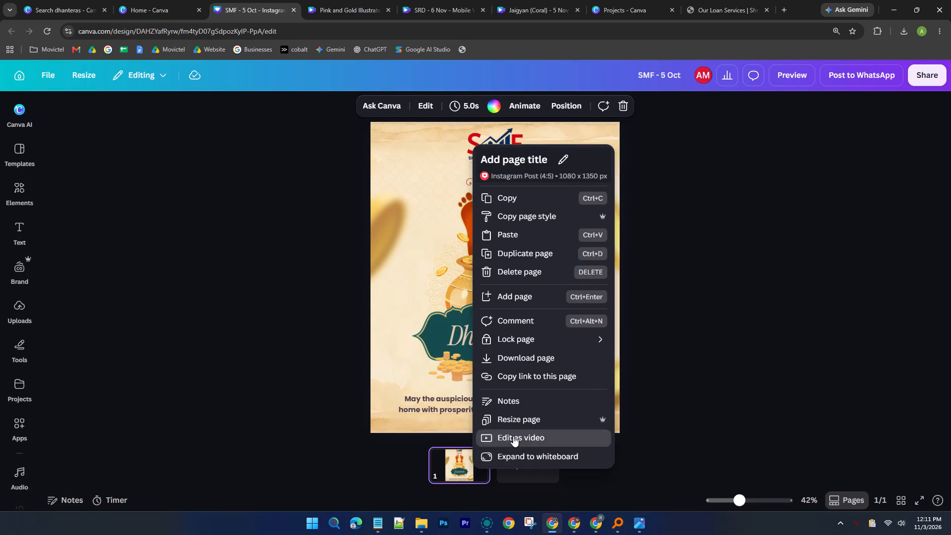
scroll(147, 465, "down", 3)
left_click(62, 481)
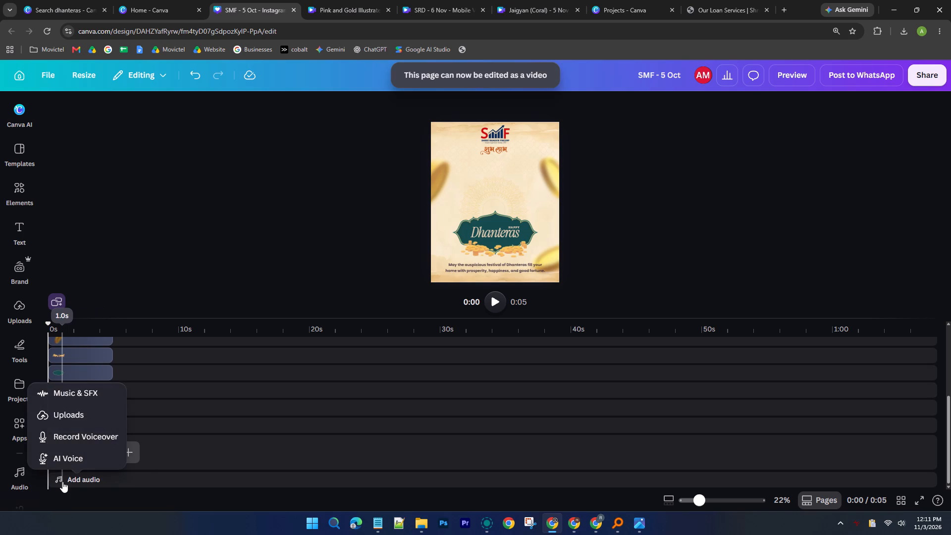
left_click(95, 417)
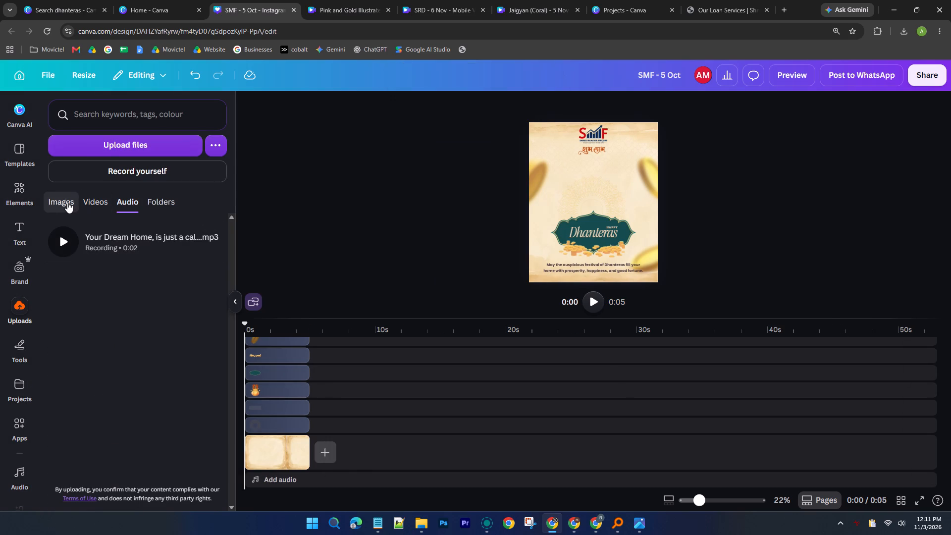
left_click(67, 202)
left_click(124, 197)
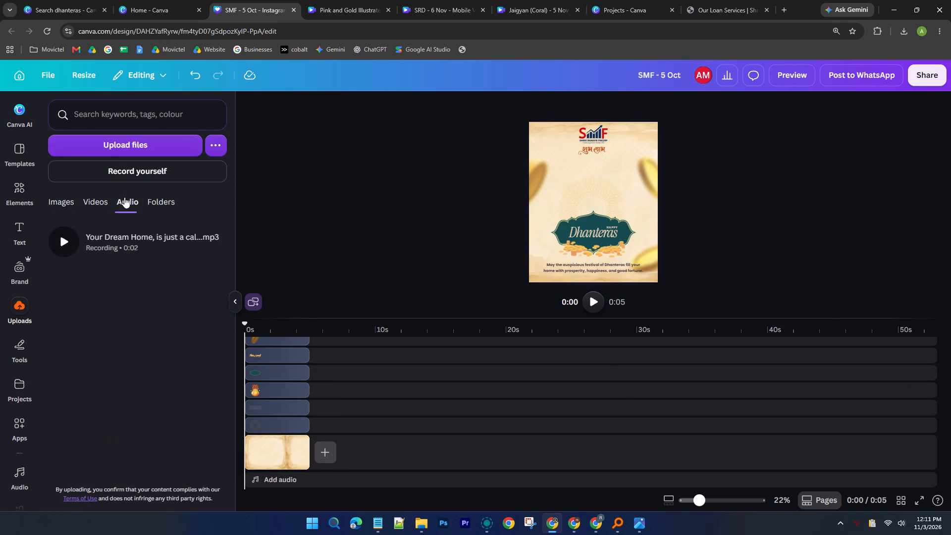
left_click(137, 116)
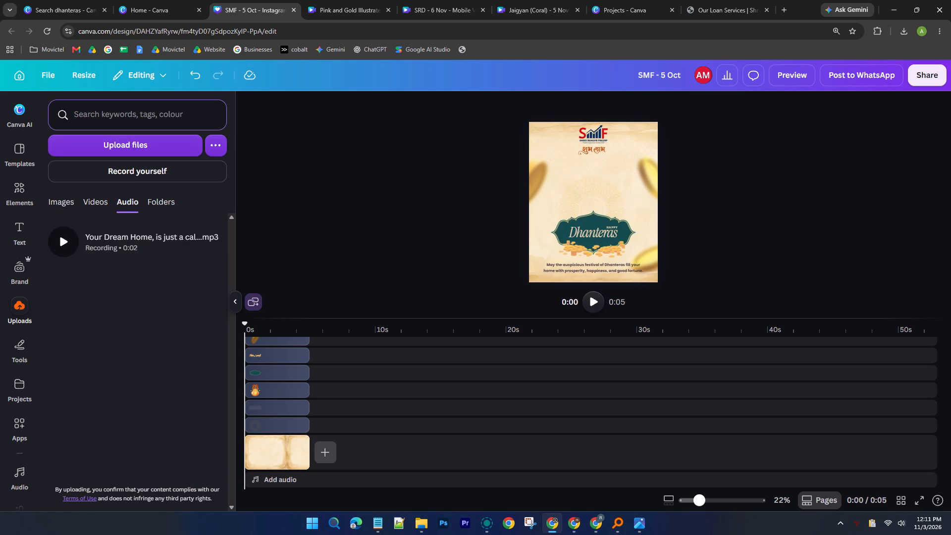
Reopen the "Red and Gold Illustrated Dhanteras Mobile Video" design and delete the Pink Oaks logo above the Happy Dhanteras heading.
left_click(171, 0)
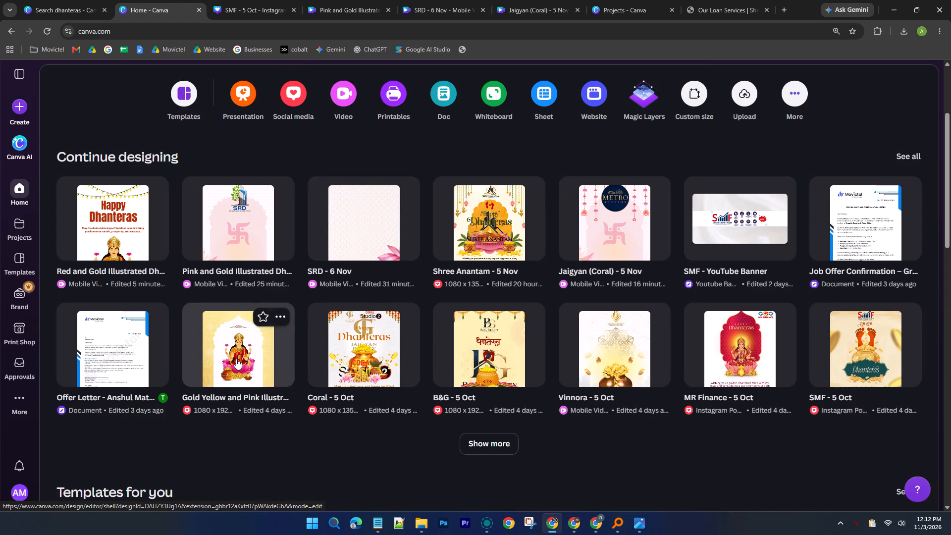
left_click(114, 235)
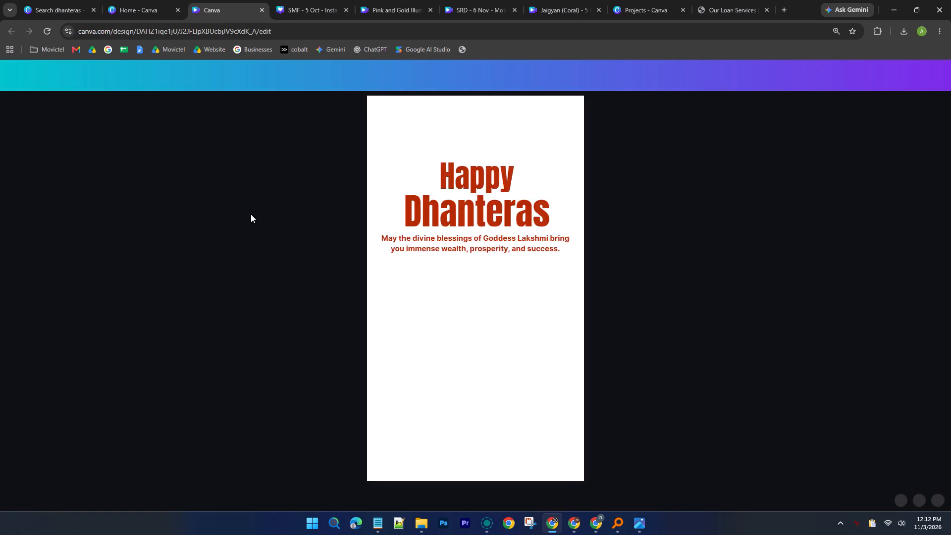
left_click(502, 132)
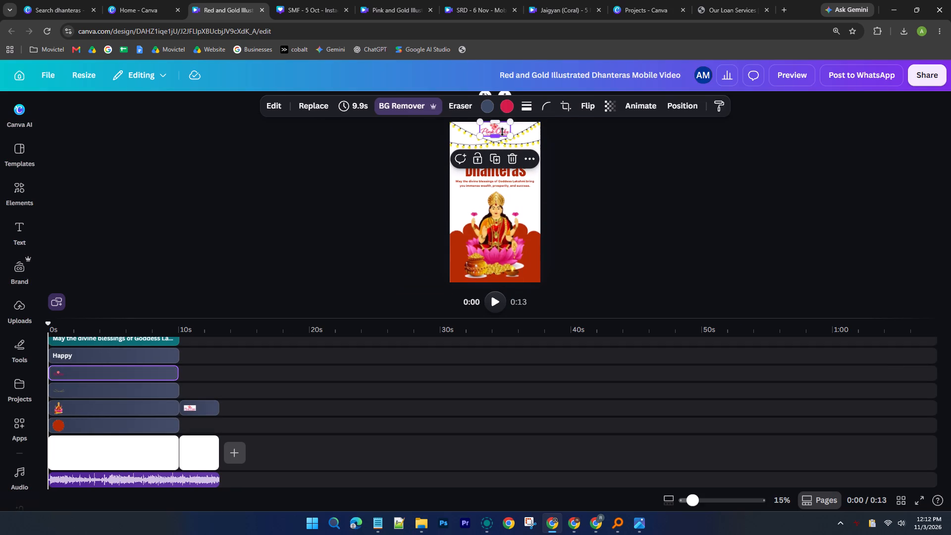
key("Delete")
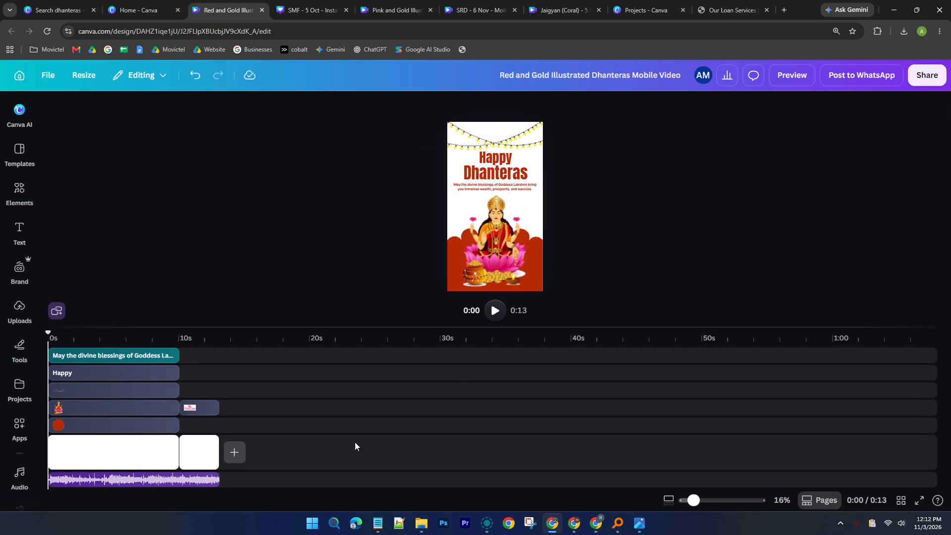
Look through the uploaded images for the SMF Shree Mahavir Fincorp logo.
left_click(20, 315)
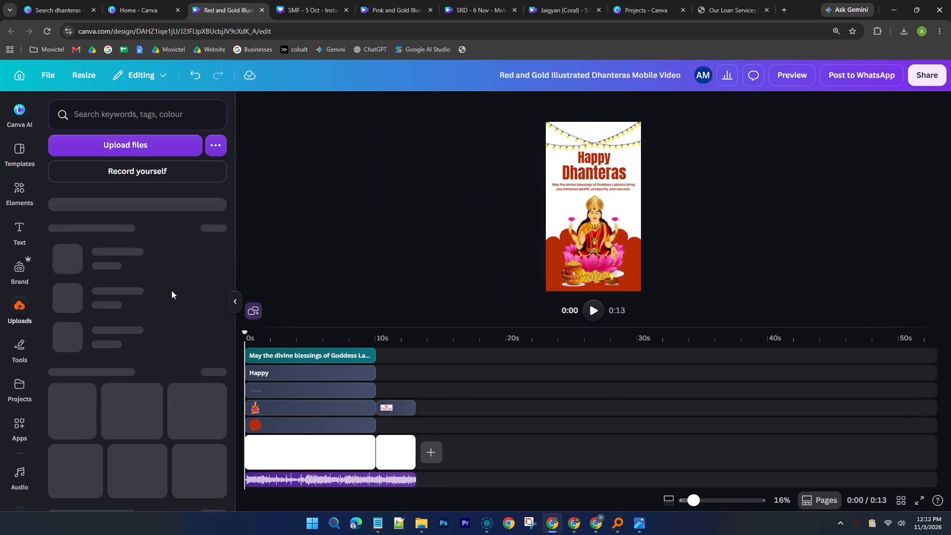
scroll(150, 331, "down", 5)
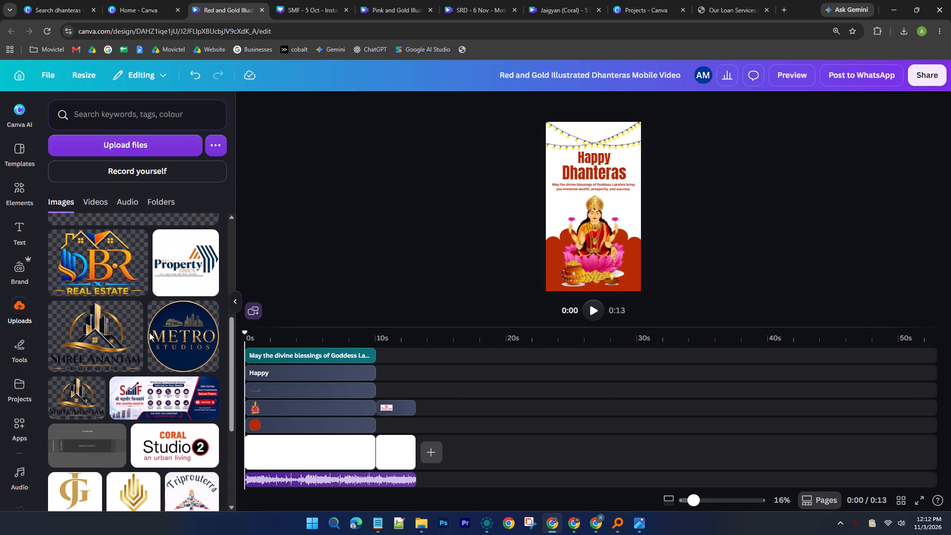
scroll(149, 332, "down", 6)
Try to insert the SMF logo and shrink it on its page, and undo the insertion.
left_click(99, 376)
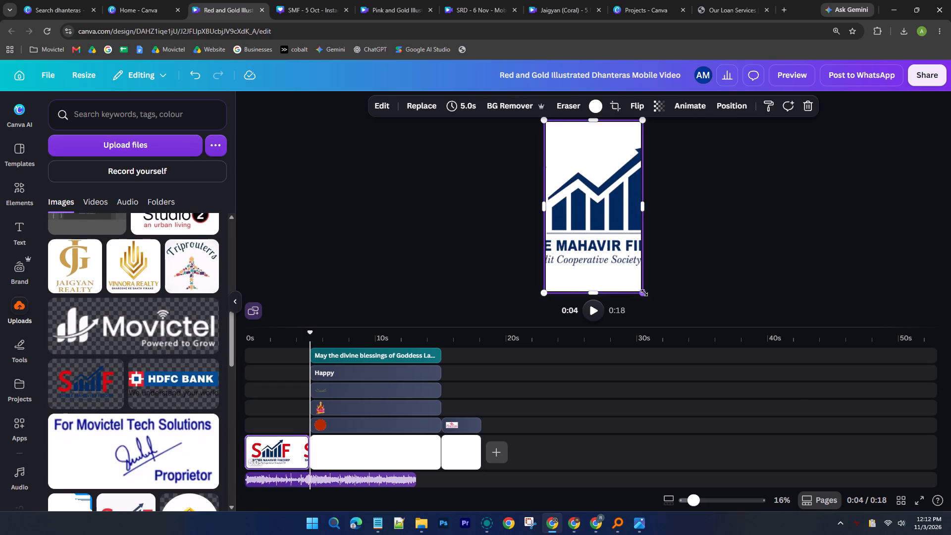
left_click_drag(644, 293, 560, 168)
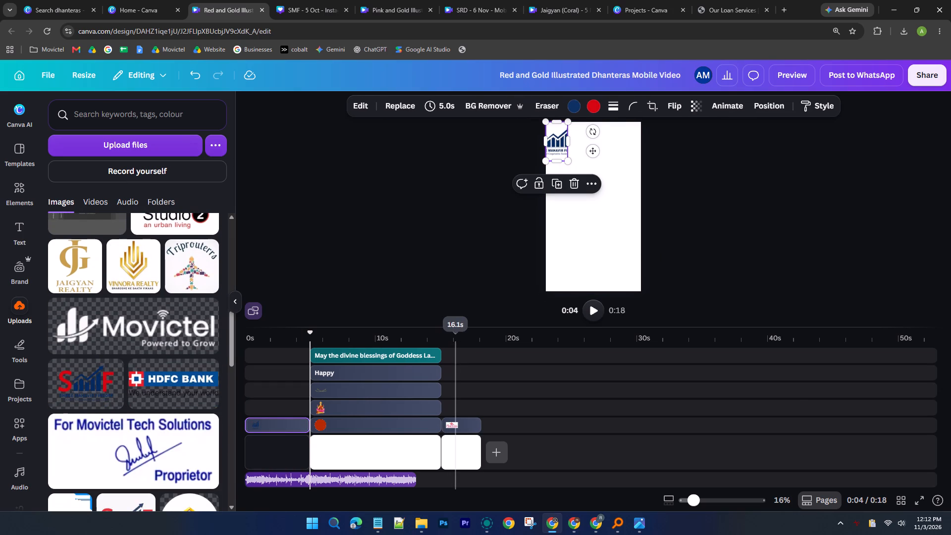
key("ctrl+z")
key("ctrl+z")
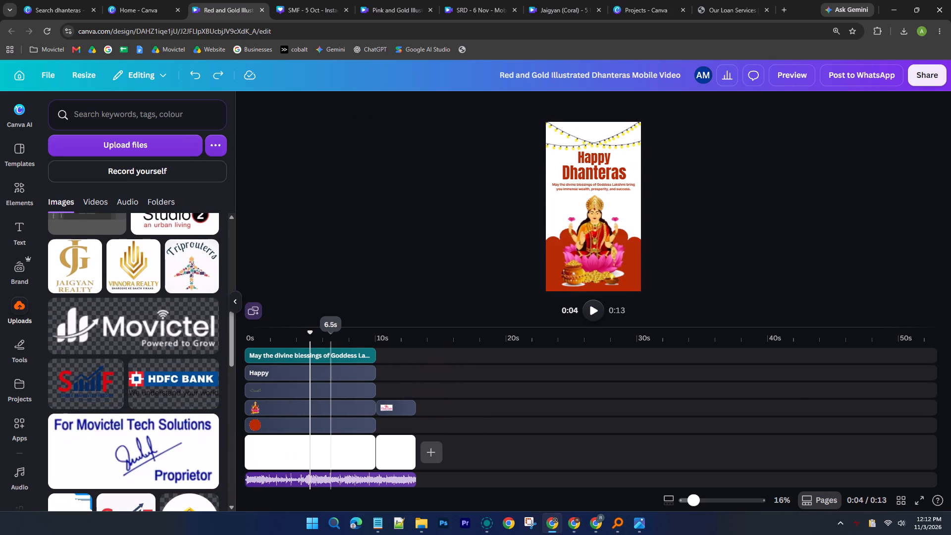
Place the transparent SMF logo on the first page, scale it down and centre it at the top above the heading.
left_click_drag(87, 380, 581, 152)
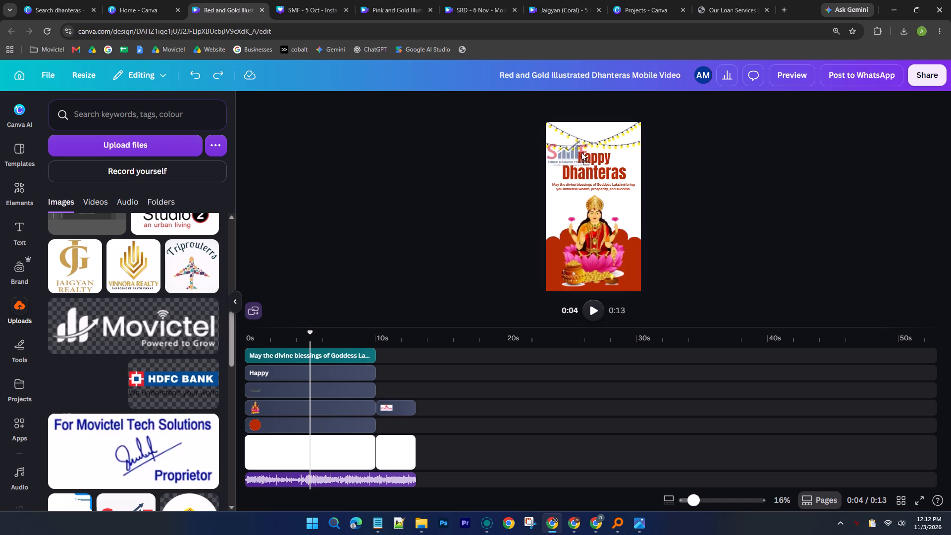
left_click_drag(581, 152, 597, 153)
scroll(594, 127, "up", 5, "ctrl")
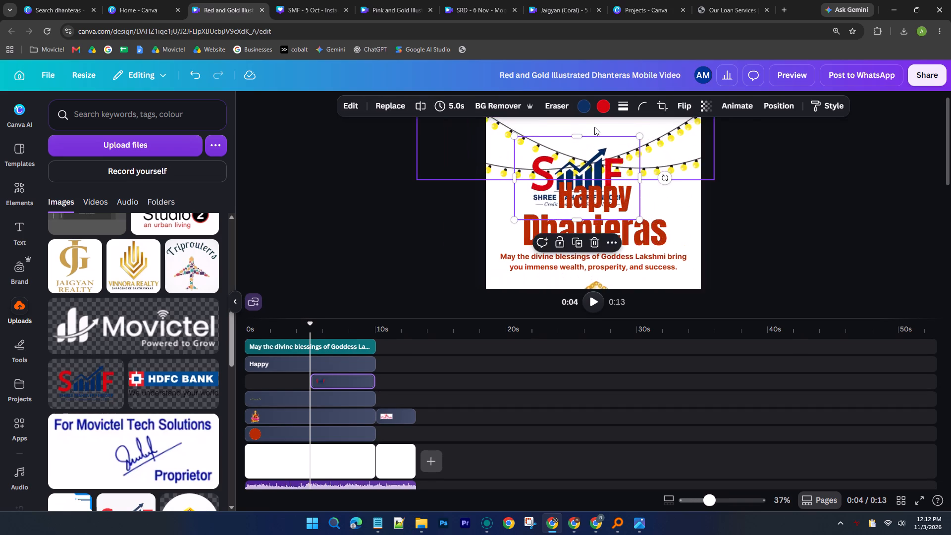
scroll(594, 127, "up", 2, "ctrl")
left_click_drag(616, 188, 649, 132)
scroll(646, 144, "down", 2, "ctrl")
scroll(779, 156, "up", 2)
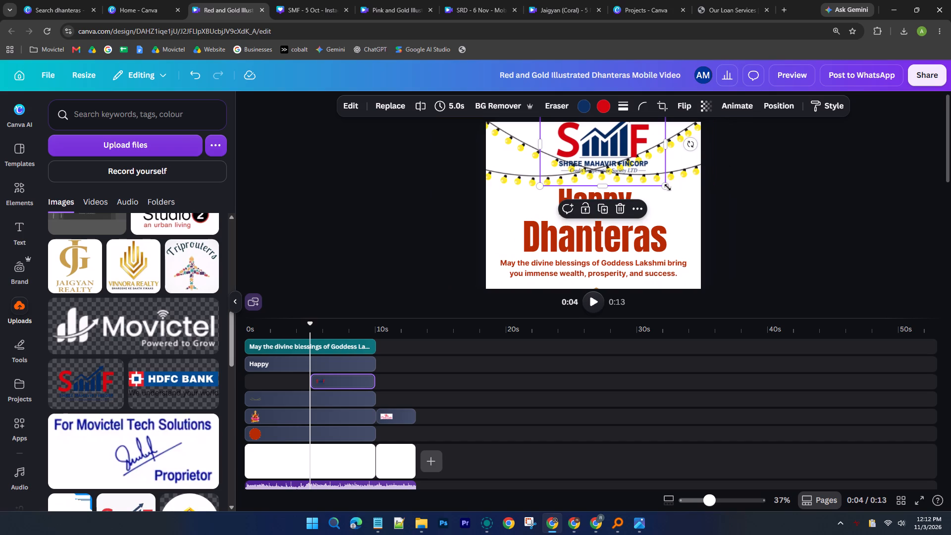
left_click_drag(667, 188, 645, 159)
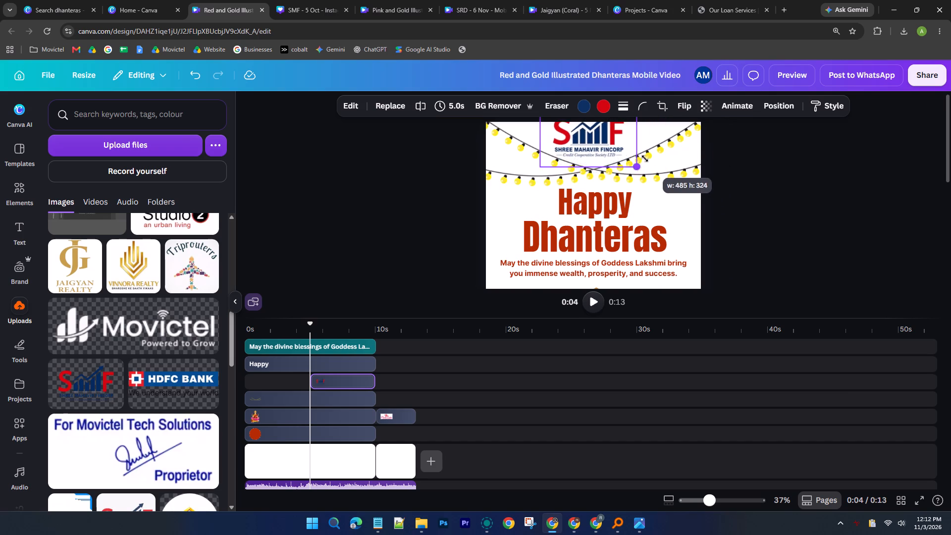
left_click_drag(645, 159, 640, 154)
scroll(608, 136, "up", 1)
left_click_drag(602, 136, 608, 147)
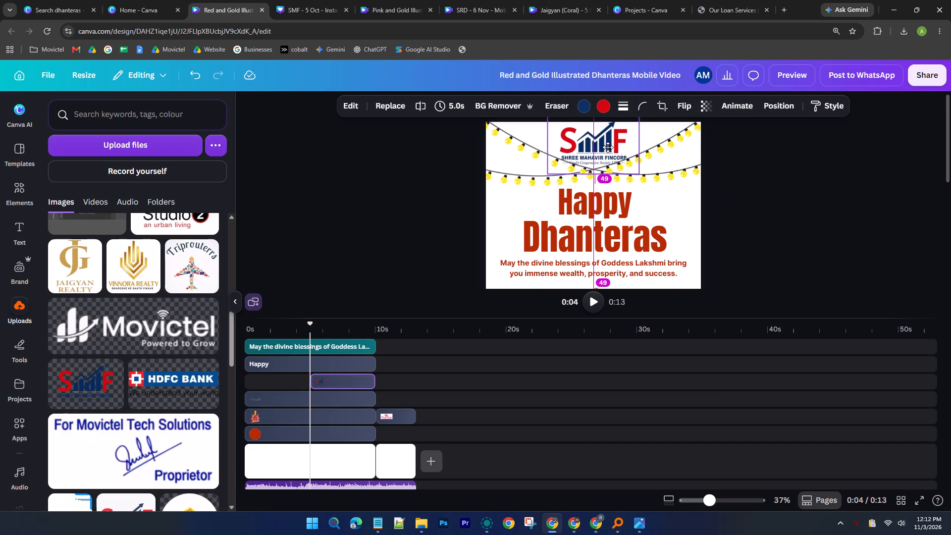
left_click_drag(608, 147, 610, 147)
left_click(793, 171)
Move the string lights slightly down so they hang lower behind the SMF logo.
scroll(366, 181, "down", 1, "ctrl")
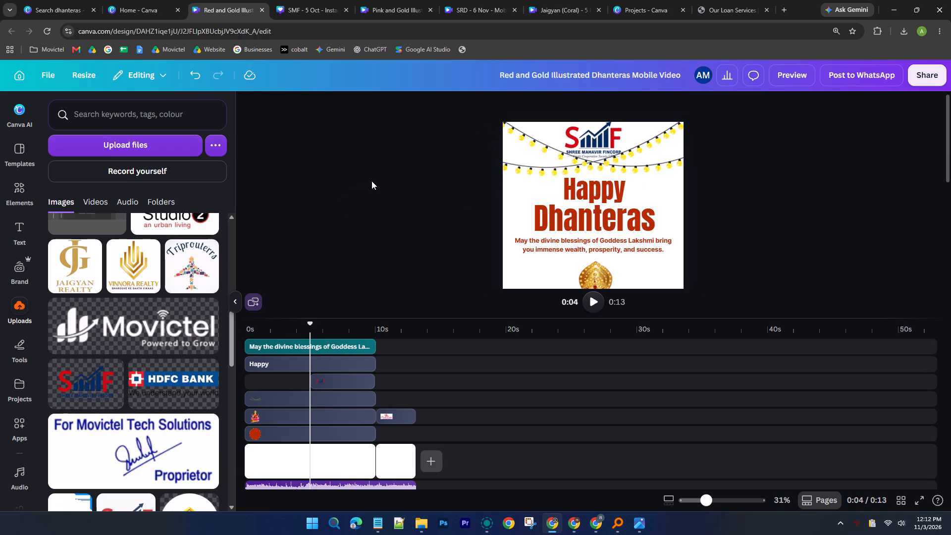
left_click_drag(522, 165, 522, 175)
left_click(372, 166)
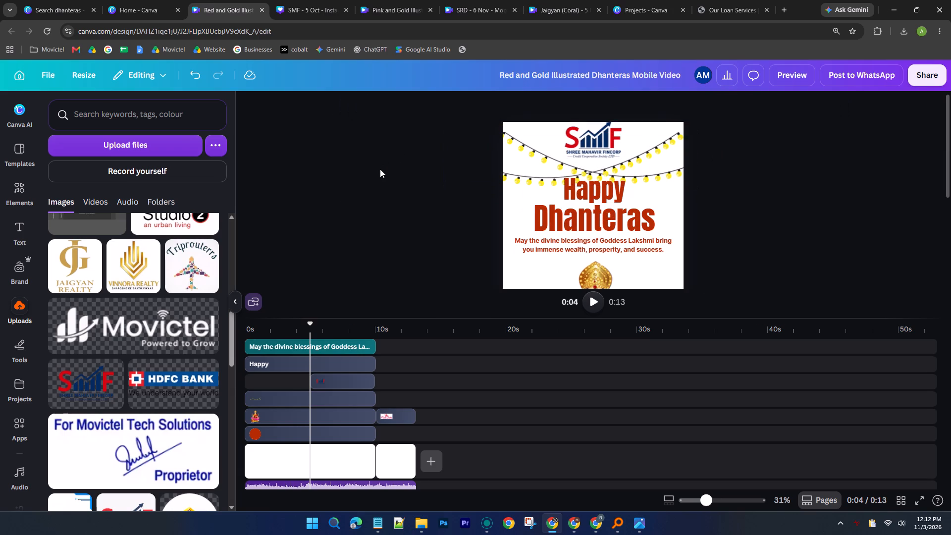
Nudge the SMF logo slightly down on the first page, keeping it horizontally centred.
scroll(423, 160, "up", 2)
left_click(593, 145)
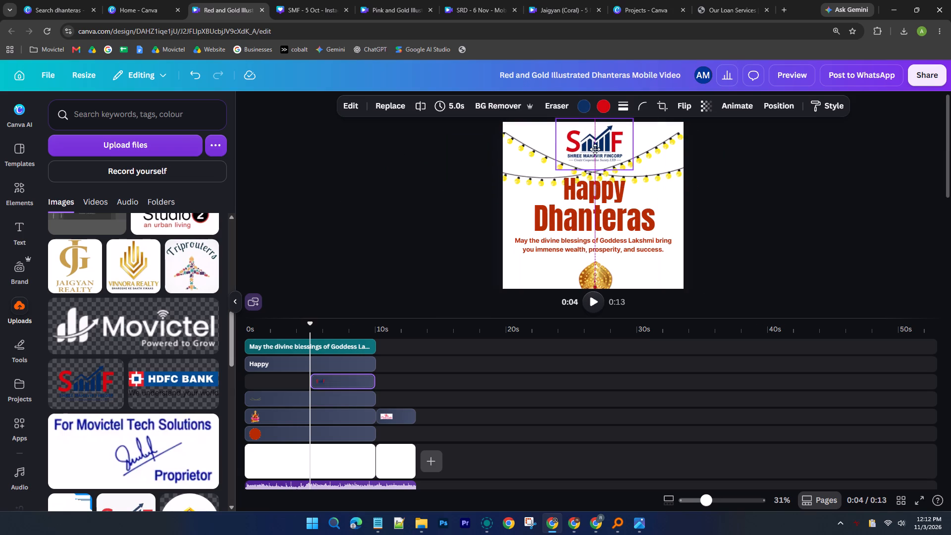
left_click(826, 175)
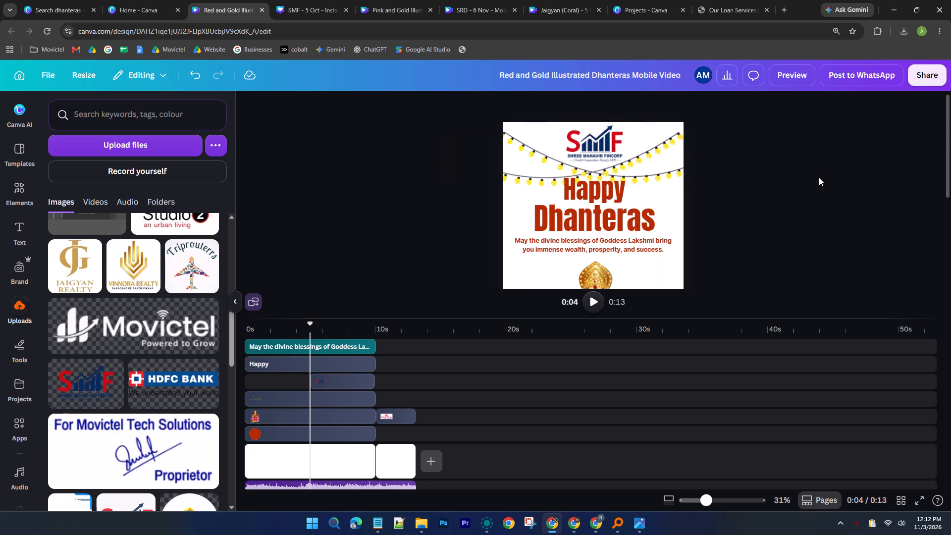
Move the blessing line, the goddess Lakshmi illustration and the Happy Dhanteras heading slightly down, keeping them centred on the first page.
scroll(819, 177, "down", 1)
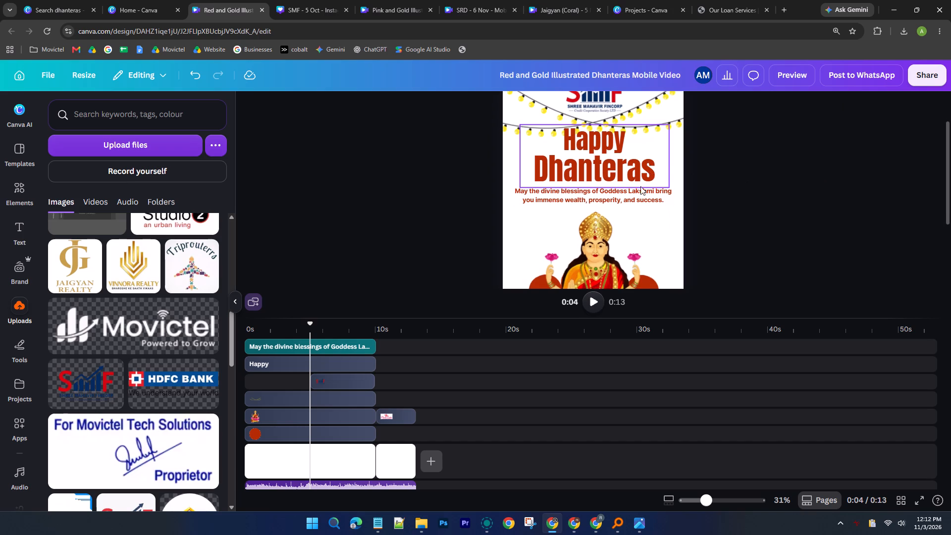
left_click(633, 200)
scroll(748, 216, "down", 4, "ctrl")
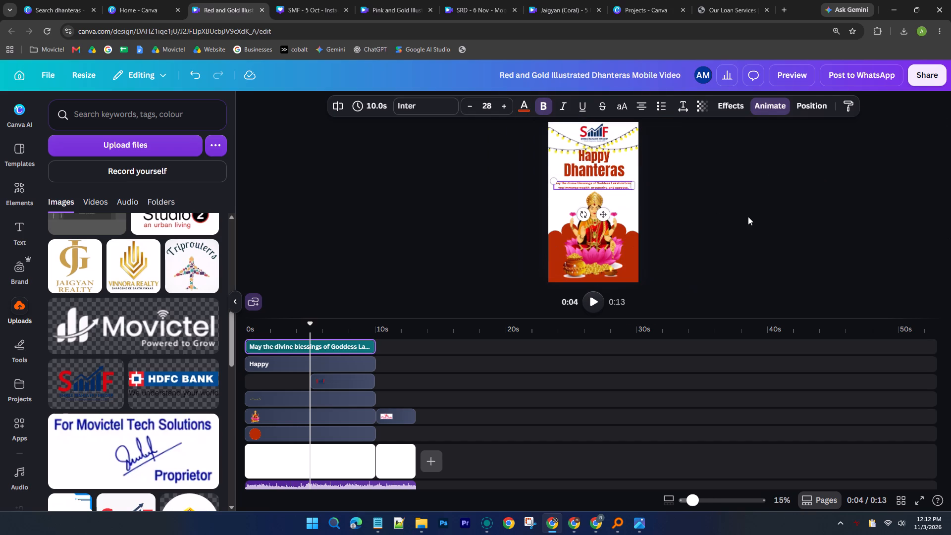
scroll(748, 216, "down", 2)
left_click(598, 243)
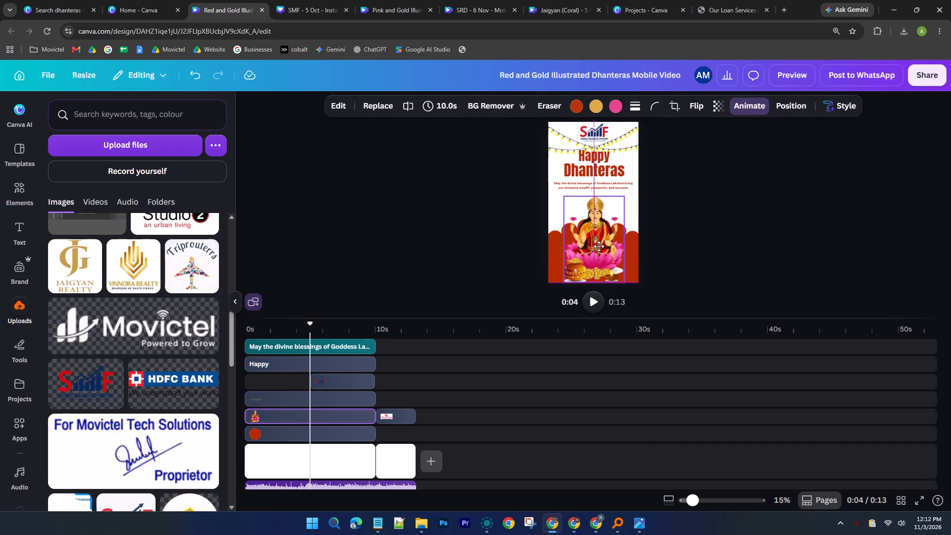
left_click(736, 180)
scroll(645, 160, "up", 3, "ctrl")
left_click_drag(592, 200, 592, 204)
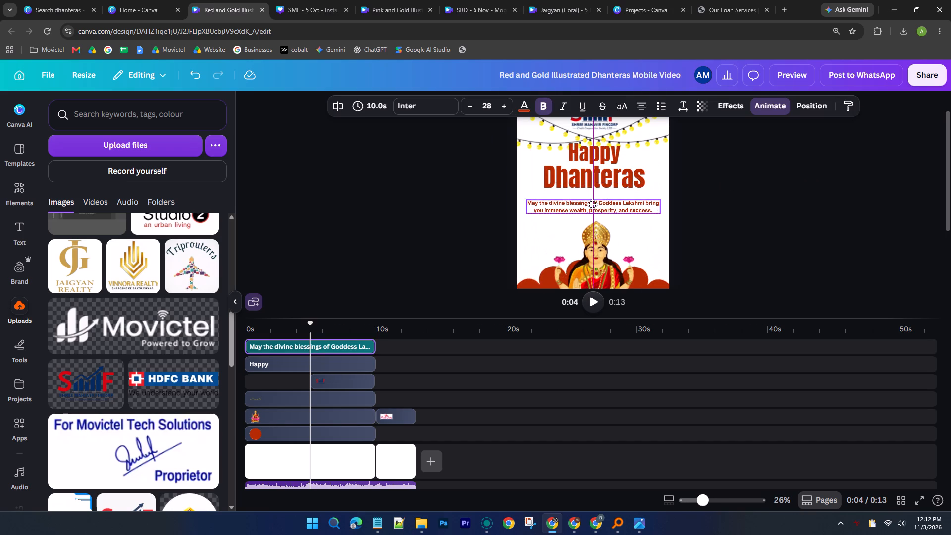
left_click_drag(592, 204, 592, 205)
left_click_drag(602, 161, 602, 170)
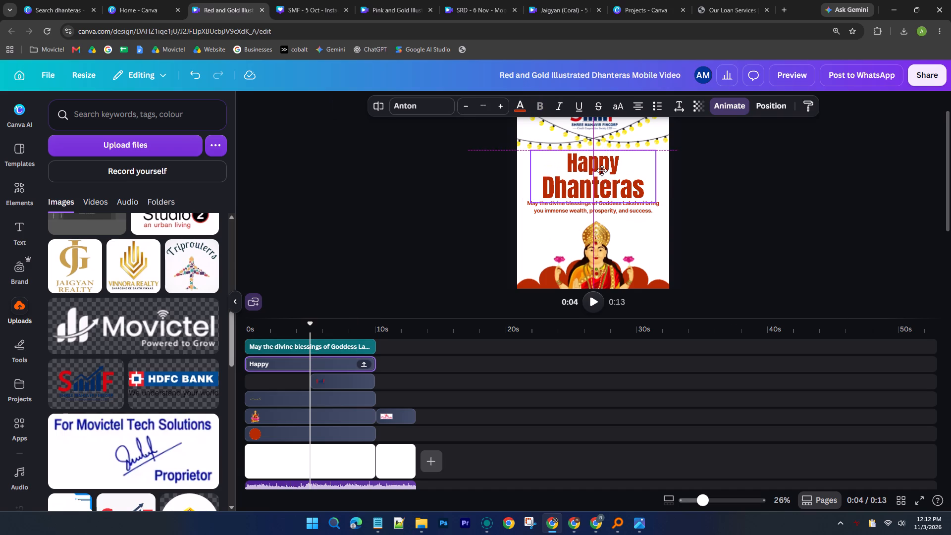
left_click_drag(602, 170, 602, 168)
left_click(773, 138)
scroll(736, 146, "up", 2)
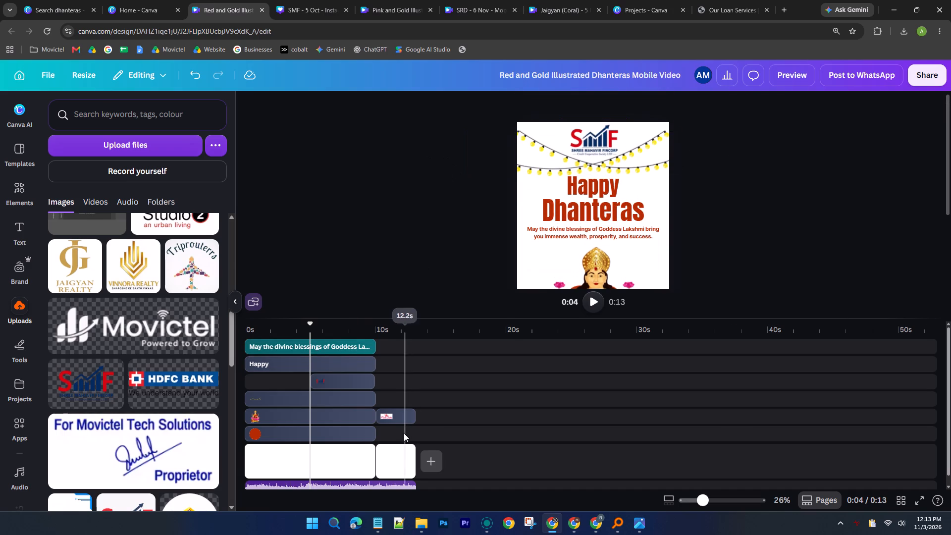
Add the transparent SMF logo to the closing page and trim its clip to the page's end.
left_click_drag(85, 374, 404, 442)
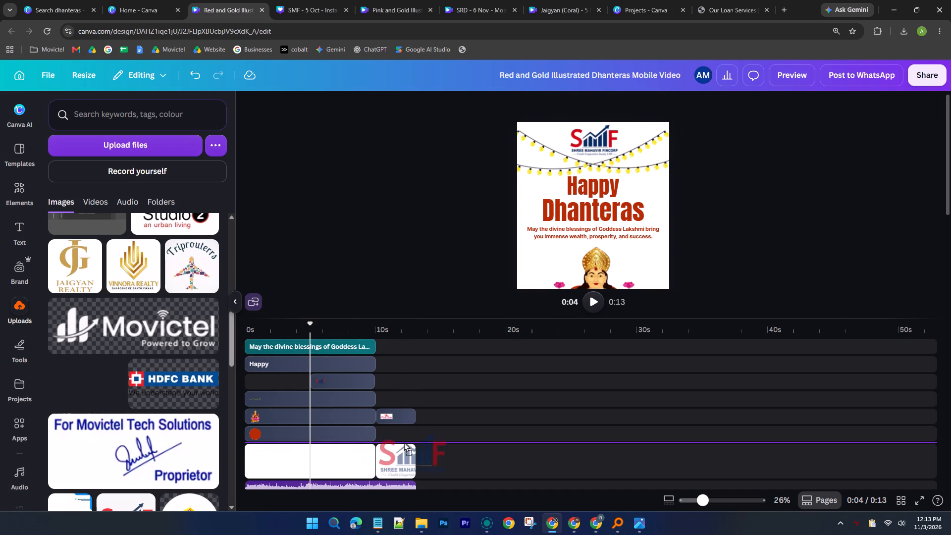
left_click_drag(404, 442, 412, 430)
left_click_drag(396, 434, 399, 447)
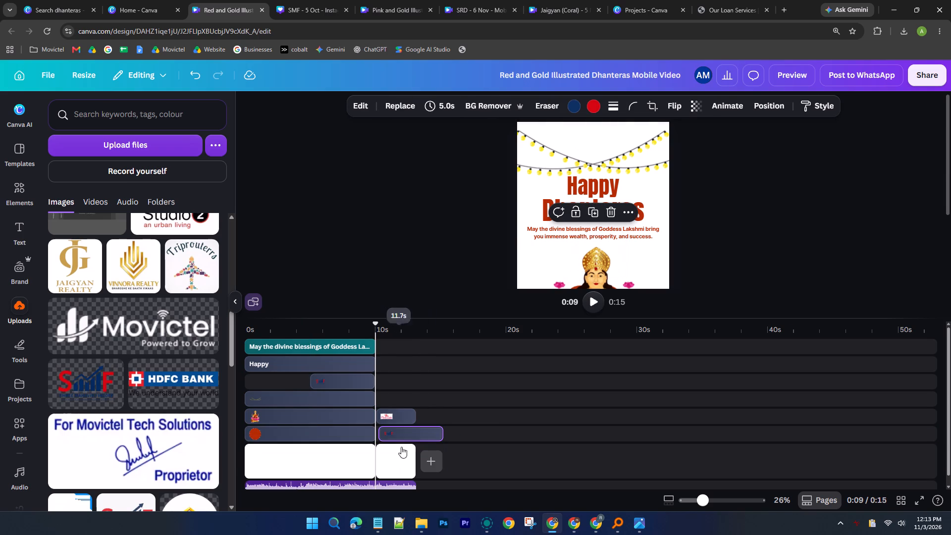
left_click(418, 436)
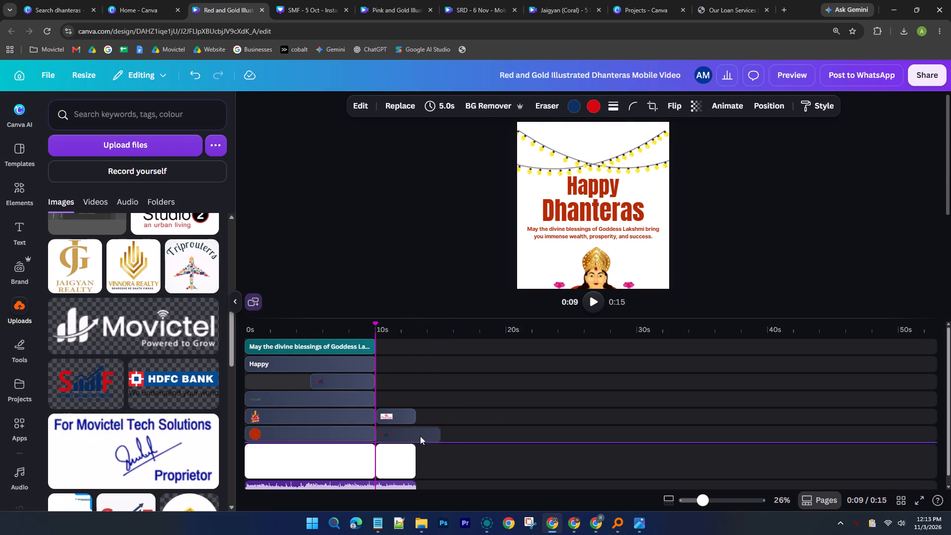
key("ctrl+z")
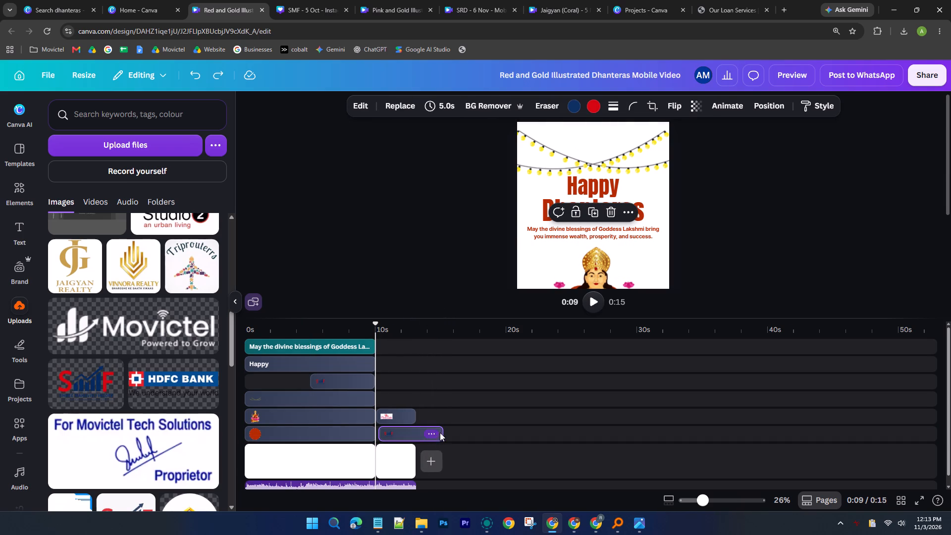
left_click_drag(440, 432, 418, 431)
Delete the Pink Oaks logo from the closing page.
left_click(402, 415)
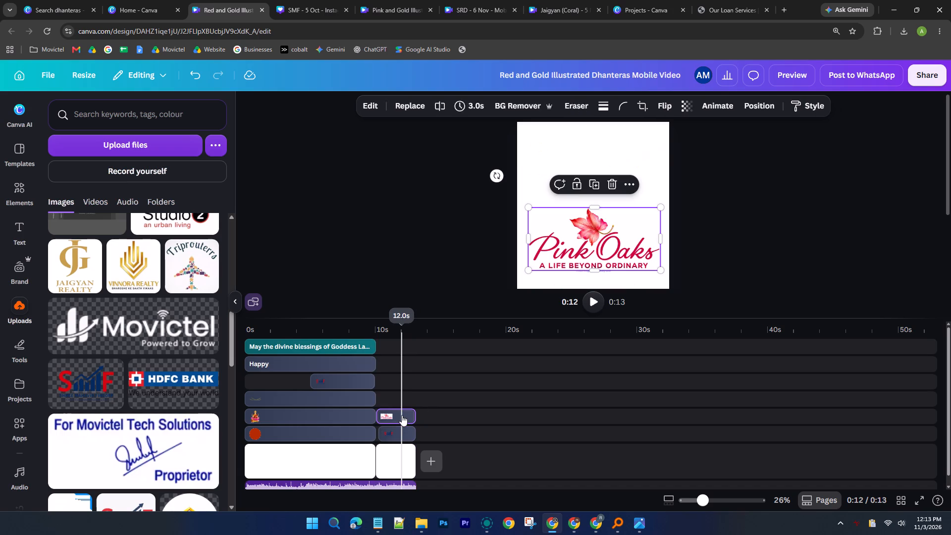
key("Delete")
Extend the closing page's SMF logo clip back to the page start so it lasts the full 3.0 seconds.
left_click(389, 431)
scroll(370, 430, "up", 4, "ctrl")
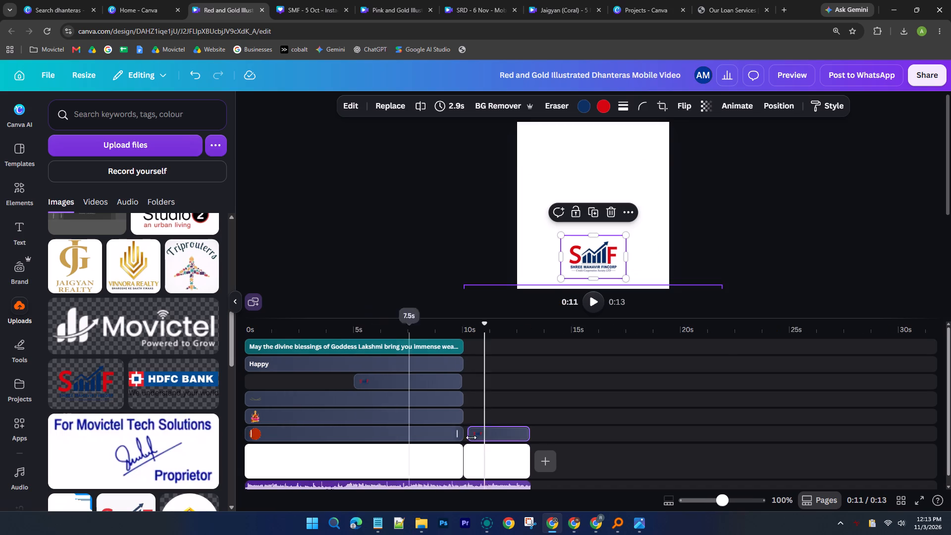
scroll(474, 435, "up", 8, "ctrl")
left_click_drag(861, 432, 851, 432)
left_click_drag(853, 433, 830, 429)
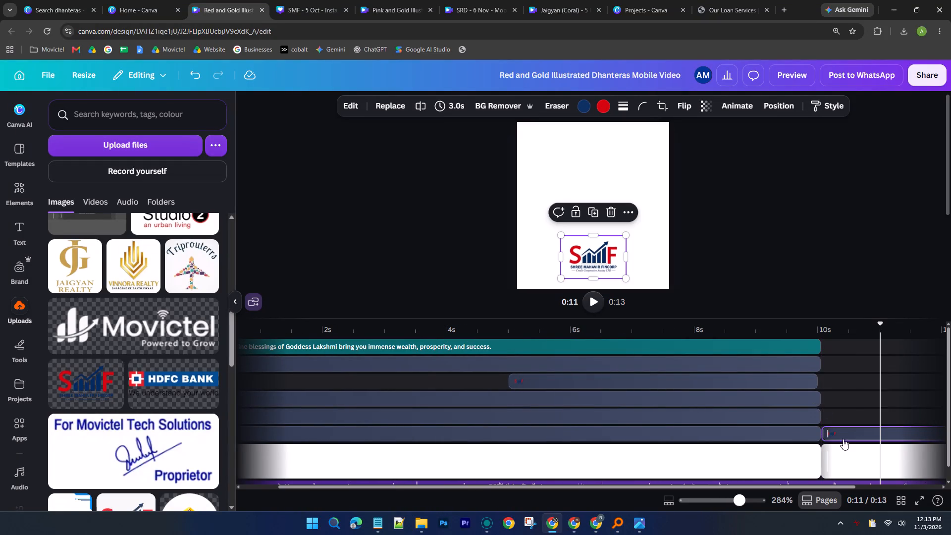
left_click(856, 433)
Enlarge the SMF logo to the full width of the closing page and centre it.
scroll(549, 169, "down", 3, "ctrl")
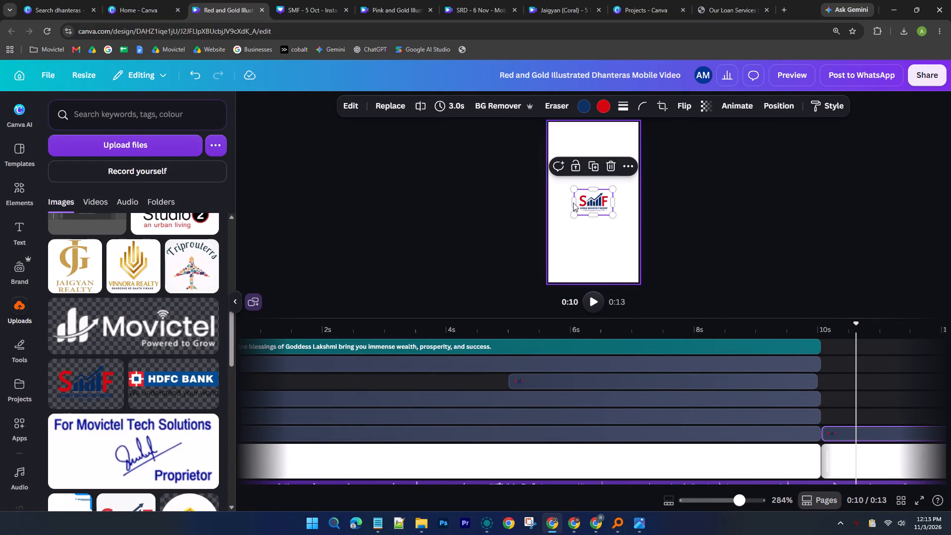
left_click_drag(575, 191, 553, 173)
left_click_drag(613, 214, 620, 219)
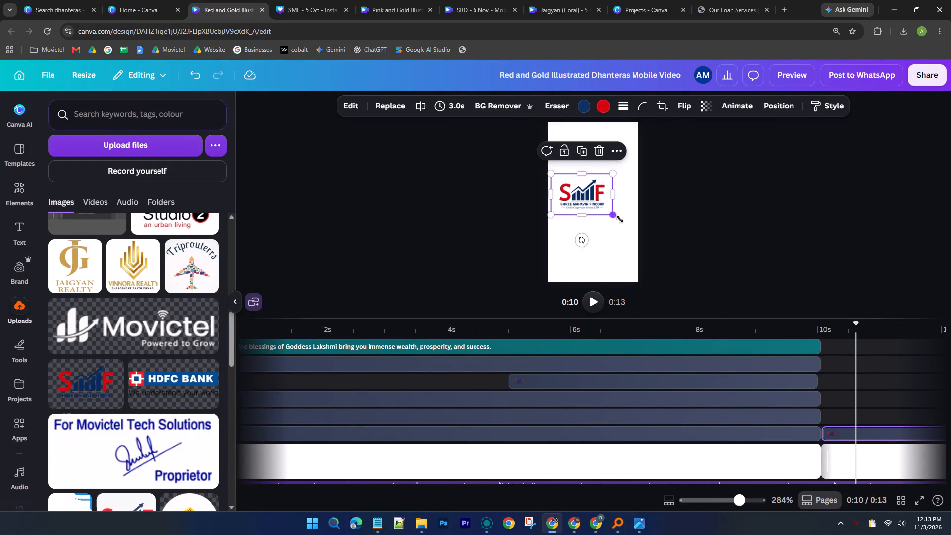
left_click_drag(620, 219, 634, 235)
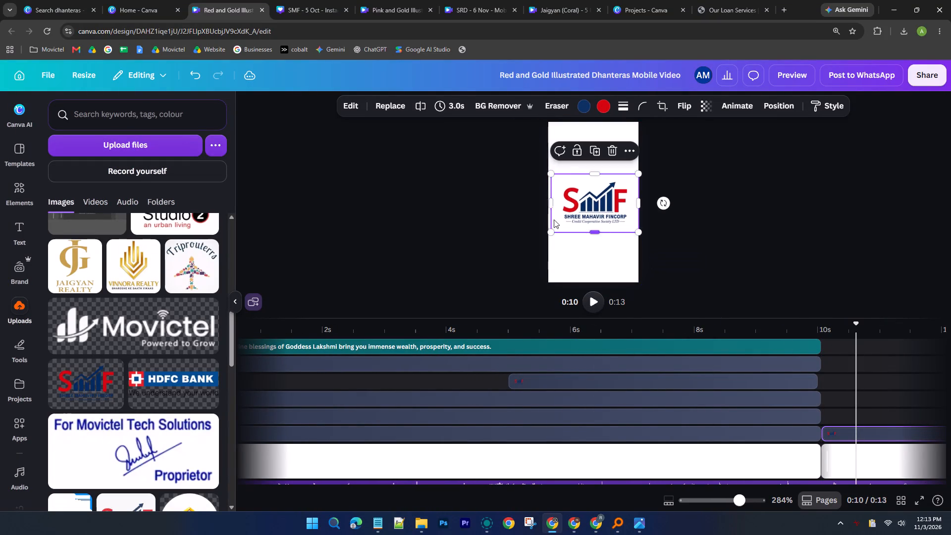
left_click(552, 175)
left_click(591, 198)
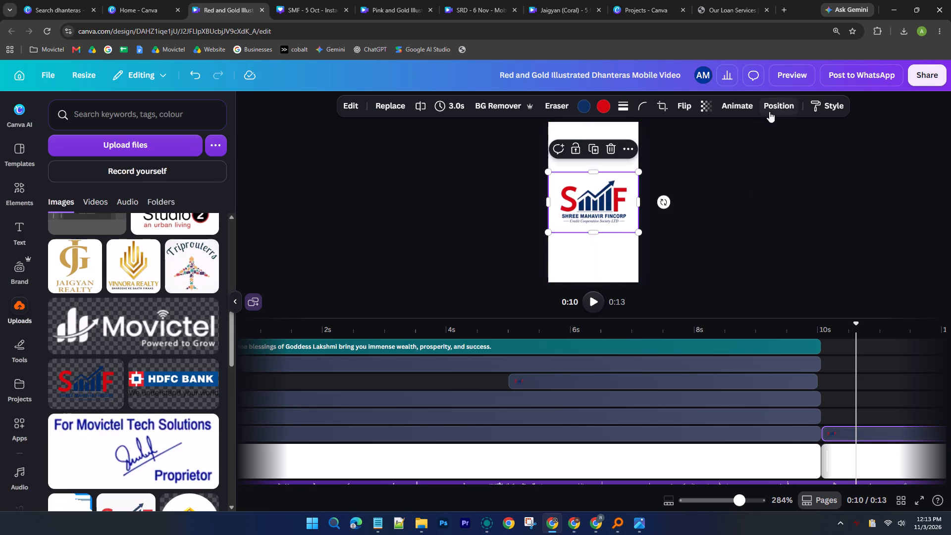
Animate the closing SMF logo with Succession on enter only, at slow speed and maximum intensity.
left_click(740, 110)
scroll(119, 370, "down", 11)
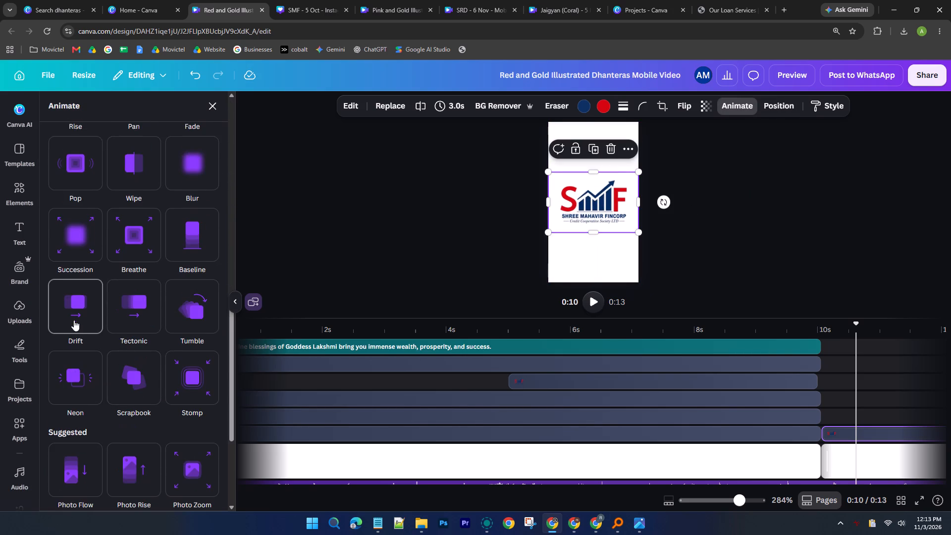
scroll(77, 368, "down", 2)
left_click(66, 142)
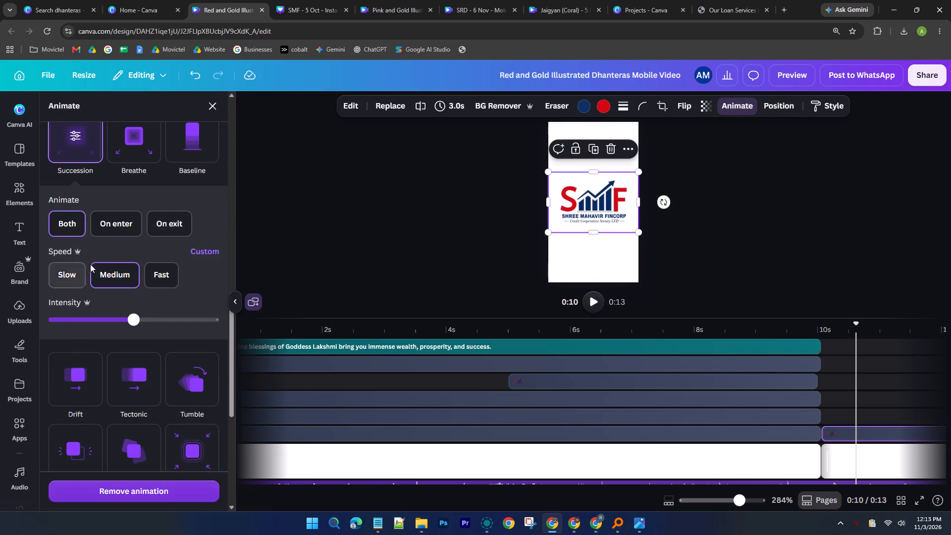
left_click(110, 219)
left_click(70, 274)
left_click_drag(138, 320, 262, 316)
left_click(398, 245)
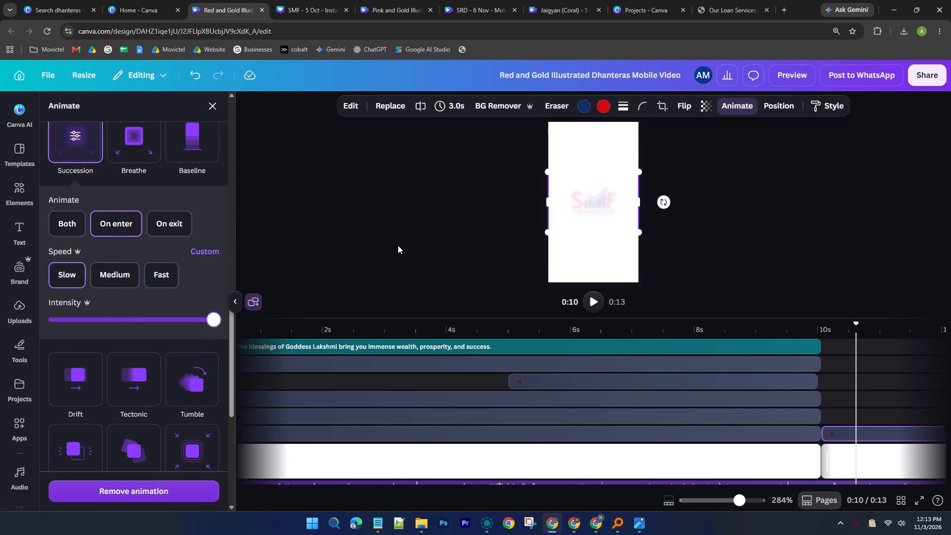
left_click(774, 259)
Play the reel from the beginning to check the first page's timing.
scroll(843, 335, "down", 5, "ctrl")
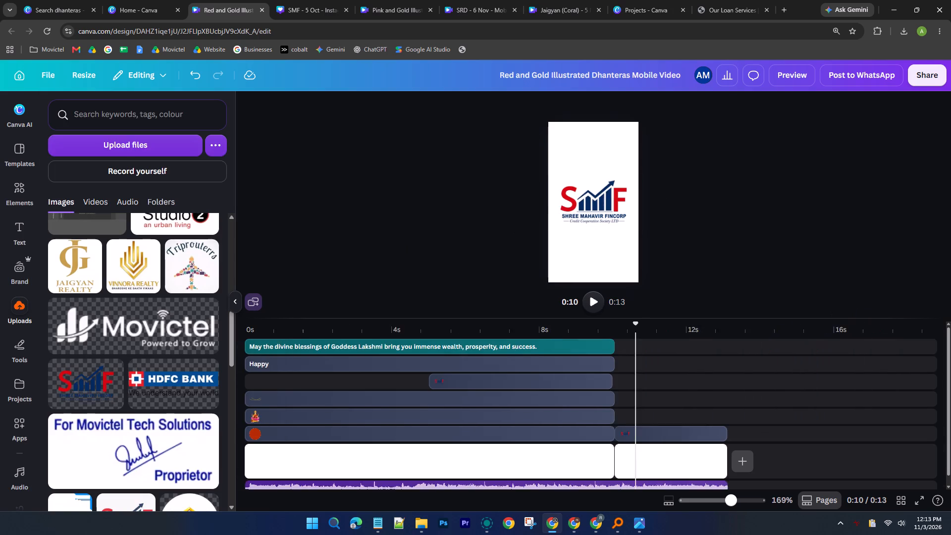
scroll(843, 335, "down", 3, "ctrl")
left_click_drag(474, 324, 191, 329)
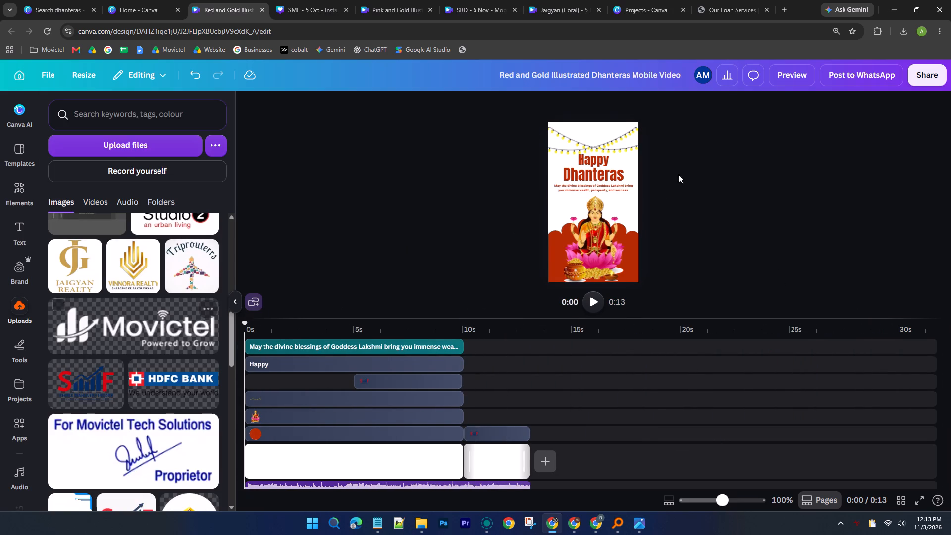
left_click(589, 295)
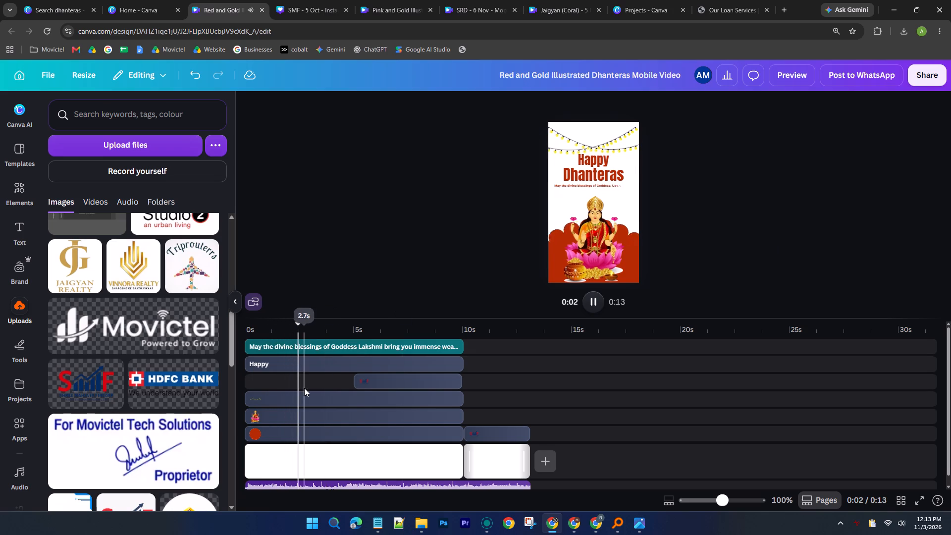
Extend the first page's SMF logo clip back to the start of the timeline.
left_click(356, 380)
left_click_drag(356, 380, 251, 386)
Play the whole reel again from the beginning through the closing logo.
left_click_drag(356, 325, 249, 325)
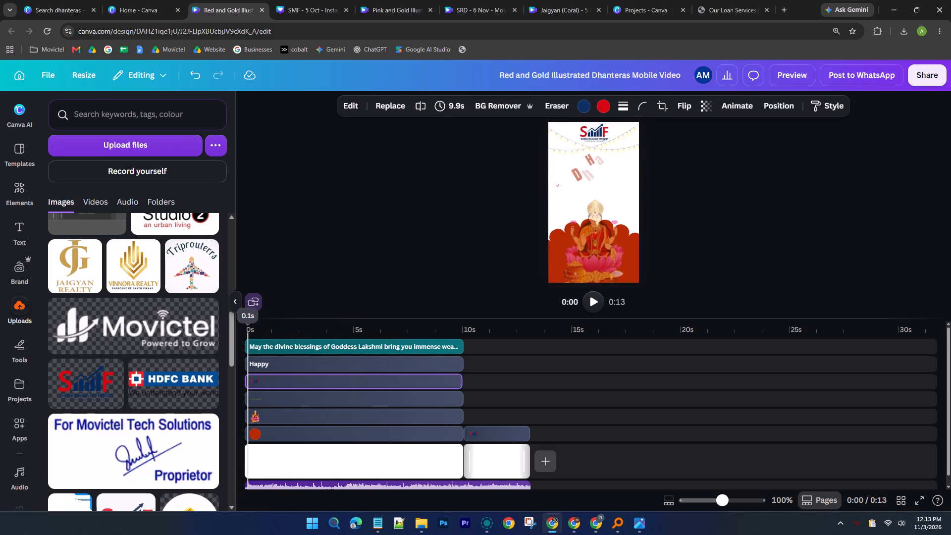
left_click(602, 297)
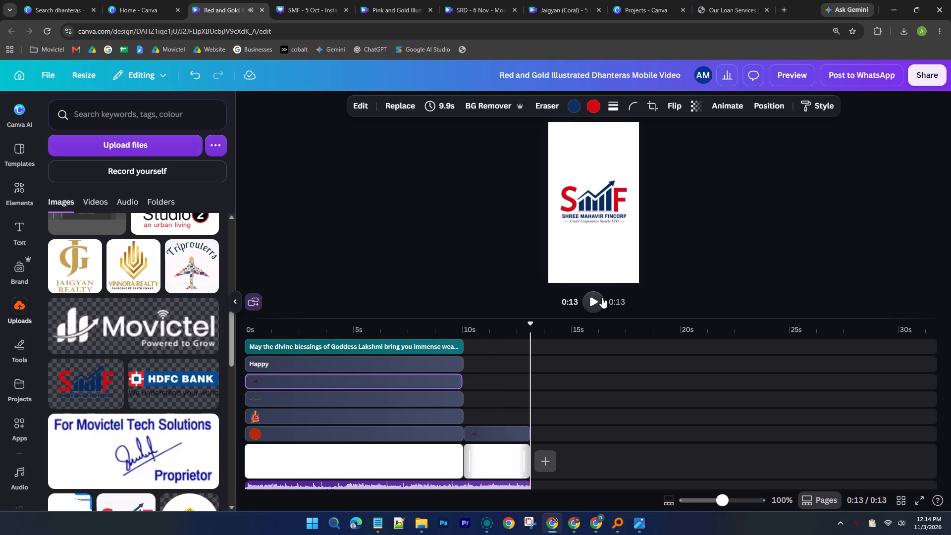
Download the SMF Dhanteras reel as an MP4 video in 4K quality.
left_click(912, 73)
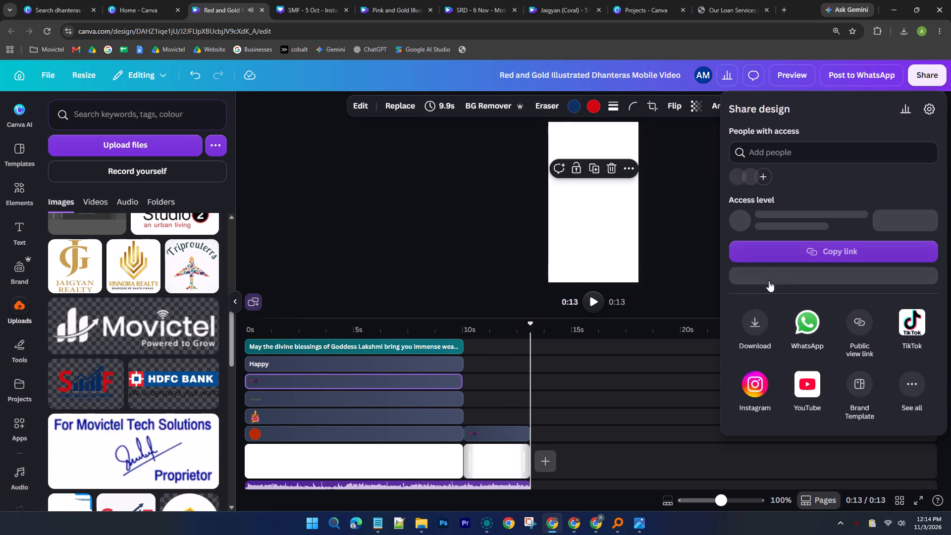
left_click_drag(724, 347, 738, 341)
left_click(739, 341)
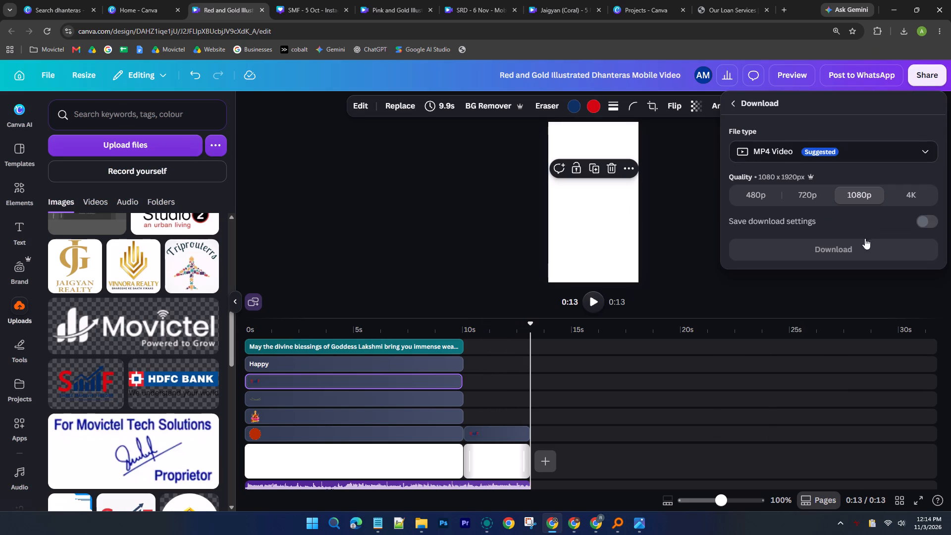
left_click(904, 197)
left_click(820, 244)
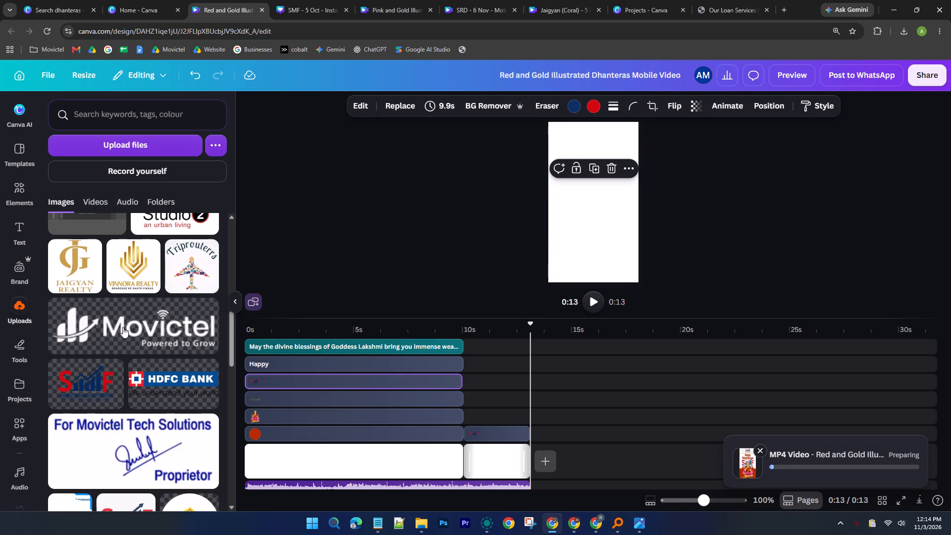
Replace the closing page's SMF logo with the uploaded MR Finance logo and trim its clip to 3.0 s, ending with the page.
scroll(125, 330, "up", 6)
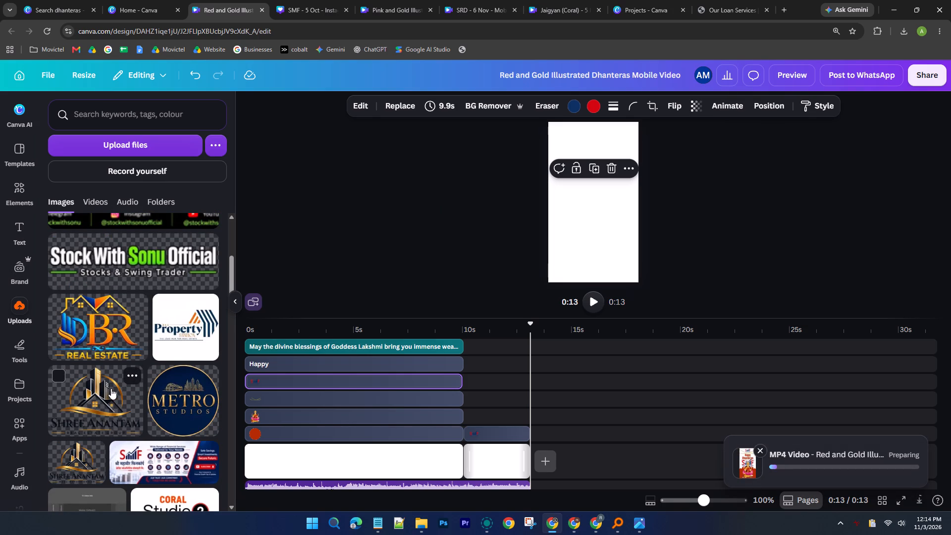
scroll(111, 388, "up", 9)
scroll(112, 384, "down", 10)
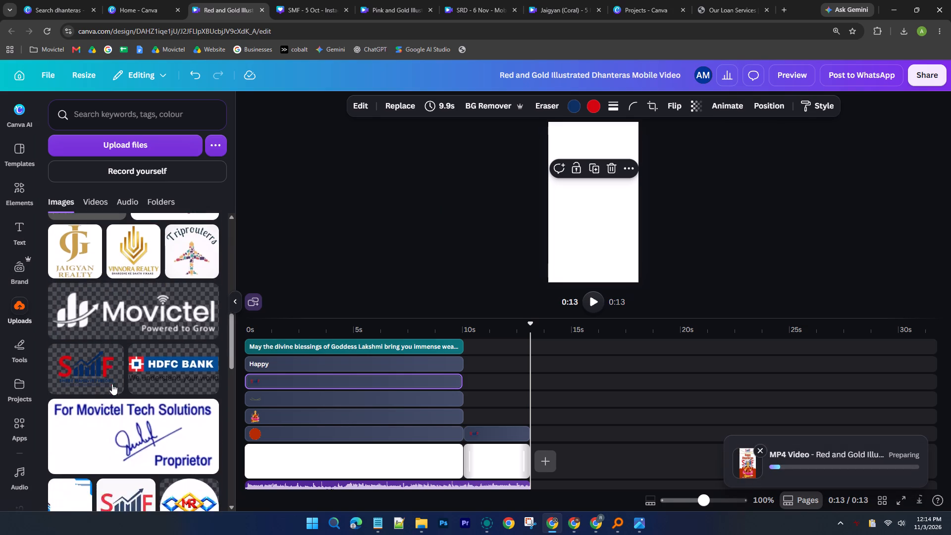
scroll(112, 384, "down", 4)
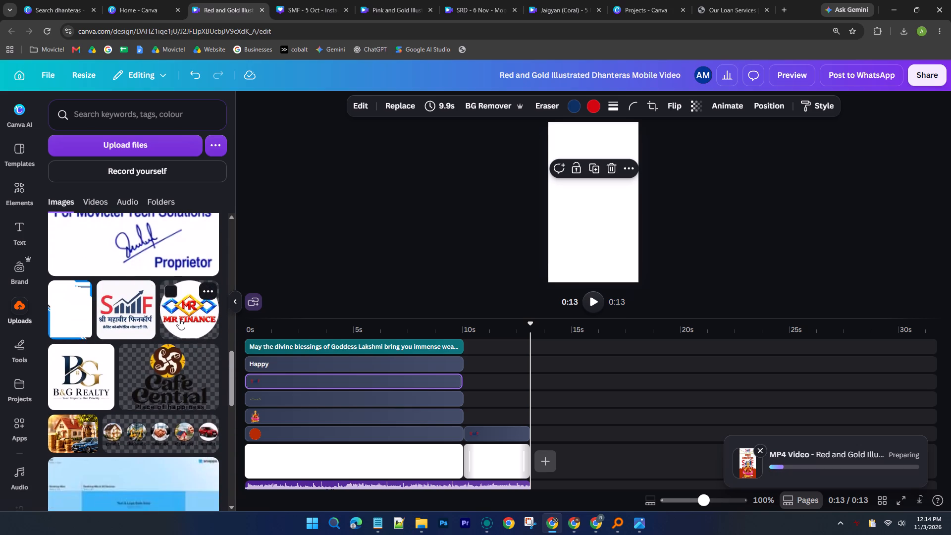
left_click_drag(179, 317, 505, 409)
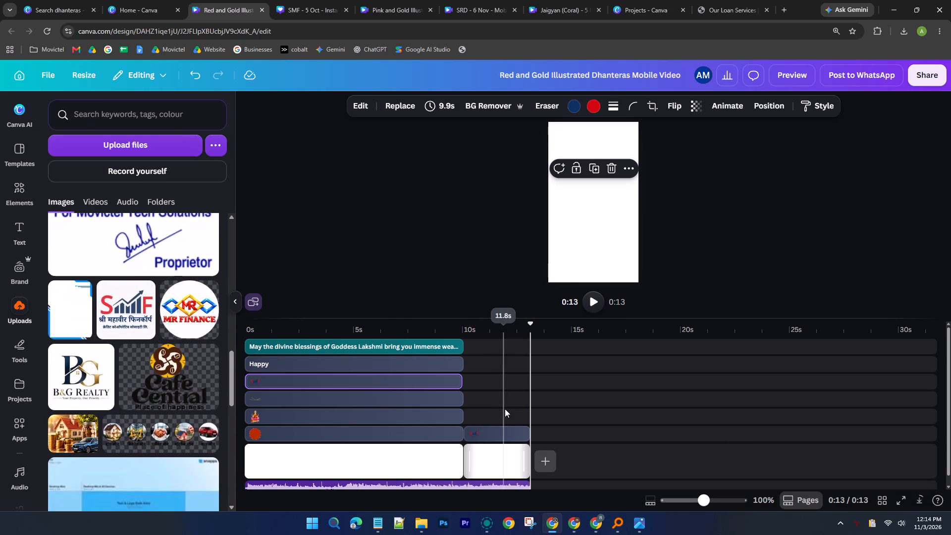
left_click_drag(505, 409, 514, 420)
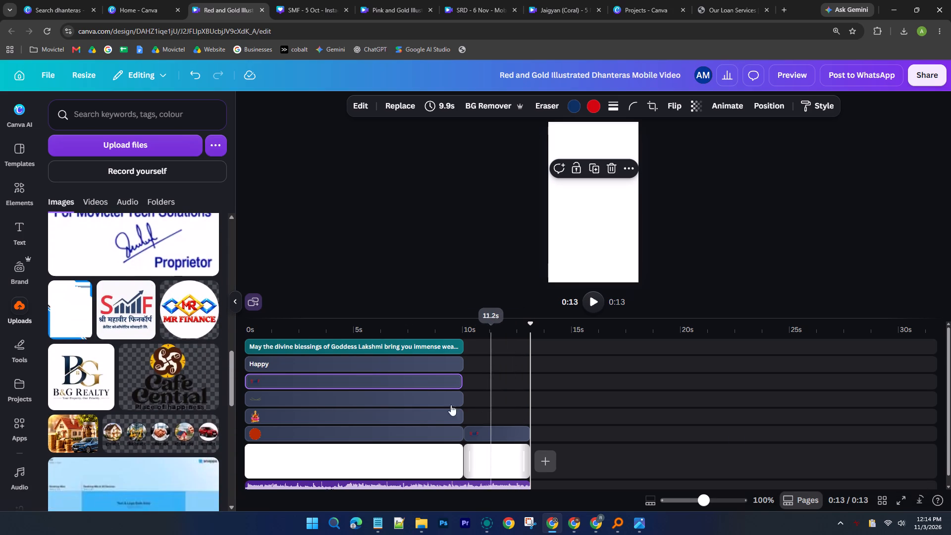
left_click_drag(191, 309, 494, 401)
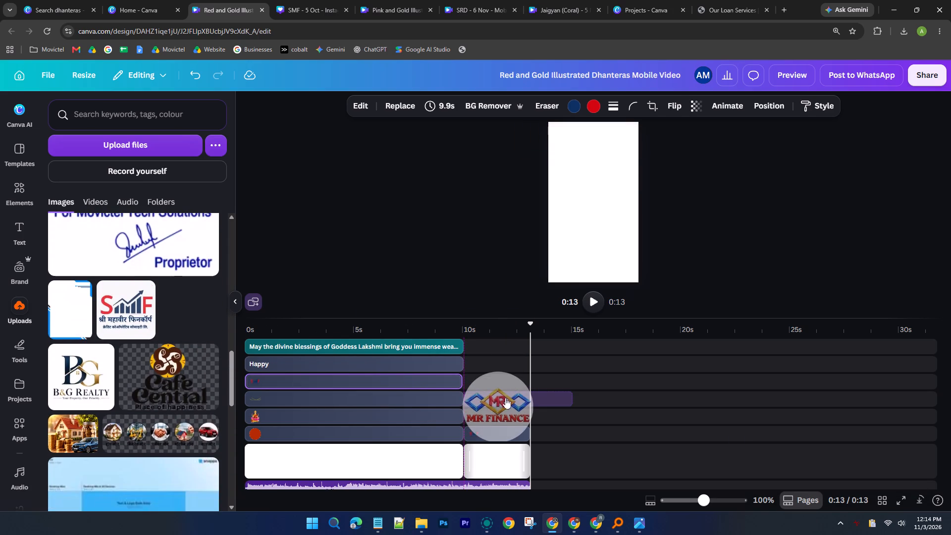
left_click(494, 435)
key("Delete")
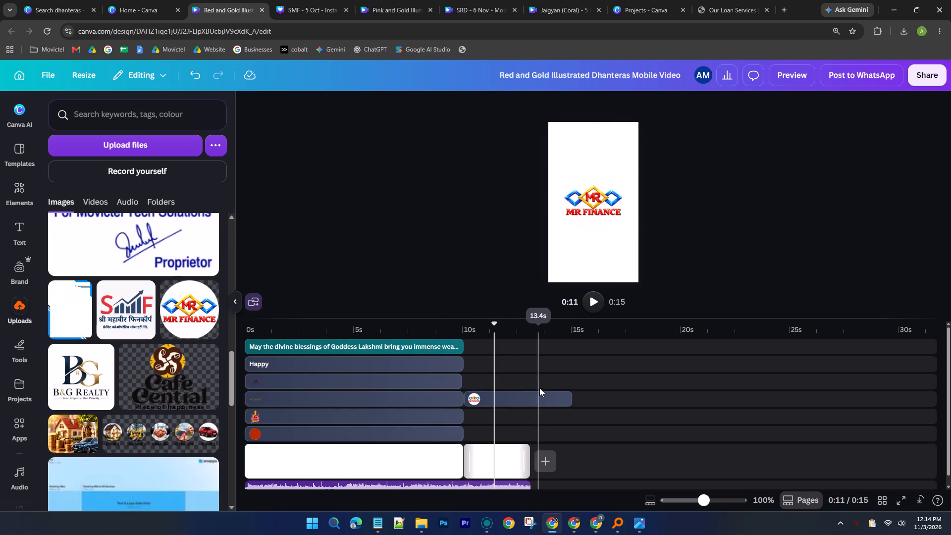
left_click_drag(568, 399, 531, 396)
Enlarge the closing page's MR Finance logo to the full page width, centred on the page.
left_click_drag(563, 173, 550, 166)
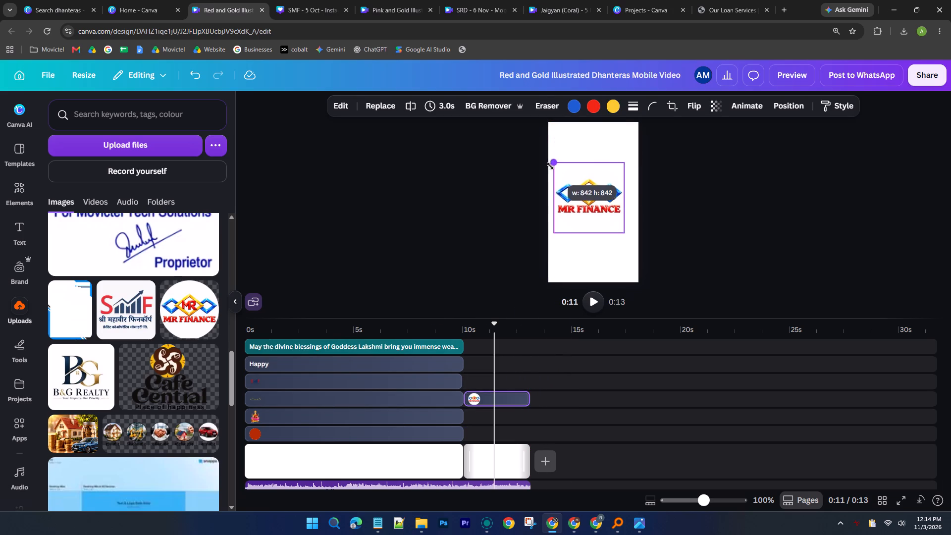
left_click_drag(550, 166, 546, 162)
left_click_drag(626, 231, 638, 243)
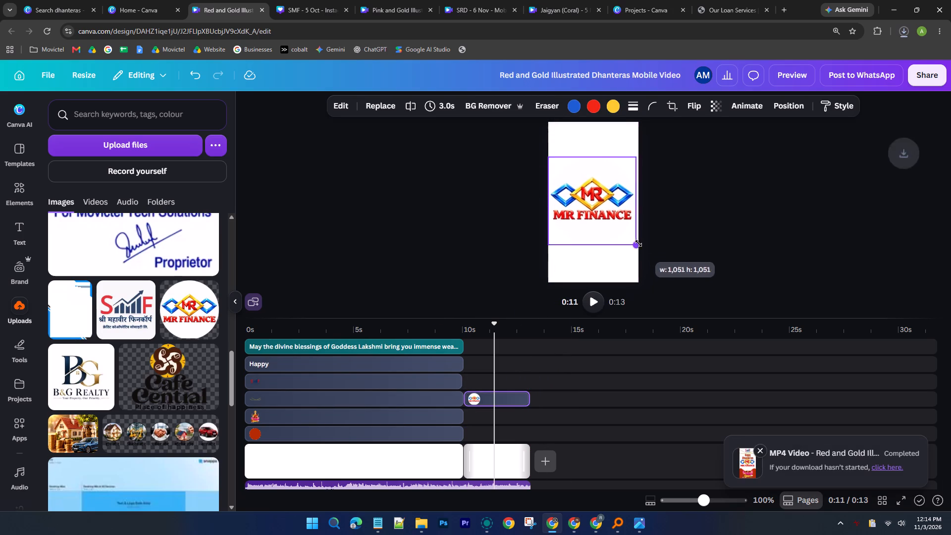
left_click_drag(638, 243, 640, 244)
left_click(596, 200)
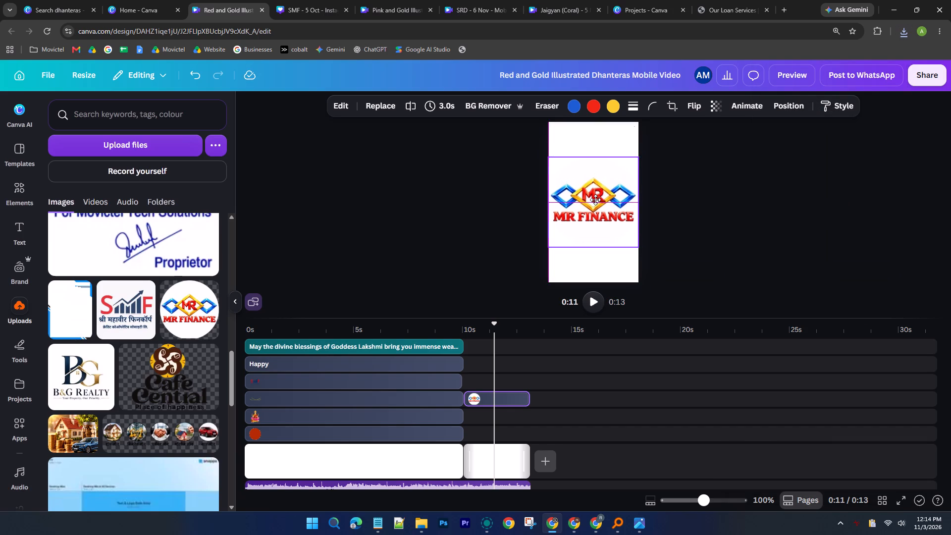
Animate the closing MR Finance logo with Succession, on enter only, at slow speed and maximum intensity.
left_click(736, 105)
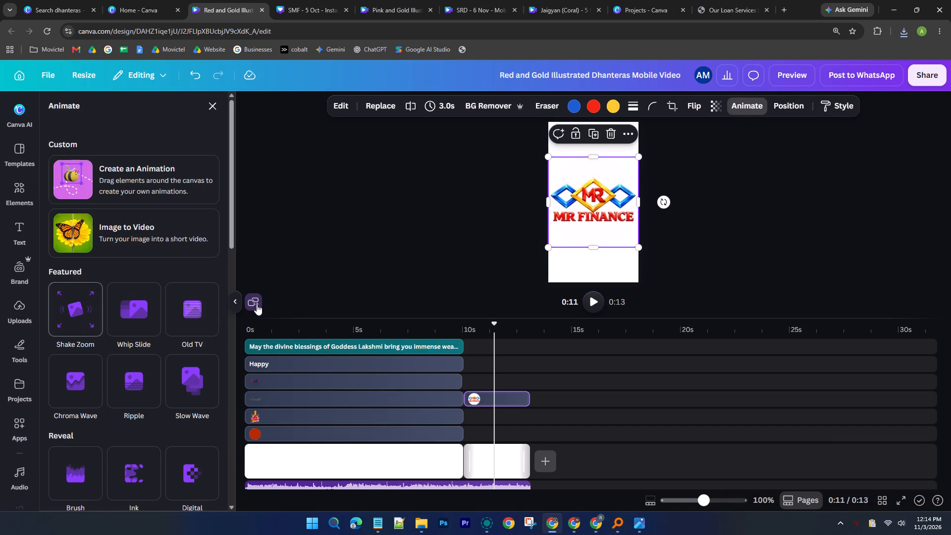
scroll(95, 361, "down", 10)
left_click(71, 277)
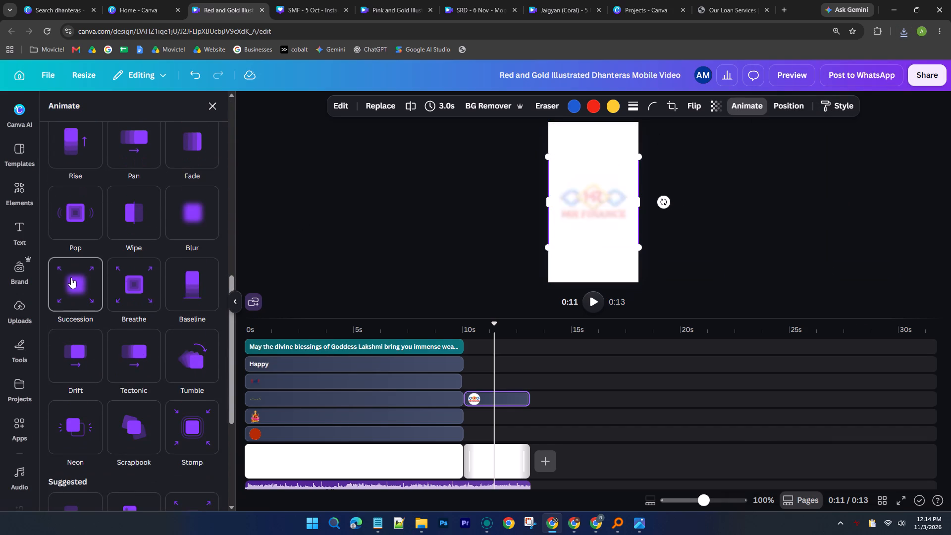
left_click(115, 372)
left_click(66, 418)
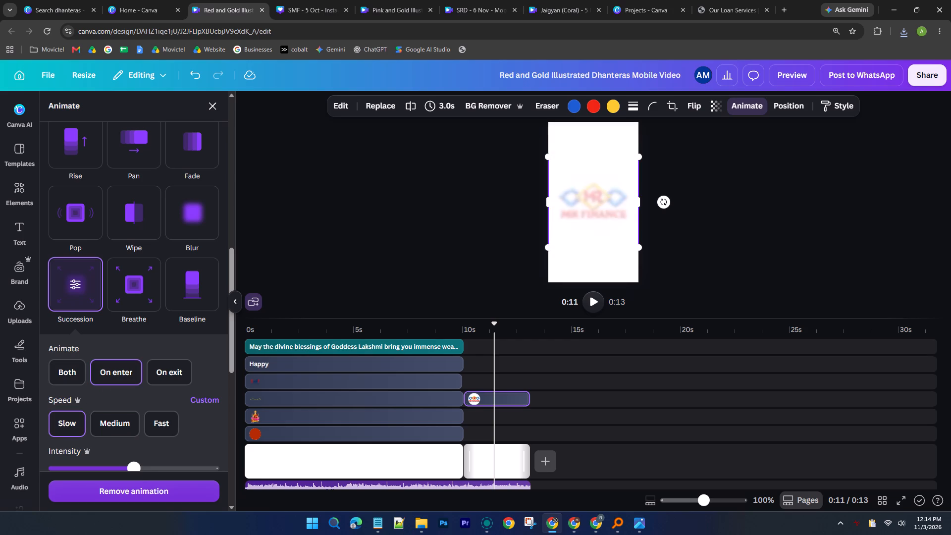
left_click_drag(136, 468, 256, 471)
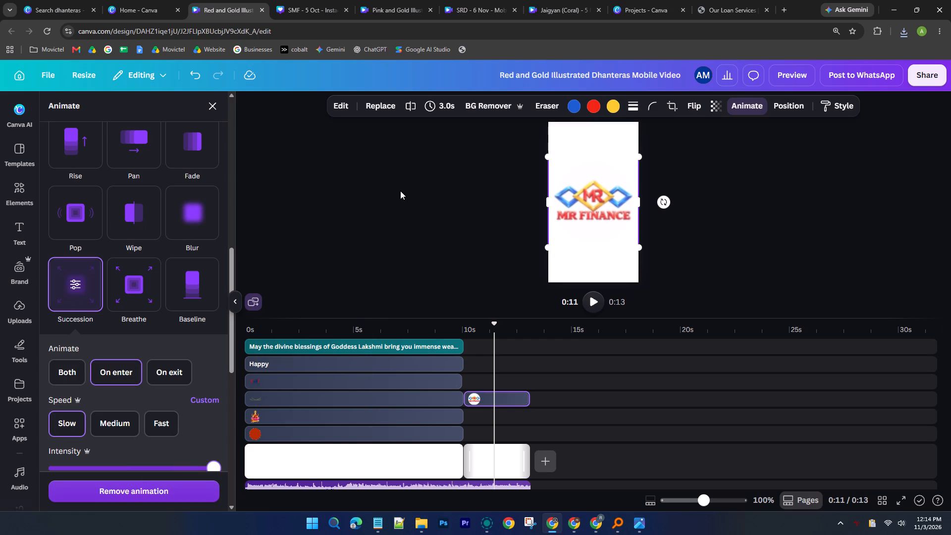
scroll(380, 400, "down", 1)
scroll(316, 399, "up", 2)
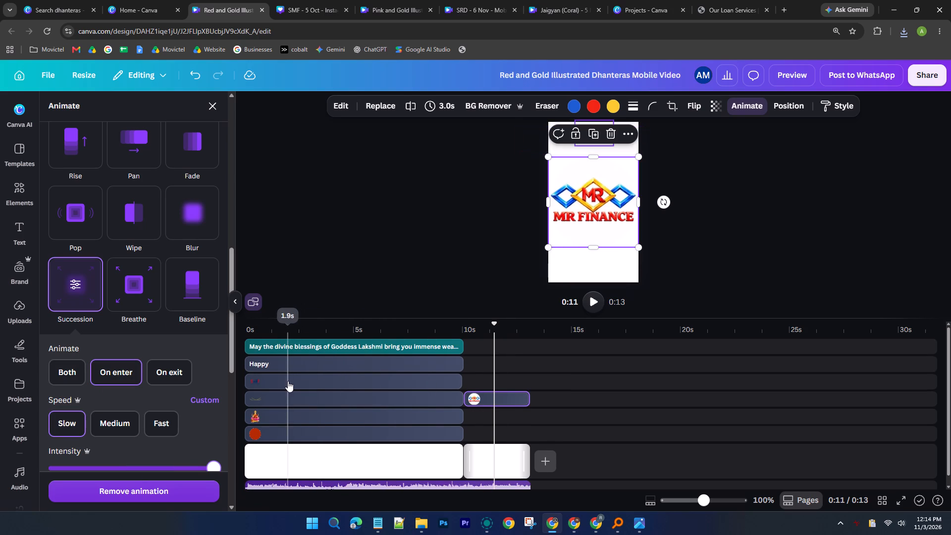
Replace the first page's SMF logo with the uploaded MR Finance logo and stretch its clip across the page's full 10.0 s.
left_click(15, 304)
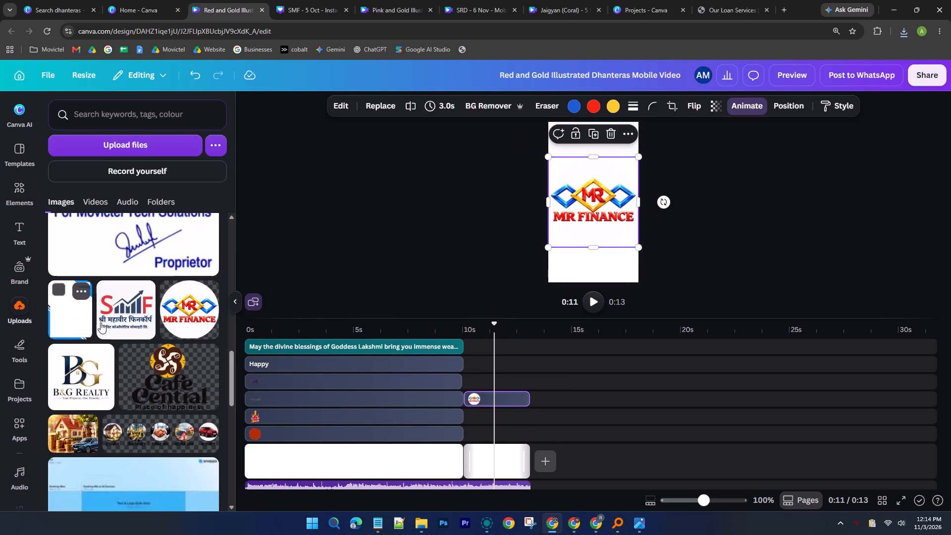
left_click_drag(180, 308, 251, 352)
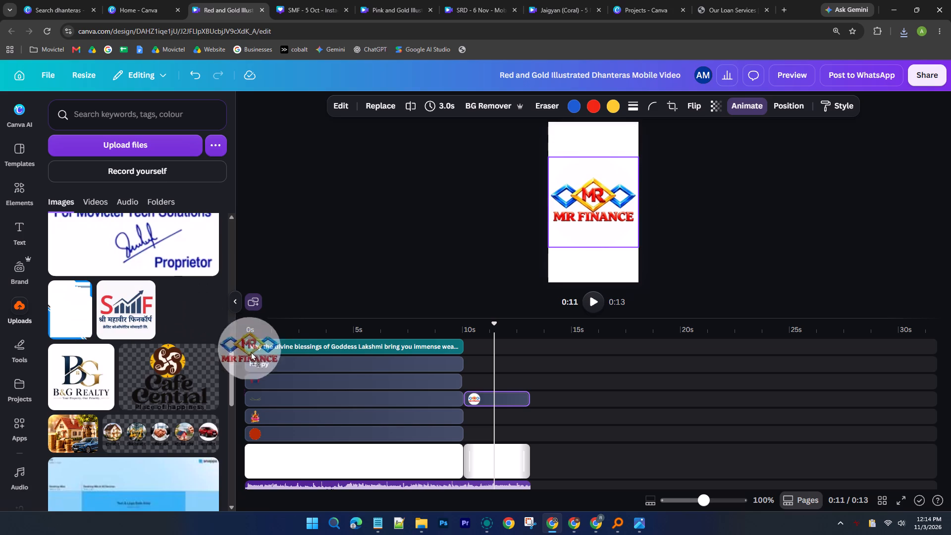
left_click_drag(251, 352, 296, 373)
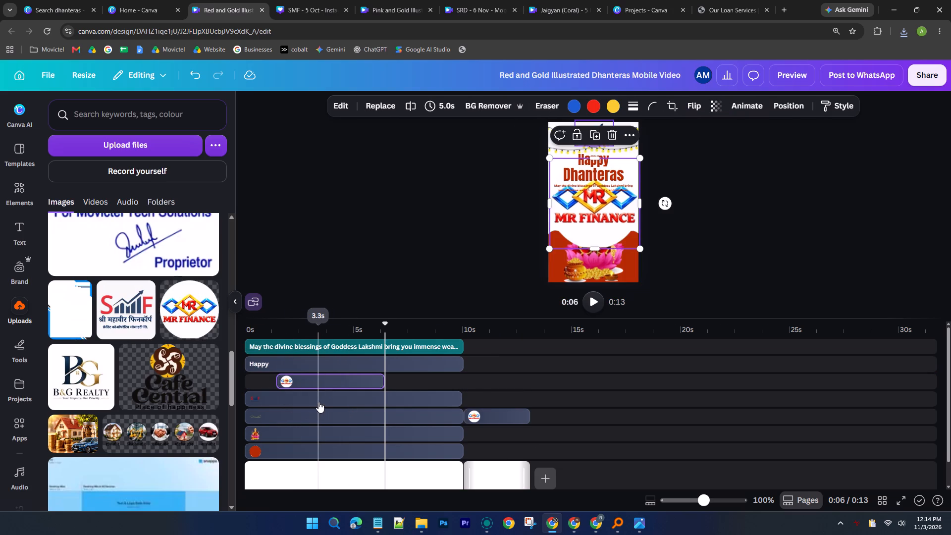
left_click(318, 402)
left_click(314, 381)
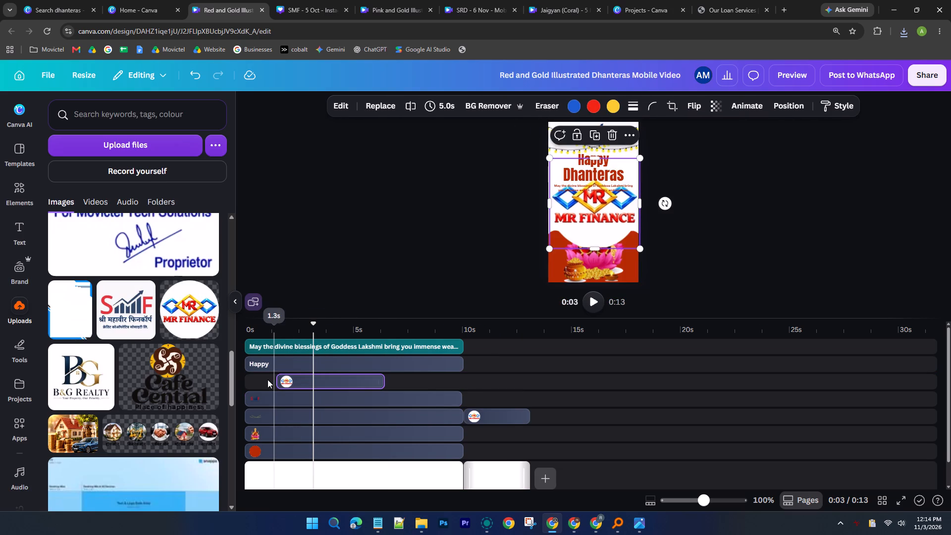
left_click_drag(277, 379, 248, 379)
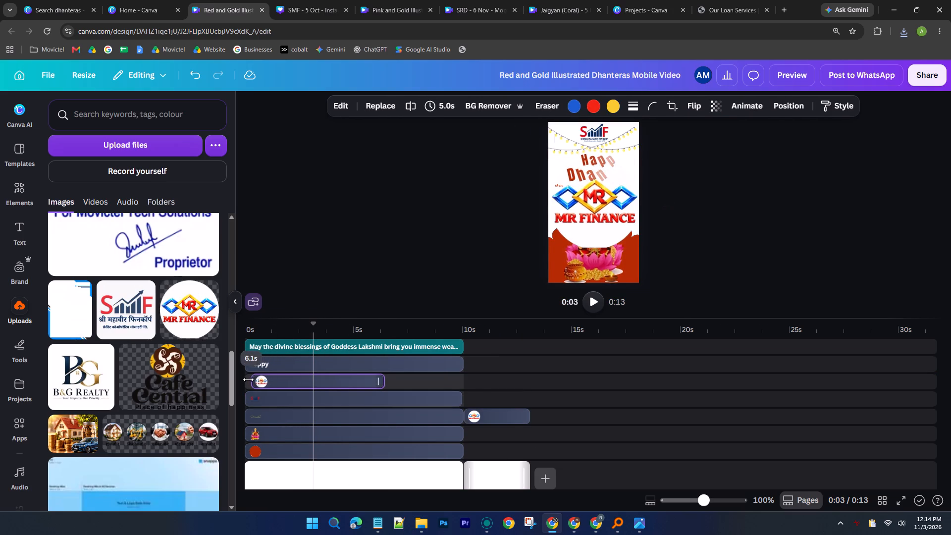
left_click_drag(248, 379, 249, 380)
left_click_drag(384, 381, 462, 385)
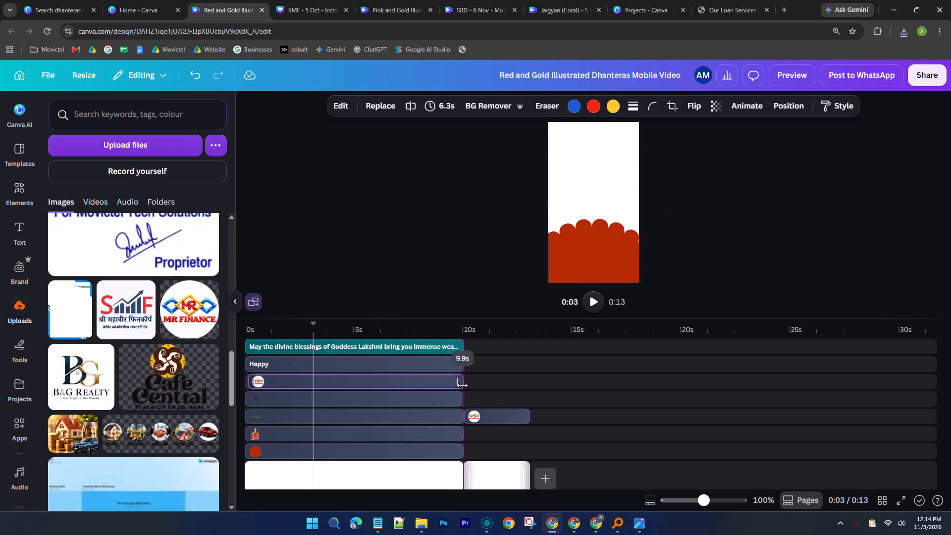
left_click_drag(462, 385, 463, 385)
left_click(462, 384)
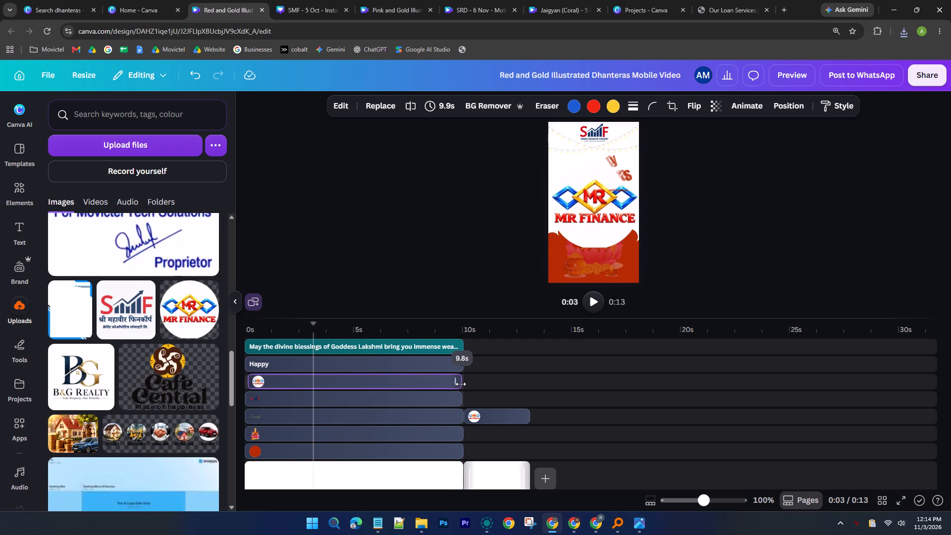
left_click(436, 400)
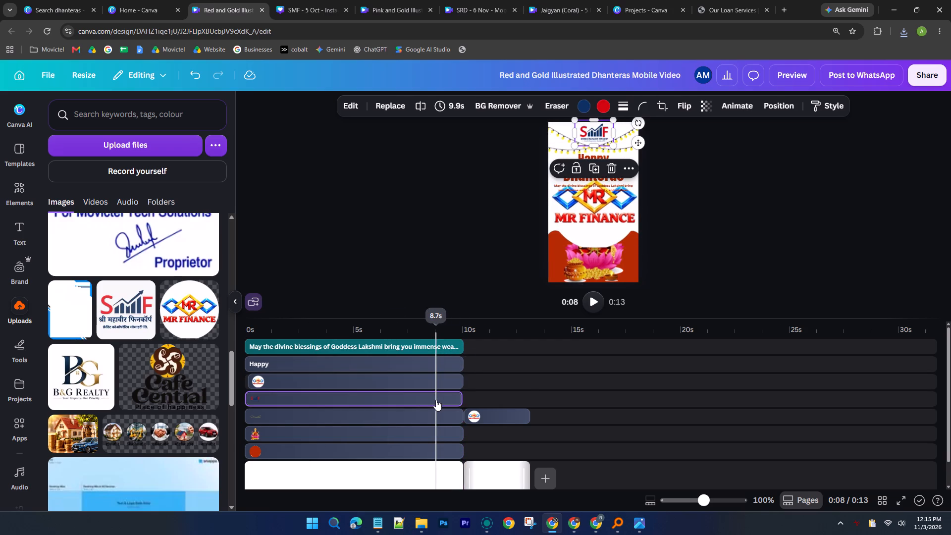
key("Delete")
left_click(425, 379)
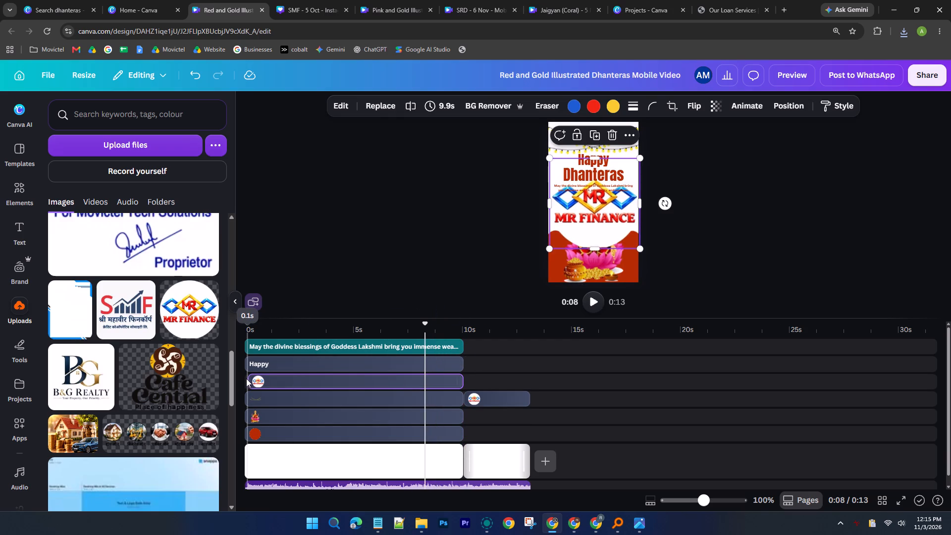
left_click(249, 379)
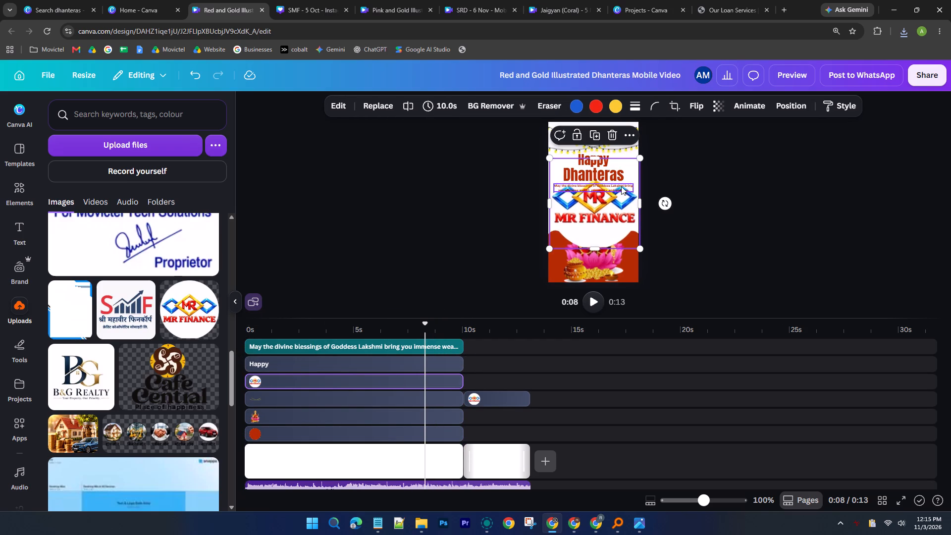
Shrink the first page's MR Finance logo and place it at the top centre of the page, above the Happy Dhanteras heading.
left_click_drag(613, 211, 615, 168)
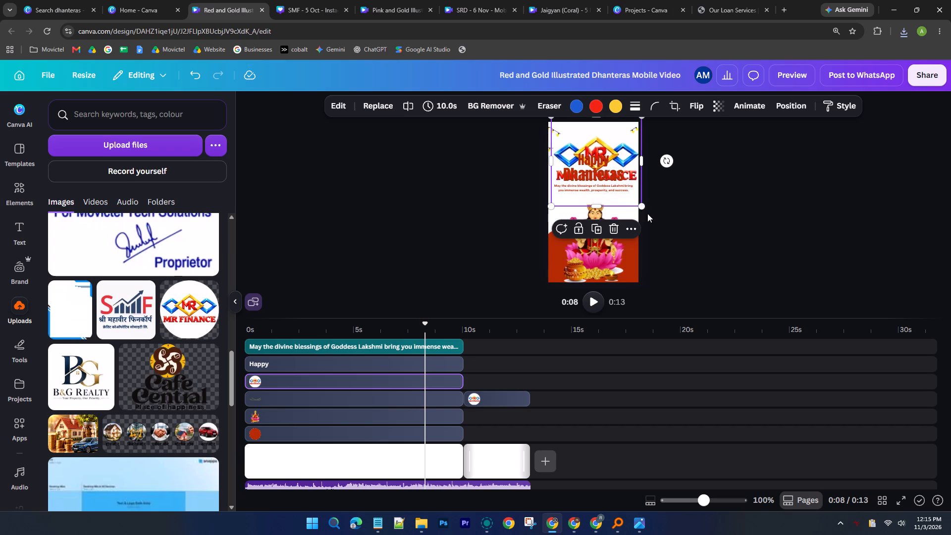
left_click_drag(643, 206, 584, 133)
scroll(565, 137, "up", 4, "ctrl")
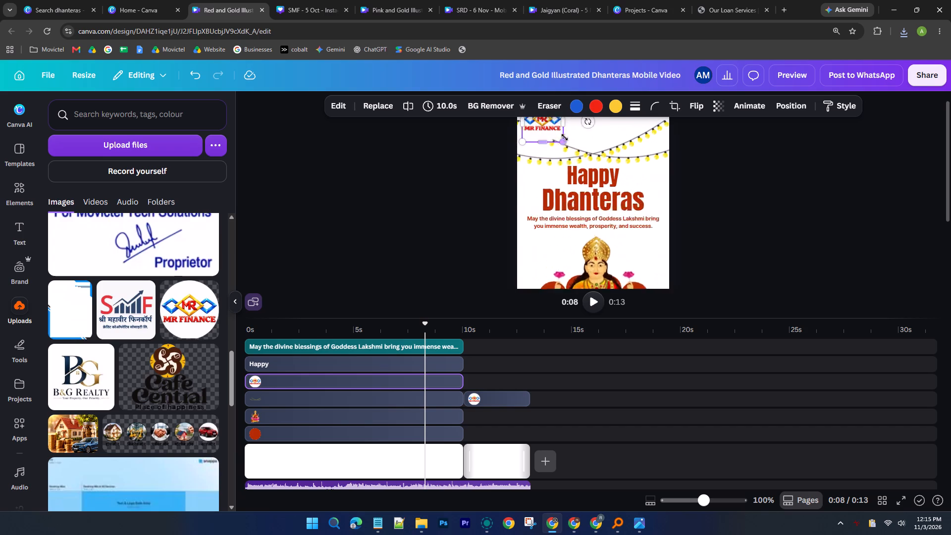
scroll(559, 138, "up", 4)
left_click_drag(535, 139, 590, 147)
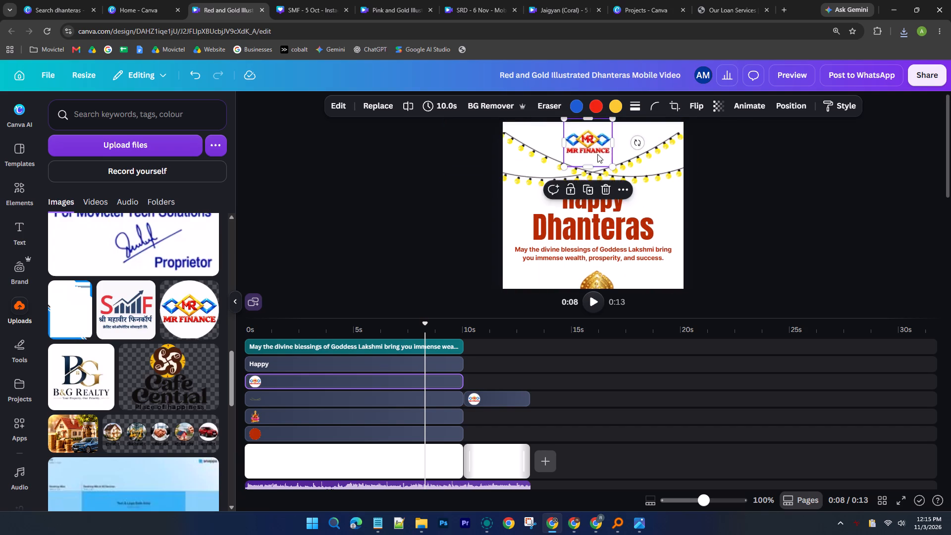
scroll(621, 162, "up", 3, "ctrl")
scroll(586, 138, "up", 2)
left_click_drag(623, 195, 629, 199)
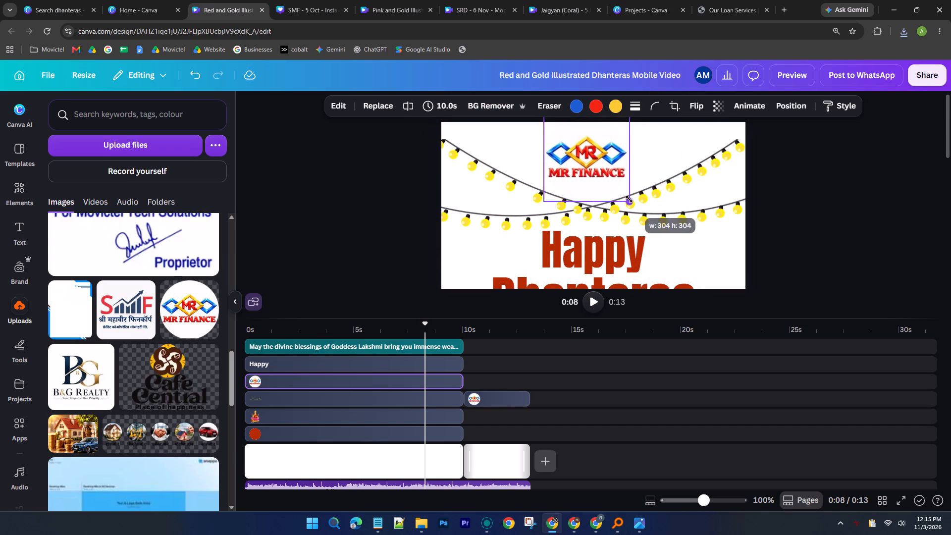
left_click_drag(629, 199, 640, 208)
Remove the background from the first page's MR Finance logo.
left_click(479, 101)
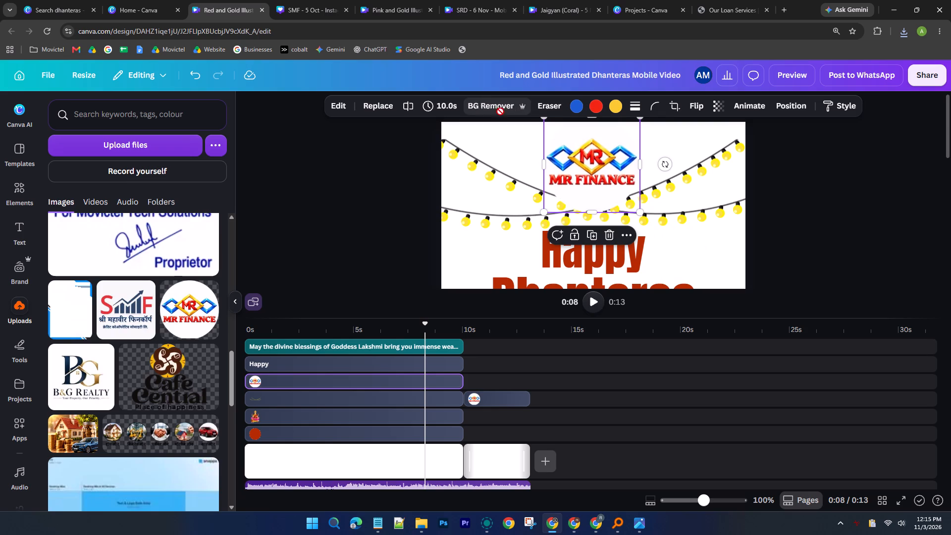
Enlarge the first page's MR Finance logo slightly and recentre it above the crossing string lights.
left_click_drag(641, 214, 644, 214)
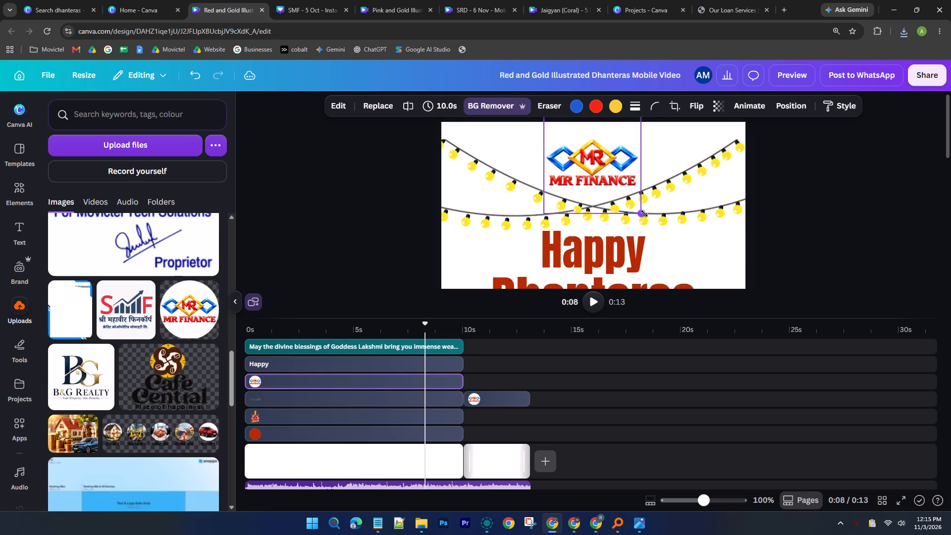
left_click_drag(644, 214, 649, 215)
left_click_drag(622, 174, 623, 163)
left_click_drag(646, 207, 657, 215)
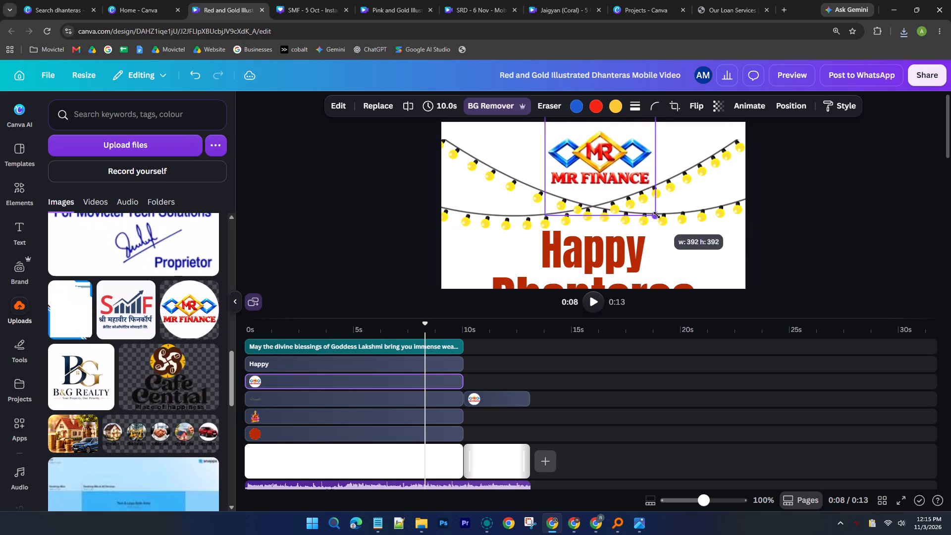
left_click_drag(657, 215, 665, 216)
left_click_drag(632, 169, 627, 165)
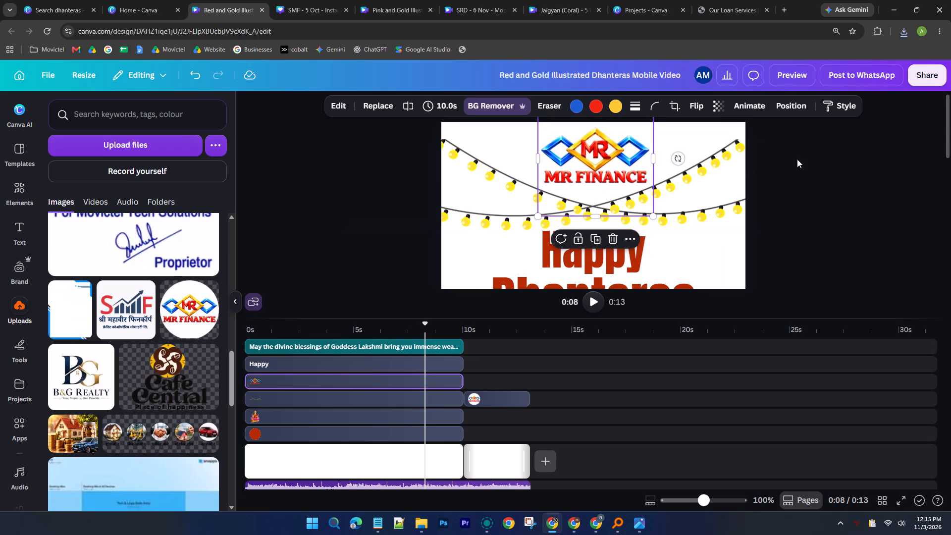
left_click(802, 157)
scroll(792, 160, "down", 6, "ctrl")
left_click(763, 188)
scroll(697, 198, "down", 3)
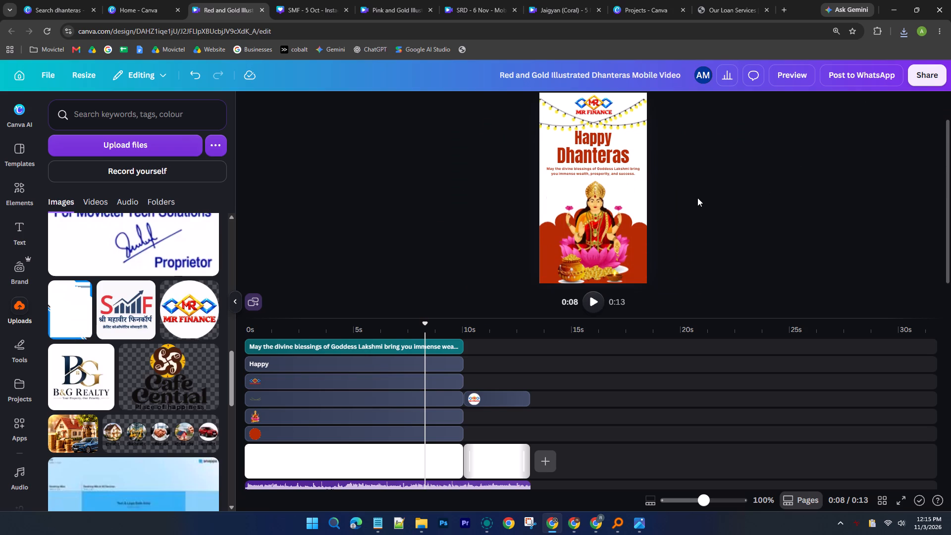
scroll(684, 181, "down", 1)
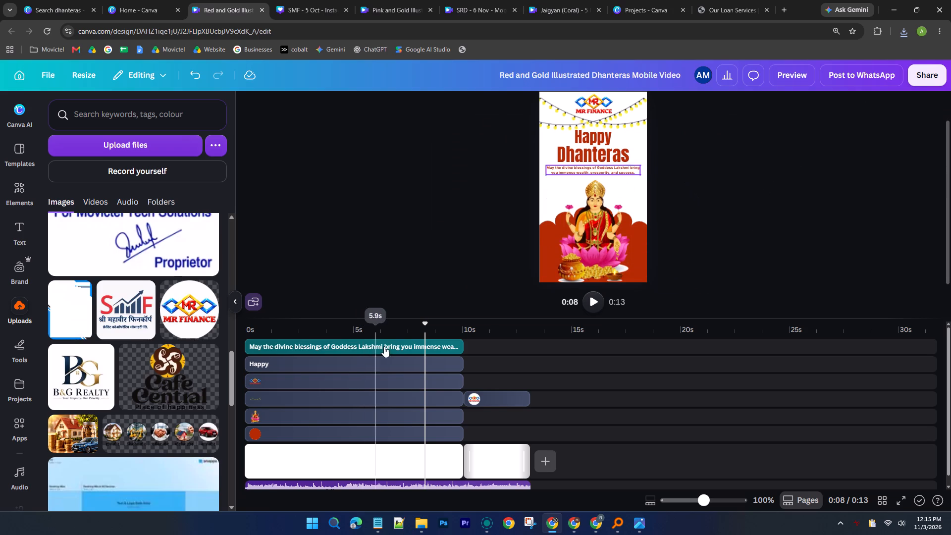
Play the MR Finance Dhanteras reel from the start and download it as a 4K MP4 video.
left_click_drag(423, 325, 226, 310)
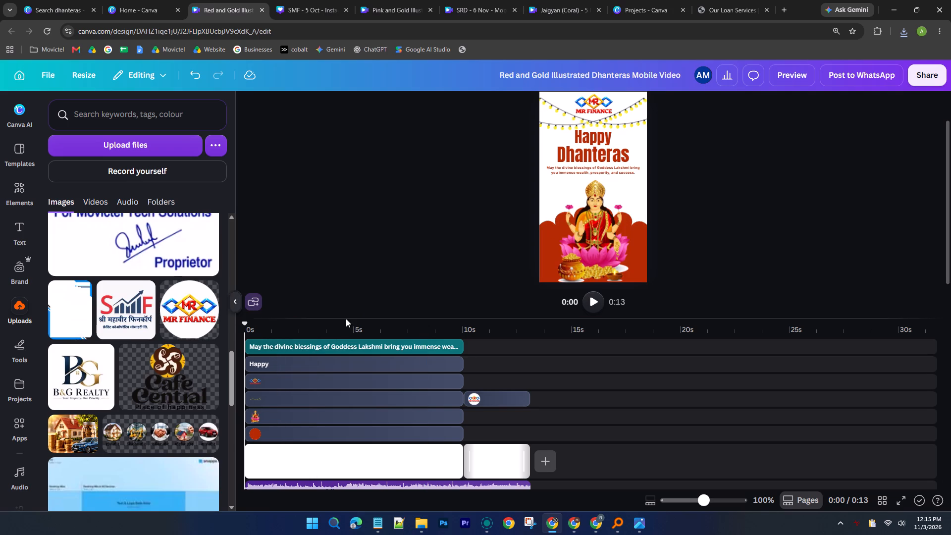
left_click(601, 300)
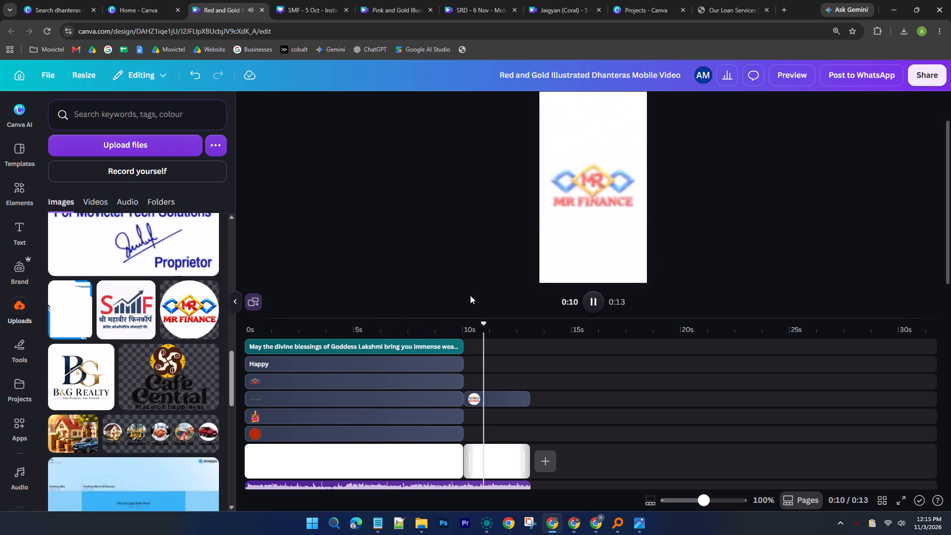
left_click(937, 77)
left_click(747, 337)
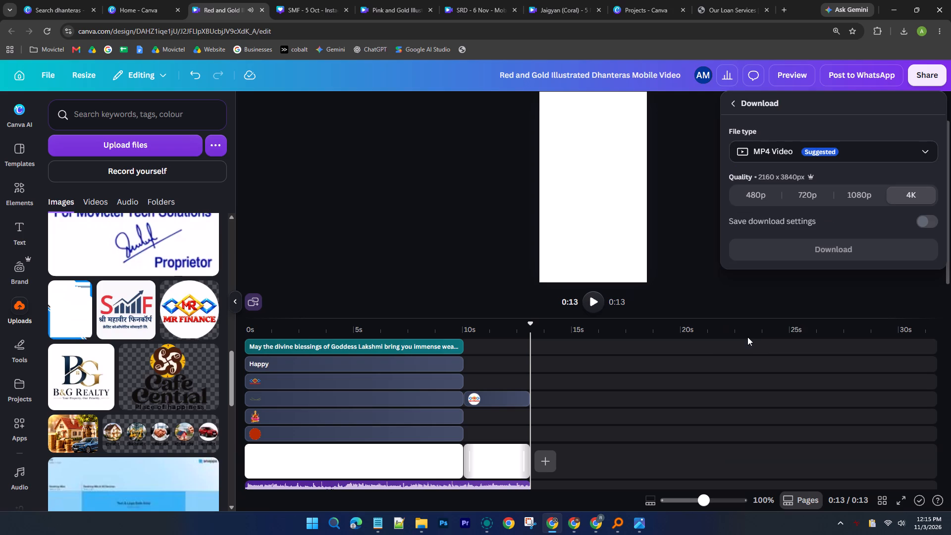
left_click(862, 251)
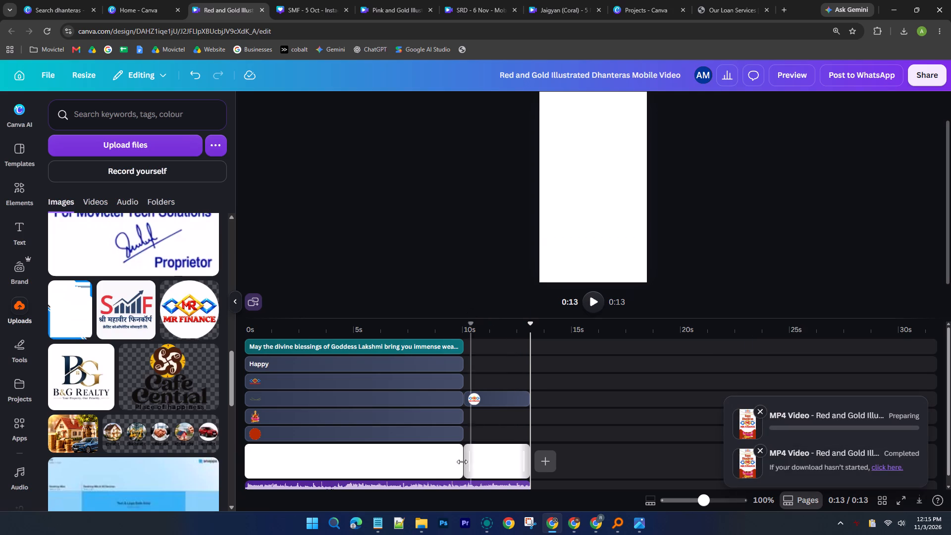
In File Explorer's Downloads folder, rename the downloaded SMF Dhanteras video as SMF - 6 Nov.
left_click(423, 517)
left_click(376, 463)
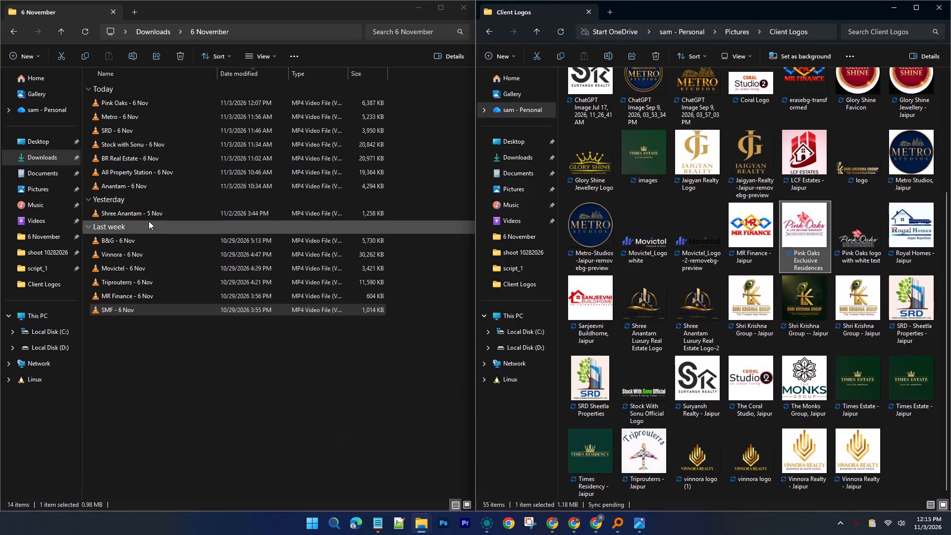
left_click(36, 161)
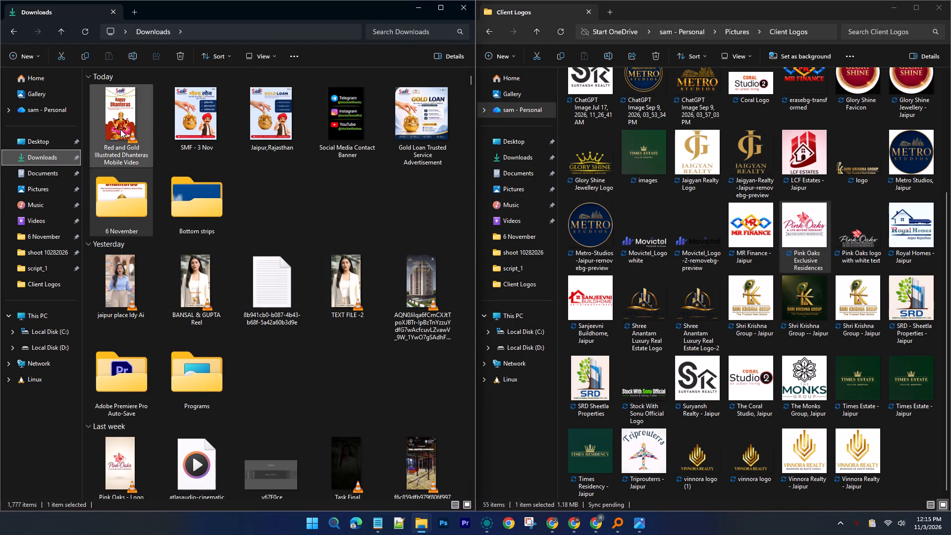
left_click(120, 129)
right_click(120, 129)
left_click(202, 141)
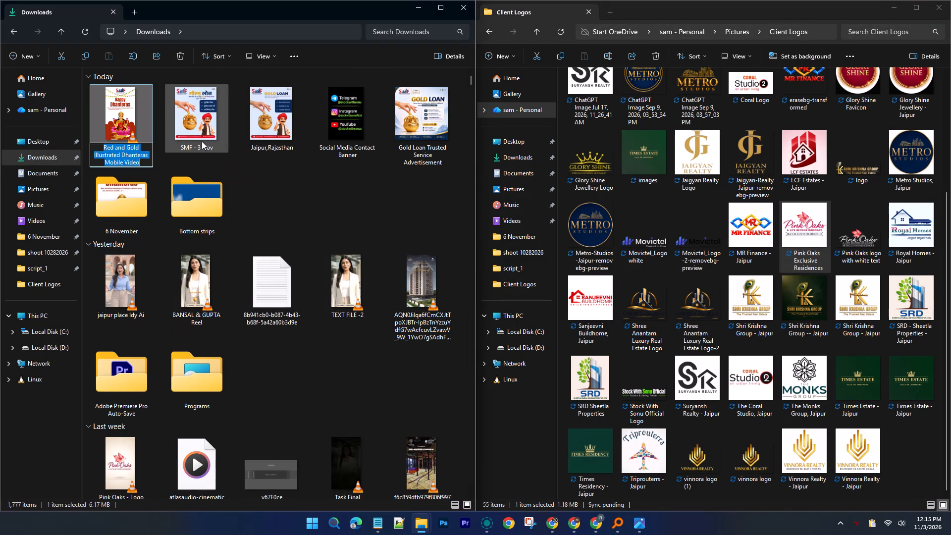
type("SMF - 6 Nov")
key("Return")
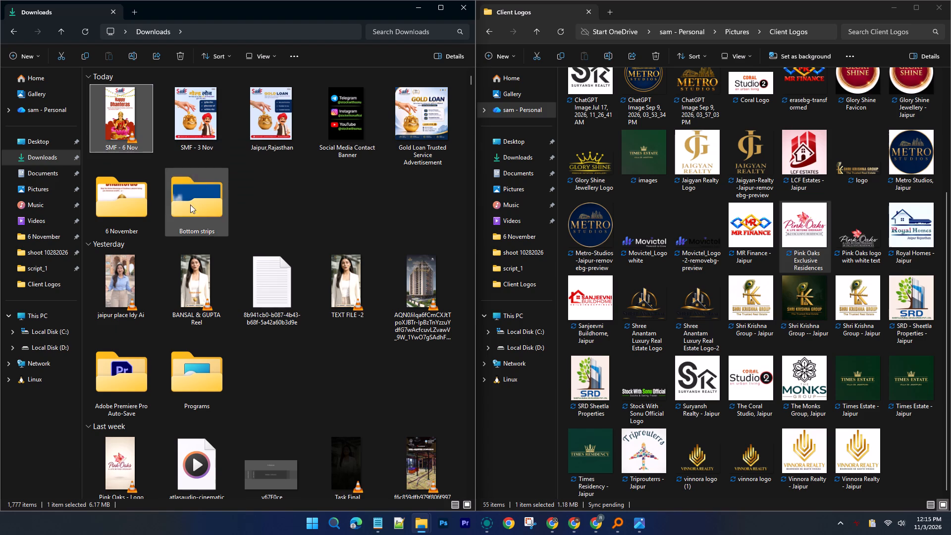
Delete last week's SMF - 6 Nov and MR Finance - 6 Nov videos from the 6 November folder.
double_click(135, 211)
left_click(113, 306)
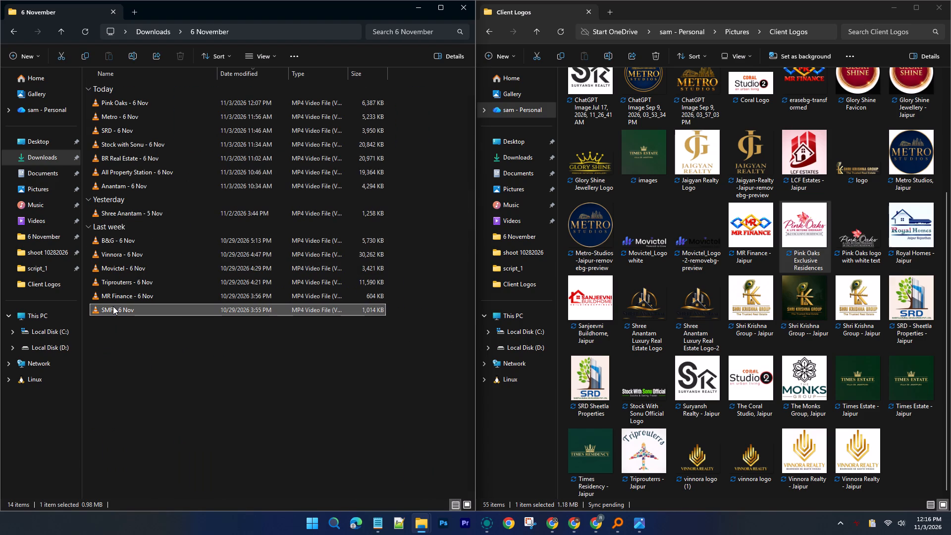
key("Delete")
left_click(116, 296)
key("Delete")
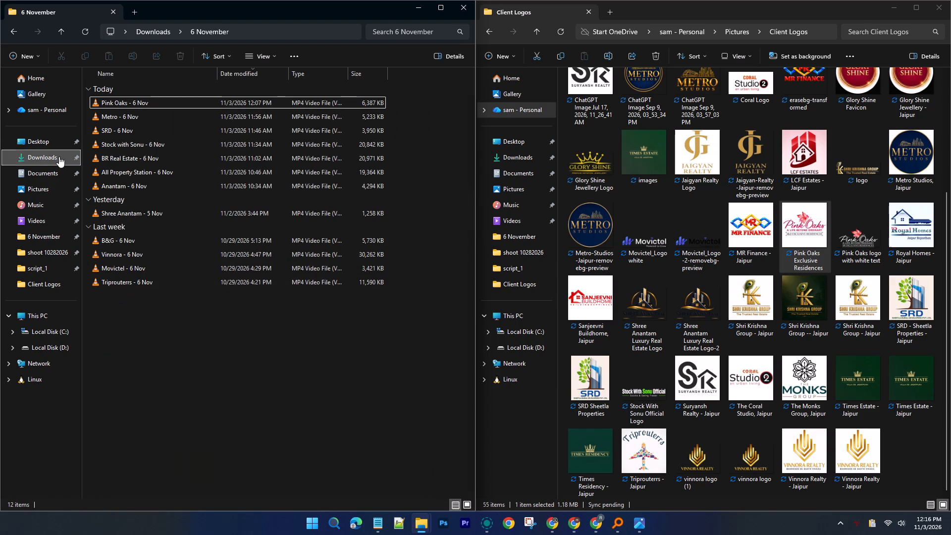
Once the MR Finance reel has downloaded, rename its file in the Downloads folder as MR - 6 Nov.
left_click(38, 156)
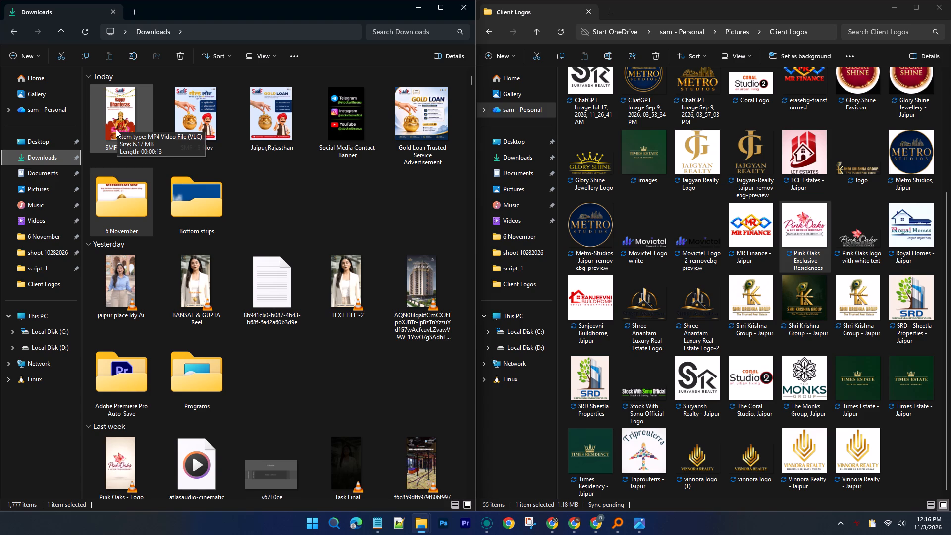
left_click(330, 197)
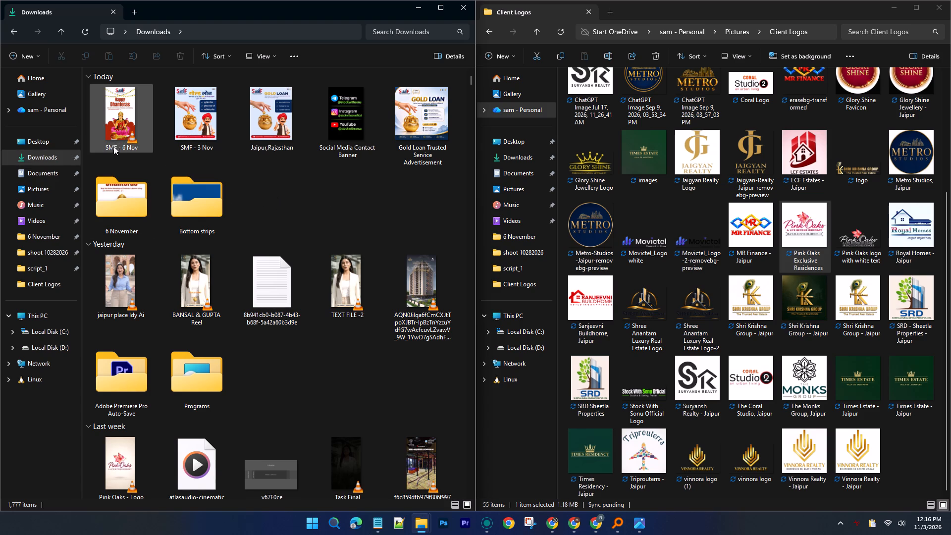
left_click(547, 523)
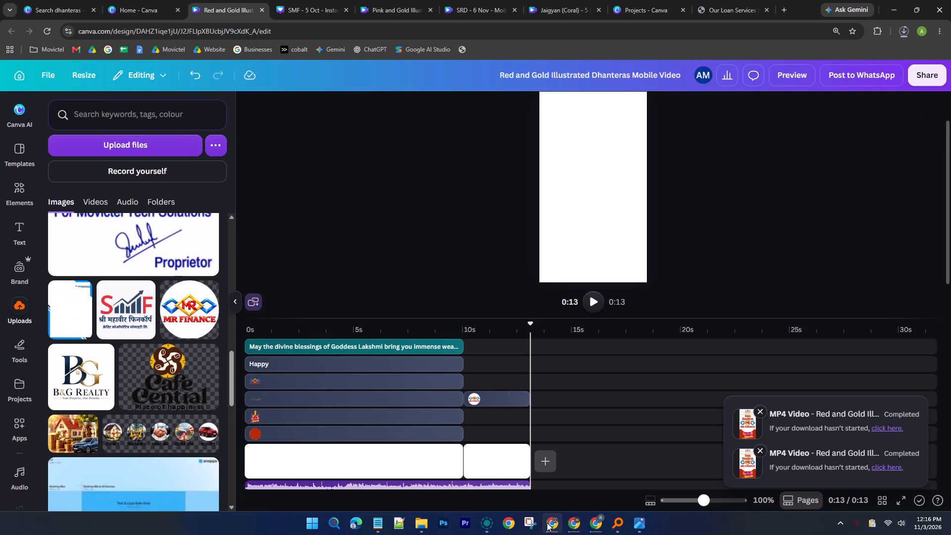
left_click(547, 523)
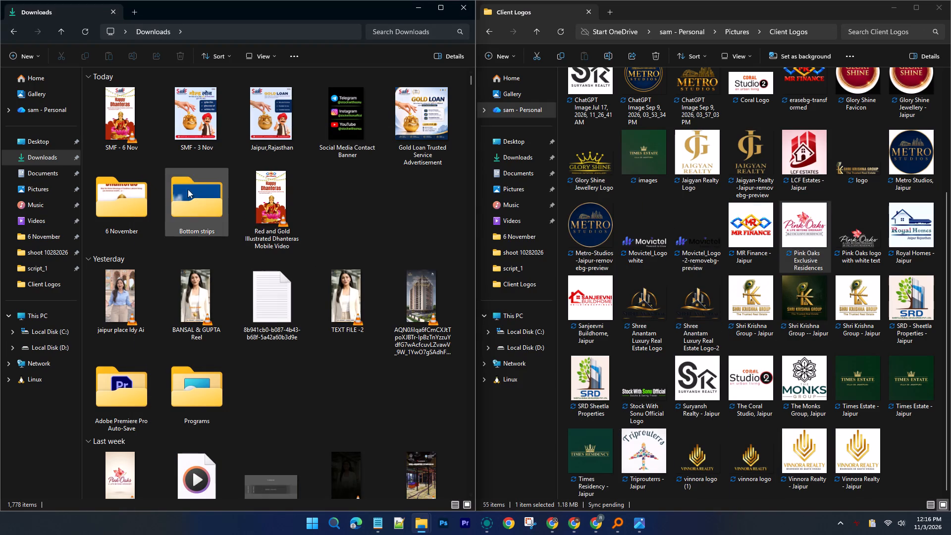
right_click(261, 222)
left_click(335, 218)
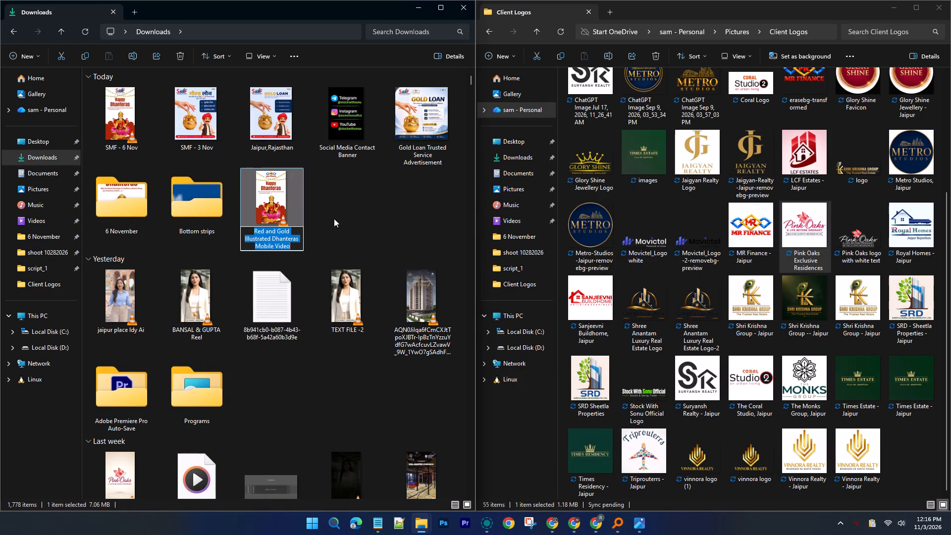
type("MR - 6 Nov")
key("Return")
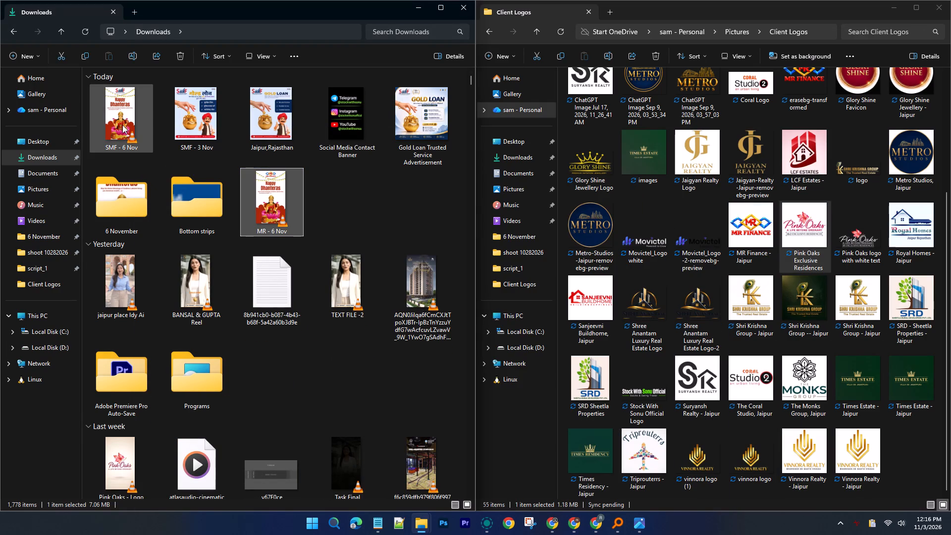
Send the SMF - 6 Nov and MR - 6 Nov videos together to a nearby device through LocalSend.
left_click(122, 125, "ctrl")
left_click_drag(125, 127, 481, 516)
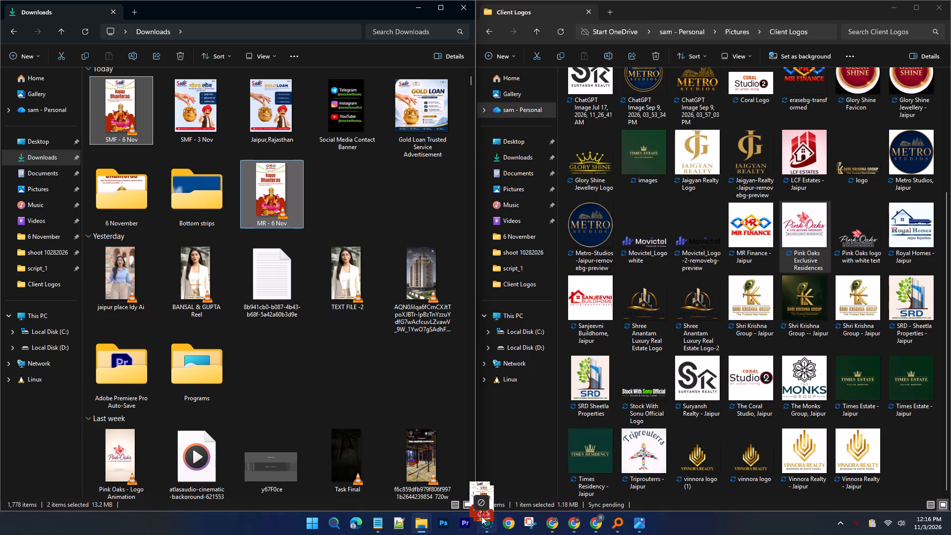
left_click_drag(481, 516, 533, 387)
left_click(531, 282)
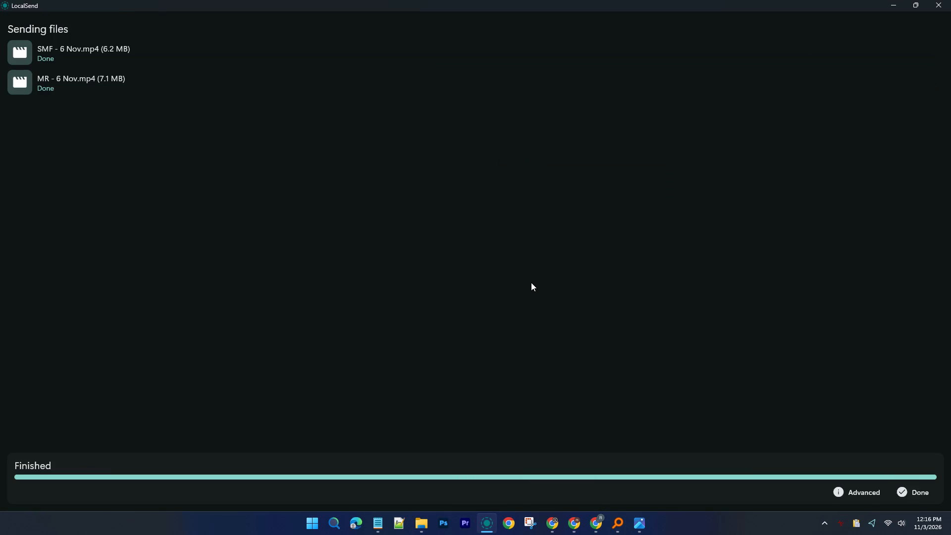
left_click(904, 491)
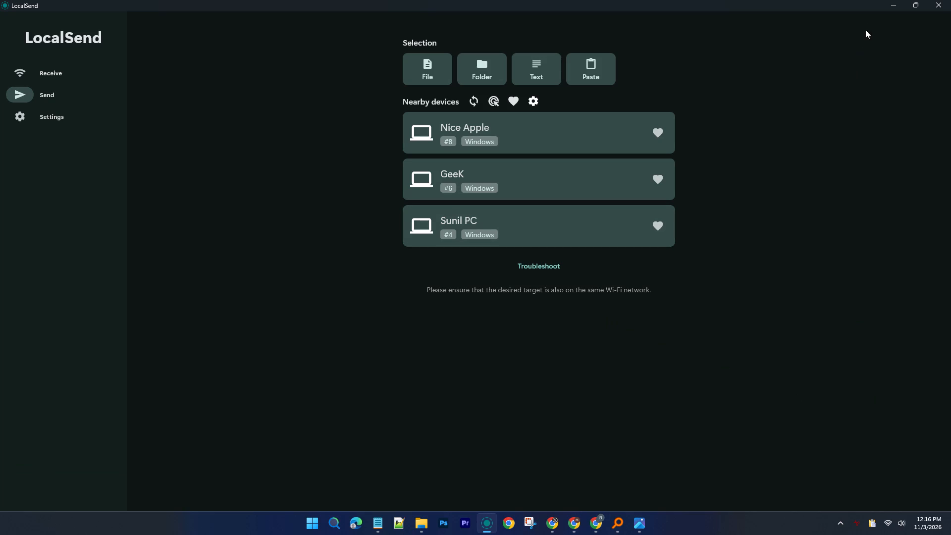
left_click(893, 0)
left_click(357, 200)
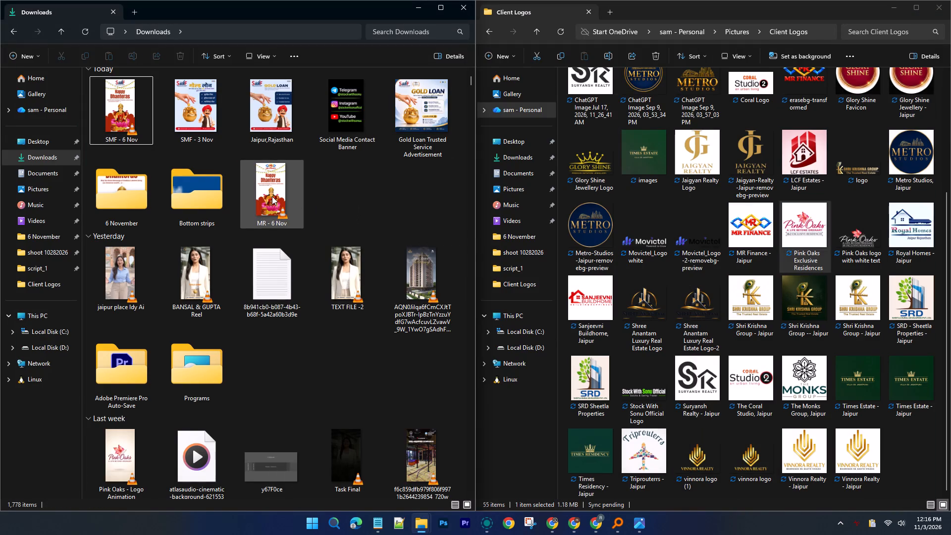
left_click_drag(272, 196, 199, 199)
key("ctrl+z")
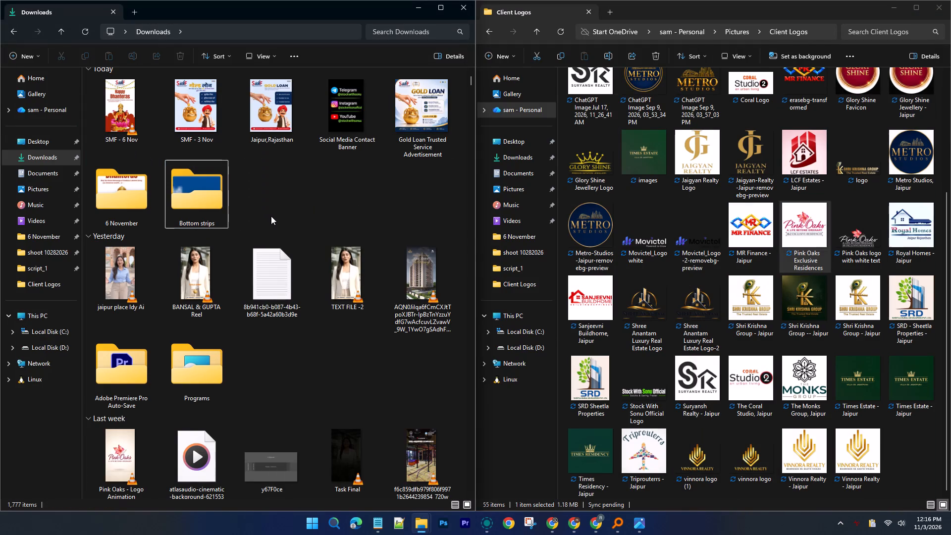
Move the SMF - 6 Nov and MR - 6 Nov videos from Downloads into the 6 November folder and open that folder.
left_click(272, 208)
left_click(119, 126, "shift")
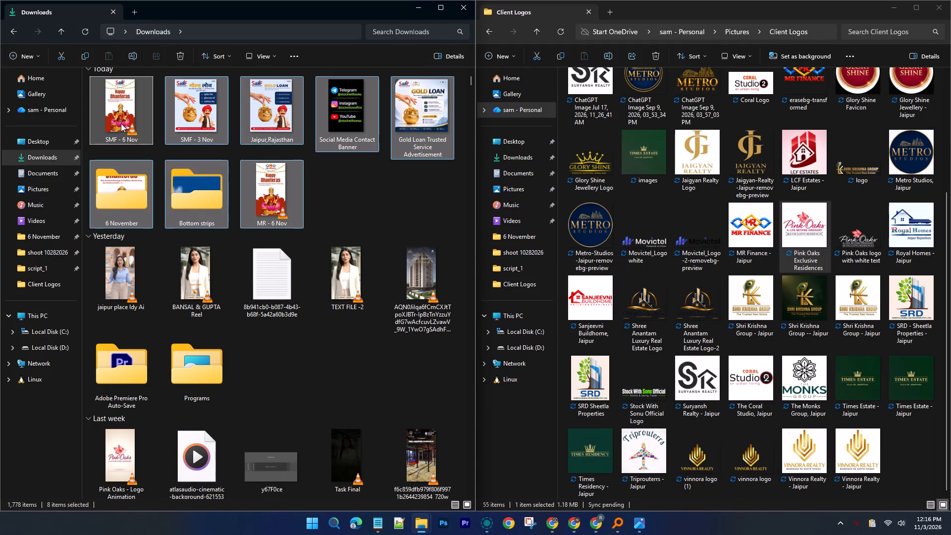
left_click(335, 174)
left_click(292, 189)
left_click(112, 116, "ctrl")
left_click_drag(118, 115, 120, 170)
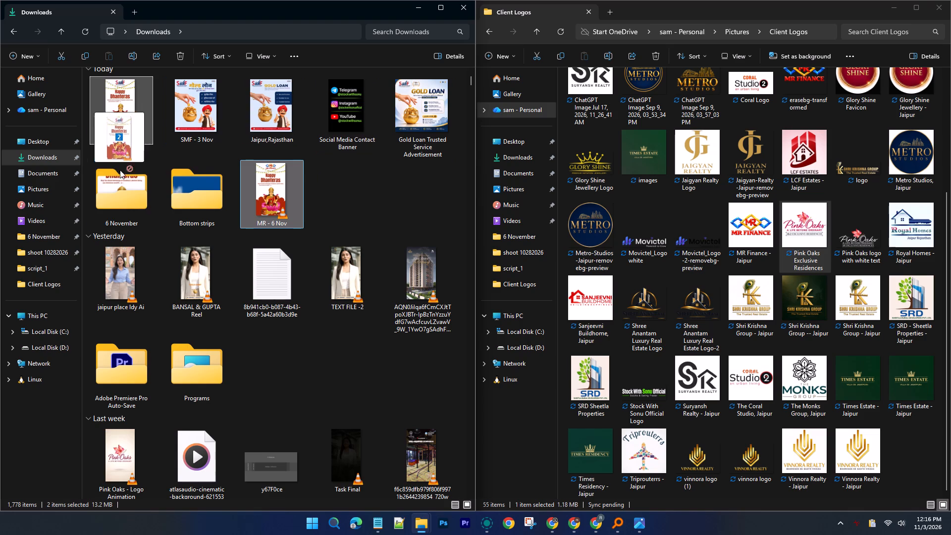
left_click_drag(120, 170, 121, 183)
left_click(178, 197)
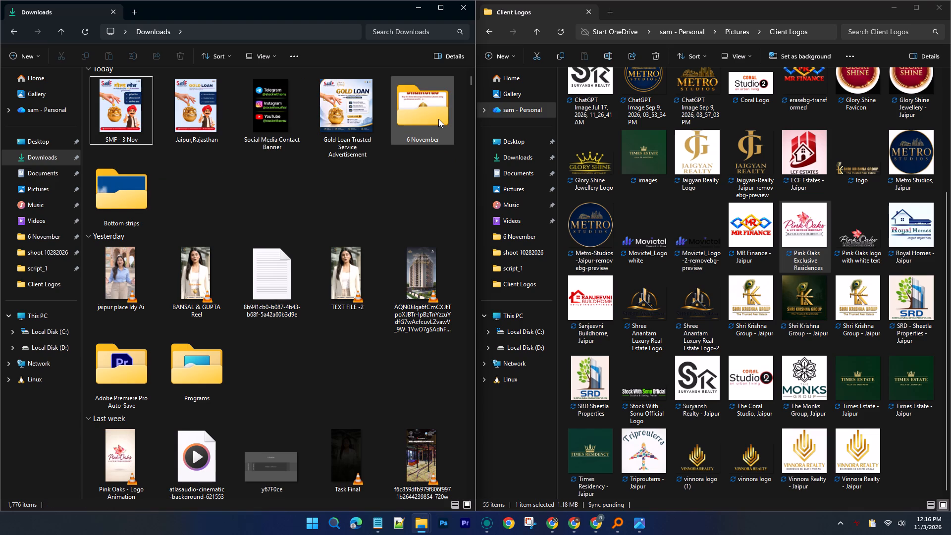
double_click(438, 119)
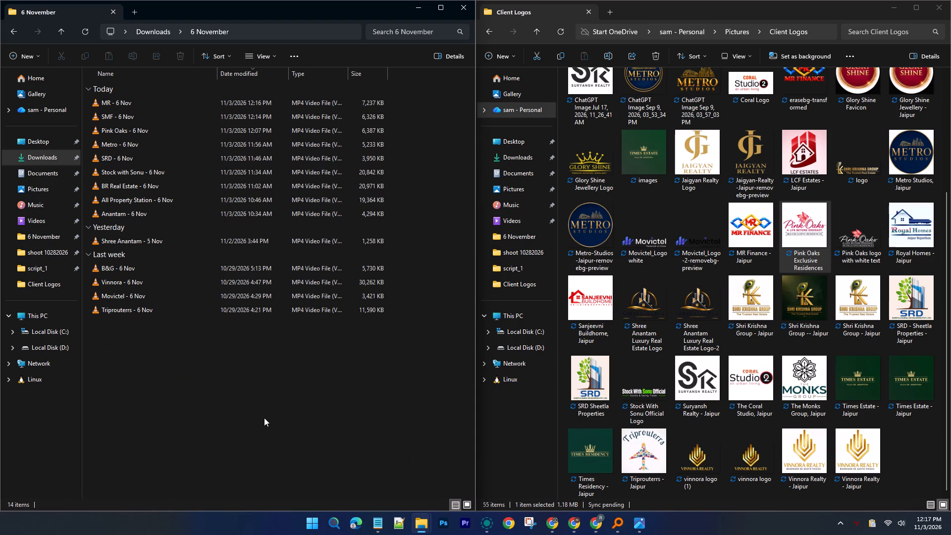
In the Notepad checklist, mark Metro and Pink Oaks with bullets under DHANTERAS REEL.
left_click(381, 521)
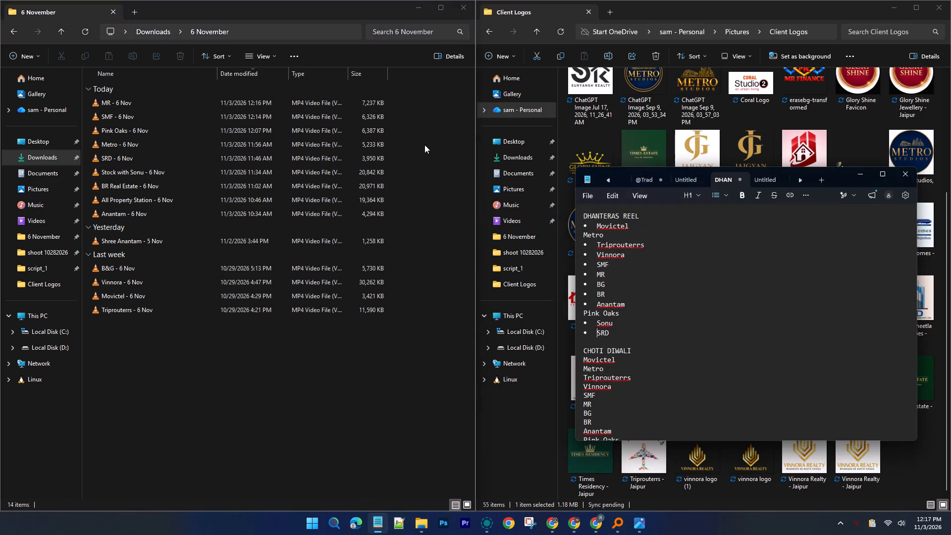
left_click(581, 234)
key("Left")
type("-")
key("space")
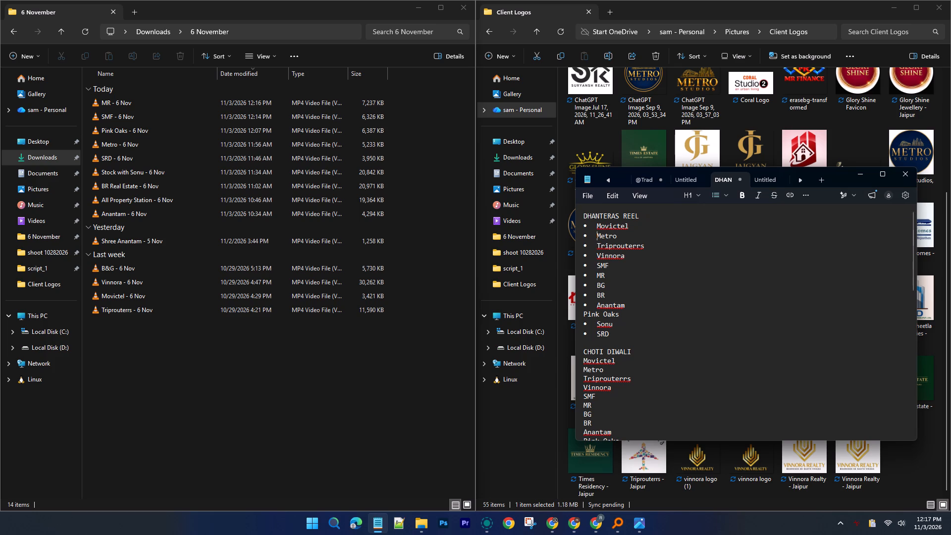
left_click(585, 314)
type("-")
key("space")
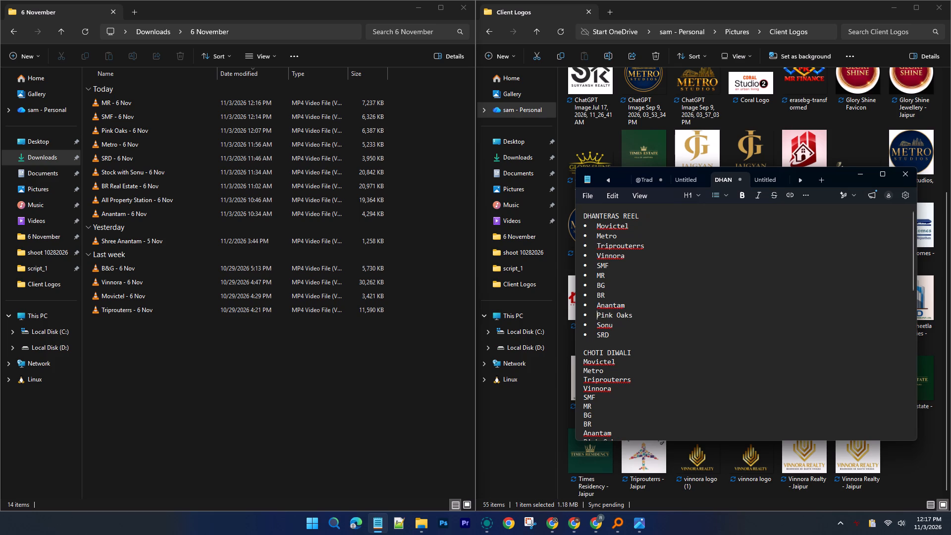
scroll(627, 286, "down", 3)
left_click(856, 180)
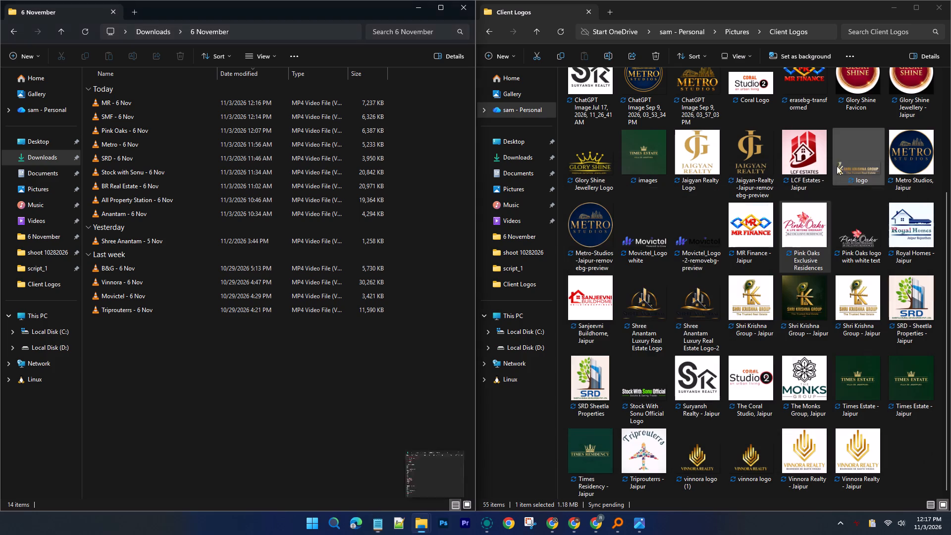
In Chrome, close every tab after the Canva Dhanteras template search tab.
left_click(554, 518)
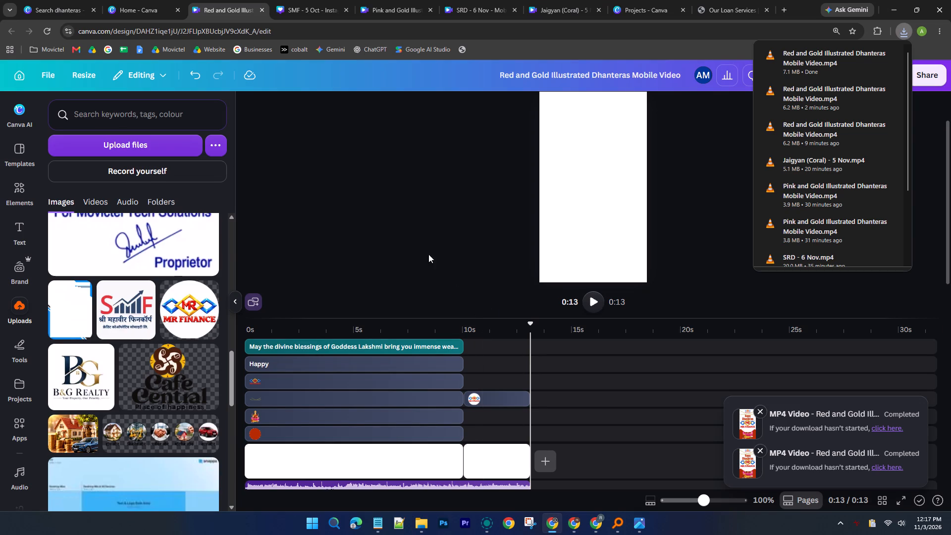
left_click(57, 0)
right_click(57, 0)
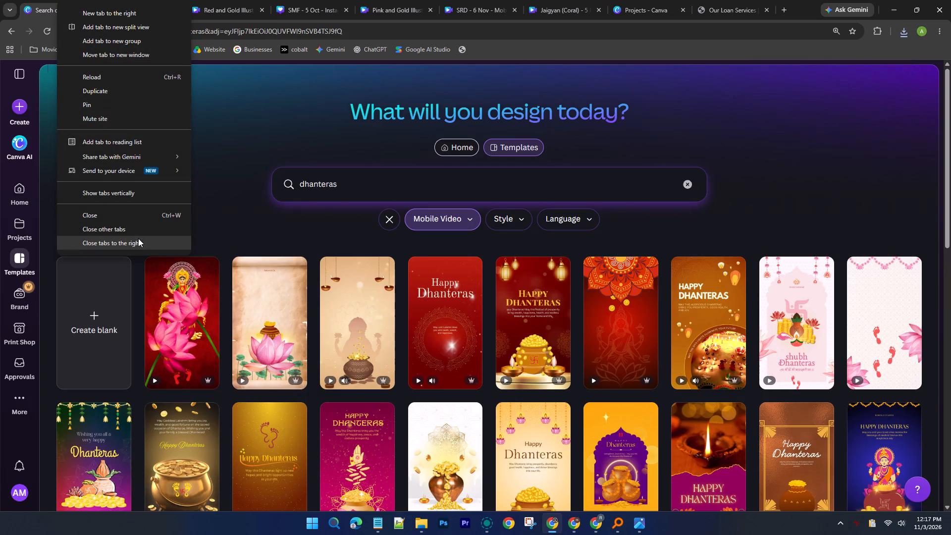
left_click(138, 238)
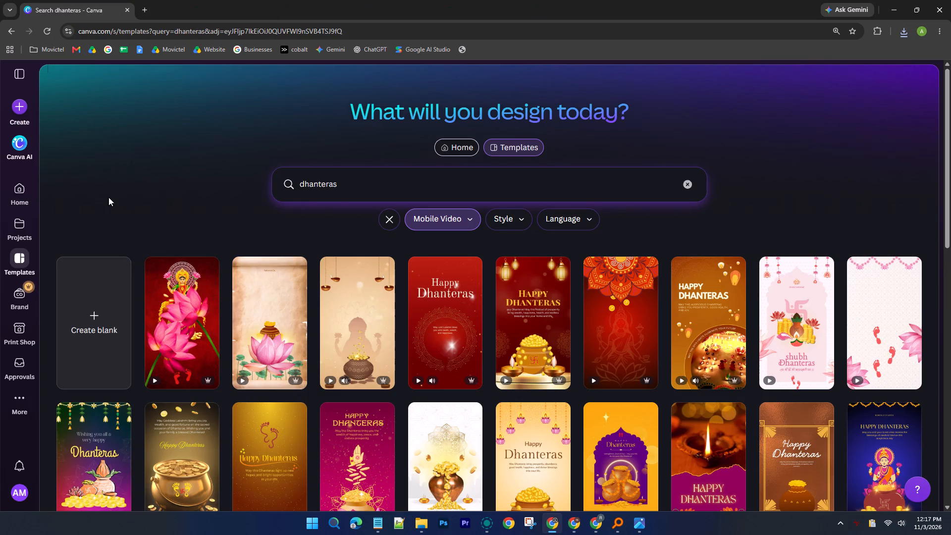
Open Canva's home page and look over the recent designs.
left_click(16, 190)
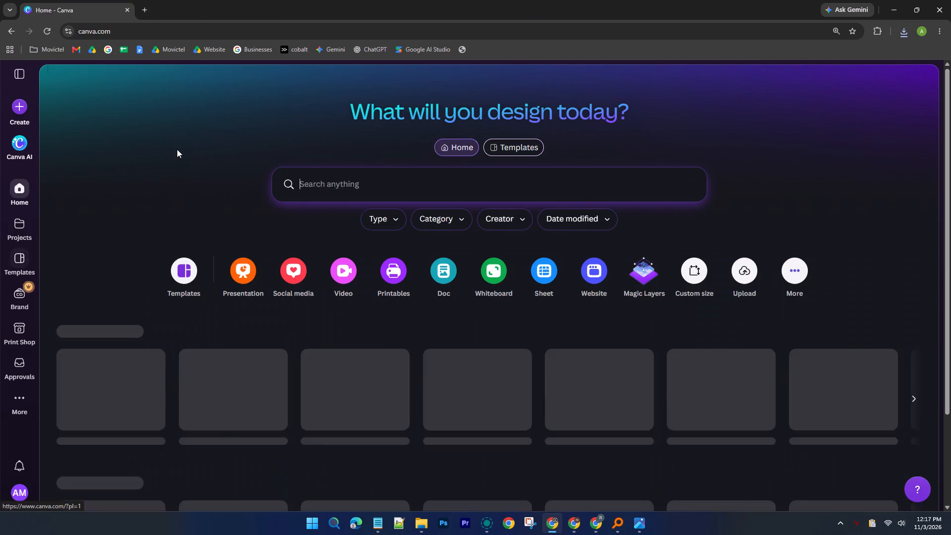
scroll(174, 162, "down", 3)
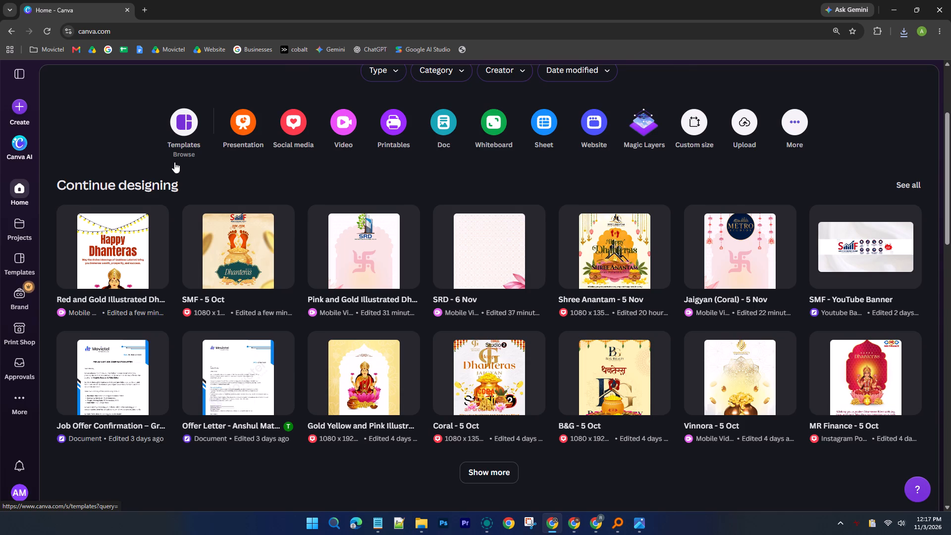
scroll(174, 162, "up", 5)
In a new tab, search Google for "chhoti diwali posters" and show the image results.
left_click(145, 11)
left_click(100, 47)
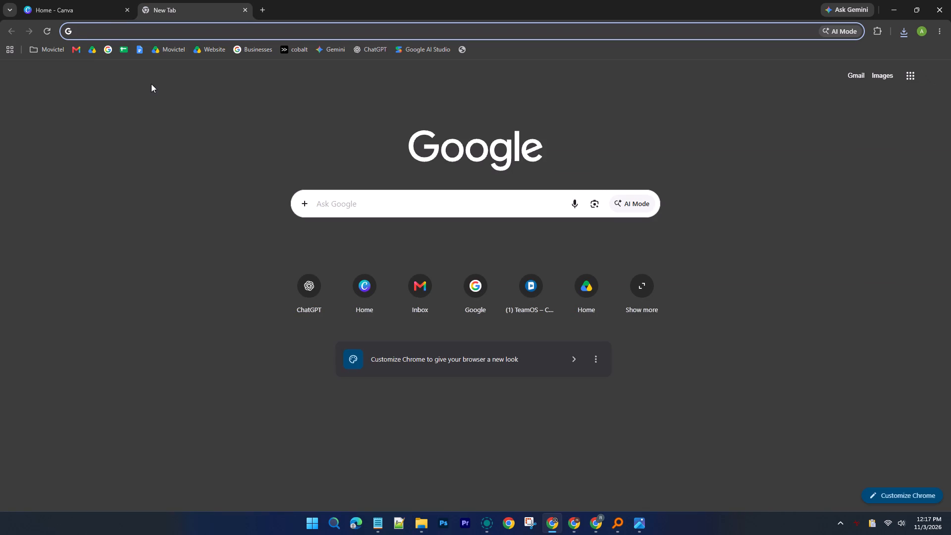
left_click(105, 48)
type("choti diwali")
key("space")
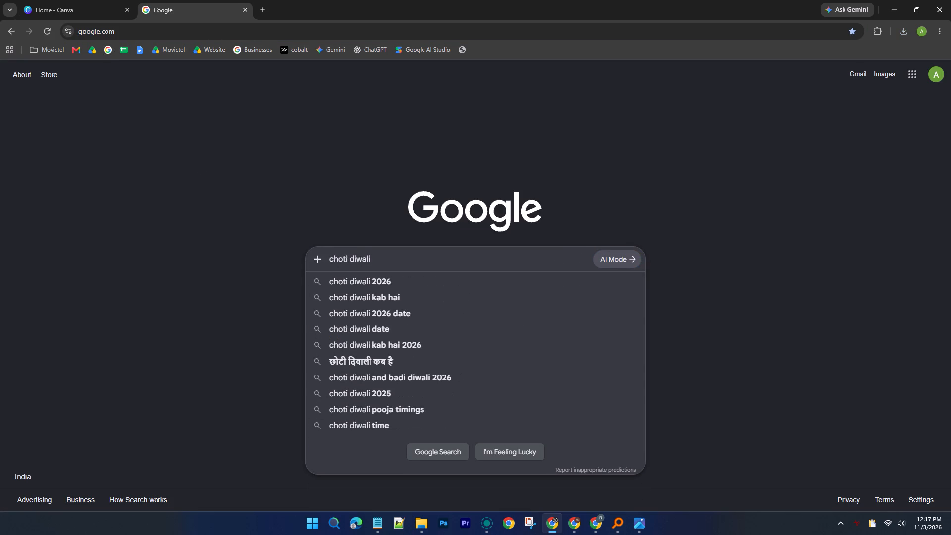
type("post")
key("Down")
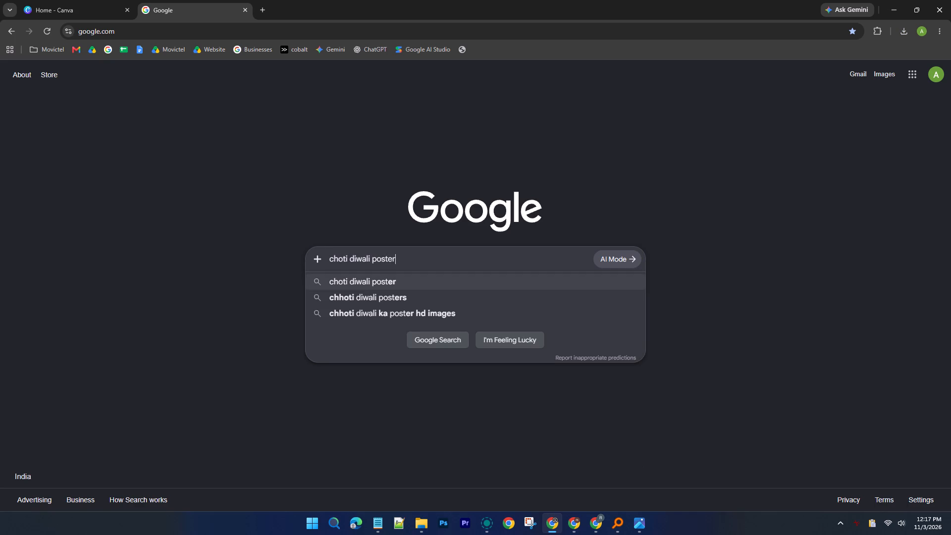
key("Down")
key("Return")
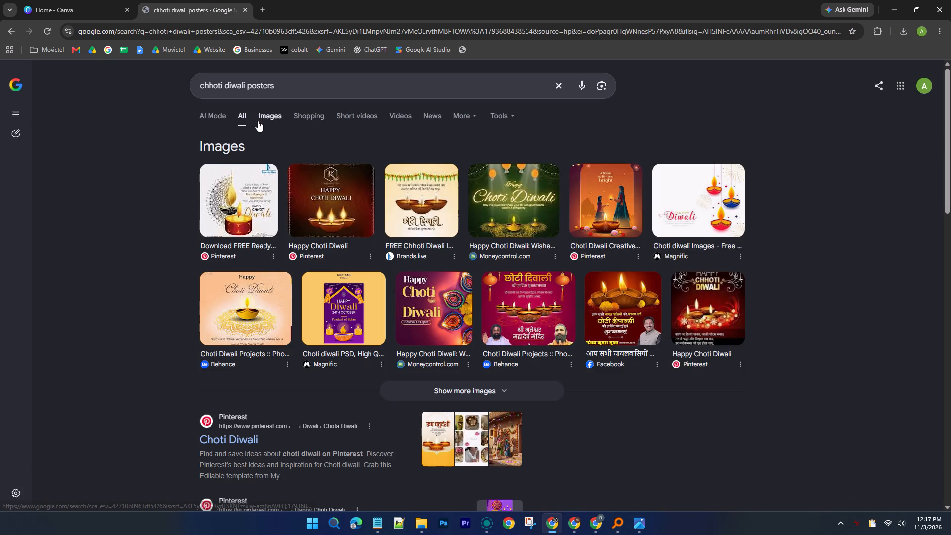
left_click(259, 121)
Copy the search phrase "chhoti diwali posters" from Google and open Pinterest in a new tab.
left_click(257, 87)
key("ctrl+a")
key("ctrl+c")
left_click(262, 10)
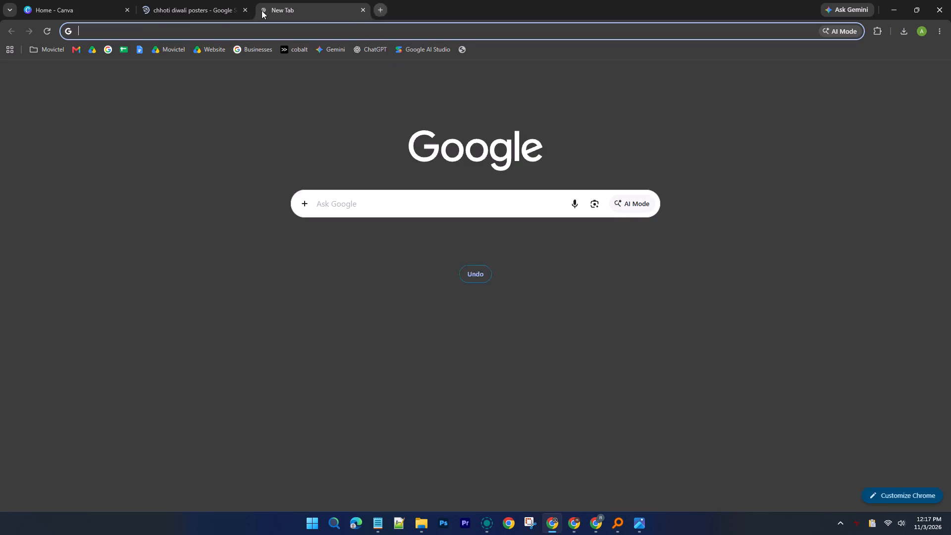
type("pin")
key("Return")
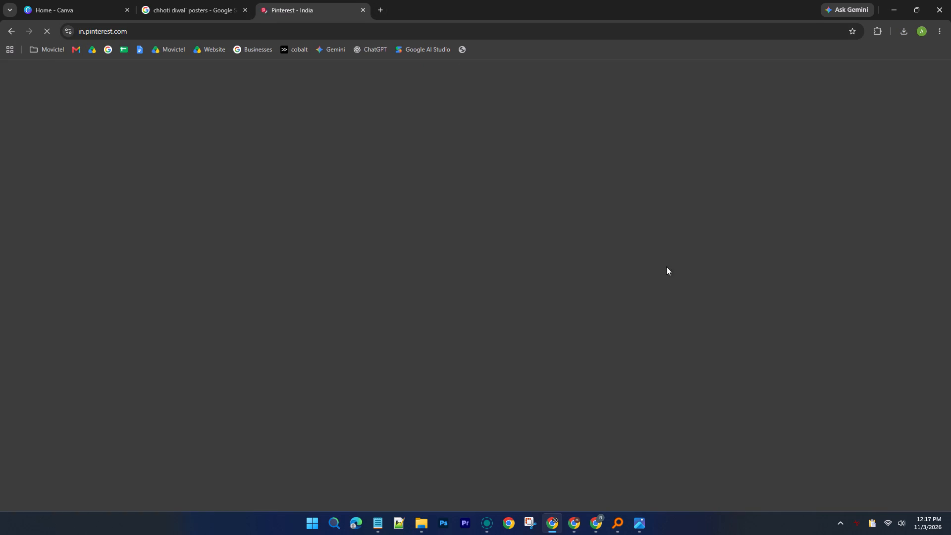
Show the hidden background apps in the Windows system tray.
left_click(842, 525)
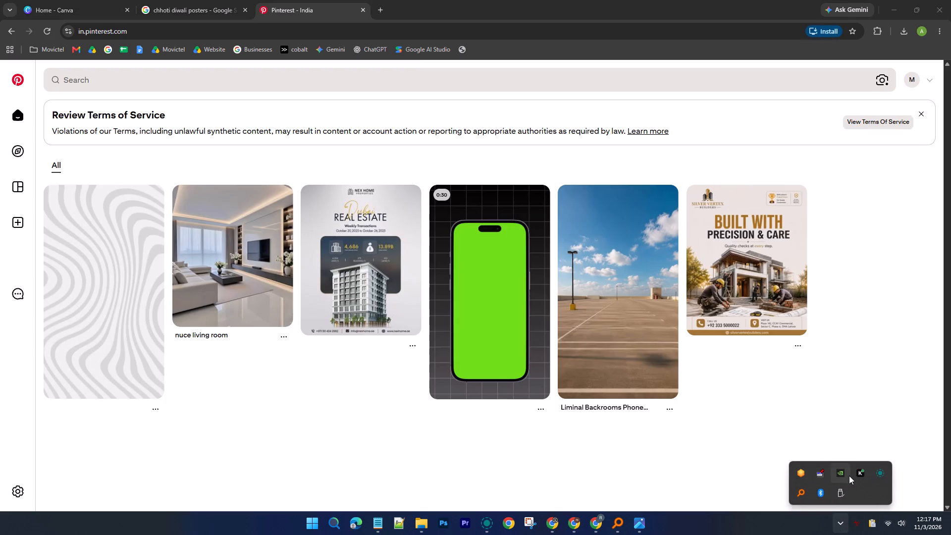
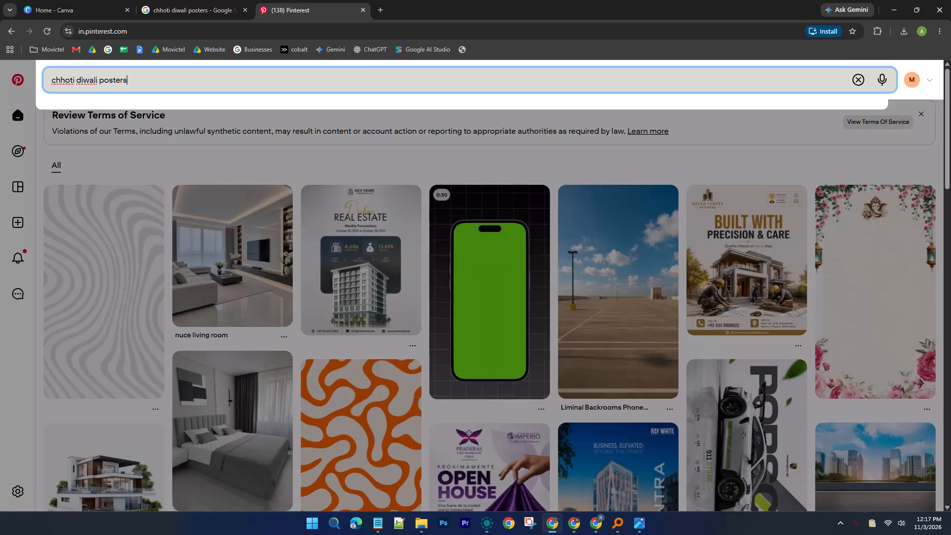
Shorten the Pinterest search phrase to "chhoti diwali" and run the search.
key("BackSpace")
key("BackSpace")
key("BackSpace")
key("BackSpace")
key("BackSpace")
key("BackSpace")
key("BackSpace")
key("BackSpace")
key("Return")
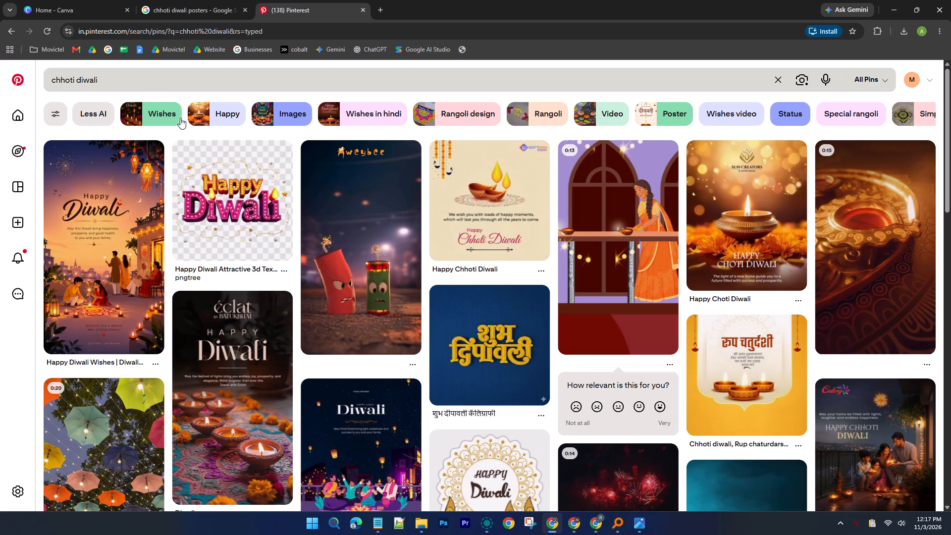
Browse the chhoti diwali pins for poster references and view the Red and White Illustrated Choti Diwali greeting pin in its own tab.
scroll(276, 338, "down", 5)
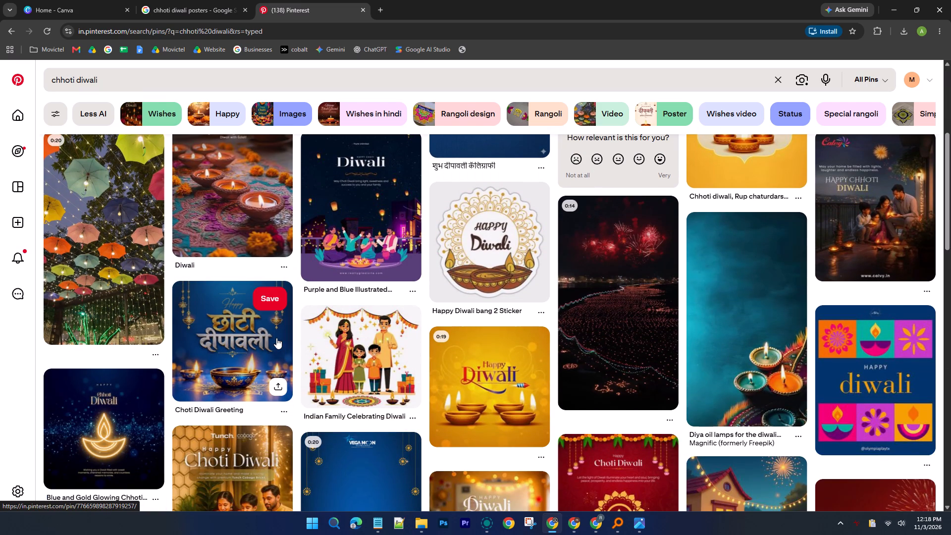
scroll(276, 338, "down", 3)
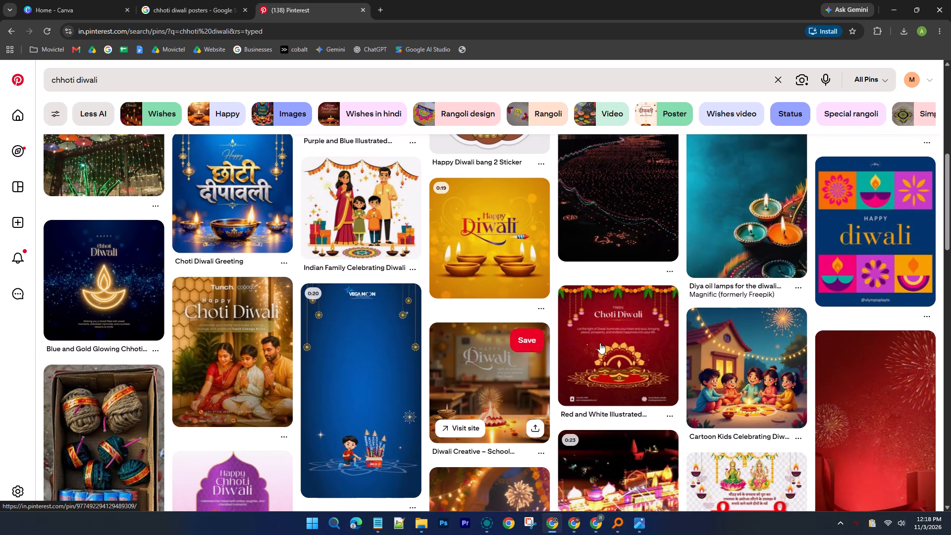
scroll(600, 343, "down", 2)
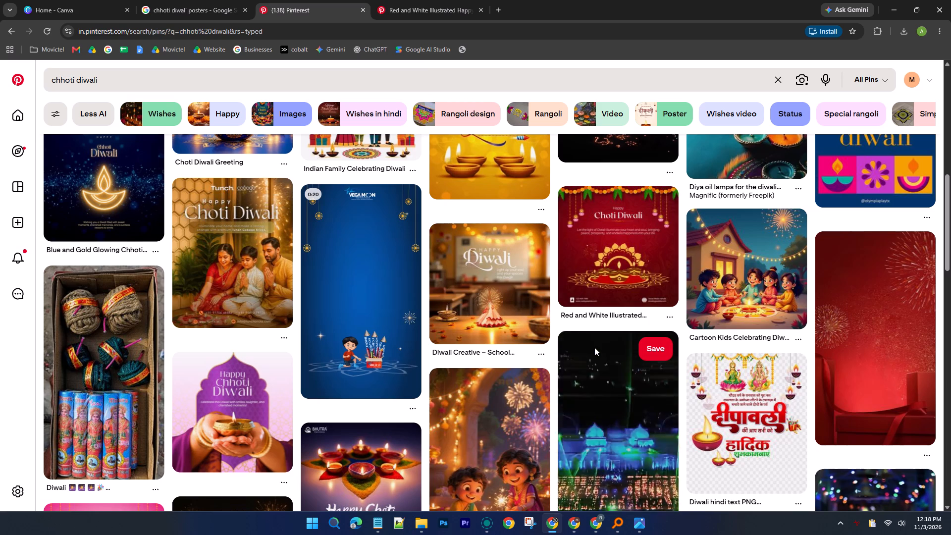
scroll(594, 347, "down", 5)
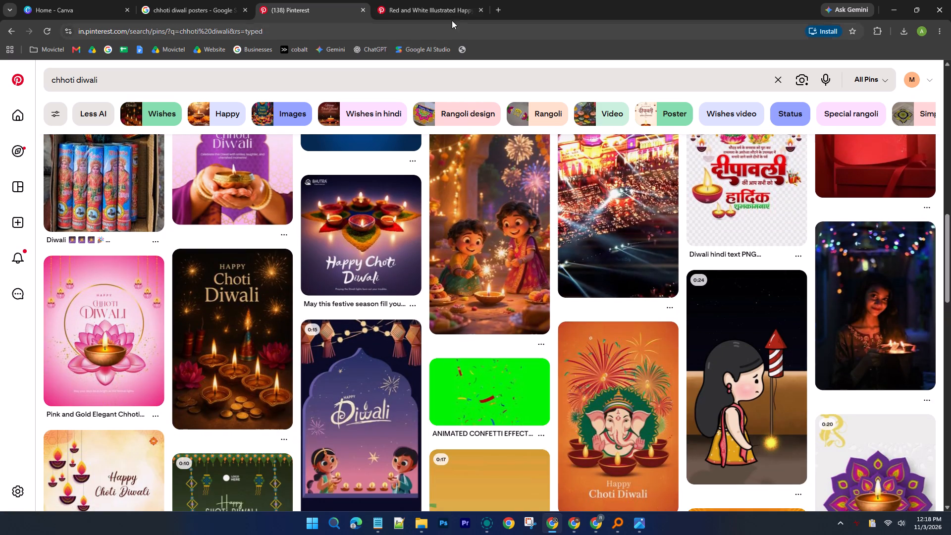
left_click(461, 0)
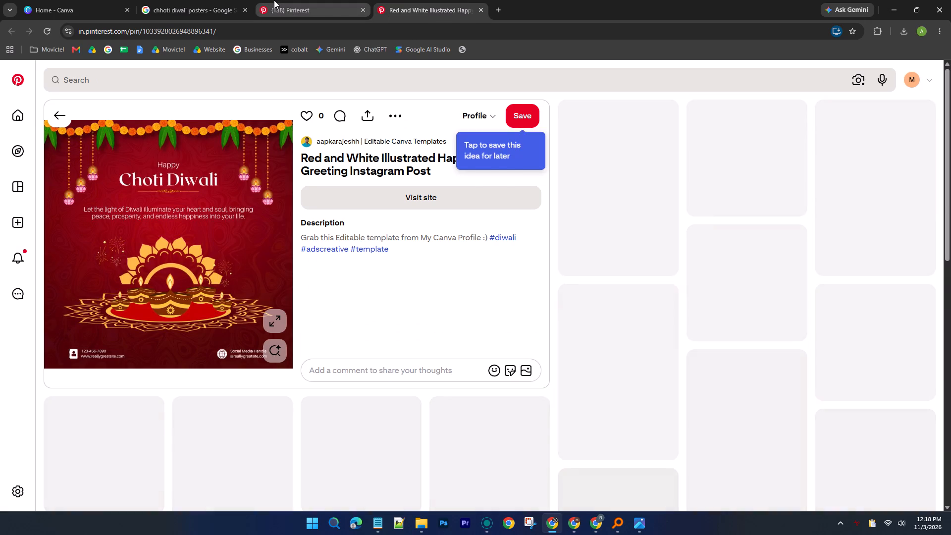
Examine the Pinterest "chhoti diwali" results and the pins related to the Red and White Illustrated Happy Choti Diwali post for poster references.
left_click(274, 0)
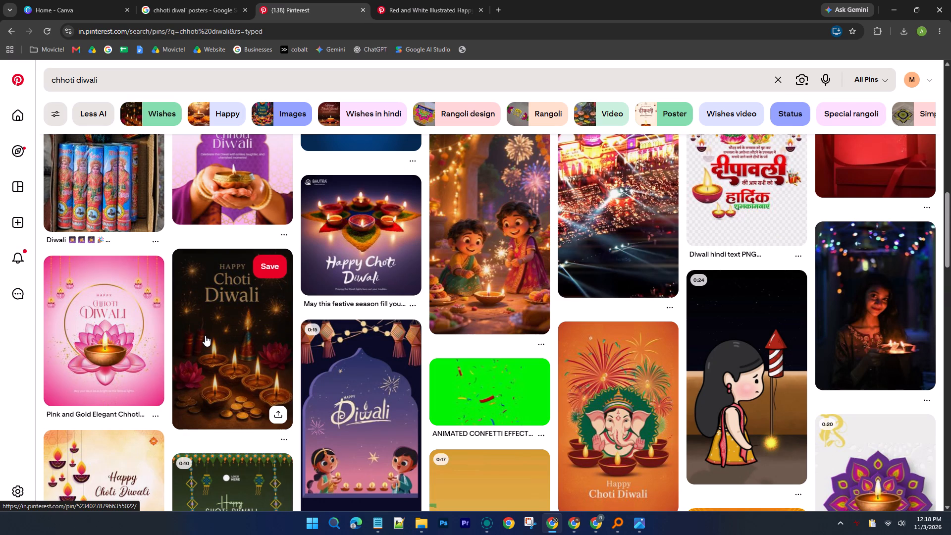
scroll(205, 335, "down", 4)
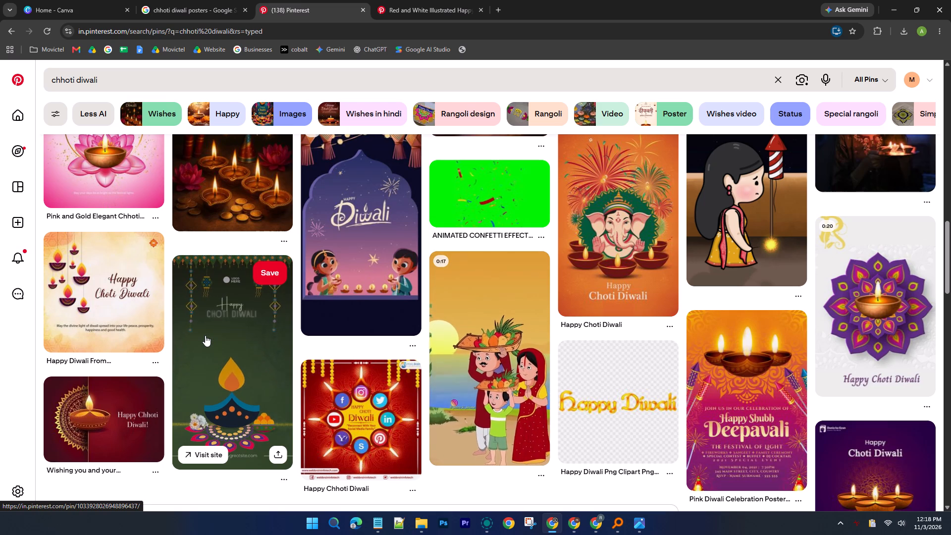
left_click(434, 0)
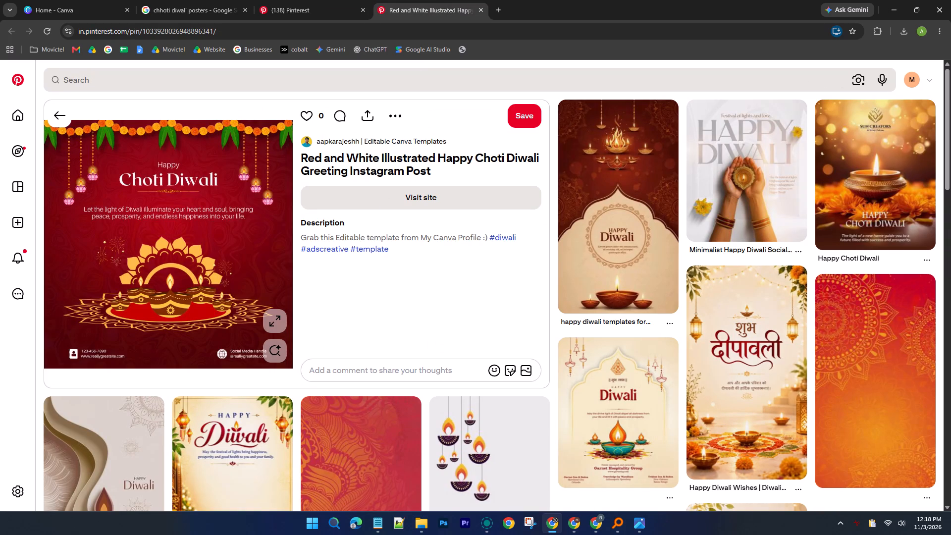
scroll(434, 235, "down", 3)
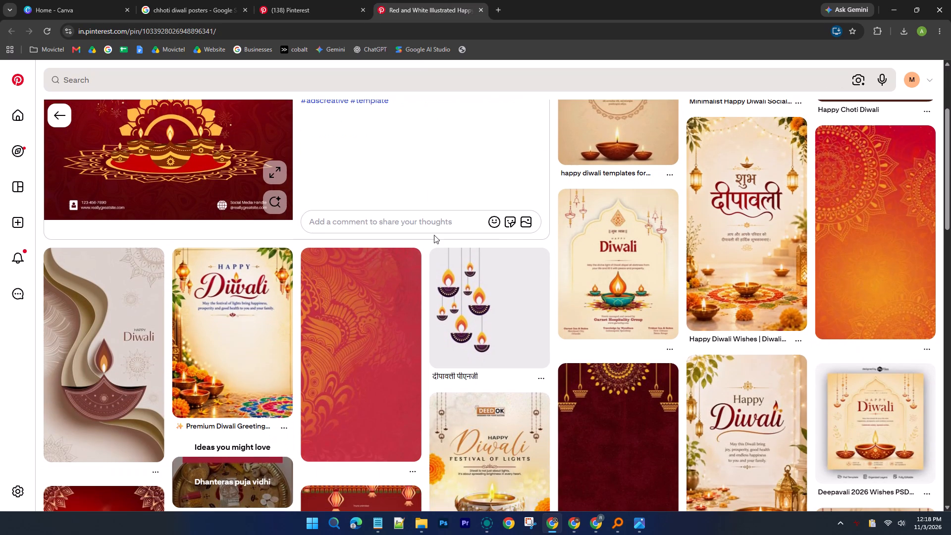
scroll(434, 235, "down", 3)
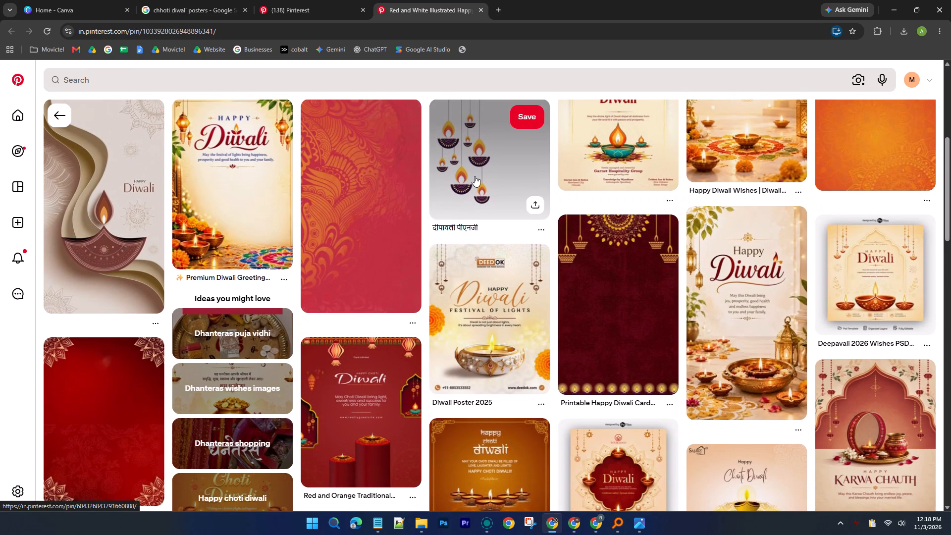
scroll(475, 175, "down", 3)
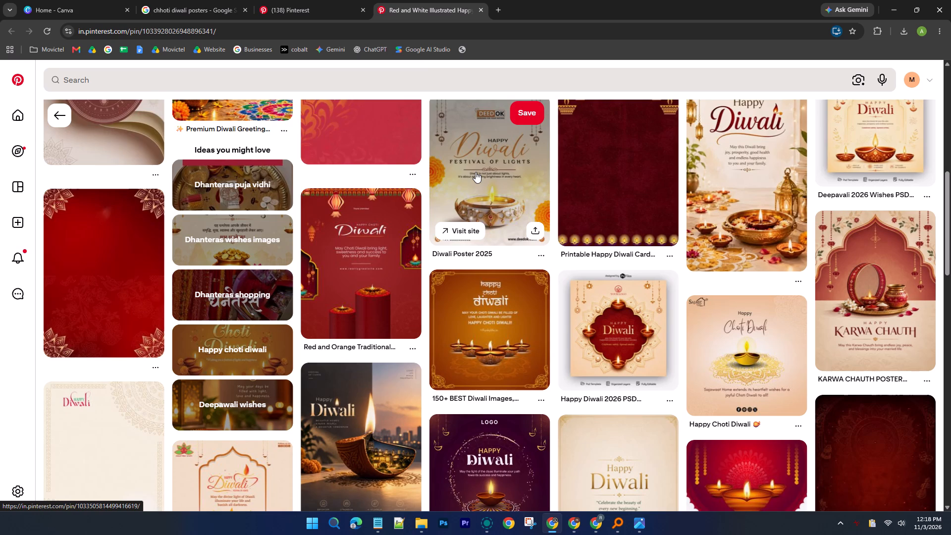
scroll(475, 172, "down", 6)
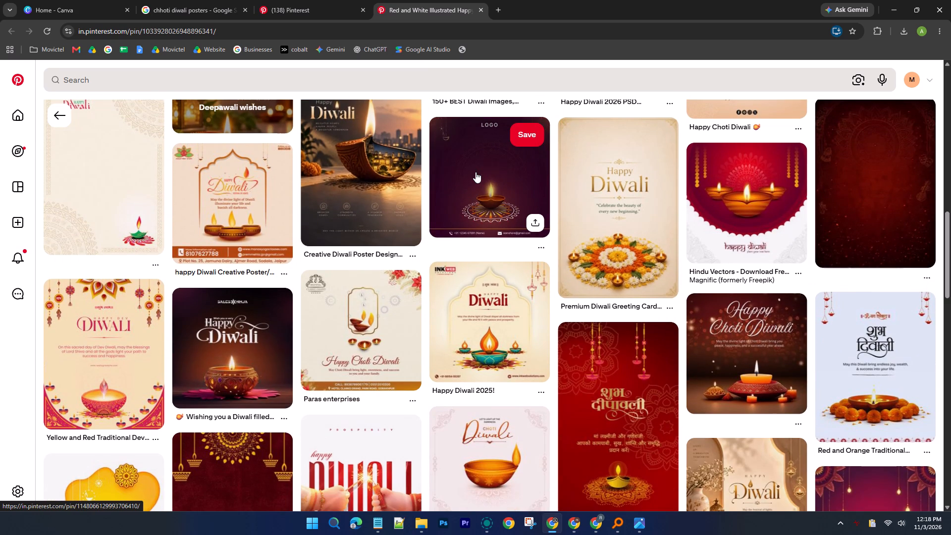
scroll(475, 172, "down", 4)
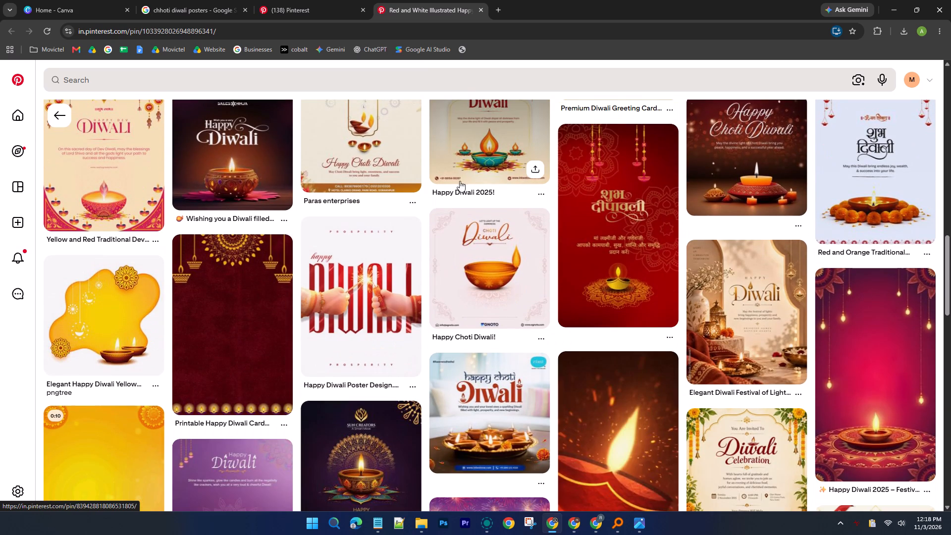
scroll(405, 153, "down", 3)
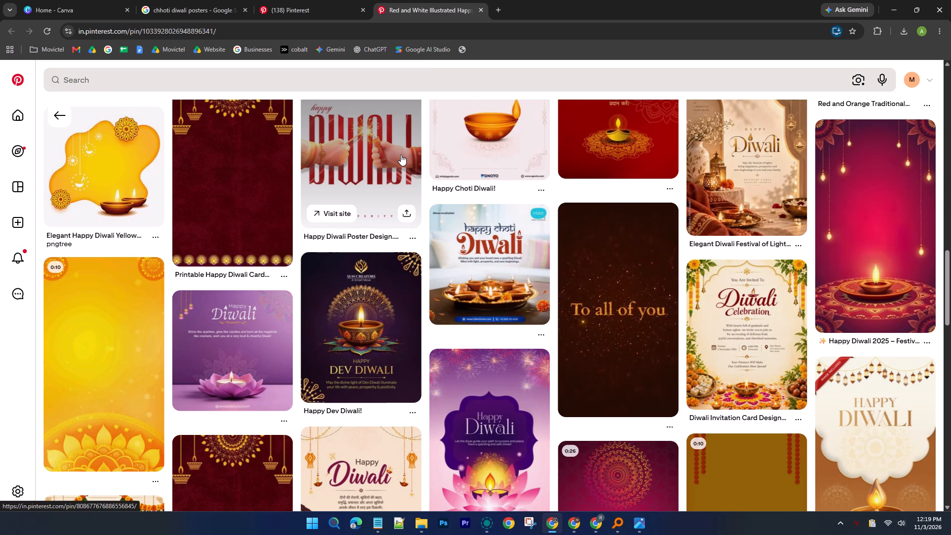
Return to the Google image results for "chhoti diwali posters" and examine the poster designs for reference ideas.
left_click(275, 0)
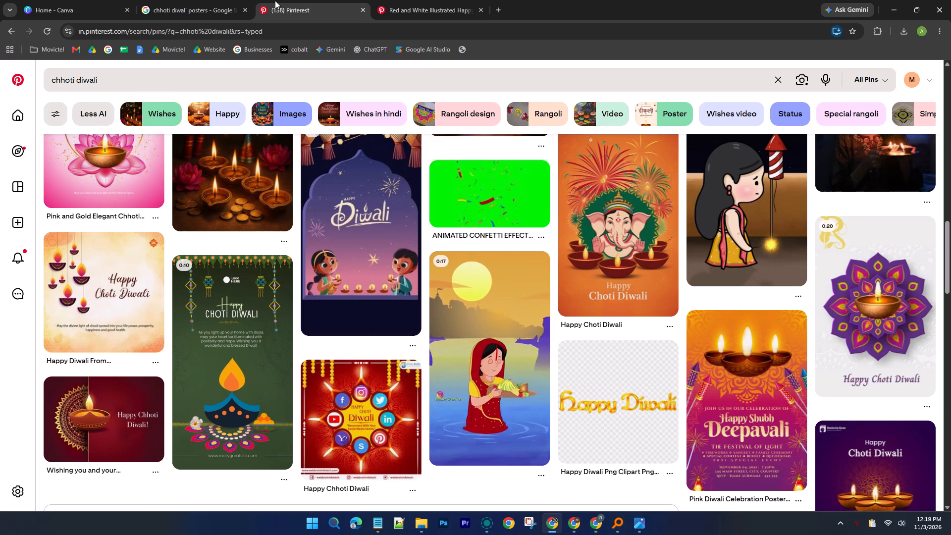
left_click(185, 0)
left_click(78, 0)
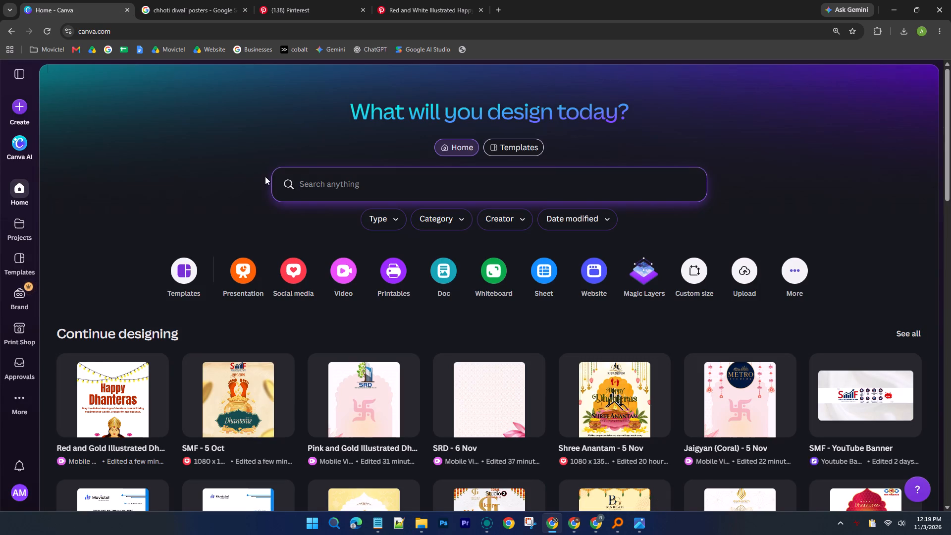
left_click(185, 0)
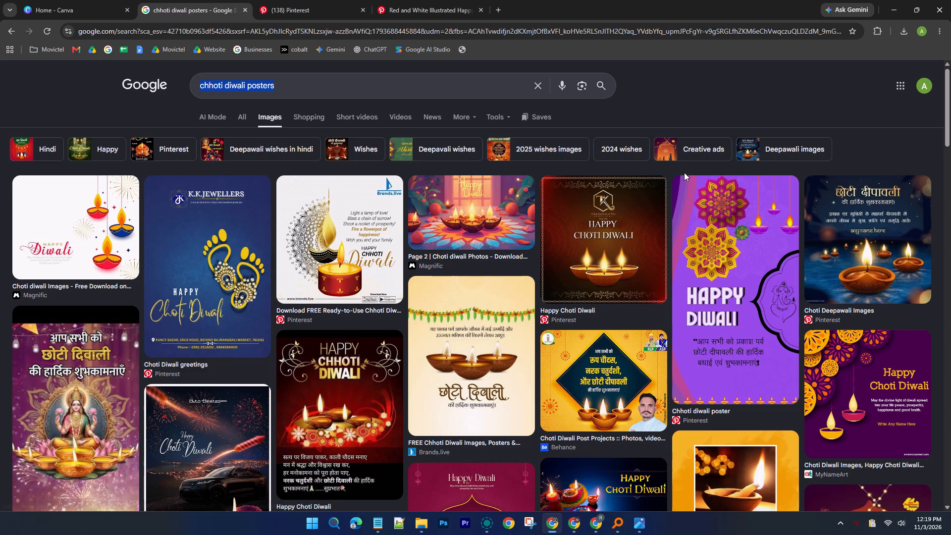
scroll(936, 188, "down", 4)
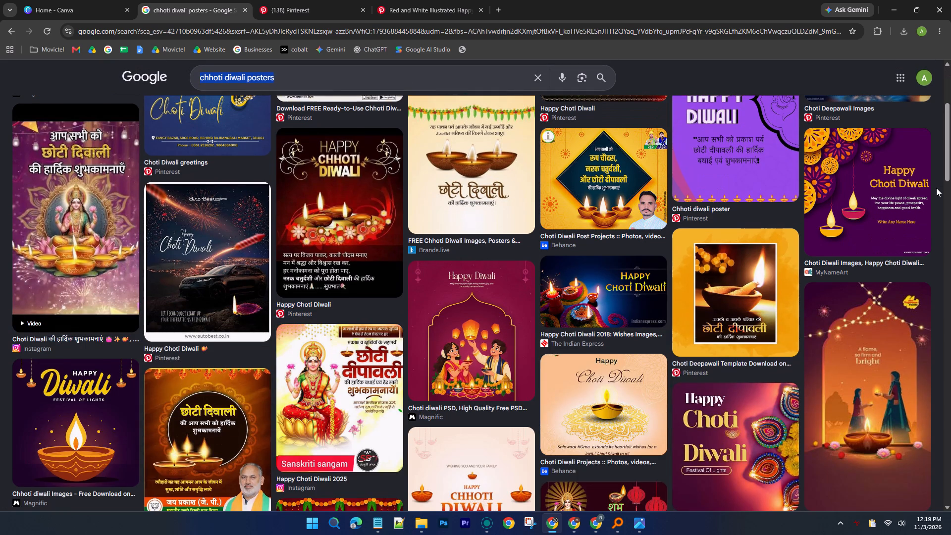
scroll(936, 188, "down", 4)
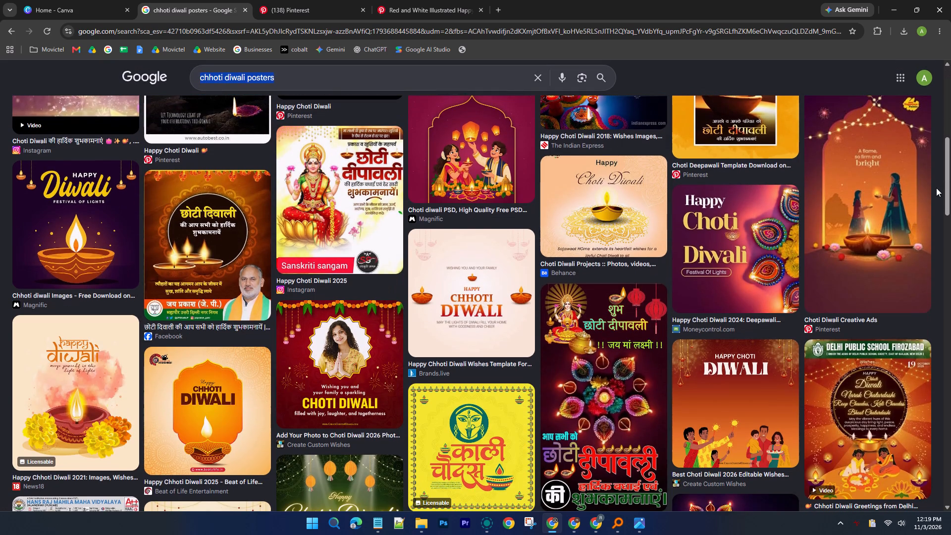
scroll(936, 188, "down", 2)
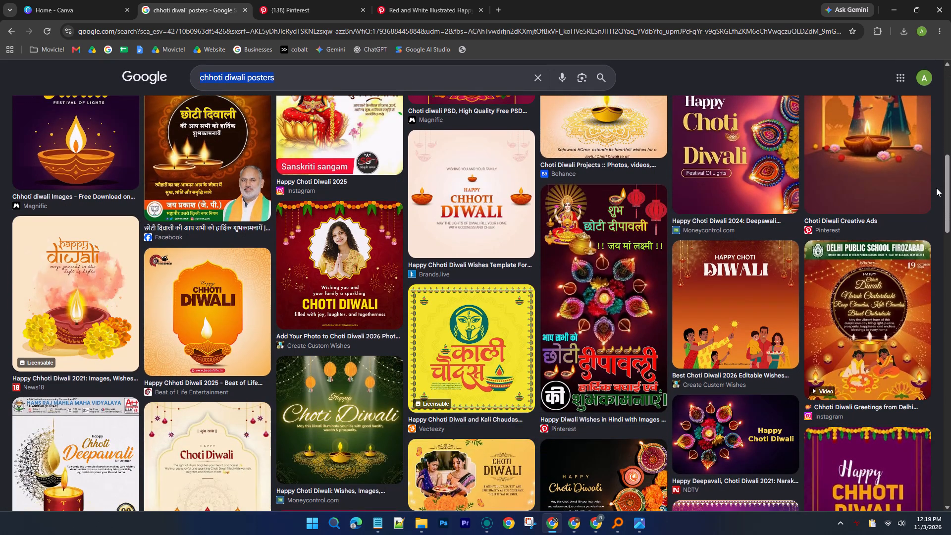
scroll(936, 188, "up", 4)
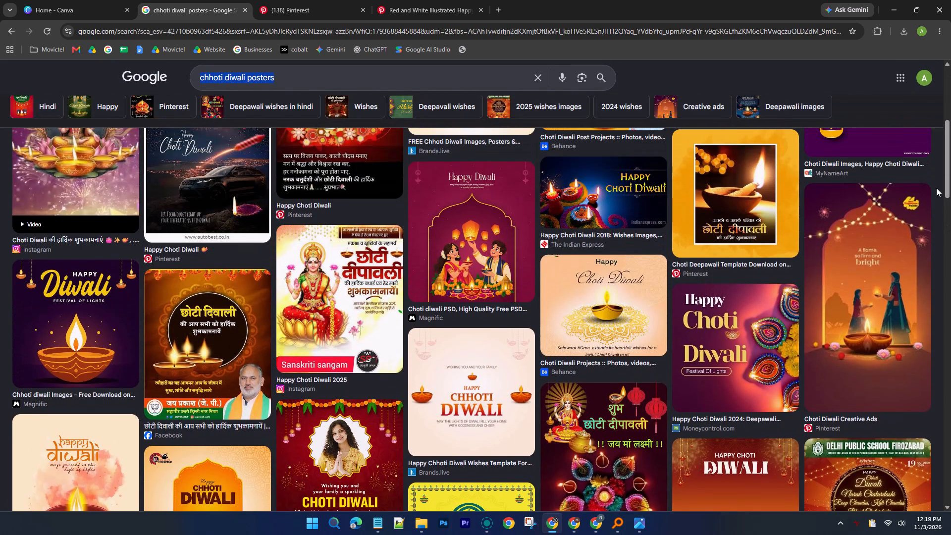
scroll(936, 188, "up", 2)
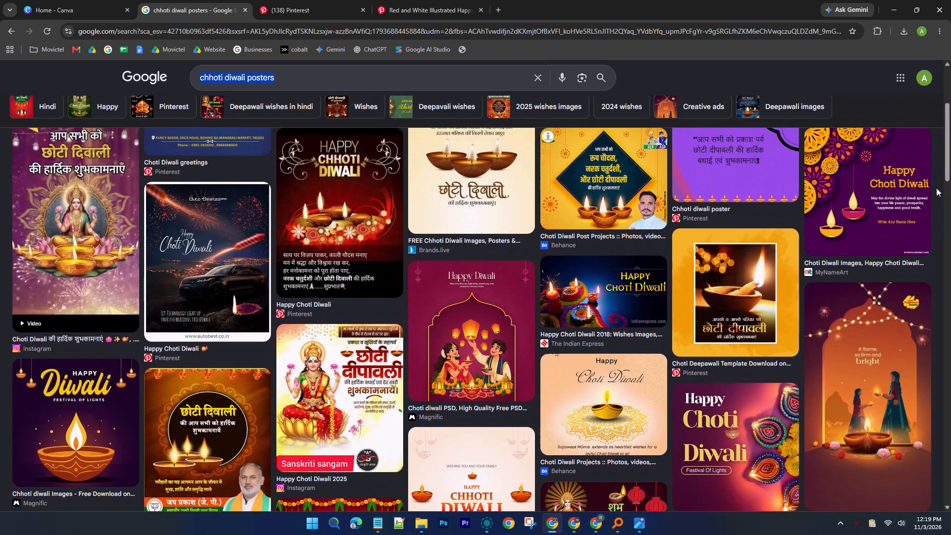
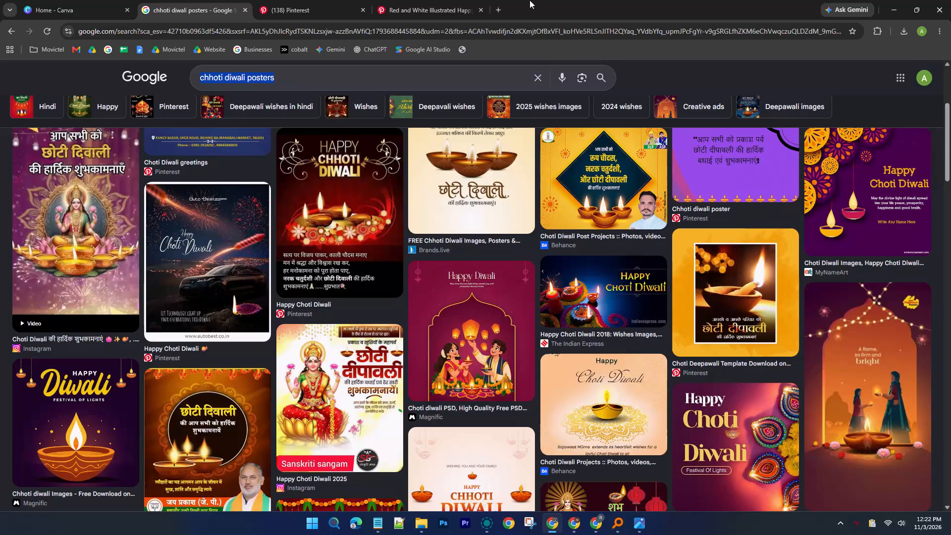
Switch to the Canva home page and search its designs for "chhoti diwali".
left_click(79, 0)
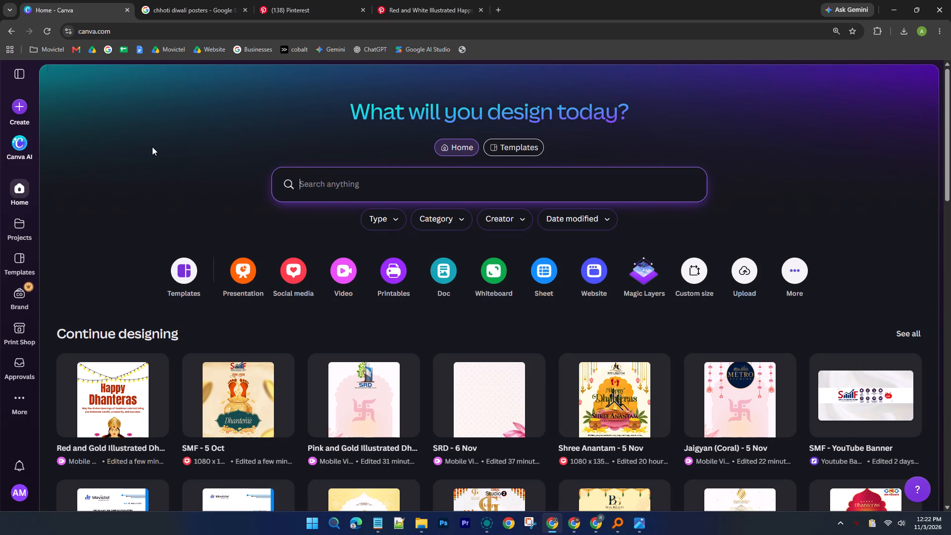
type("chhoti diwali")
key("Return")
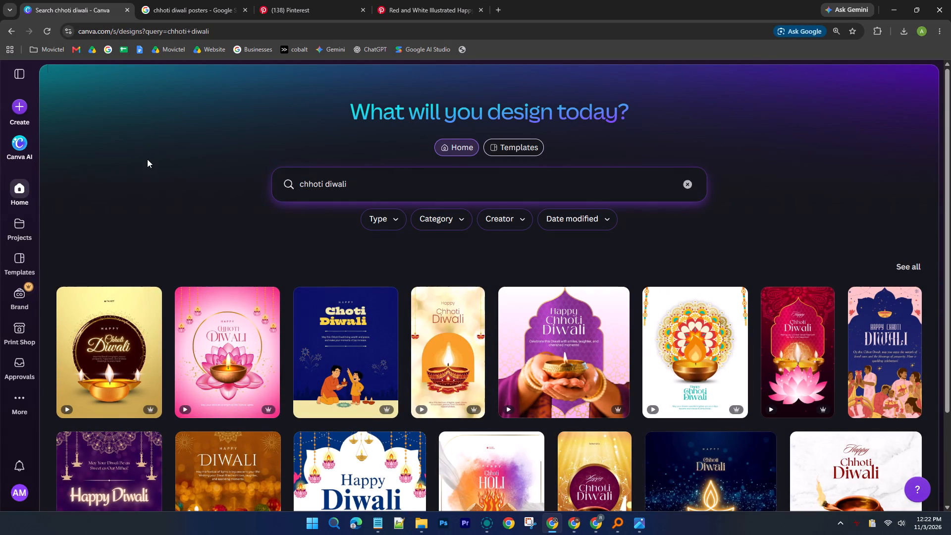
Examine the "chhoti diwali" templates, including the White Teal and Yellow Elegant Animated post with its similar designs, and an expanded set of results.
scroll(147, 159, "down", 1)
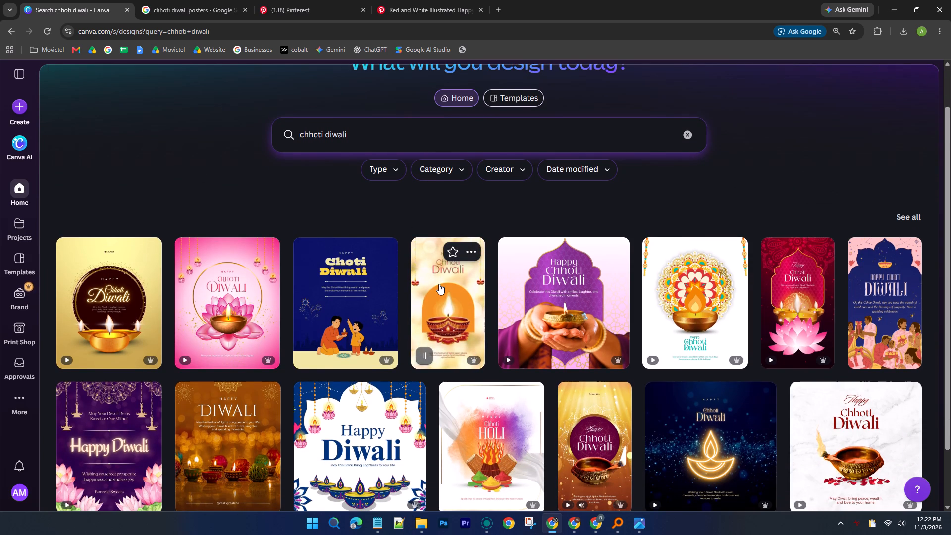
scroll(439, 281, "down", 1)
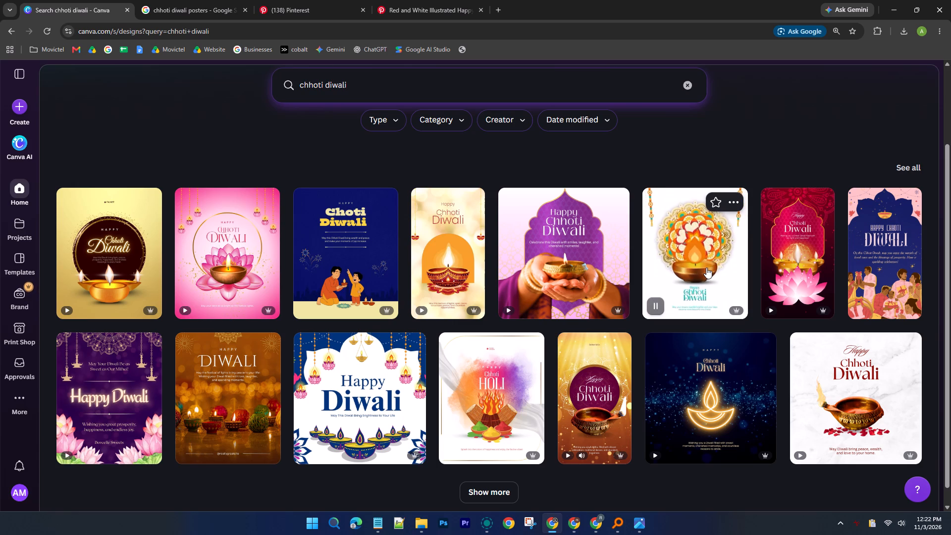
left_click(703, 272)
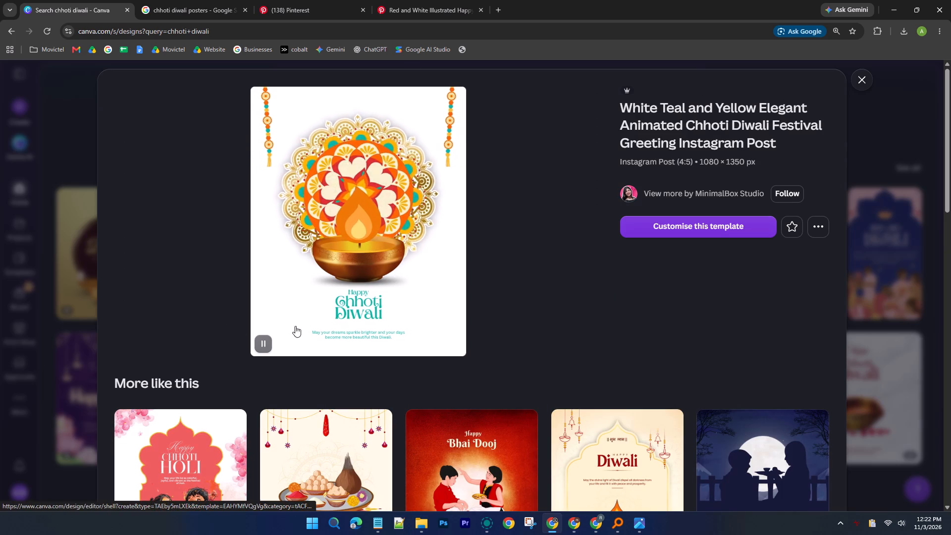
scroll(568, 307, "down", 3)
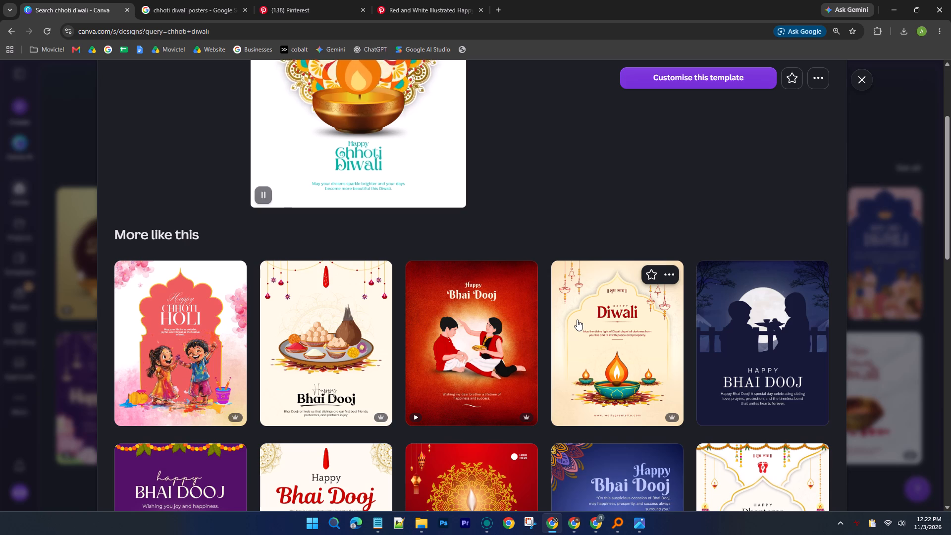
scroll(577, 320, "down", 3)
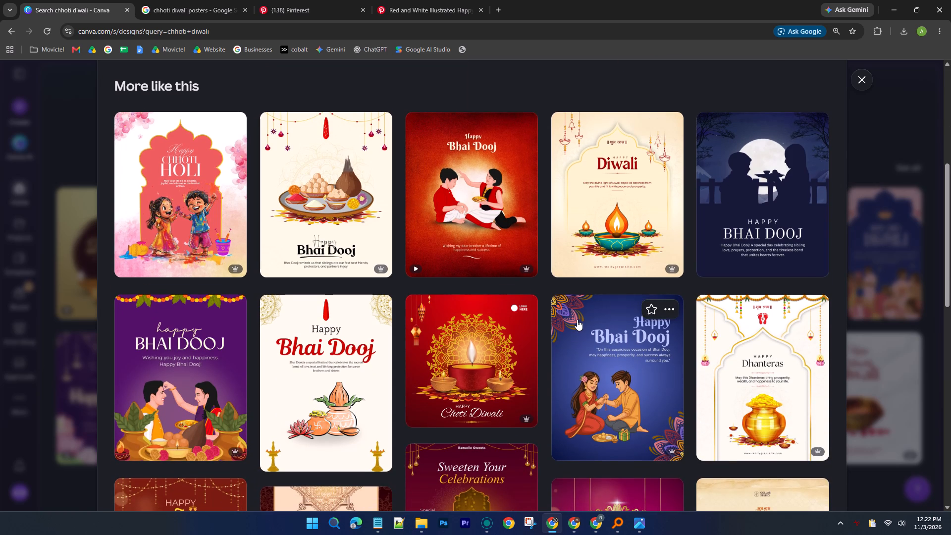
scroll(577, 320, "up", 1)
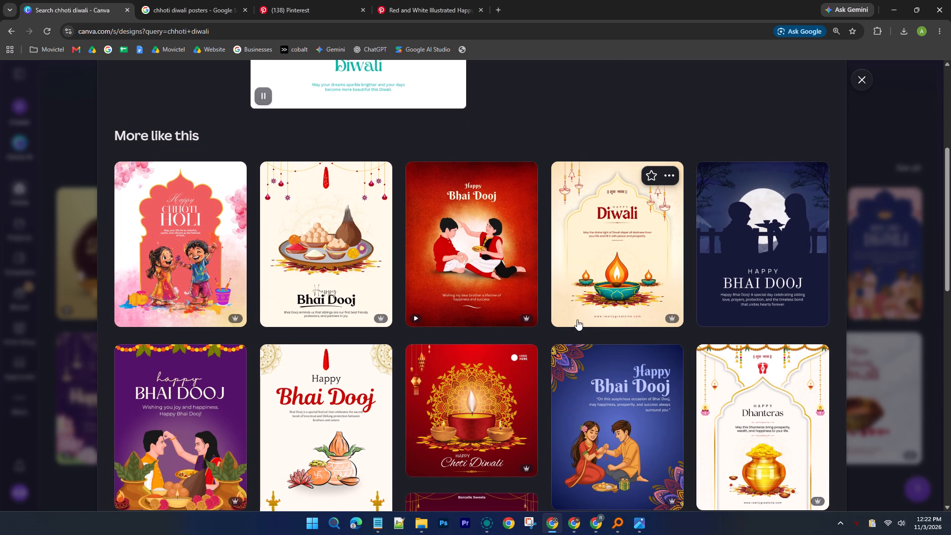
scroll(577, 320, "up", 5)
left_click(858, 82)
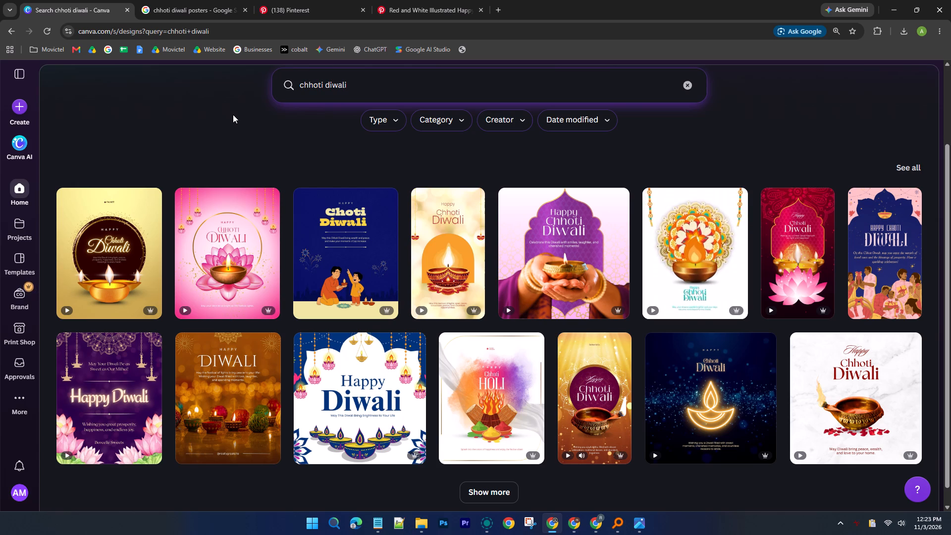
scroll(233, 114, "down", 4)
scroll(233, 115, "up", 2)
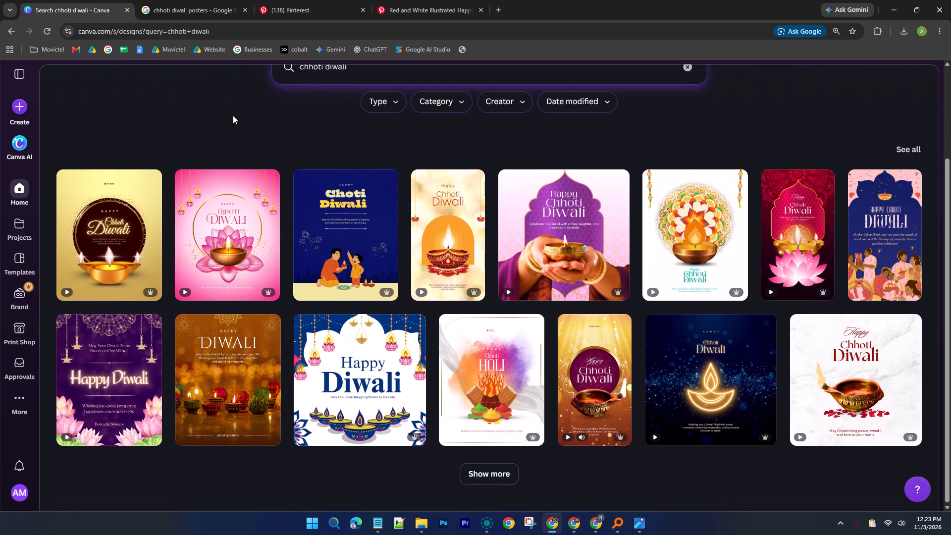
scroll(233, 115, "up", 3)
scroll(233, 115, "down", 4)
left_click(496, 483)
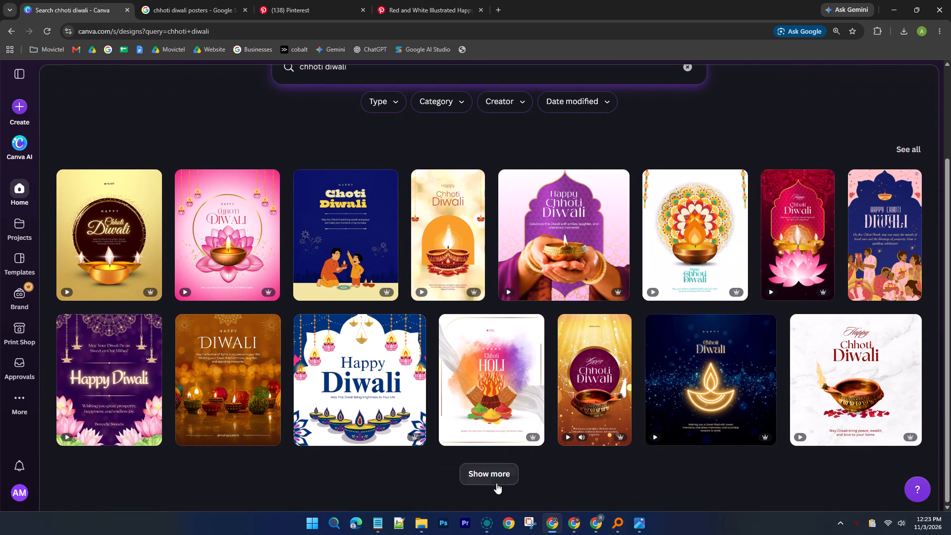
scroll(486, 461, "down", 4)
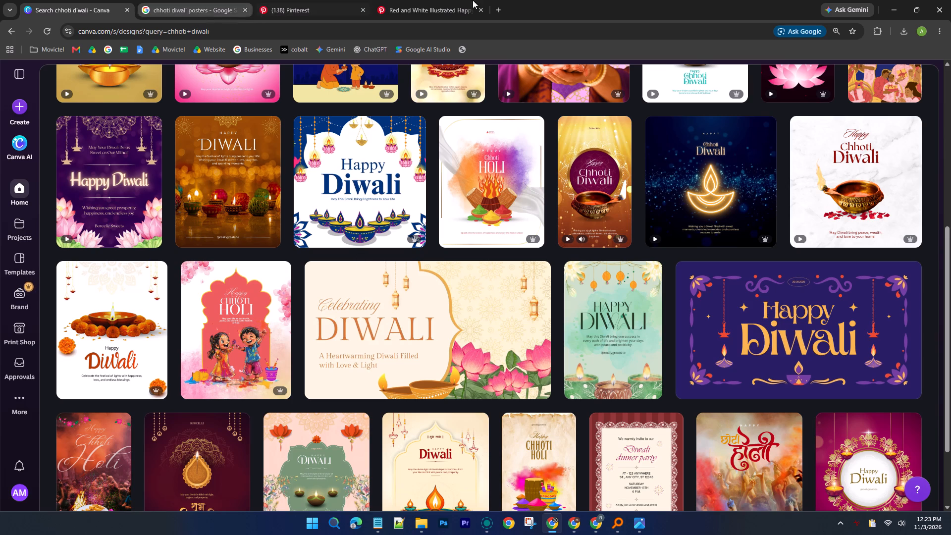
Open Canva in a new tab, open the recent Red and Gold Illustrated Dhanteras Mobile Video design and play it through.
left_click(498, 5)
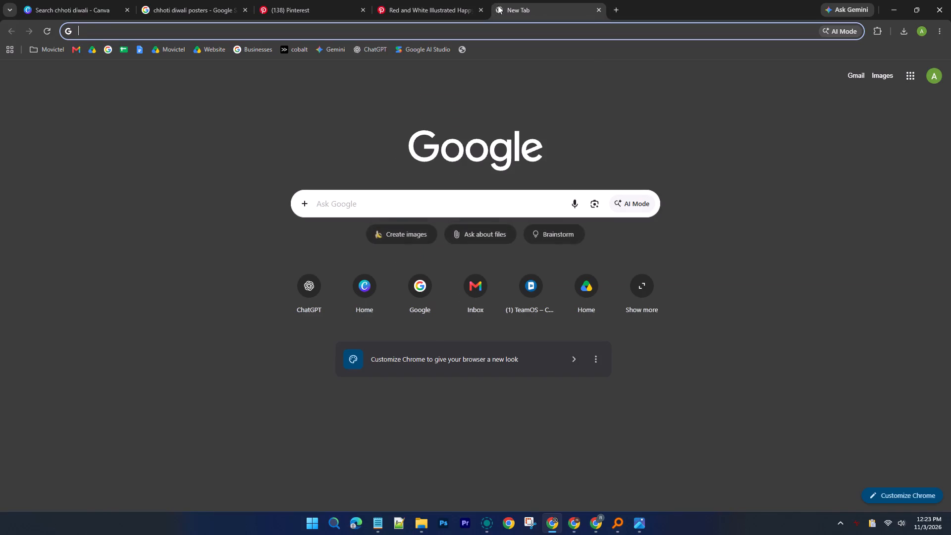
type("ca")
key("Return")
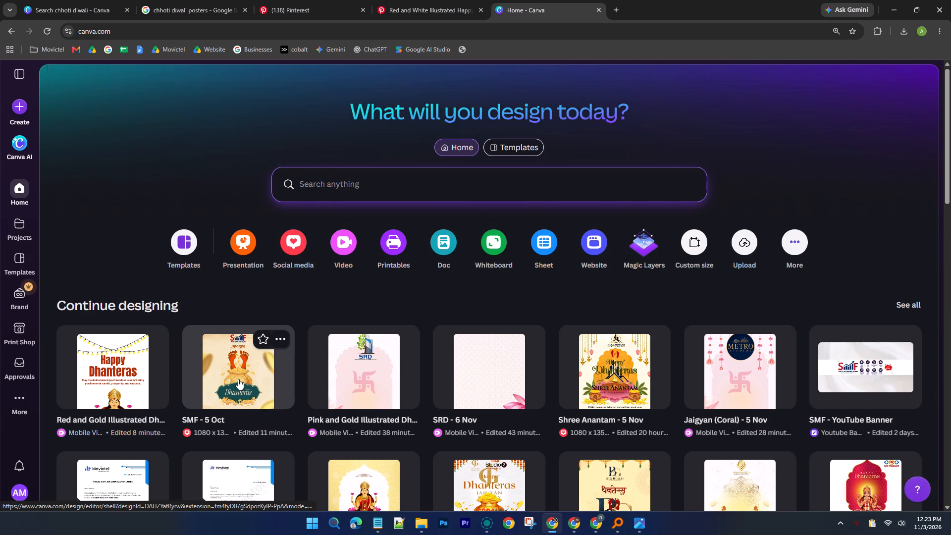
left_click(110, 377)
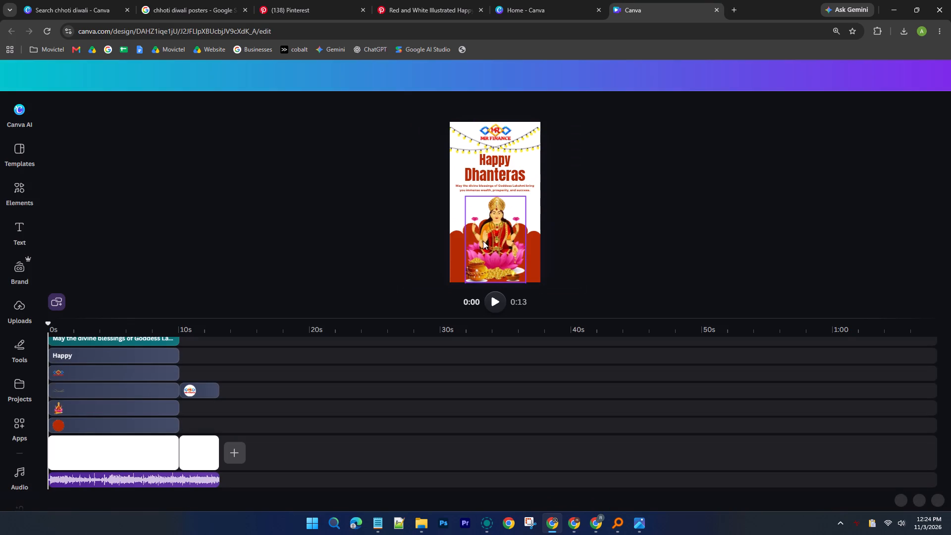
left_click(493, 306)
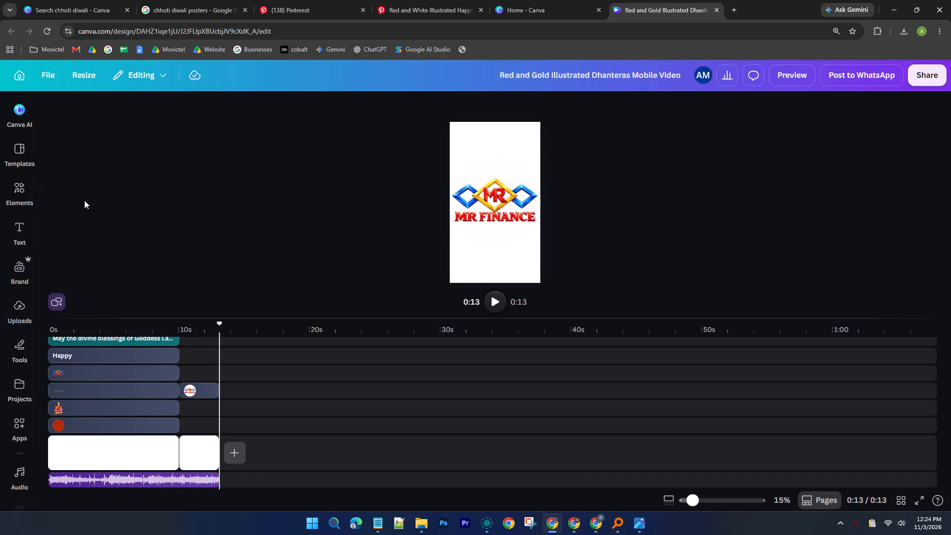
Play the SMF - 6 Nov video from the 6 November folder for review, and return to the Canva design.
left_click(427, 523)
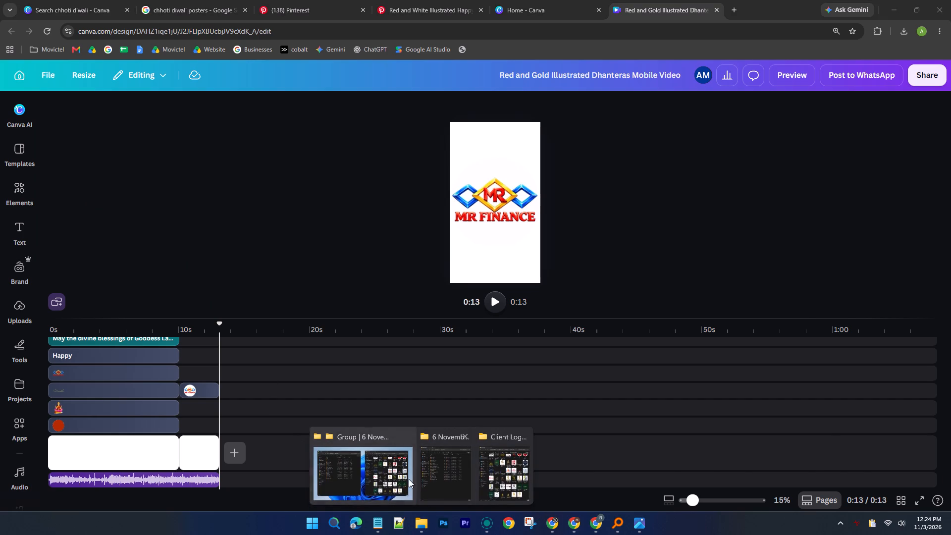
left_click(401, 472)
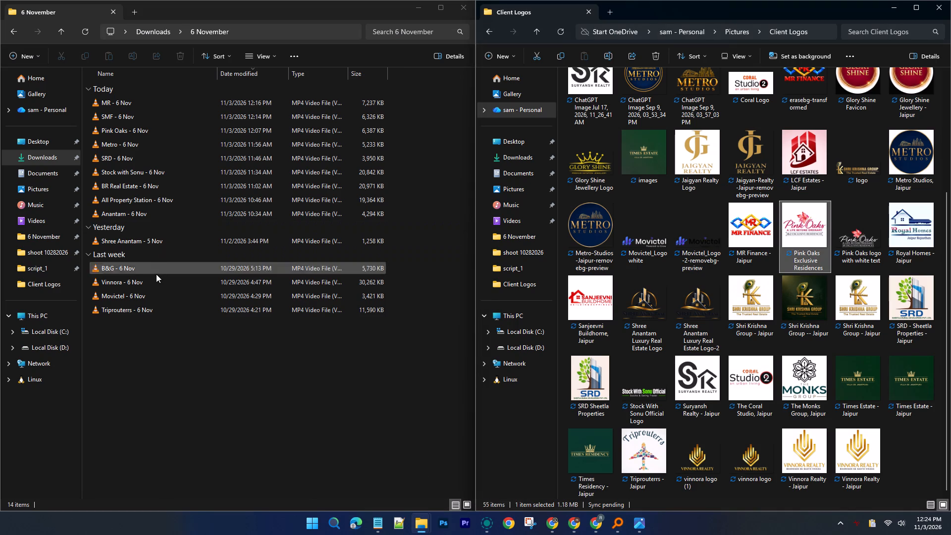
double_click(142, 117)
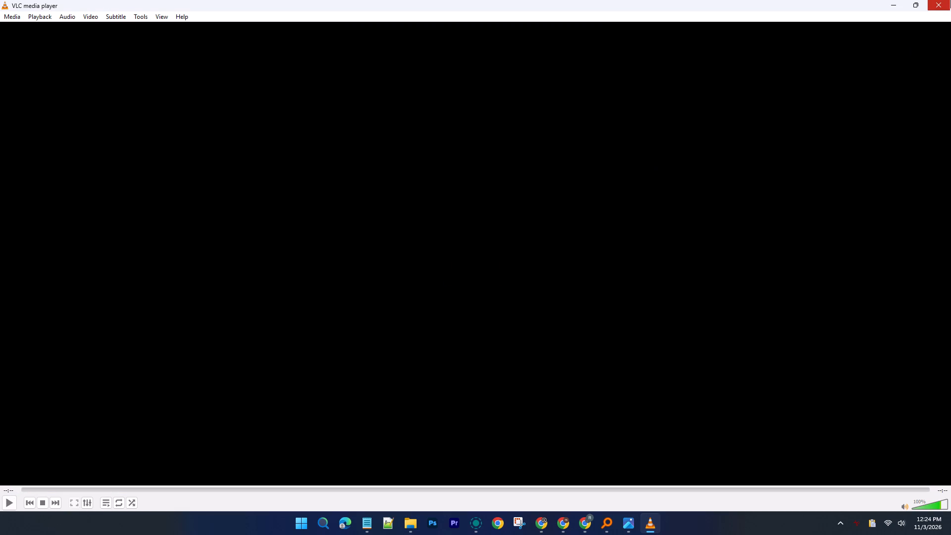
left_click(950, 0)
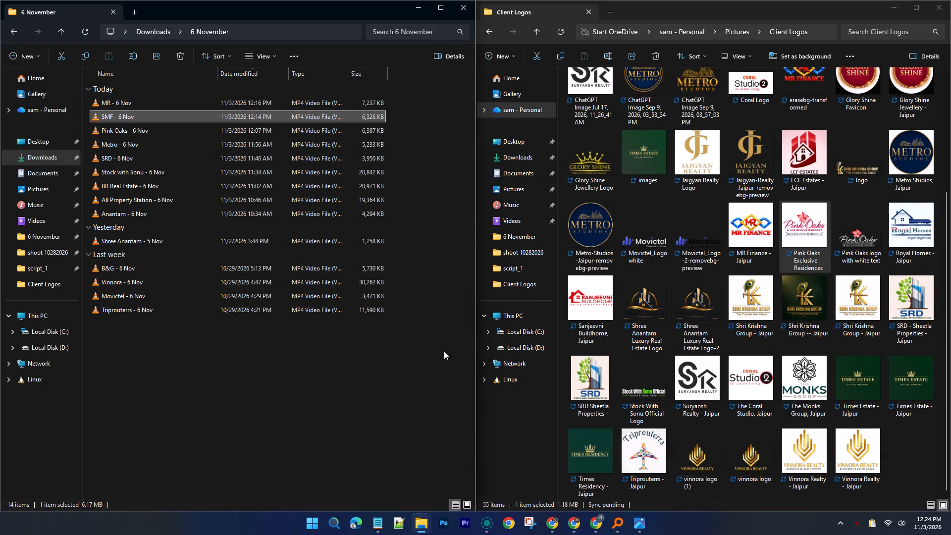
left_click(562, 523)
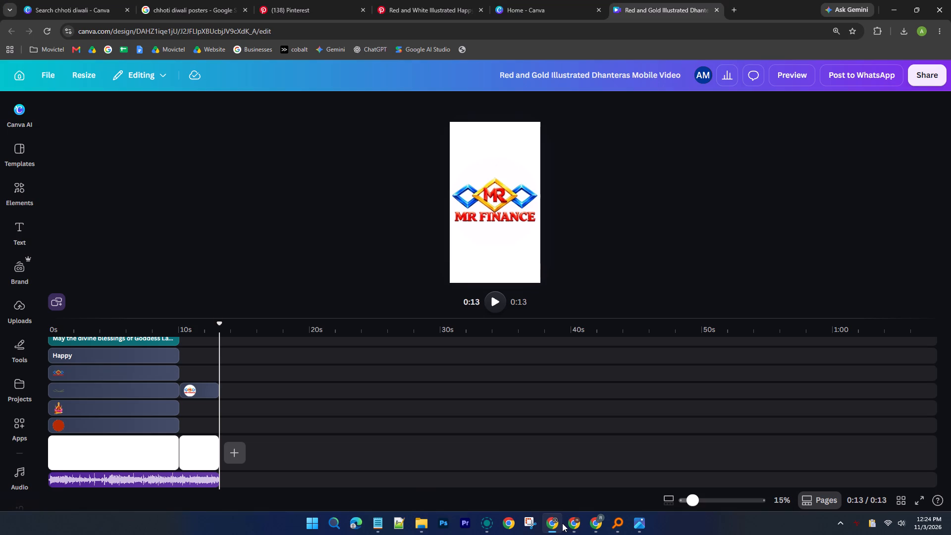
Recolour the red cloud shape behind the Lakshmi figure on the first page with the dark blue from the MR Finance logo's photo colours.
left_click_drag(221, 323, 10, 319)
left_click(459, 255)
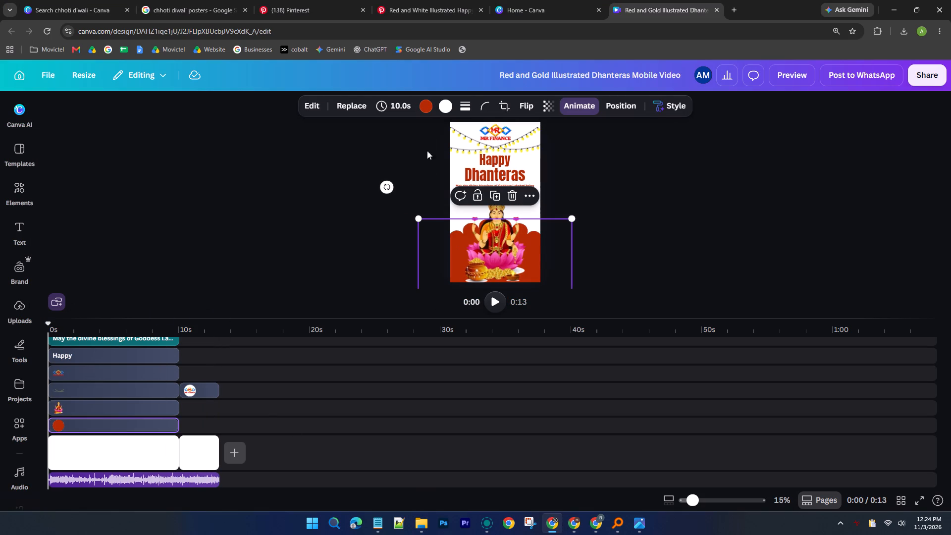
left_click(424, 101)
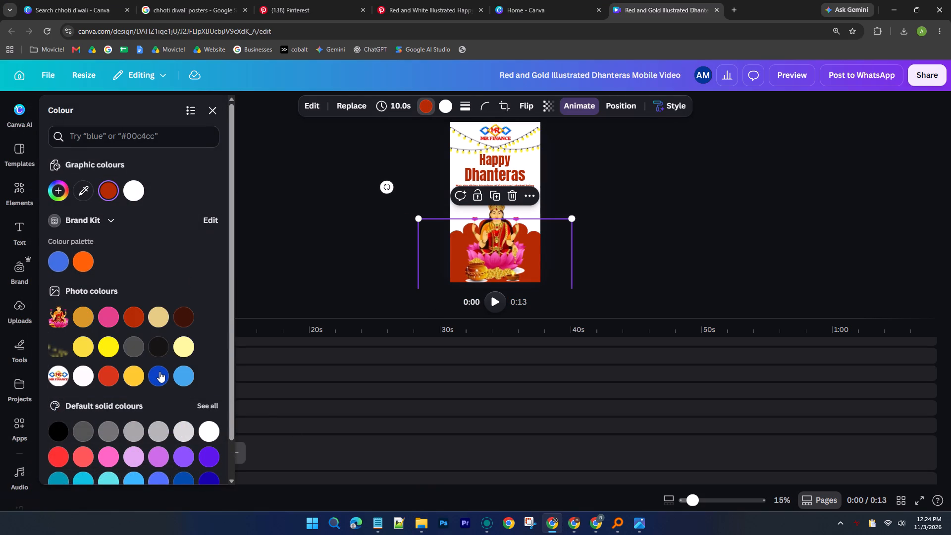
left_click(159, 375)
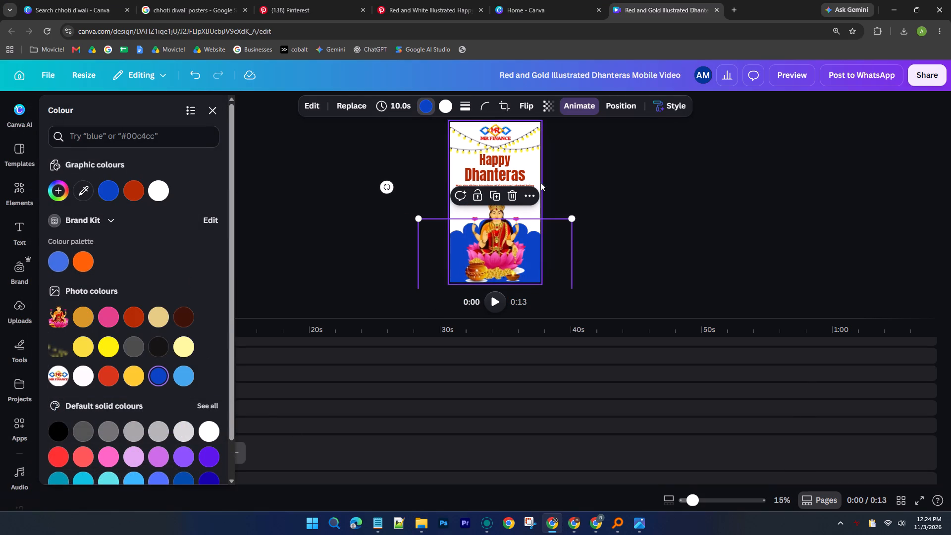
left_click(499, 170)
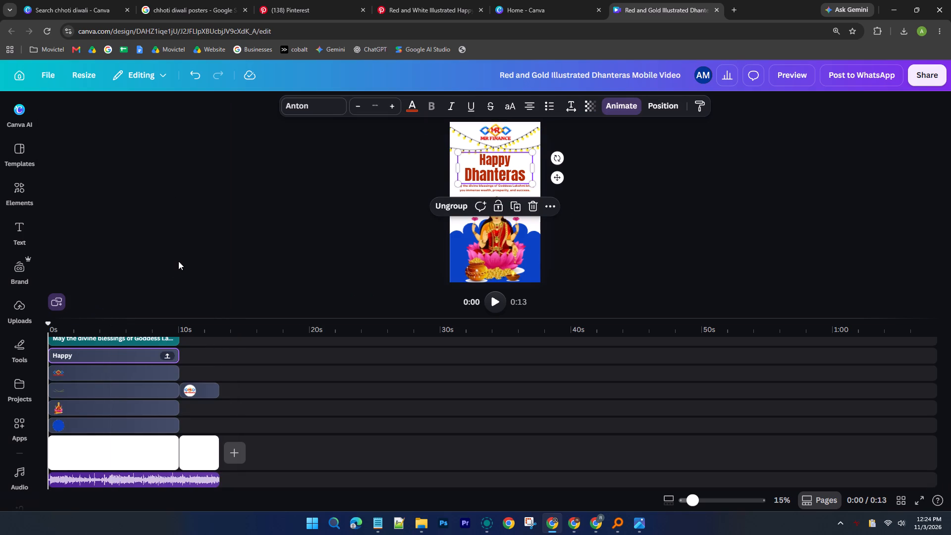
Delete the MR Finance logo on the first page and place the uploaded transparent SMF logo above the Happy Dhanteras heading.
left_click(22, 315)
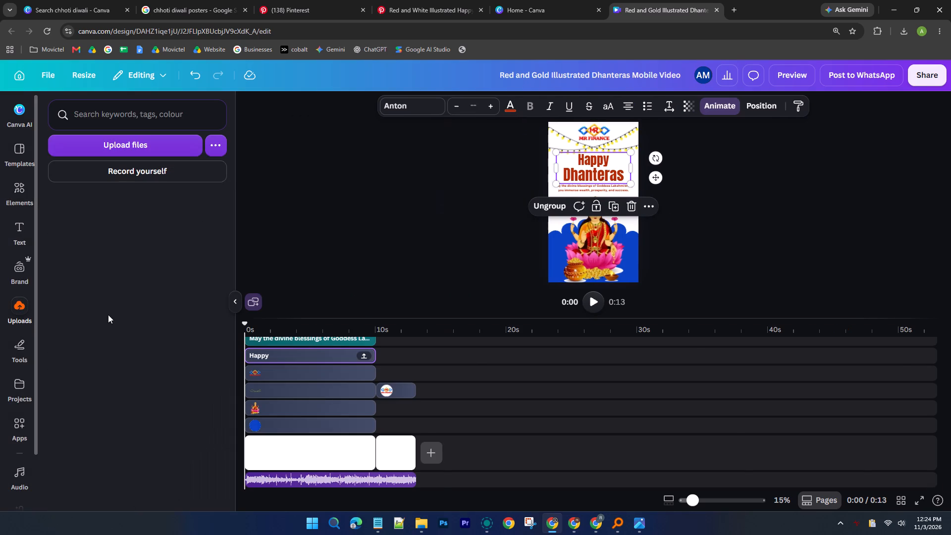
left_click(588, 132)
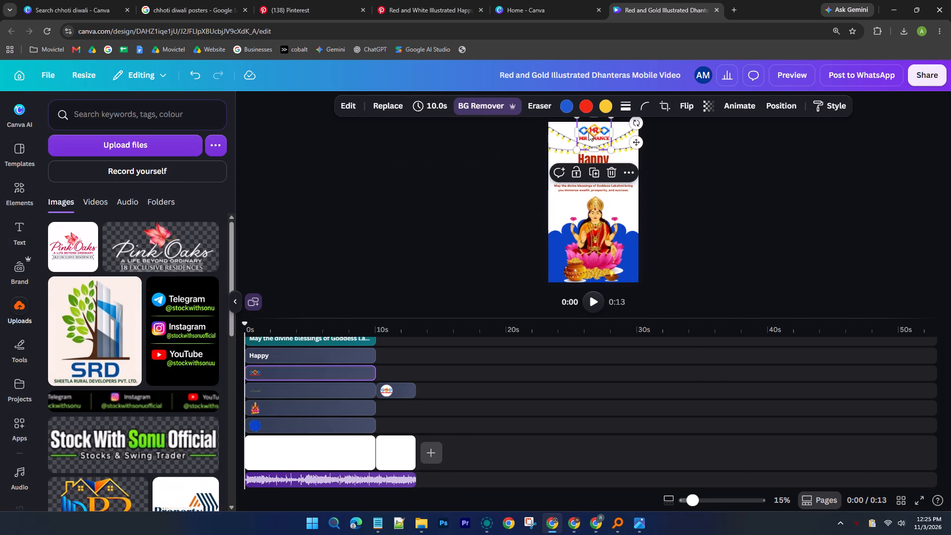
key("Delete")
scroll(168, 324, "down", 2)
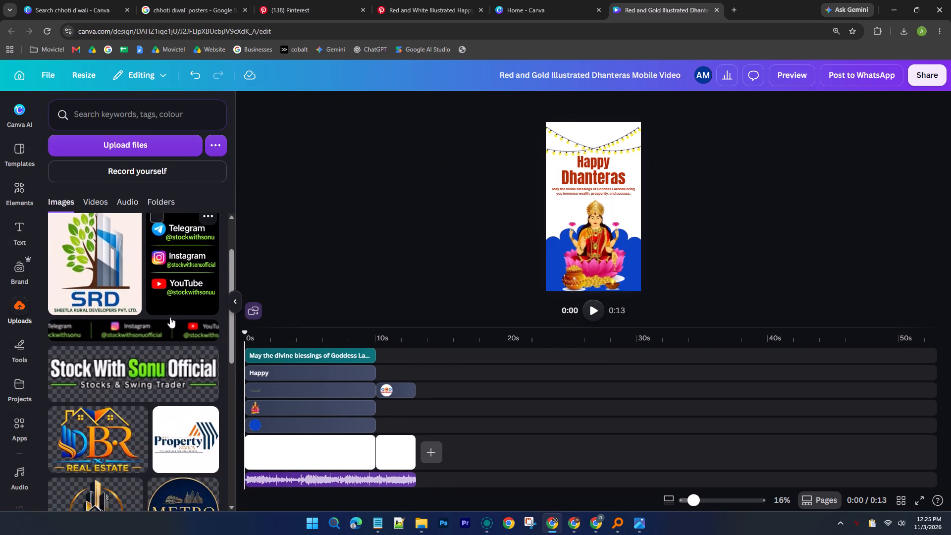
scroll(169, 319, "down", 8)
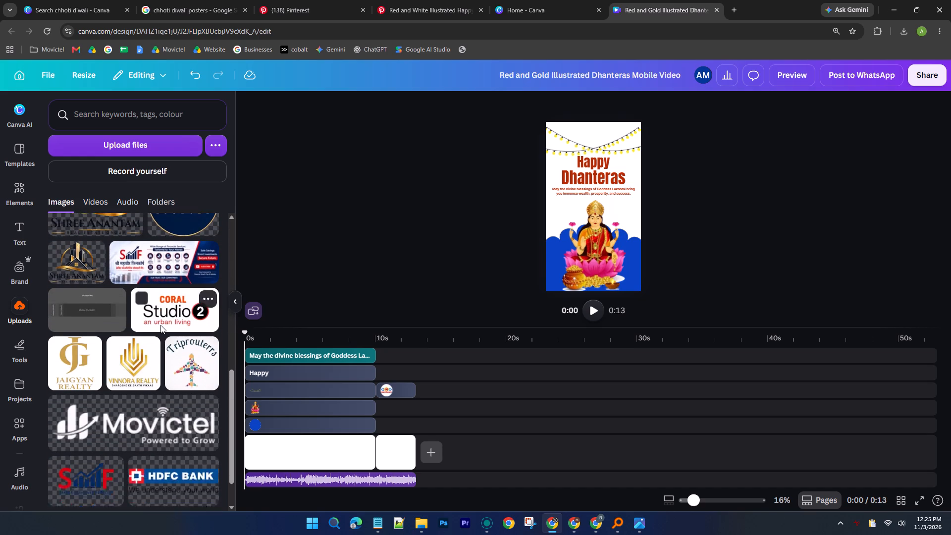
scroll(160, 325, "down", 2)
left_click_drag(86, 329, 605, 142)
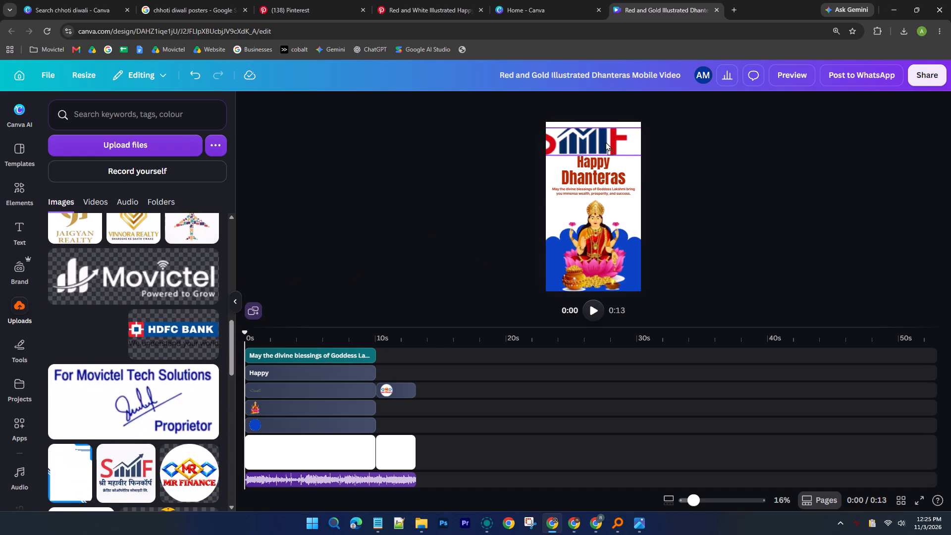
left_click_drag(605, 142, 595, 160)
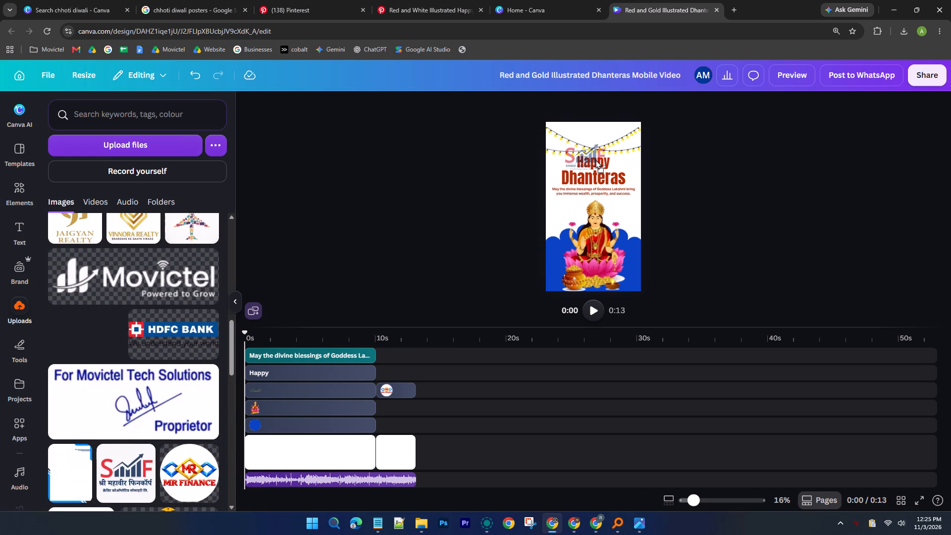
left_click_drag(595, 160, 595, 159)
left_click_drag(595, 146, 604, 127)
Shrink the SMF logo and centre it horizontally near the page's top edge, clear of the Happy Dhanteras heading.
scroll(603, 127, "up", 4)
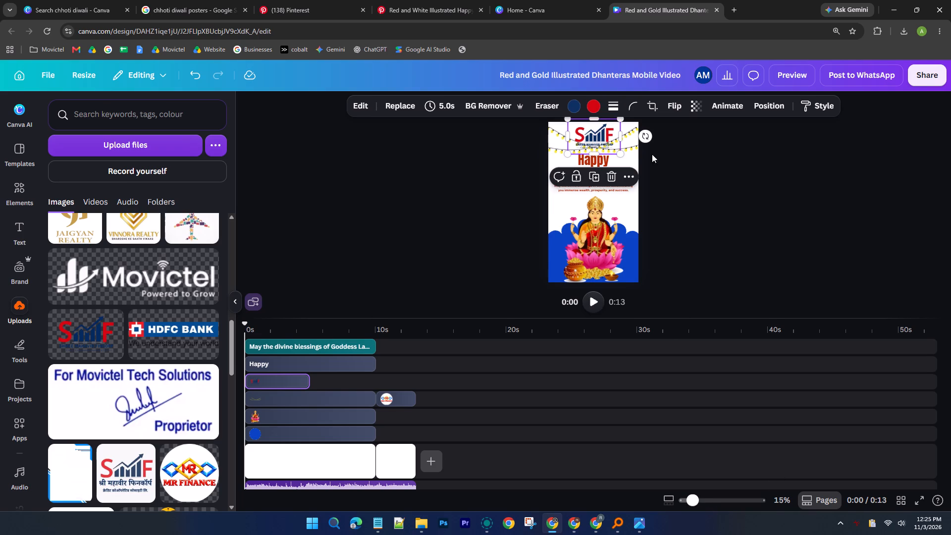
scroll(618, 148, "up", 6, "ctrl")
scroll(622, 155, "up", 5)
scroll(613, 166, "up", 2, "ctrl")
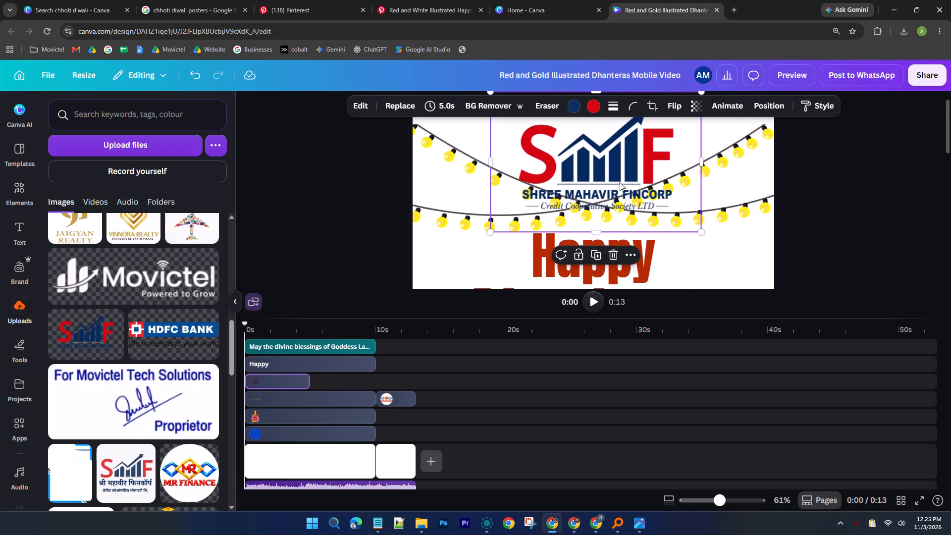
left_click(617, 161)
scroll(617, 161, "down", 2, "ctrl")
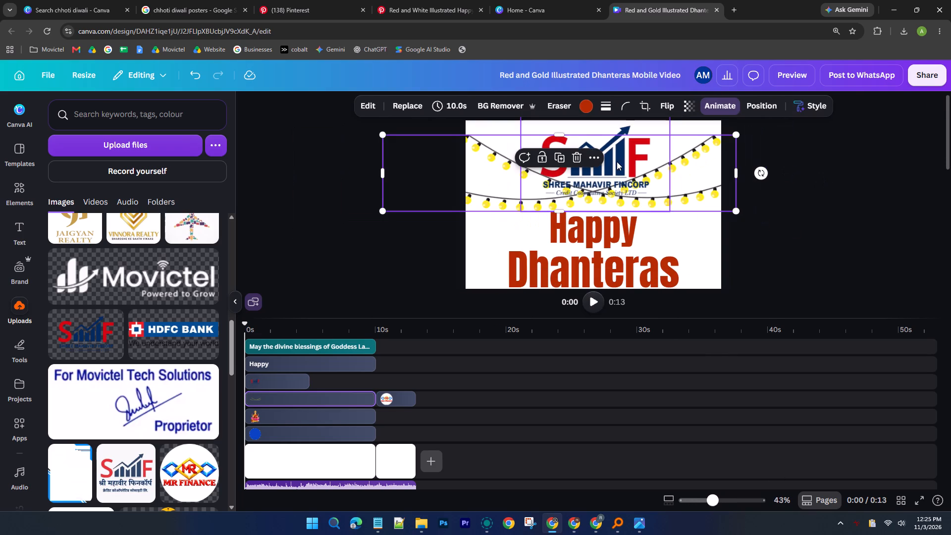
left_click(606, 127)
left_click_drag(670, 211, 645, 182)
left_click_drag(601, 154, 616, 154)
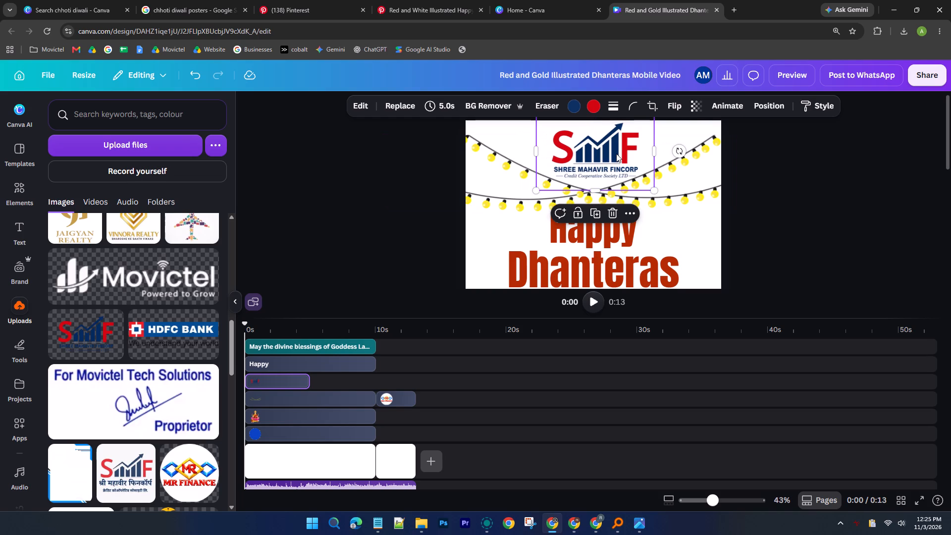
Recolour the Happy Dhanteras heading with the red sampled from the S of the SMF logo.
left_click(883, 172)
left_click(578, 254)
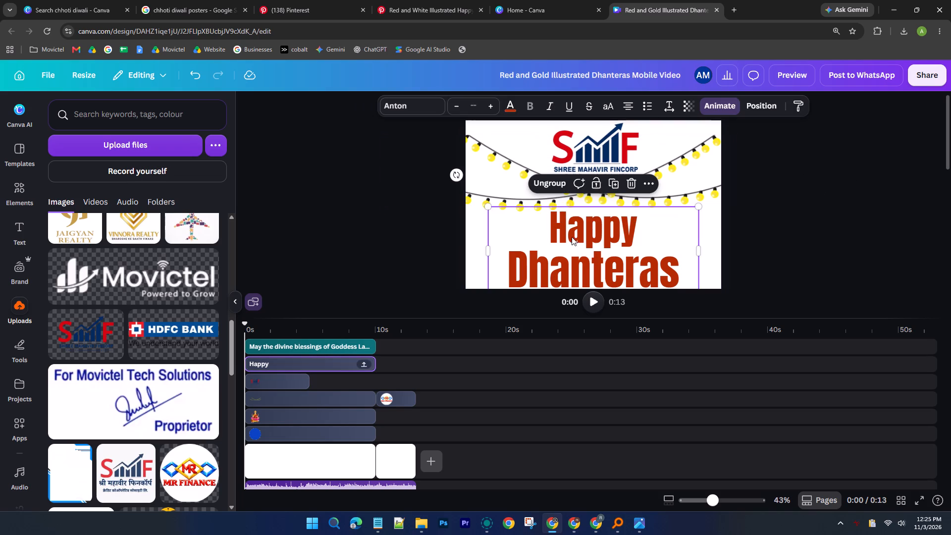
left_click(511, 108)
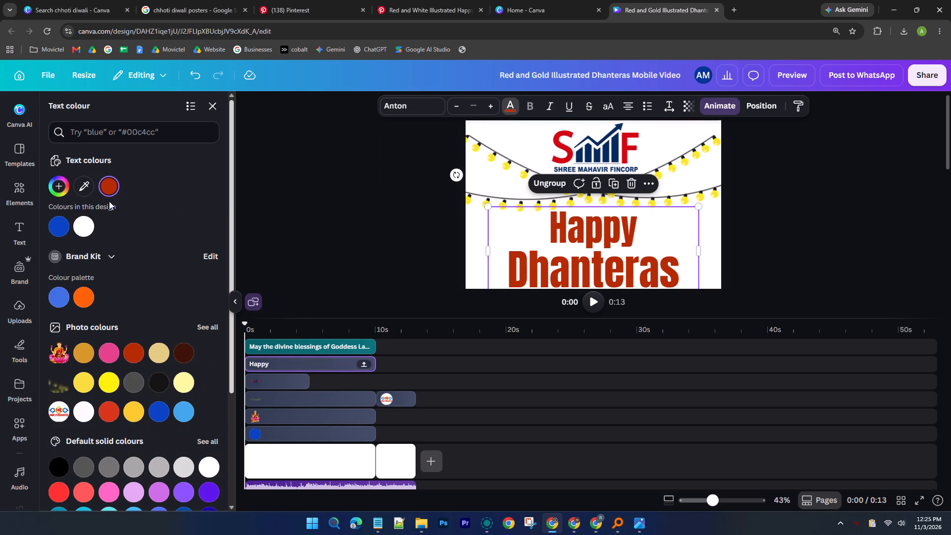
left_click(90, 192)
left_click(556, 142)
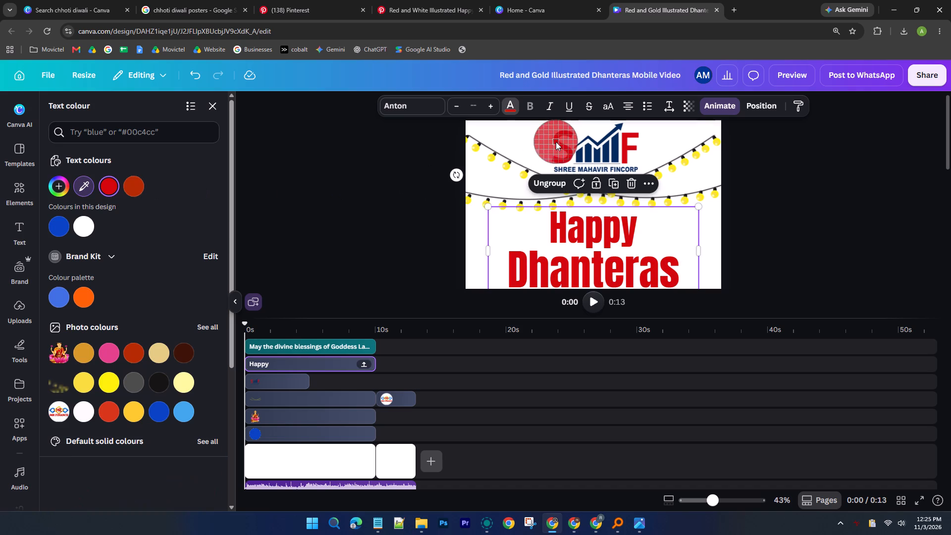
left_click(876, 155)
left_click(805, 211)
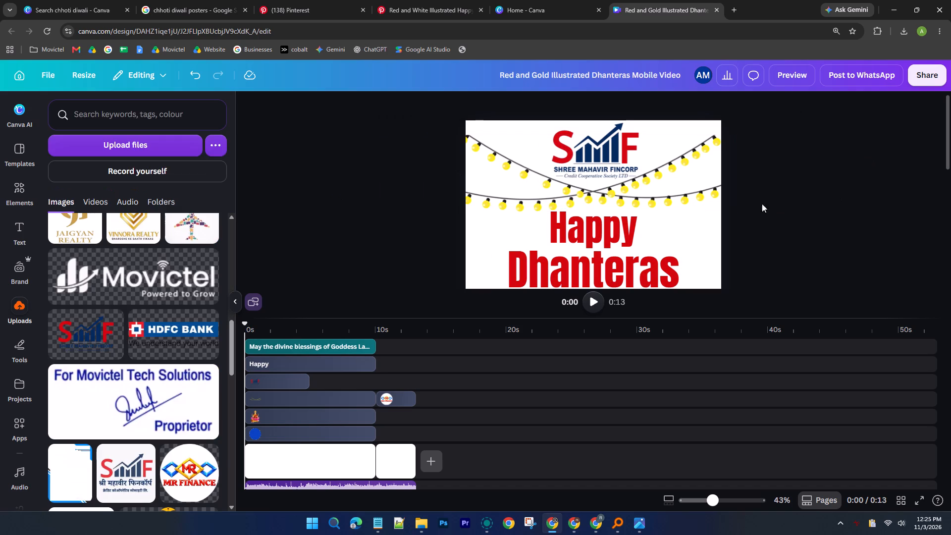
Recolour the cloud shape behind the Lakshmi figure with the dark navy sampled from the SMF logo.
scroll(750, 201, "down", 5)
scroll(750, 201, "up", 3)
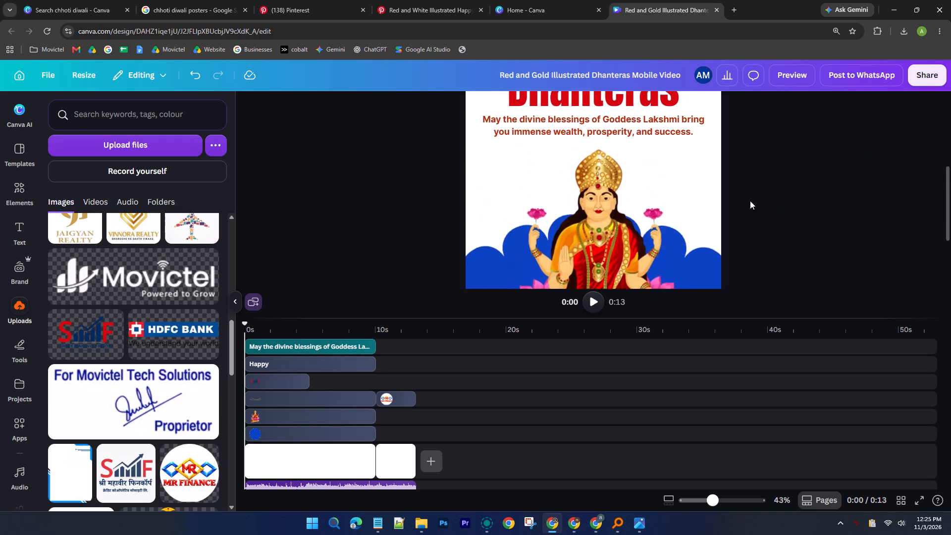
scroll(749, 201, "down", 4)
left_click(708, 205)
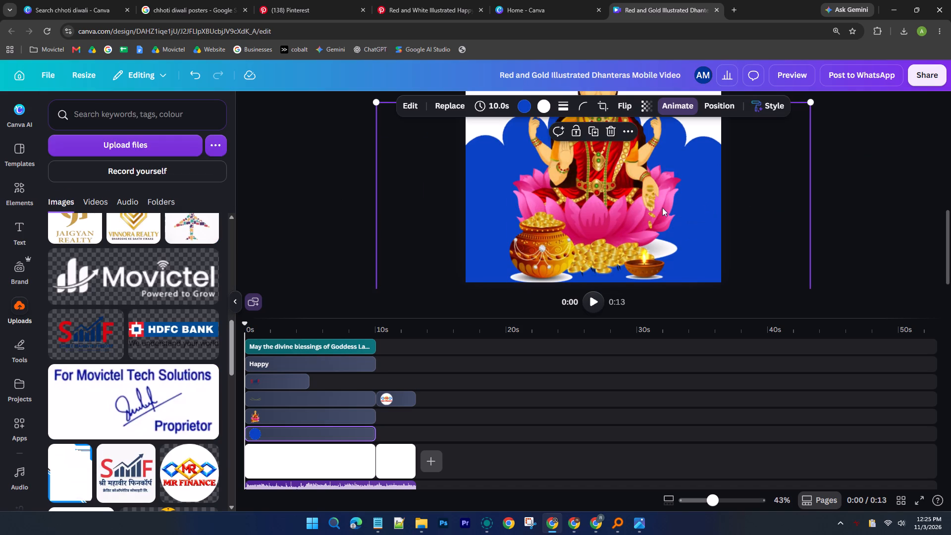
left_click(529, 108)
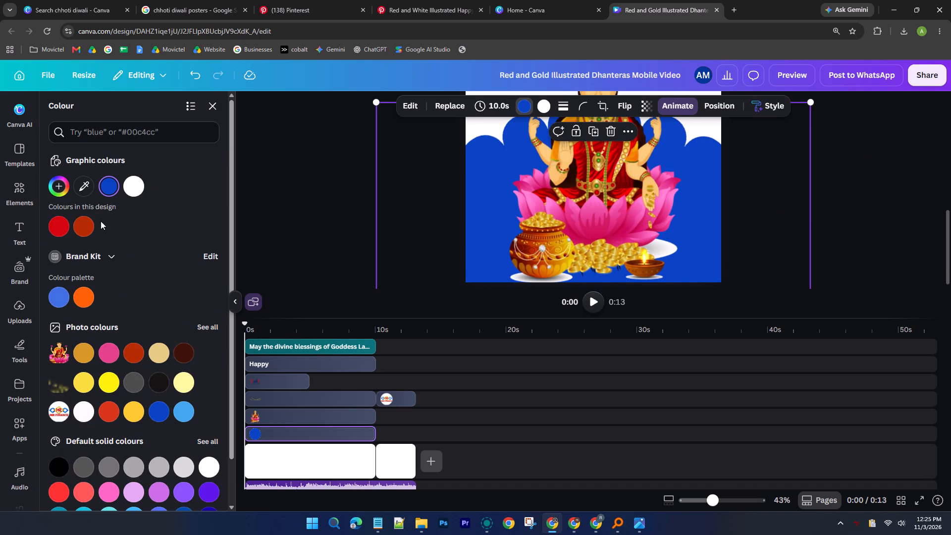
left_click(79, 179)
scroll(444, 200, "up", 8)
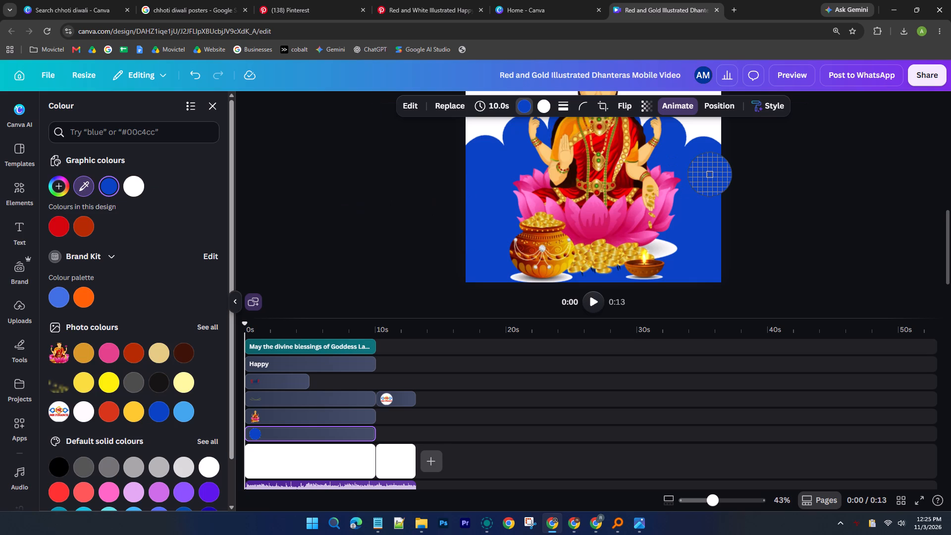
scroll(710, 174, "up", 6)
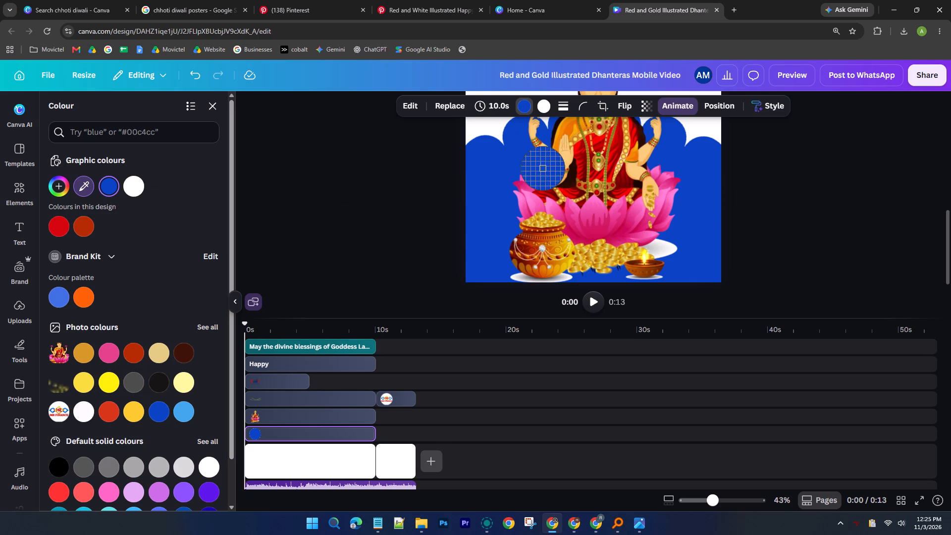
scroll(528, 160, "down", 8, "ctrl")
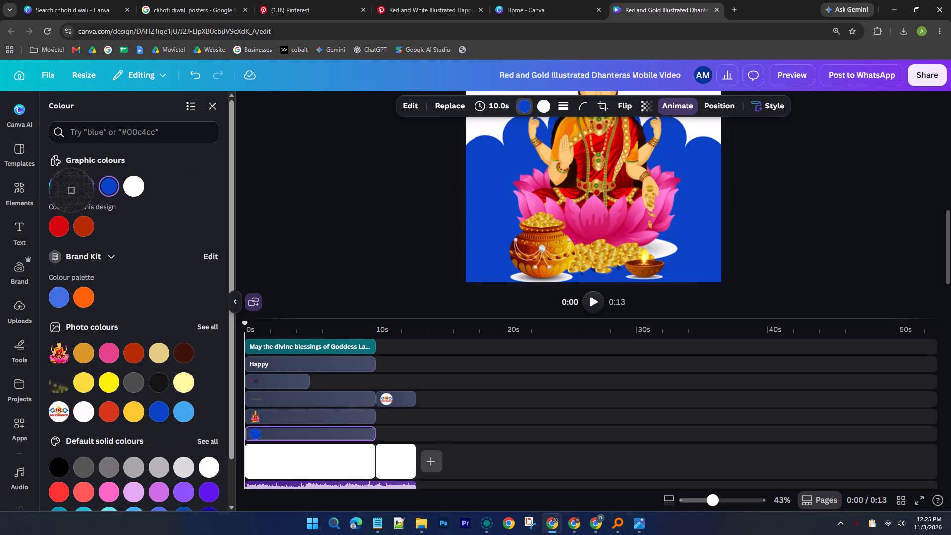
left_click(76, 187)
scroll(426, 171, "up", 2, "ctrl")
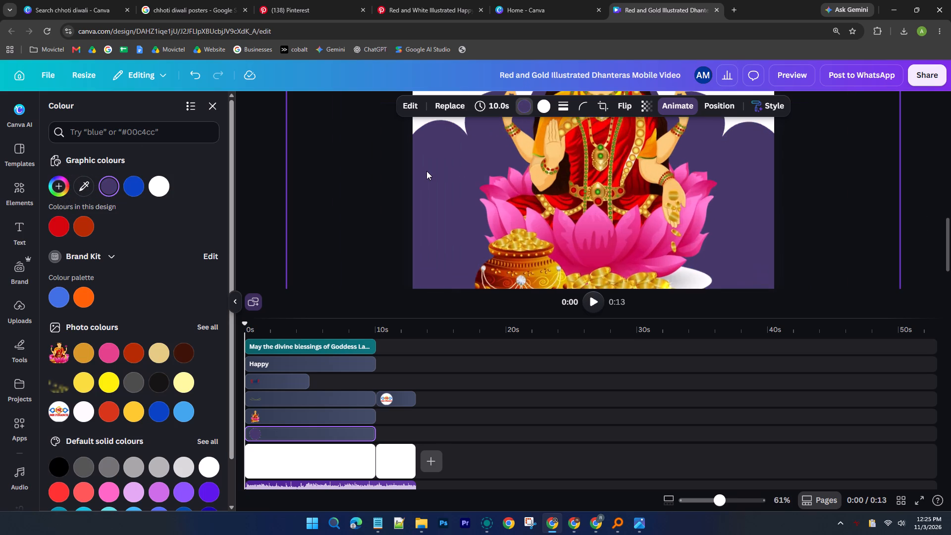
scroll(426, 171, "down", 8, "ctrl")
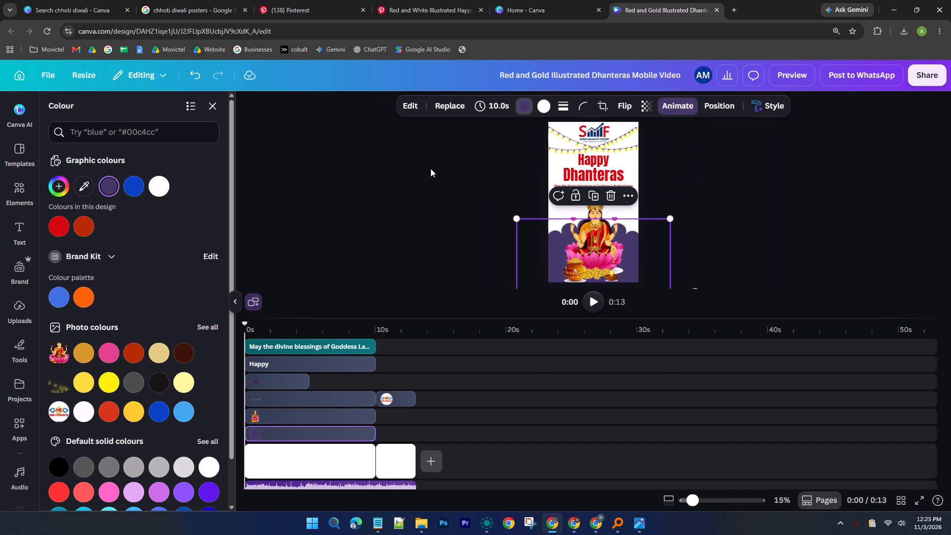
left_click(86, 190)
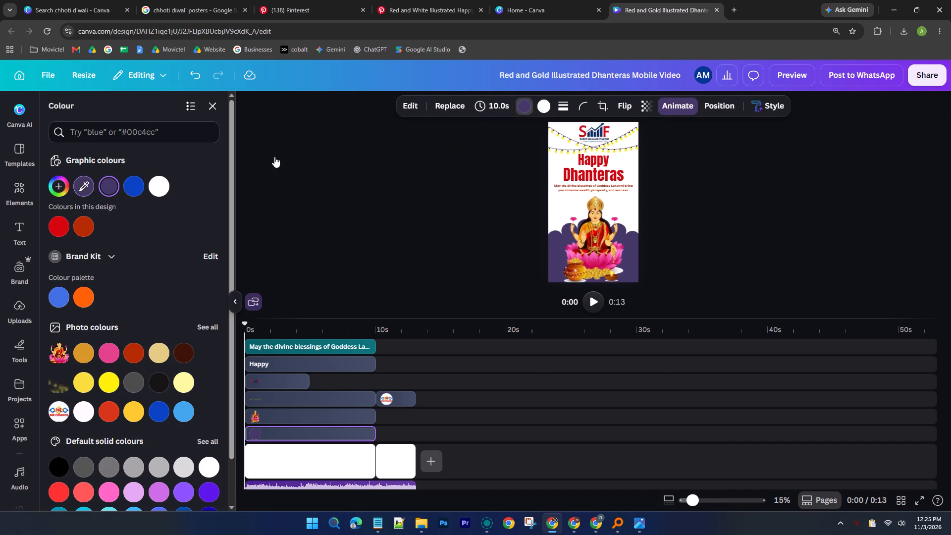
left_click(601, 128)
left_click(746, 186)
left_click(746, 186)
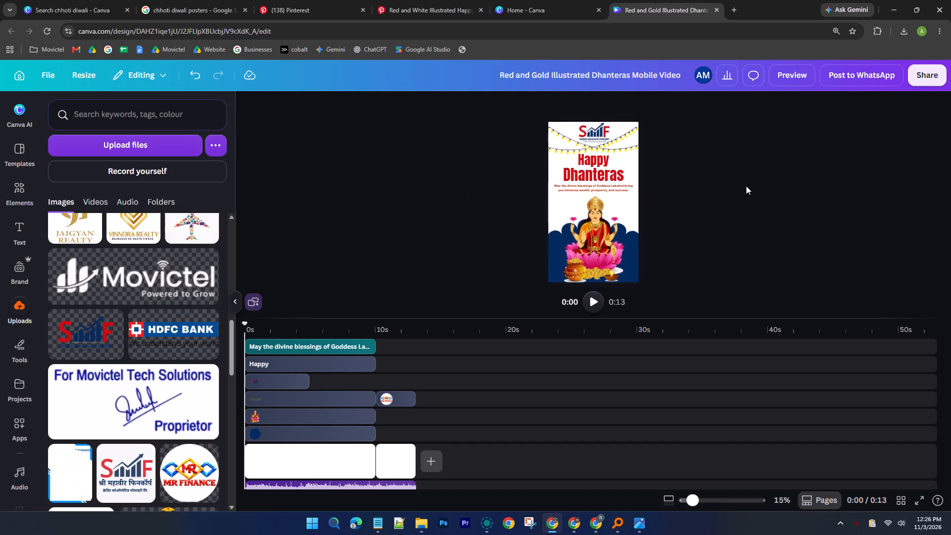
Recolour the blessing text below the Happy Dhanteras heading with the design's dark navy.
left_click(619, 188)
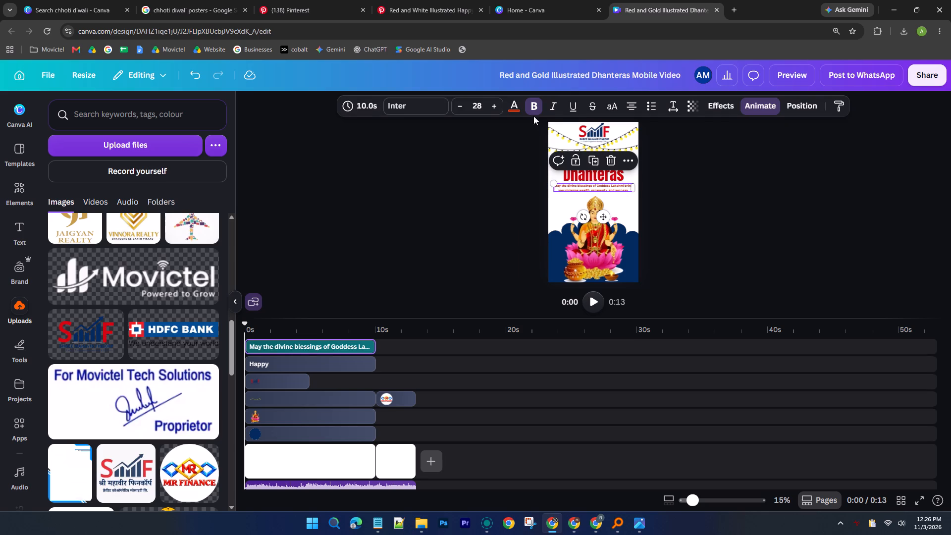
left_click(510, 101)
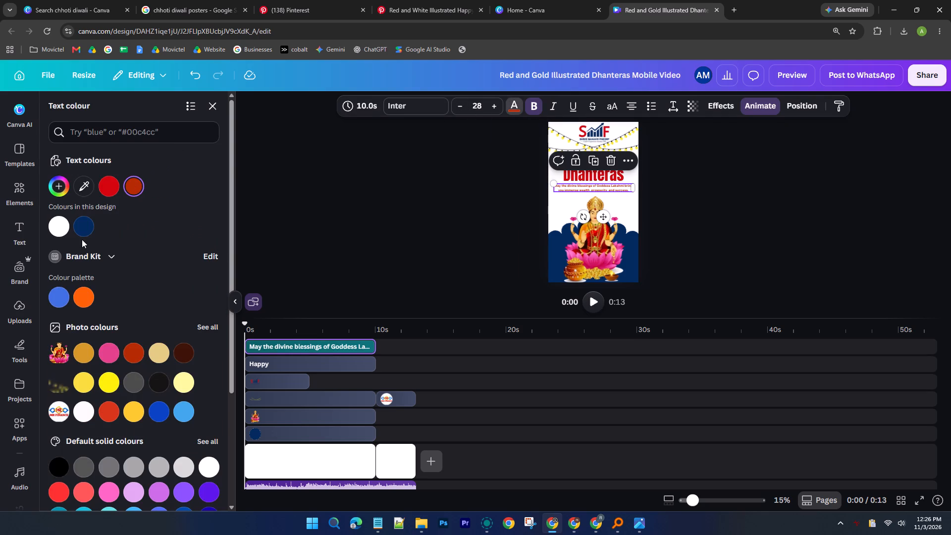
left_click(80, 231)
left_click(406, 185)
left_click(513, 174)
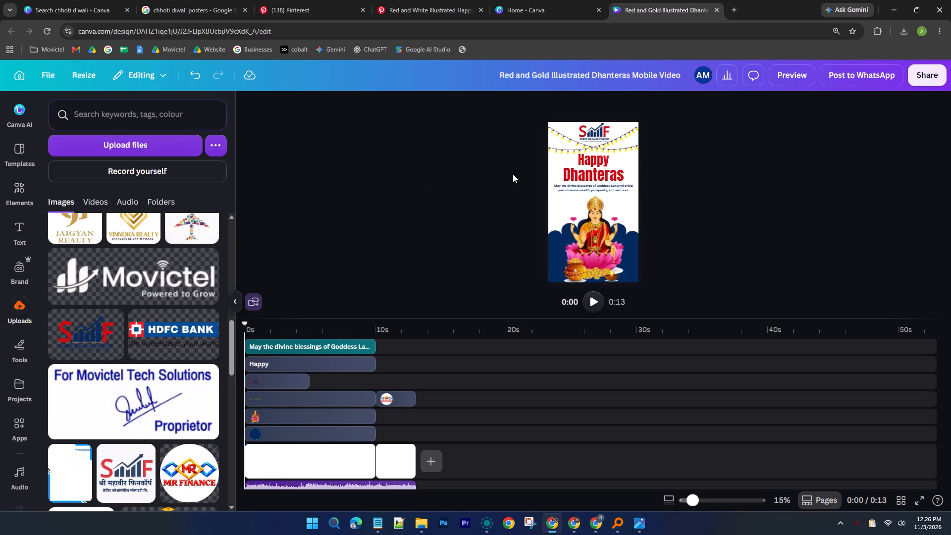
Try the design's red and navy on the string-lights graphic behind the SMF logo, choosing the vivid red #d4050d.
left_click(592, 148)
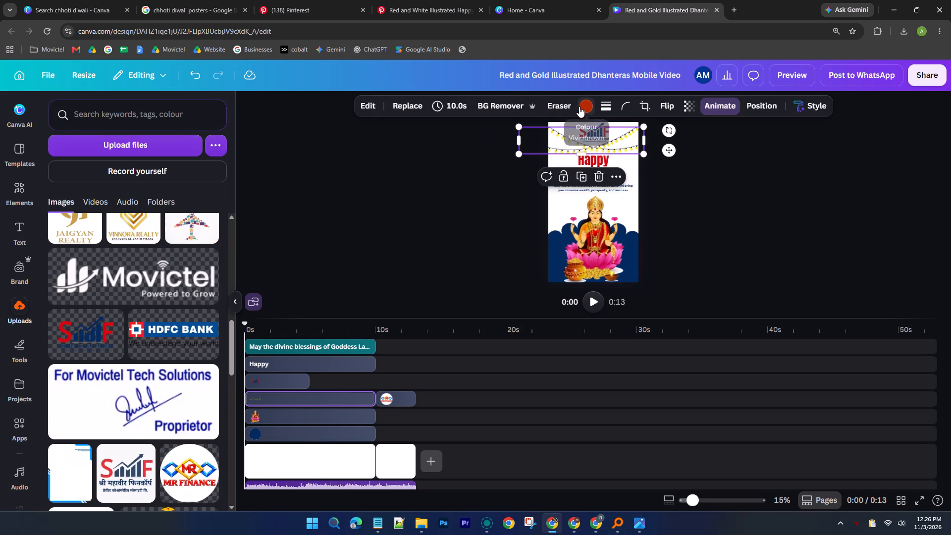
left_click(579, 107)
left_click(108, 186)
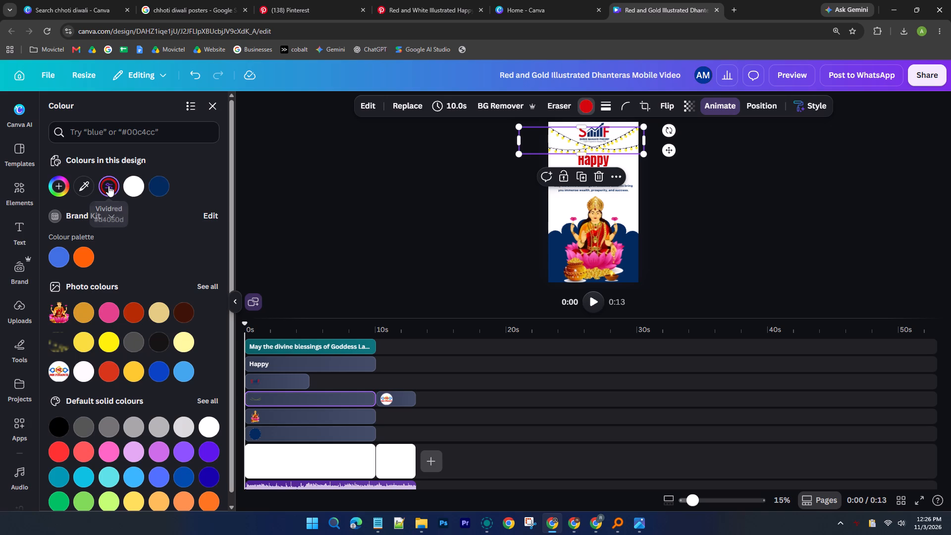
left_click(153, 187)
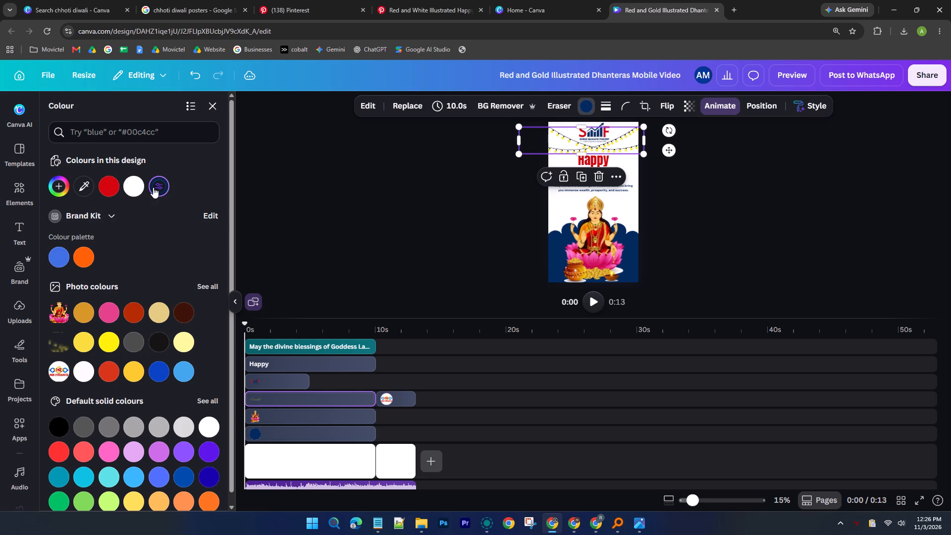
left_click(110, 184)
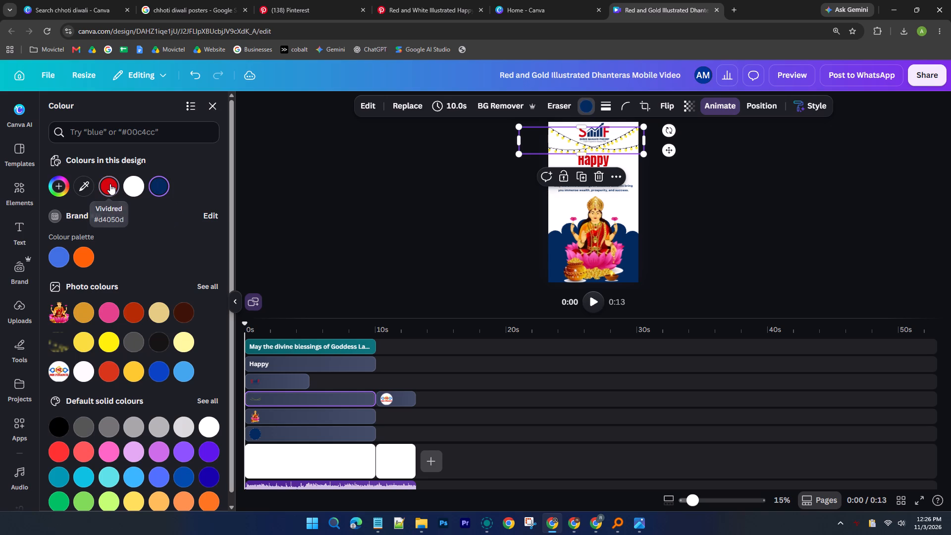
left_click(412, 171)
left_click(444, 175)
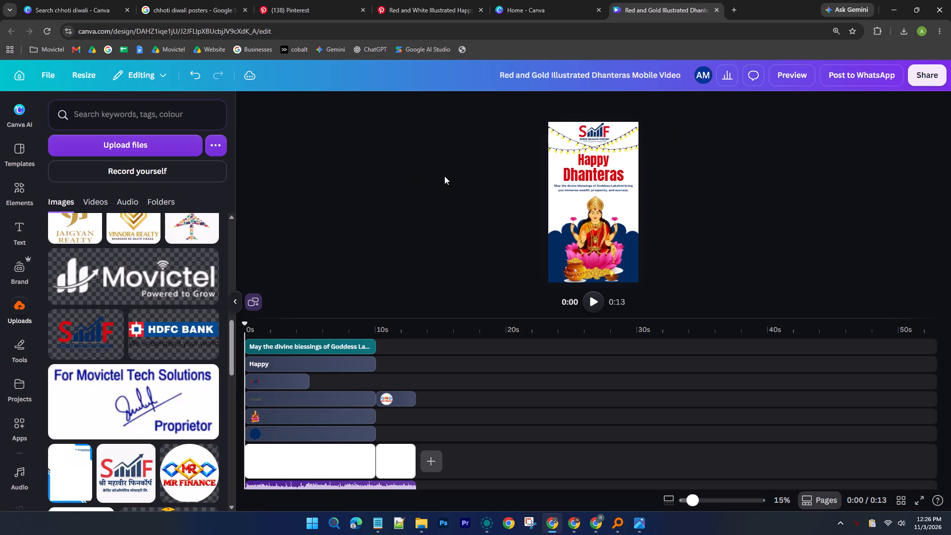
Close the Dhanteras mobile video design and return to the Canva home page.
left_click(615, 0)
left_click(575, 0)
left_click(716, 8)
Search for "dhanteras" from the home page.
left_click(337, 182)
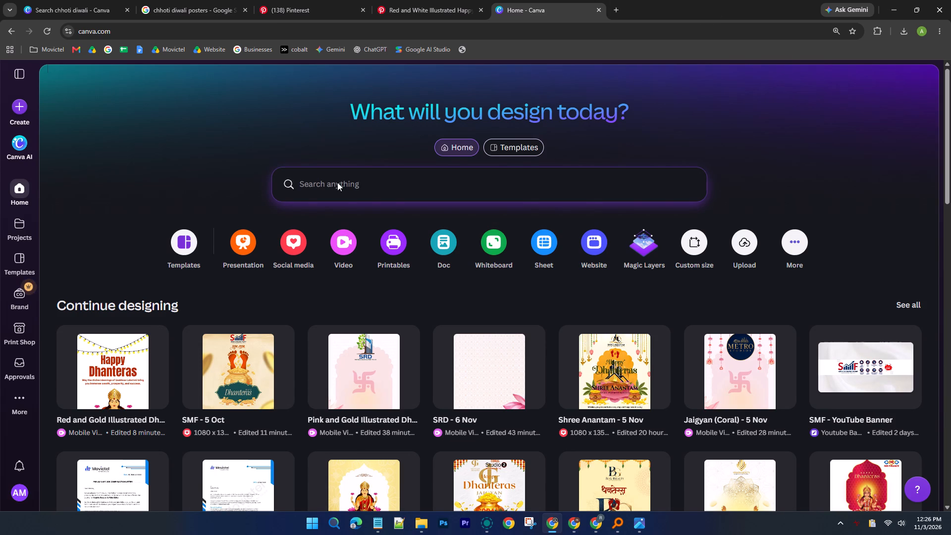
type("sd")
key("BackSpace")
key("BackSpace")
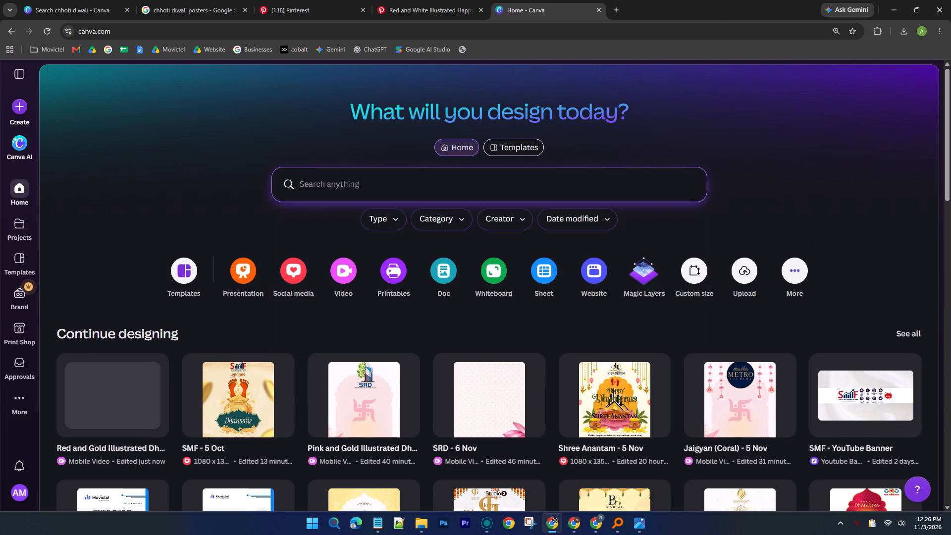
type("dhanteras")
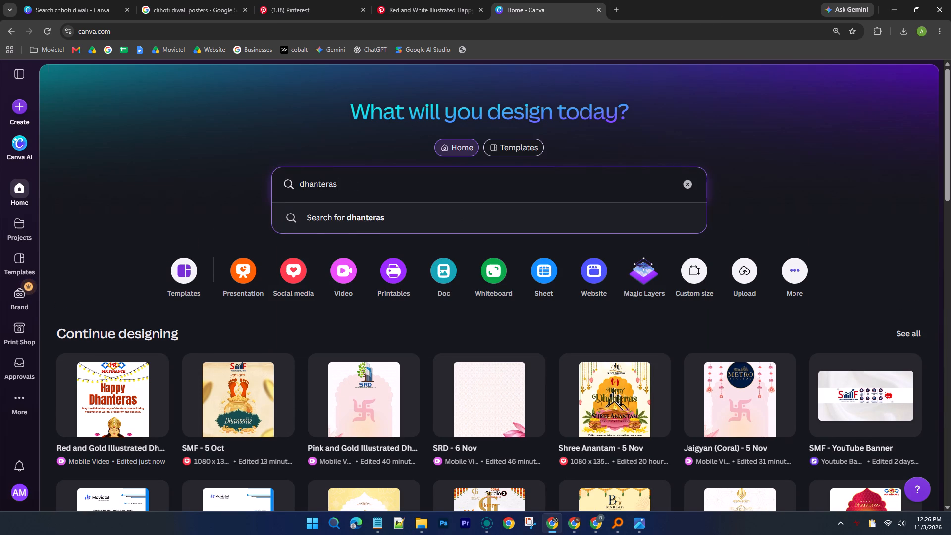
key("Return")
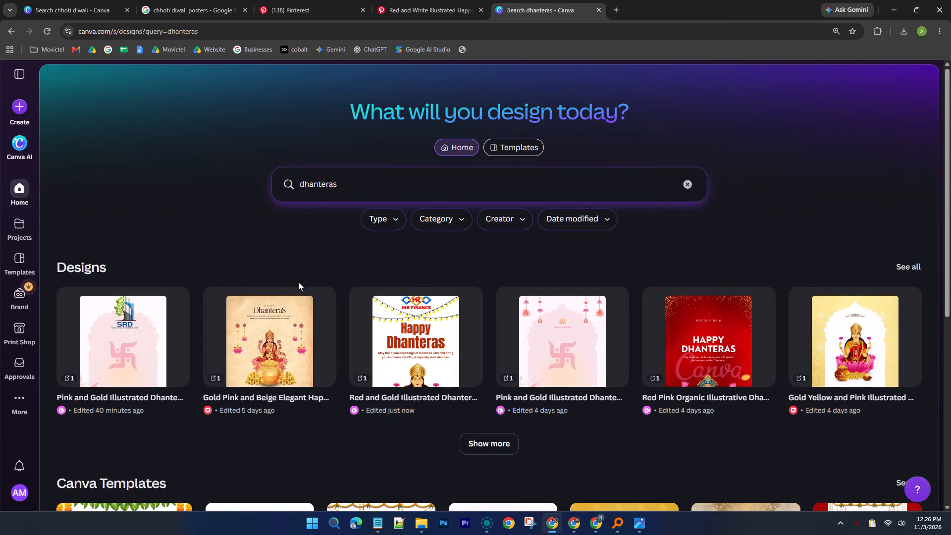
Show all Dhanteras templates in the Your Story category and examine their designs.
scroll(292, 292, "down", 4)
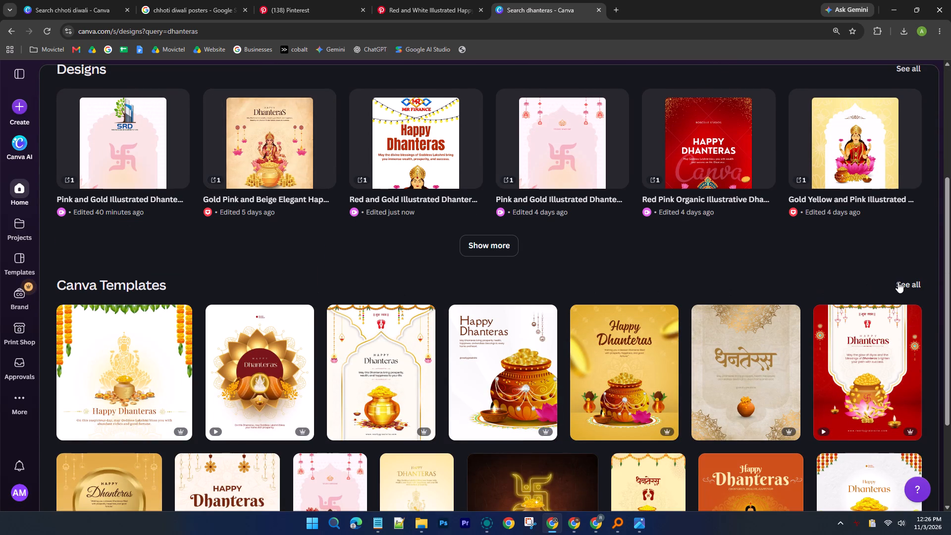
left_click(898, 282)
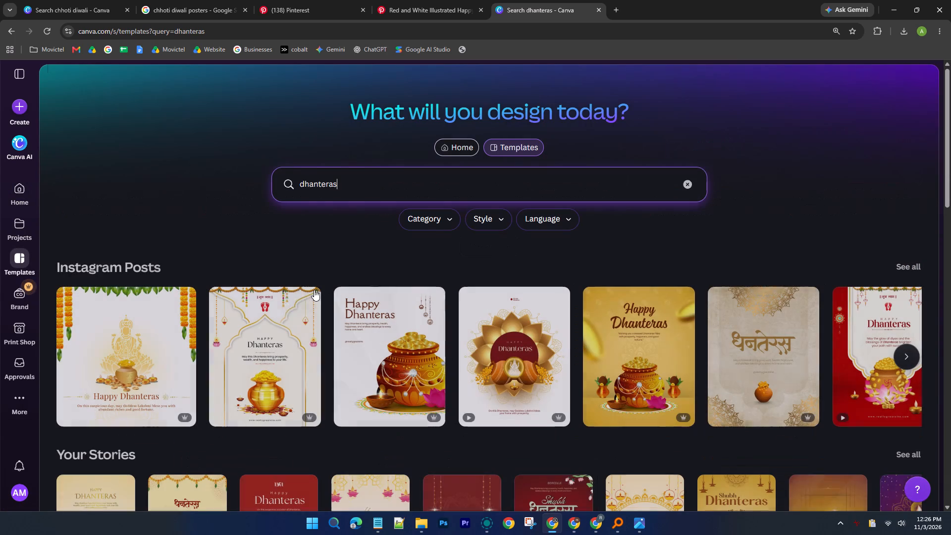
scroll(911, 278, "down", 4)
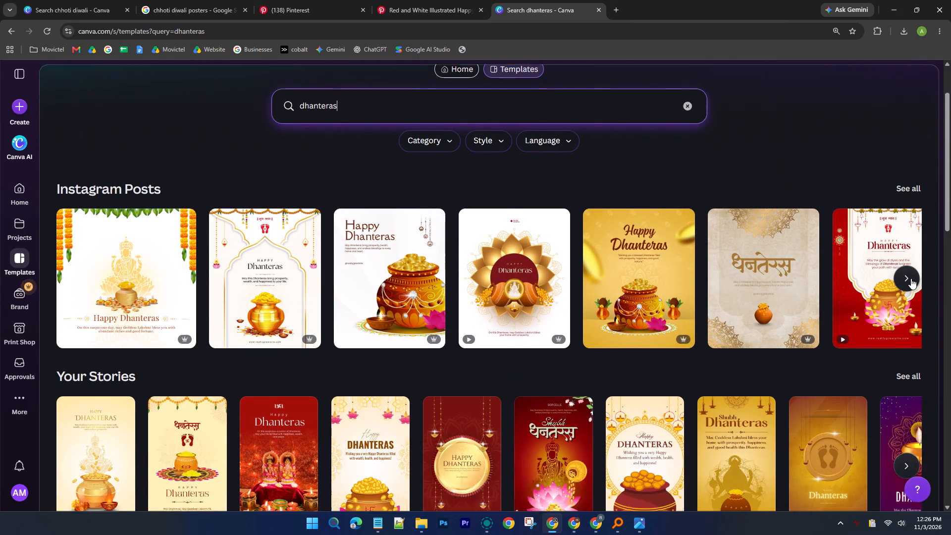
left_click(907, 260)
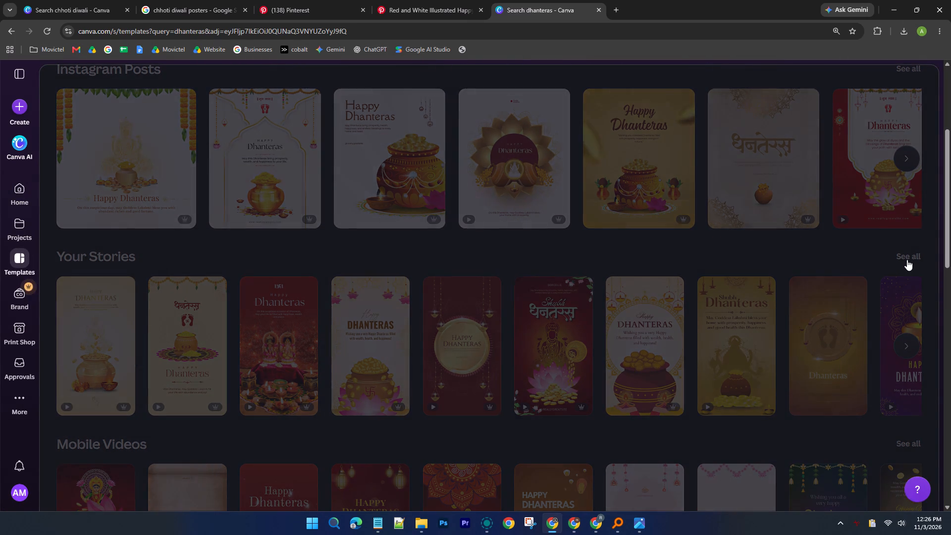
scroll(704, 230, "down", 2)
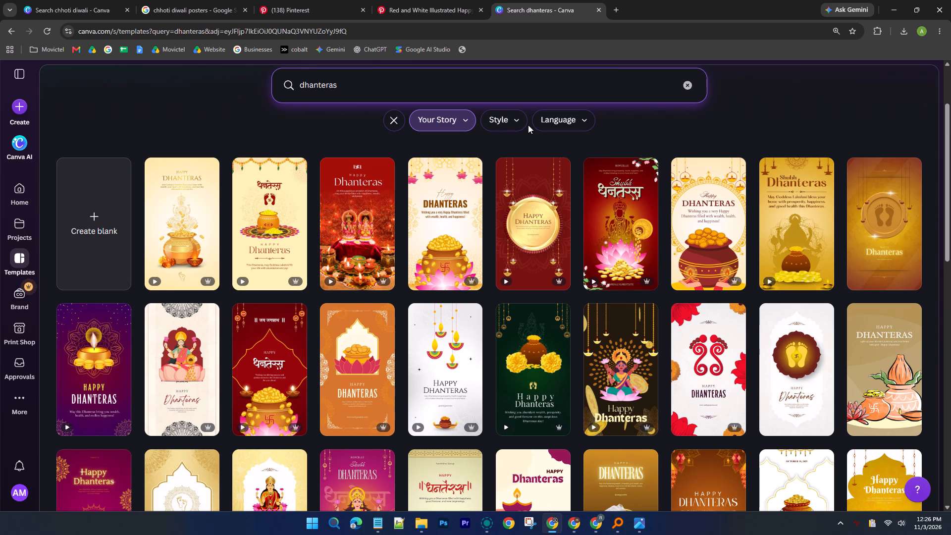
scroll(528, 125, "down", 1)
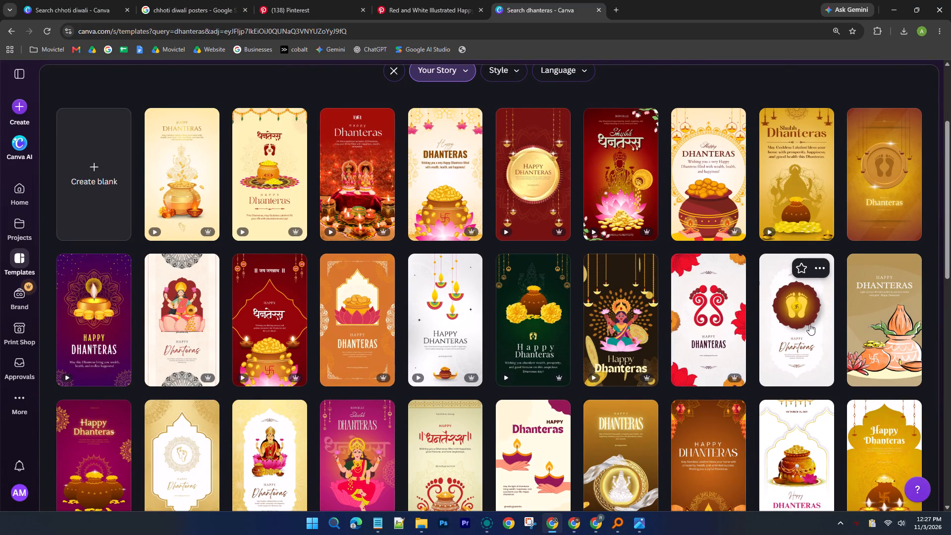
Switch the Dhanteras template category filter to Mobile Video.
left_click(445, 73)
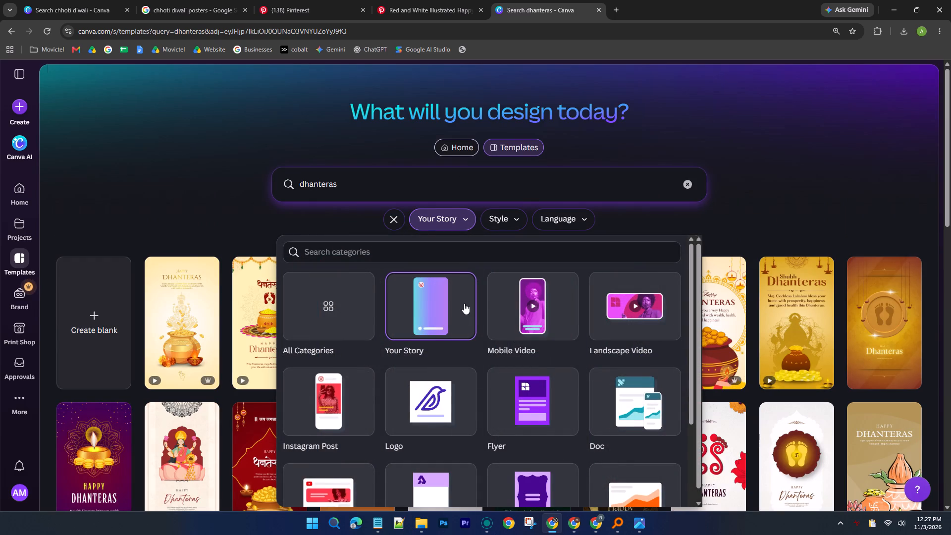
scroll(464, 303, "down", 1)
left_click(530, 268)
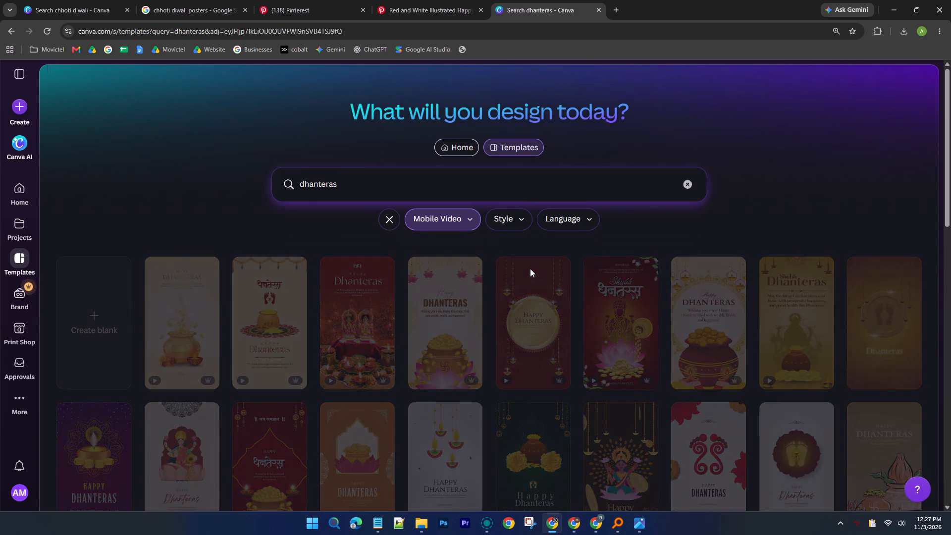
Browse the Dhanteras mobile video results and preview the Gold Beige Minimal Festive Dhanteras Greetings template with its similar designs.
scroll(244, 203, "down", 2)
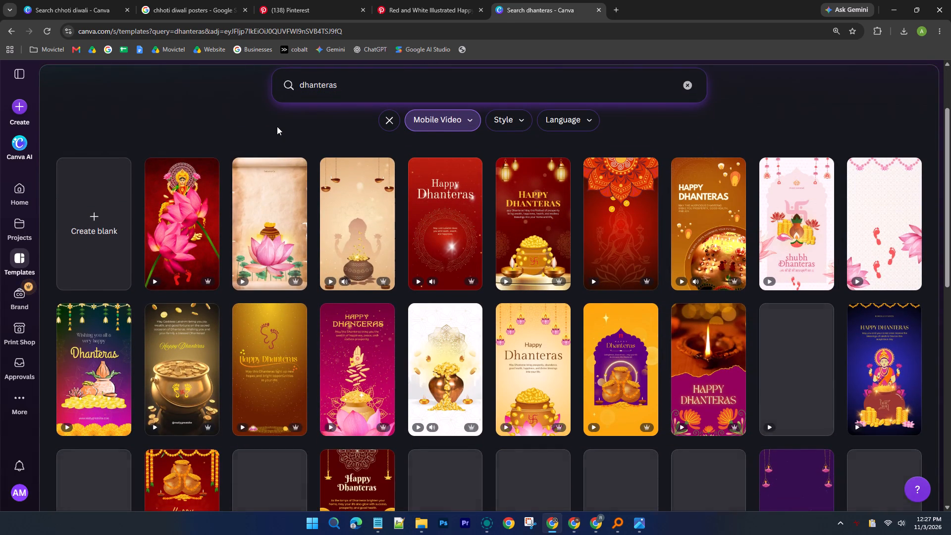
scroll(277, 126, "down", 2)
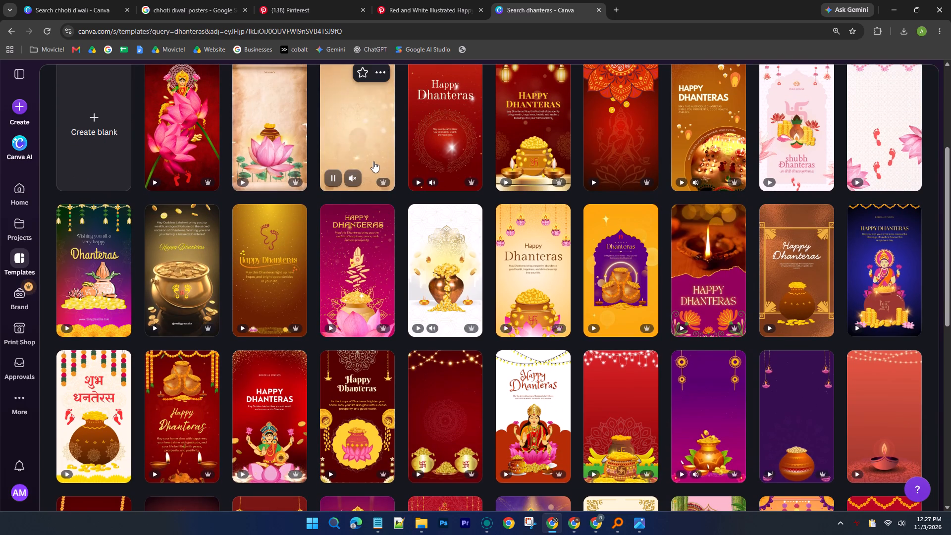
scroll(373, 161, "up", 1)
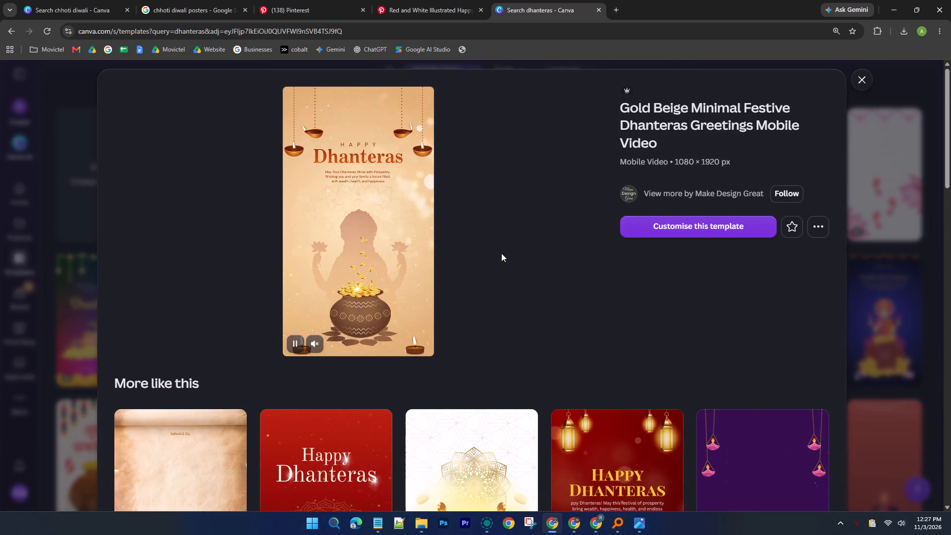
scroll(501, 253, "down", 3)
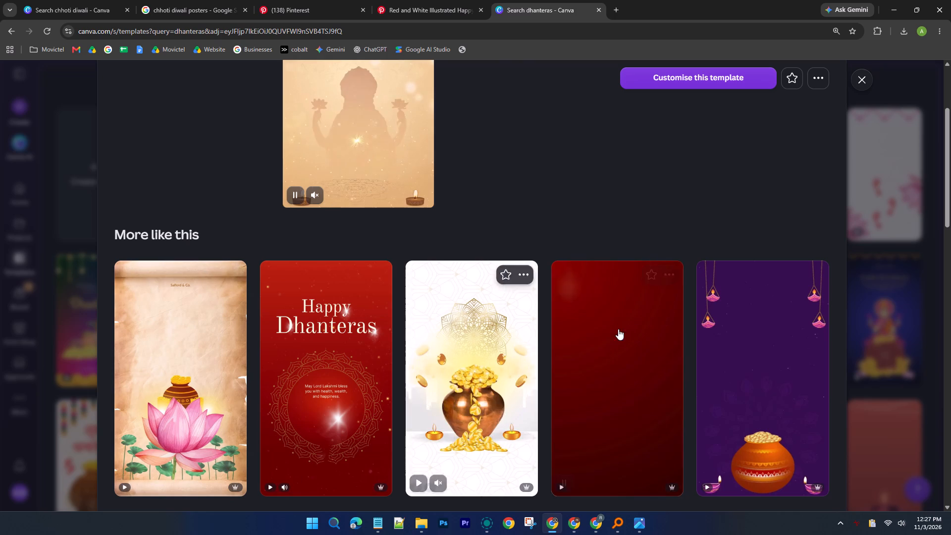
left_click(891, 131)
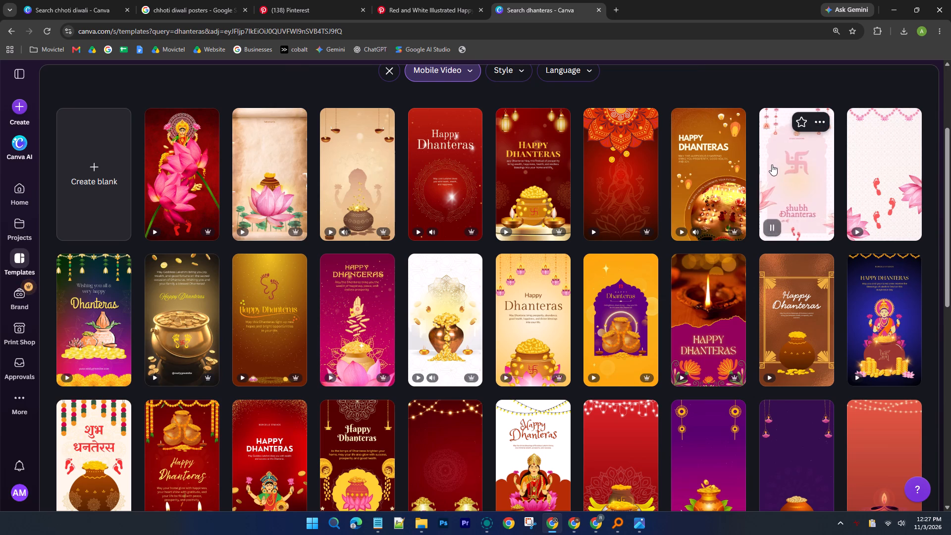
Preview the Gold Marigold Yellow and Cream Festive Traditional Dhanteras Greetings template, then return to the results.
scroll(570, 291, "down", 2)
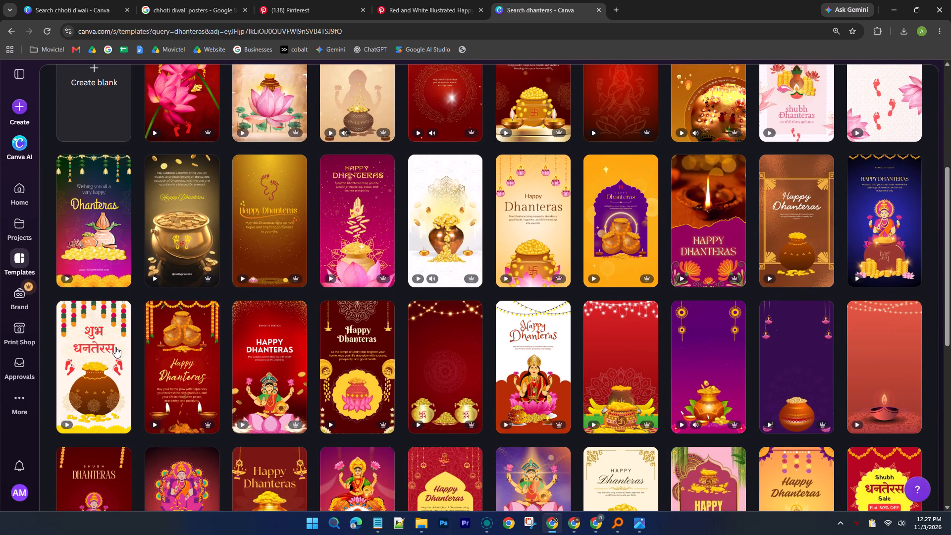
scroll(517, 332, "up", 2)
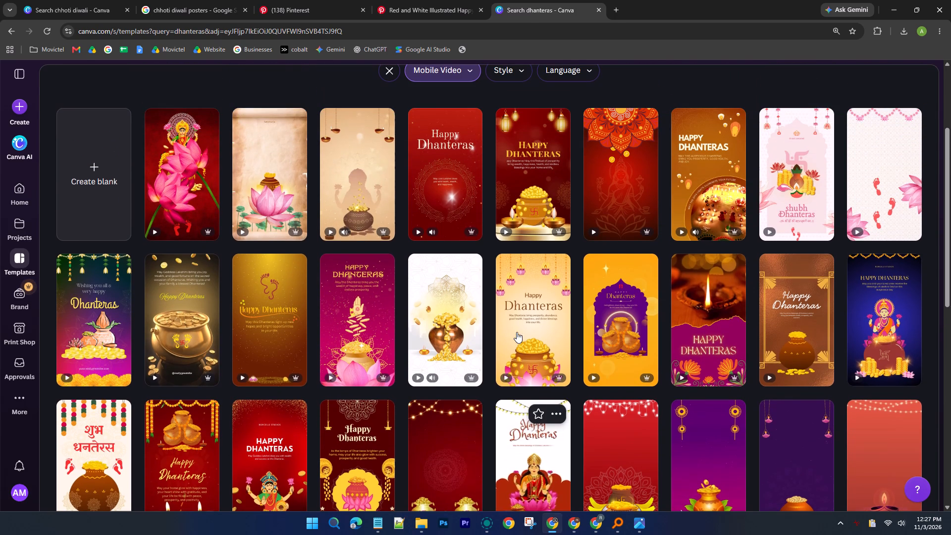
scroll(523, 320, "down", 2)
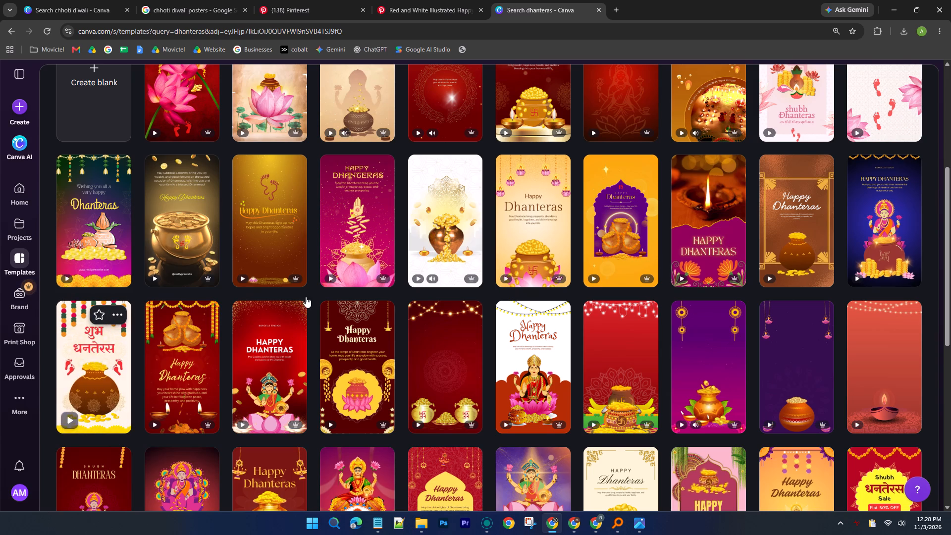
left_click(524, 219)
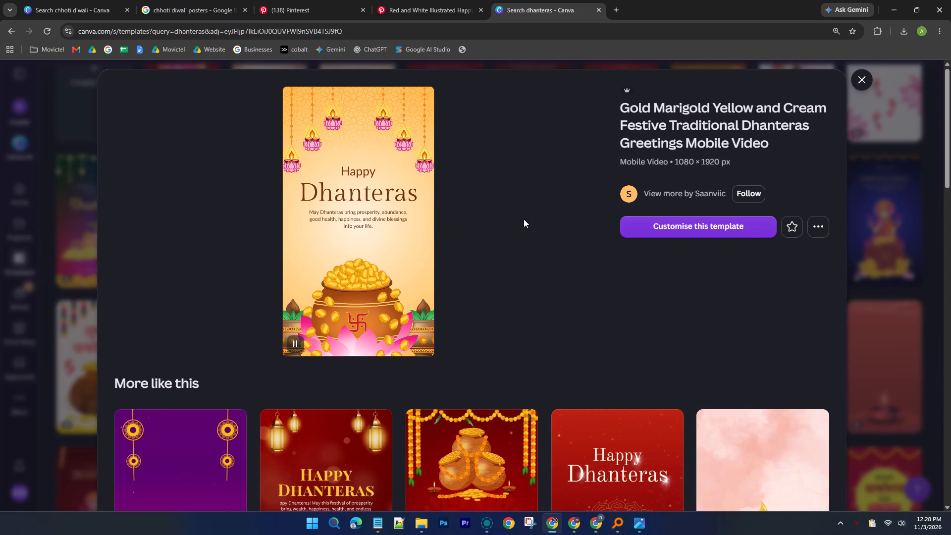
left_click(855, 82)
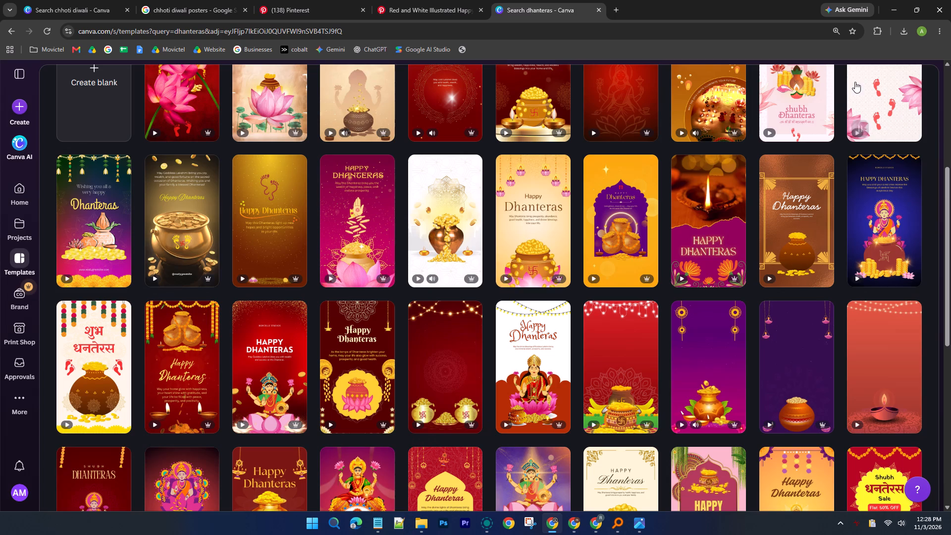
Look through the remaining Dhanteras mobile video templates down to the end of the results for a suitable design.
scroll(950, 278, "down", 4)
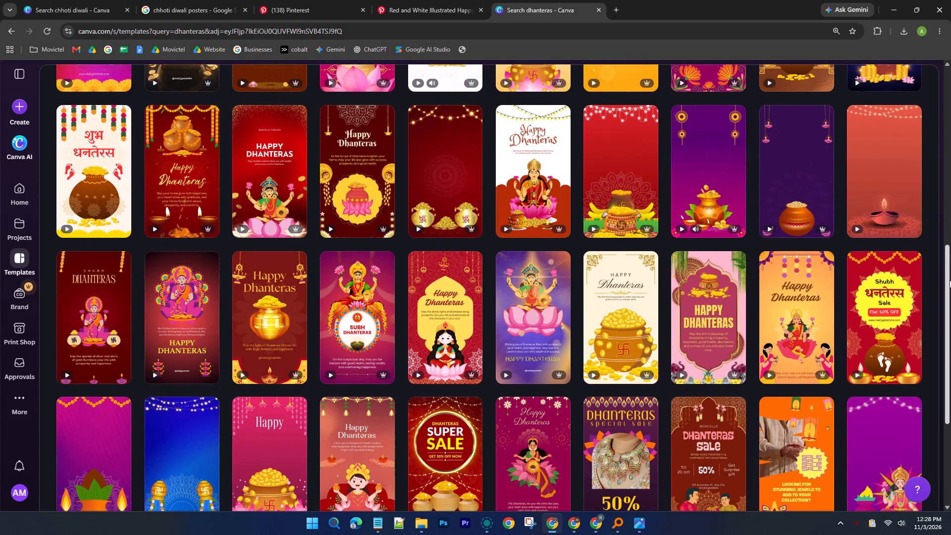
scroll(950, 280, "down", 1)
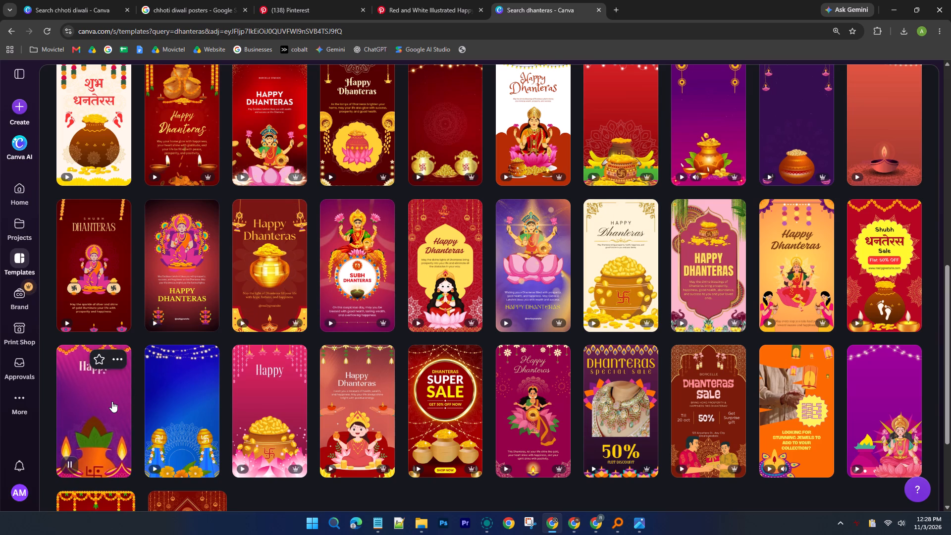
scroll(112, 401, "down", 4)
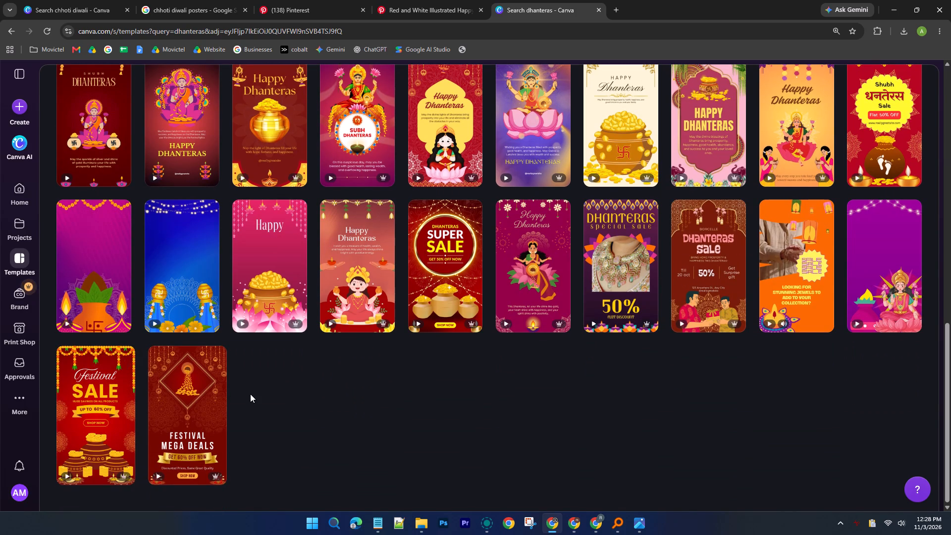
scroll(245, 386, "up", 1)
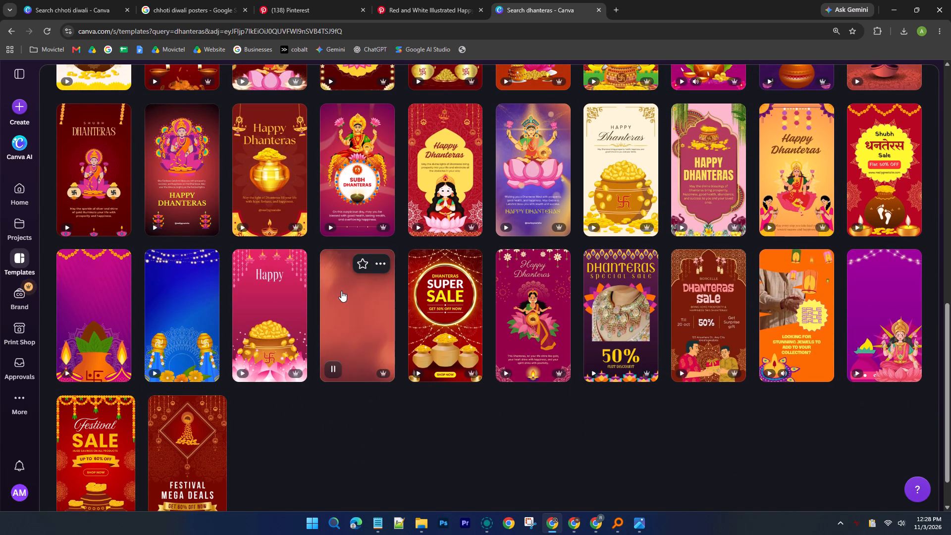
scroll(341, 291, "up", 2)
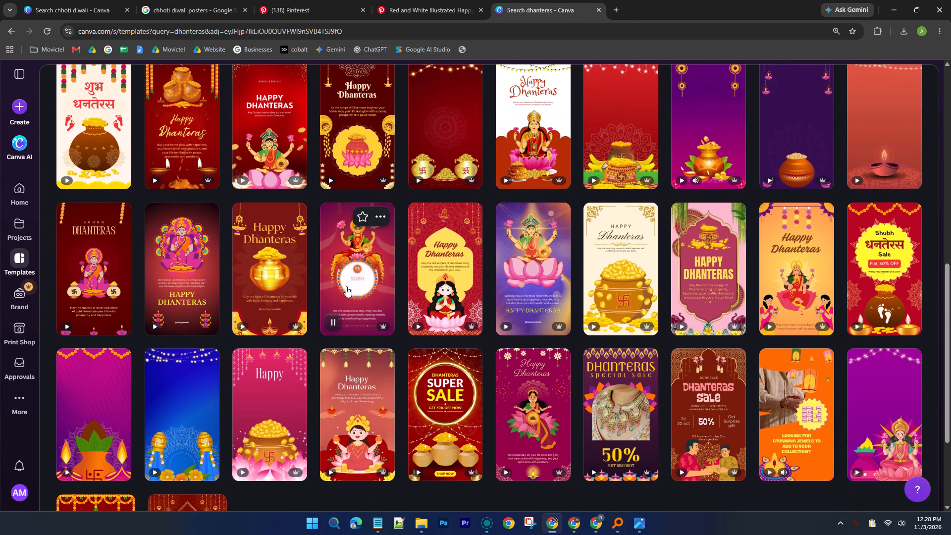
scroll(352, 285, "up", 1)
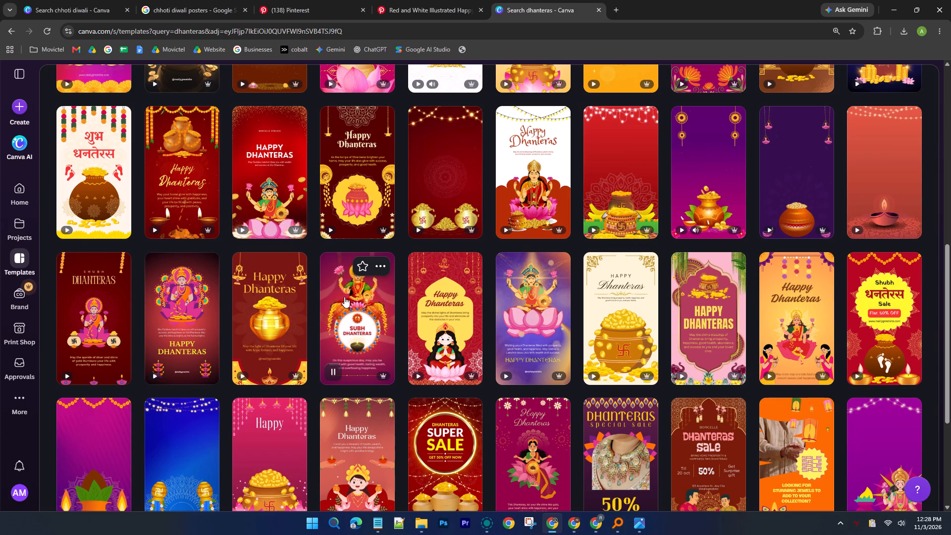
scroll(344, 297, "up", 2)
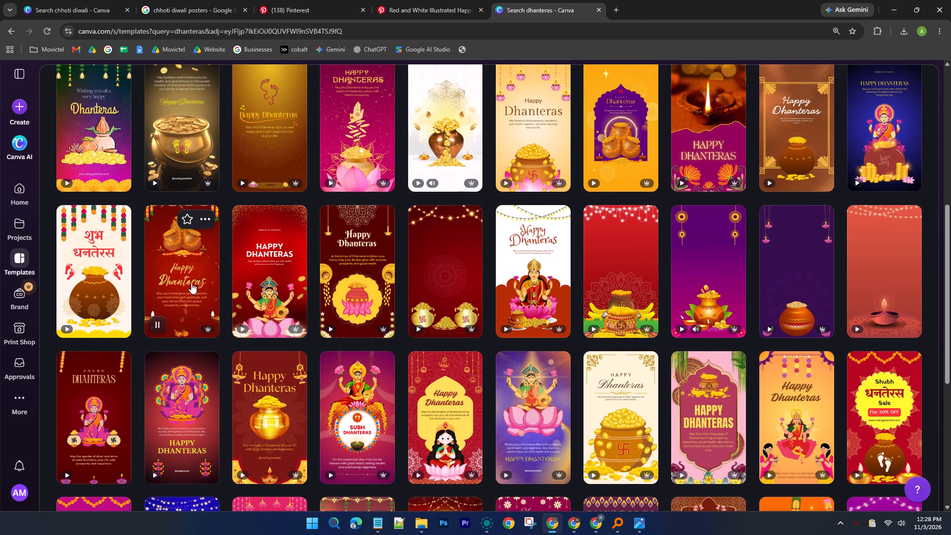
scroll(191, 283, "up", 2)
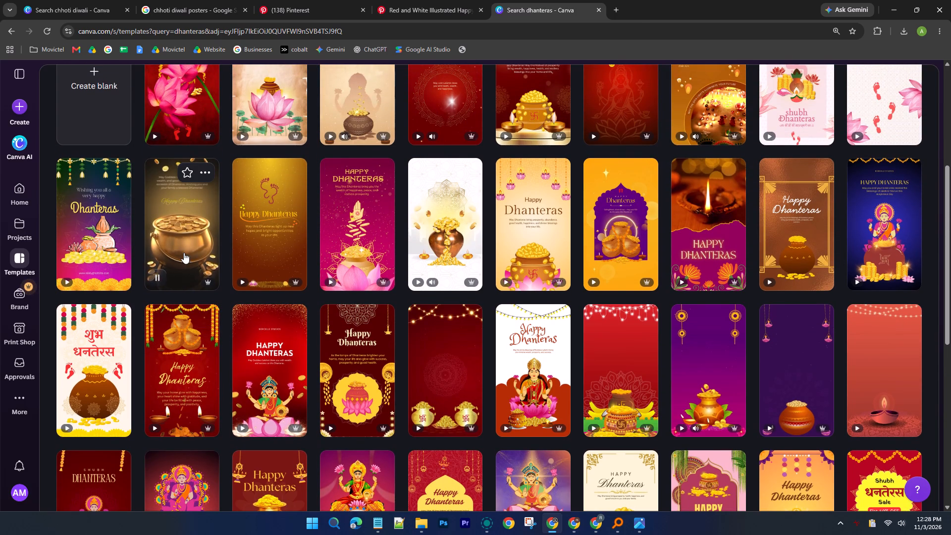
scroll(184, 253, "down", 2)
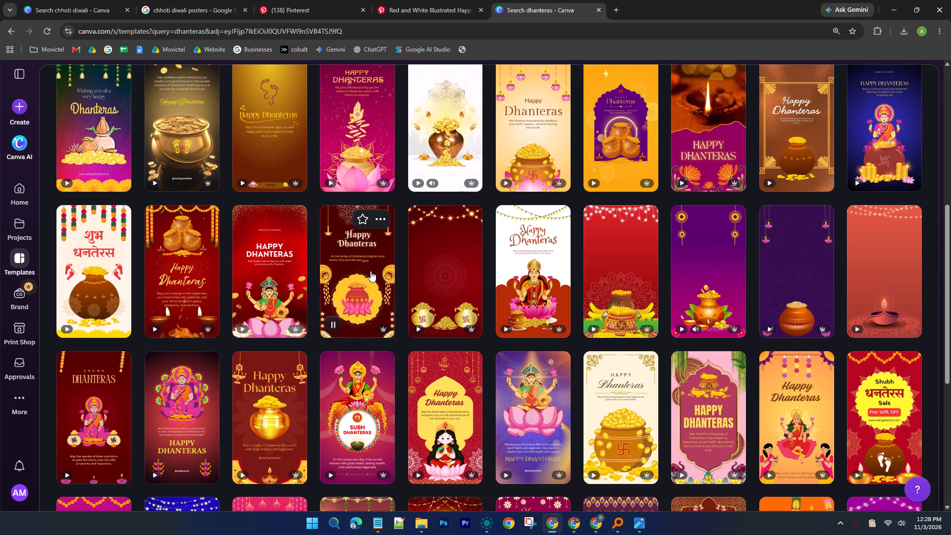
Open the Maroon Gold and Pink Traditional Dhanteras Greetings Mobile Video template for customising.
left_click(450, 269)
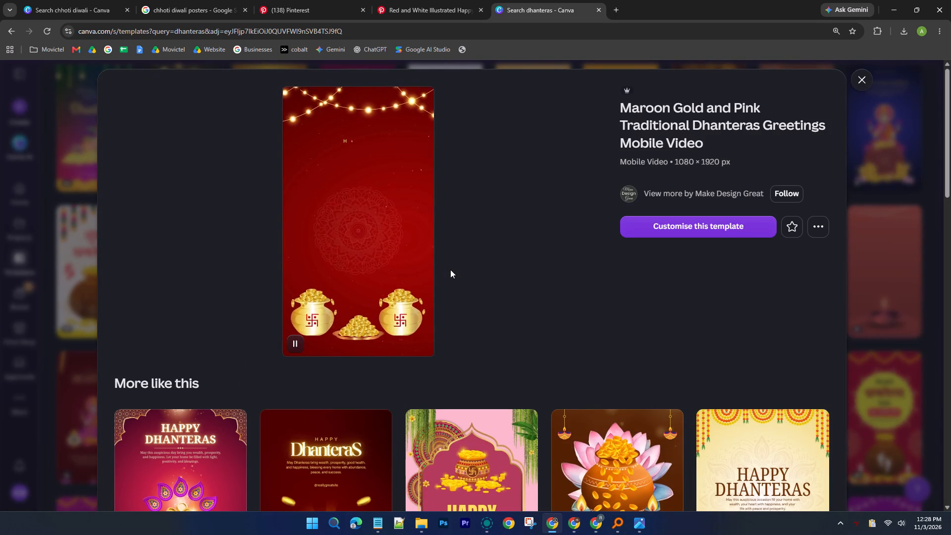
left_click(687, 223)
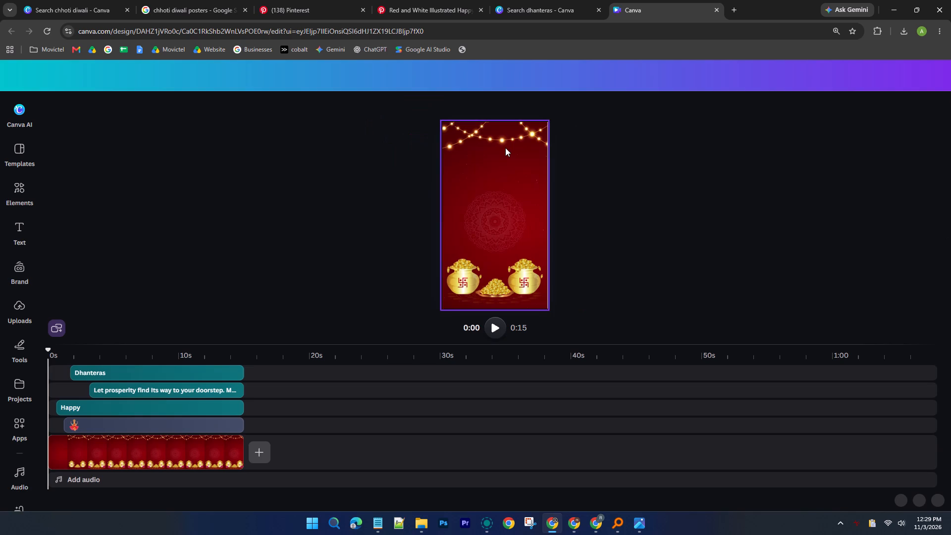
Play the opening seconds of the video and check which parts of the design can be selected separately.
scroll(448, 235, "up", 2)
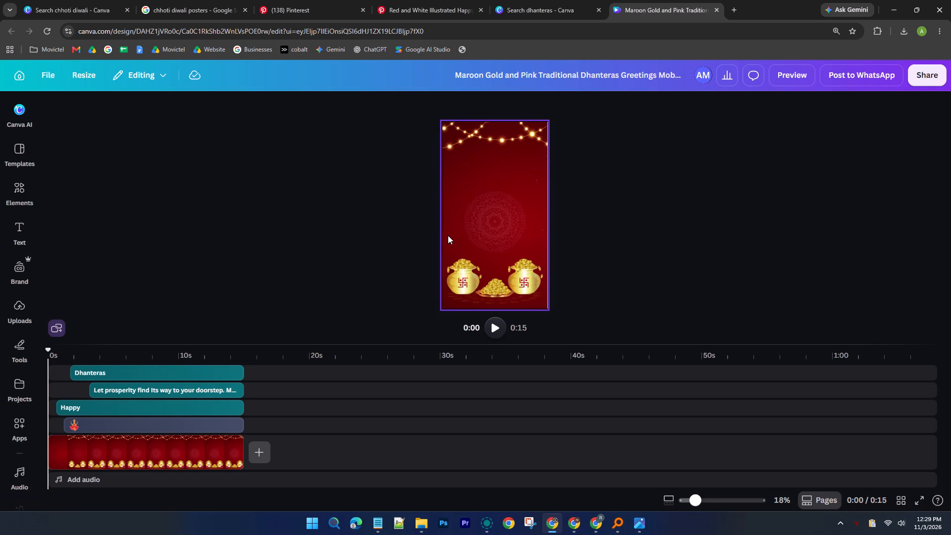
left_click(498, 333)
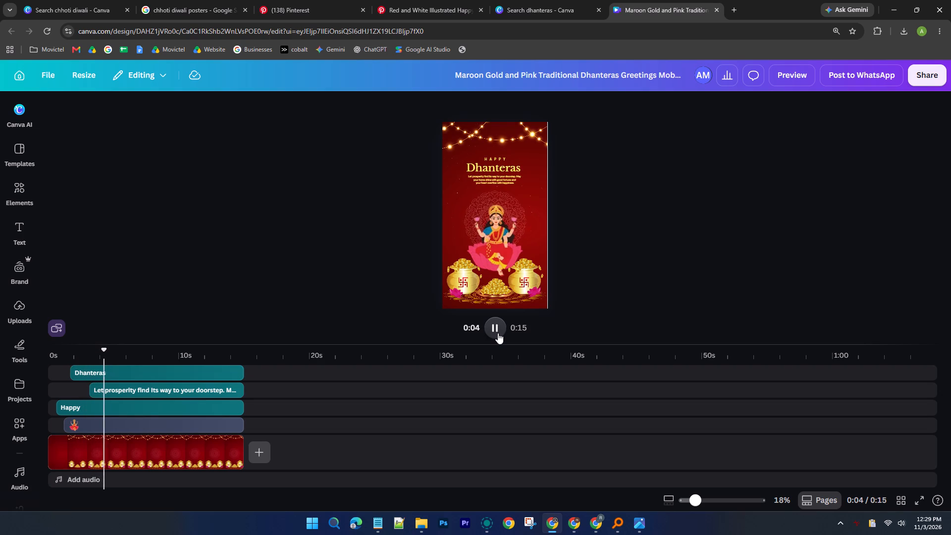
left_click(498, 333)
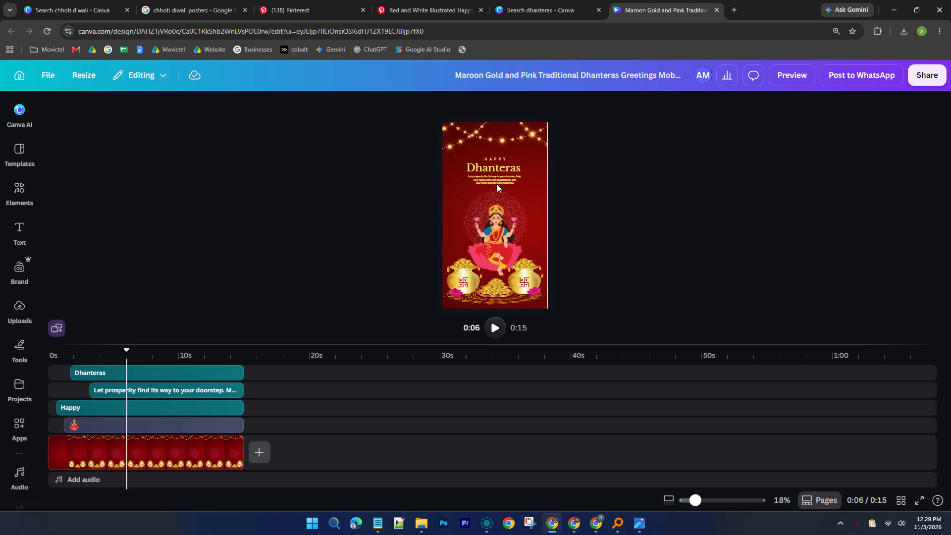
left_click(496, 179)
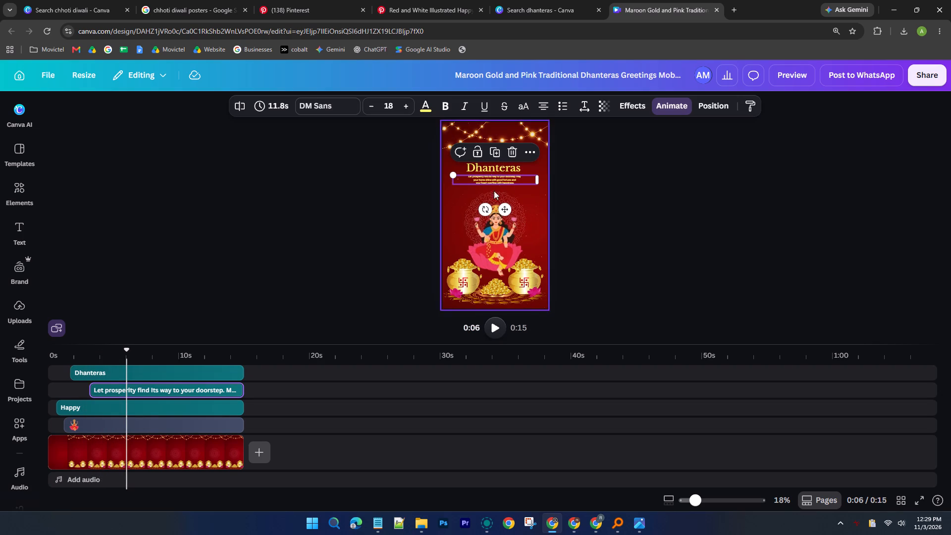
left_click(423, 209)
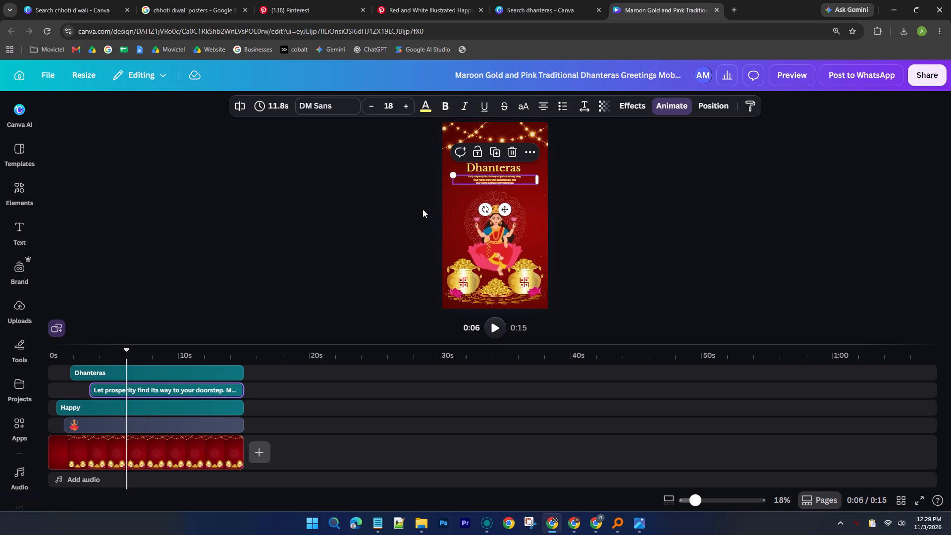
left_click_drag(395, 220, 618, 316)
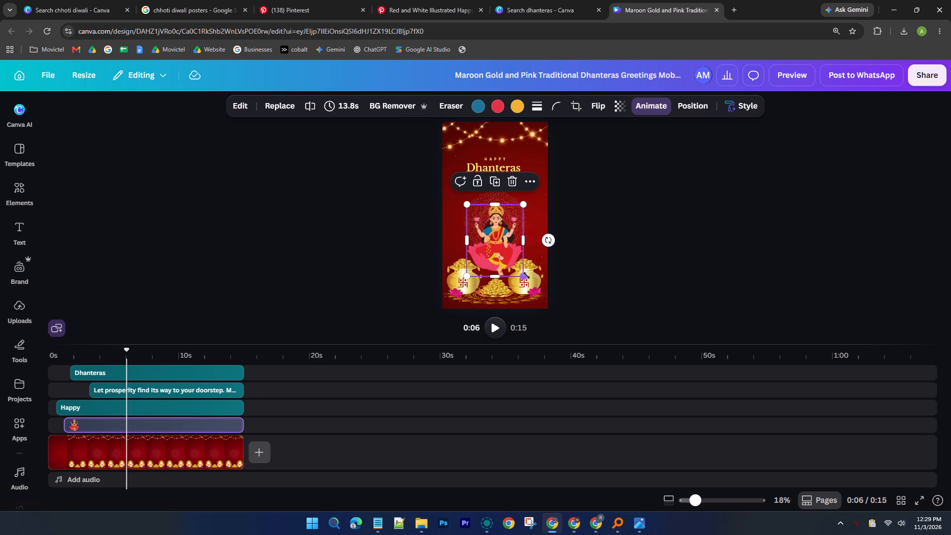
left_click(535, 291)
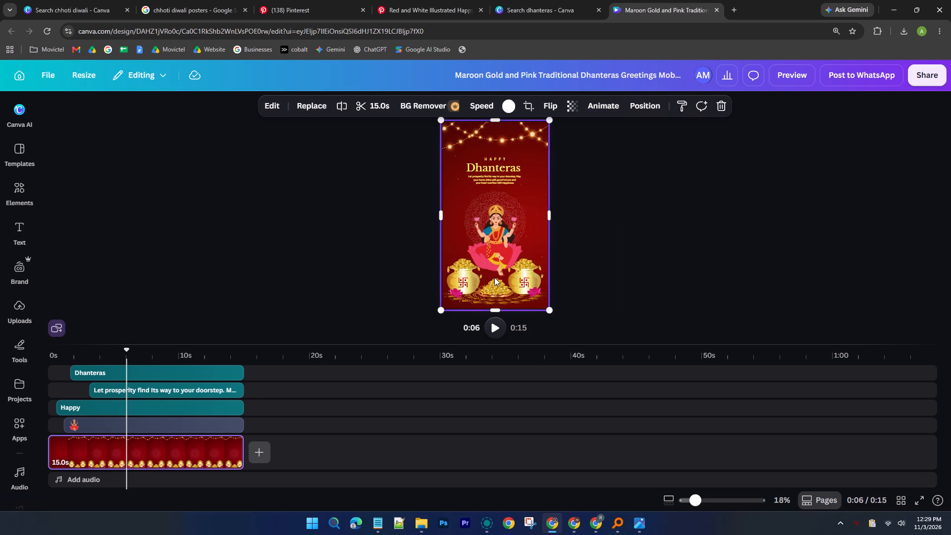
left_click(471, 284)
left_click(490, 217)
left_click(412, 203)
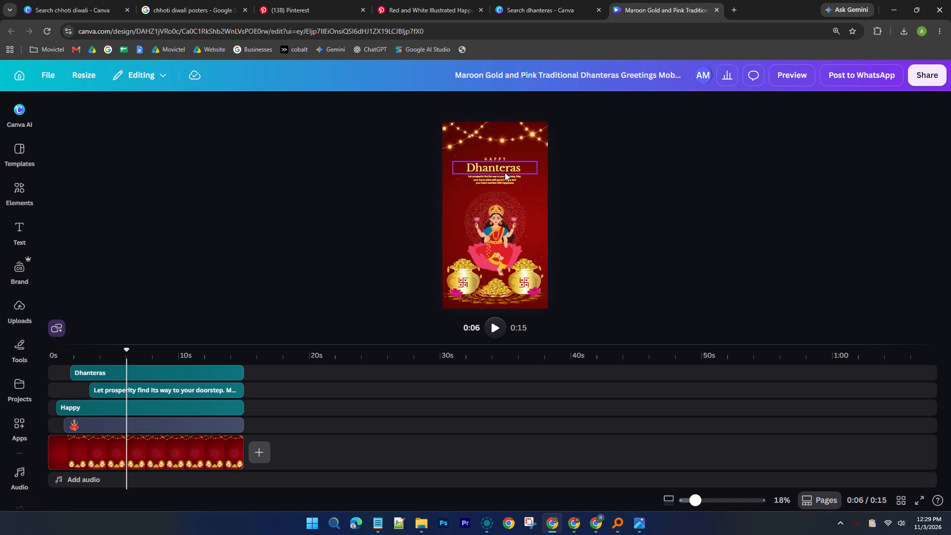
Enlarge the Happy, Dhanteras and greeting paragraph texts together and centre them horizontally on the page.
scroll(505, 172, "up", 3)
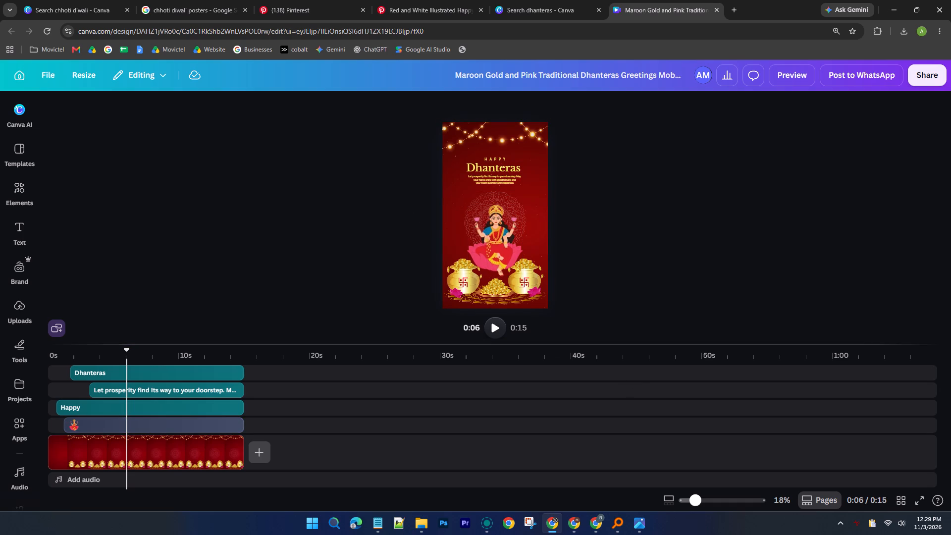
left_click_drag(568, 343, 561, 472)
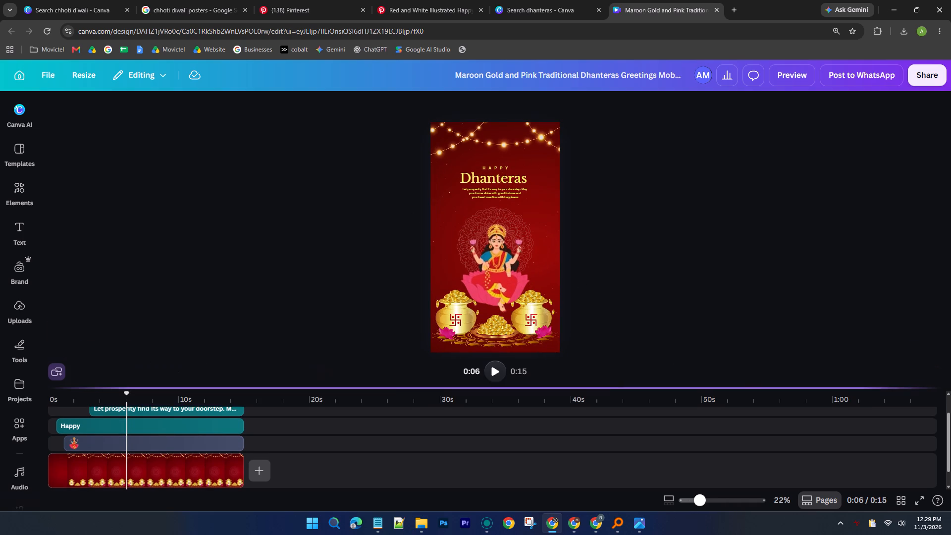
left_click_drag(561, 472, 562, 464)
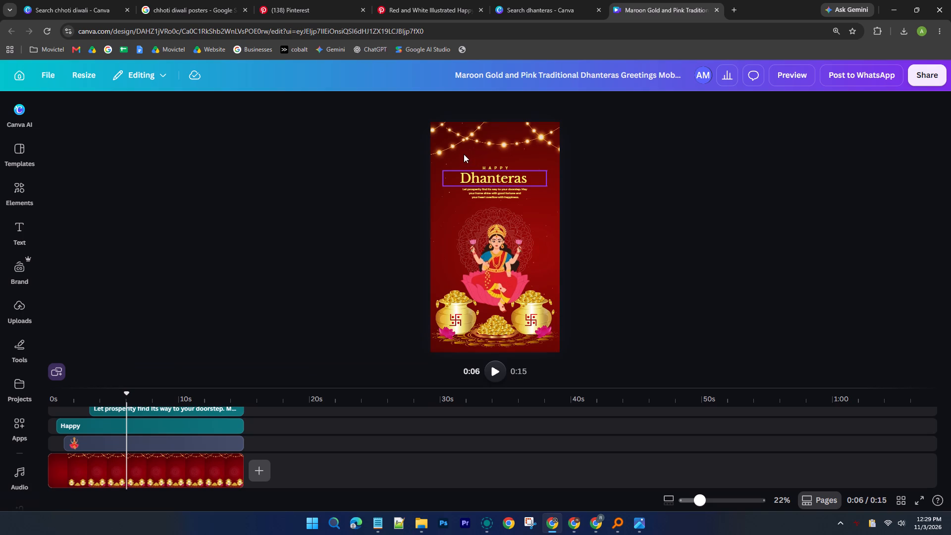
left_click_drag(464, 154, 522, 198)
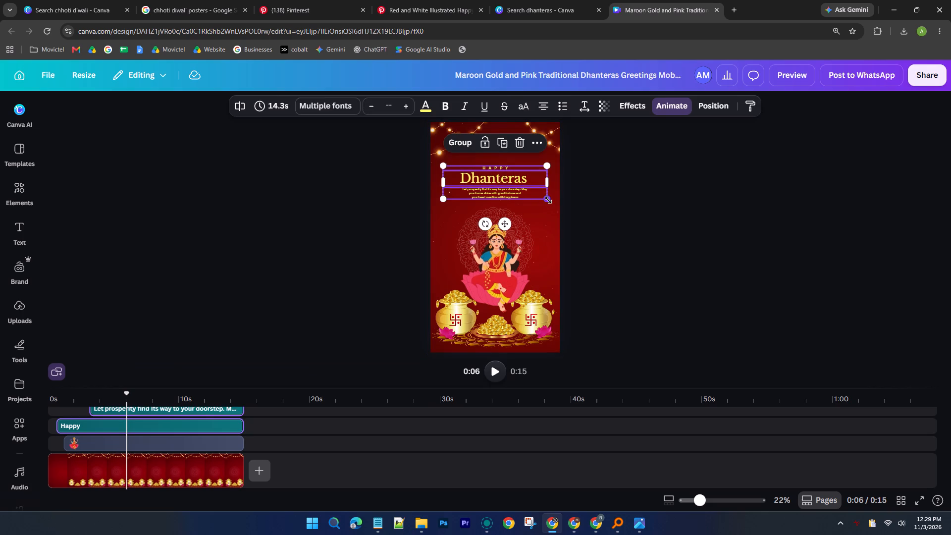
left_click_drag(548, 200, 580, 234)
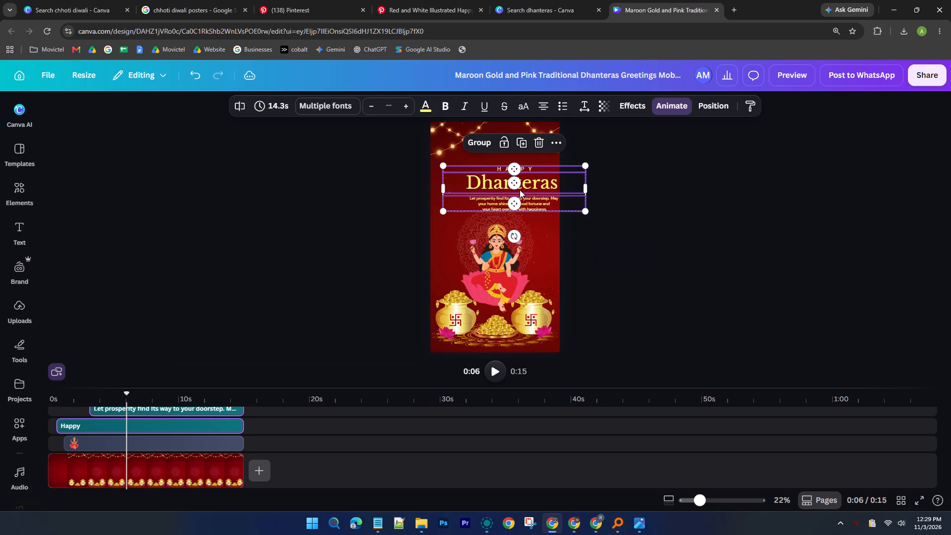
left_click_drag(520, 190, 503, 187)
left_click_drag(496, 186, 475, 183)
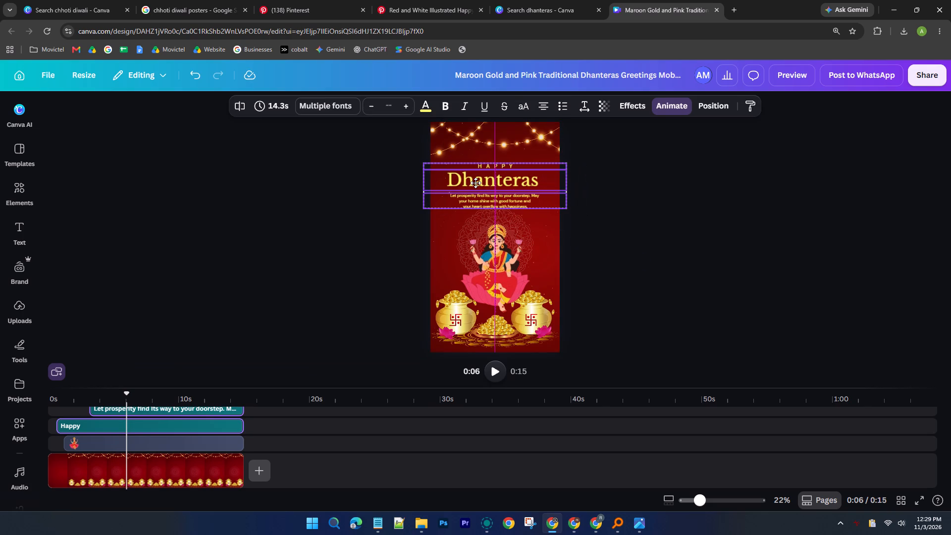
left_click_drag(475, 183, 476, 183)
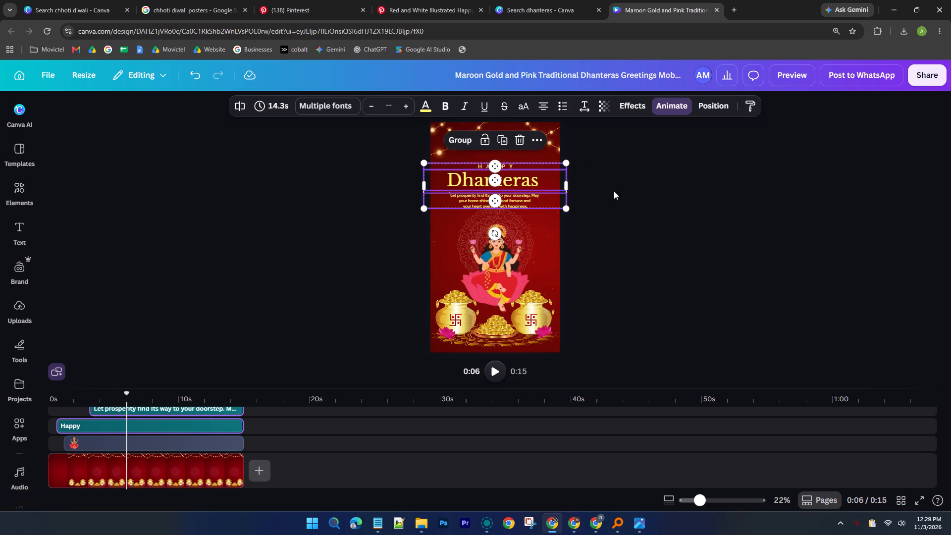
left_click(644, 192)
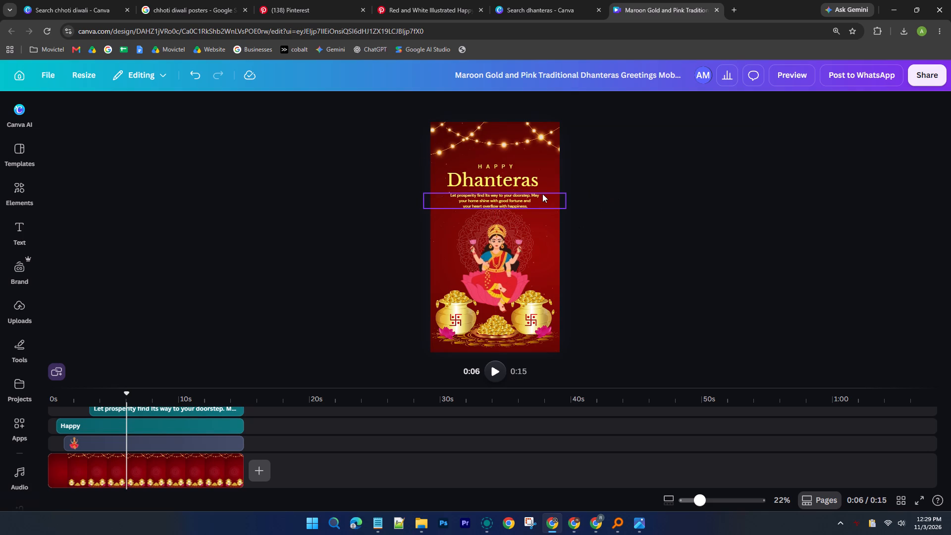
Check whether the hanging string lights are a separate layer from the background video.
left_click(473, 137)
left_click(448, 130)
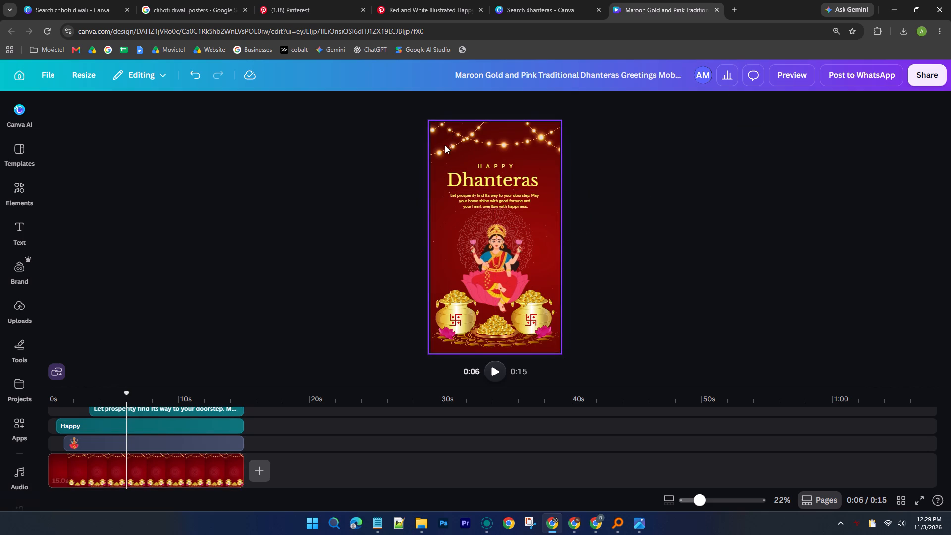
left_click(505, 141)
scroll(169, 465, "up", 5)
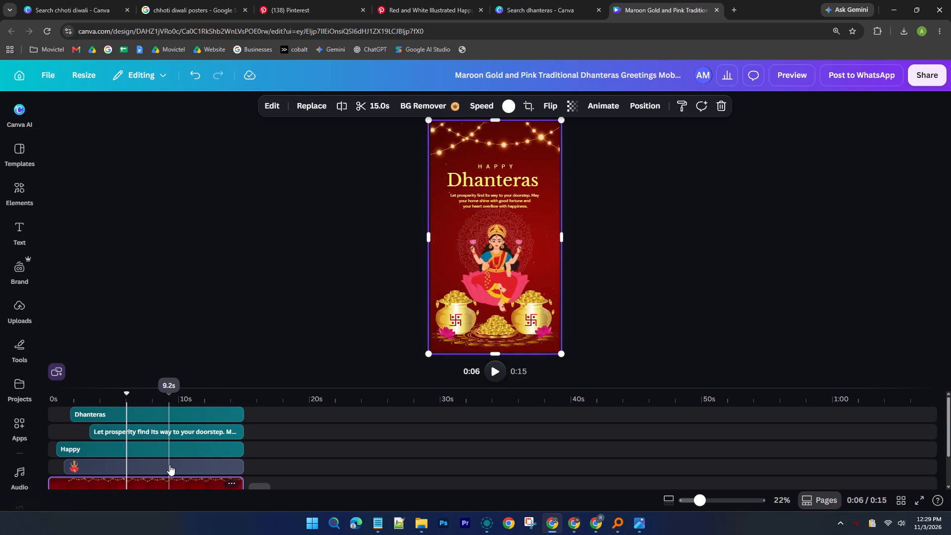
scroll(169, 465, "up", 3)
scroll(169, 464, "down", 4)
left_click(640, 144)
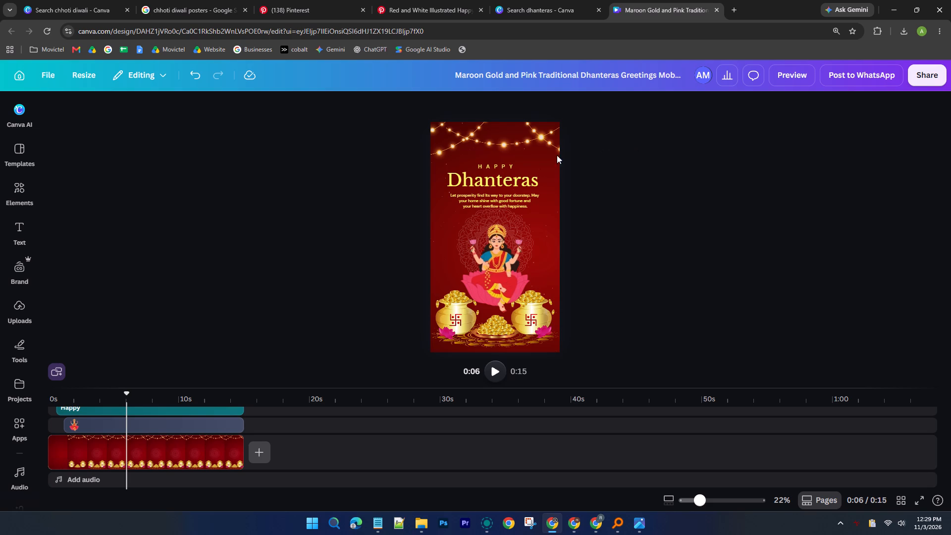
Increase the font size of the HAPPY text to 49.3.
left_click(483, 166)
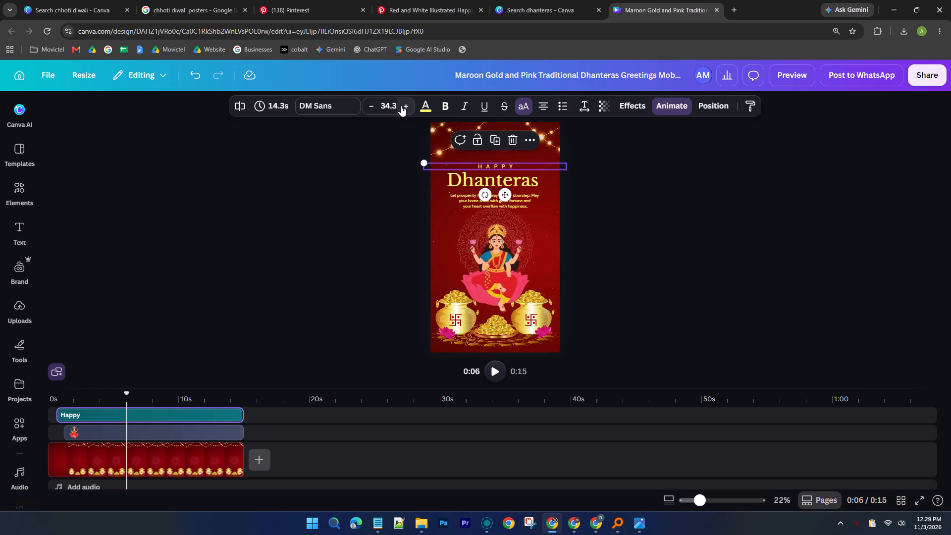
triple_click(401, 106)
triple_click(401, 106)
triple_click(401, 106)
triple_click(401, 106)
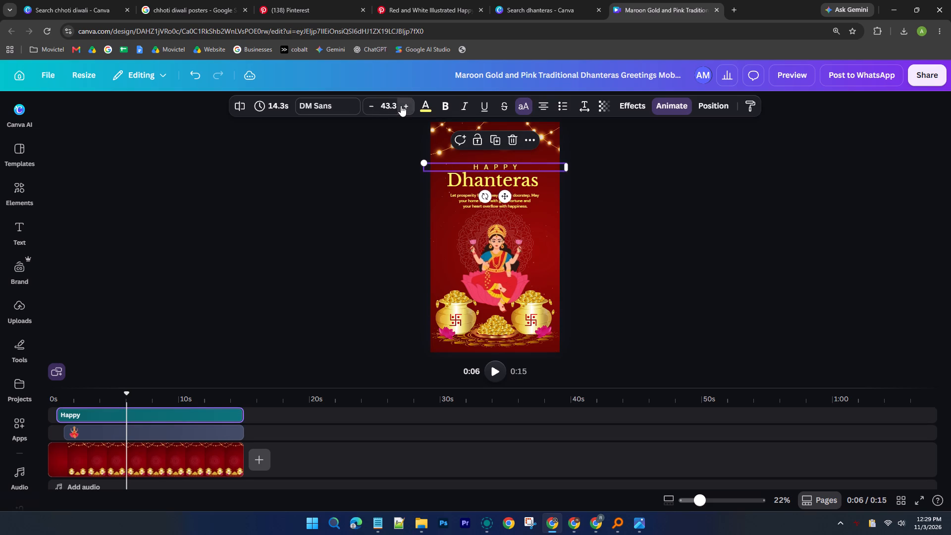
left_click(401, 106)
left_click(401, 106)
left_click(401, 106)
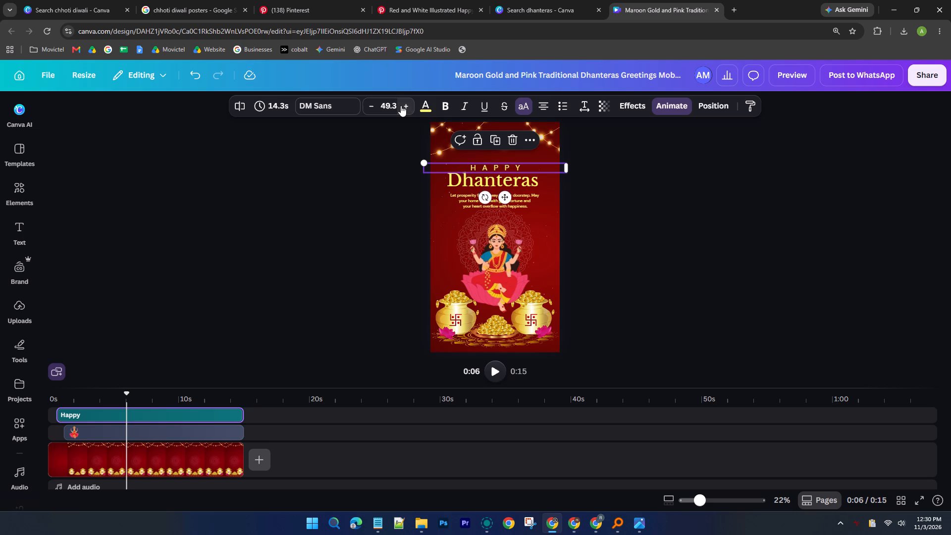
left_click(780, 191)
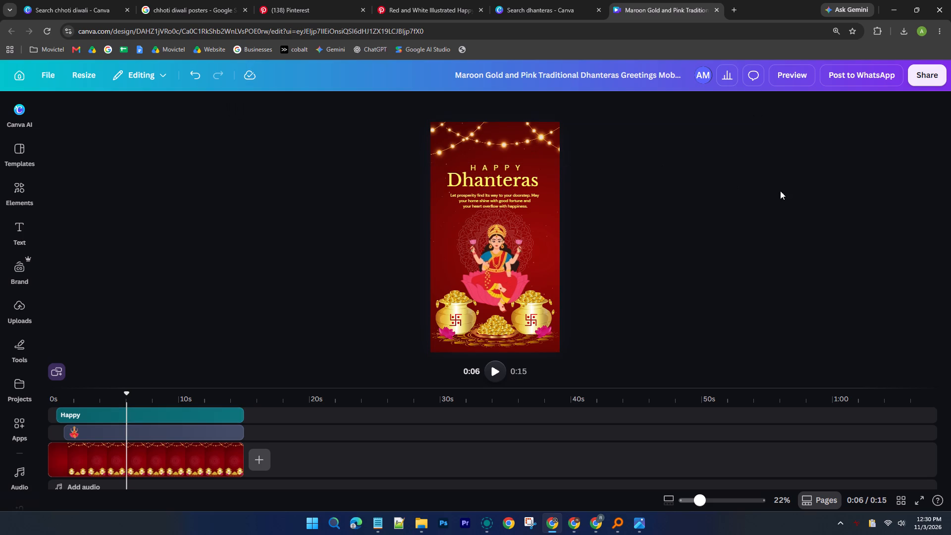
Move the HAPPY and Dhanteras texts together slightly upward, keeping them horizontally centred.
scroll(575, 187, "up", 2)
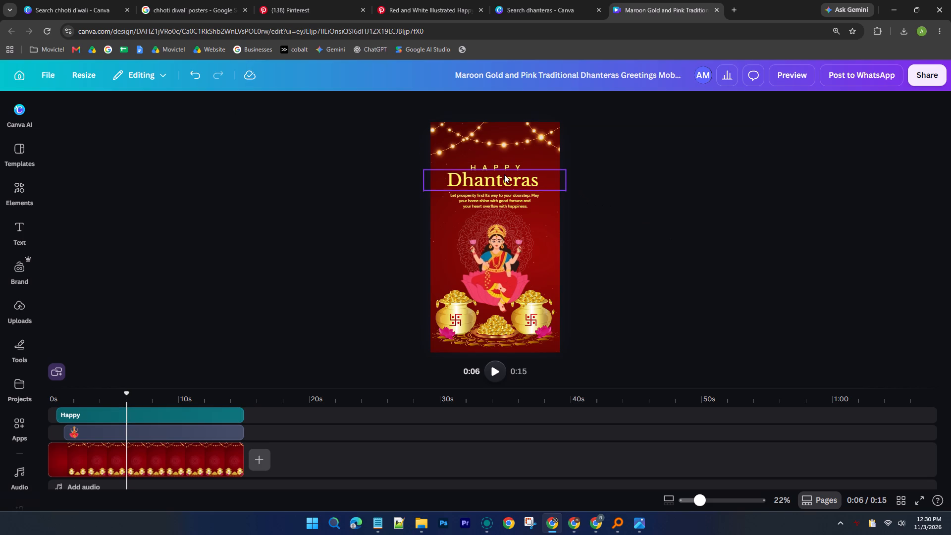
scroll(504, 174, "up", 4, "ctrl")
left_click(502, 160)
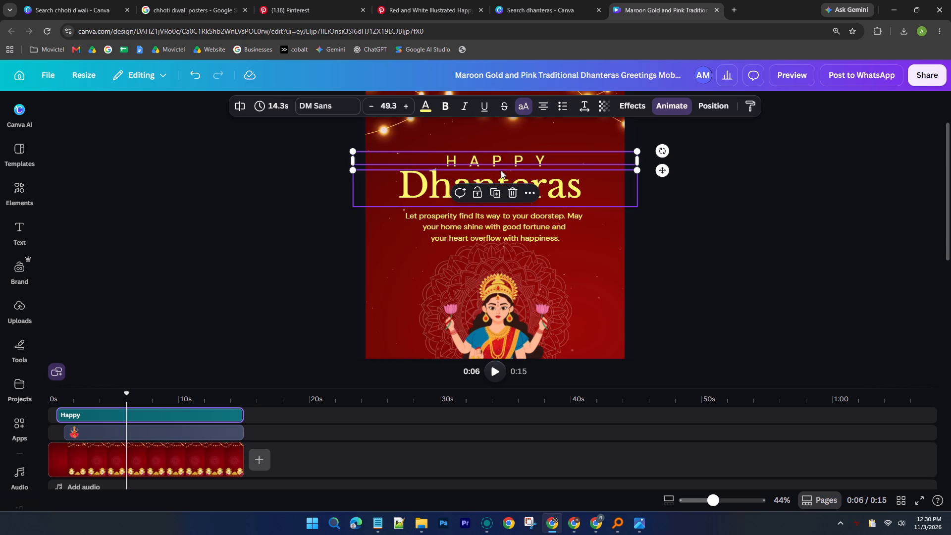
left_click(501, 181, "shift")
left_click_drag(510, 182, 510, 178)
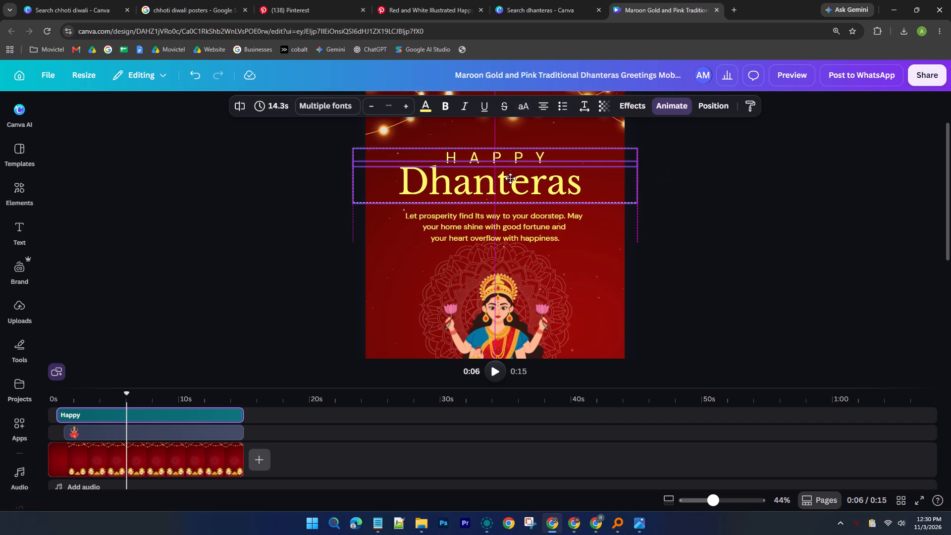
left_click_drag(510, 178, 510, 176)
left_click(726, 238)
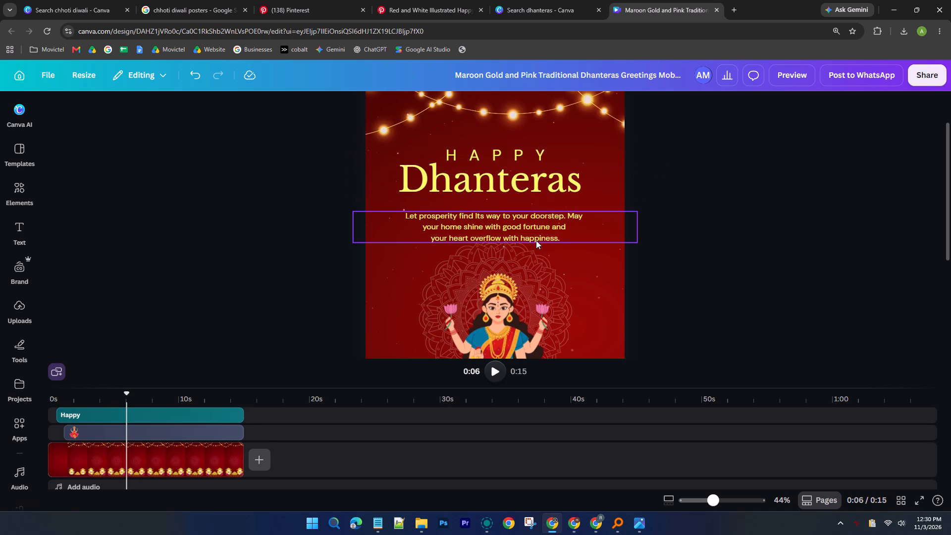
Move the greeting paragraph up so it sits closer beneath the Dhanteras heading.
left_click_drag(524, 229, 524, 220)
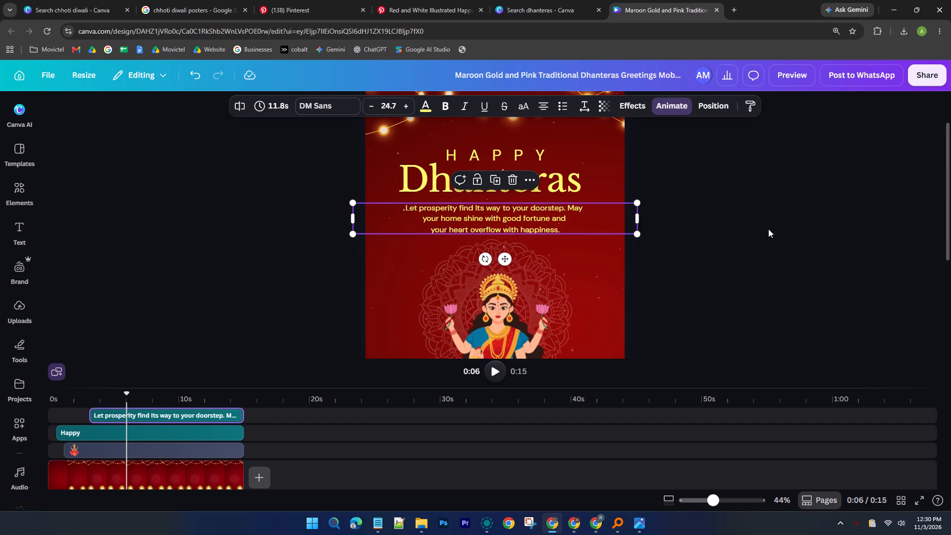
left_click(795, 225)
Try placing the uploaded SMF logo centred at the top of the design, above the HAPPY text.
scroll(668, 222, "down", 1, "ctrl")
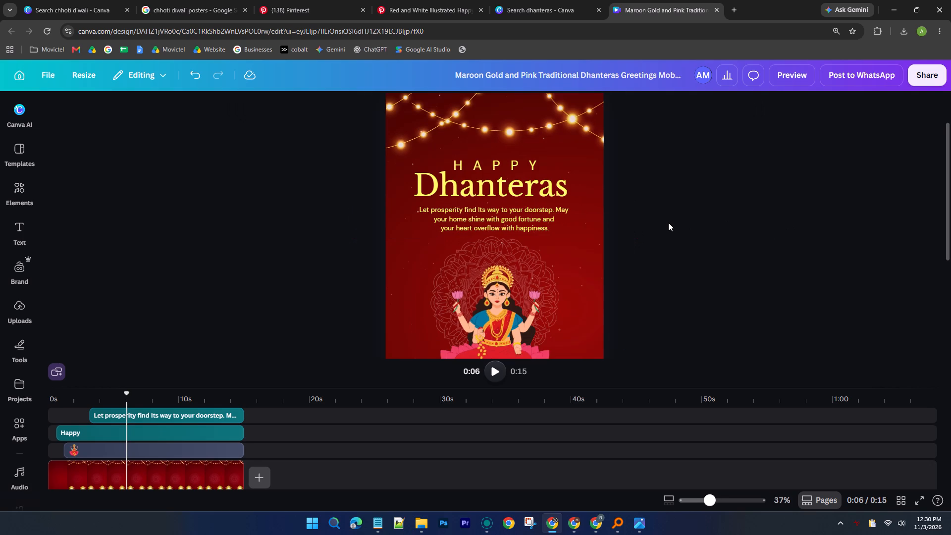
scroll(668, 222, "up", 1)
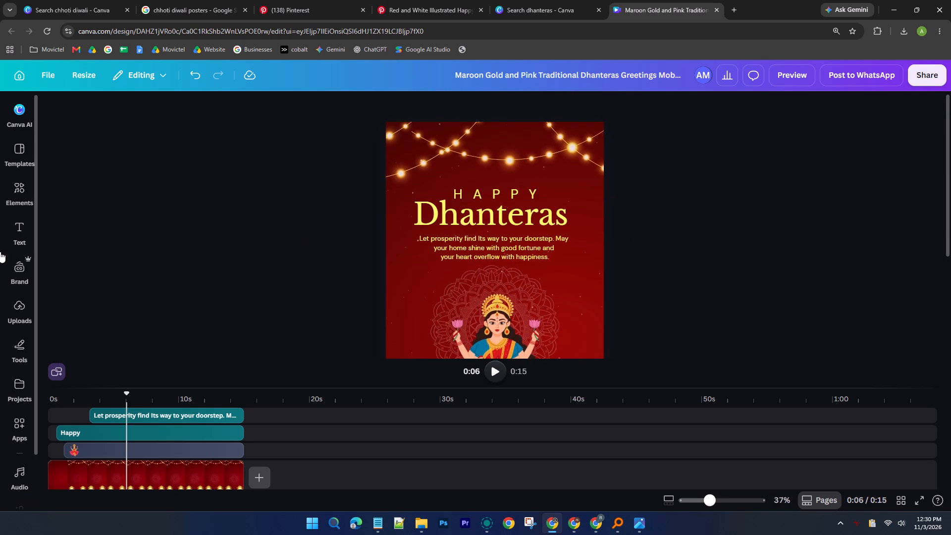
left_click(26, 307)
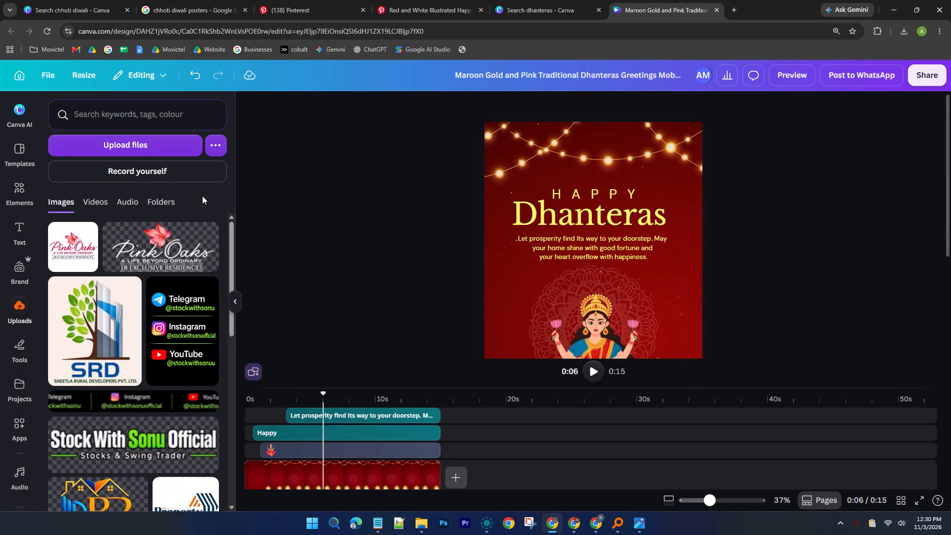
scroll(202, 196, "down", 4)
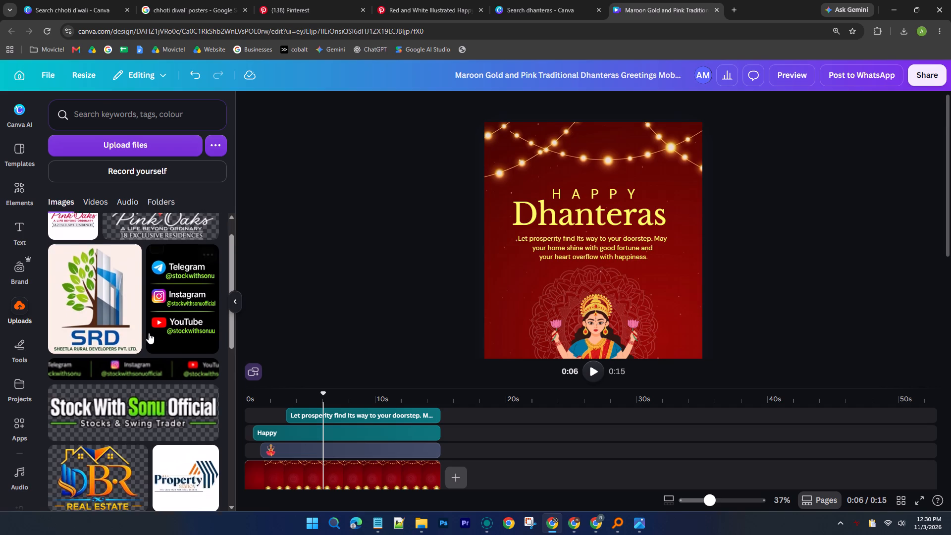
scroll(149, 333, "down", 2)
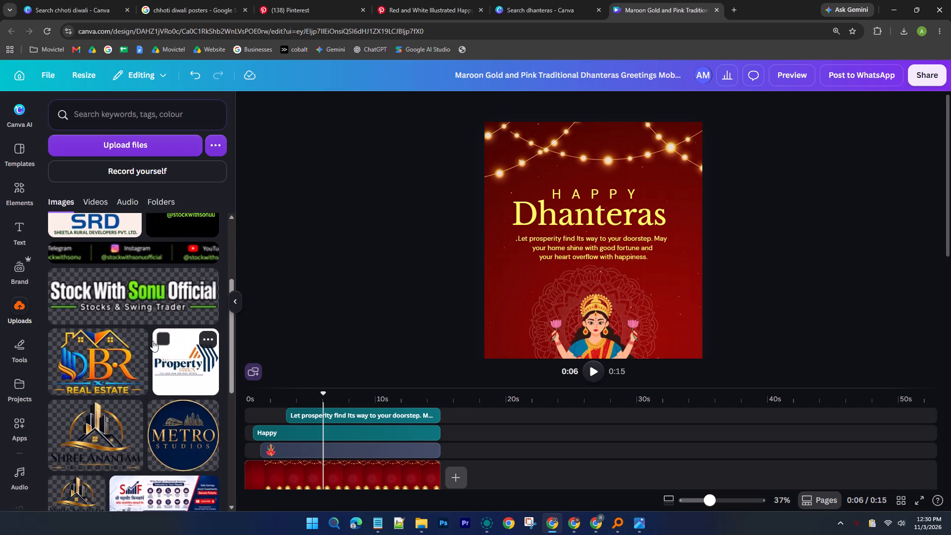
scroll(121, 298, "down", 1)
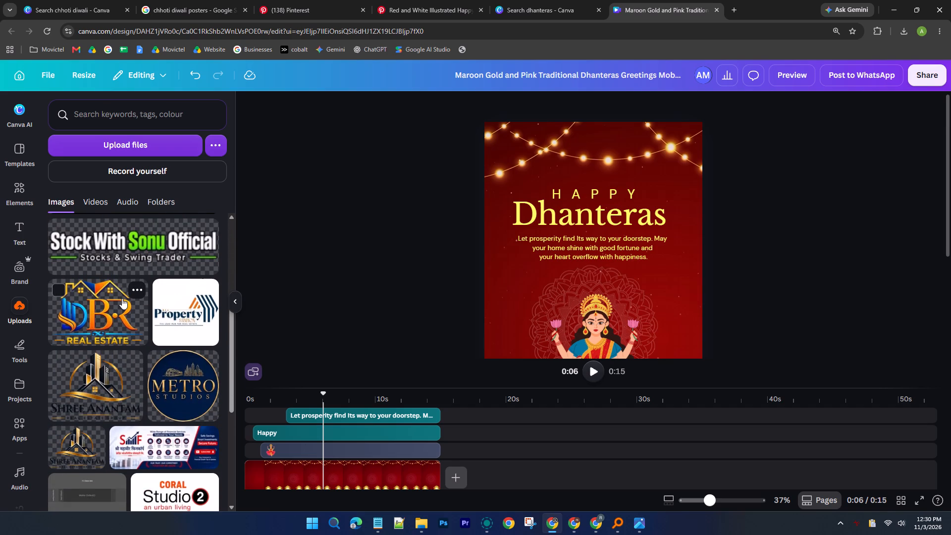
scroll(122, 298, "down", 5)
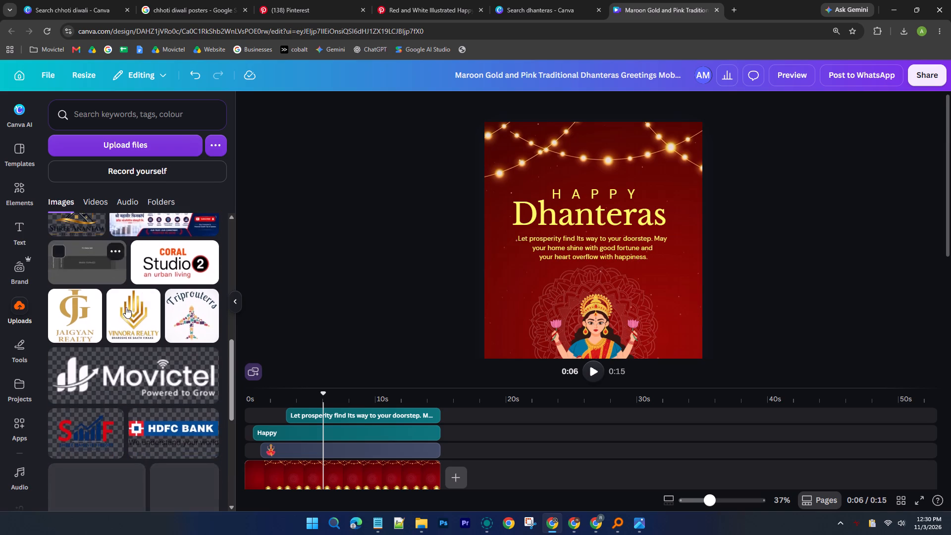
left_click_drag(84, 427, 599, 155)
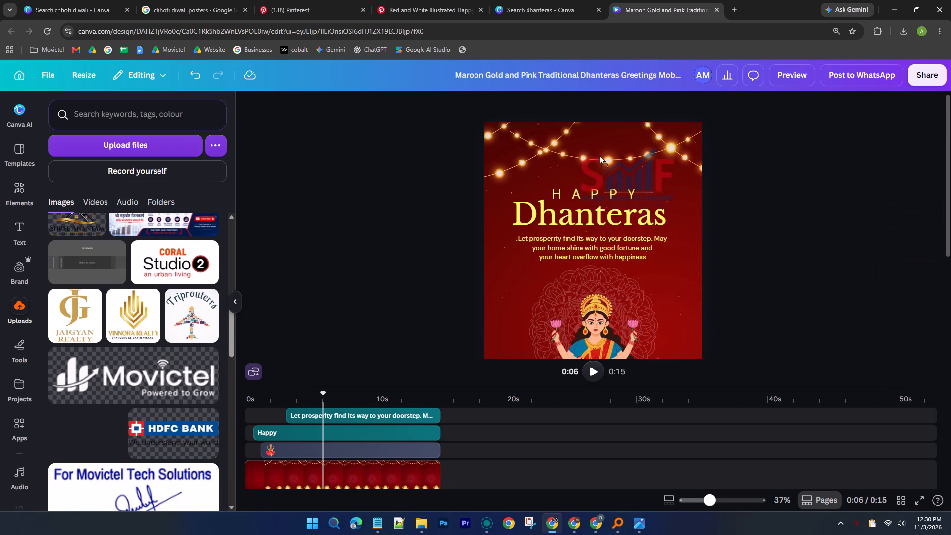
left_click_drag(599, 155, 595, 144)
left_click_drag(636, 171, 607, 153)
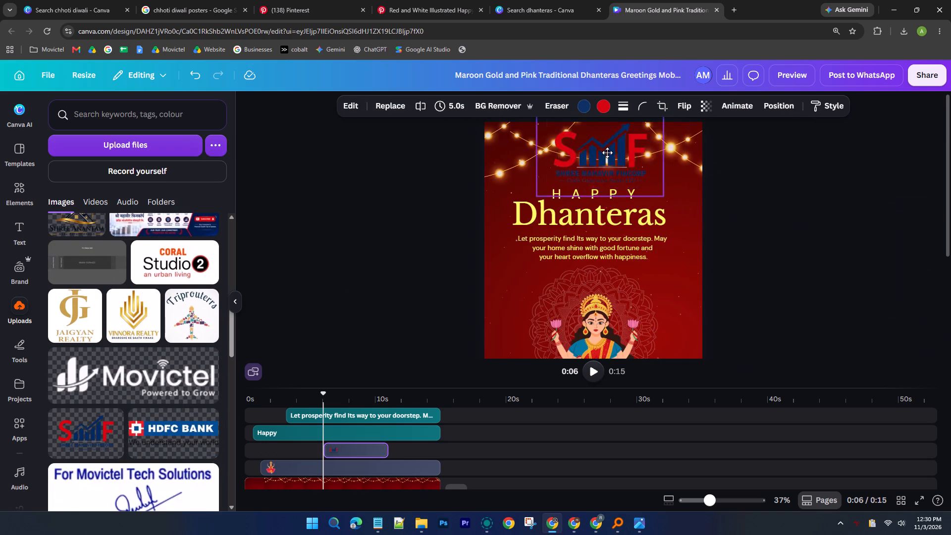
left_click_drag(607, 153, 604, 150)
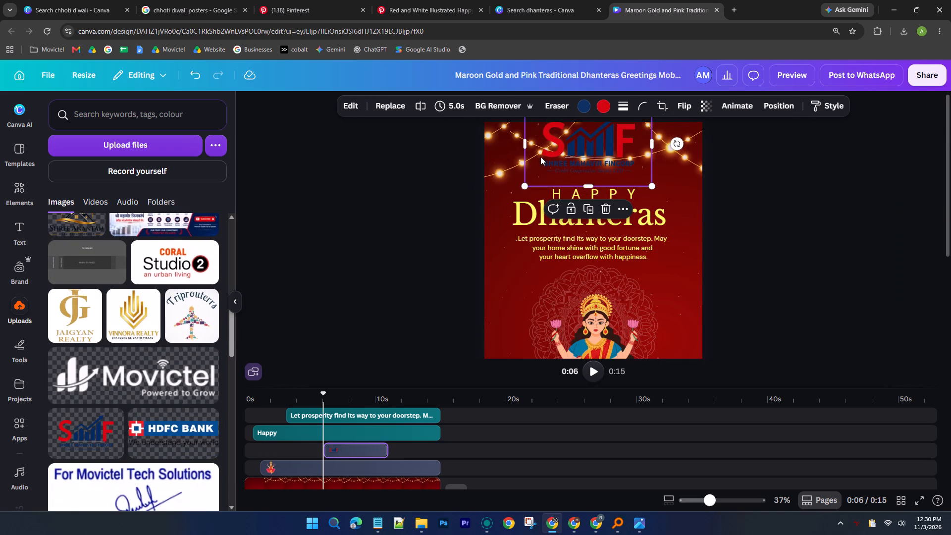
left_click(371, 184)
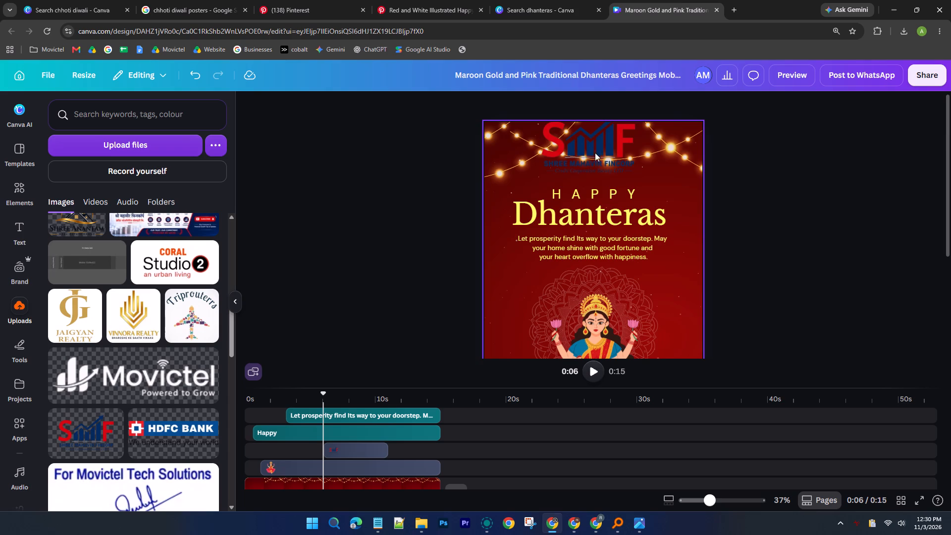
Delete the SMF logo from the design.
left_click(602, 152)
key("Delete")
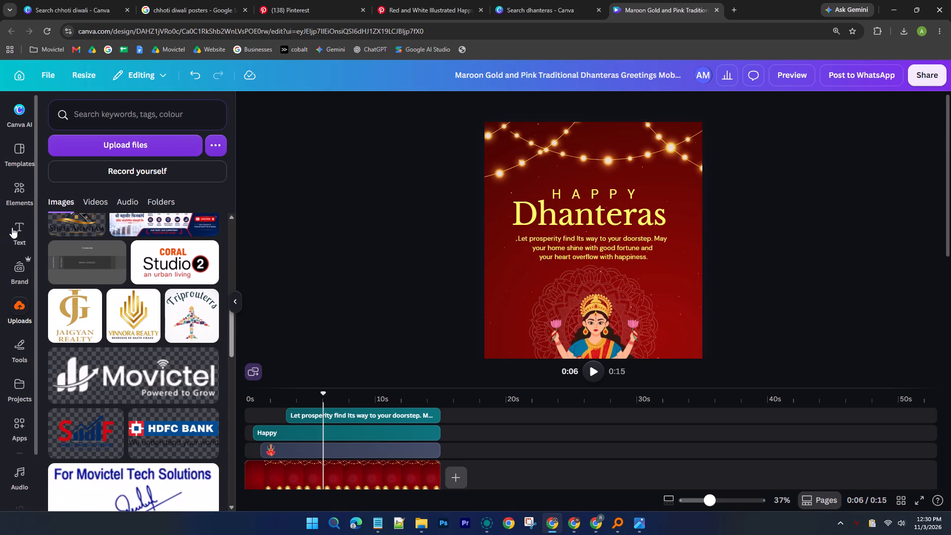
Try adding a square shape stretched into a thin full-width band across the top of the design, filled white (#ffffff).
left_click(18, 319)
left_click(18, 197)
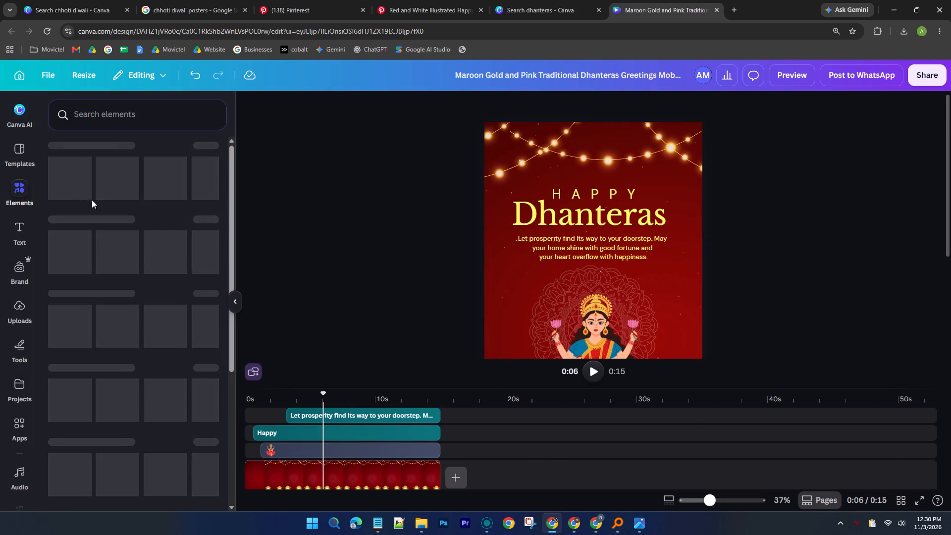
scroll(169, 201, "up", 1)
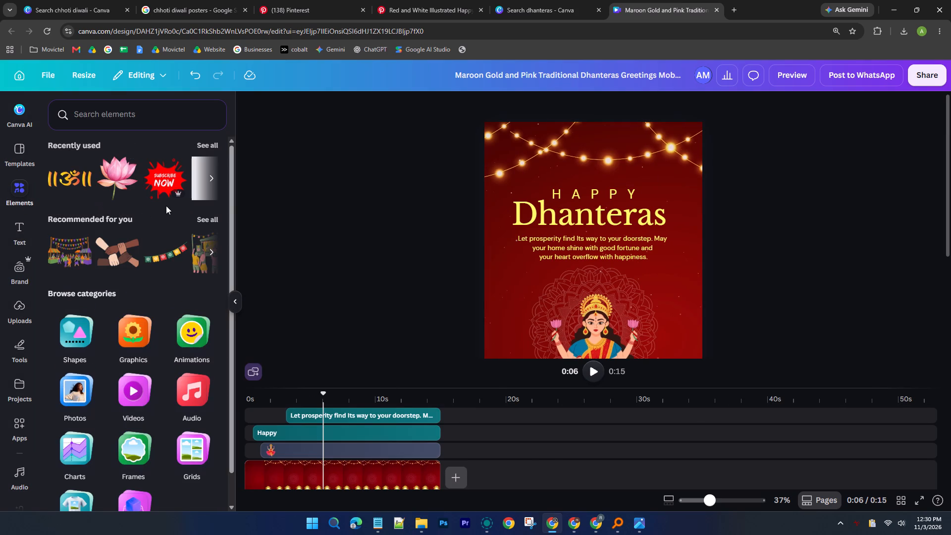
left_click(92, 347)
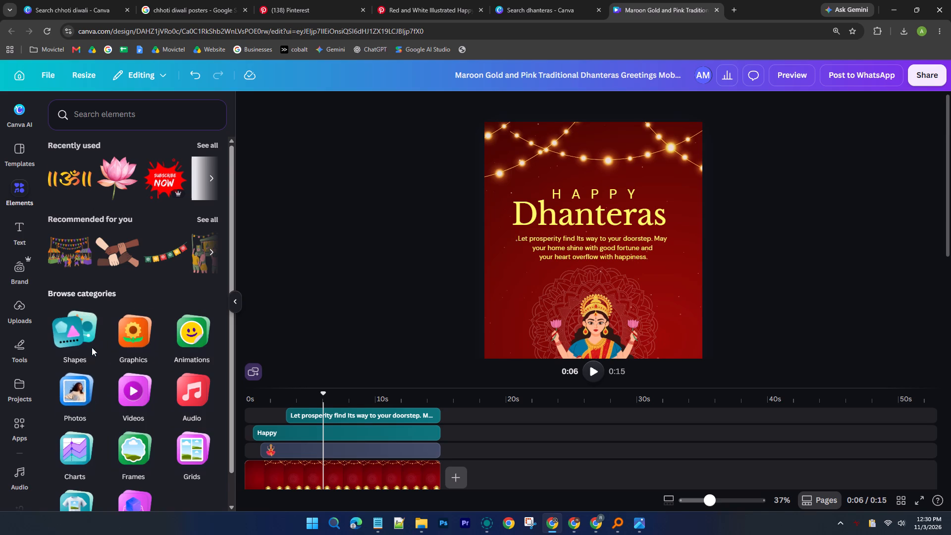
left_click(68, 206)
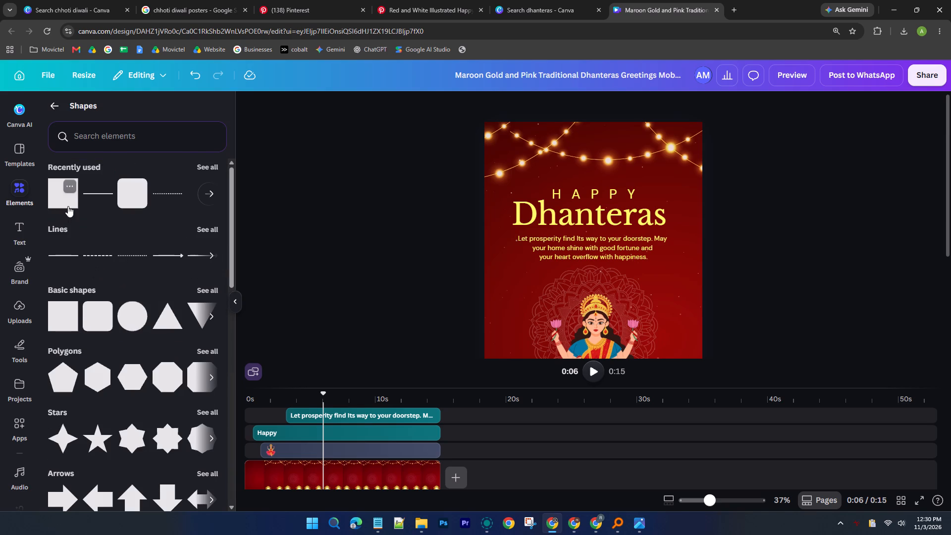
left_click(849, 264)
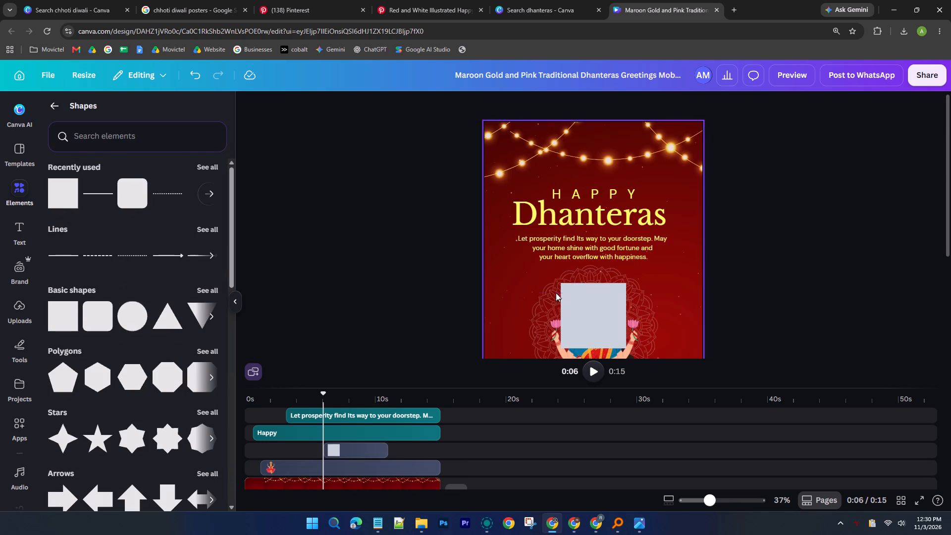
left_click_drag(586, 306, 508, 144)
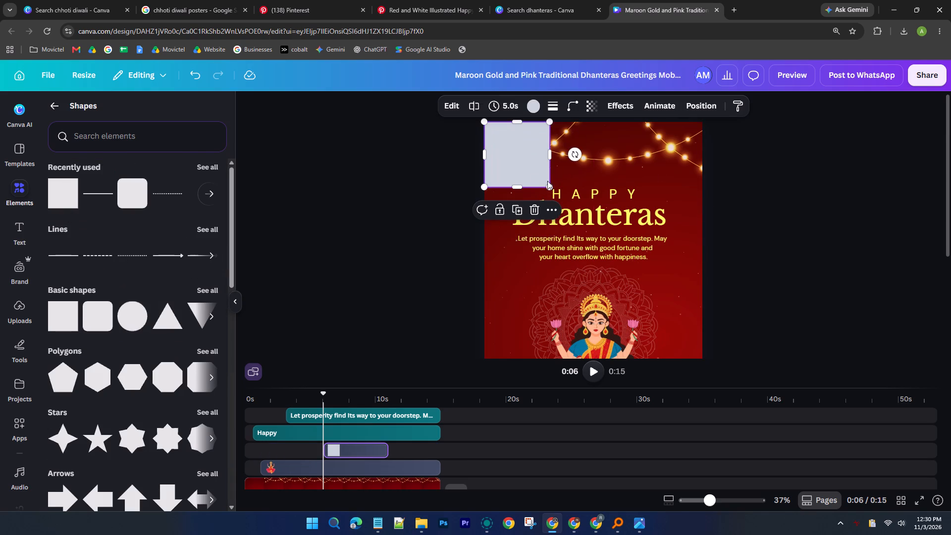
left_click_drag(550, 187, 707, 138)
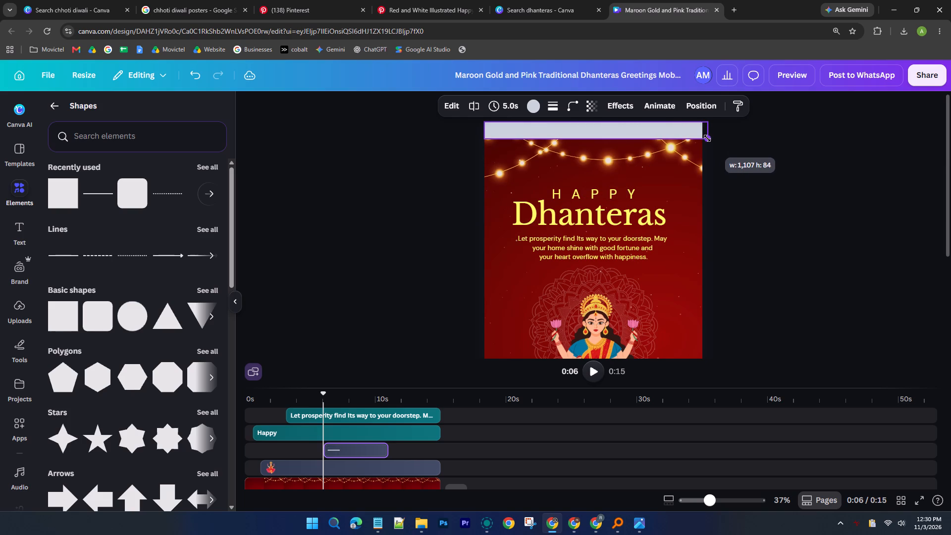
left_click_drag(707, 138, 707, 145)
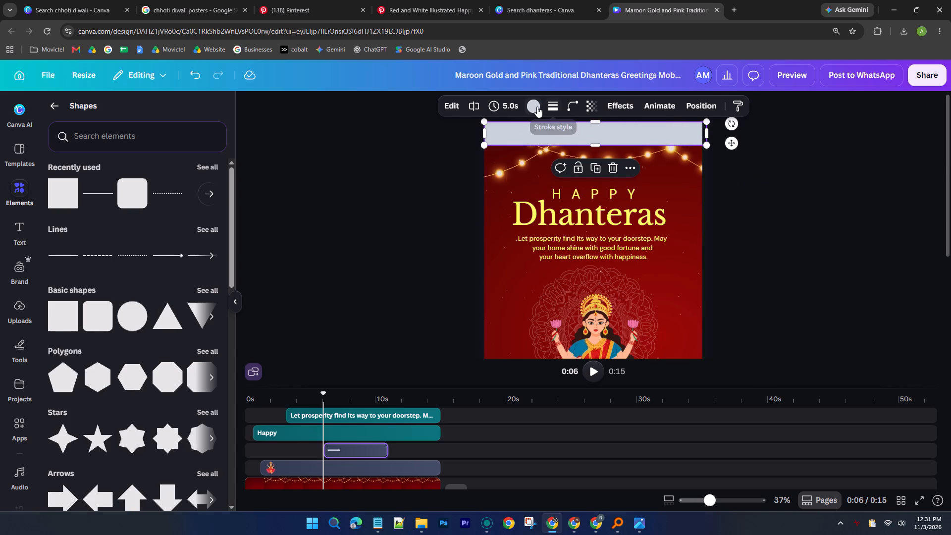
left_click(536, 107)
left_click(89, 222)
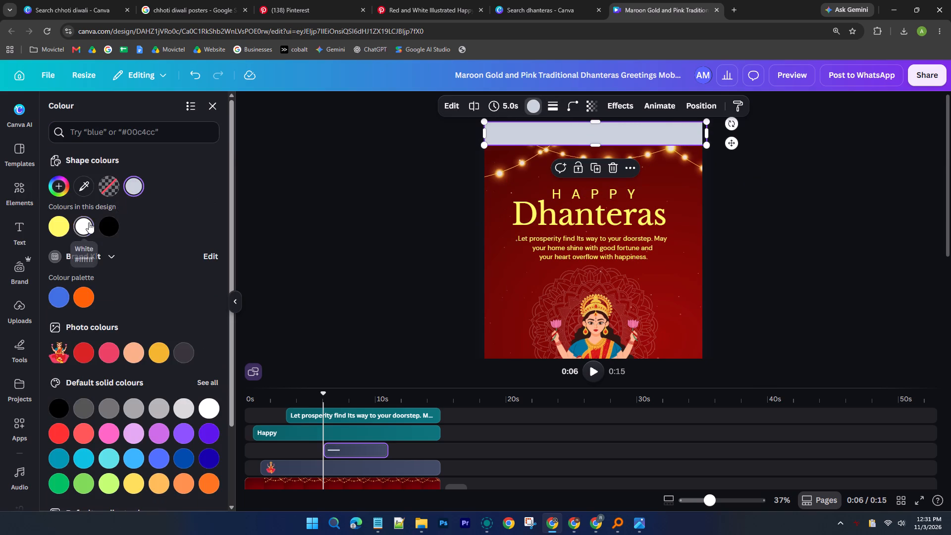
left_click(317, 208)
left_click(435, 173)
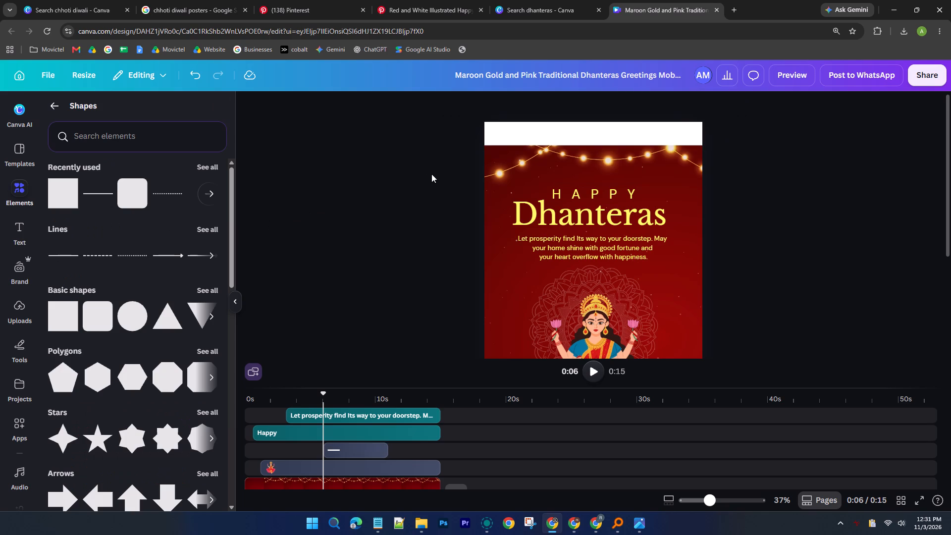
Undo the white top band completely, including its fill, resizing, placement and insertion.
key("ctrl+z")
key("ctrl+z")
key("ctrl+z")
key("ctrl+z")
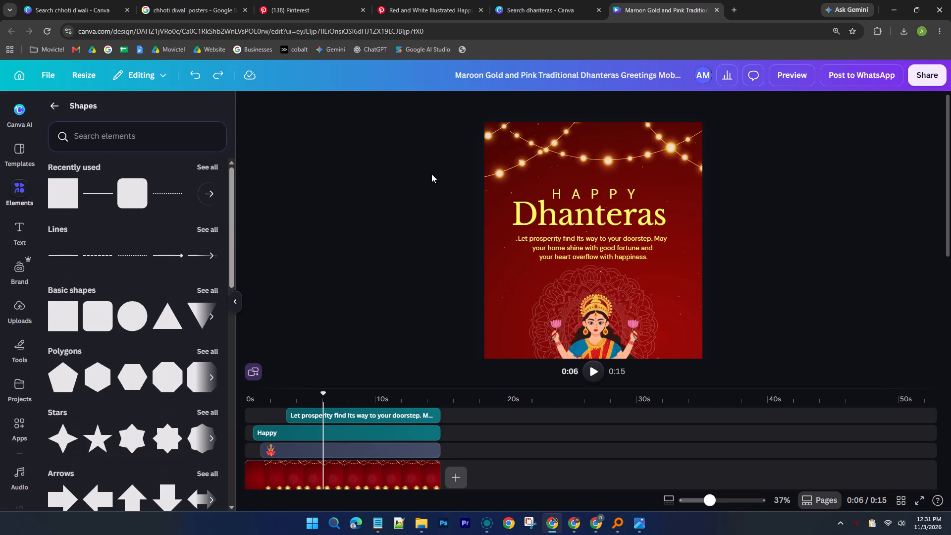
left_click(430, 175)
Examine the full Dhanteras page and the background and text layers in its timeline.
scroll(430, 197, "down", 2)
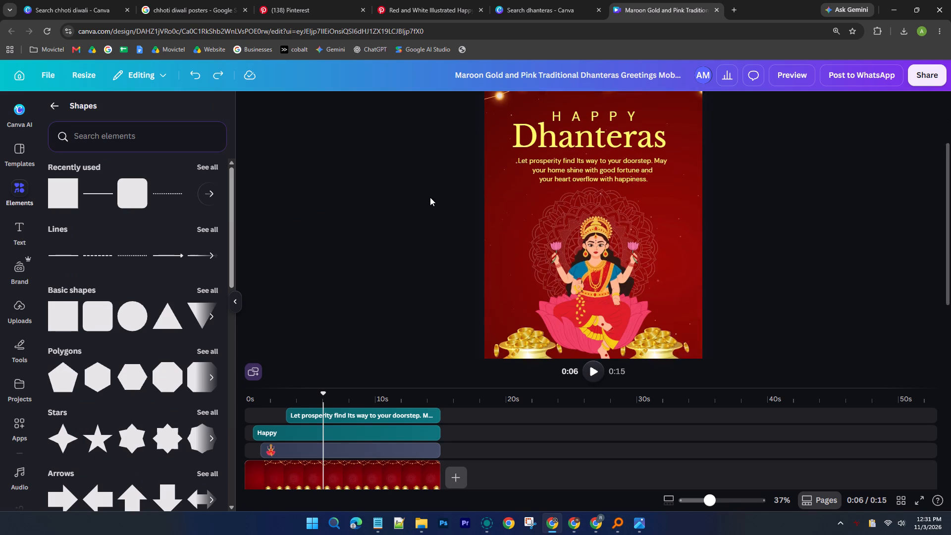
scroll(430, 197, "down", 2)
scroll(430, 197, "down", 3, "ctrl")
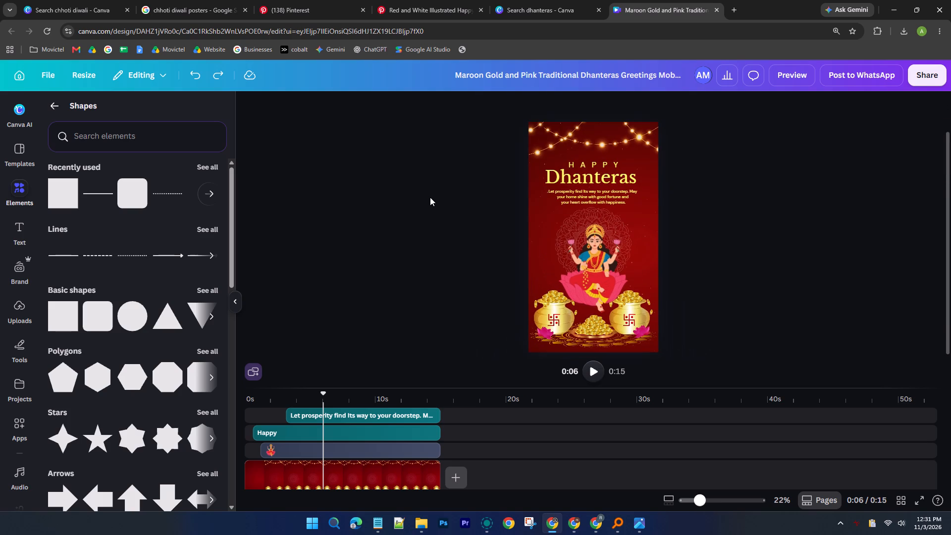
scroll(430, 197, "up", 1)
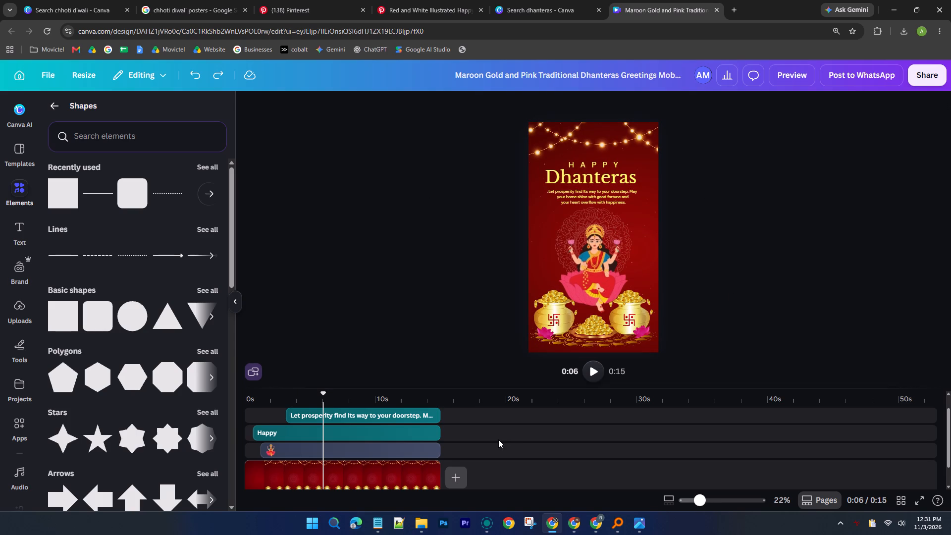
scroll(484, 445, "down", 2)
left_click(463, 449)
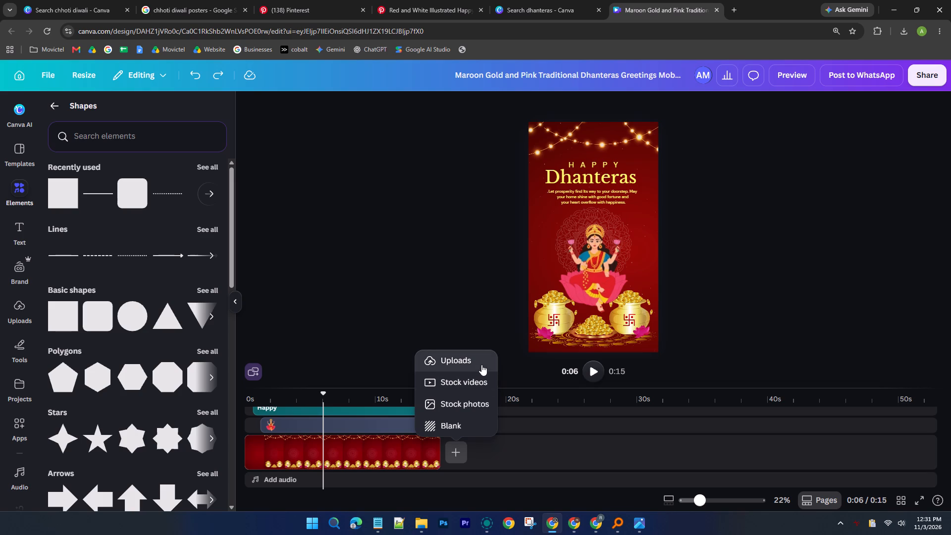
left_click(477, 277)
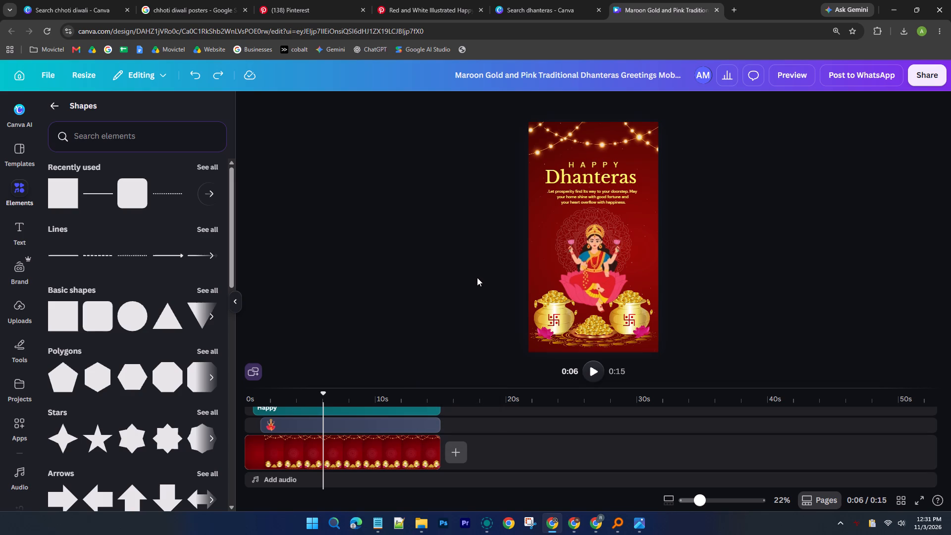
left_click(293, 458)
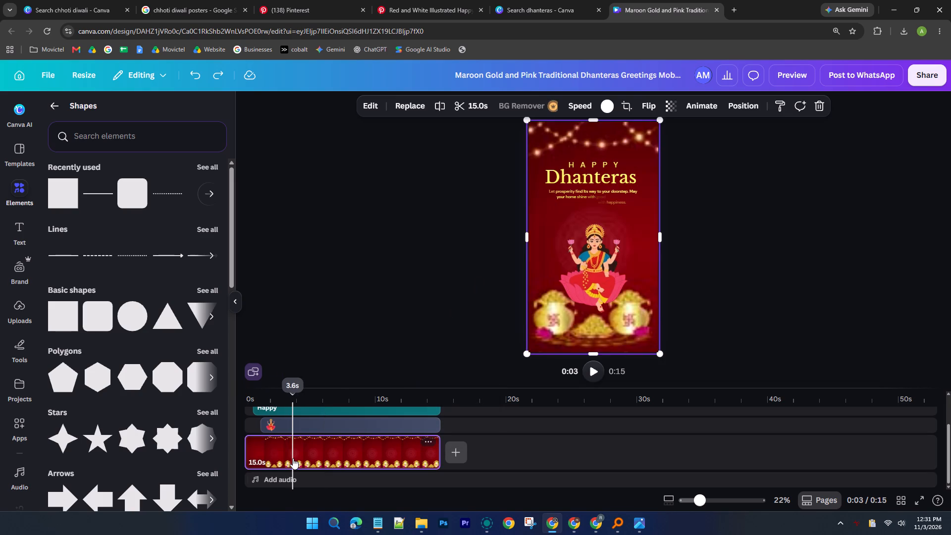
scroll(293, 458, "up", 3)
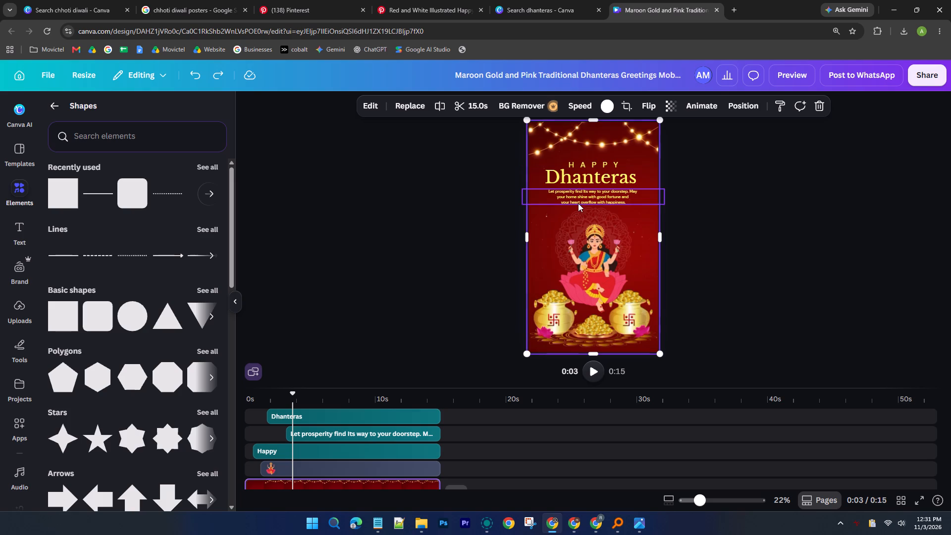
Return to the dhanteras template results and preview the Red Gold and Green Illustrated Dhanteras Mobile Video template.
left_click(538, 0)
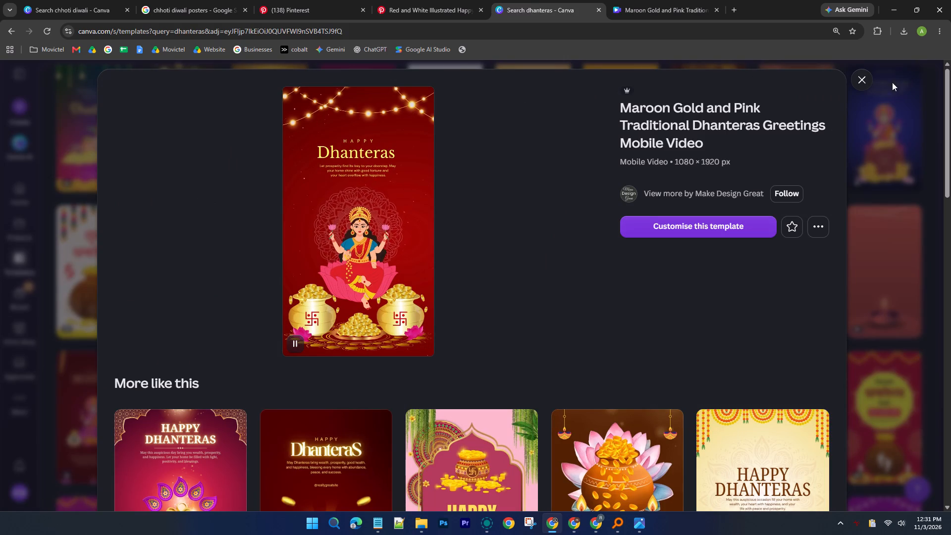
left_click(868, 82)
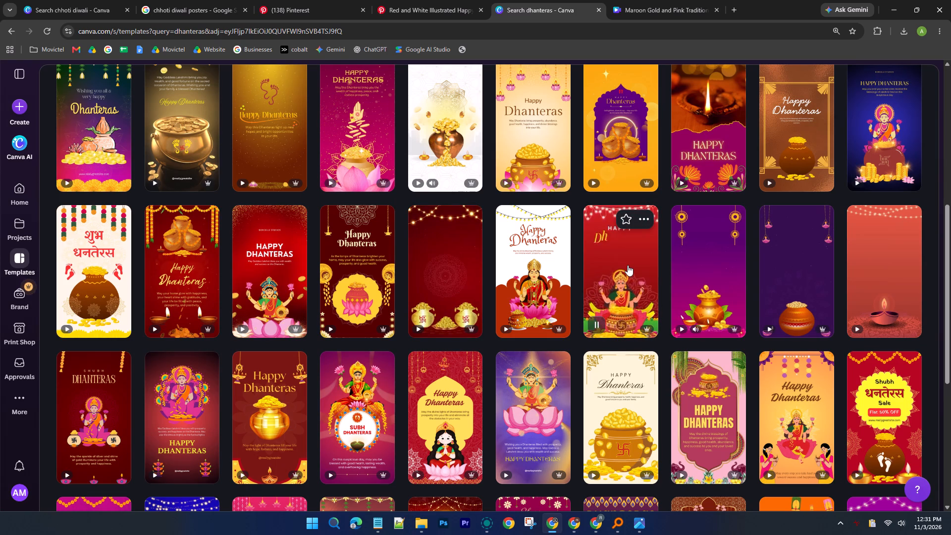
left_click(634, 292)
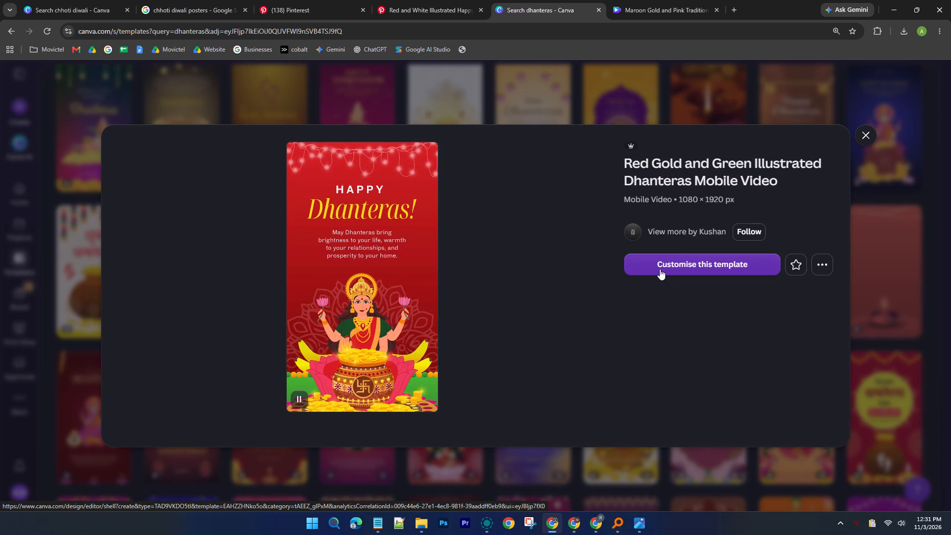
left_click(855, 127)
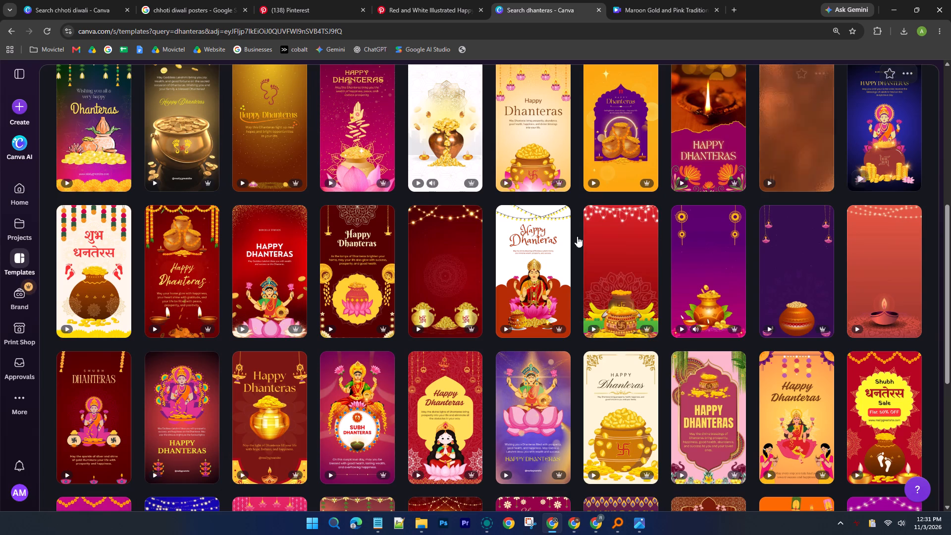
Browse the dhanteras mobile video templates and the style filter options for an alternative design.
scroll(440, 261, "up", 5)
scroll(482, 202, "up", 1)
left_click(509, 165)
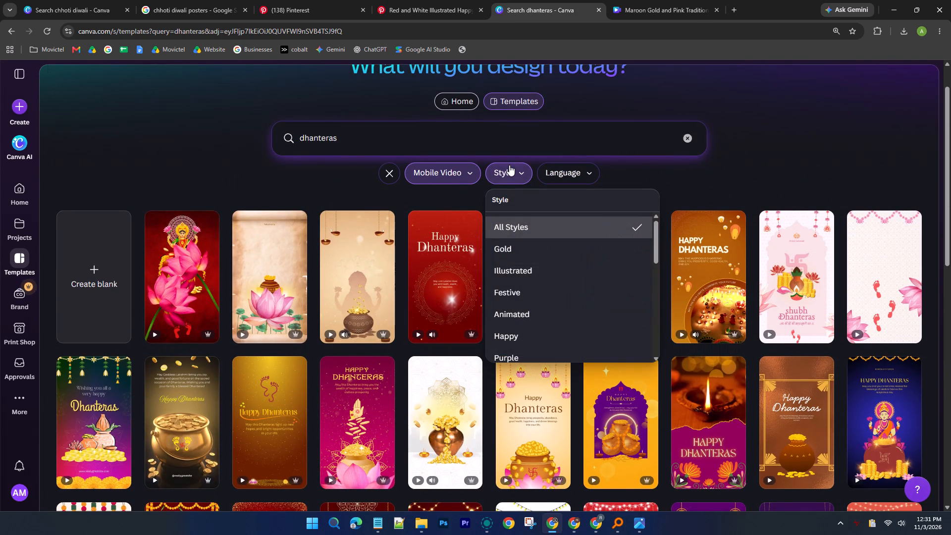
scroll(545, 270, "down", 4)
left_click(636, 179)
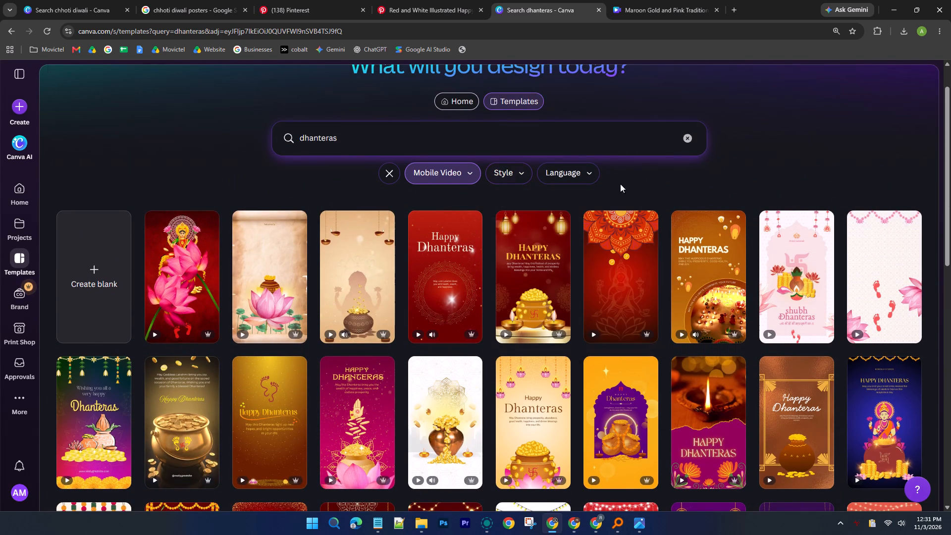
scroll(610, 185, "down", 8)
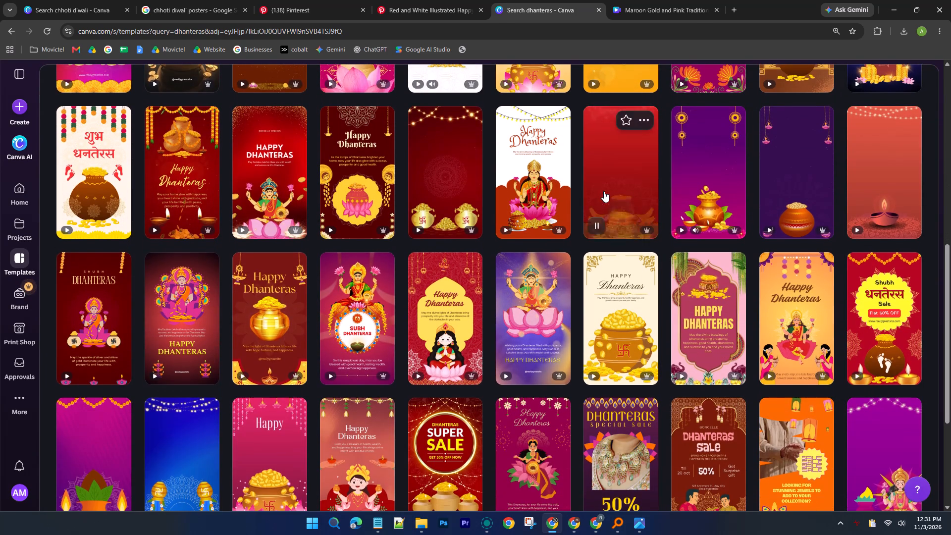
scroll(604, 191, "down", 1)
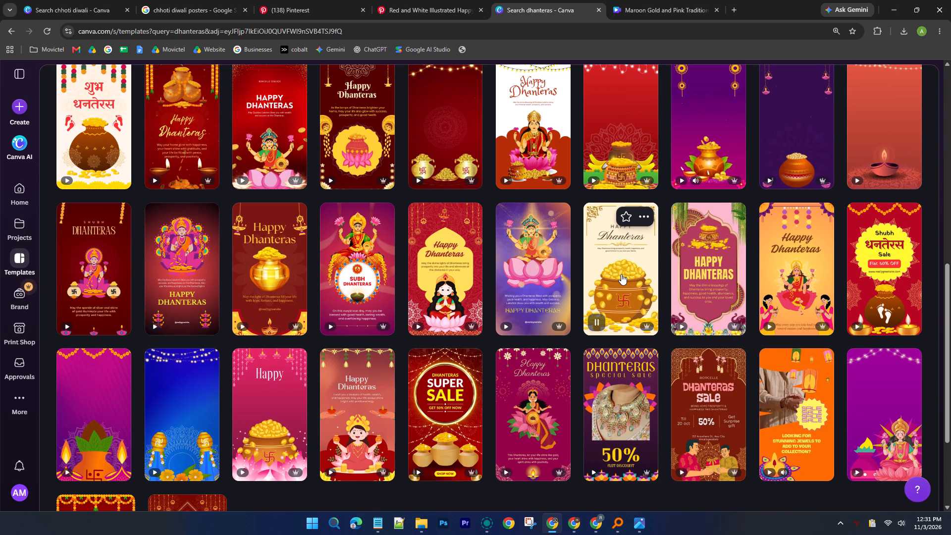
scroll(621, 274, "down", 4)
scroll(548, 395, "down", 2)
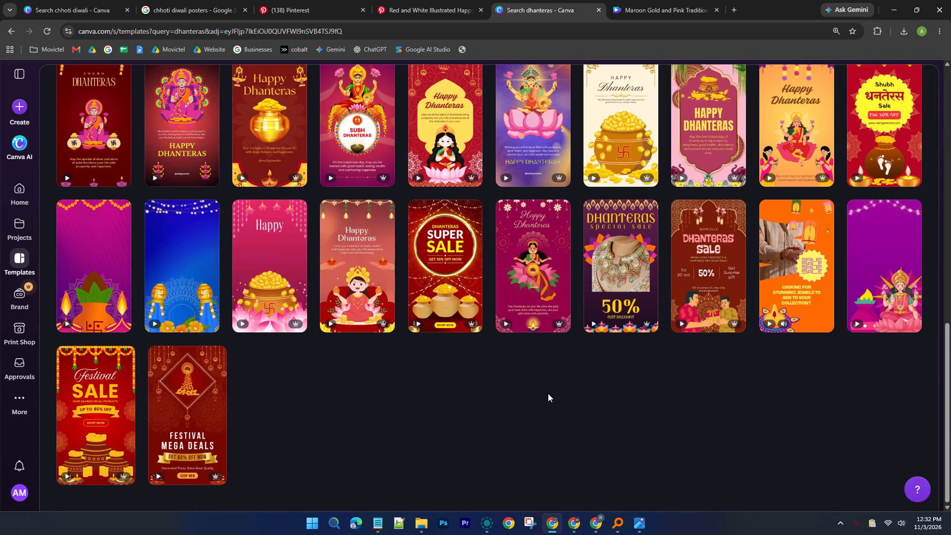
scroll(548, 393, "up", 2)
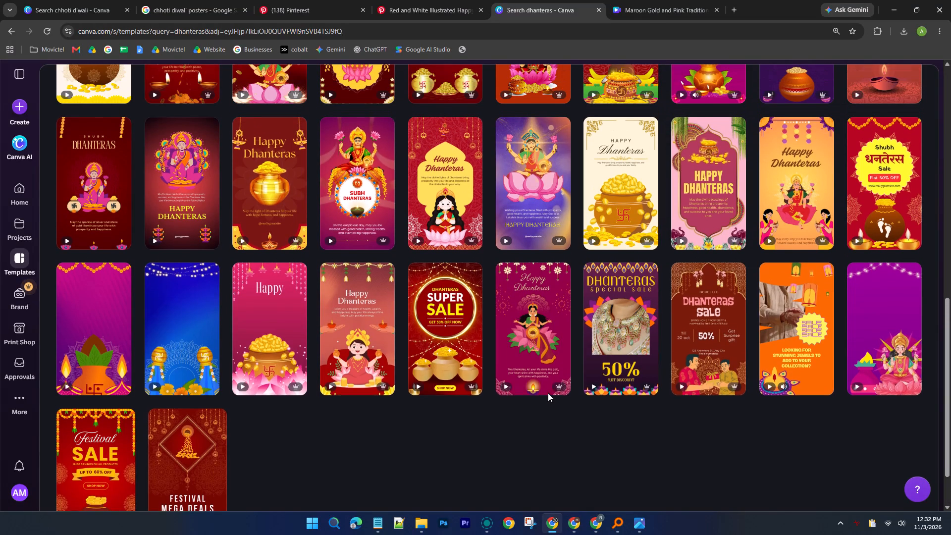
scroll(548, 393, "up", 2)
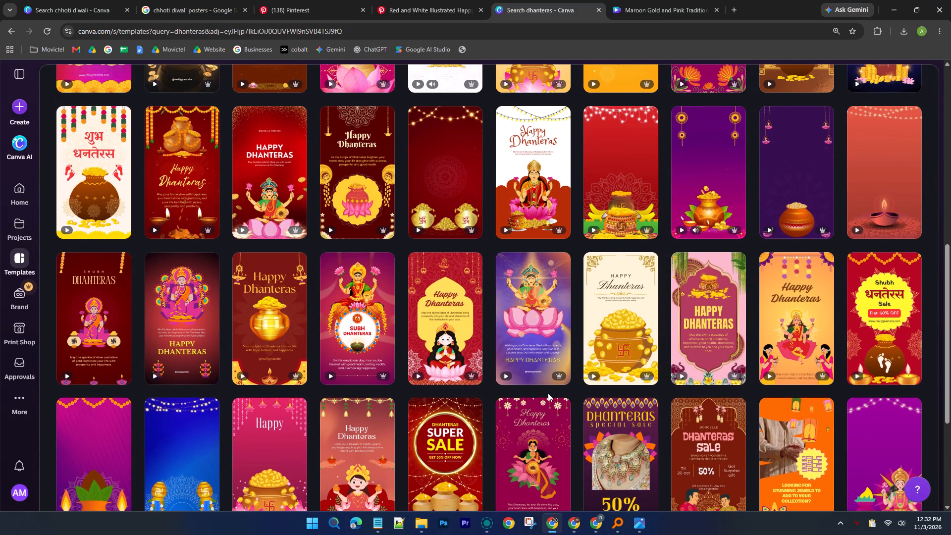
Preview the Orange and Pink Illustrated Dhanteras Mobile Video template and the similar designs beneath it.
left_click(800, 343)
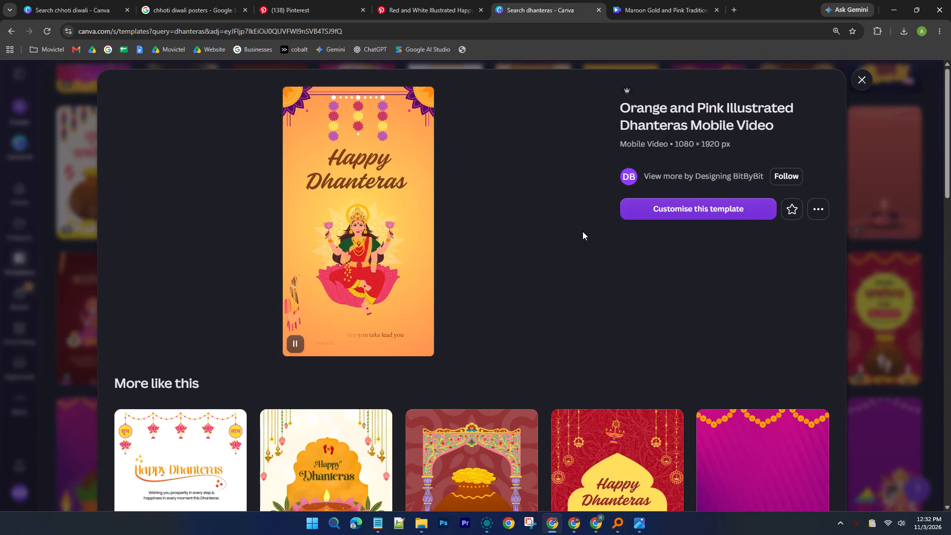
scroll(609, 274, "down", 2)
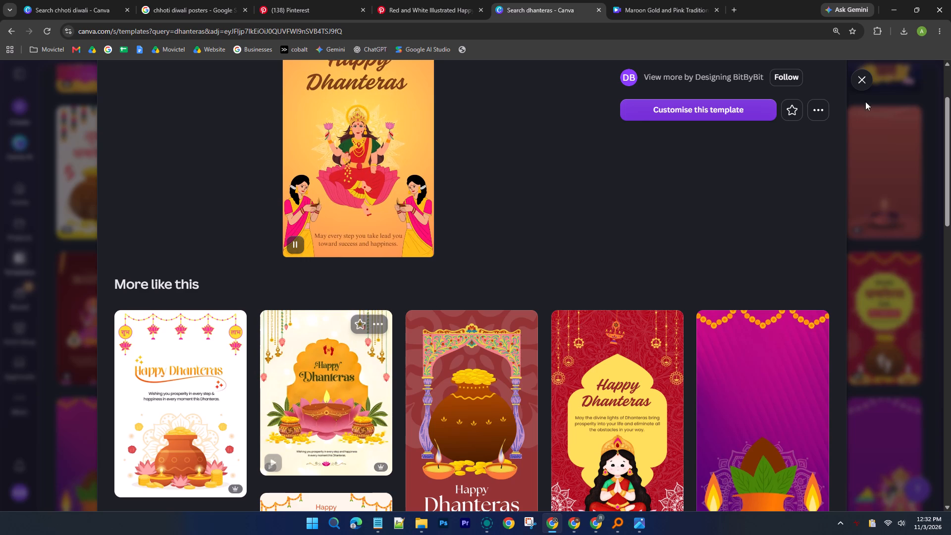
left_click(865, 82)
Switch to the 6 November folder in File Explorer and review the SMF - 6 Nov video in VLC, closing the player afterward.
left_click(413, 522)
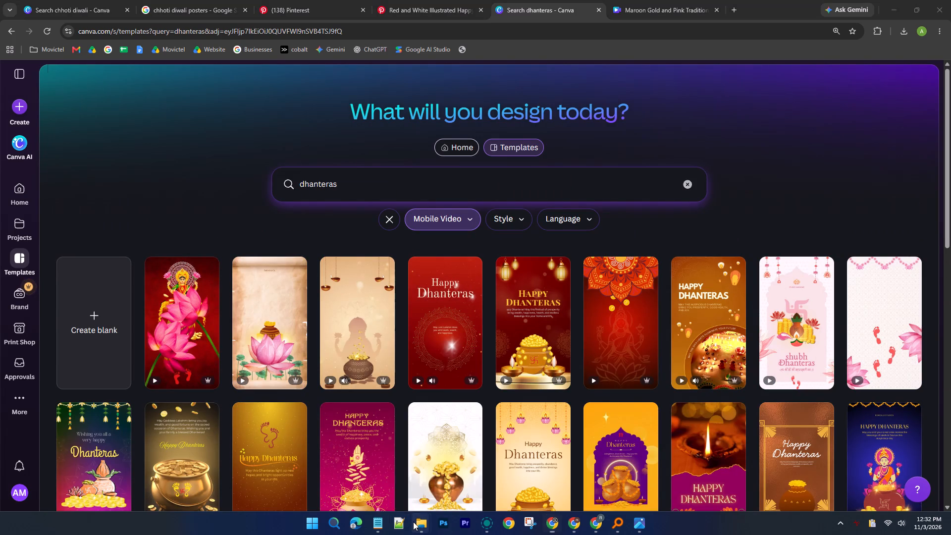
left_click(387, 490)
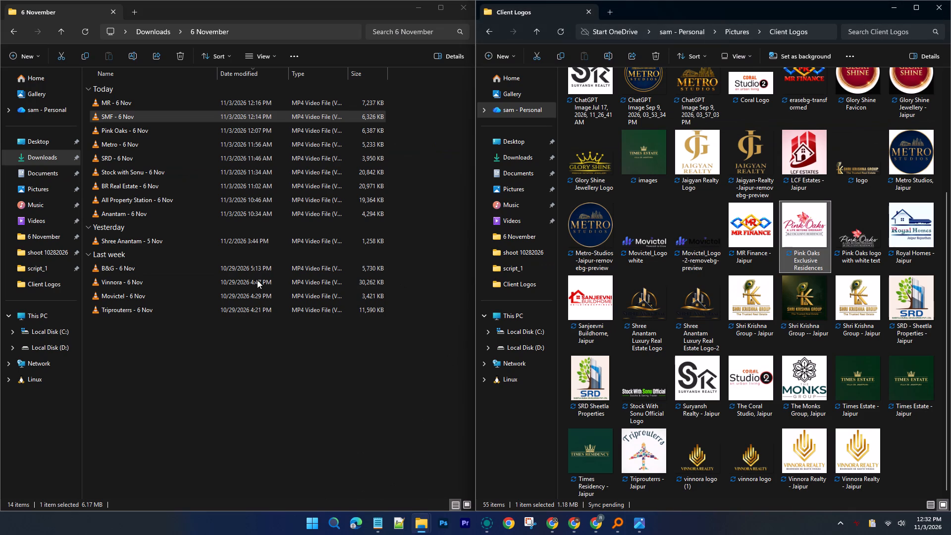
double_click(124, 121)
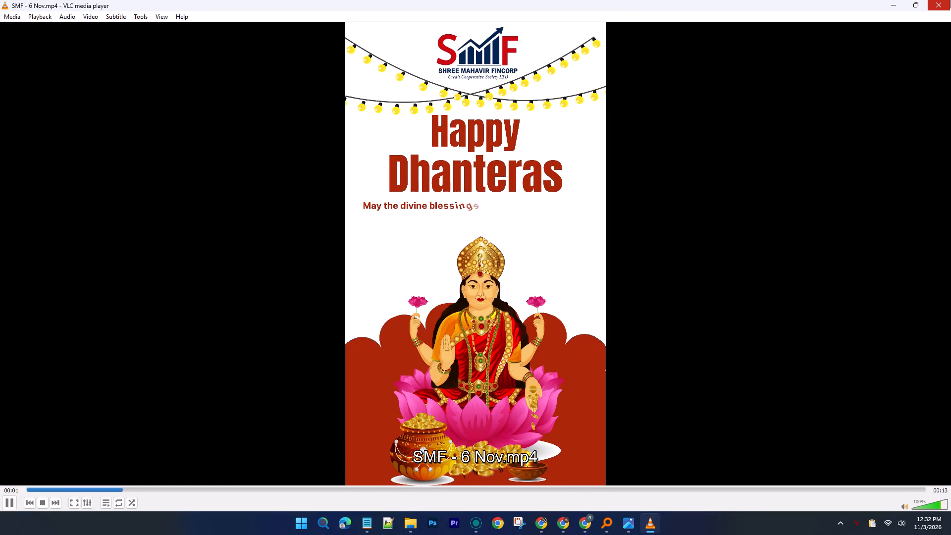
left_click(950, 0)
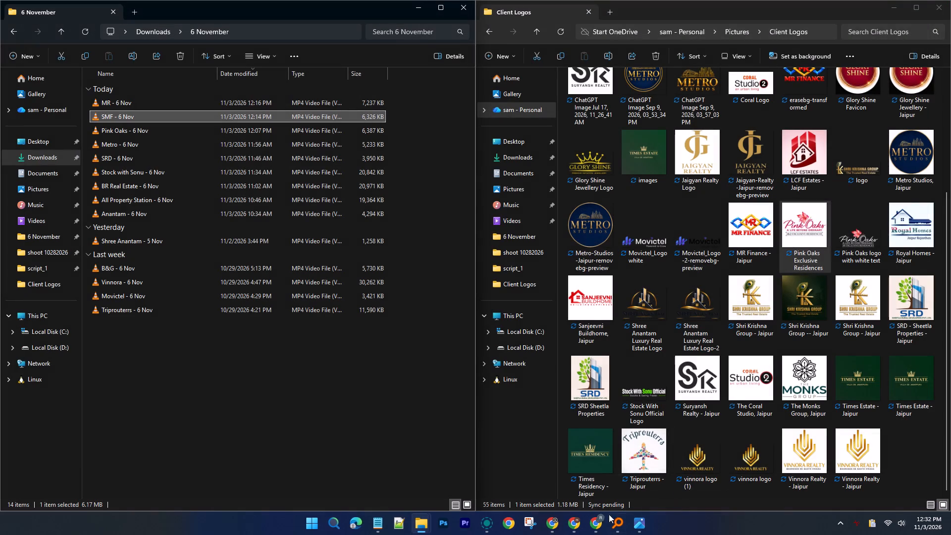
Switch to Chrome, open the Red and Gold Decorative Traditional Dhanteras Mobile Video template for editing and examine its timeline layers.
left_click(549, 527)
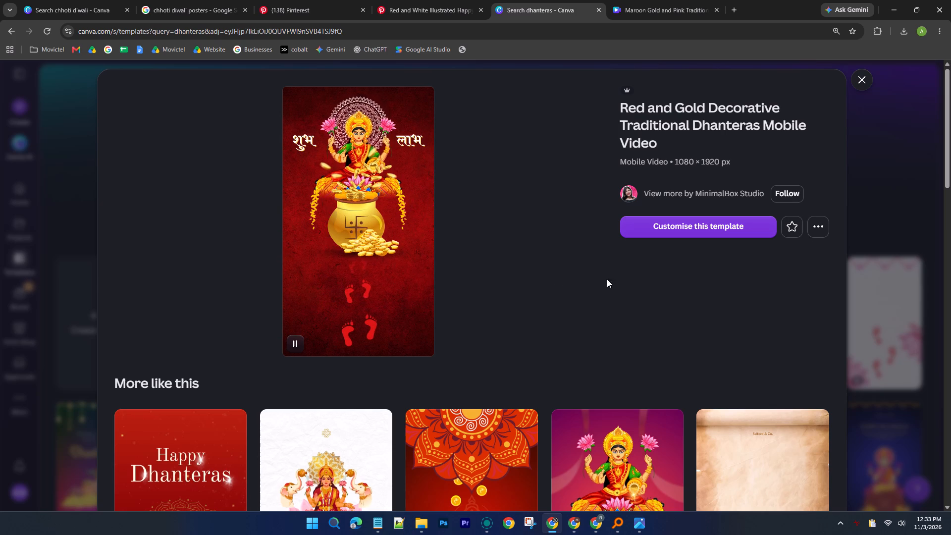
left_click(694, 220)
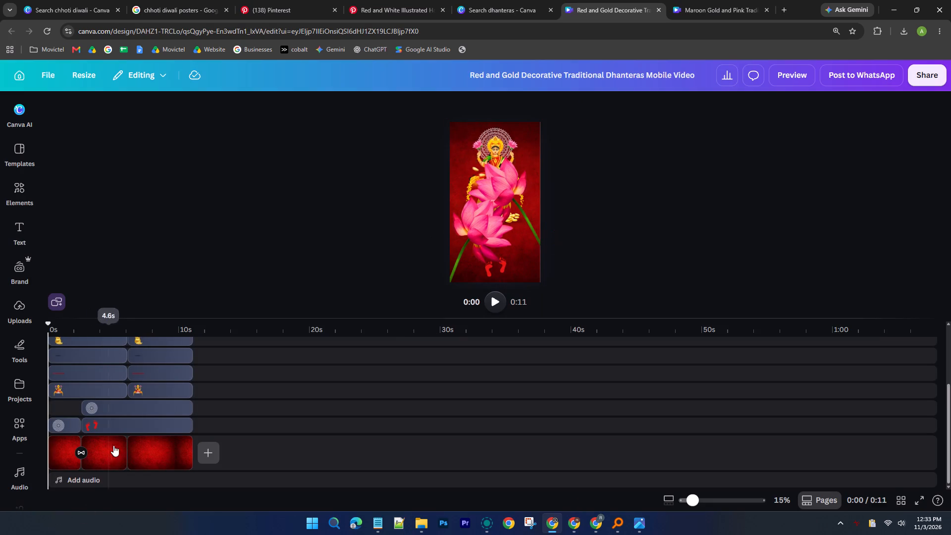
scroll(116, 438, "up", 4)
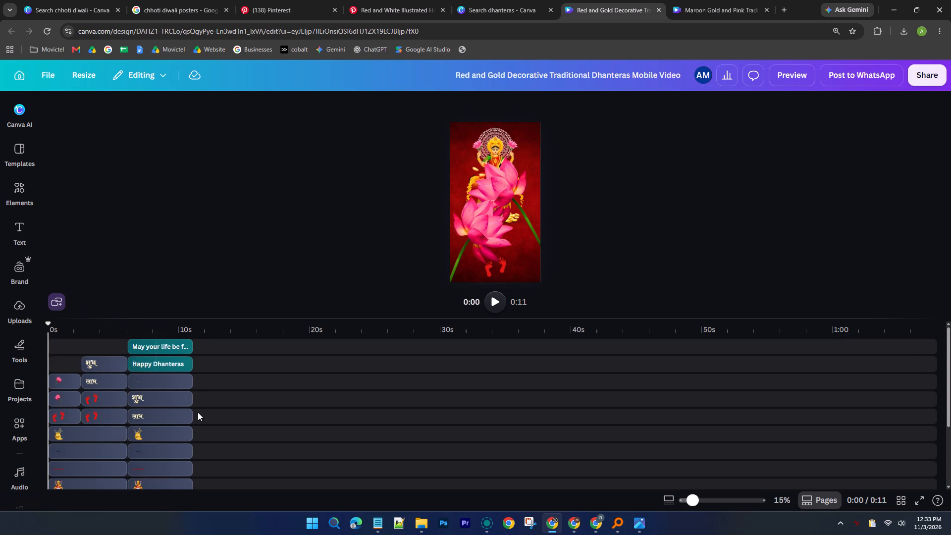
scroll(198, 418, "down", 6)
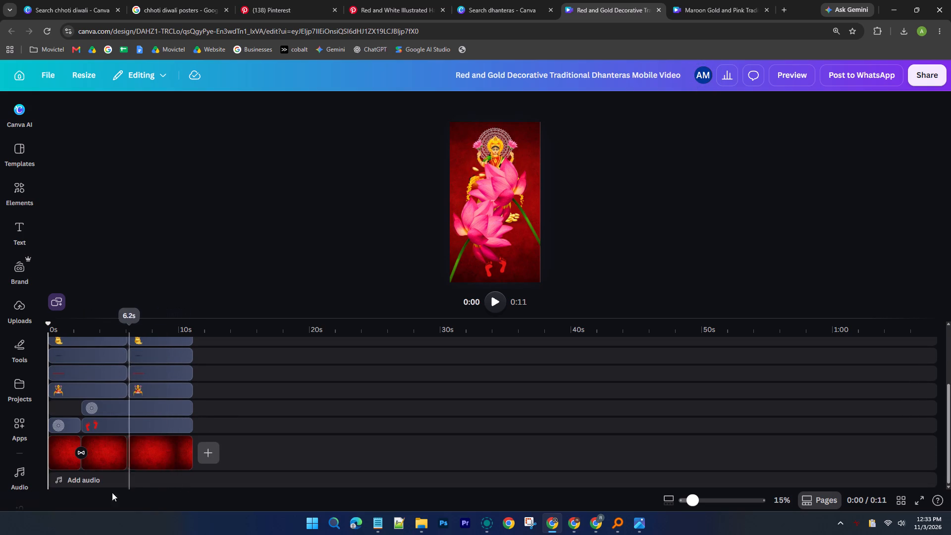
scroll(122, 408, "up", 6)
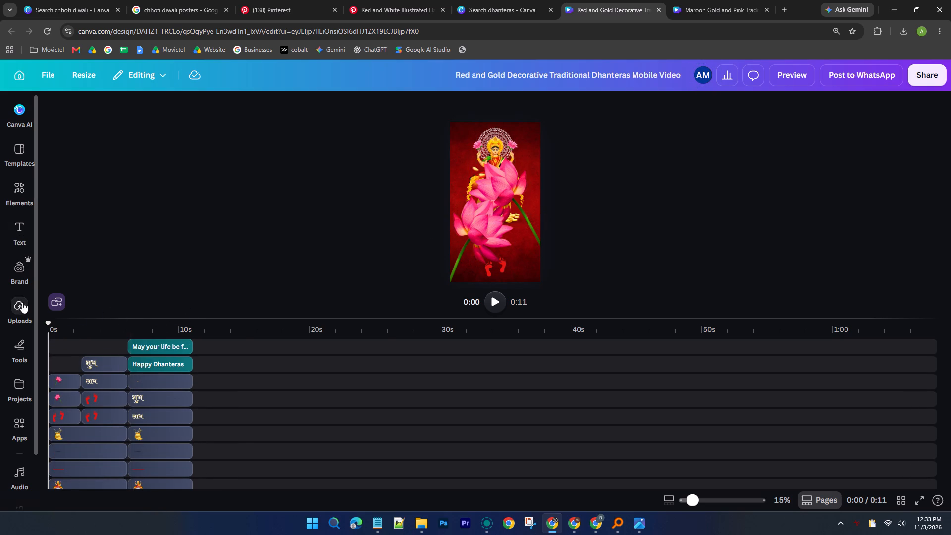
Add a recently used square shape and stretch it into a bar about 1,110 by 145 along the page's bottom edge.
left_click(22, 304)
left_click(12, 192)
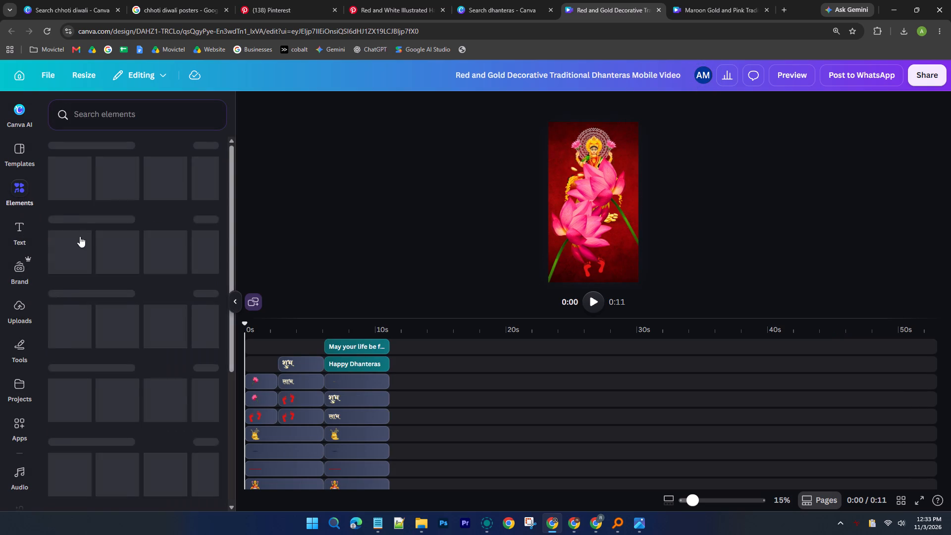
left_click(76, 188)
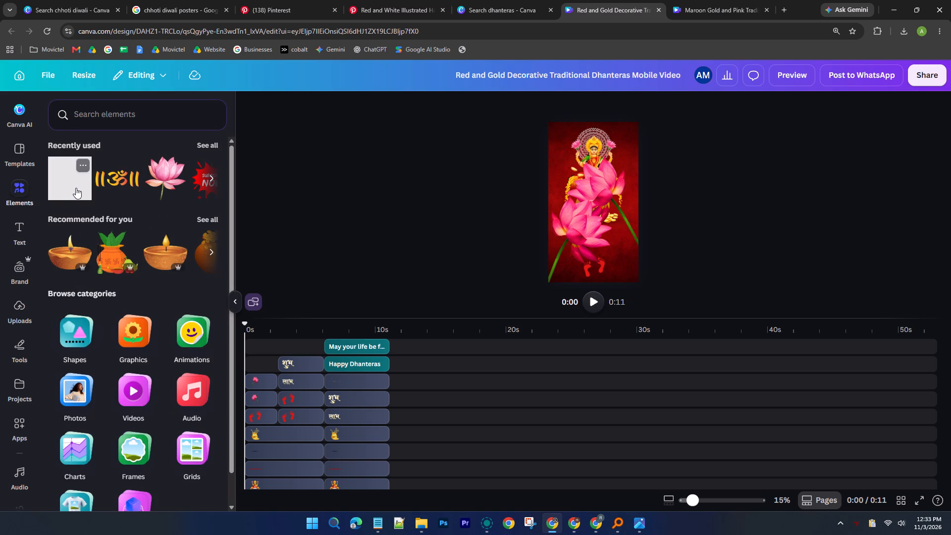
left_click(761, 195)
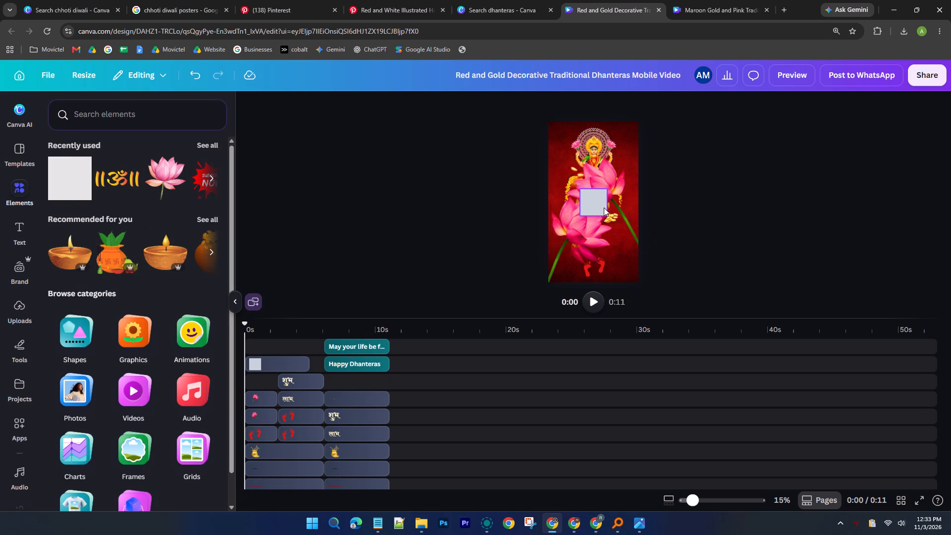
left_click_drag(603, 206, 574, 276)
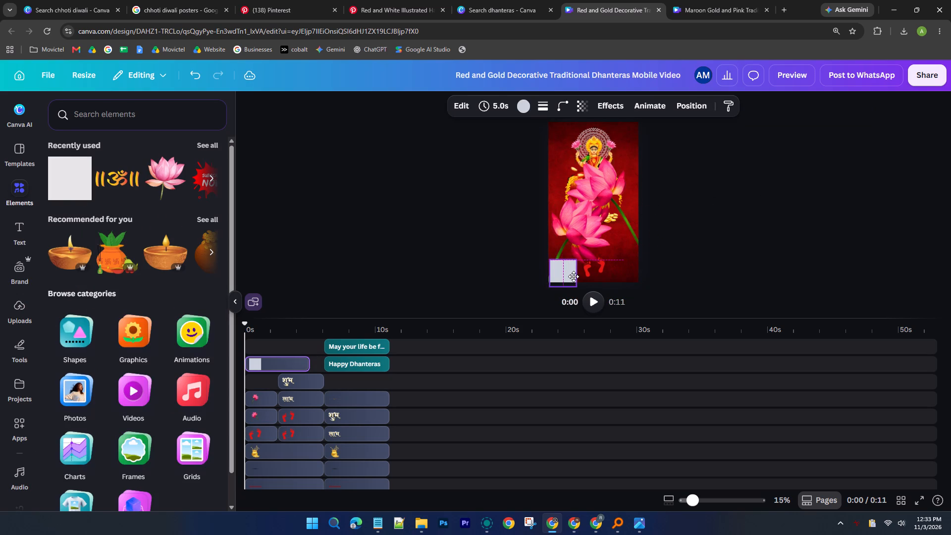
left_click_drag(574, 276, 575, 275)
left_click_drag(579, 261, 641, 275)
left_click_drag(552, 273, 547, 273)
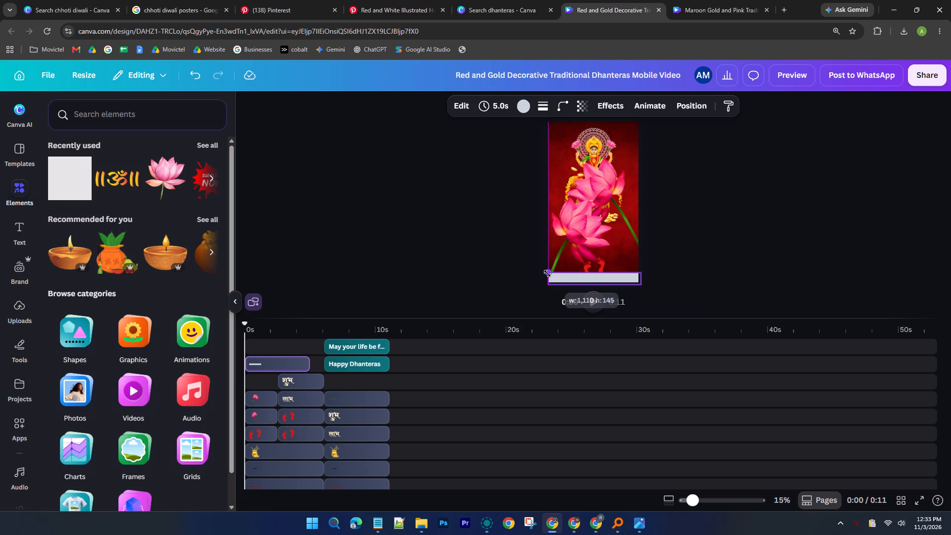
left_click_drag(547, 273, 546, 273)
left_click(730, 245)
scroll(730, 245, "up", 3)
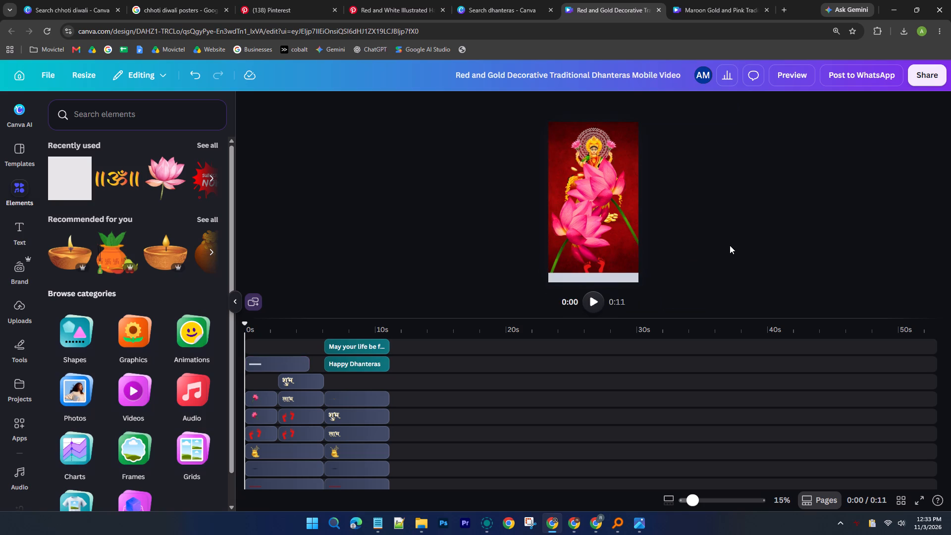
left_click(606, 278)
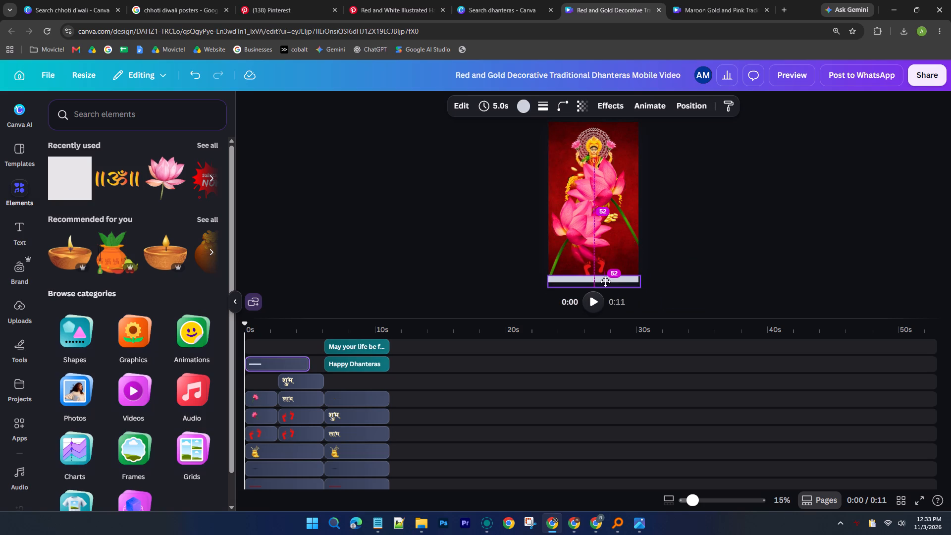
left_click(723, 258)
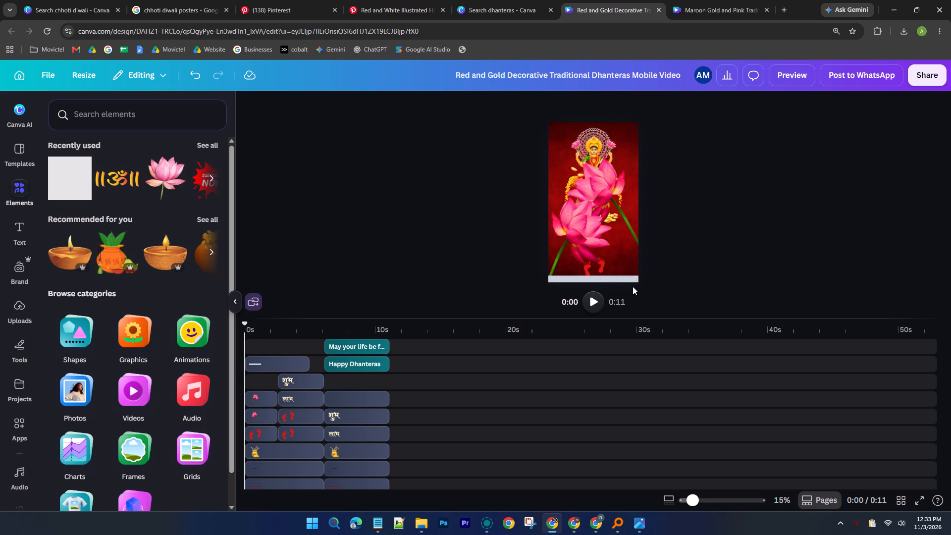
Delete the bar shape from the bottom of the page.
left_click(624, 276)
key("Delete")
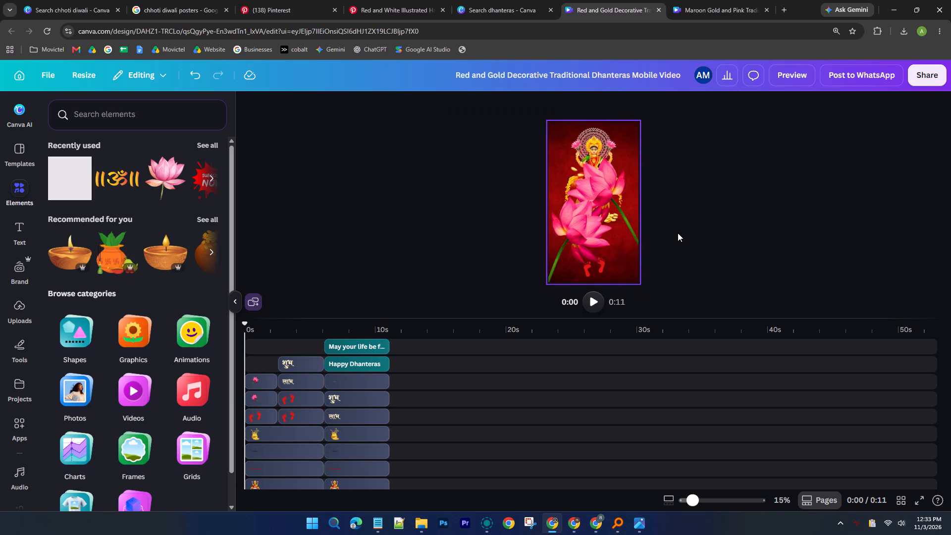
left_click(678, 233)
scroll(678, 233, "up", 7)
Close the Red and Gold Decorative design and its template preview, returning to the dhanteras template results.
left_click(513, 0)
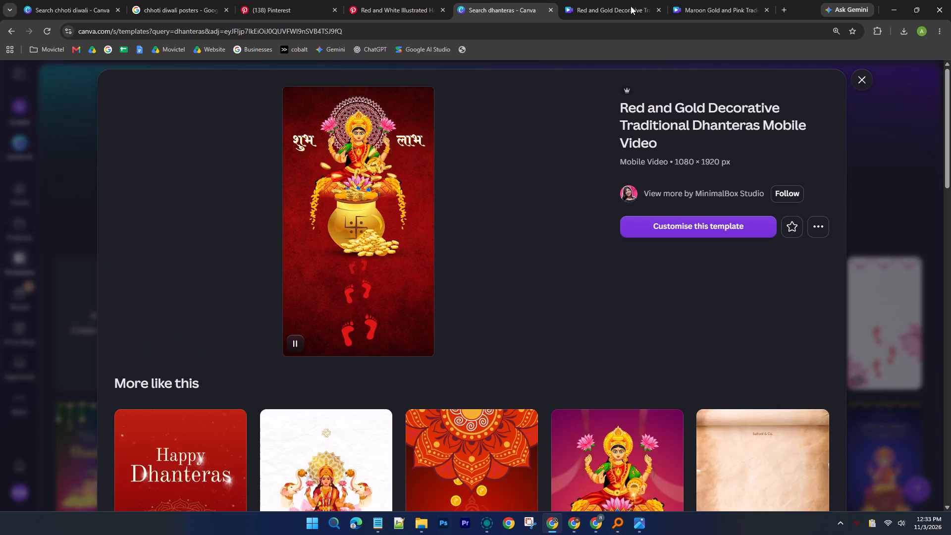
left_click(655, 8)
left_click(658, 9)
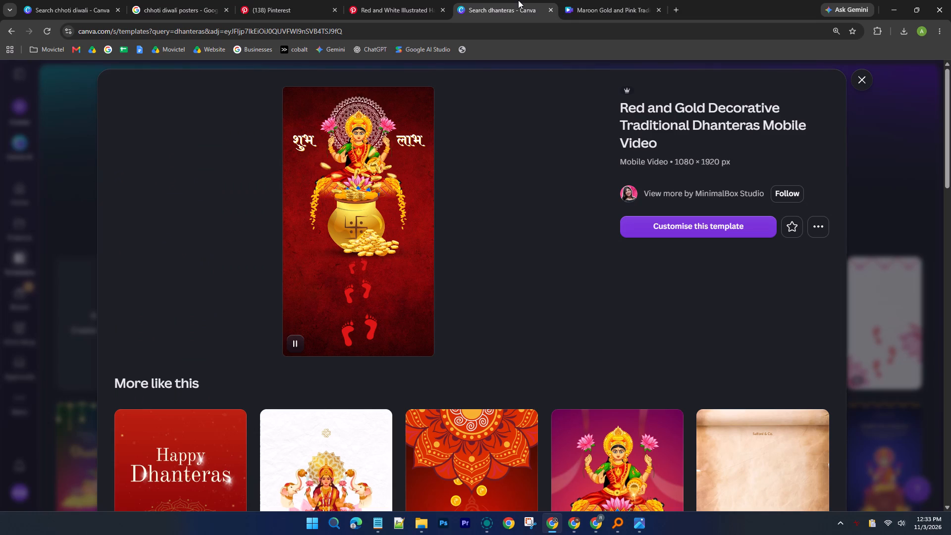
left_click(518, 0)
left_click(852, 78)
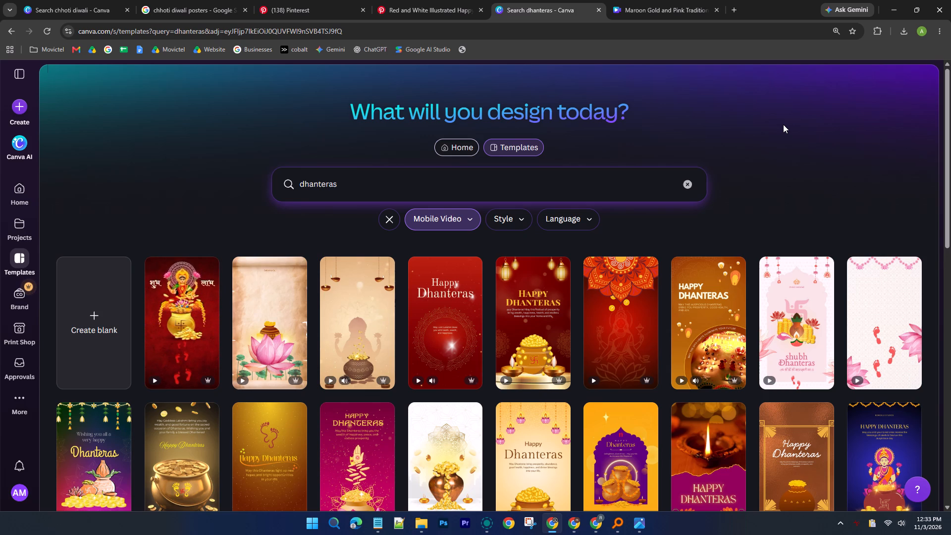
Close the Maroon Gold and Pink Traditional Dhanteras design and the dhanteras template search.
left_click(53, 0)
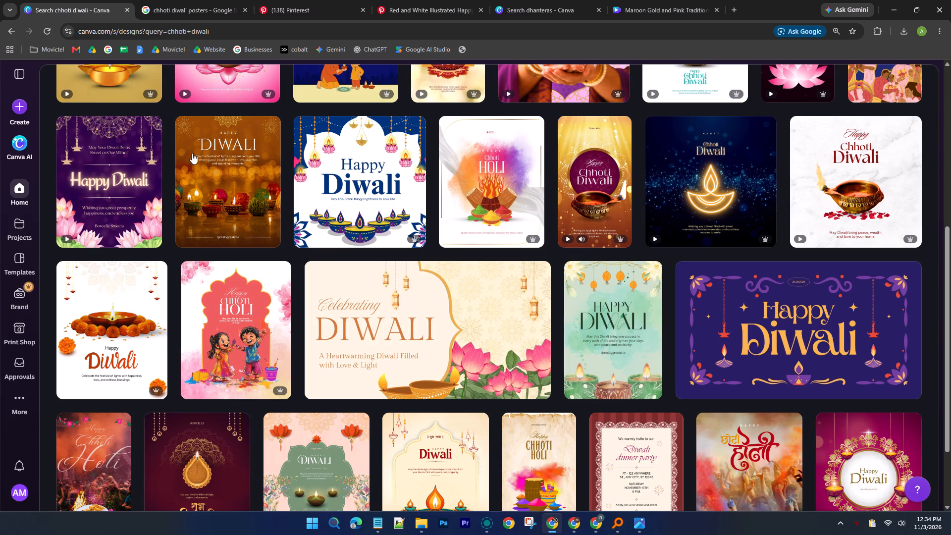
left_click(574, 0)
left_click(635, 0)
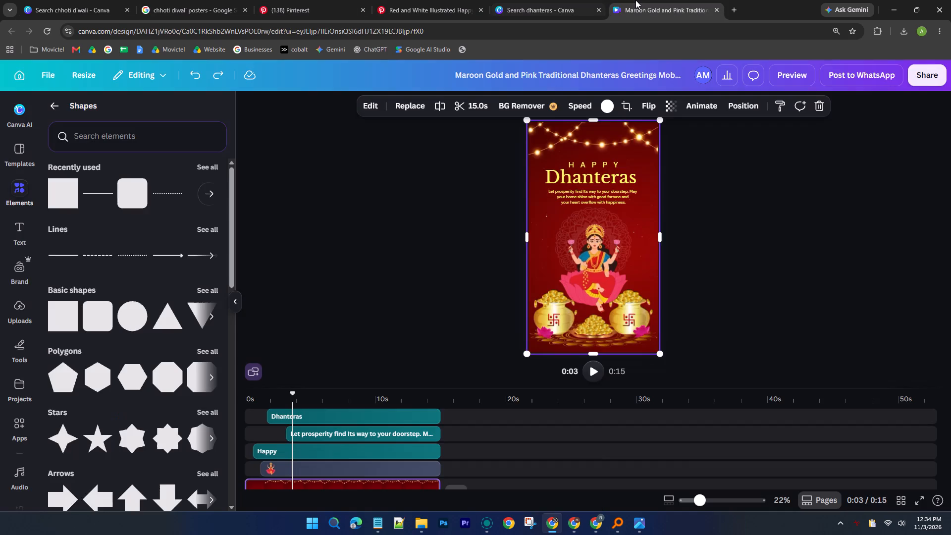
left_click(563, 0)
left_click(715, 11)
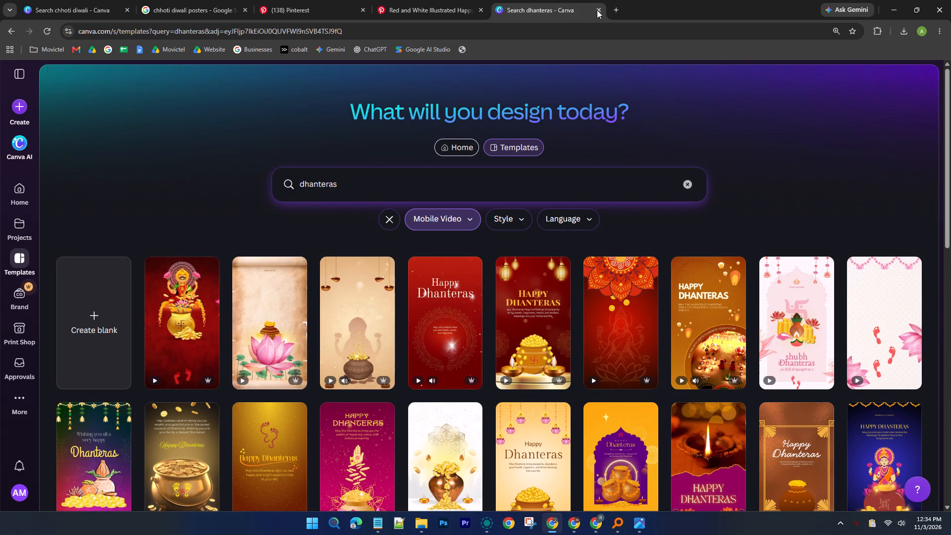
left_click(600, 11)
Open the All projects page from the chhoti diwali search results.
left_click(43, 0)
left_click(18, 192)
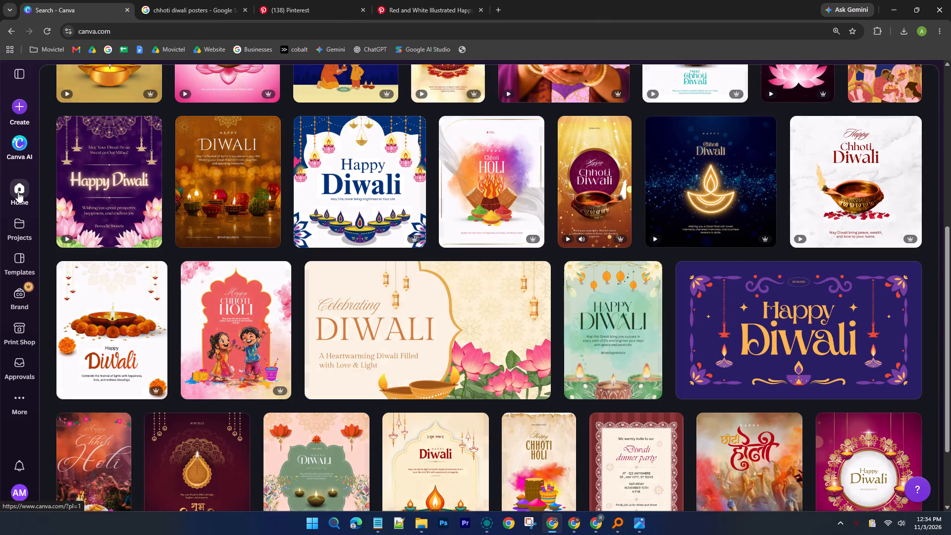
left_click(25, 240)
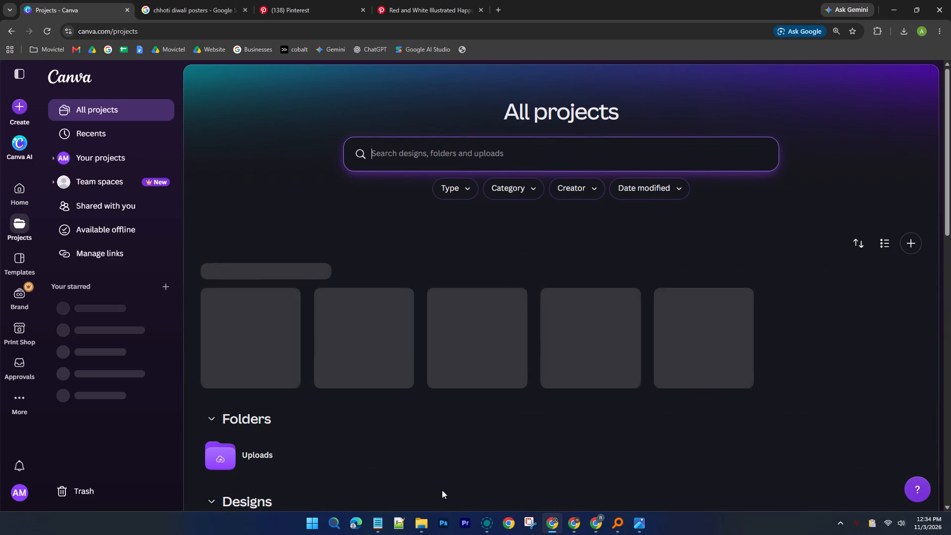
Switch to the 6 November folder in File Explorer and review the Anantam - 6 Nov and Shree Anantam - 5 Nov videos in VLC.
left_click(425, 524)
left_click(372, 458)
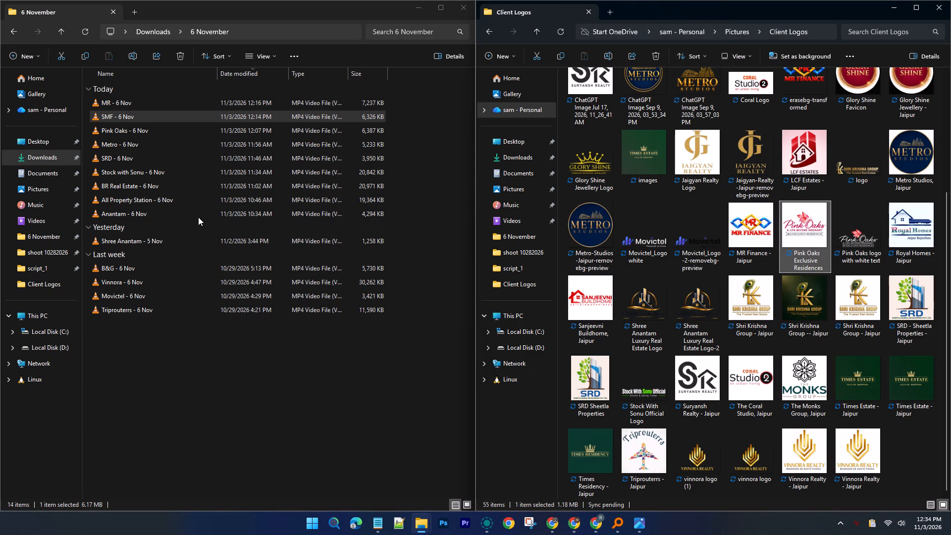
double_click(157, 216)
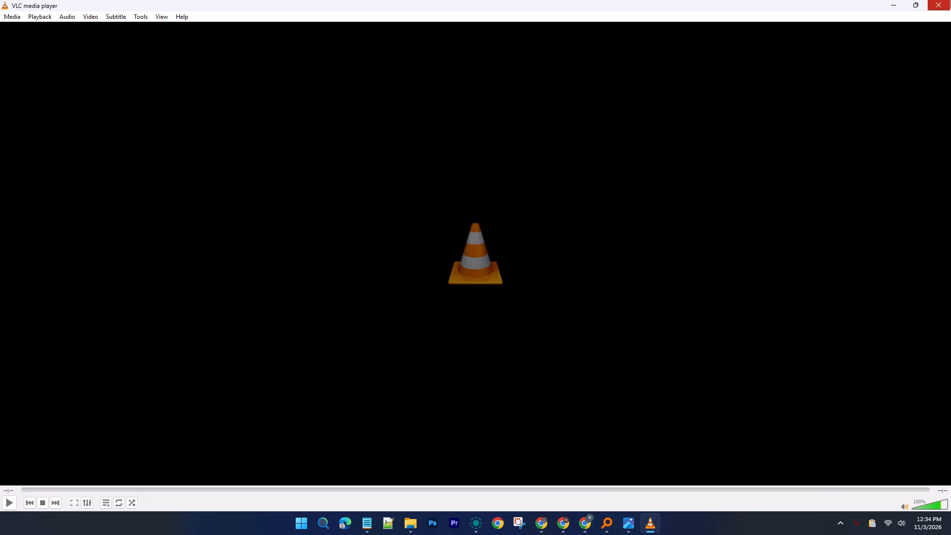
left_click(950, 0)
triple_click(185, 237)
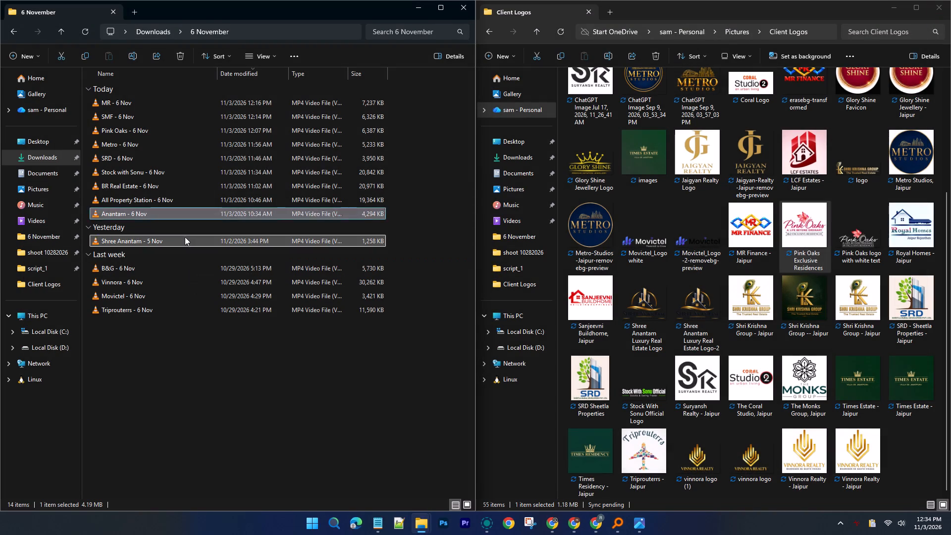
double_click(628, 105)
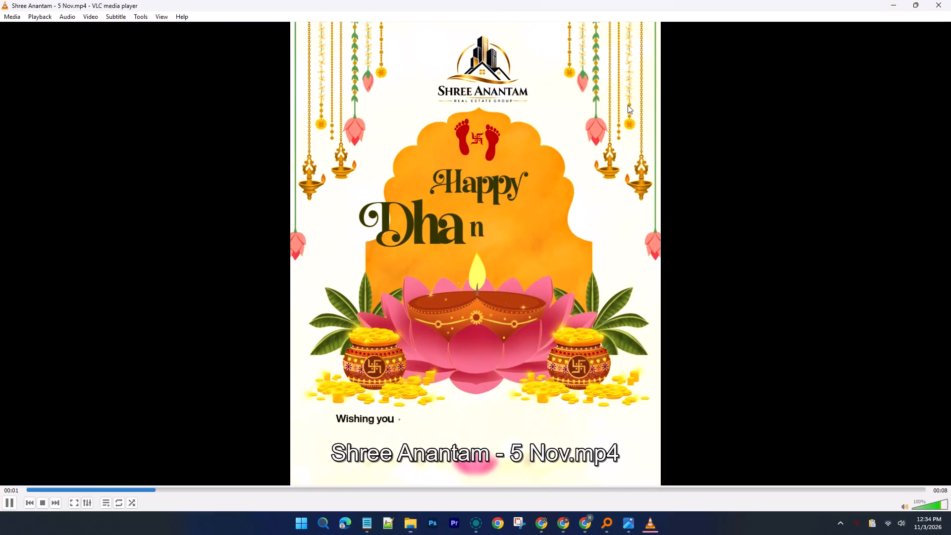
double_click(621, 181)
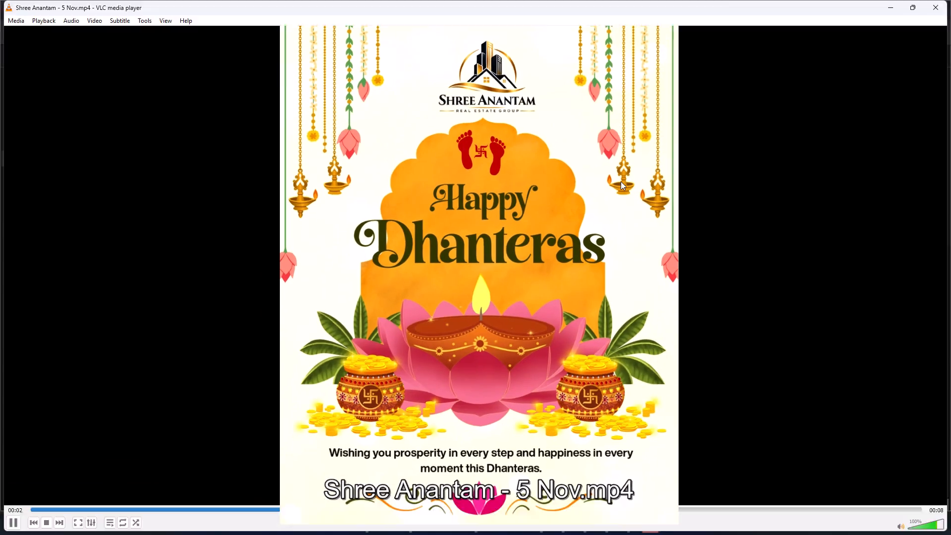
left_click(920, 48)
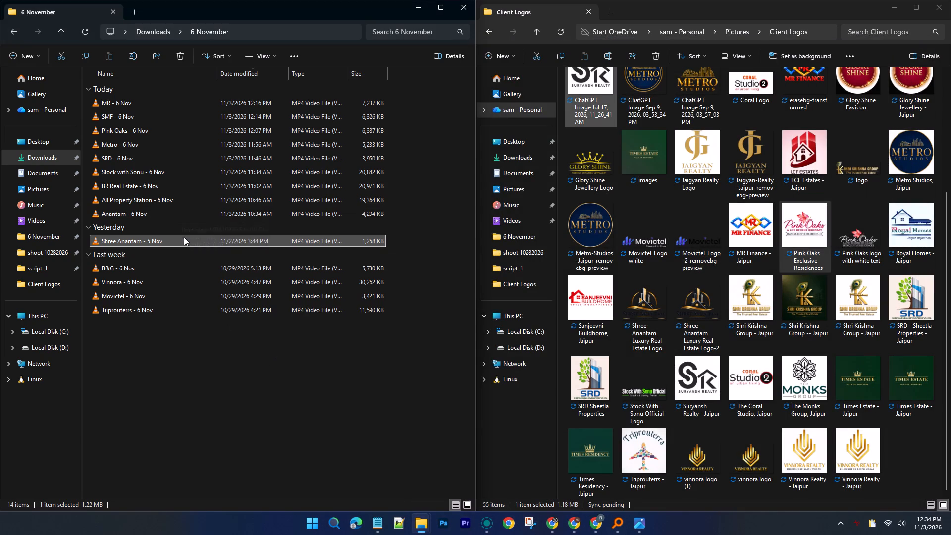
double_click(184, 218)
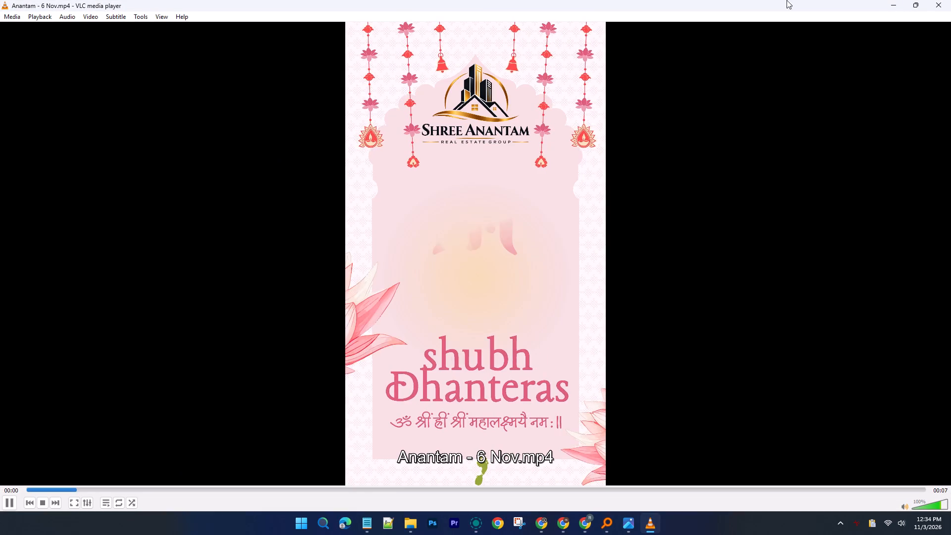
left_click(950, 0)
Return to Chrome, browse the recent Canva projects and open the Jaigyan (Coral) - 5 Nov design for editing.
left_click(551, 519)
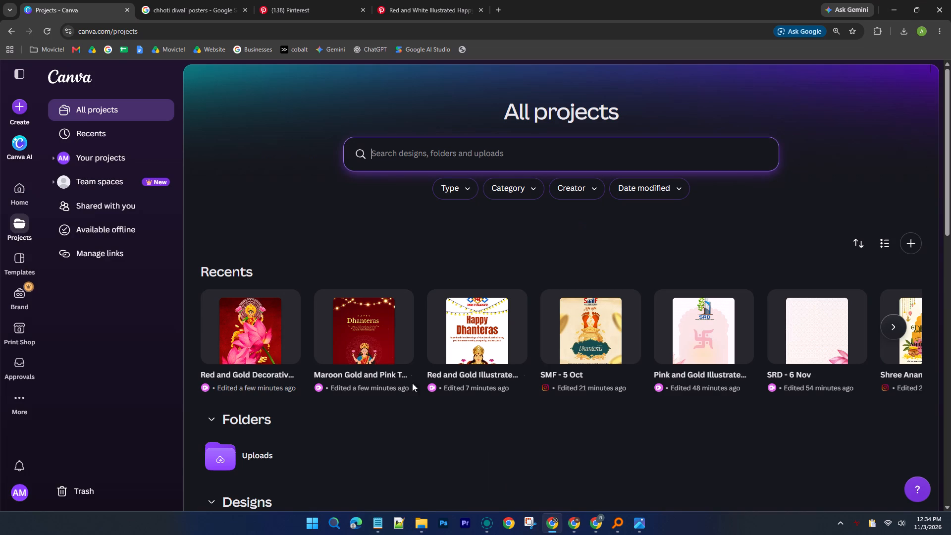
left_click(895, 328)
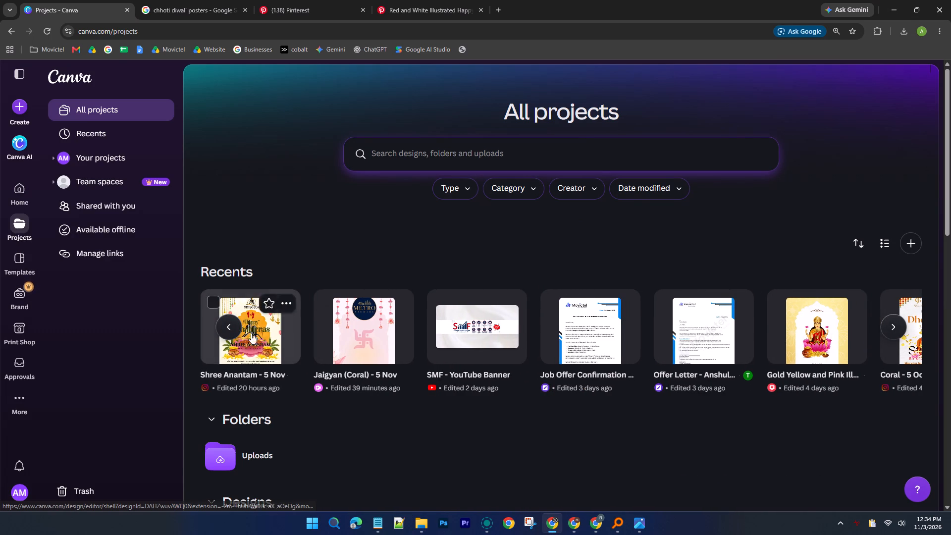
left_click(370, 353)
left_click(88, 0)
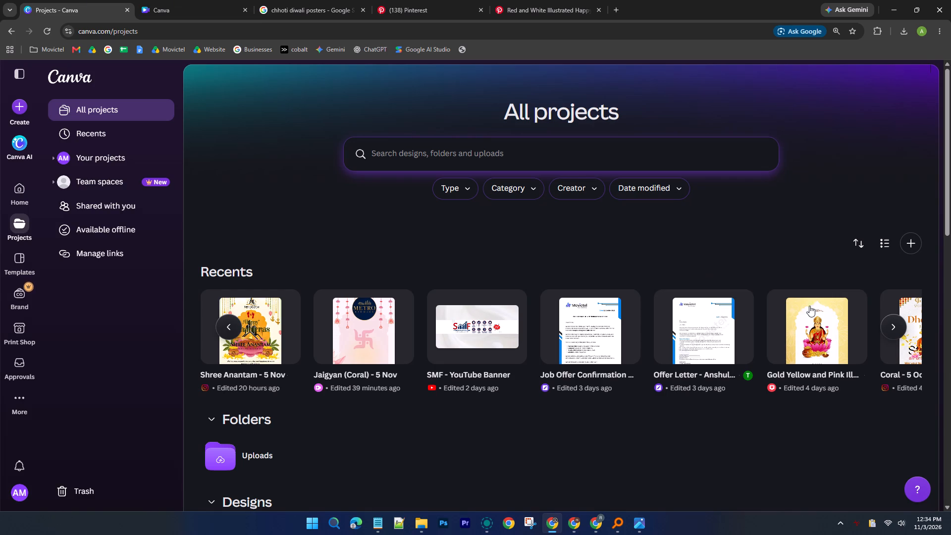
left_click(886, 329)
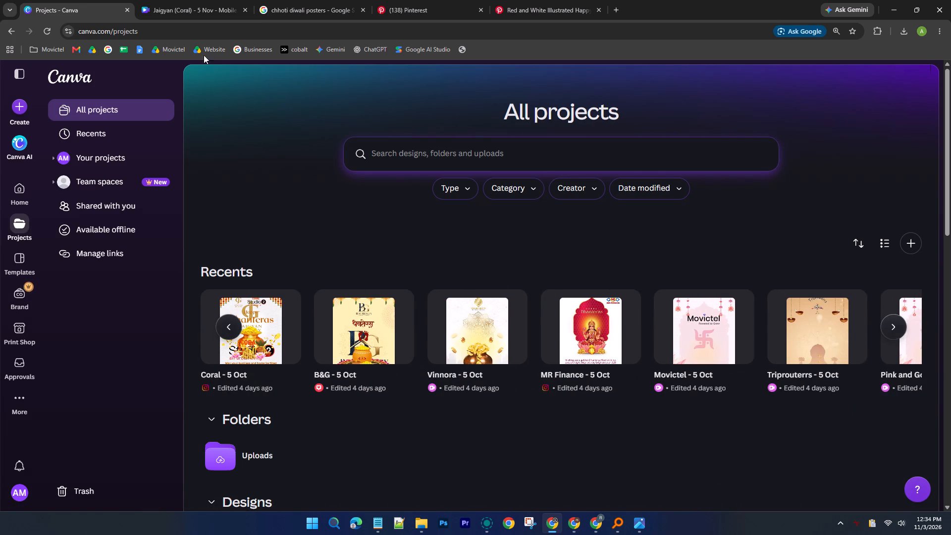
left_click(211, 13)
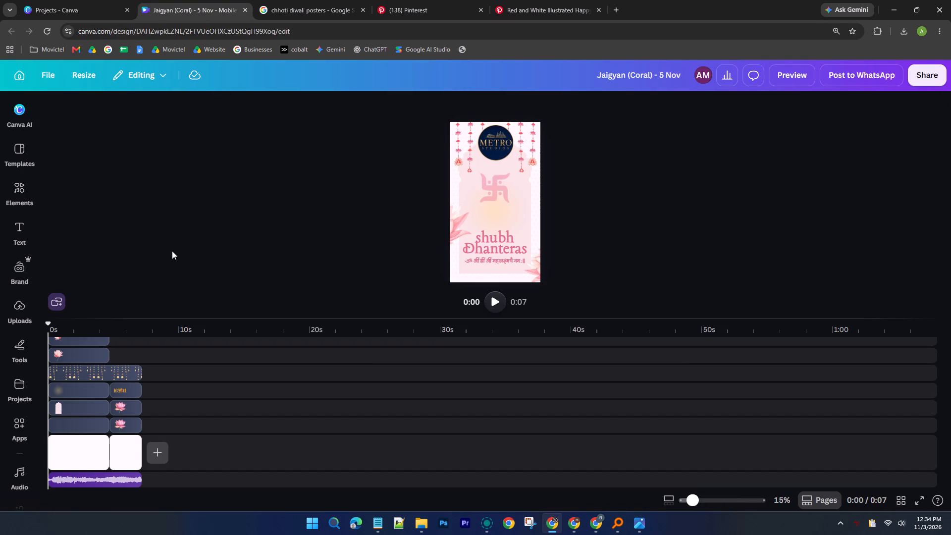
scroll(172, 251, "up", 4)
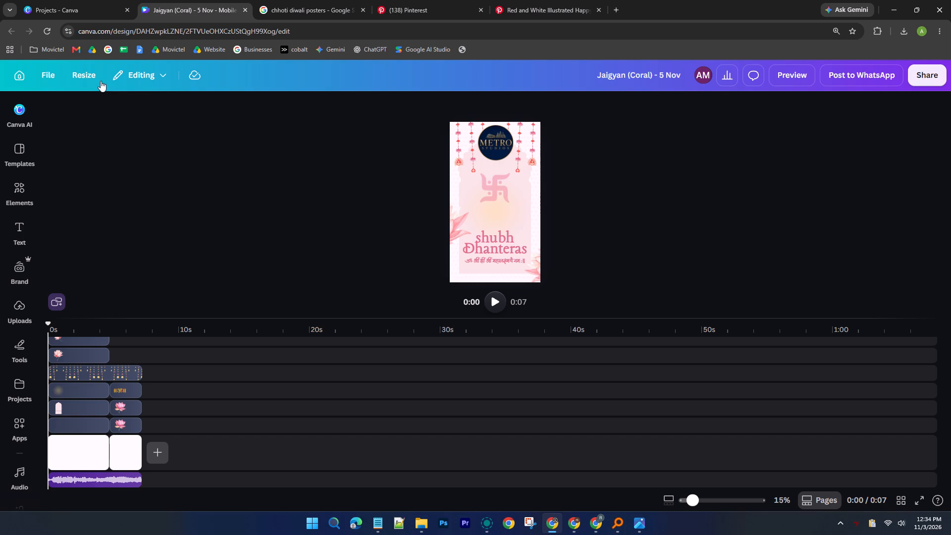
Open the version history of the Jaigyan (Coral) - 5 Nov design.
left_click(202, 74)
left_click(202, 74)
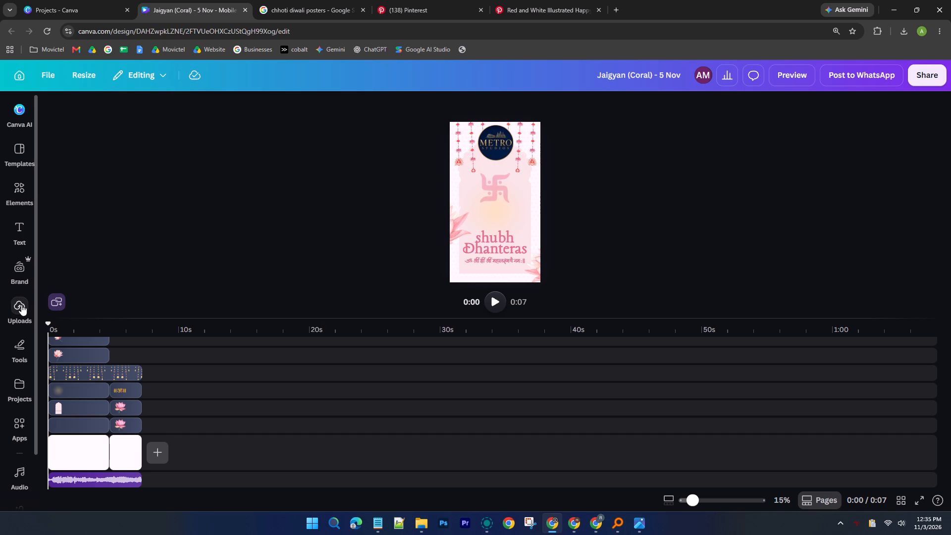
left_click(55, 75)
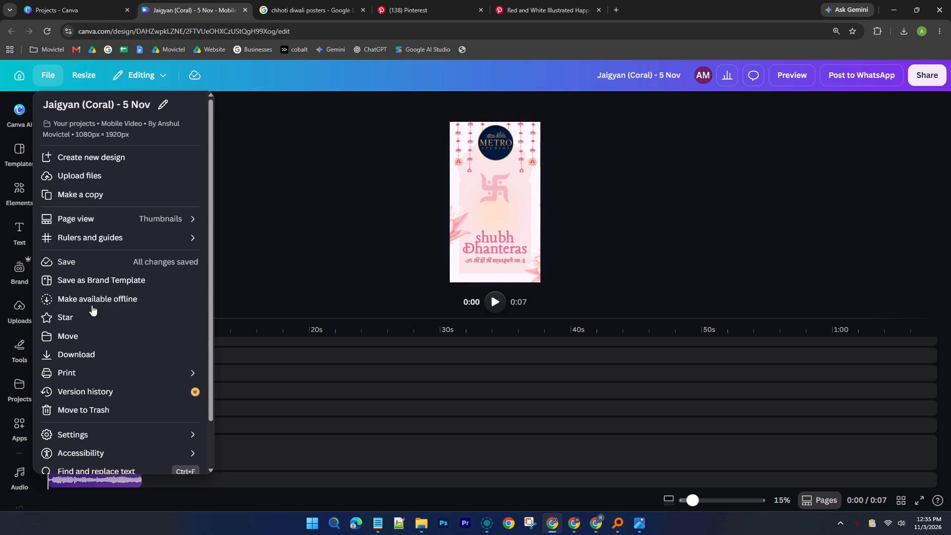
scroll(100, 348, "down", 2)
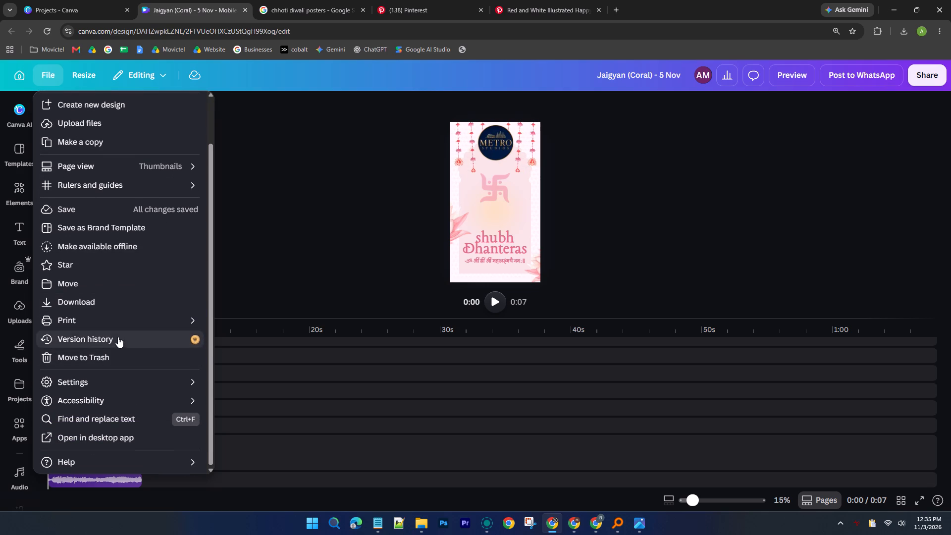
left_click(118, 337)
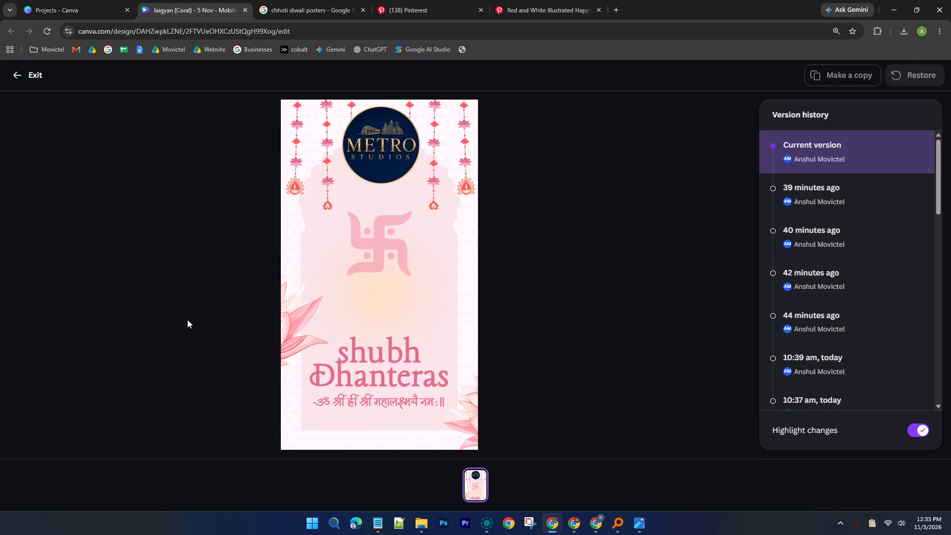
Examine the earlier versions of the design for the one that carries the Shree Anantam logo.
left_click(807, 321)
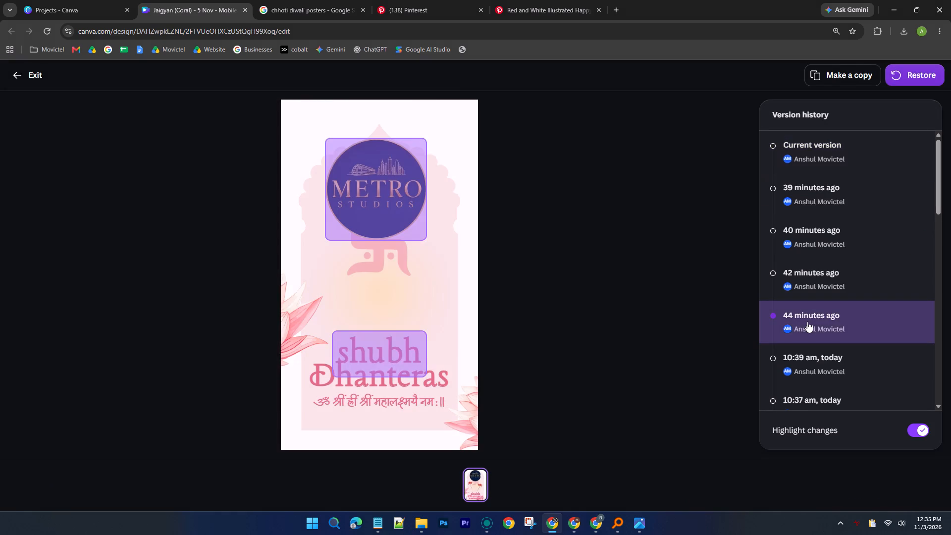
left_click(822, 289)
left_click(836, 233)
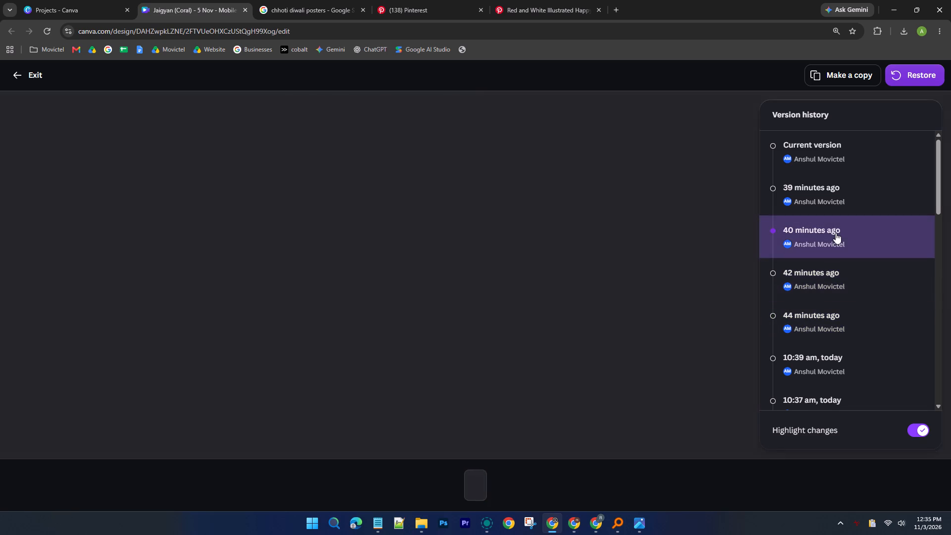
scroll(836, 233, "down", 5)
left_click(838, 309)
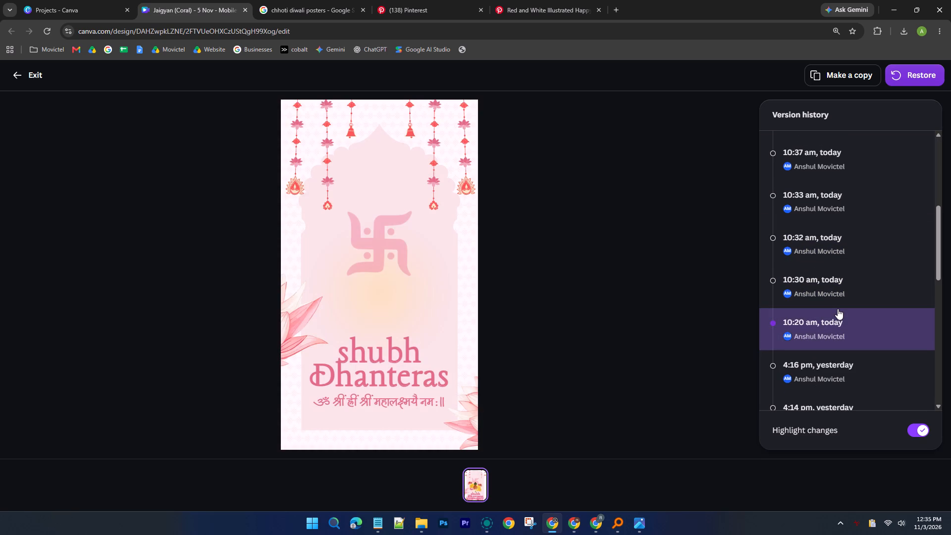
left_click(841, 280)
left_click(838, 242)
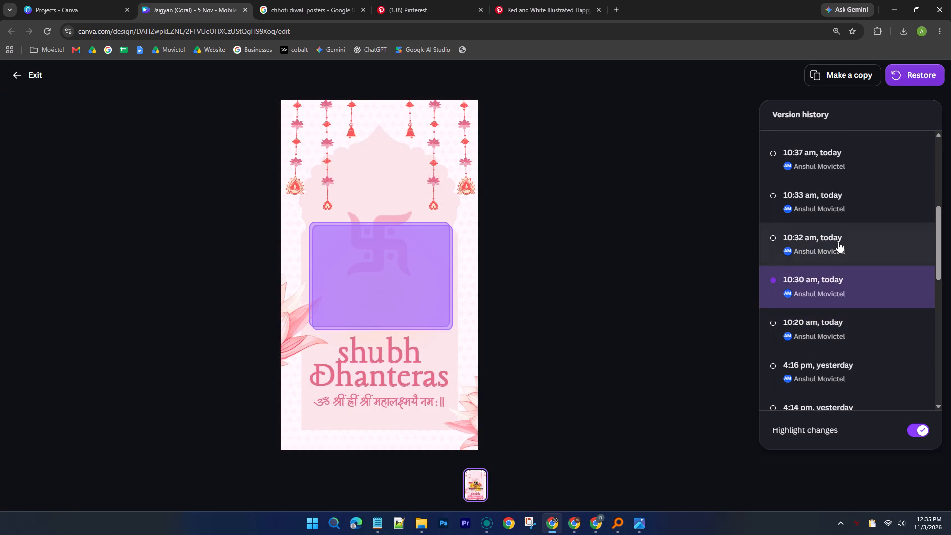
left_click(838, 207)
left_click(838, 174)
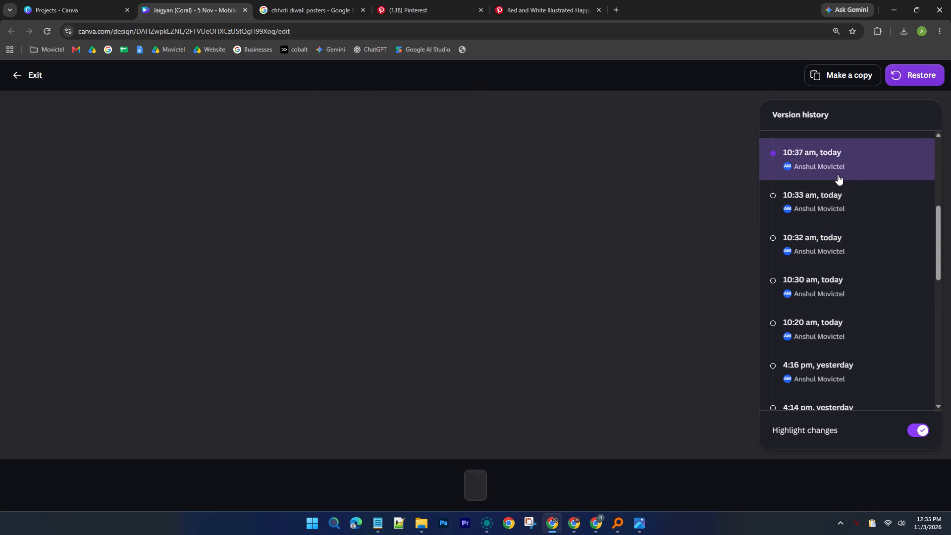
Make a copy of the 10:33 am version with the Shree Anantam logo as a separate design.
scroll(838, 174, "up", 2)
left_click(819, 311)
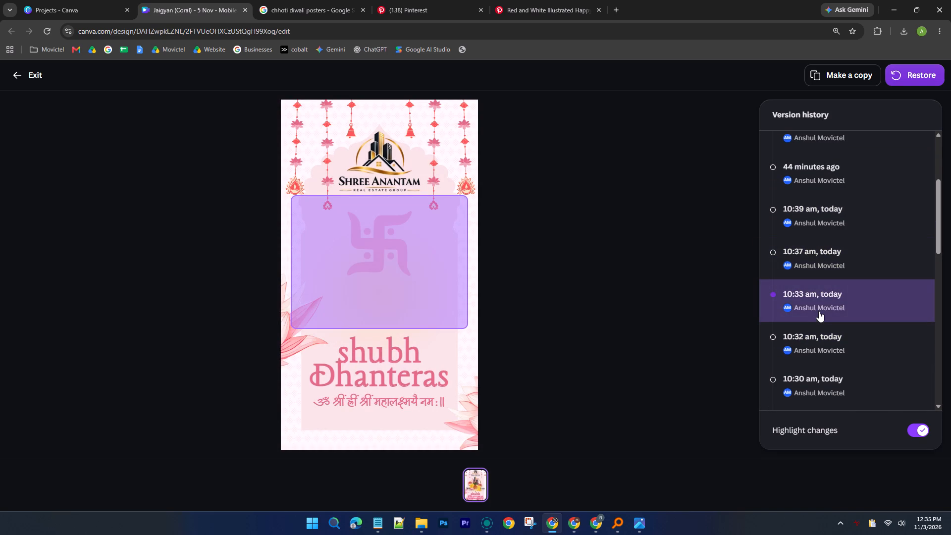
left_click(839, 74)
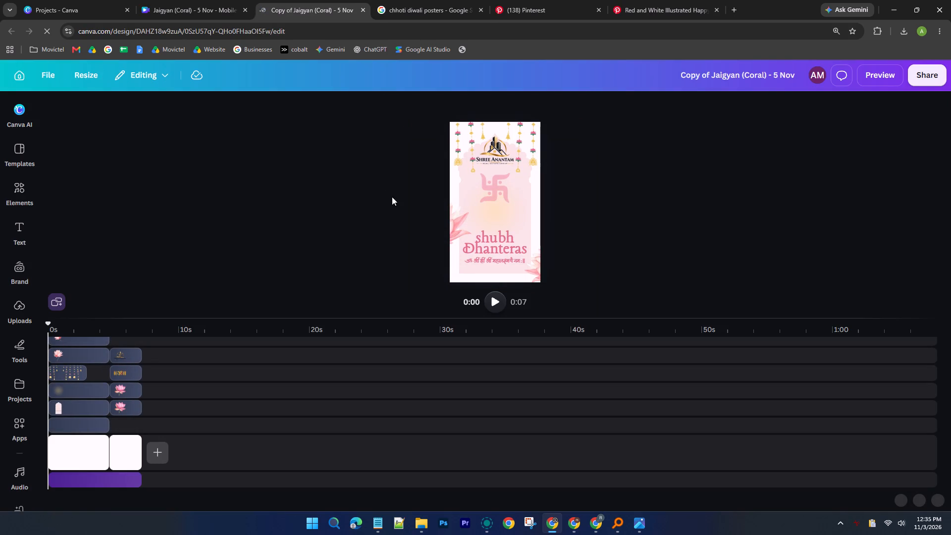
Play the copied design through to its closing logo page and pause it there.
left_click(490, 298)
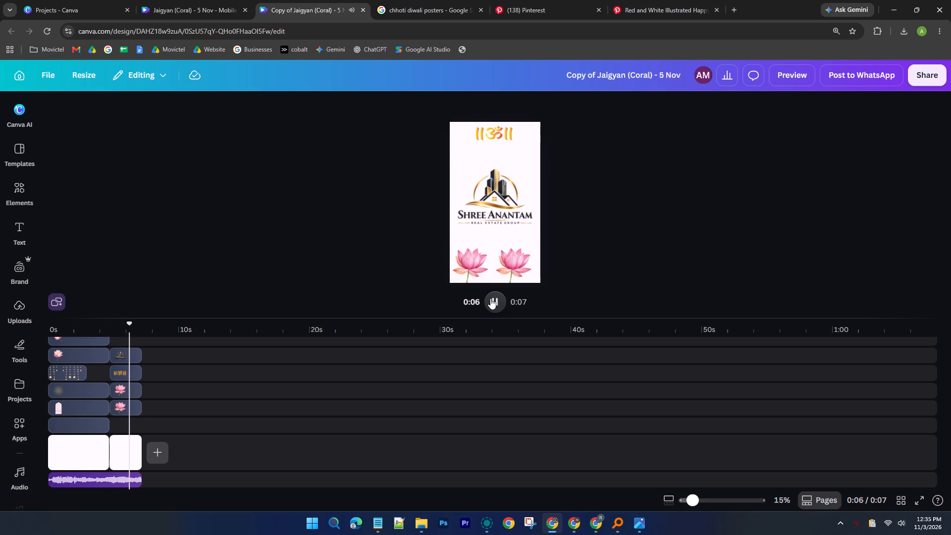
left_click(490, 298)
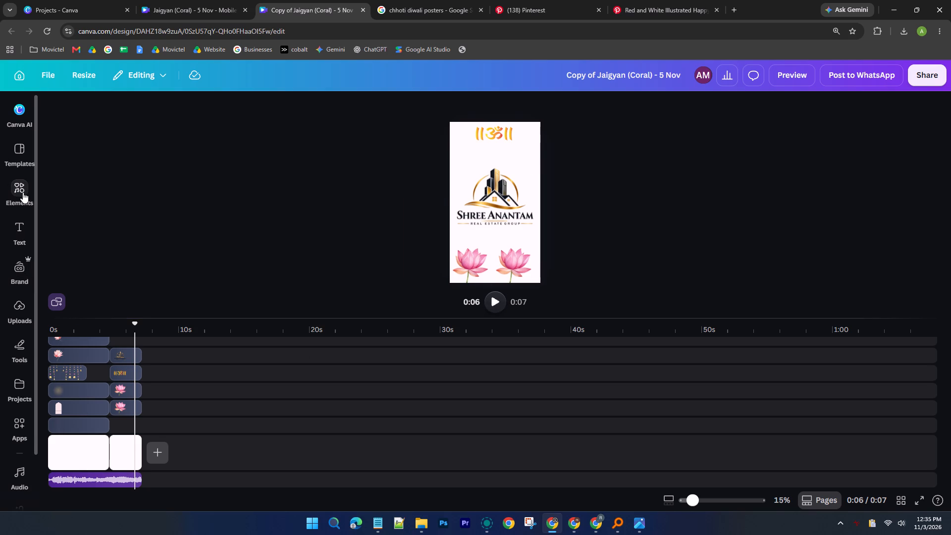
Add a subheading text layer to the timeline over the closing logo page.
left_click(21, 226)
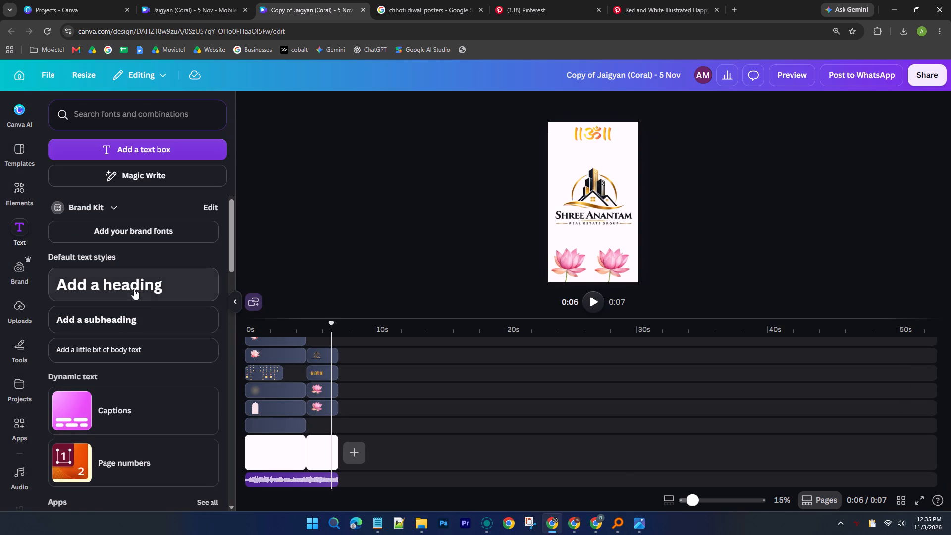
left_click_drag(129, 320, 380, 428)
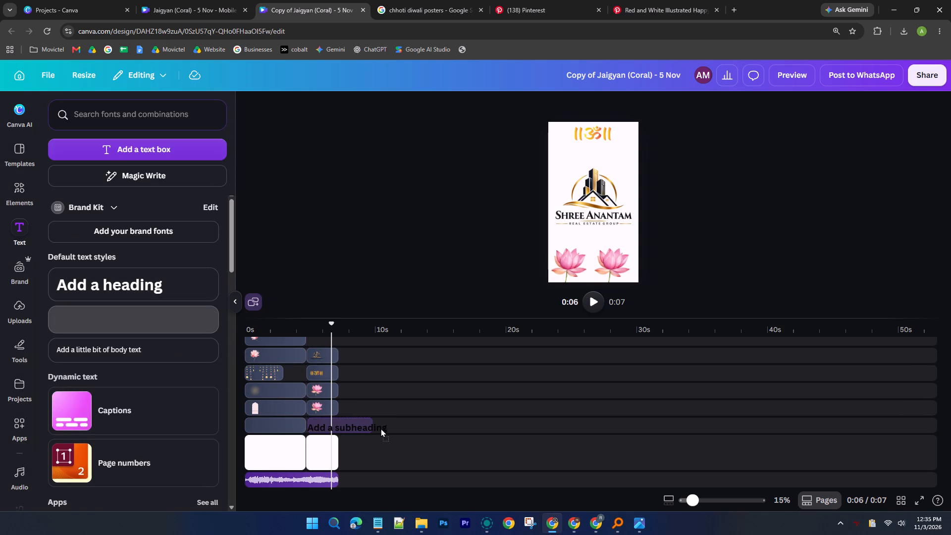
left_click_drag(380, 428, 379, 428)
Trim the subheading layer to 2.1 s, starting just after the closing page begins and ending with that page.
scroll(316, 419, "up", 2, "ctrl")
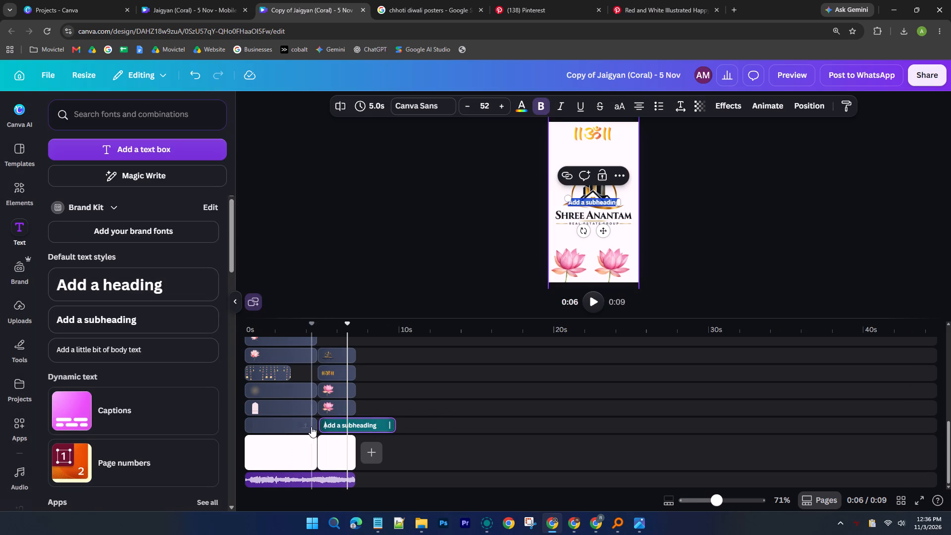
left_click_drag(321, 426, 319, 426)
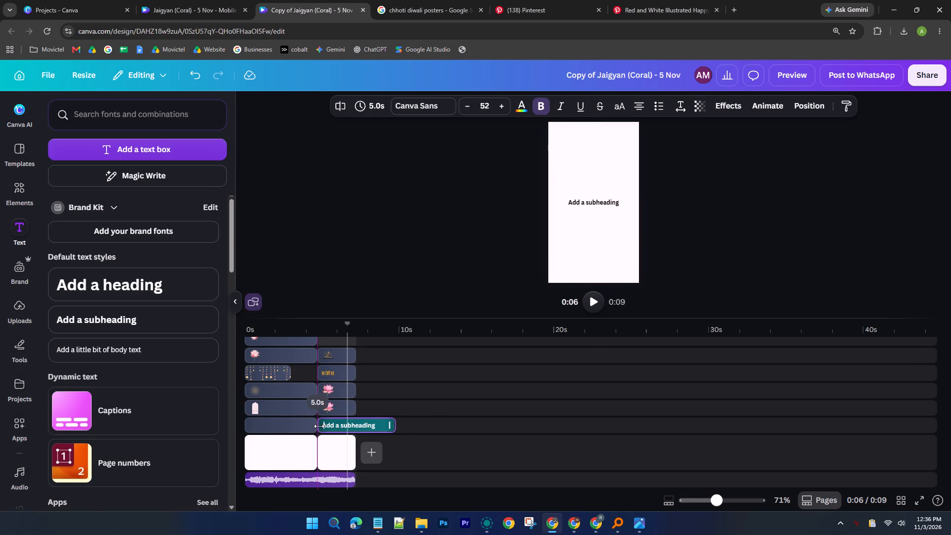
left_click_drag(319, 426, 319, 426)
left_click_drag(319, 426, 326, 426)
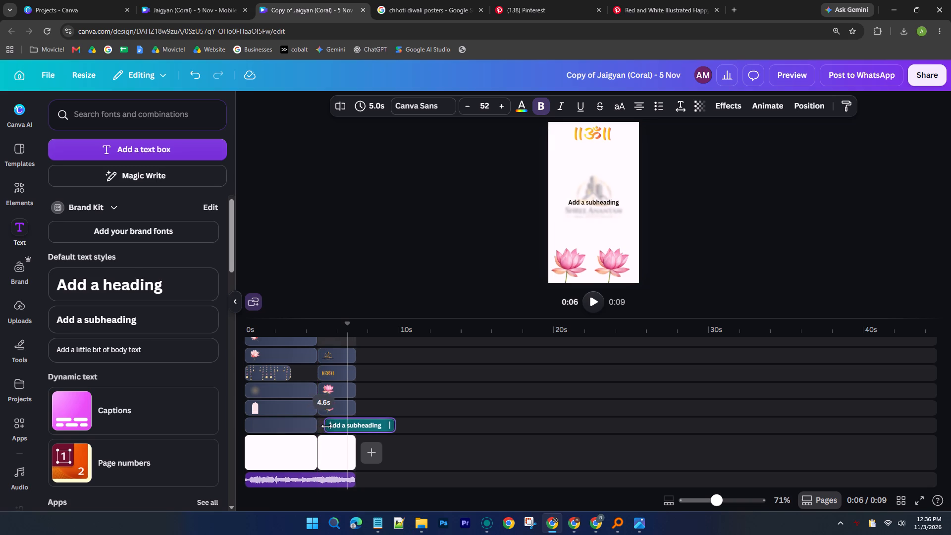
left_click_drag(326, 426, 335, 426)
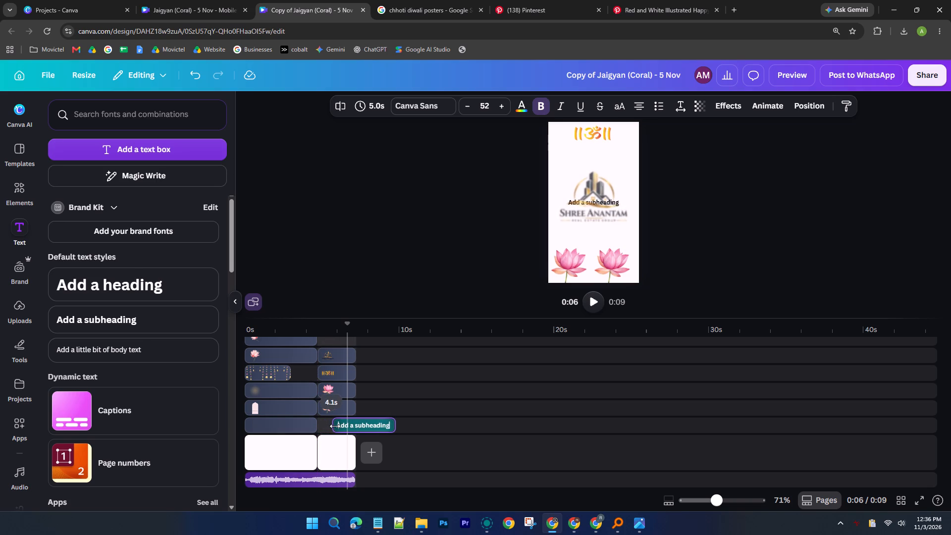
left_click_drag(335, 426, 325, 426)
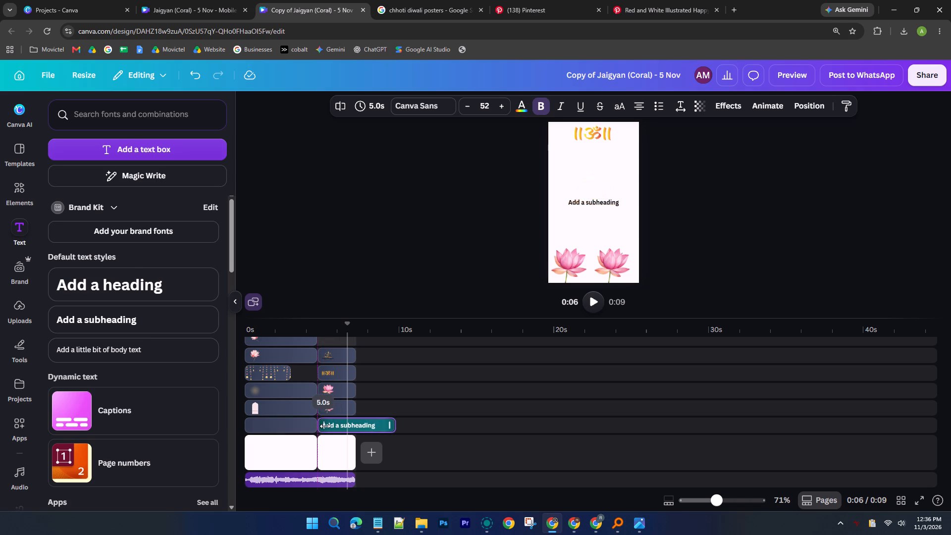
left_click_drag(325, 426, 325, 426)
left_click(364, 423)
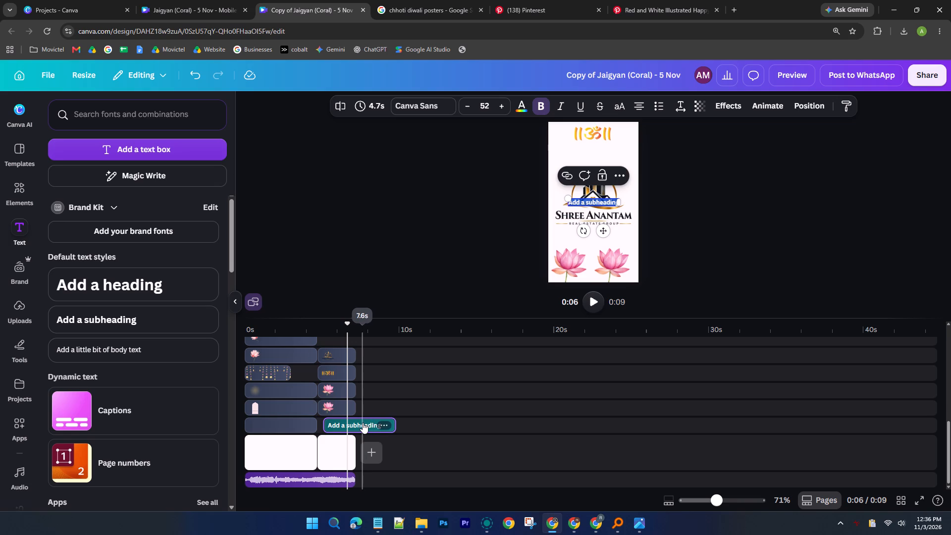
left_click_drag(395, 422, 360, 418)
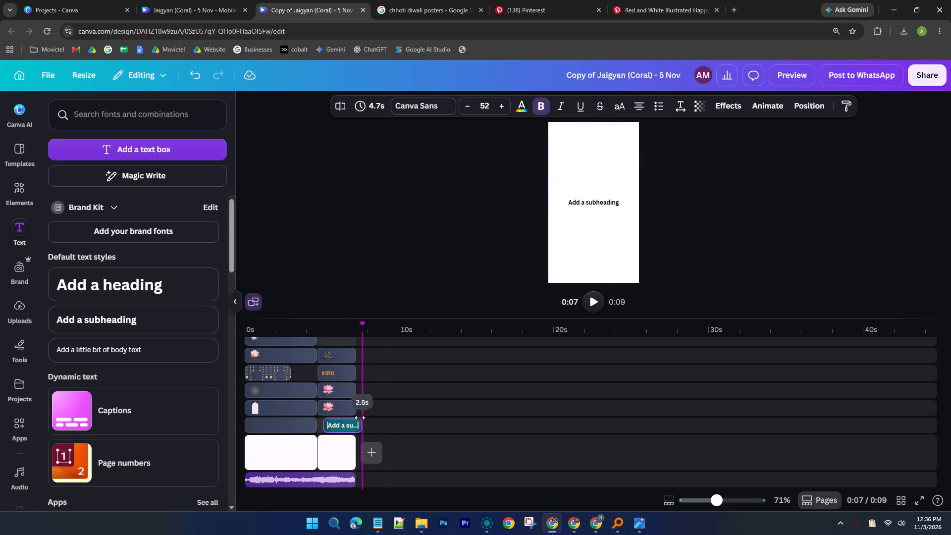
left_click_drag(360, 418, 355, 418)
Move the Shree Anantam logo up toward the Om symbol and place the subheading just beneath the logo.
scroll(396, 413, "up", 4)
scroll(396, 413, "down", 2)
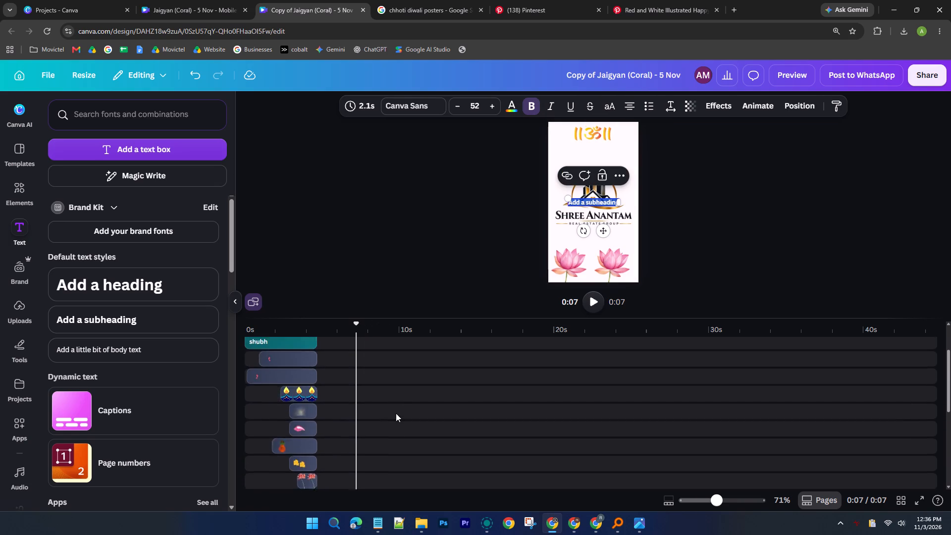
scroll(396, 413, "down", 3)
scroll(586, 172, "up", 4, "ctrl")
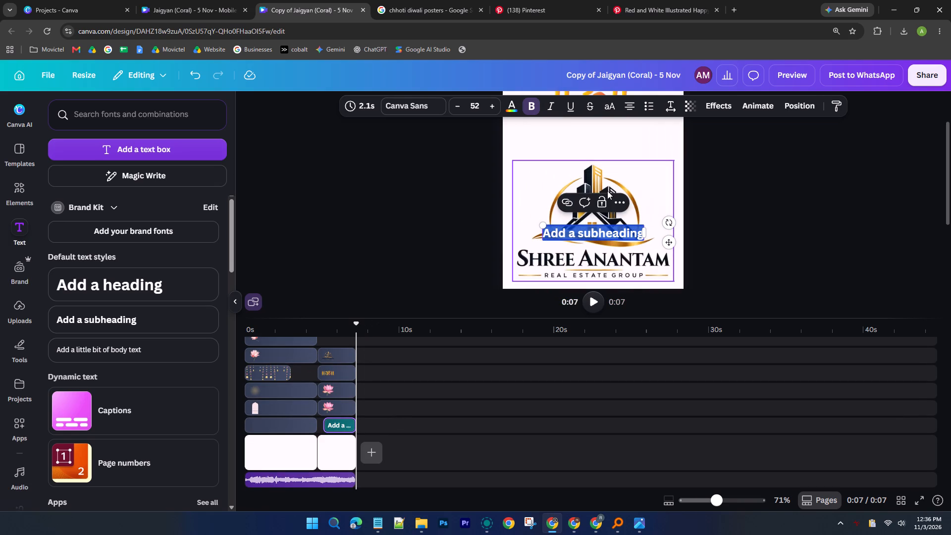
scroll(607, 191, "down", 4, "ctrl")
left_click_drag(615, 189, 615, 171)
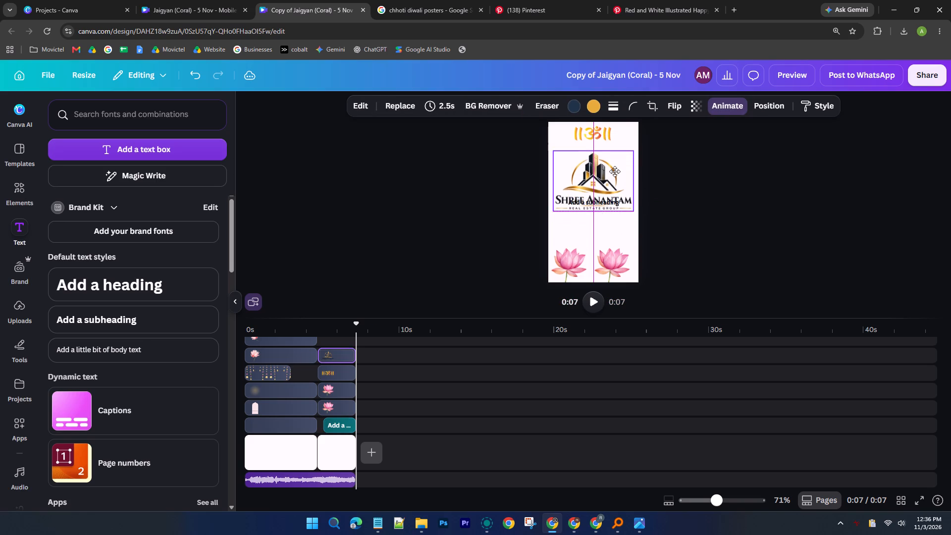
left_click_drag(615, 171, 615, 170)
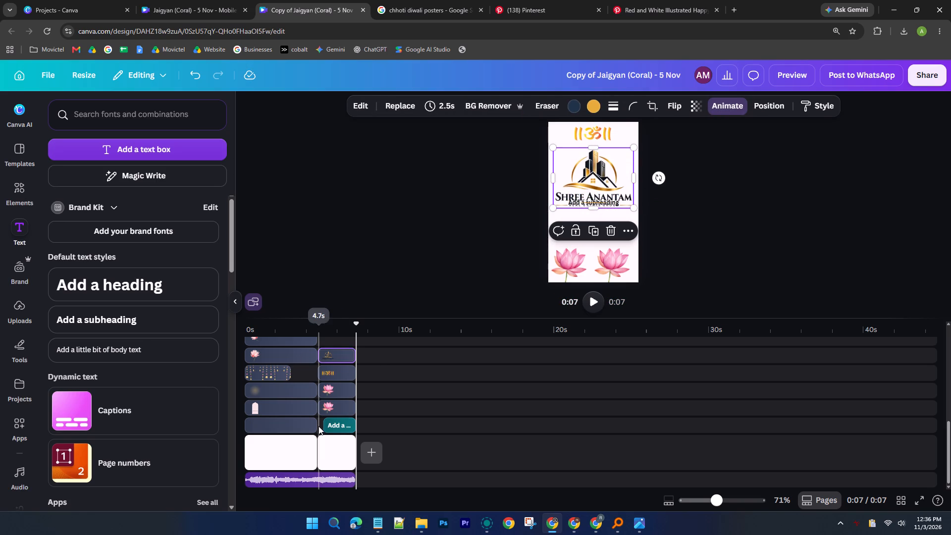
left_click(330, 426)
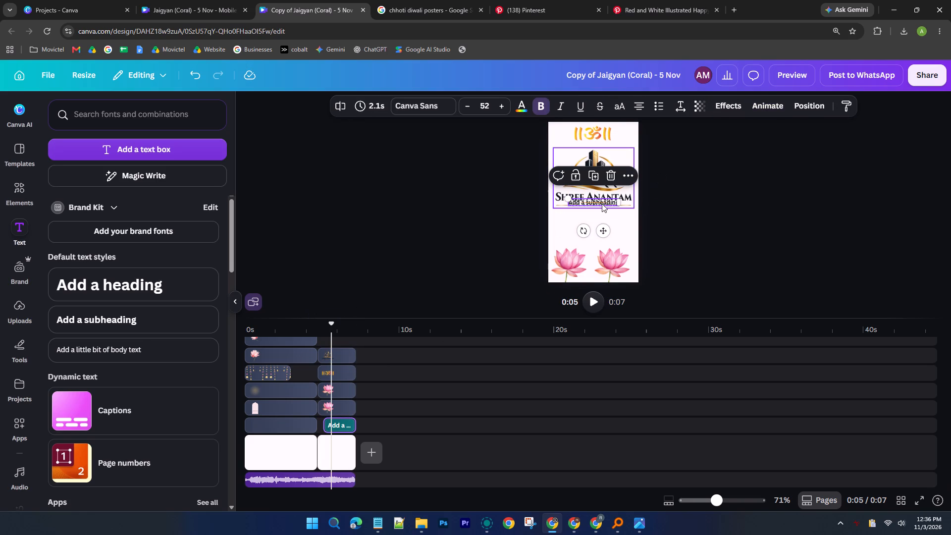
left_click_drag(602, 204, 601, 218)
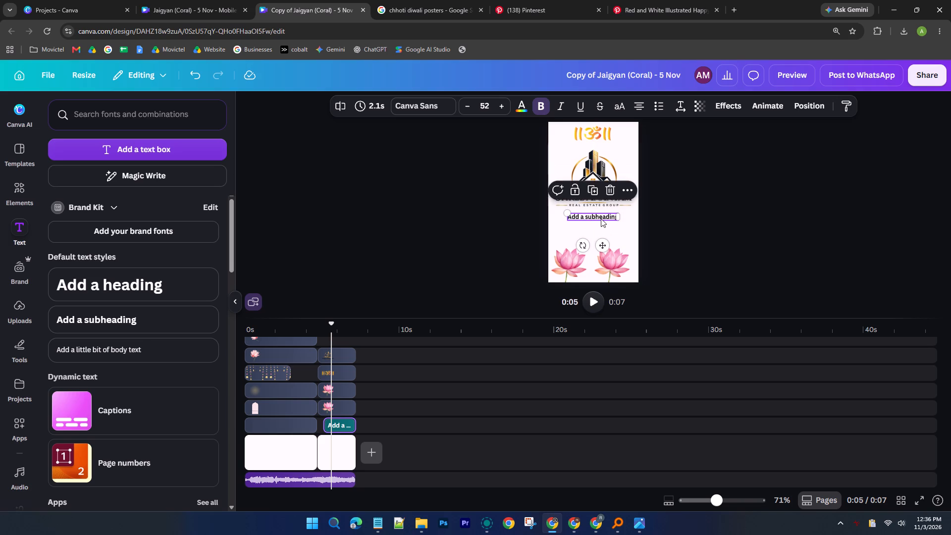
Replace the subheading placeholder with the first two lines of Shree Anantam's office address, covering floor and building, plus unit numbers and road junction.
double_click(601, 218)
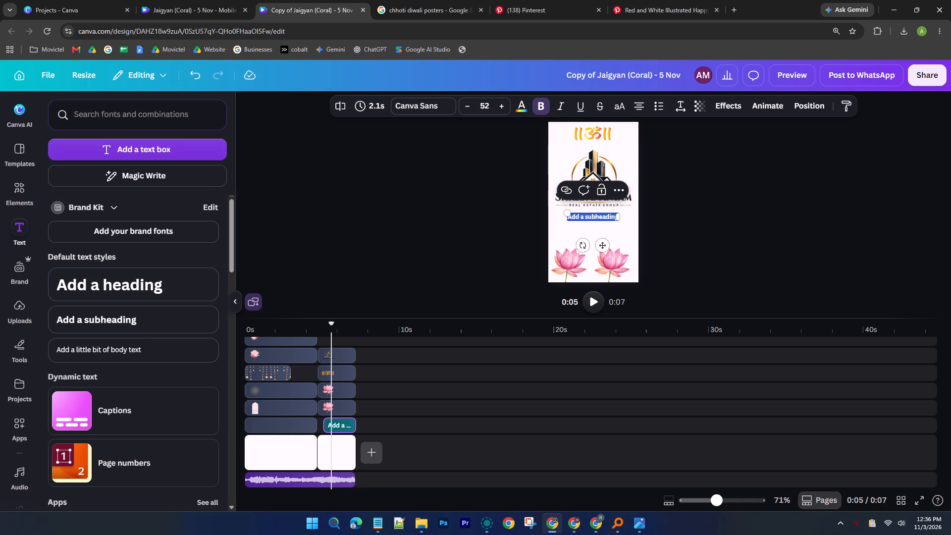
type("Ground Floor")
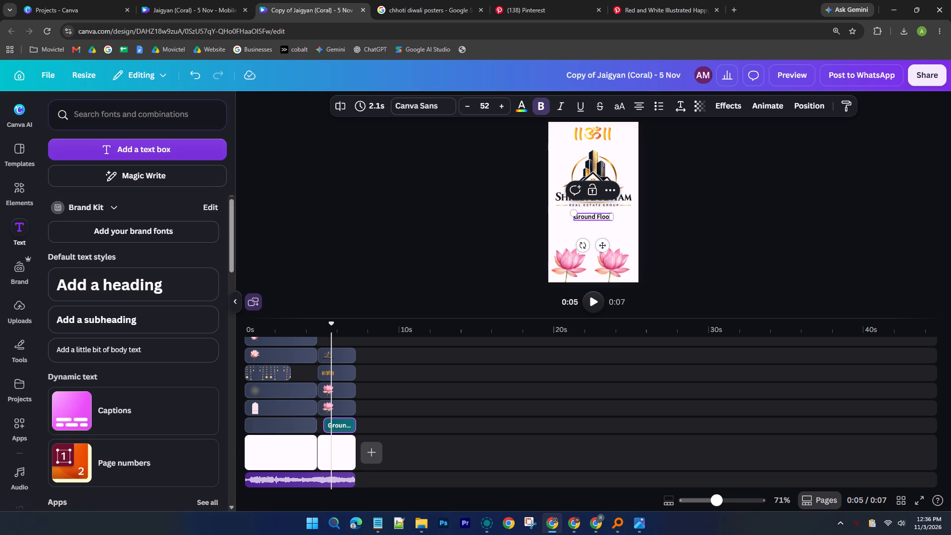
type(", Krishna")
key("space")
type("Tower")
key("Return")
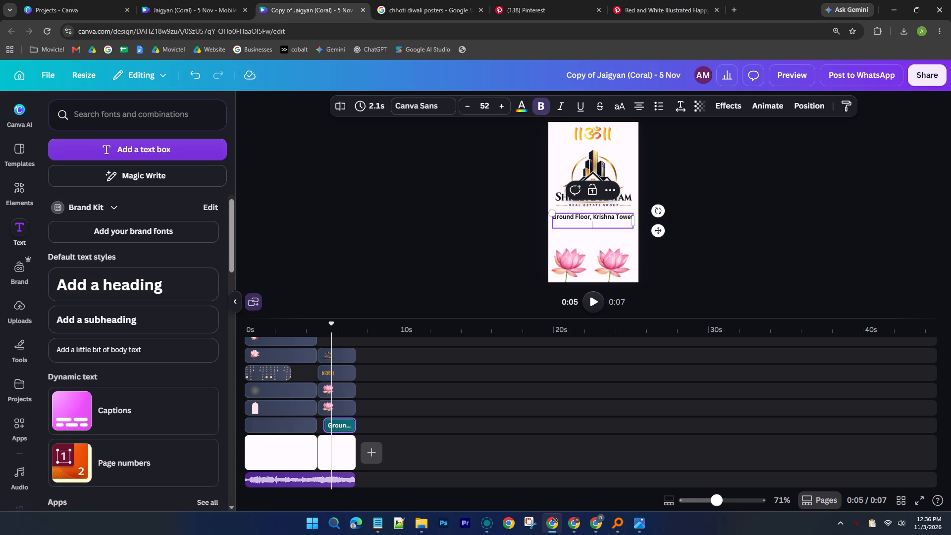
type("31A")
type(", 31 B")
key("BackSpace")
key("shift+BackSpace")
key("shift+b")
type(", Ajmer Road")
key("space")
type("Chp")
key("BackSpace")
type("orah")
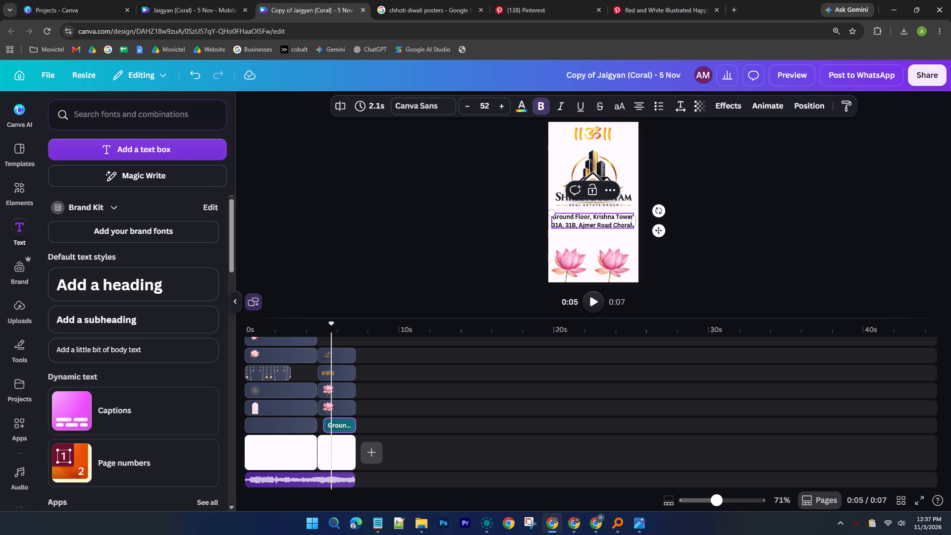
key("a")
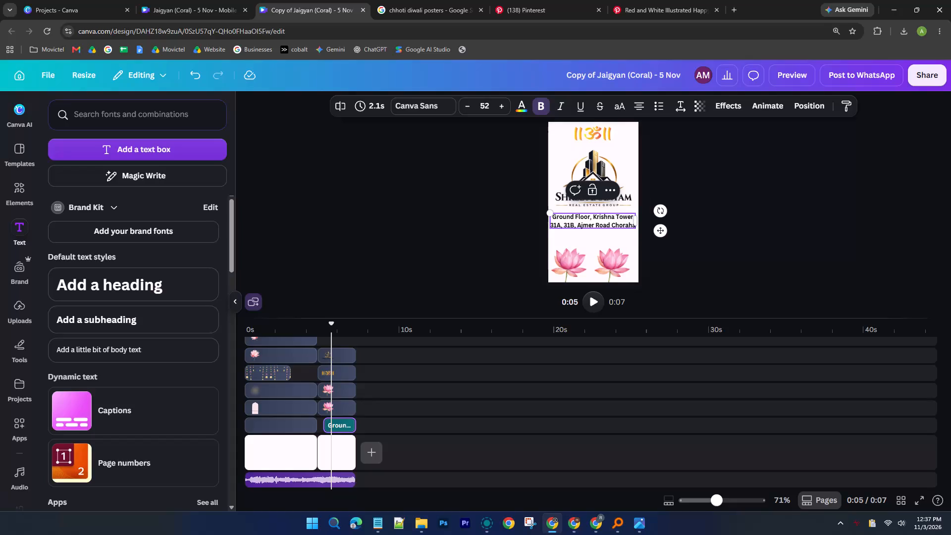
Complete the address text with two more lines, one for the locality and city and one for the state and postal code.
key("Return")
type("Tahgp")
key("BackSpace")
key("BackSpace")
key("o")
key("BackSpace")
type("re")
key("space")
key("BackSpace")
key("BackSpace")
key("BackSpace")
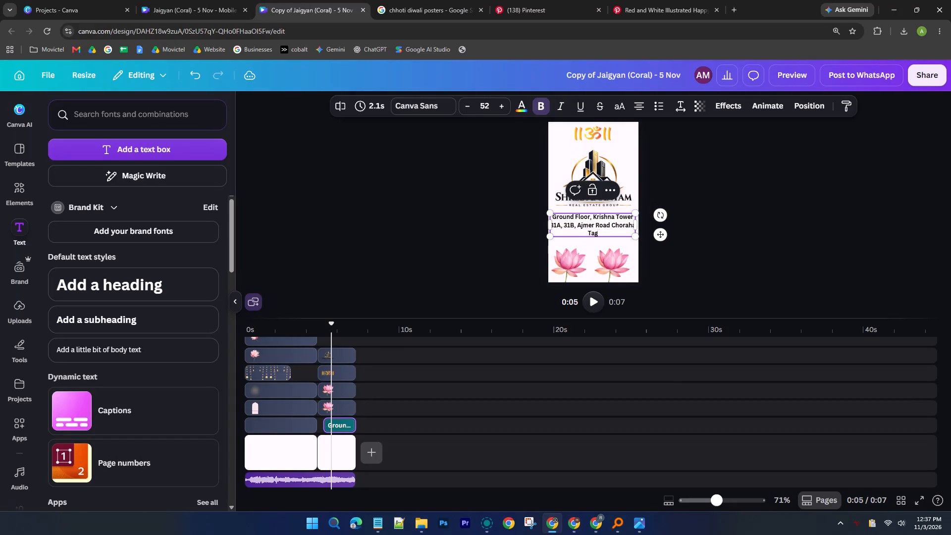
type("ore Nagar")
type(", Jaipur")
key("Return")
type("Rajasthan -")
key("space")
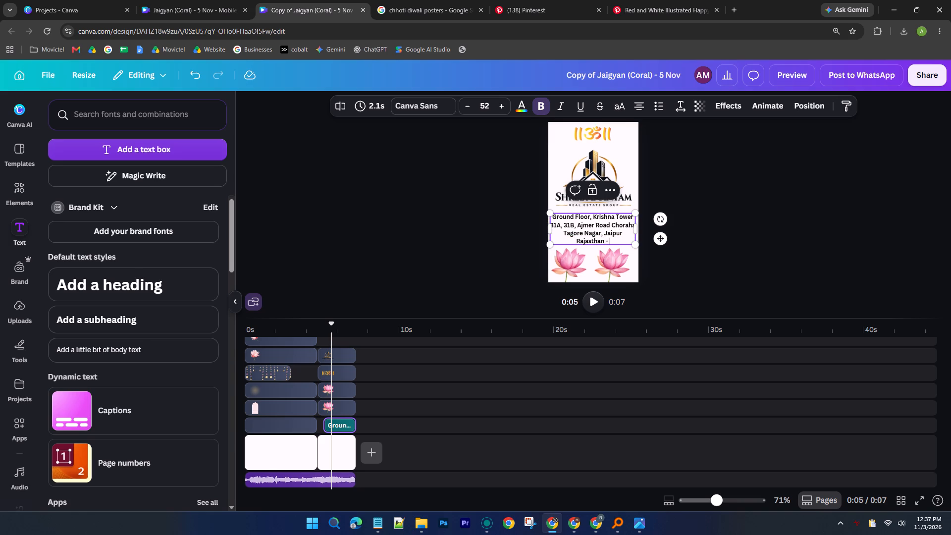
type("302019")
left_click(695, 227)
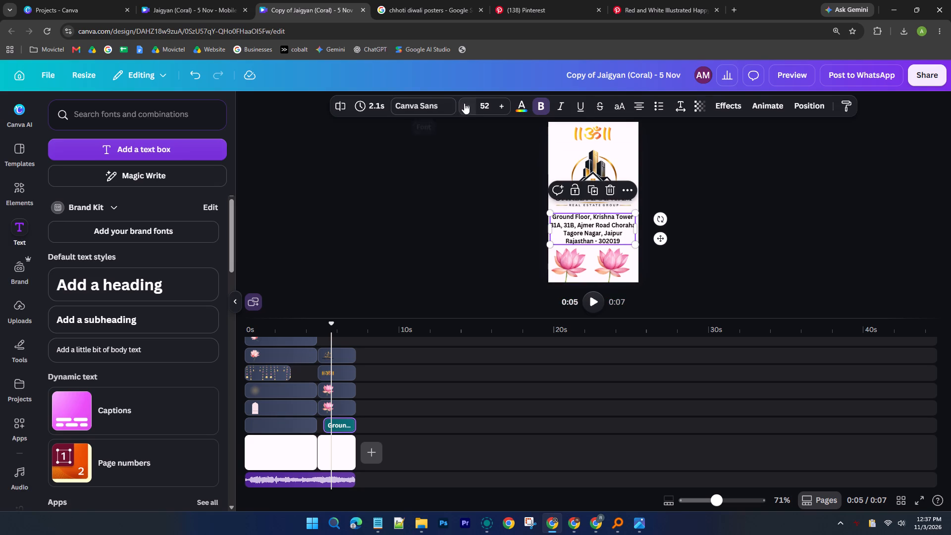
Reduce the address text to font size 37 and move it down to just above the lotus flowers.
triple_click(466, 103)
triple_click(466, 103)
triple_click(466, 103)
triple_click(466, 103)
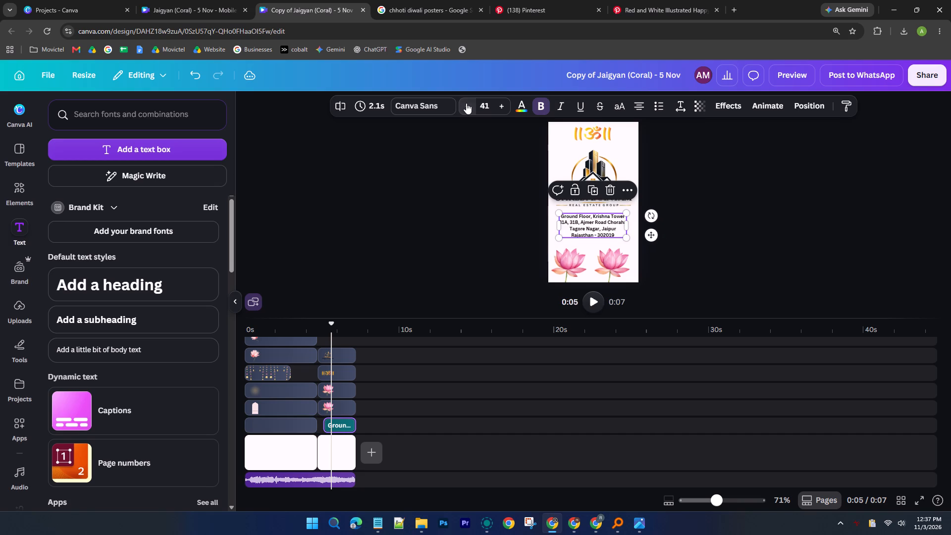
triple_click(466, 103)
left_click_drag(596, 225, 596, 234)
left_click(784, 215)
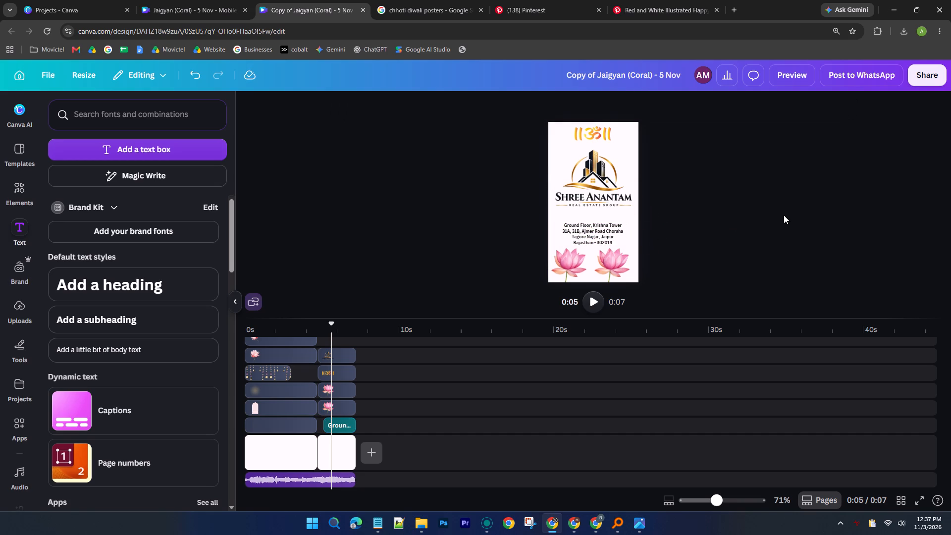
Duplicate the address text, move the copy up just beneath the Shree Anantam logo, and open its text for editing.
left_click(584, 225)
right_click(584, 225)
left_click(641, 250)
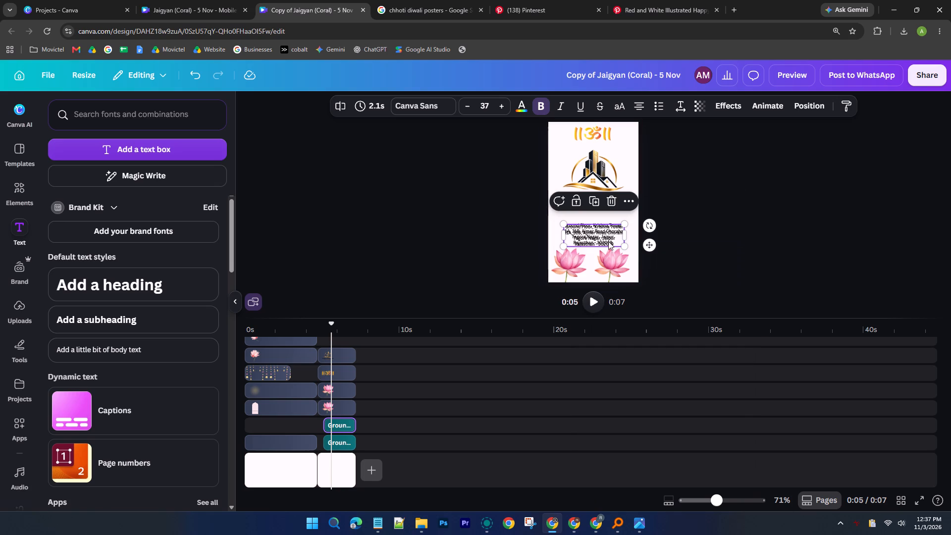
left_click_drag(599, 238, 599, 224)
double_click(599, 224)
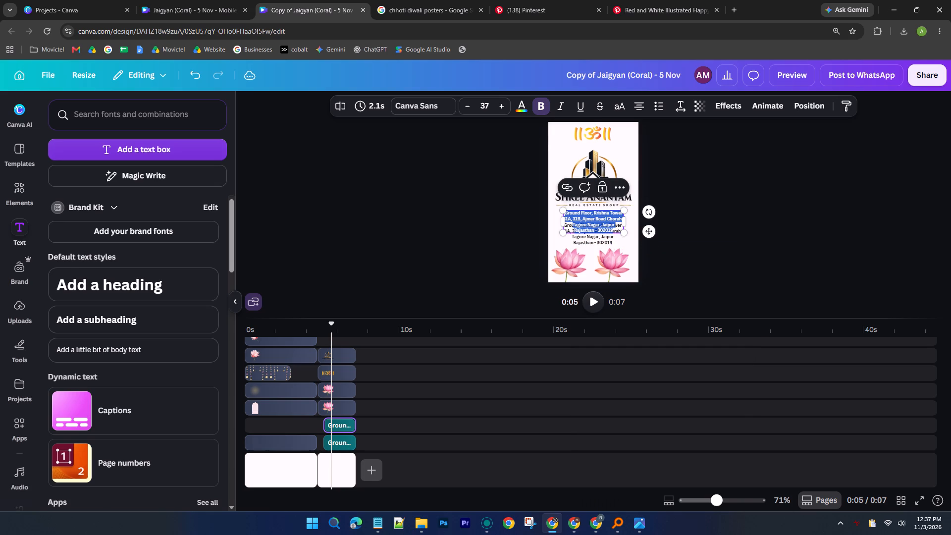
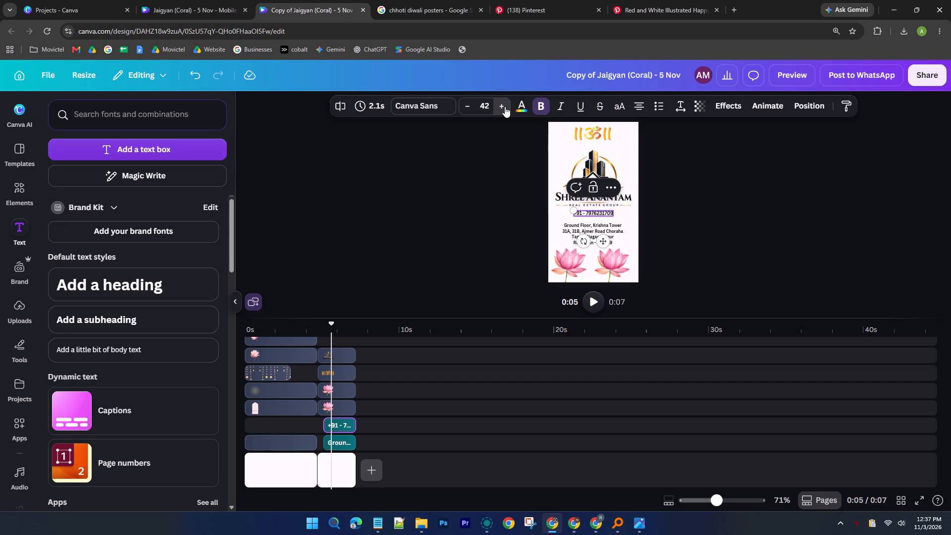
Set the font size of the phone number text on the closing card to 52.
triple_click(505, 107)
left_click(491, 106)
type("50")
key("Return")
left_click(487, 107)
type("52")
key("Return")
left_click(723, 250)
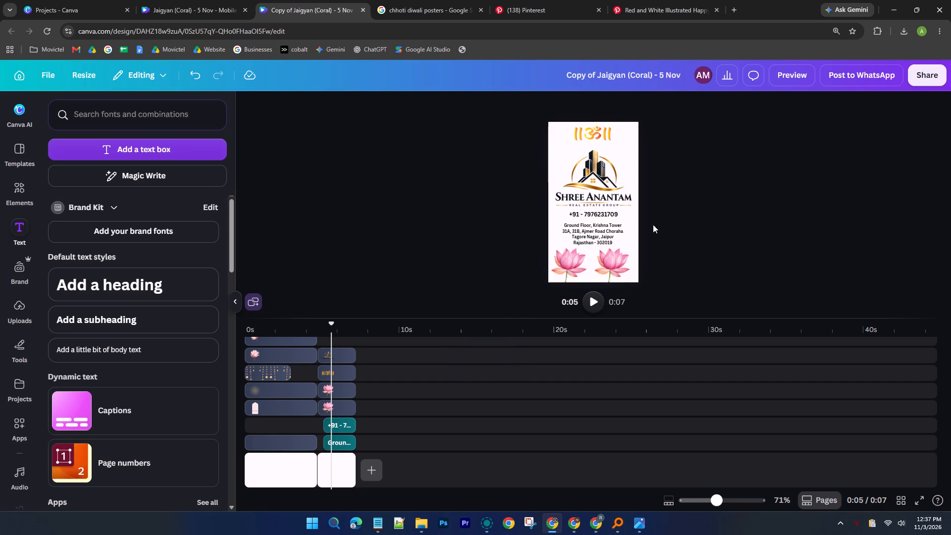
left_click(613, 217)
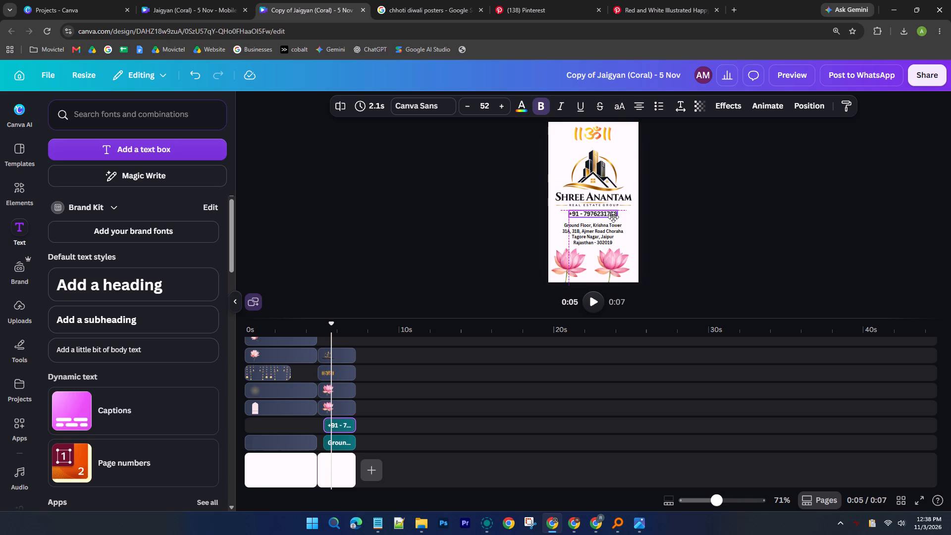
left_click(690, 241)
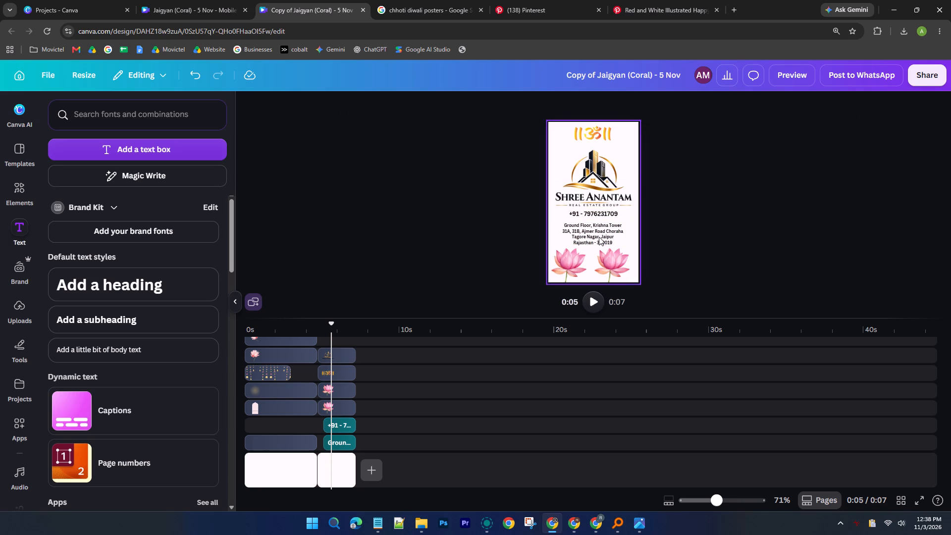
Set the address text's font size to 40 and move it up slightly, centred on the page.
left_click(599, 237)
left_click(580, 237)
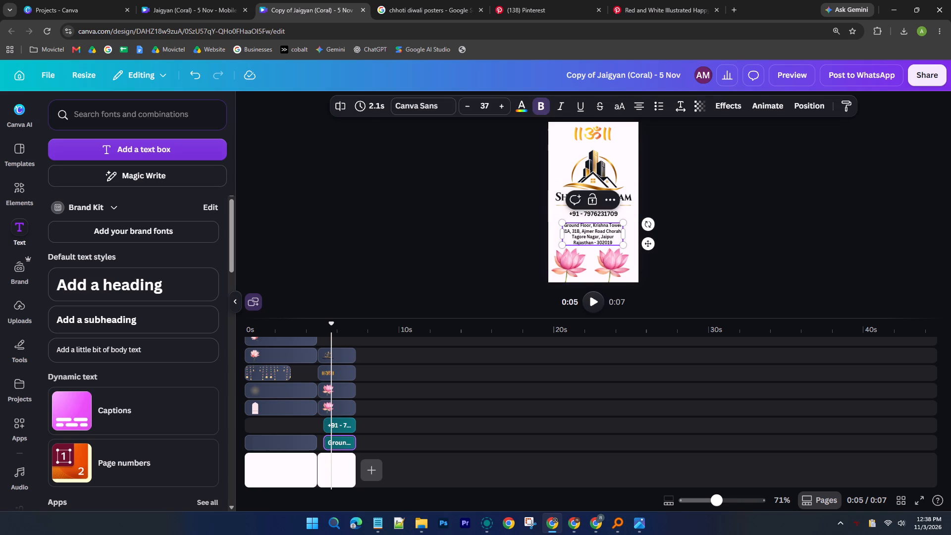
left_click(576, 235)
key("ctrl+a")
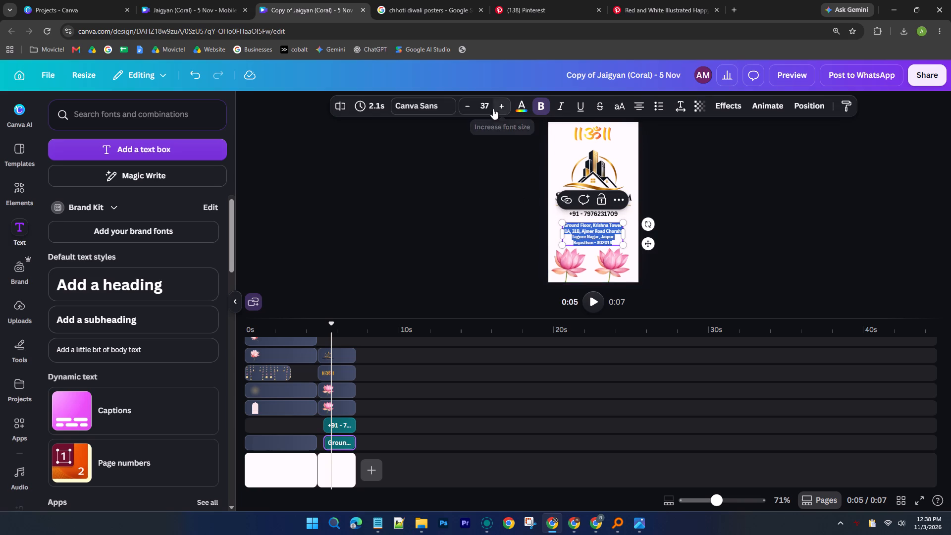
left_click(485, 105)
type("40")
key("Return")
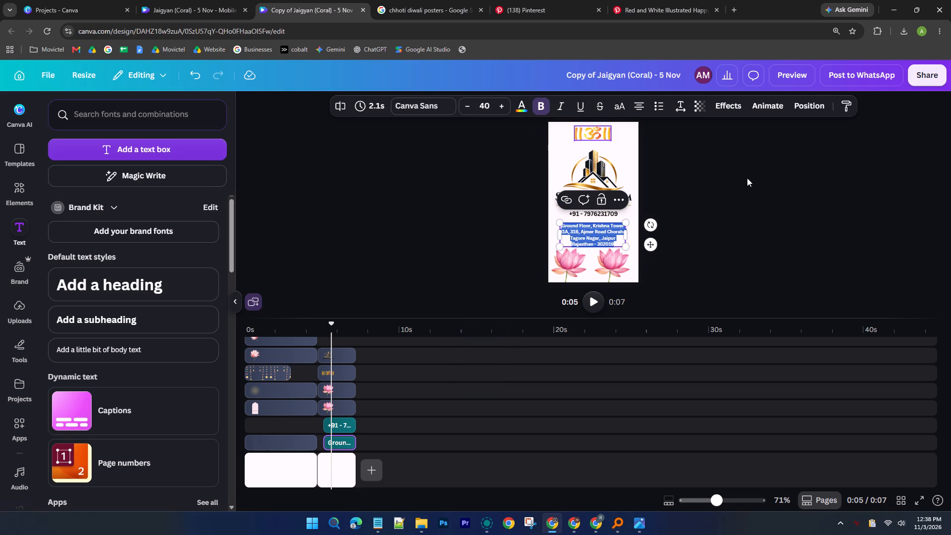
left_click(747, 178)
left_click(602, 232)
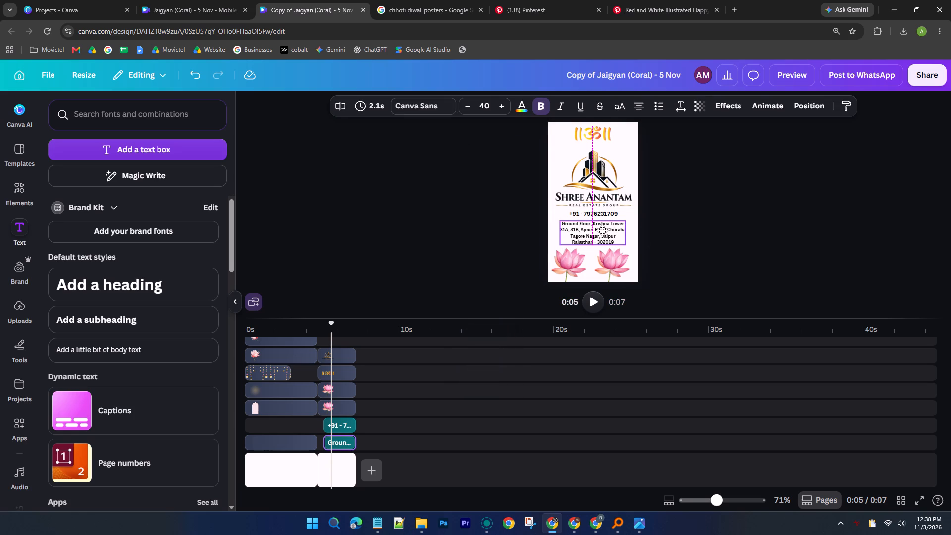
left_click(845, 228)
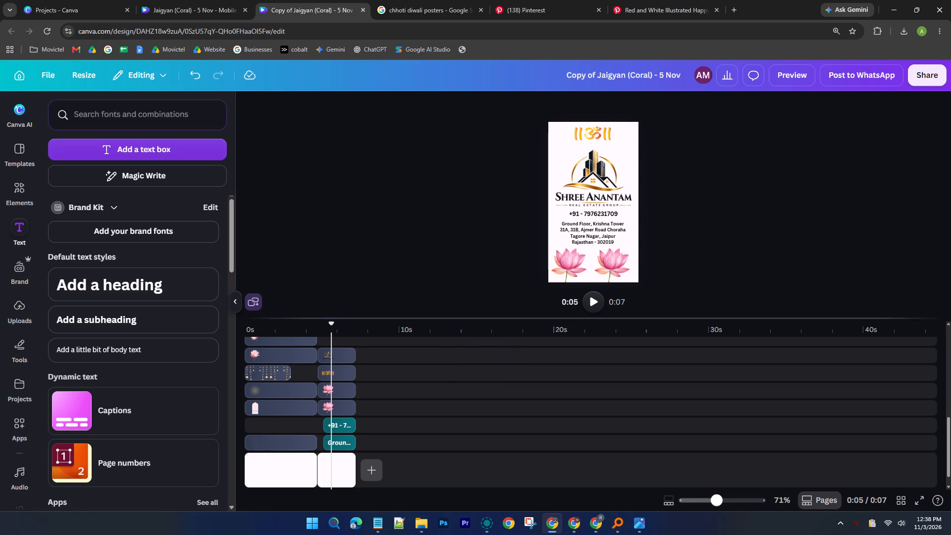
Play the video from the start into the closing card to check the resized text.
left_click_drag(330, 322, 231, 313)
left_click(592, 298)
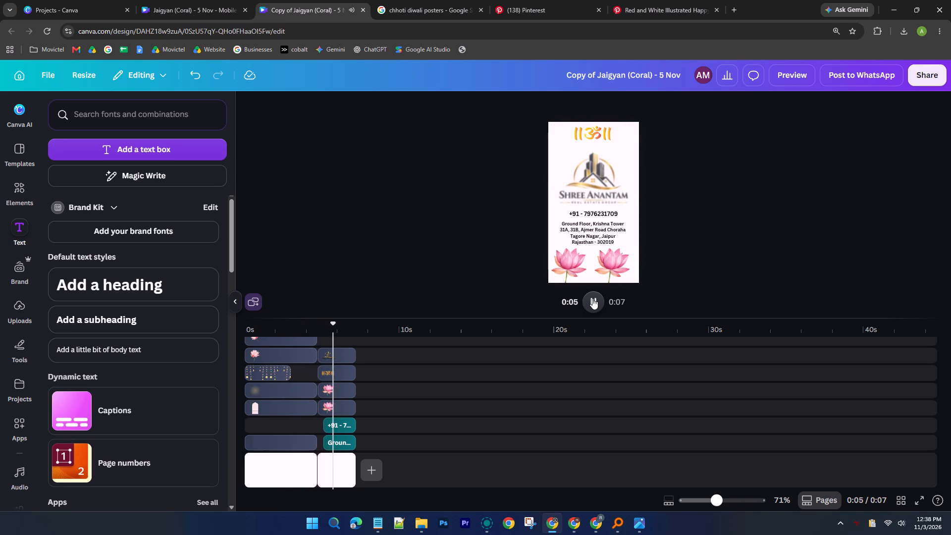
left_click(592, 298)
Apply the Burst text animation to the phone number, on enter only, at minimum intensity.
left_click(334, 426)
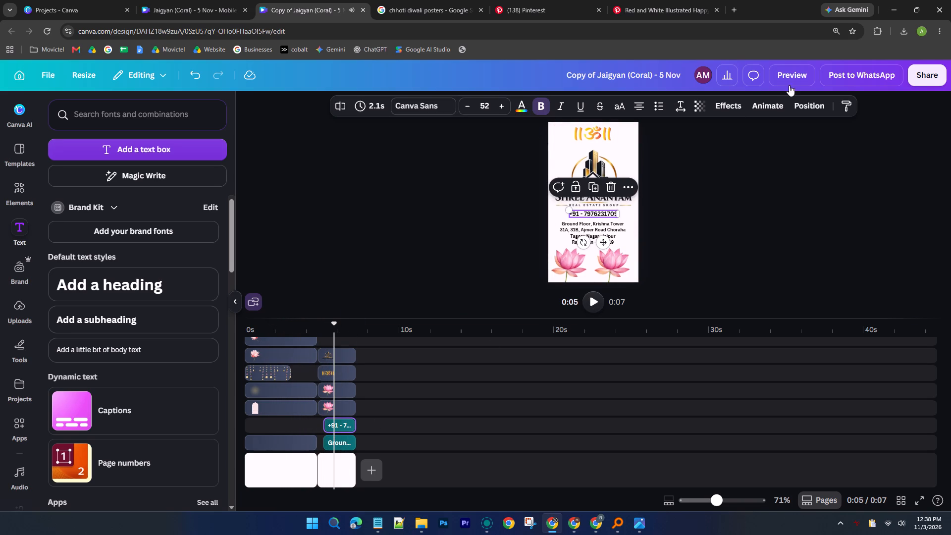
left_click(777, 102)
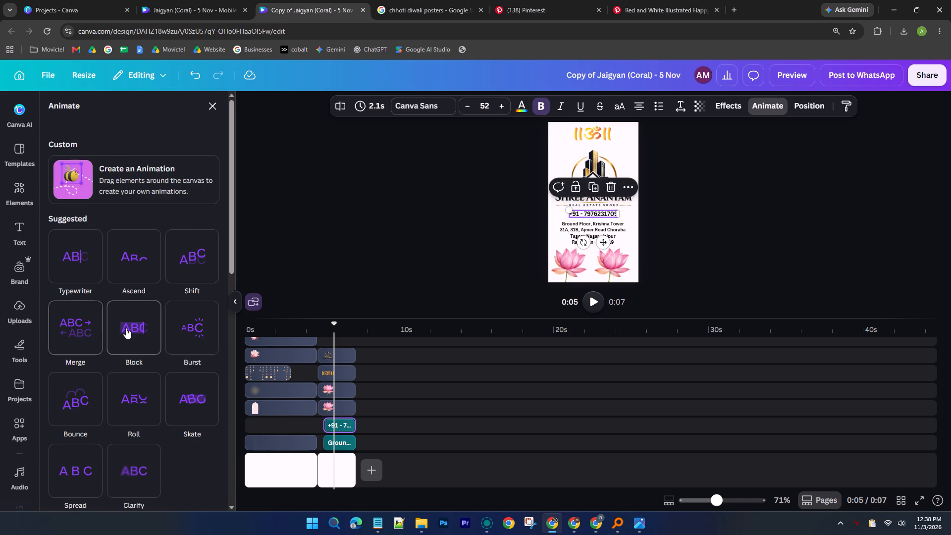
left_click(192, 328)
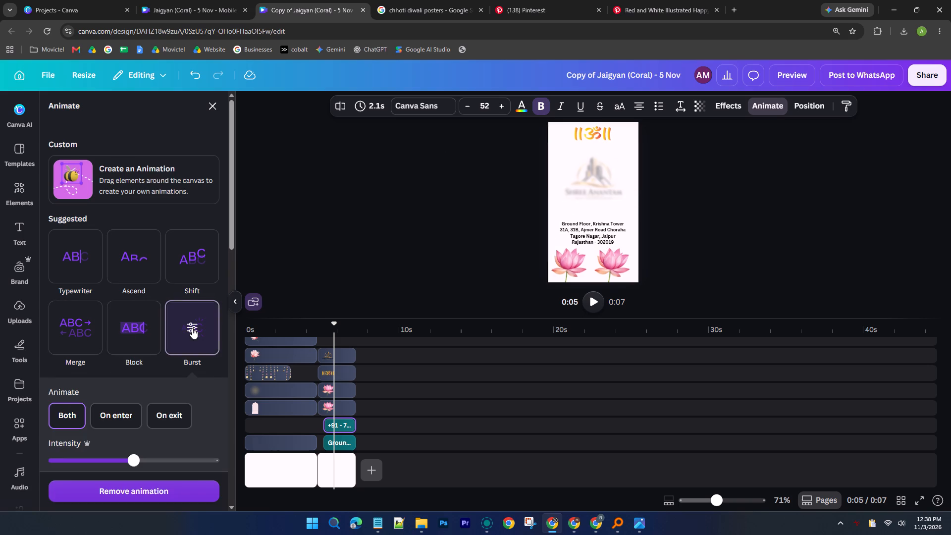
left_click(114, 419)
scroll(114, 419, "down", 2)
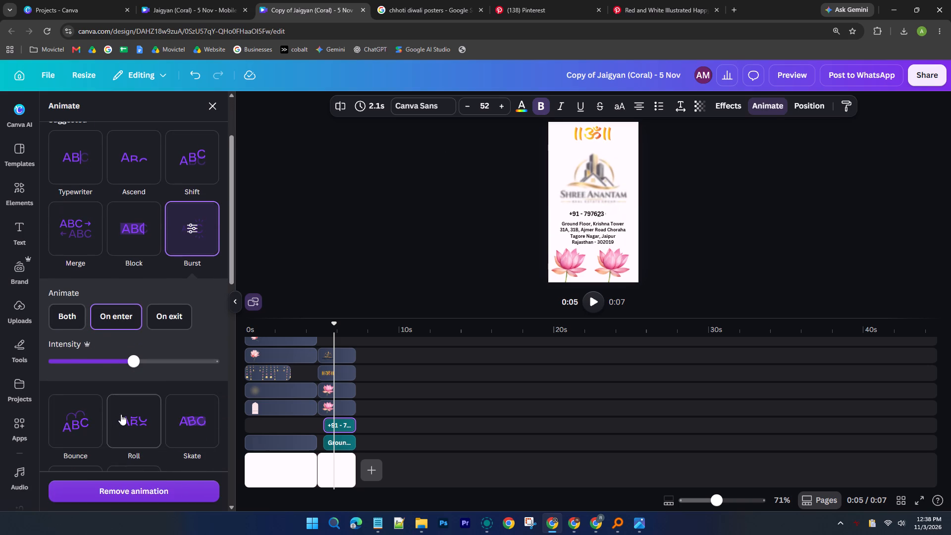
left_click_drag(139, 365, 246, 359)
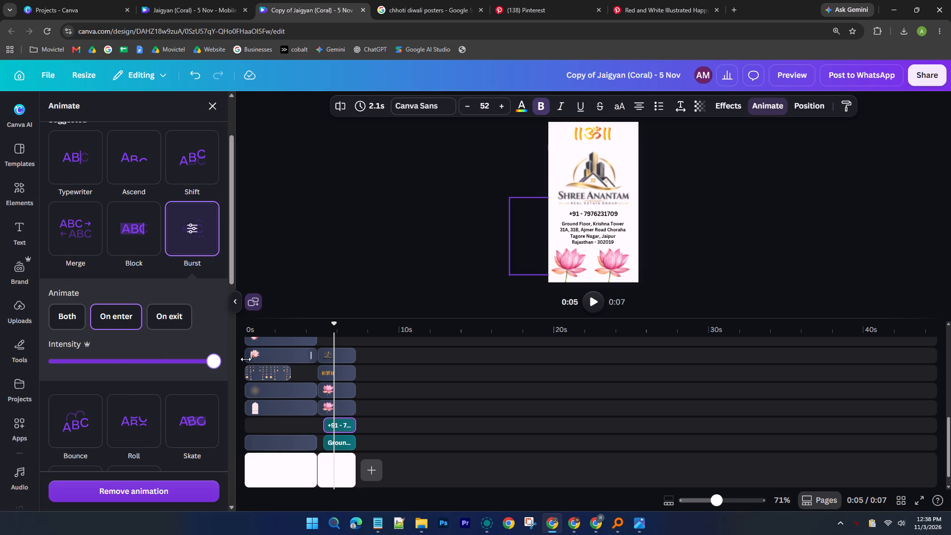
left_click_drag(214, 362, 53, 365)
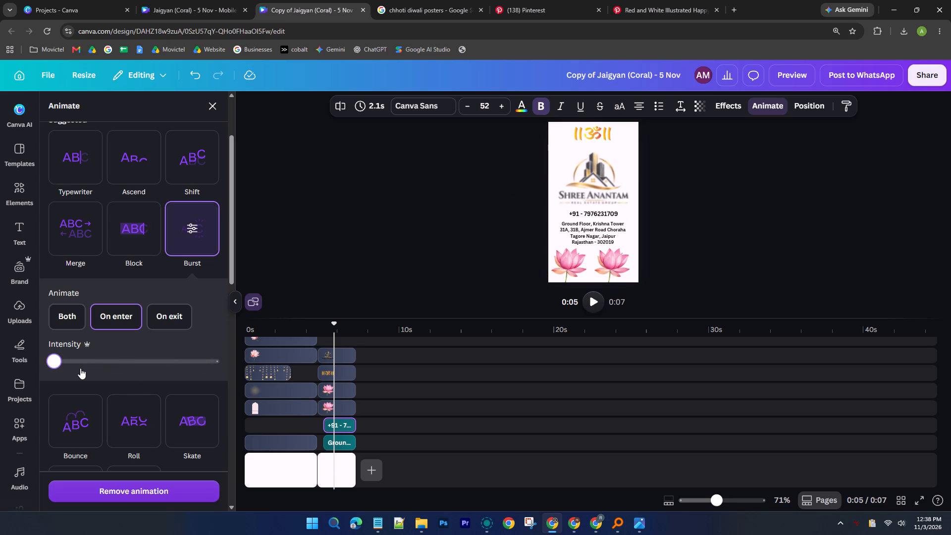
Compare the text animations for the address block and apply Burst, on enter only, at minimum intensity.
left_click(593, 226)
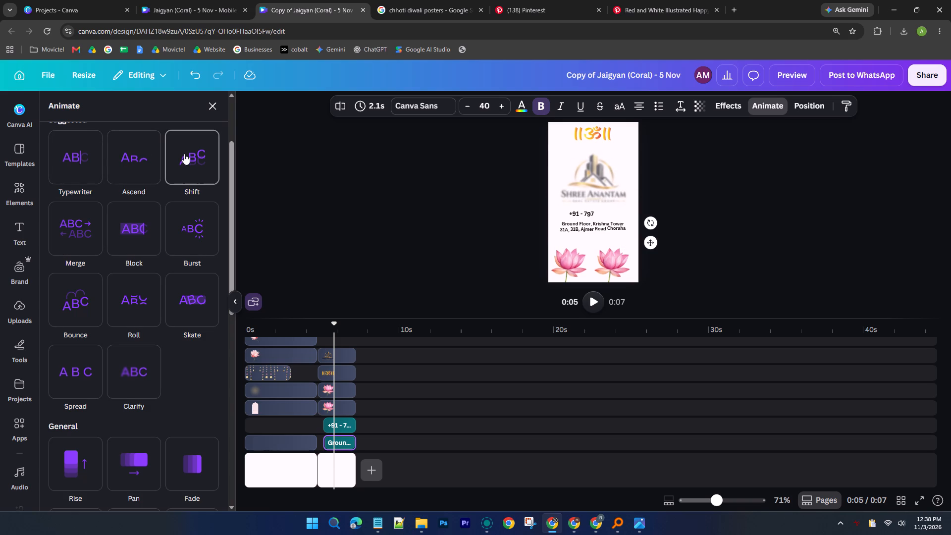
scroll(184, 154, "up", 1)
scroll(185, 168, "down", 6)
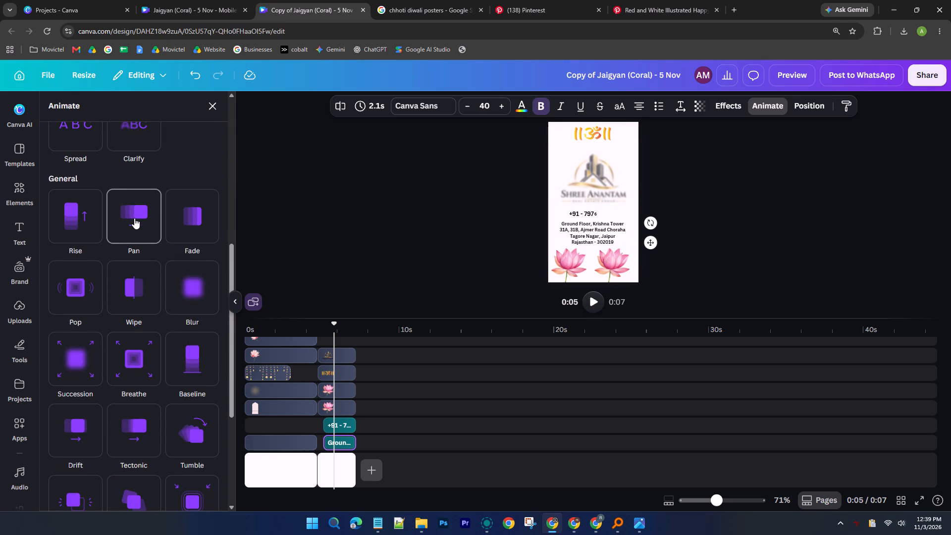
scroll(136, 218, "down", 8)
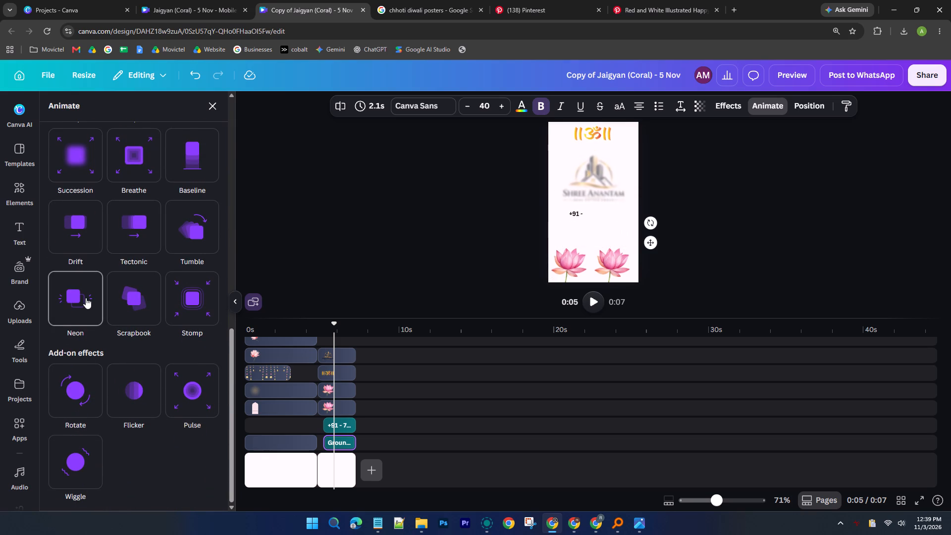
scroll(86, 298, "up", 8)
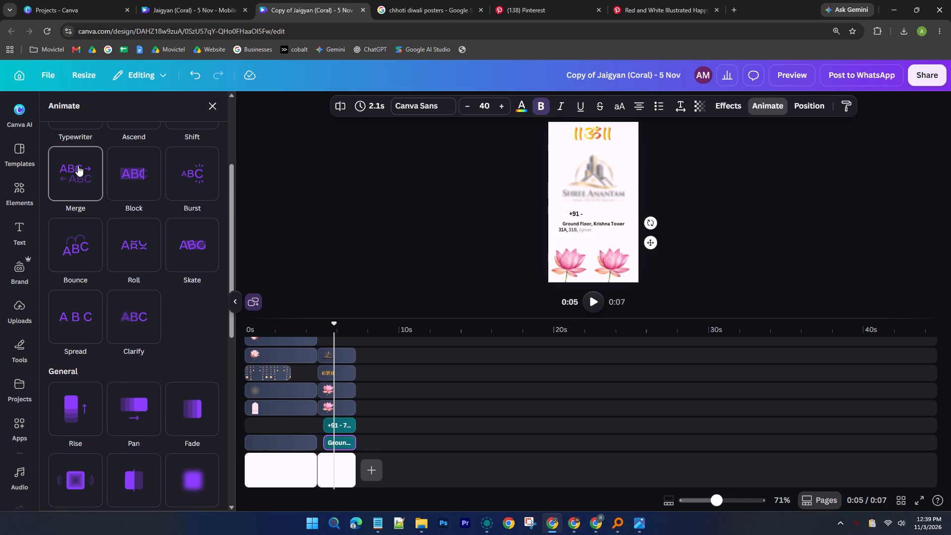
scroll(80, 175, "up", 1)
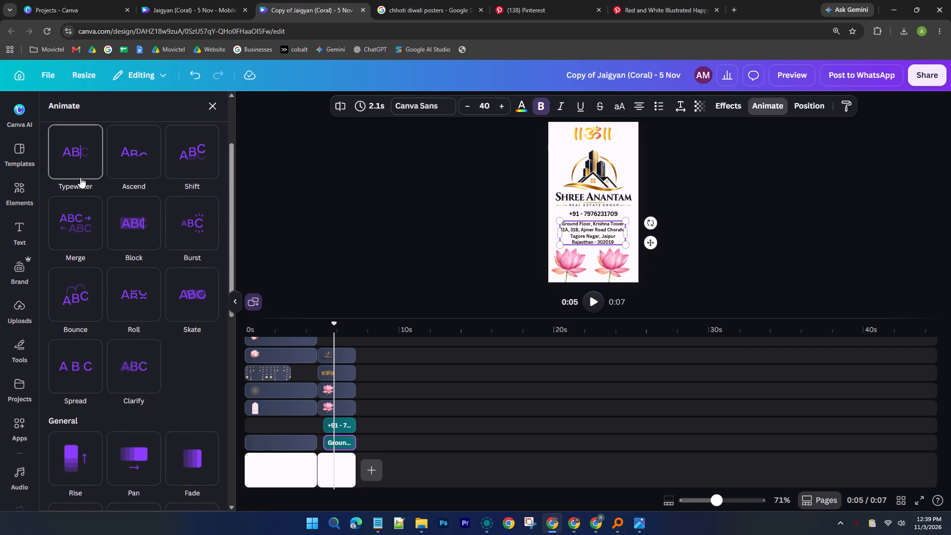
left_click(189, 233)
left_click_drag(134, 354, 120, 358)
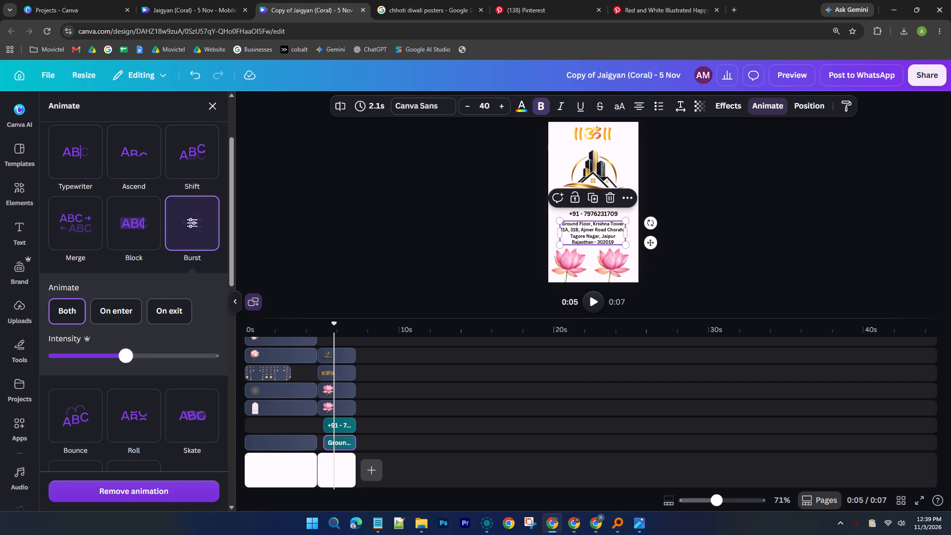
left_click_drag(120, 358, 36, 362)
left_click(114, 302)
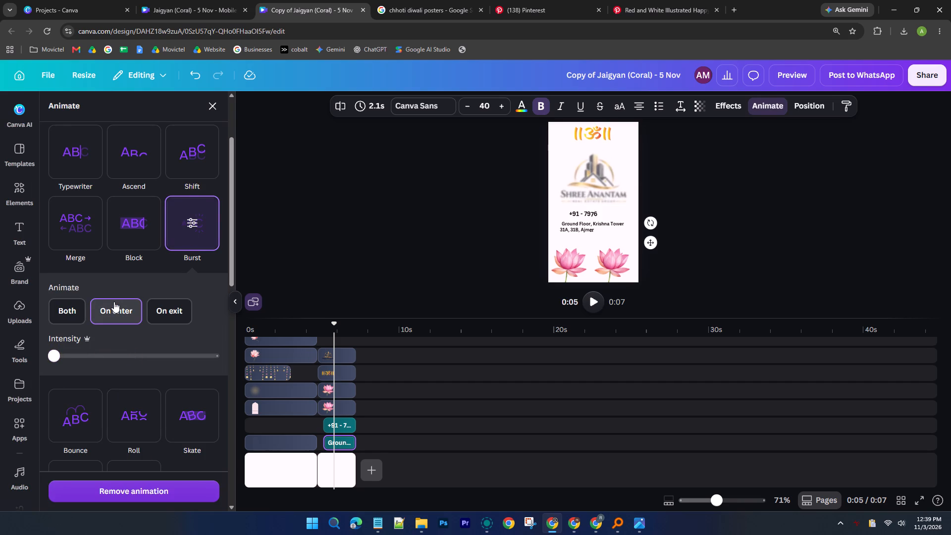
Play the whole video from the start to check the closing card's text animations.
left_click_drag(334, 322, 202, 322)
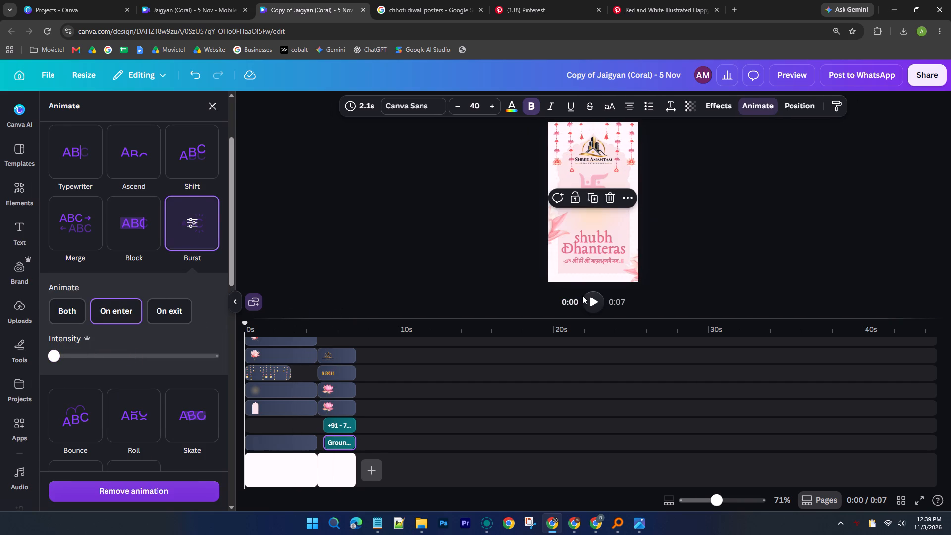
left_click(598, 300)
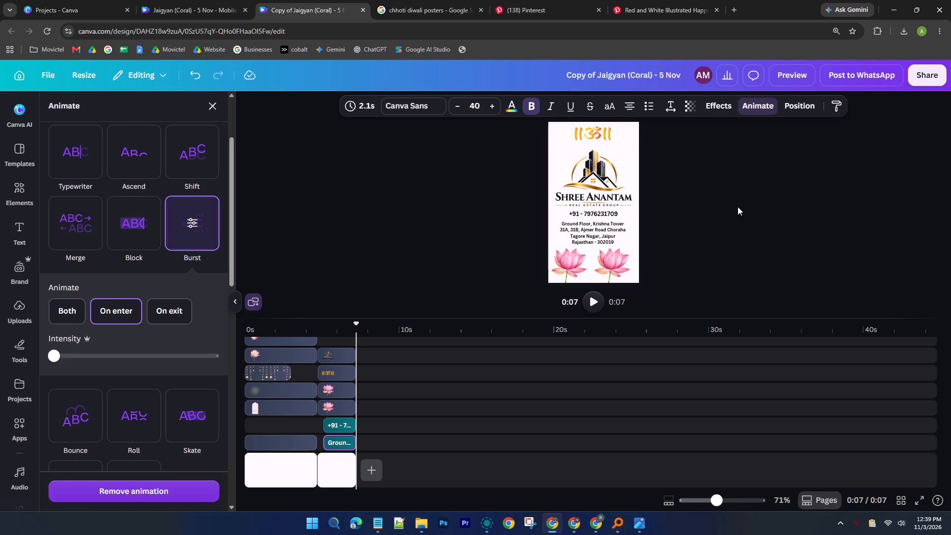
left_click(576, 238)
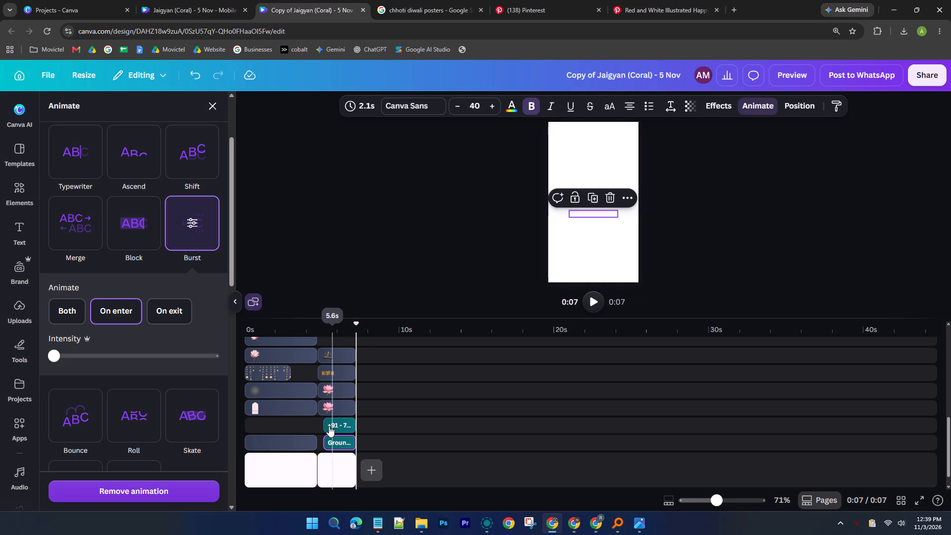
Recolour the phone number with the dark colour sampled from the Shree Anantam logo lettering.
left_click(330, 424)
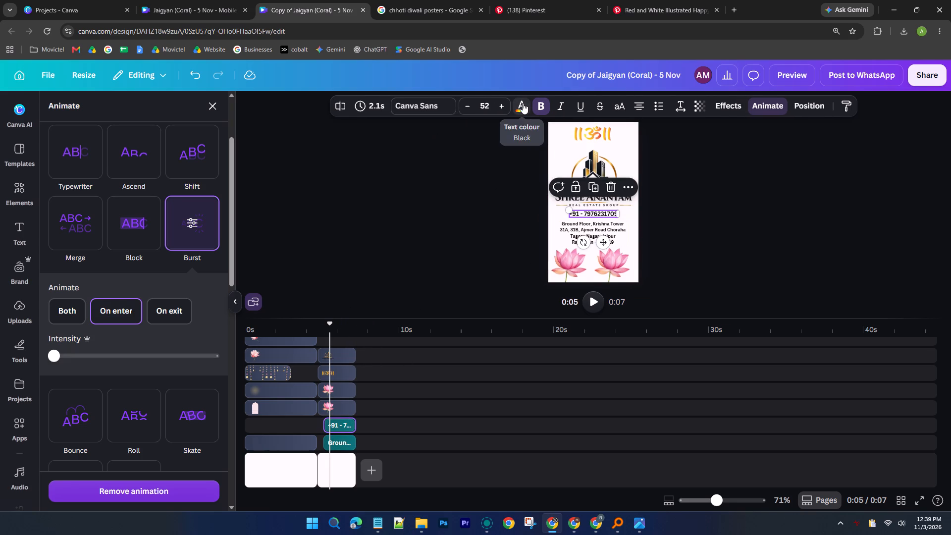
left_click(523, 103)
left_click(80, 185)
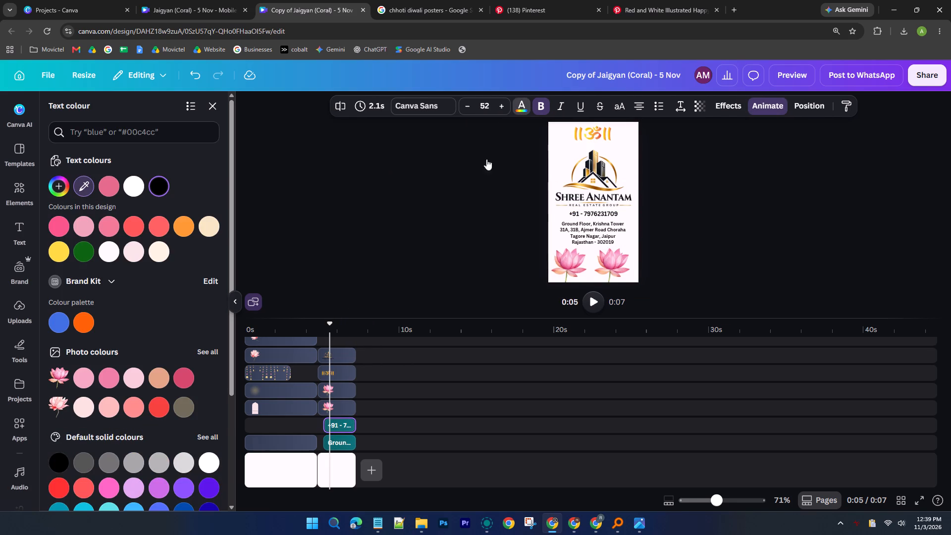
left_click(558, 196)
Apply the same sampled dark logo colour to the address text.
left_click(570, 227)
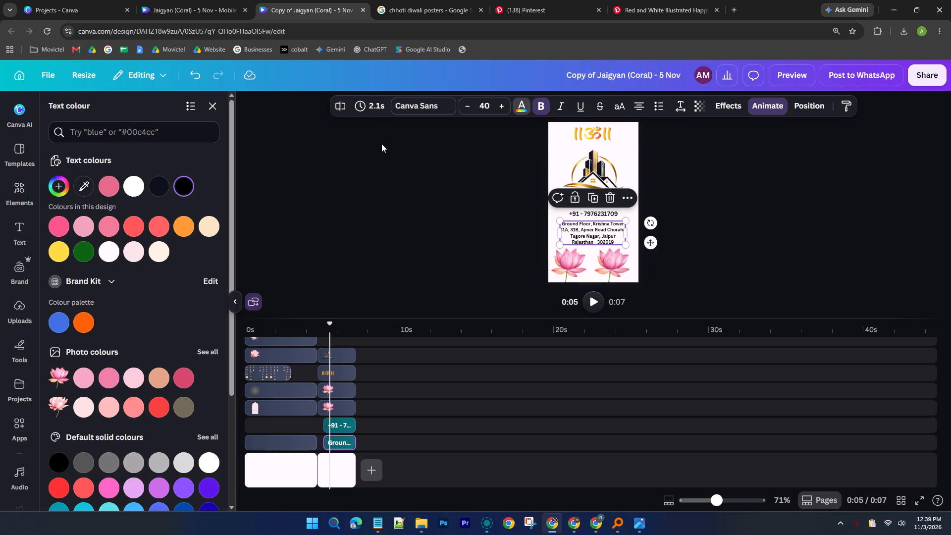
left_click(161, 185)
left_click(482, 182)
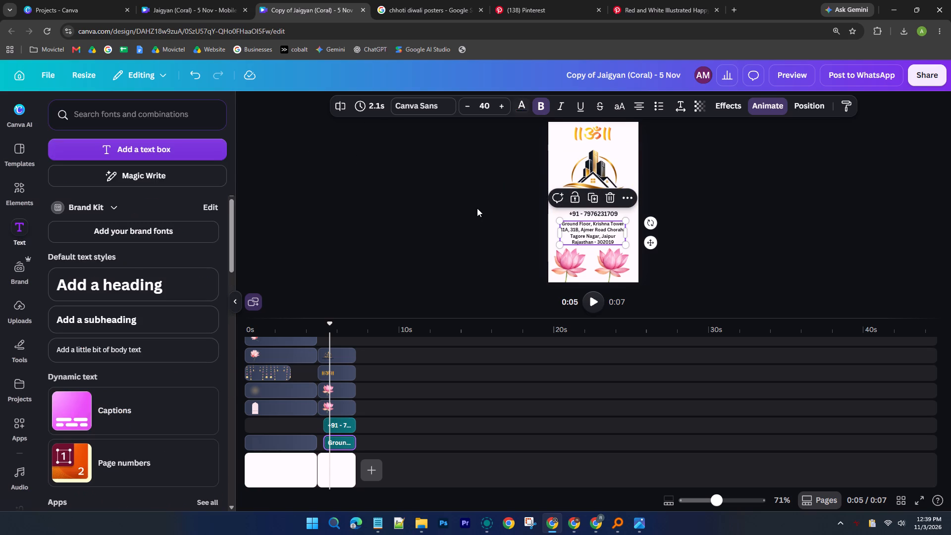
left_click(477, 208)
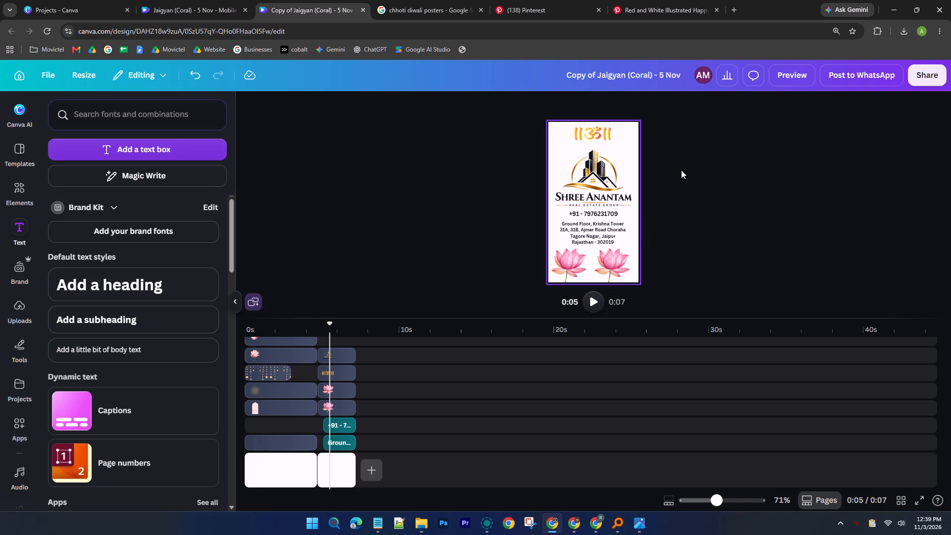
left_click(681, 170)
Increase the phone number's font size to 61 and centre it on the page.
left_click(584, 214)
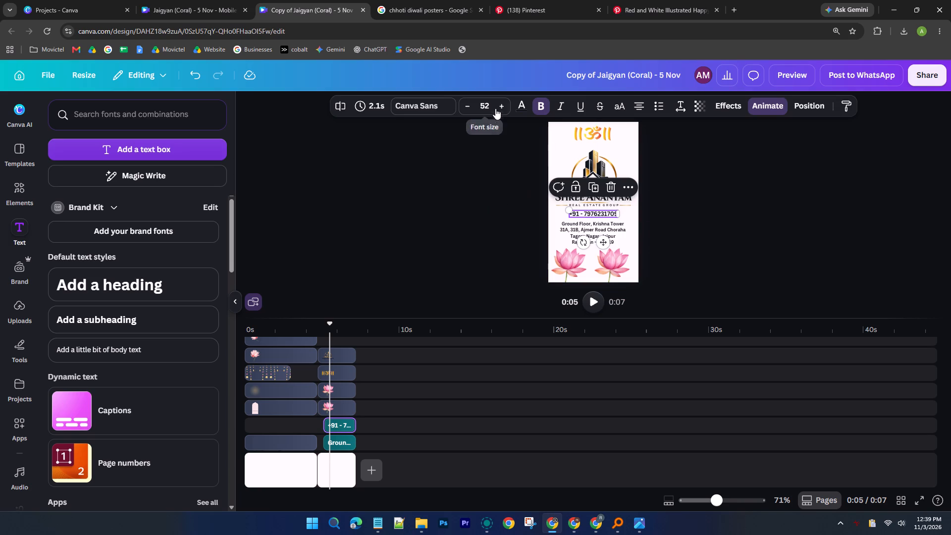
triple_click(501, 106)
triple_click(501, 106)
triple_click(501, 106)
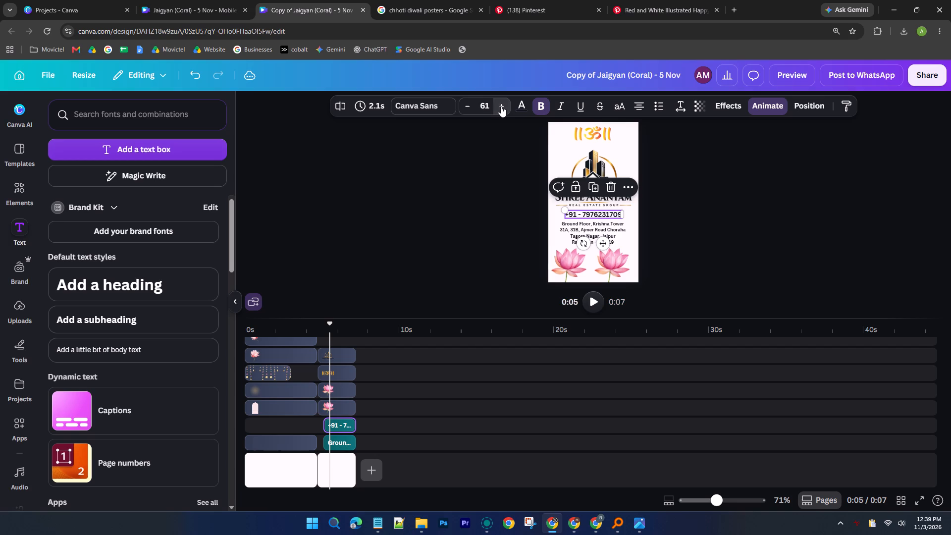
left_click(755, 234)
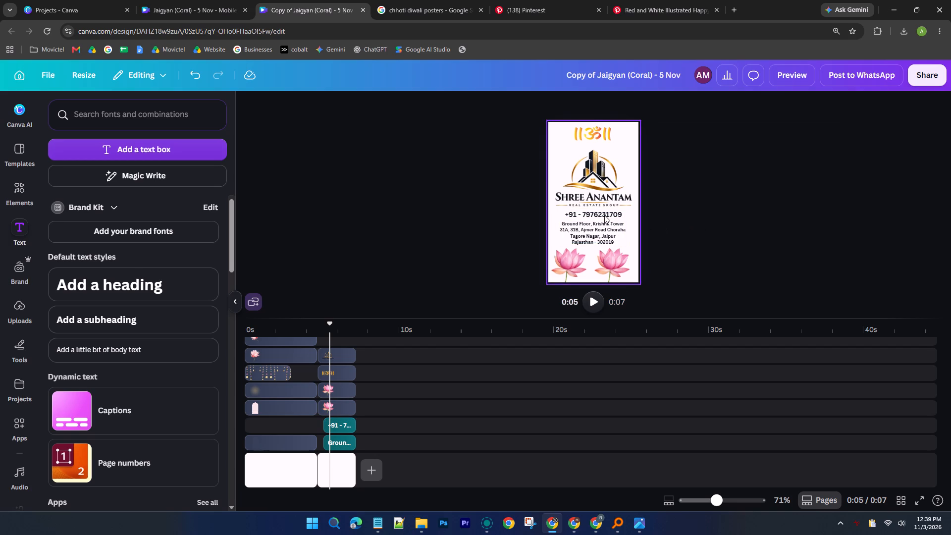
left_click(604, 215)
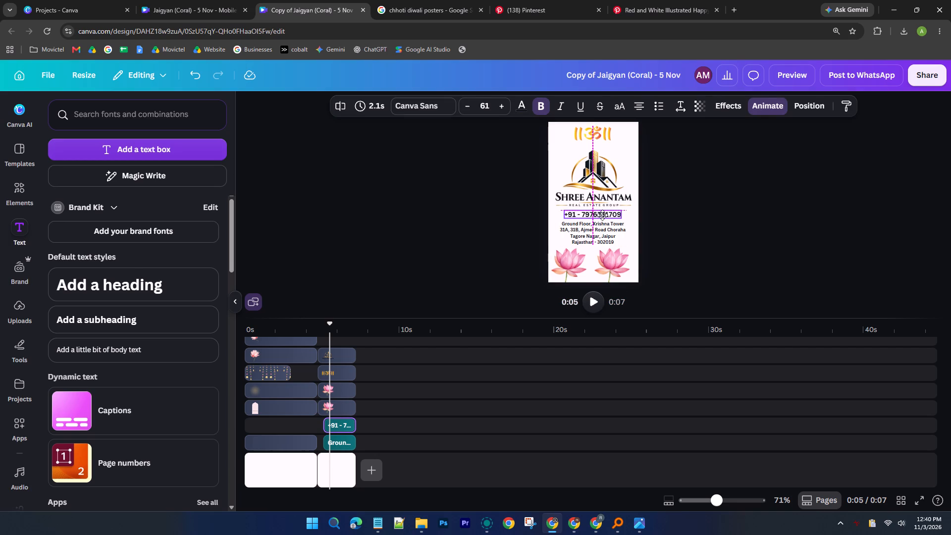
left_click(728, 215)
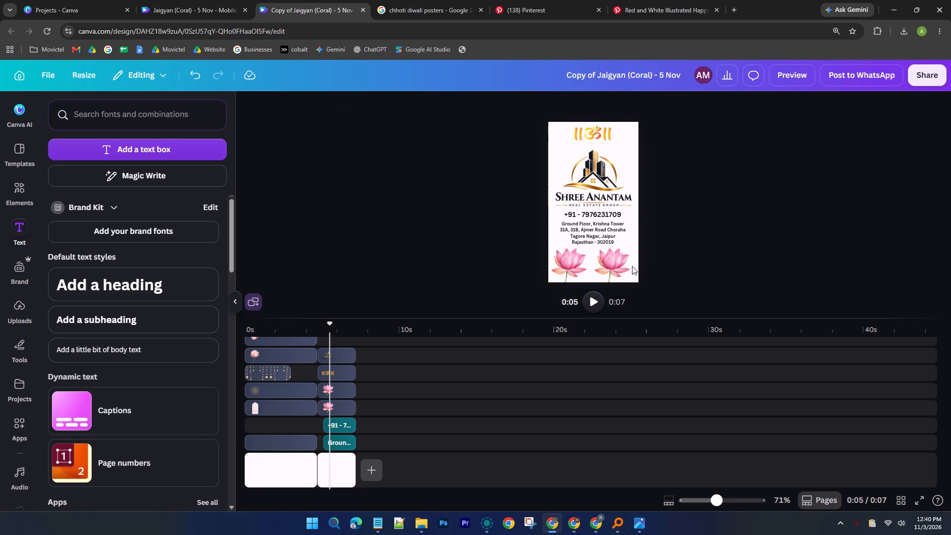
Play the closing card, hide the timeline, and open the full preview of the video.
left_click(590, 304)
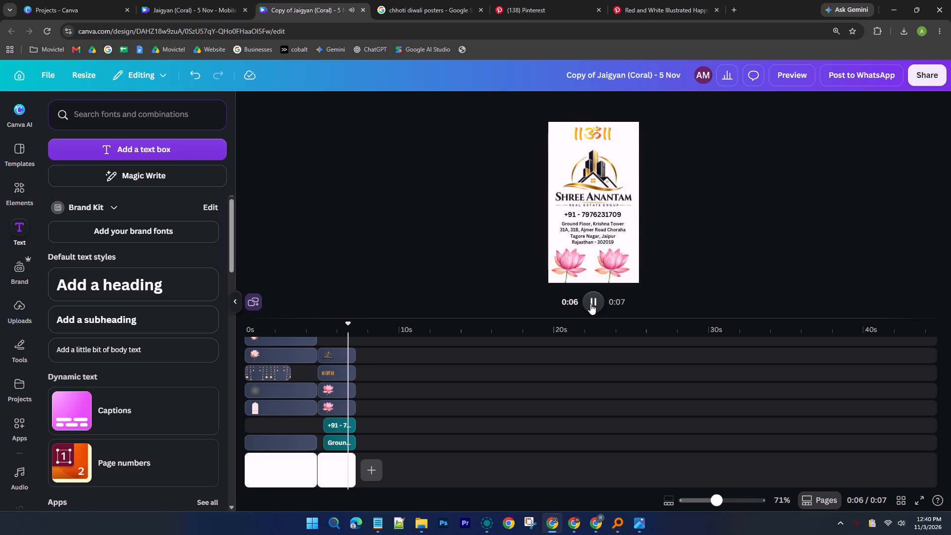
left_click(827, 498)
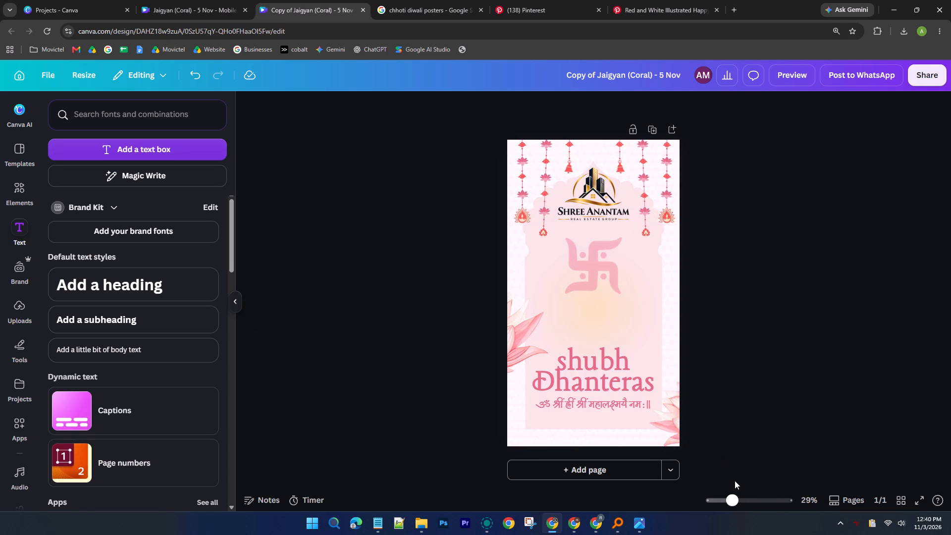
left_click(796, 79)
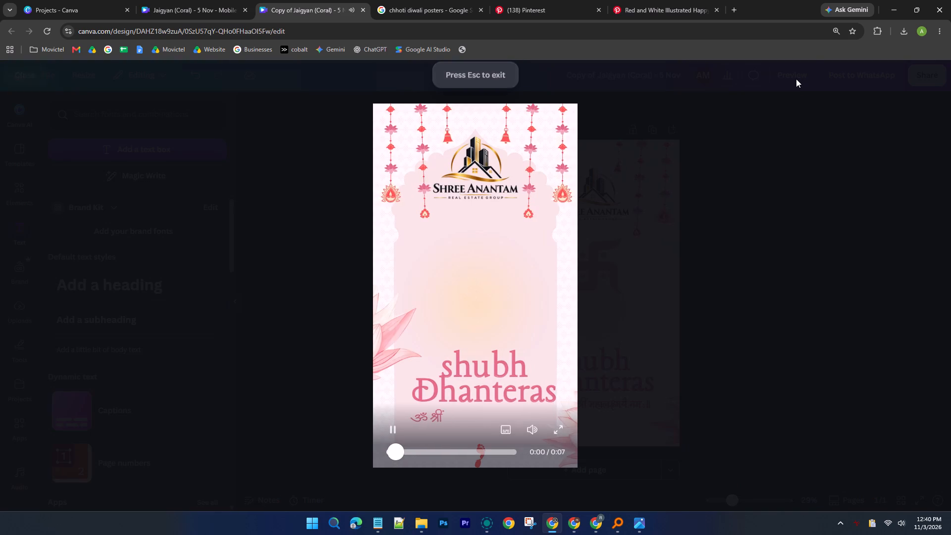
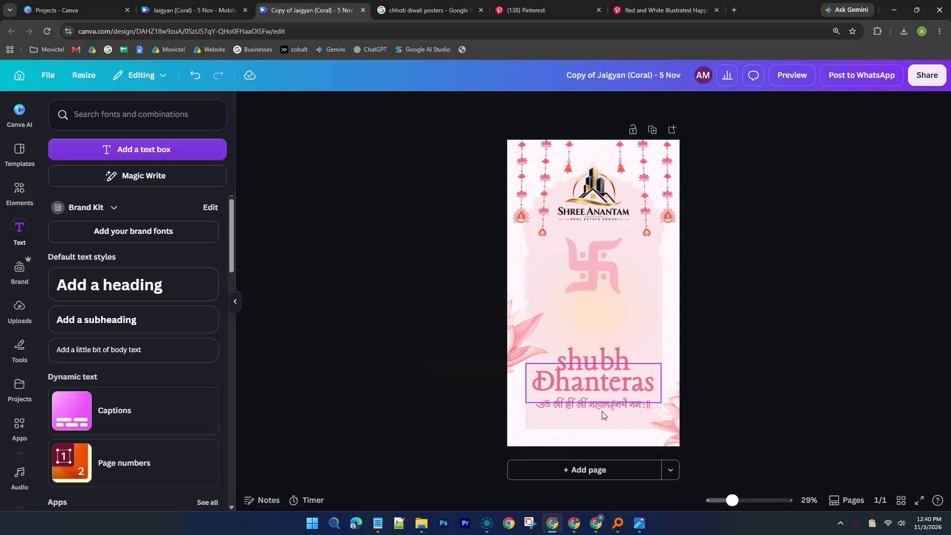
Preview the finished Dhanteras greeting video once more.
left_click(778, 74)
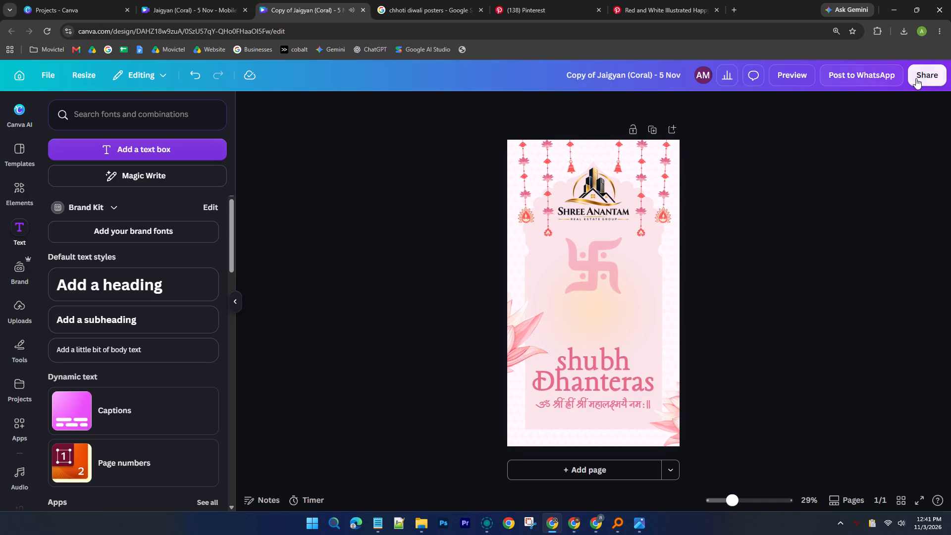
Rename the design as "Shree Anantam - 6 November (Dhanteras)".
left_click(627, 66)
triple_click(659, 72)
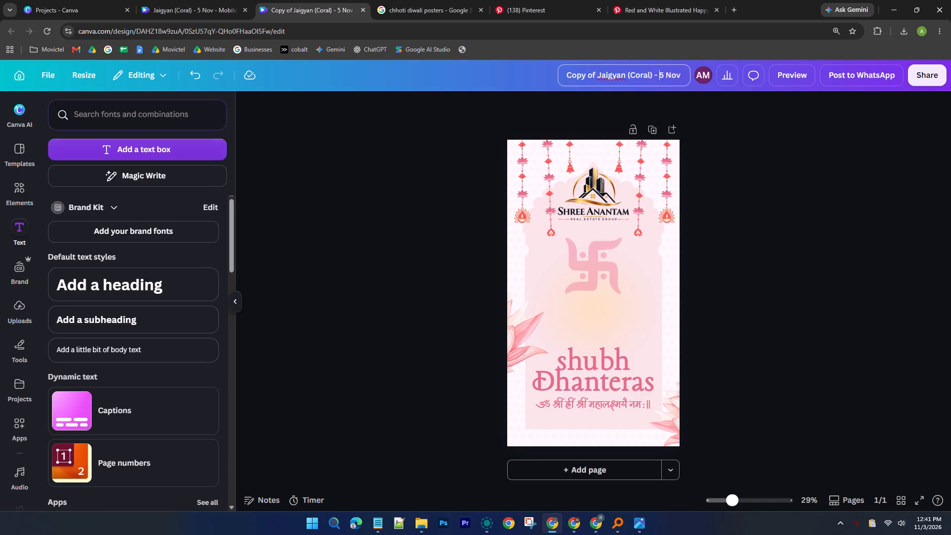
type("Anantam")
key("Left")
key("Left")
key("Left")
key("Left")
key("Left")
key("Left")
key("Left")
type("Shree")
key("space")
key("Right")
key("Right")
key("Right")
key("Right")
key("Right")
key("Right")
key("Right")
key("Right")
key("space")
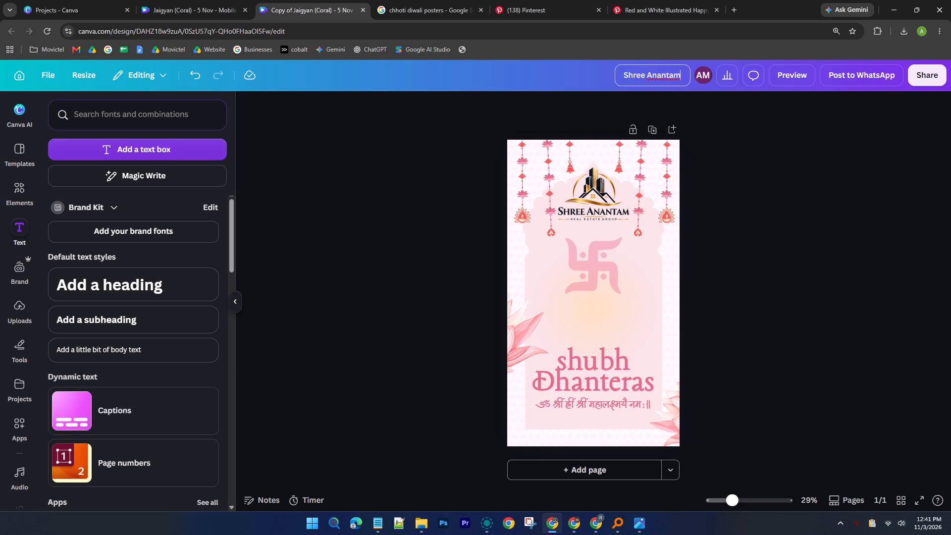
type("- 6 November")
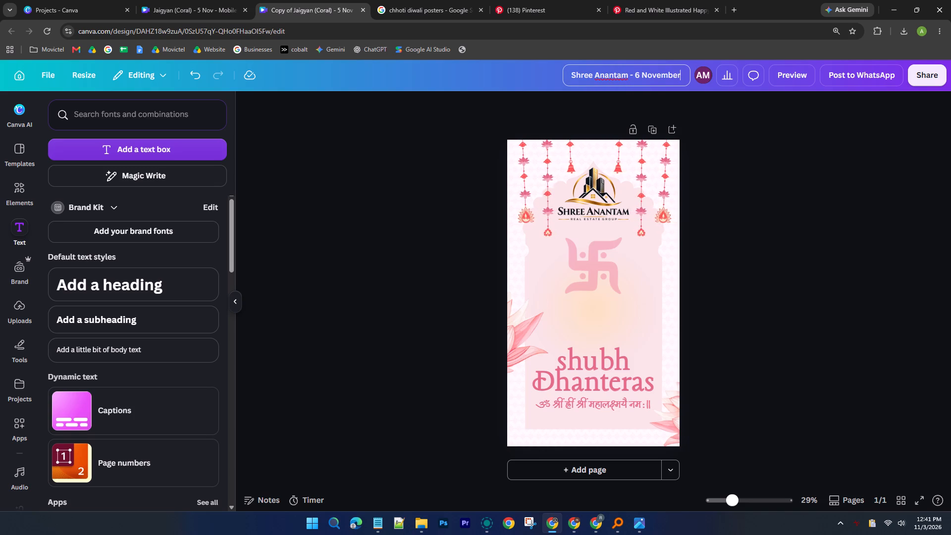
key("space")
type("(Dhanteras)")
key("Return")
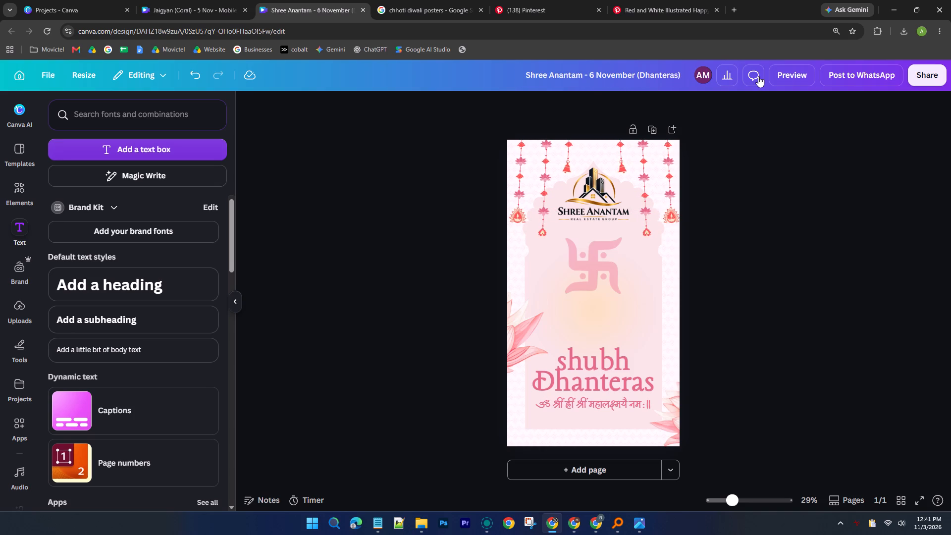
Download the design as an MP4 video in 4K quality.
left_click(919, 83)
left_click(762, 322)
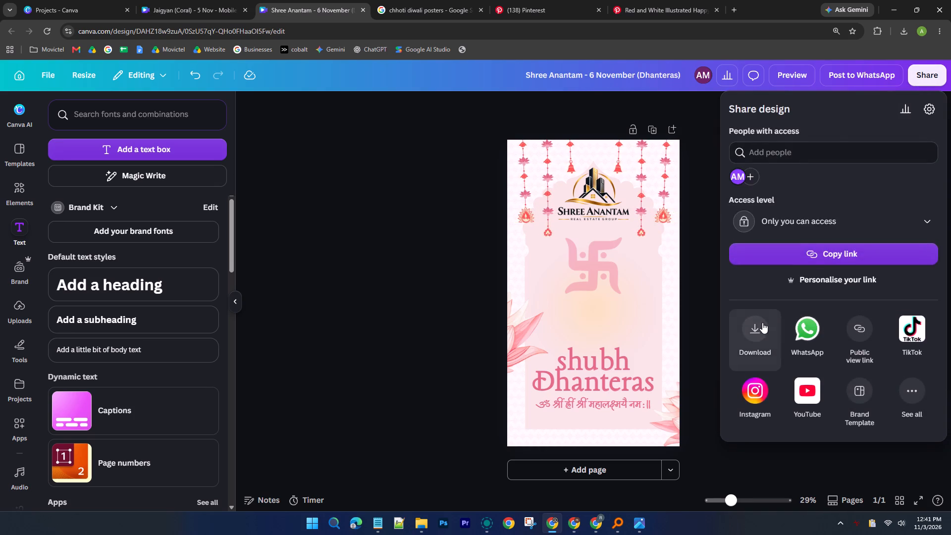
left_click(929, 193)
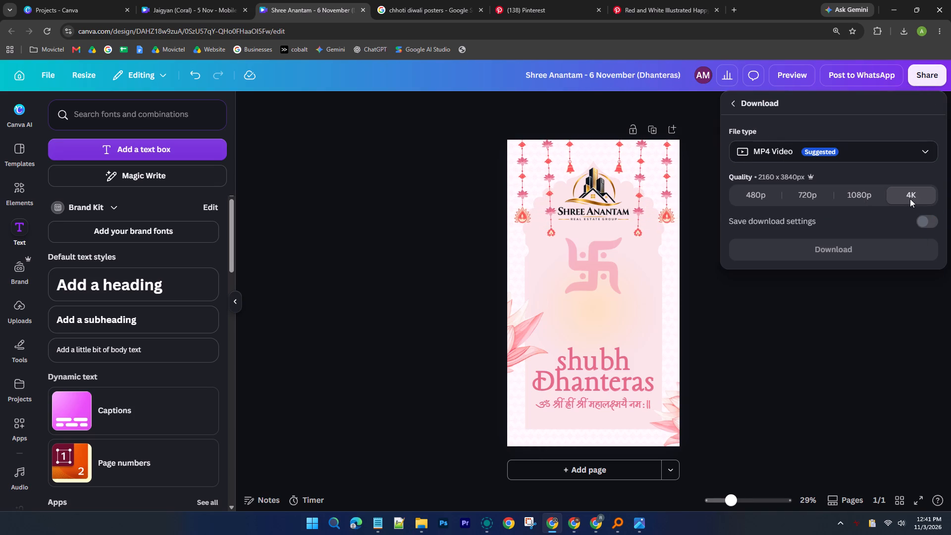
left_click(847, 249)
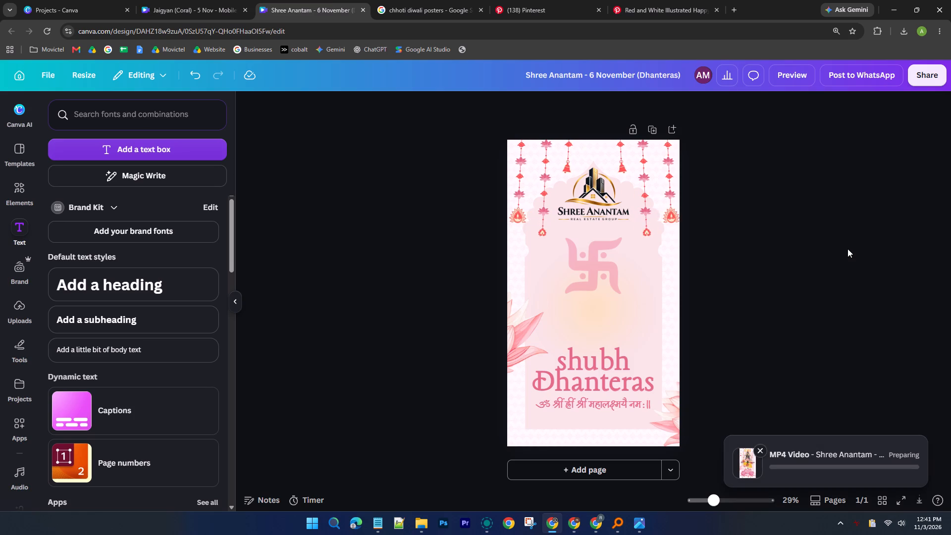
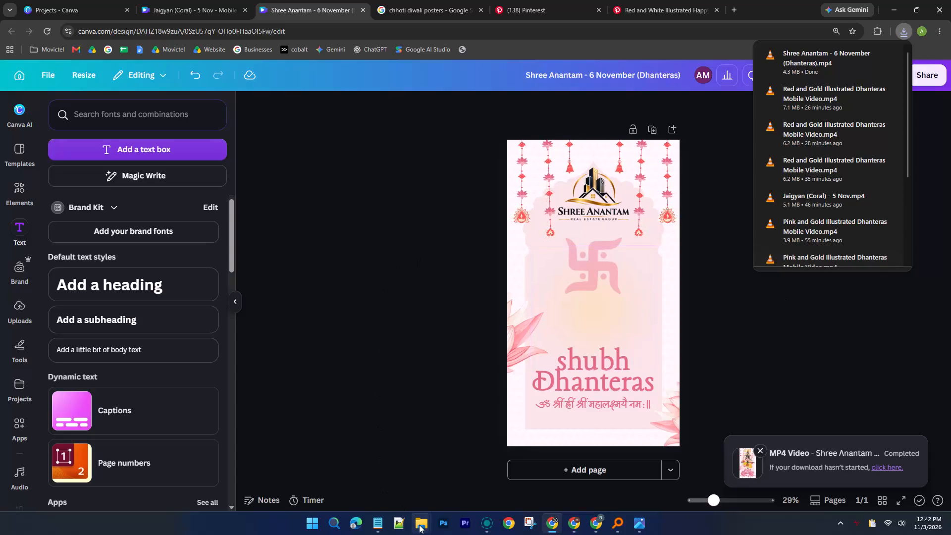
Send the "Shree Anantam - 6 November (Dhanteras)" video from the Downloads folder to a nearby device with LocalSend.
left_click(420, 526)
left_click(394, 481)
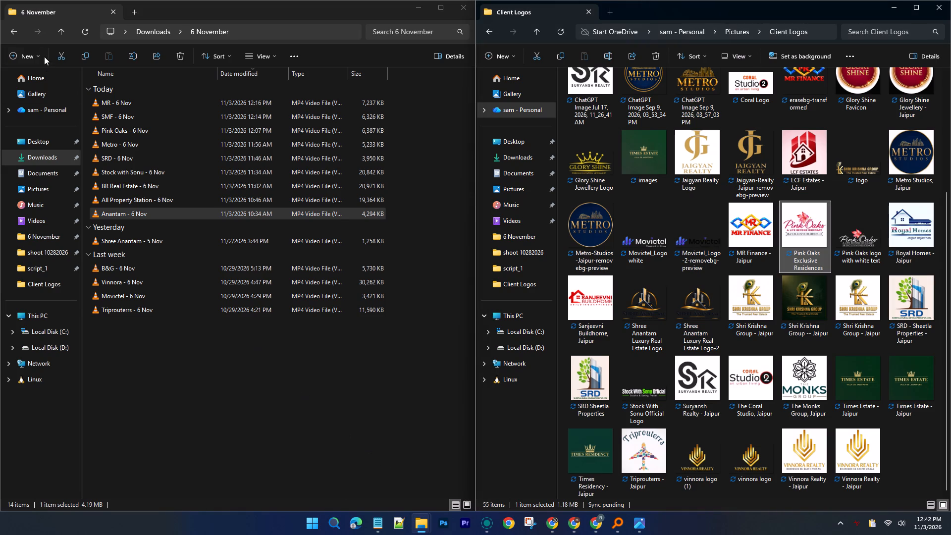
left_click(12, 34)
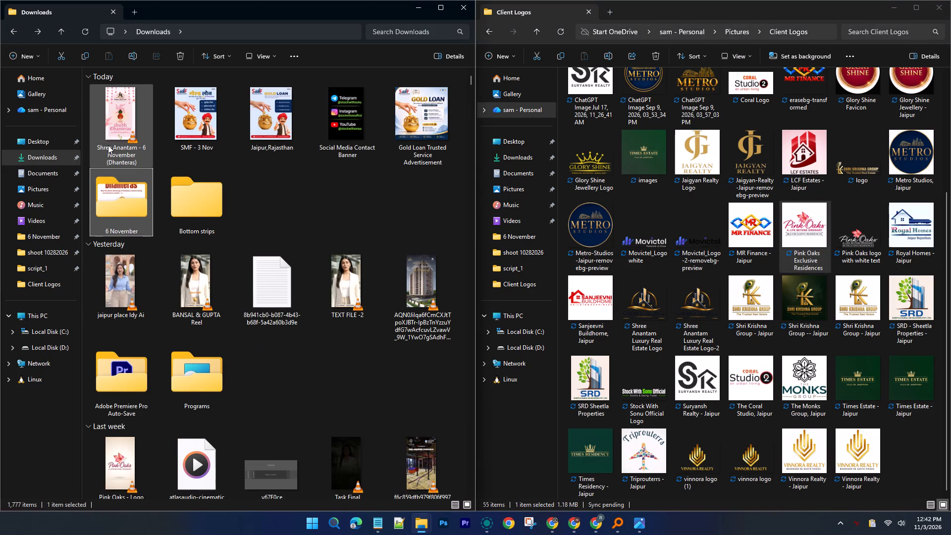
left_click_drag(111, 132, 300, 305)
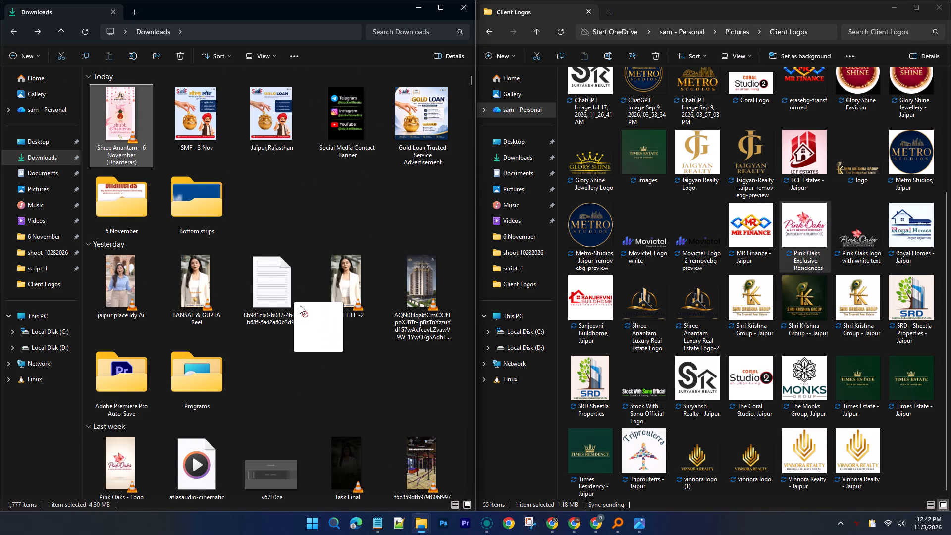
left_click_drag(300, 305, 489, 407)
left_click(519, 289)
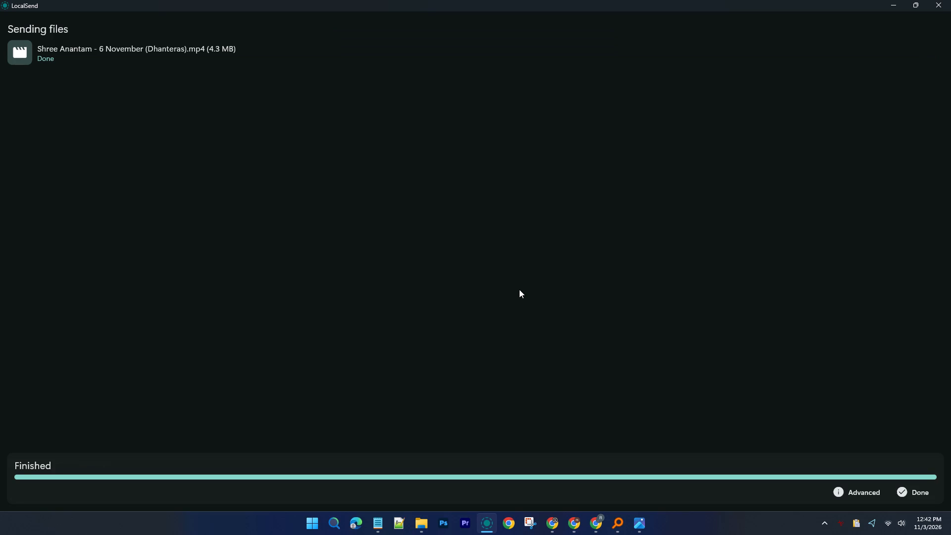
left_click(909, 489)
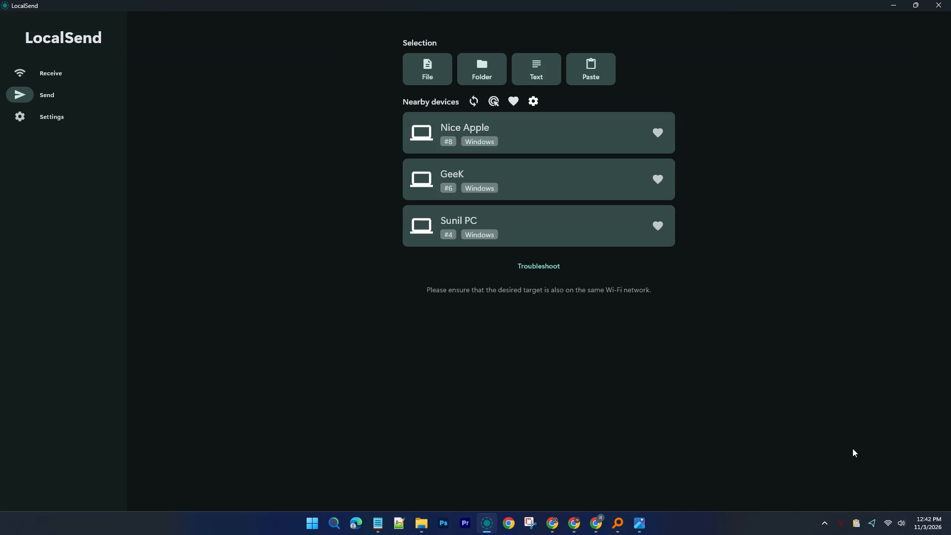
Move the "Shree Anantam - 6 November (Dhanteras)" video from Downloads into the 6 November folder.
left_click(417, 529)
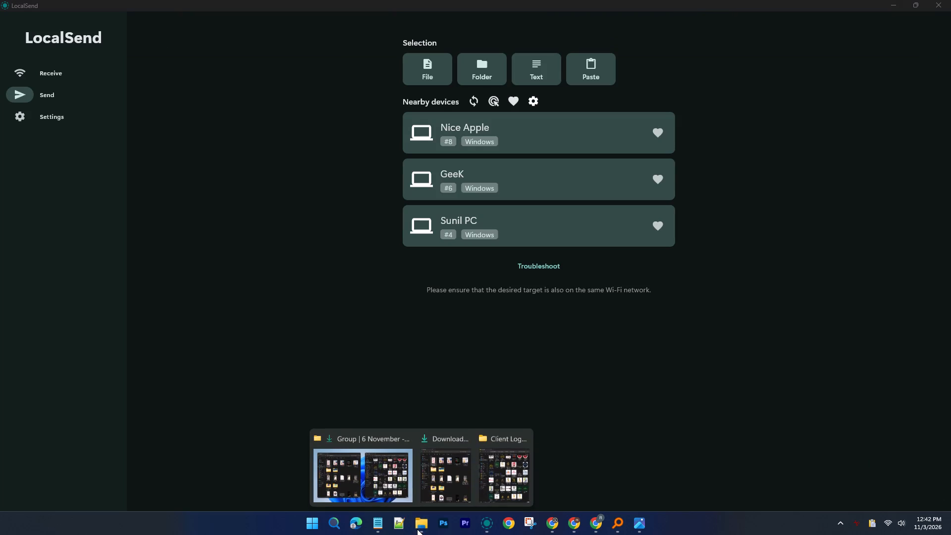
left_click(387, 486)
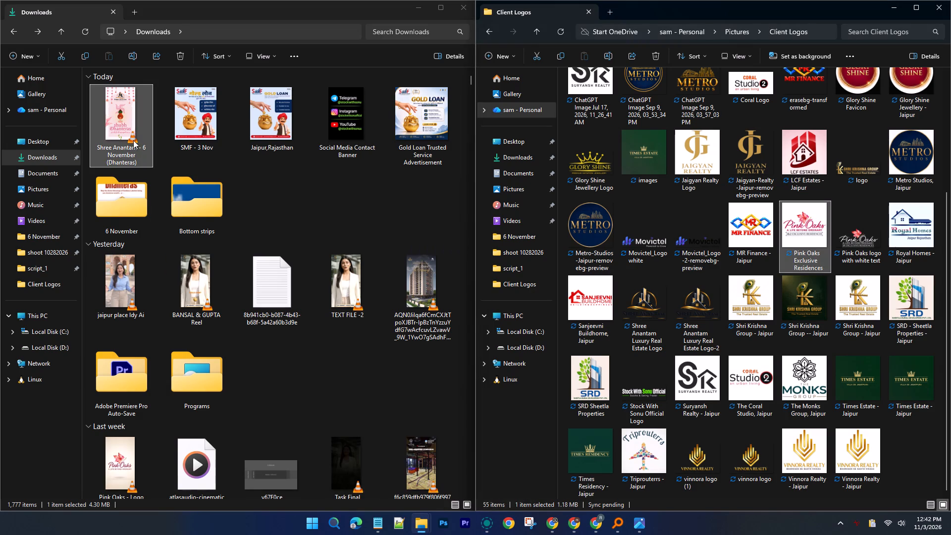
left_click_drag(133, 140, 130, 186)
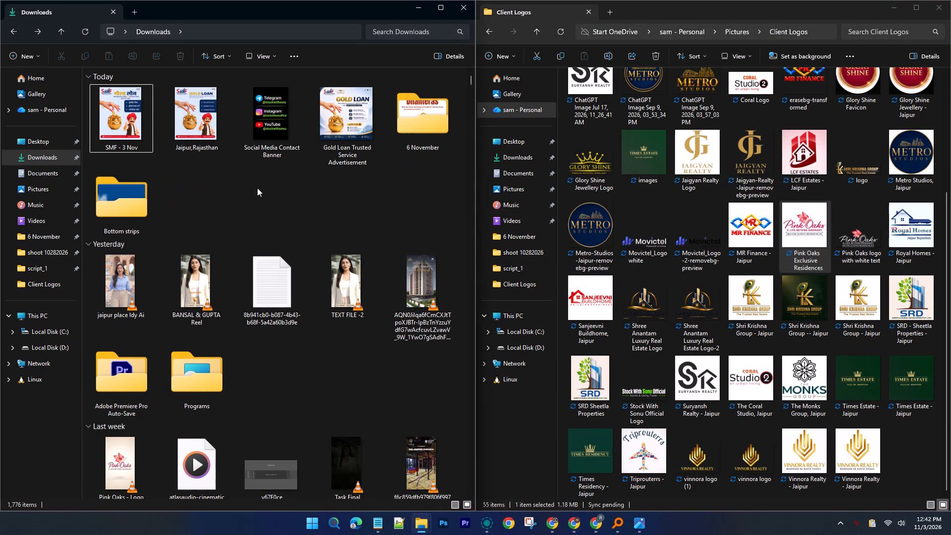
left_click(257, 188)
Find "BR Real Estate - 6 Nov" in the 6 November folder and play it to review its Dhanteras animation.
left_click(548, 529)
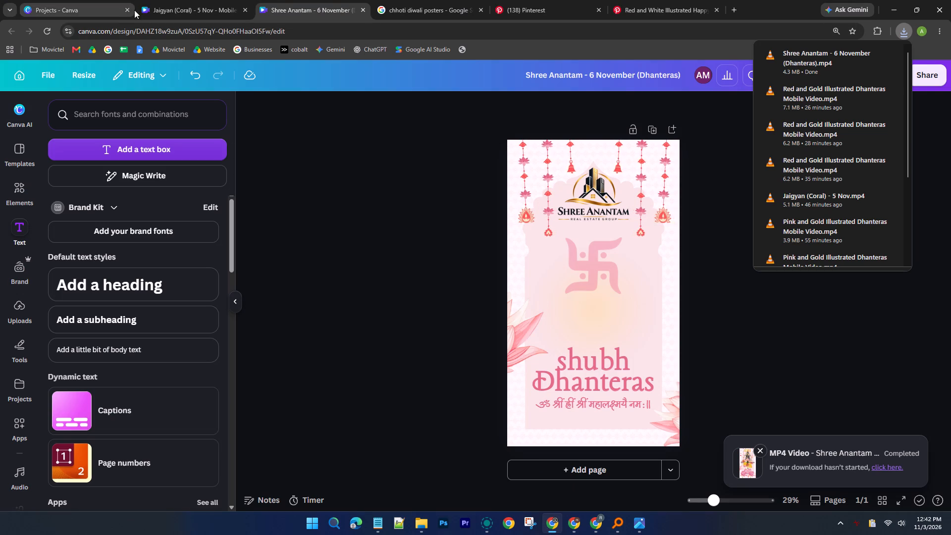
left_click(161, 0)
left_click(420, 531)
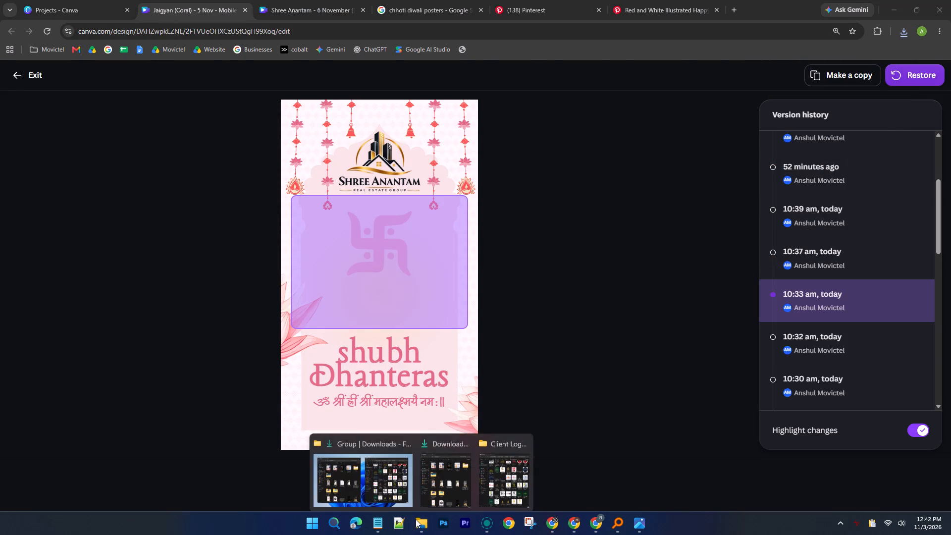
left_click(368, 465)
double_click(139, 185)
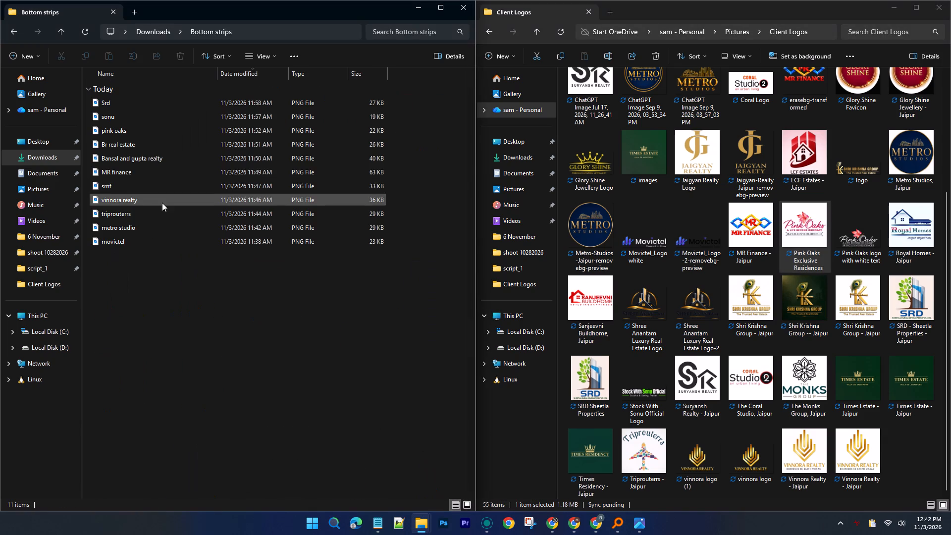
key("BackSpace")
double_click(418, 118)
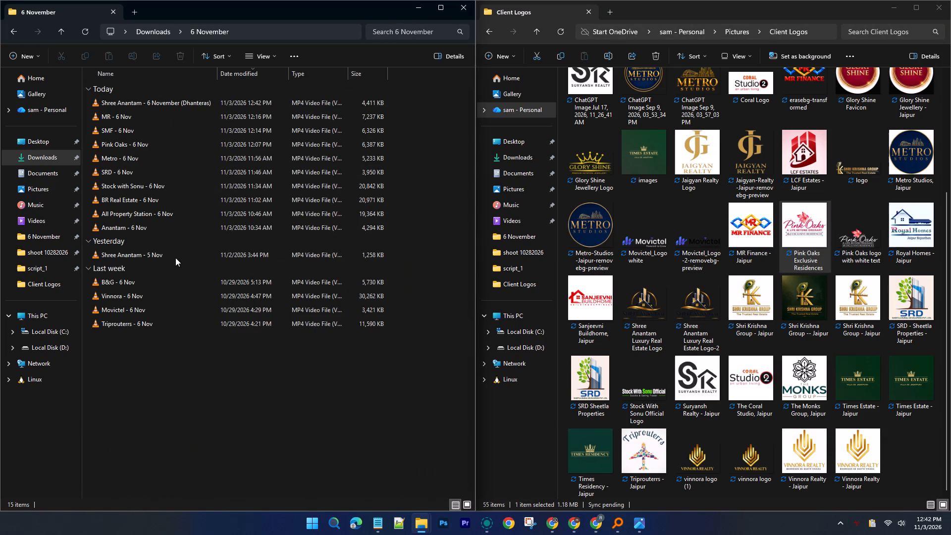
double_click(141, 203)
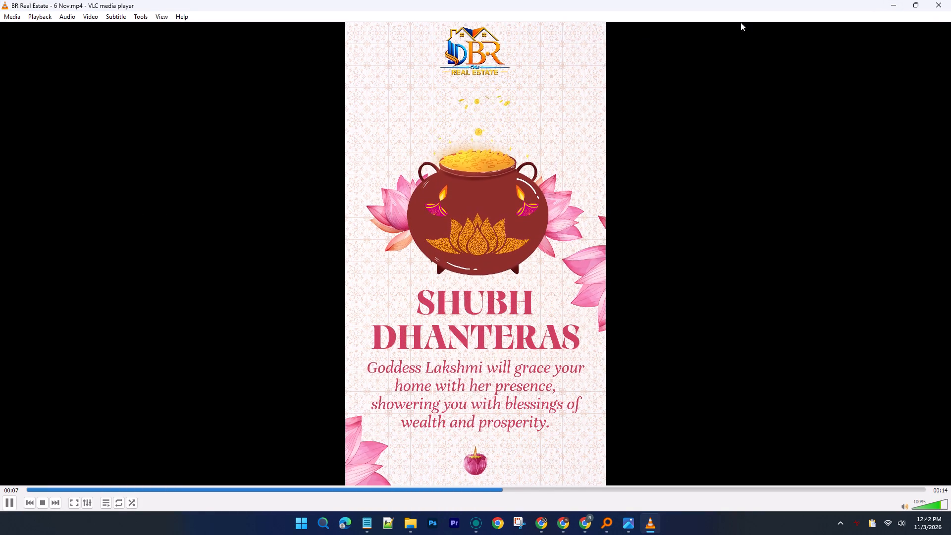
left_click(950, 0)
Close the version history page of the "Jaigyan (Coral) - 5 Nov" design in Chrome.
left_click(557, 526)
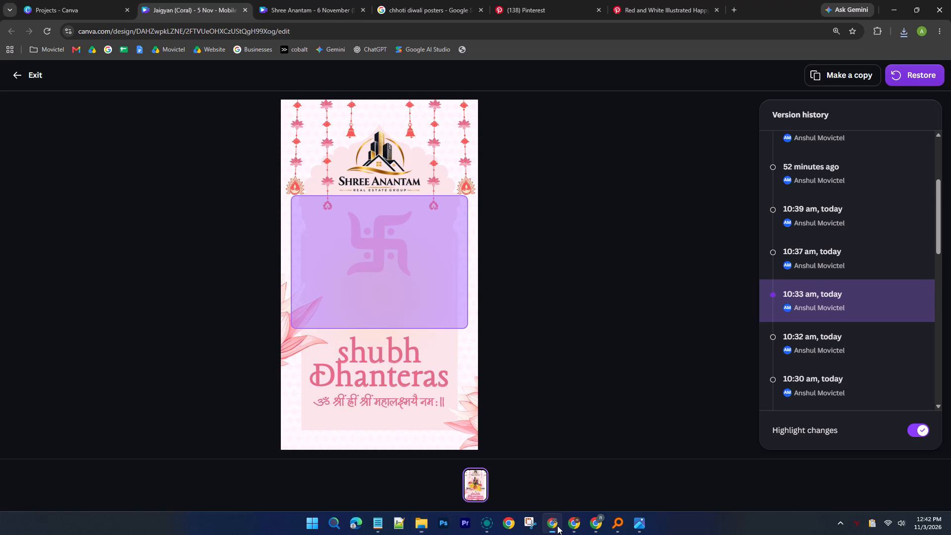
left_click(245, 7)
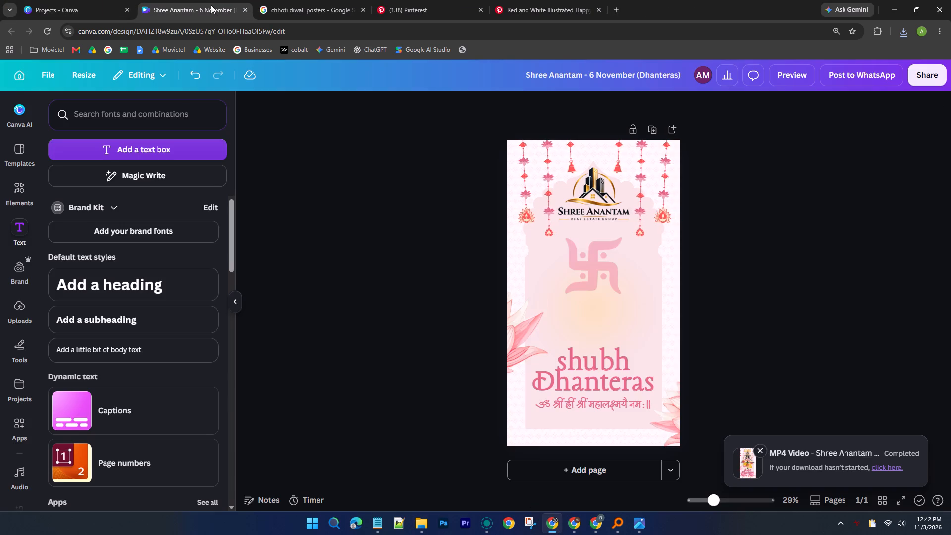
Open the "SRD - 6 Nov" mobile video design from the Canva projects for editing.
left_click(91, 0)
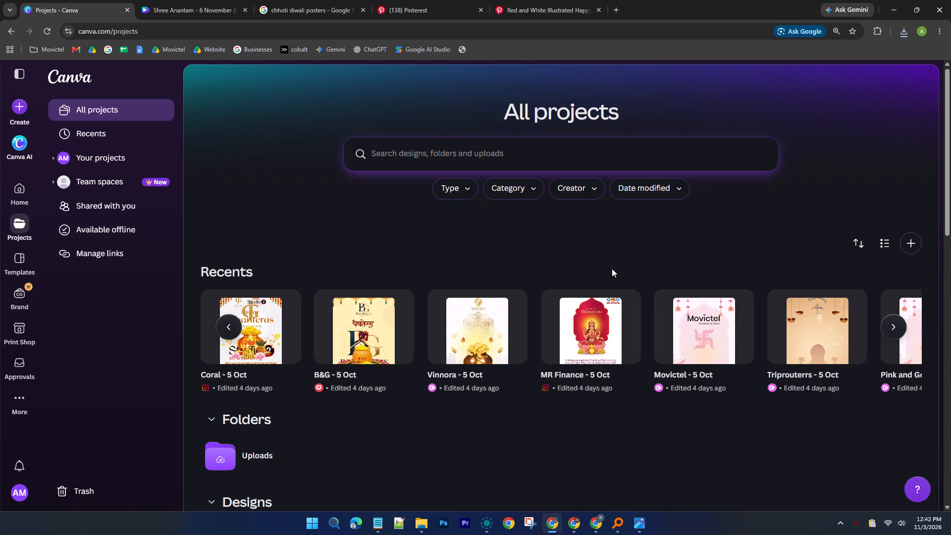
left_click(215, 0)
left_click(67, 0)
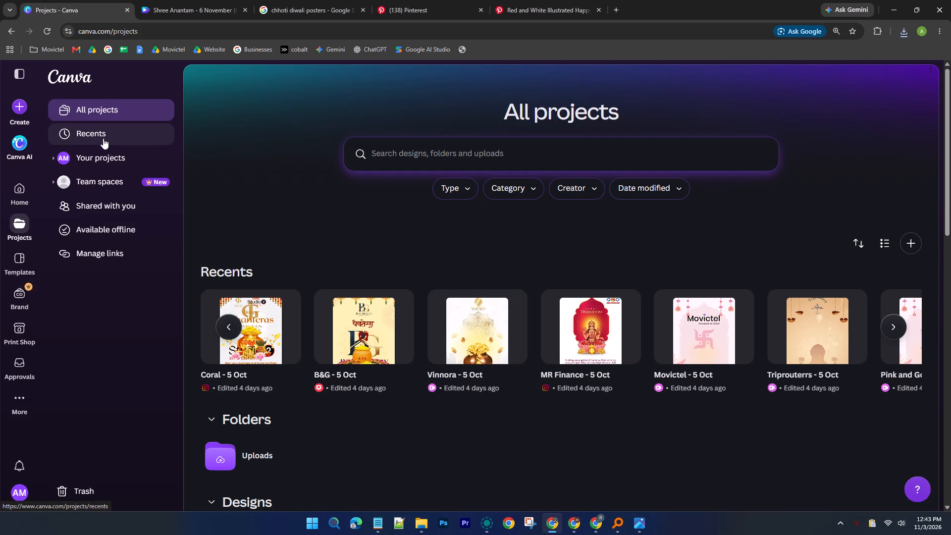
scroll(389, 171, "down", 3)
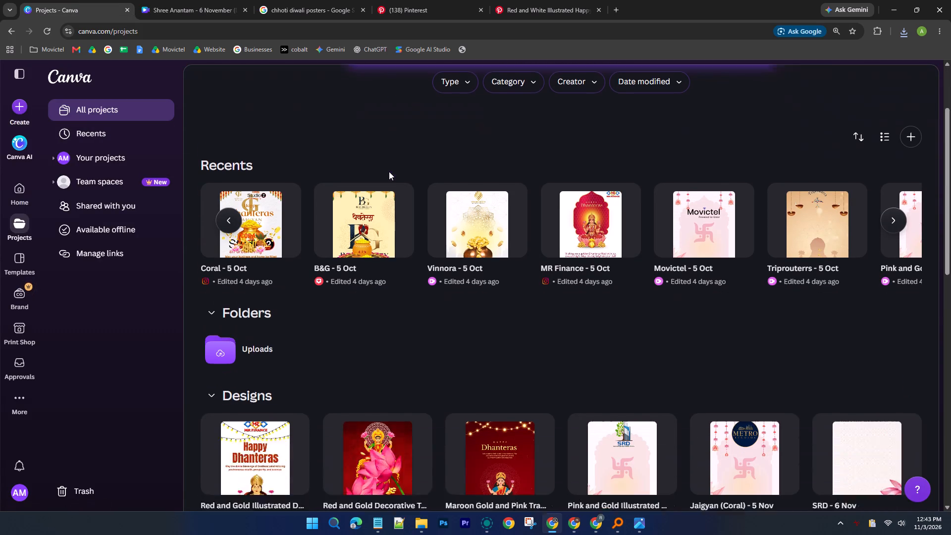
scroll(389, 171, "down", 3)
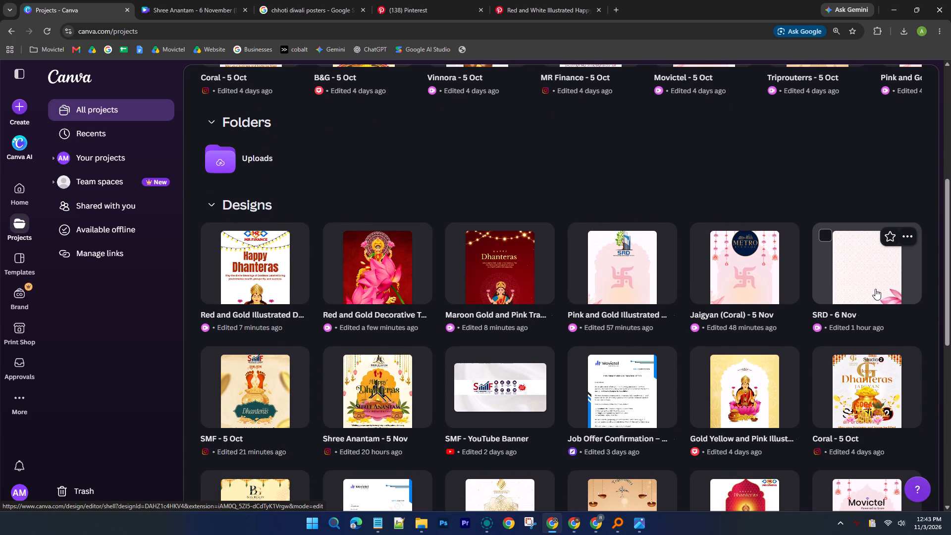
scroll(875, 289, "down", 4)
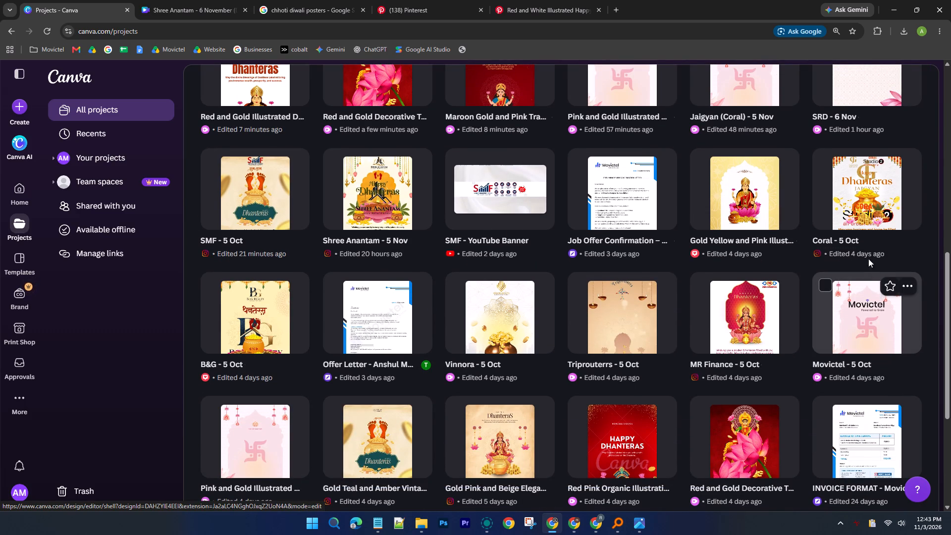
left_click(873, 90)
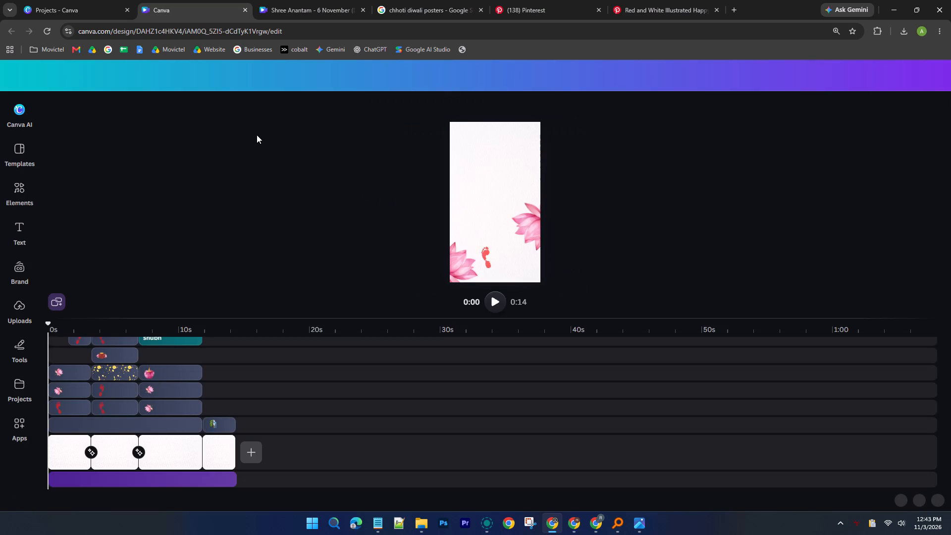
scroll(204, 420, "up", 4)
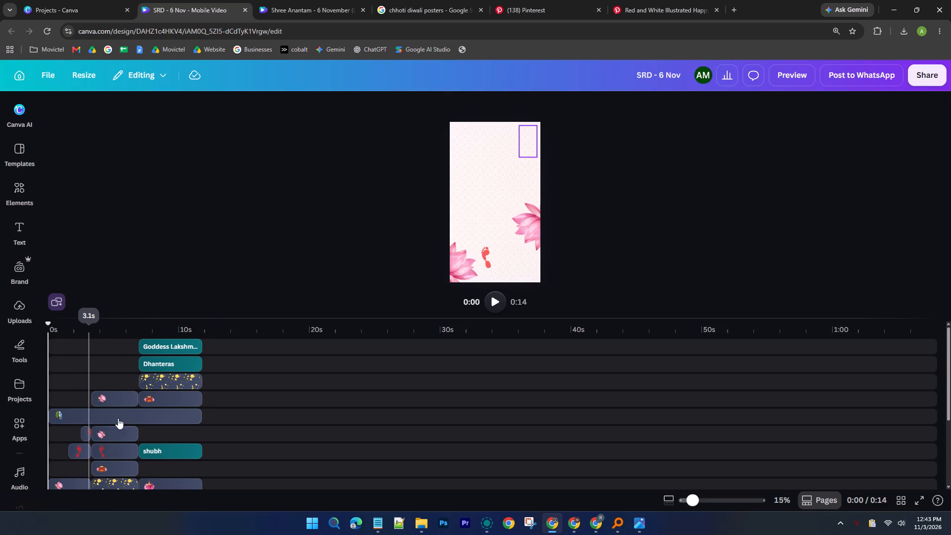
Replay the "BR Real Estate - 6 Nov" video from the 6 November folder, skipping ahead to the Shubh Dhanteras scene.
left_click(424, 526)
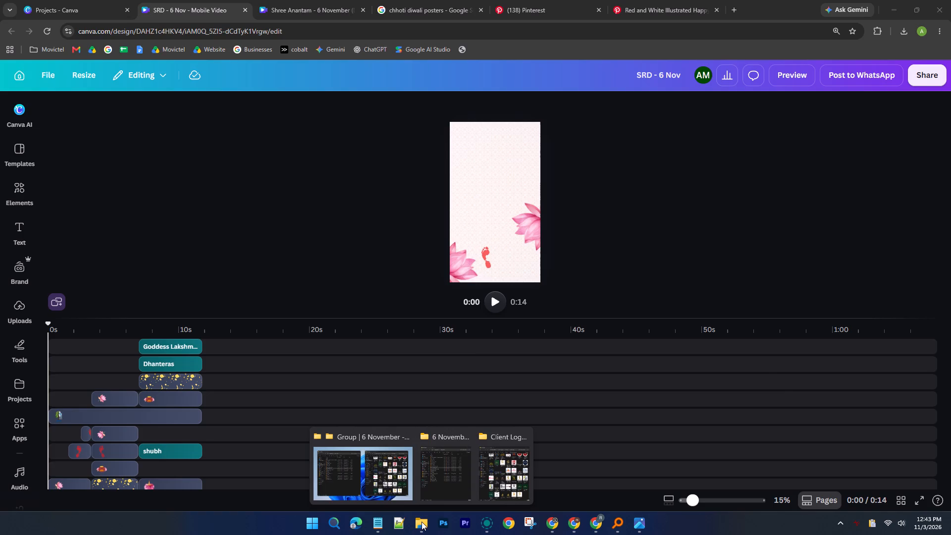
left_click(368, 467)
double_click(153, 202)
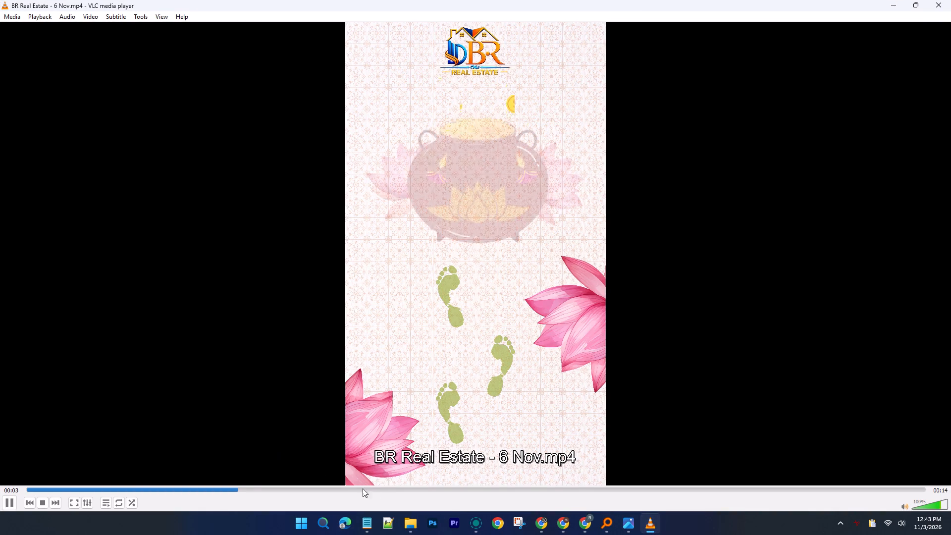
left_click_drag(412, 489, 429, 488)
left_click(520, 487)
left_click(950, 0)
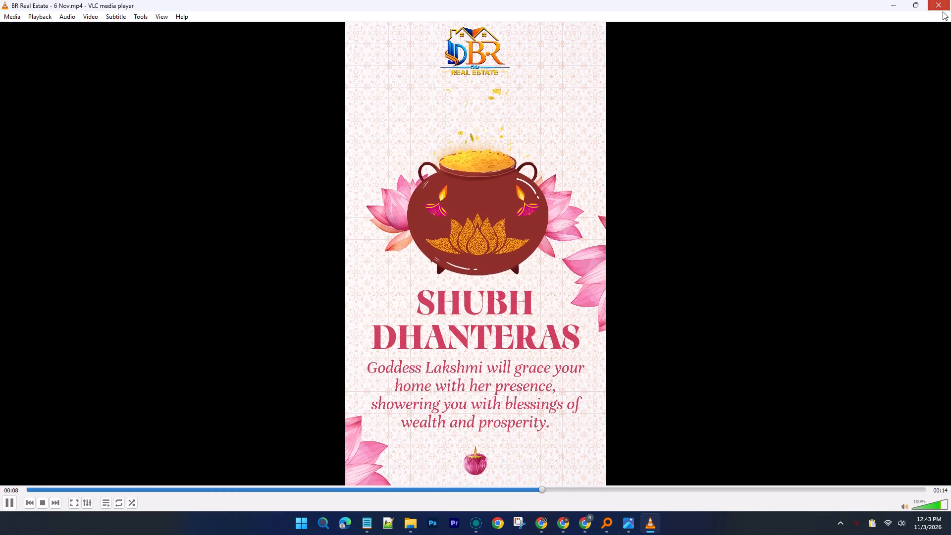
Play the "SRD - 6 Nov" design in Canva to about 4 seconds and delete the SRD logo from it.
left_click(557, 529)
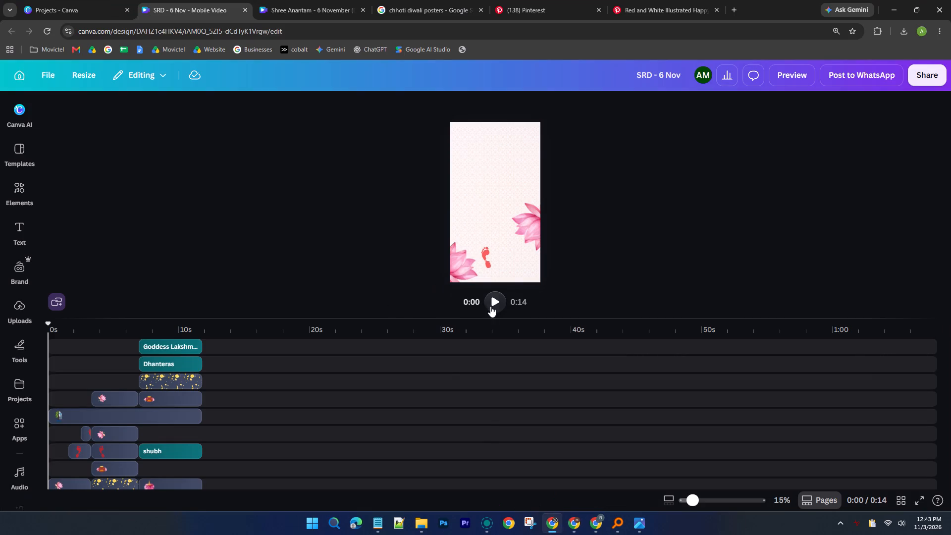
left_click(494, 303)
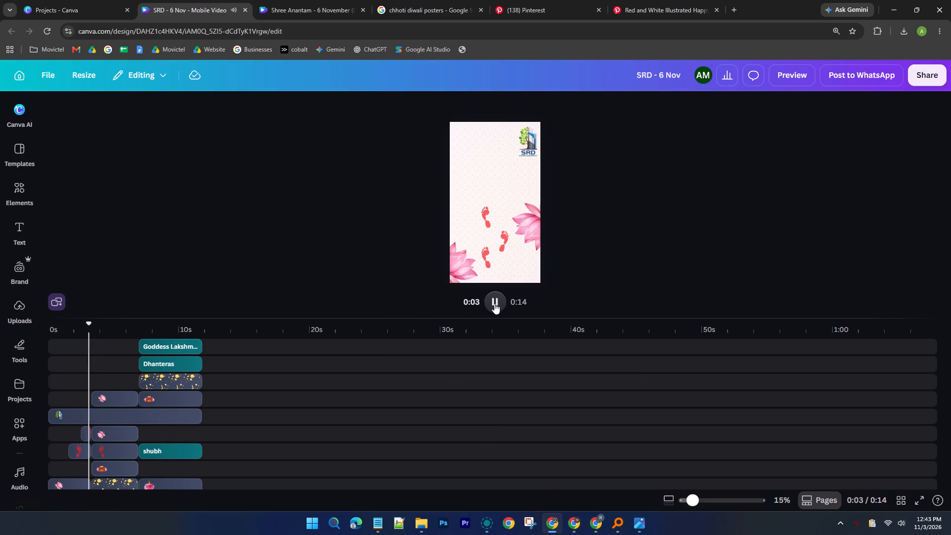
left_click(494, 303)
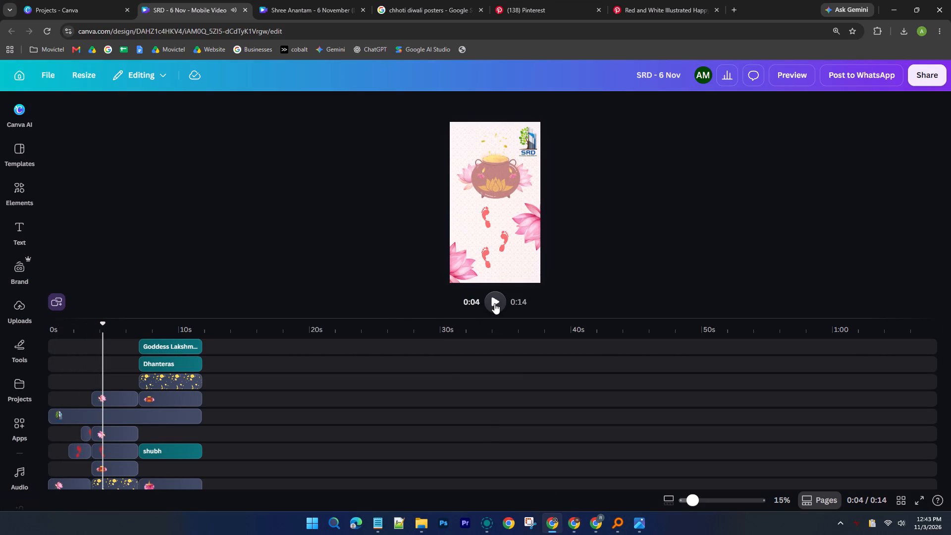
left_click(533, 139)
key("Delete")
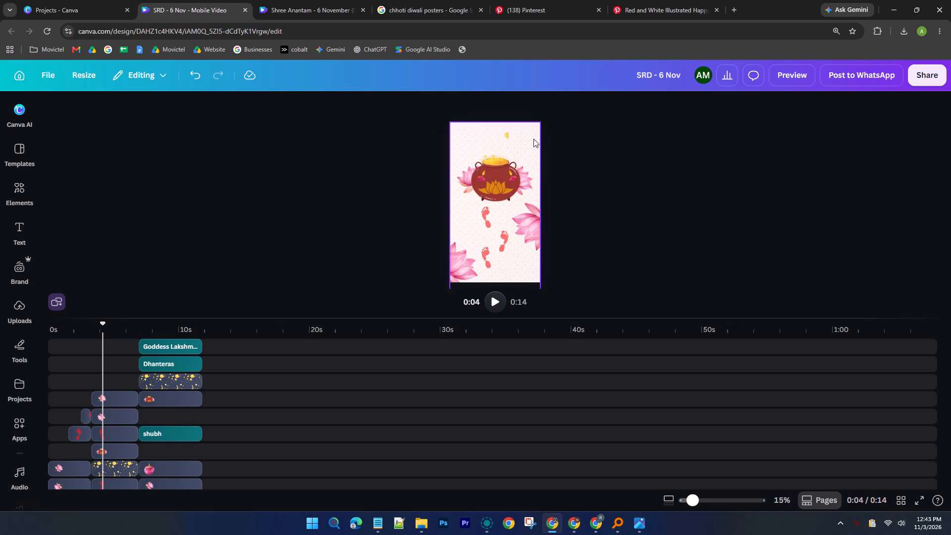
Search the computer's files for "chart" with Everything and look through the results for the client's logo.
left_click(414, 514)
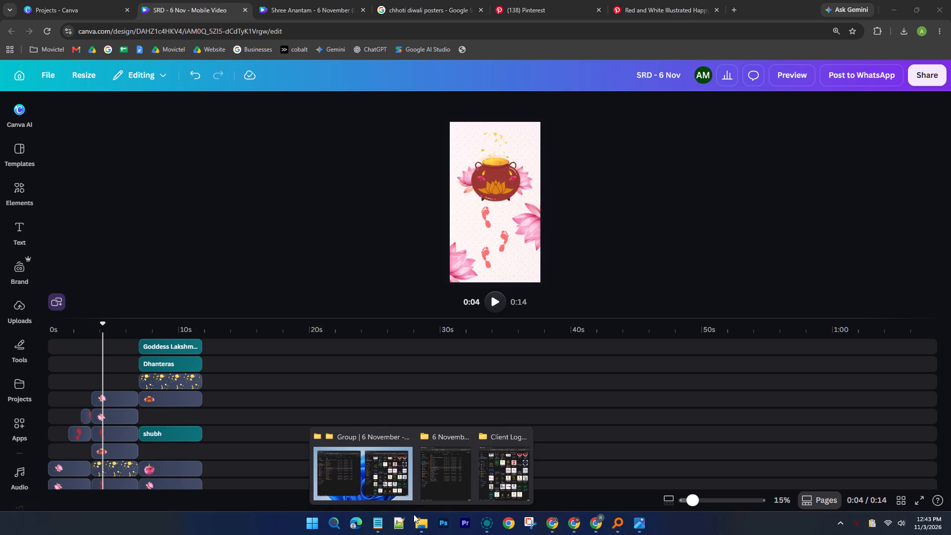
type("ever")
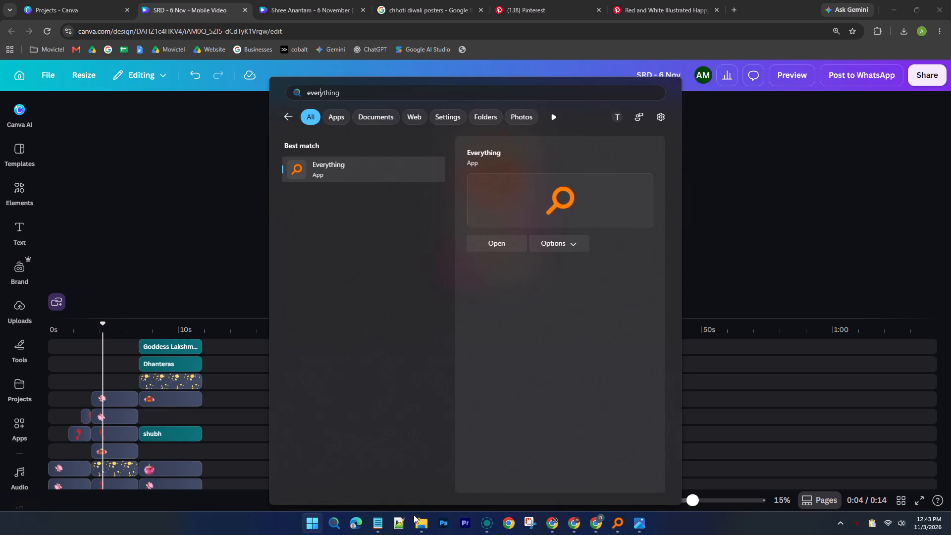
key("Return")
type("chart")
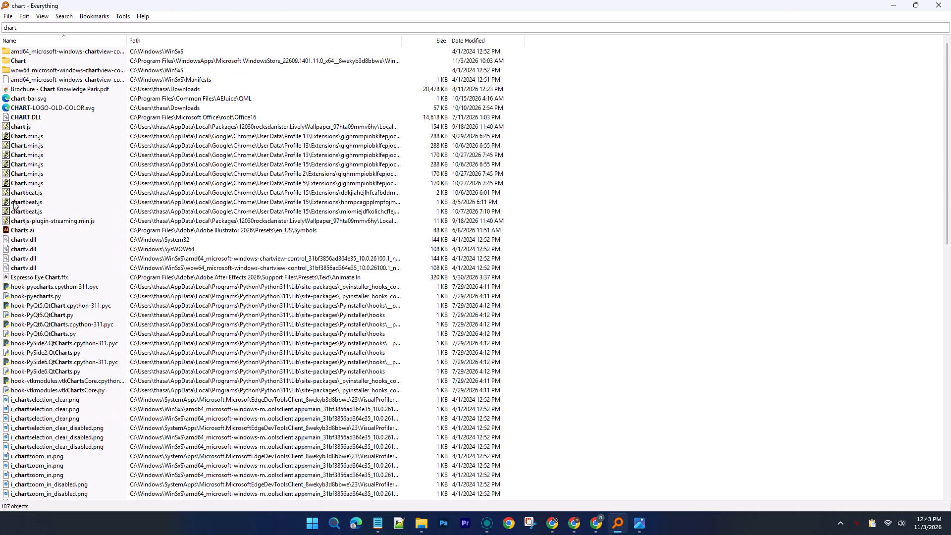
scroll(53, 136, "down", 4)
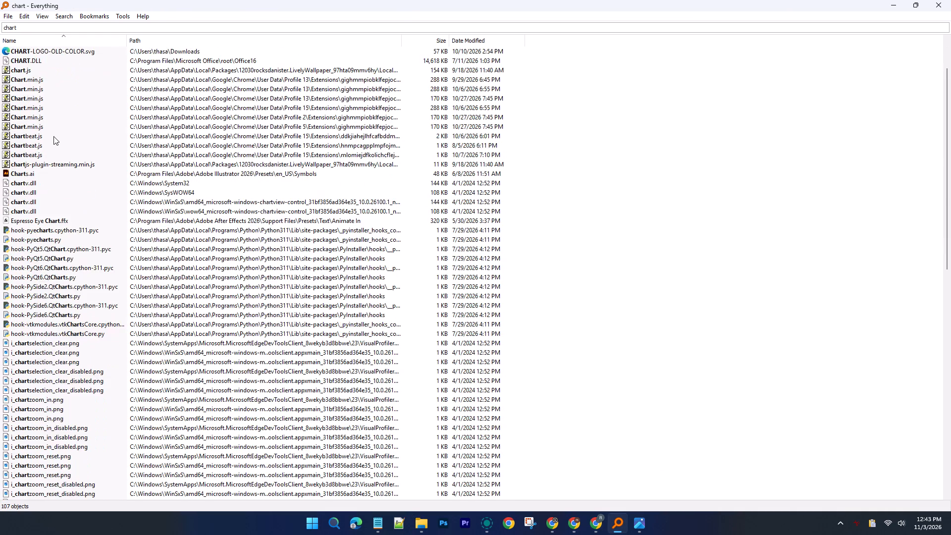
scroll(53, 136, "down", 14)
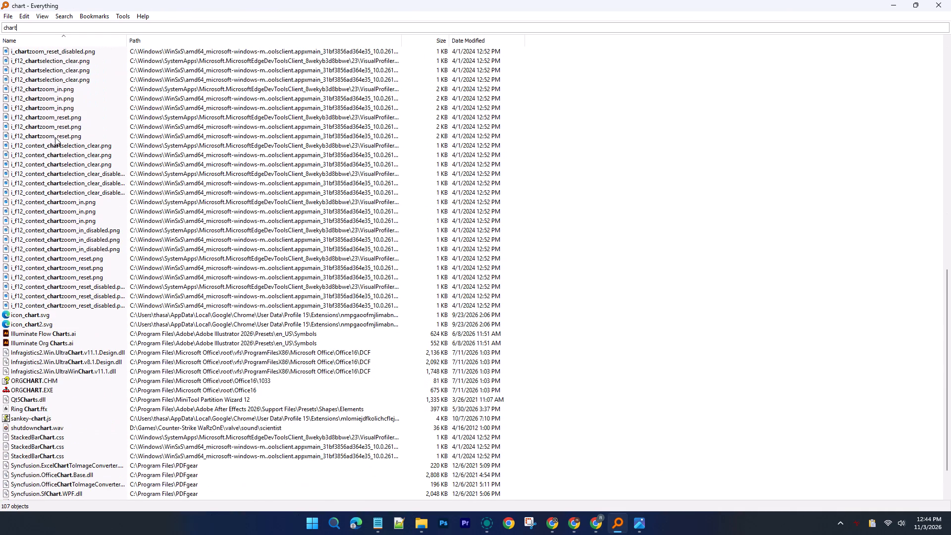
scroll(55, 137, "down", 10)
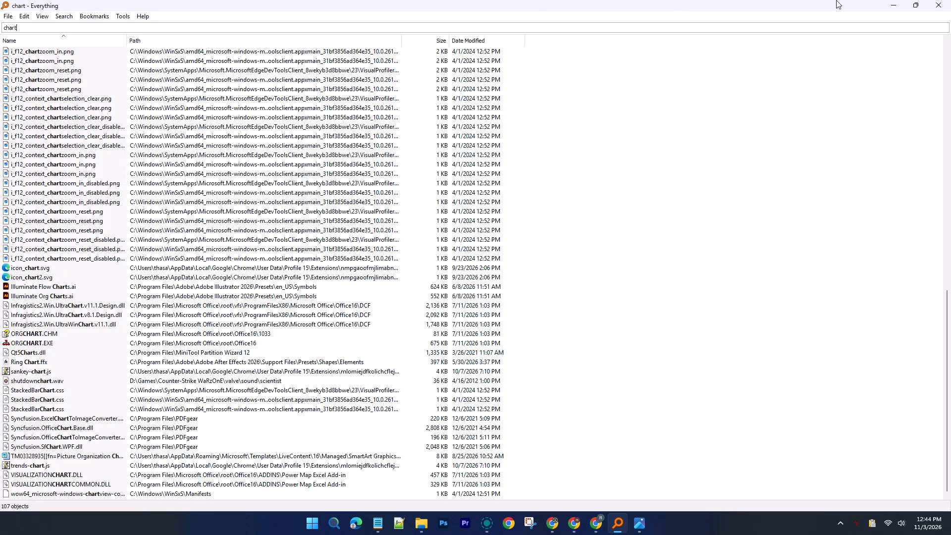
left_click(936, 0)
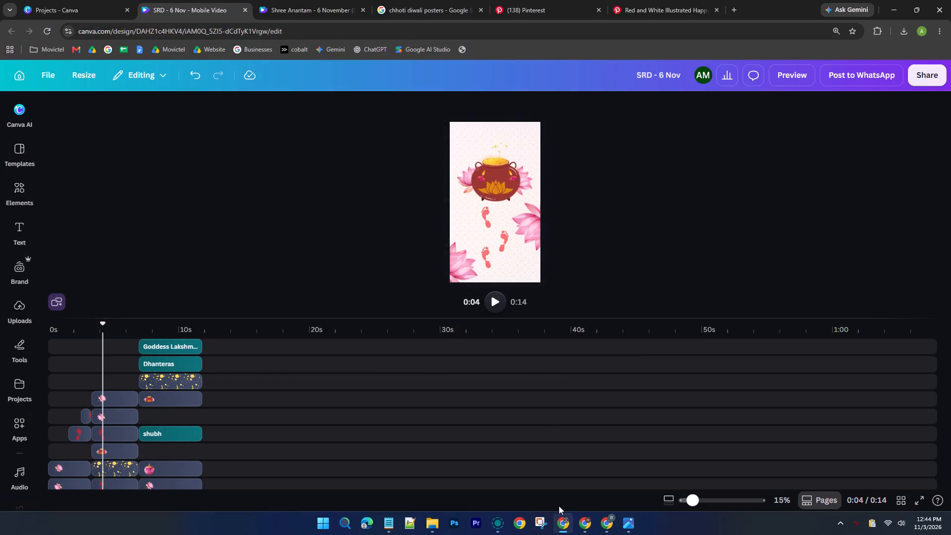
Search Google for "chart group jaipur" and open the Chartgroup Instagram profile from the image results.
left_click(730, 3)
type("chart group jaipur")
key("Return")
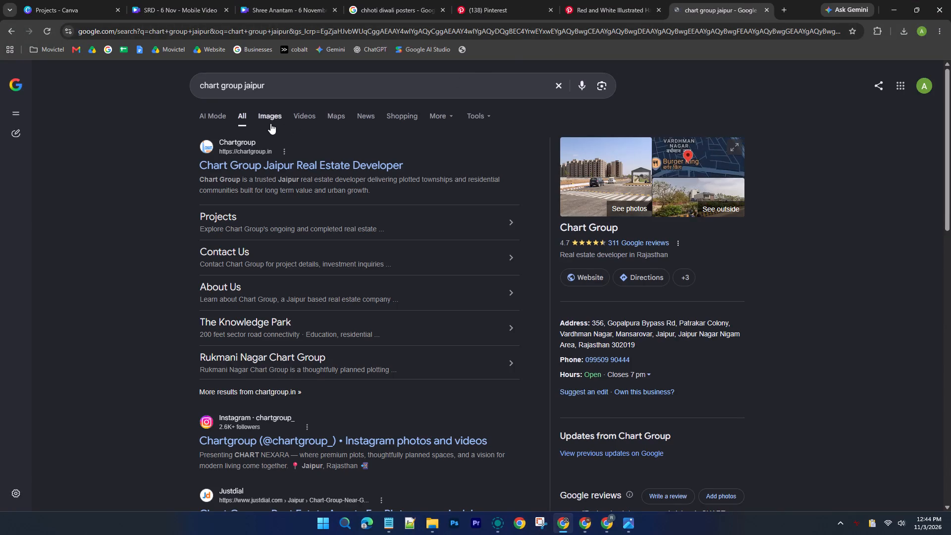
left_click(270, 123)
left_click(335, 237)
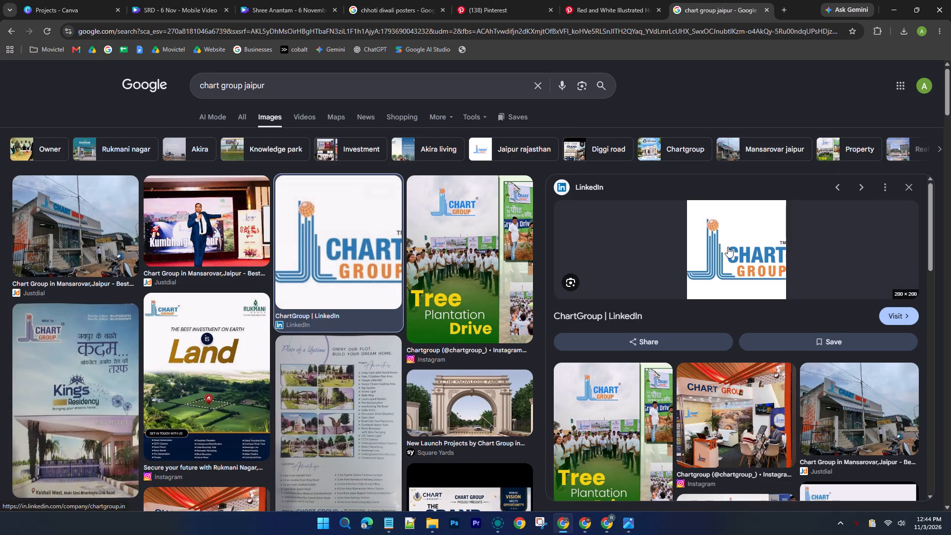
left_click(586, 387)
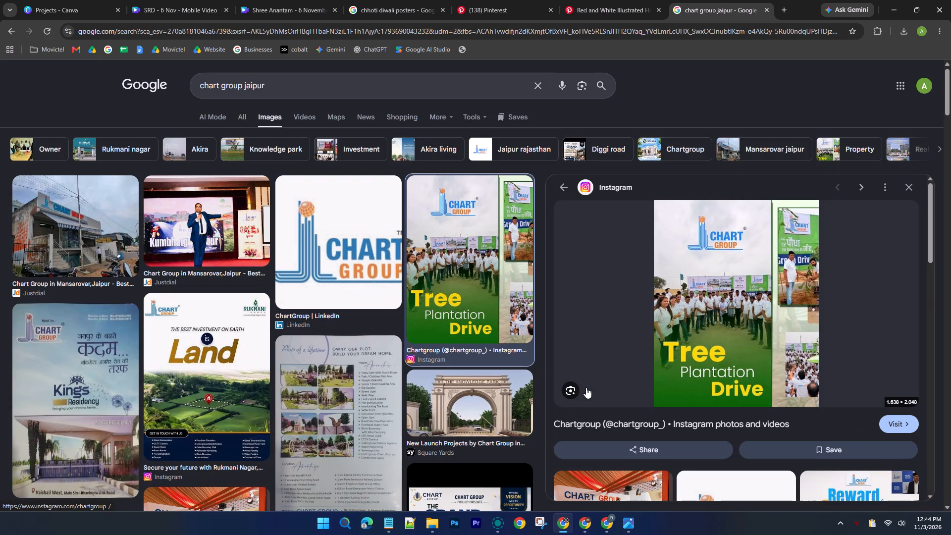
left_click(643, 423)
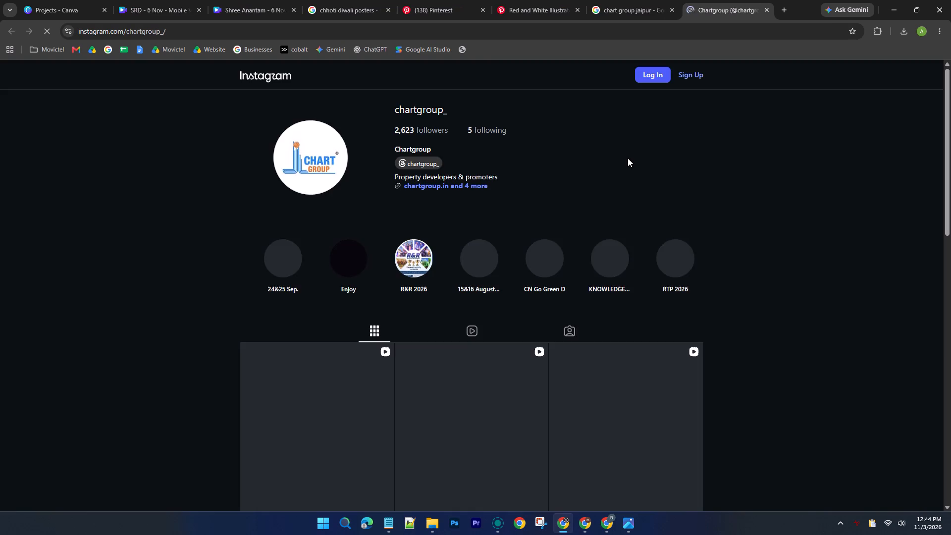
Take the chartgroup_ profile address and open it in a new tab of the Chrome window signed in to Instagram.
left_click(590, 192)
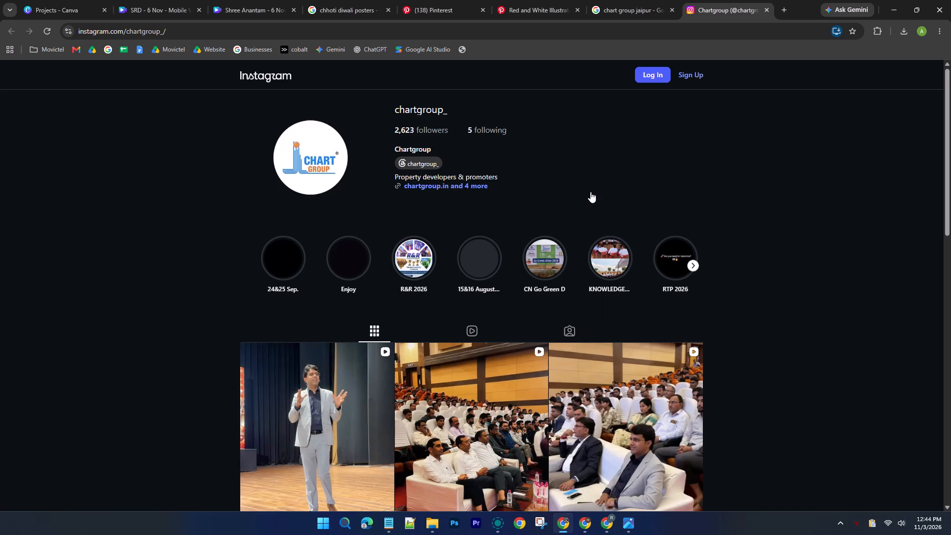
scroll(590, 192, "down", 1)
scroll(590, 192, "up", 2)
left_click(317, 24)
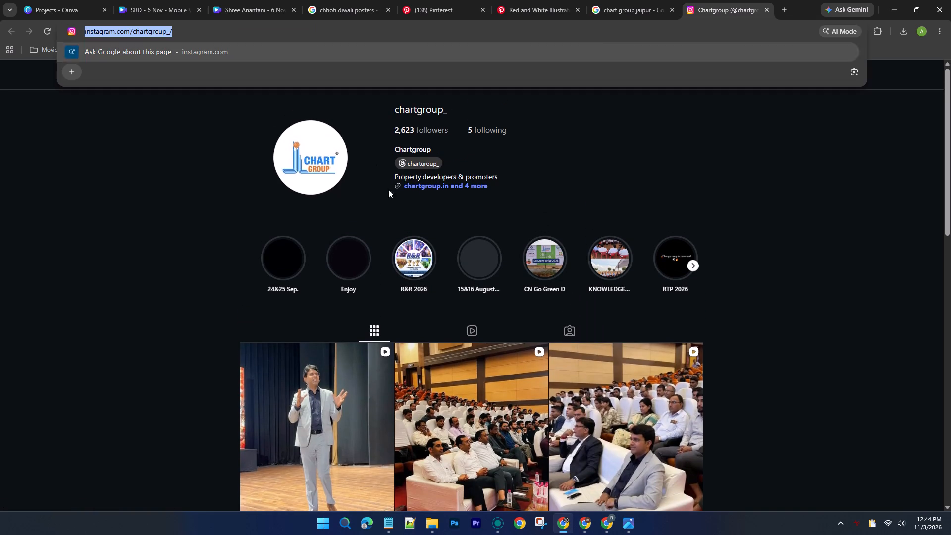
key("ctrl+x")
left_click(593, 519)
left_click(378, 7)
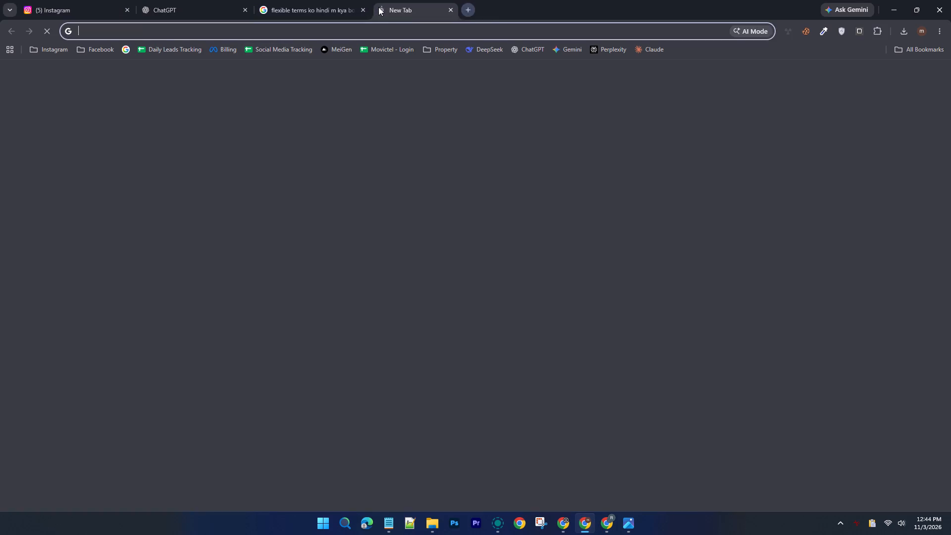
key("ctrl+v")
key("Return")
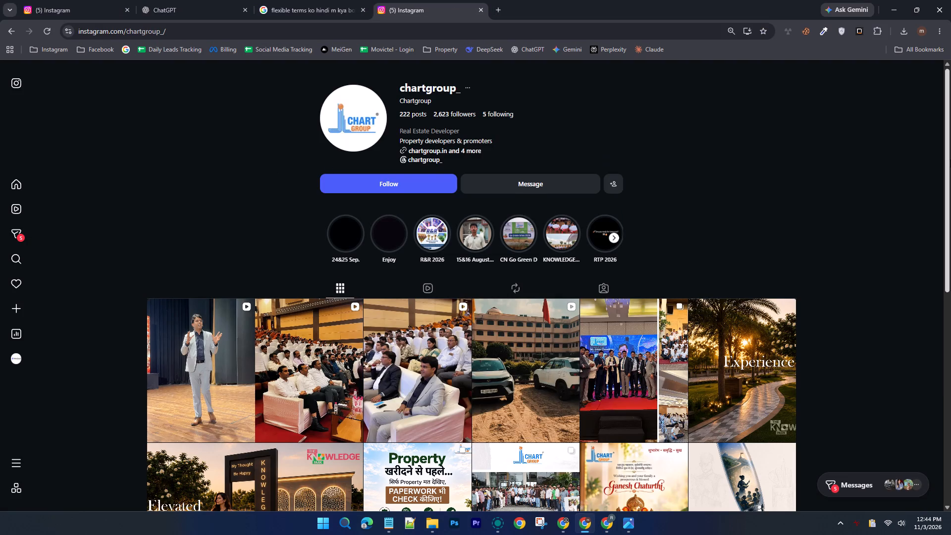
Open the "Himalayan Diaries" group-photo post from the chartgroup_ profile and view its image full size in a separate tab.
scroll(950, 160, "down", 4)
left_click(539, 287)
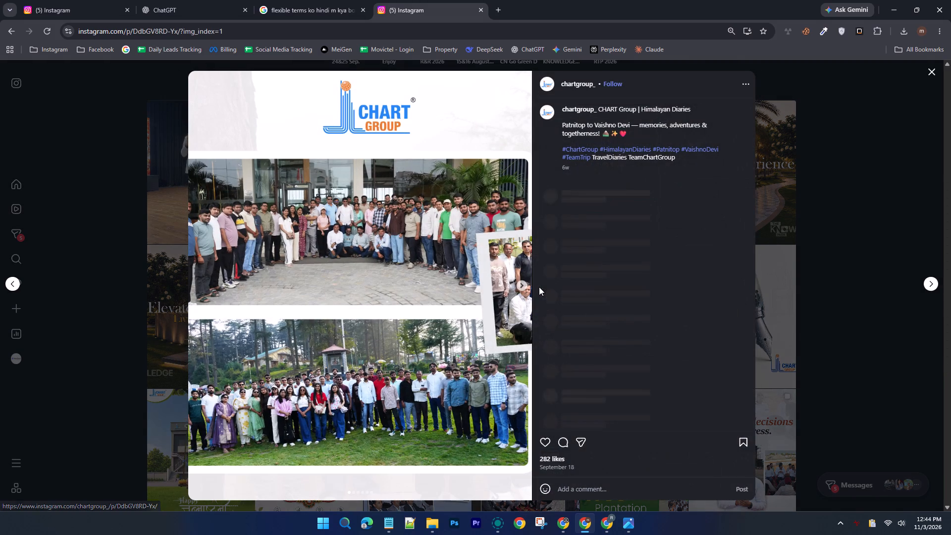
right_click(416, 158)
left_click(478, 367)
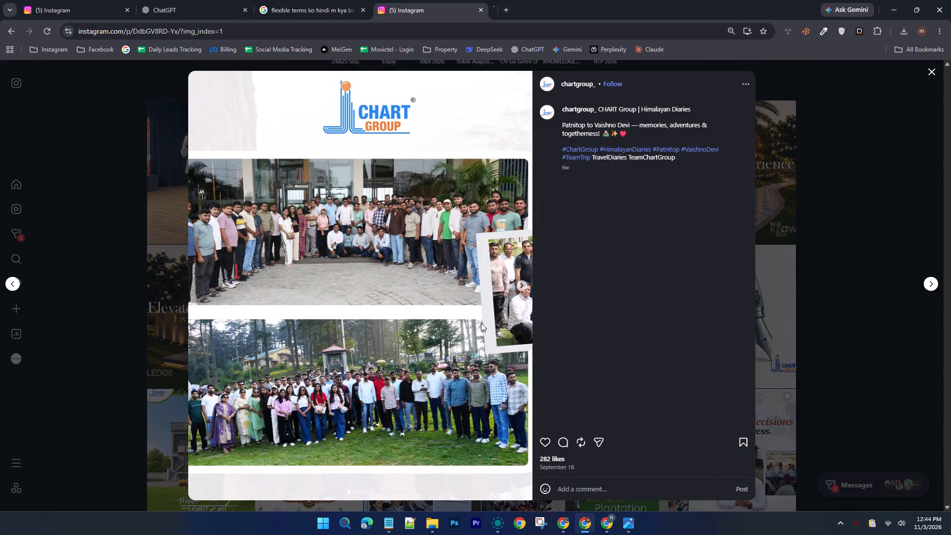
left_click(521, 0)
left_click(483, 143)
scroll(498, 127, "up", 1)
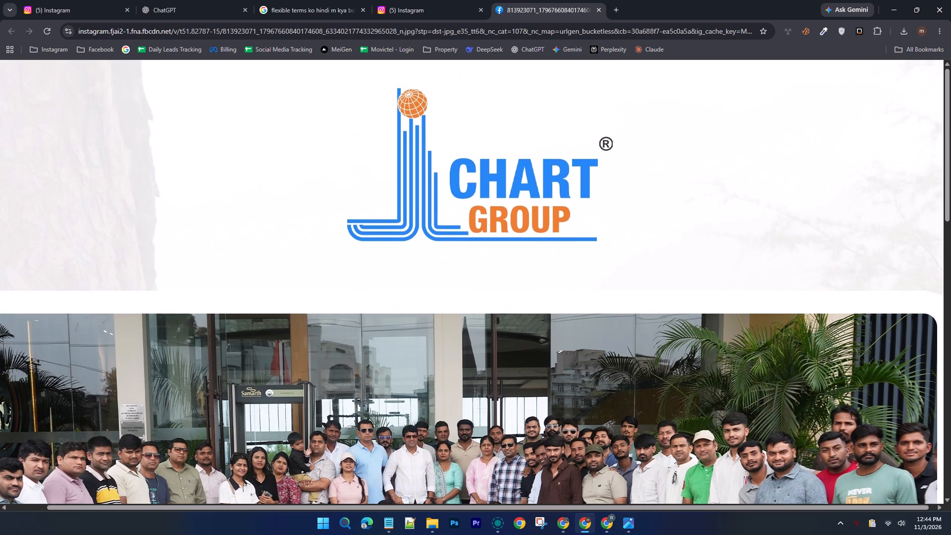
Snip the whole Chart Group logo, including the registered mark, from the full-size image to the clipboard with MiniSnip.
key("ctrl+shift+c")
left_click_drag(337, 82, 591, 233)
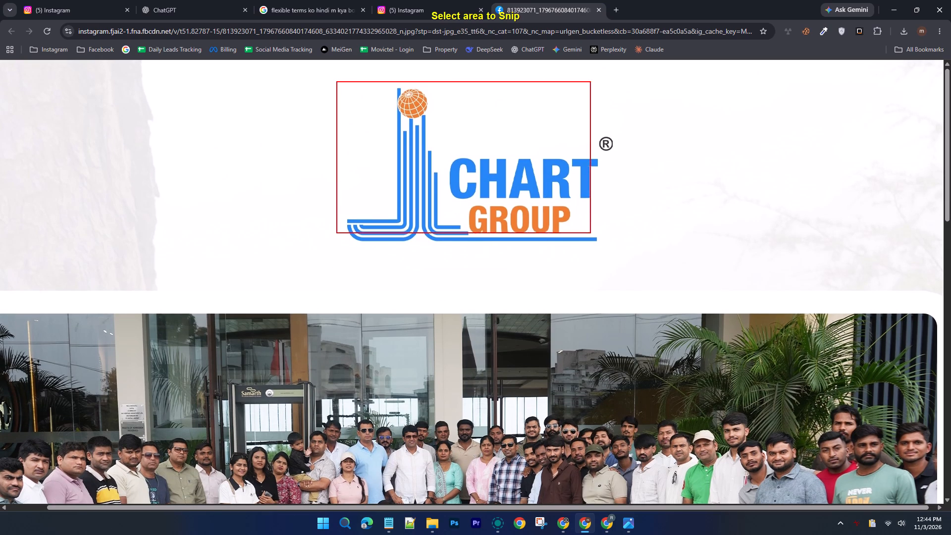
left_click_drag(591, 233, 618, 251)
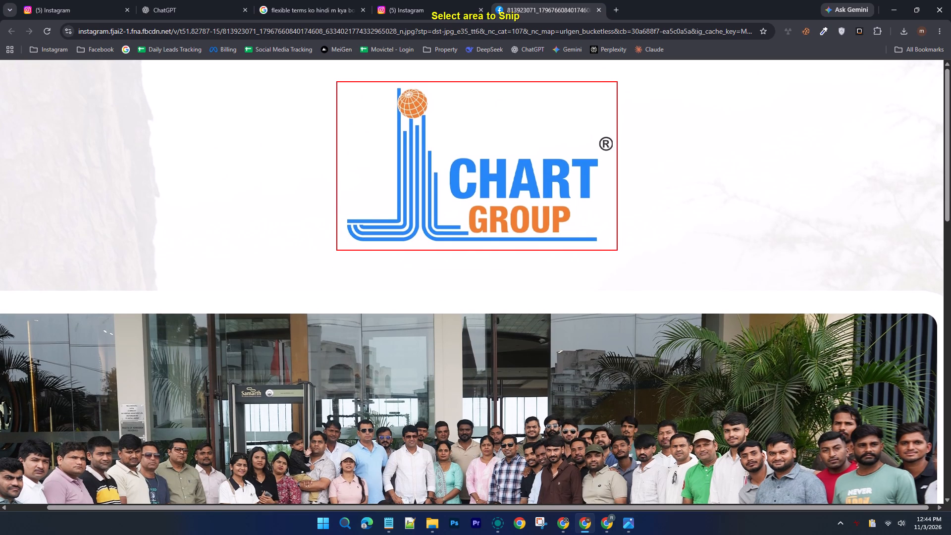
left_click_drag(618, 251, 617, 248)
left_click(417, 260)
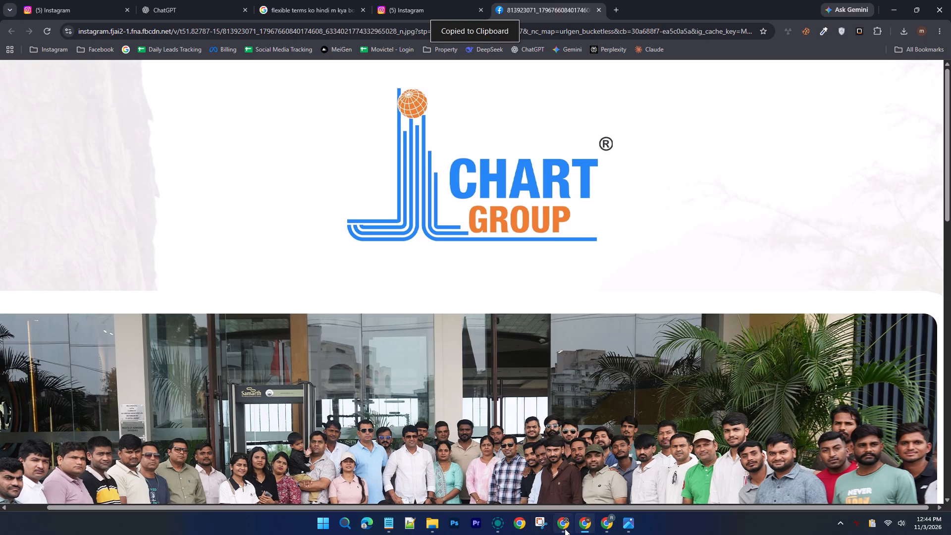
Paste the copied Chart Group logo into the "SRD - 6 Nov" design in Canva and remove its background.
left_click(566, 529)
left_click(124, 0)
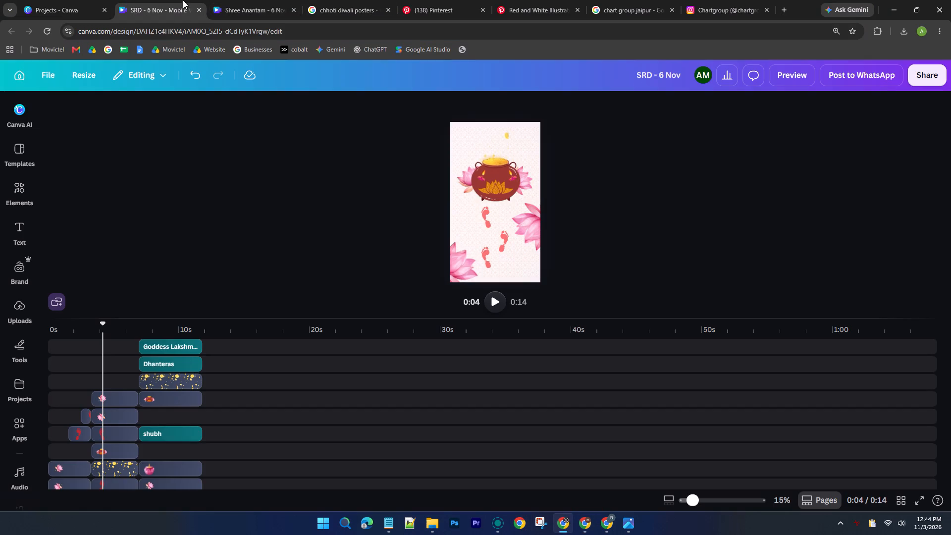
key("ctrl+v")
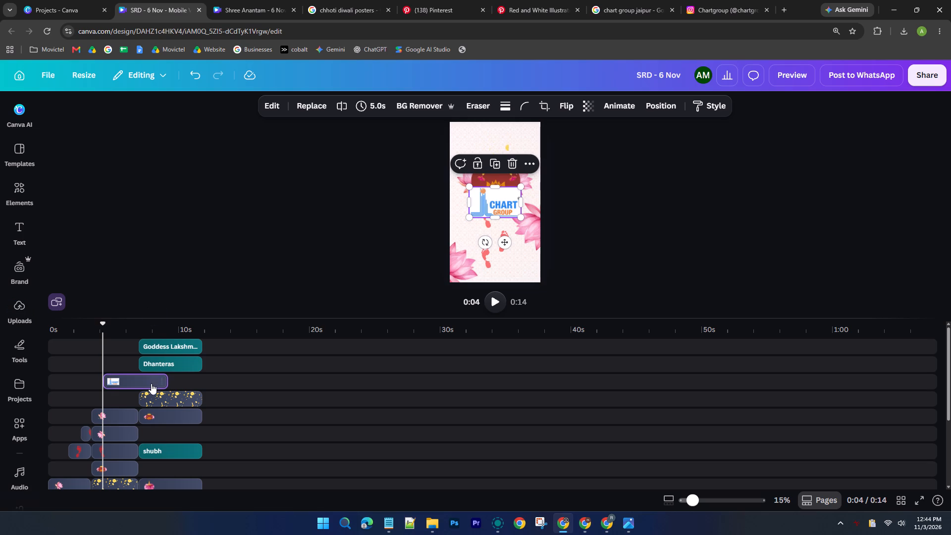
left_click(403, 105)
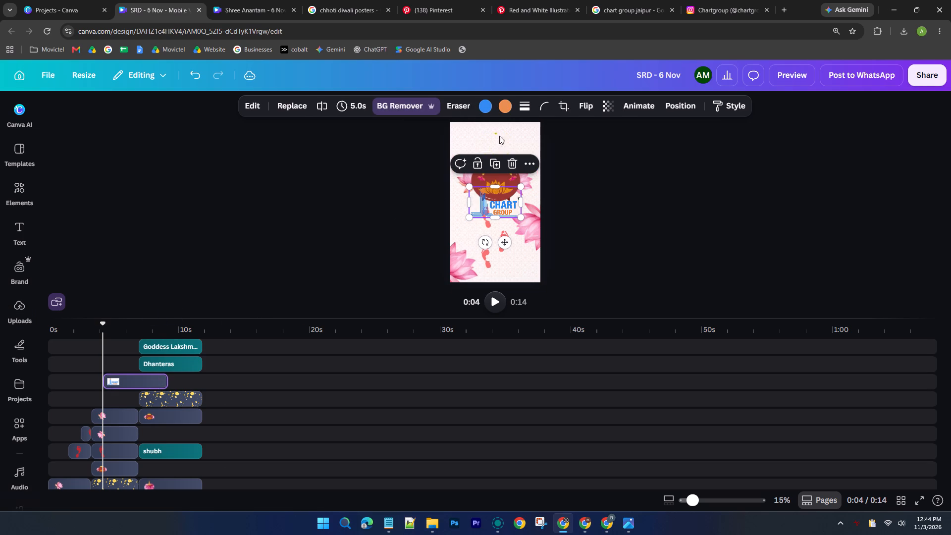
Shrink the Chart Group logo and place it in the top-left corner of the video page.
scroll(502, 113, "up", 3, "ctrl")
scroll(497, 168, "down", 5, "ctrl")
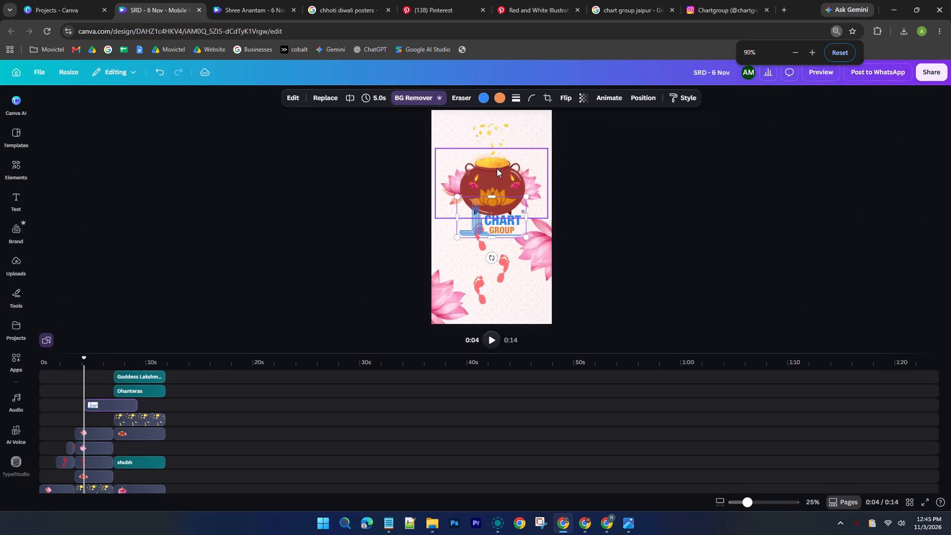
scroll(497, 168, "down", 1, "ctrl")
left_click_drag(492, 229, 467, 132)
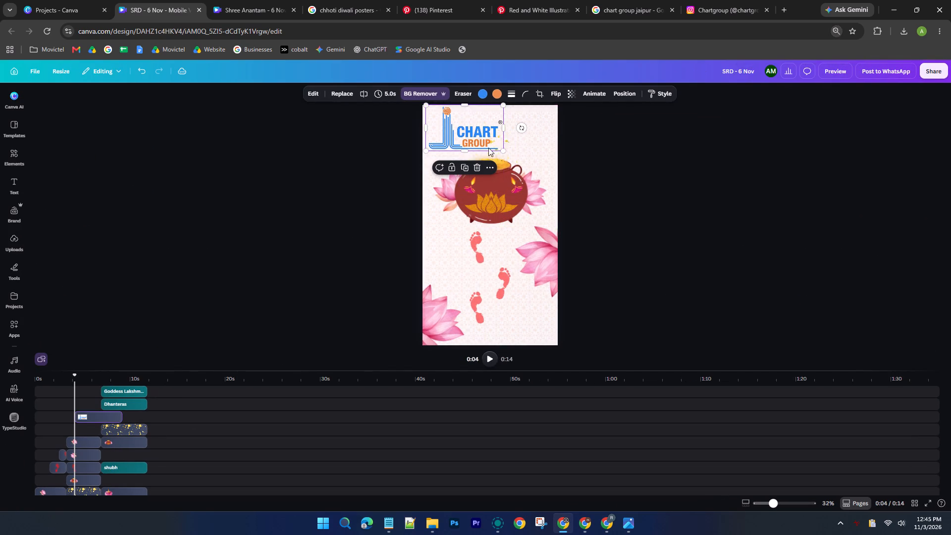
left_click_drag(504, 153, 472, 128)
scroll(407, 119, "up", 7, "ctrl")
scroll(271, 222, "up", 3)
scroll(288, 137, "up", 1)
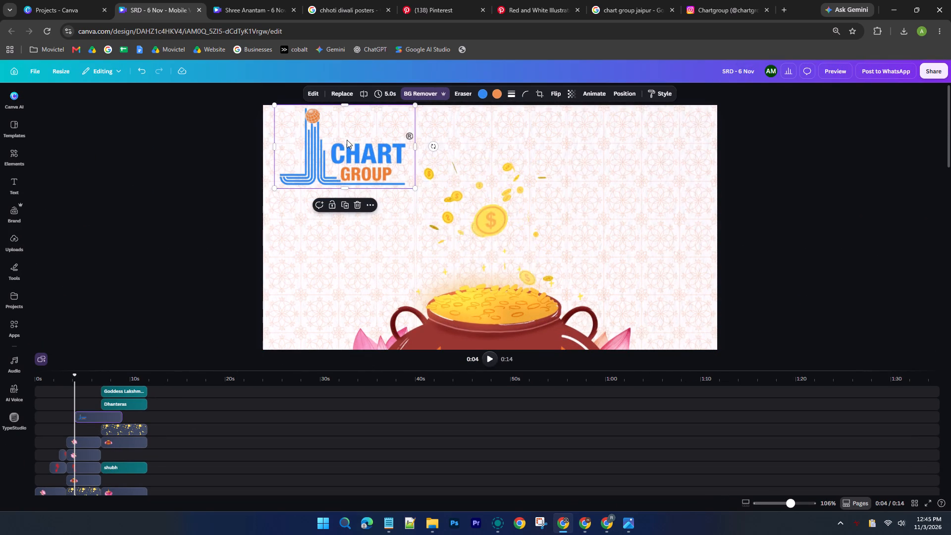
left_click_drag(347, 140, 340, 145)
left_click(159, 161)
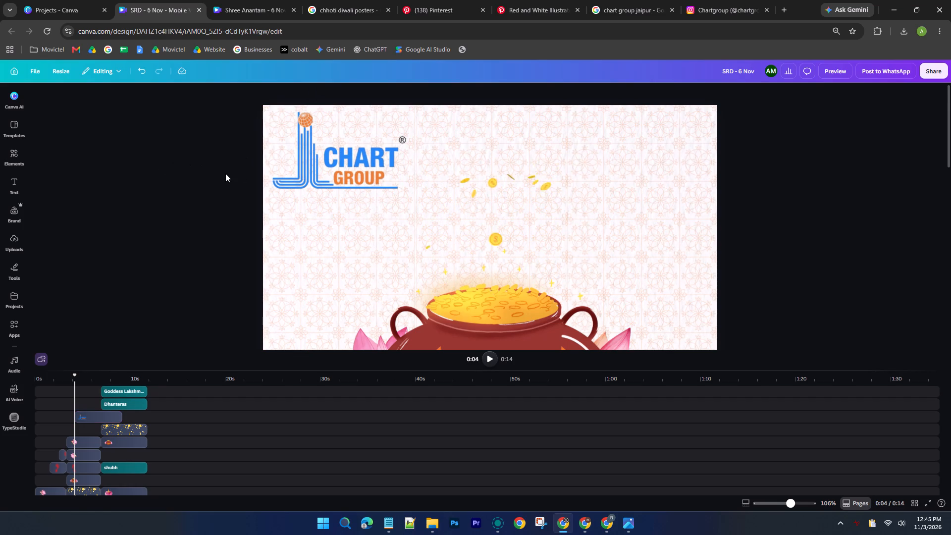
Extend the Chart Group logo's clip to run from the start of the video for 11.8 s, up to the closing scene.
left_click(102, 417)
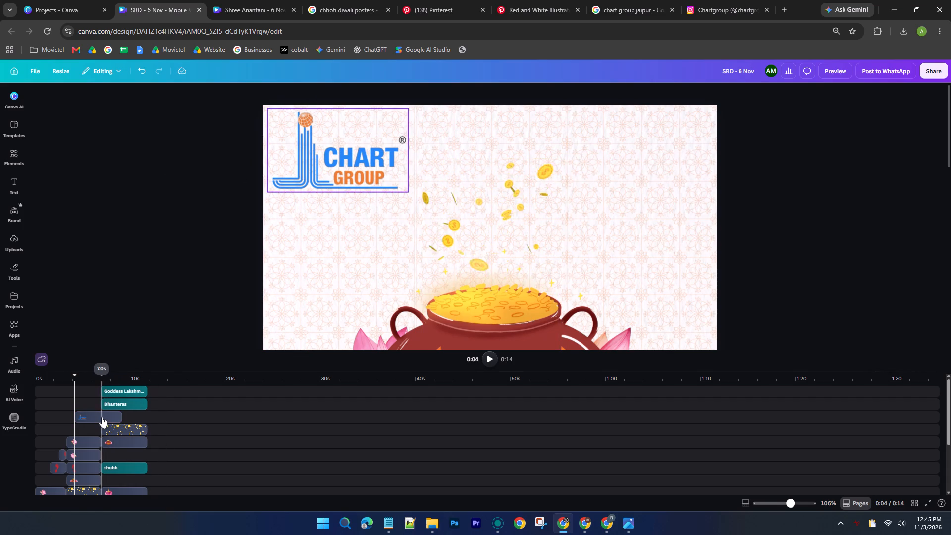
left_click_drag(77, 412, 49, 409)
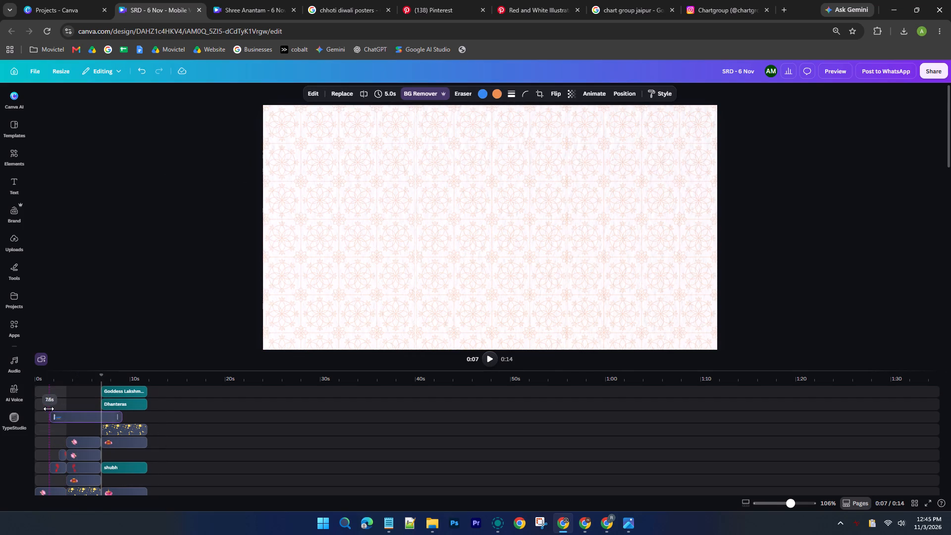
left_click_drag(49, 409, 39, 408)
scroll(118, 416, "down", 4)
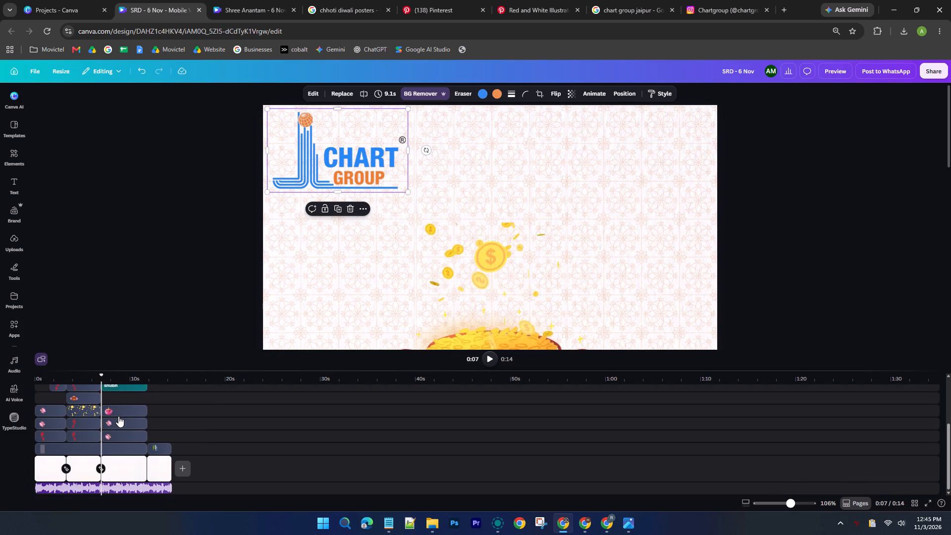
scroll(135, 410, "up", 2)
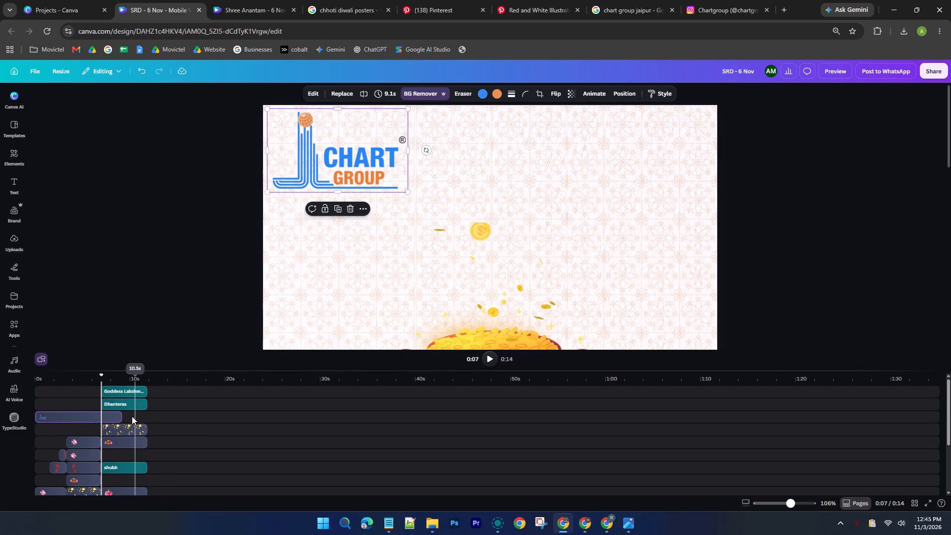
left_click_drag(119, 415, 143, 417)
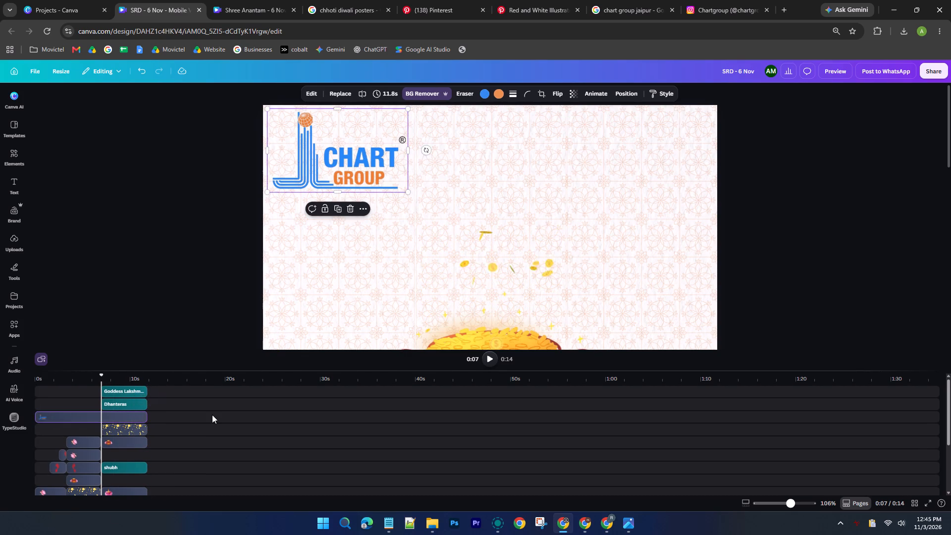
Replace the SRD logo in the closing scene with the uploaded Chart Group logo, trimming its clip to 2.5 s.
scroll(201, 416, "down", 2)
left_click(21, 238)
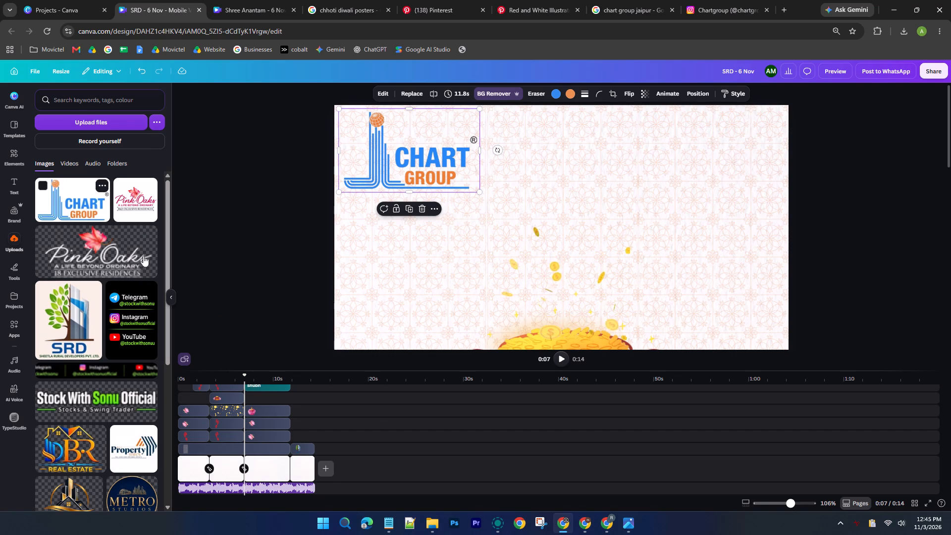
scroll(400, 464, "down", 2)
left_click_drag(79, 204, 326, 427)
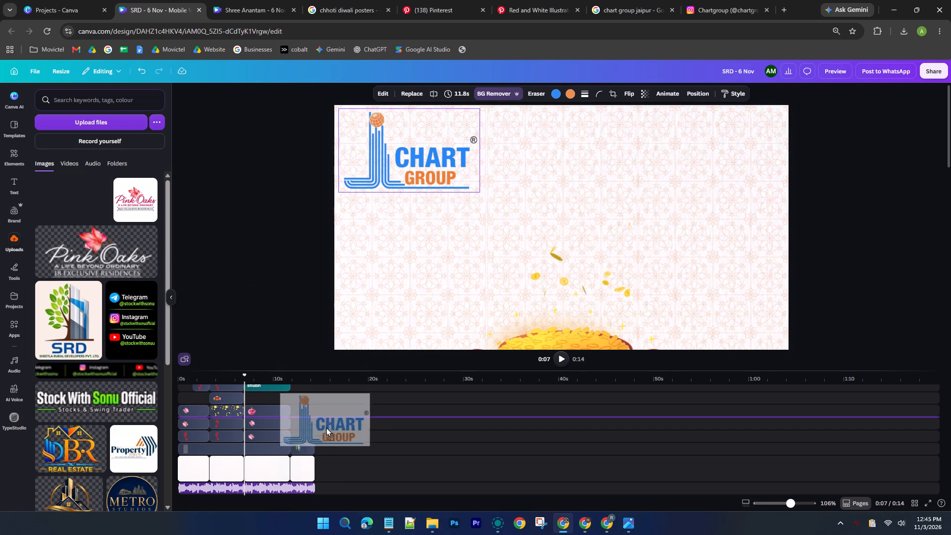
left_click_drag(326, 427, 332, 440)
left_click(301, 446)
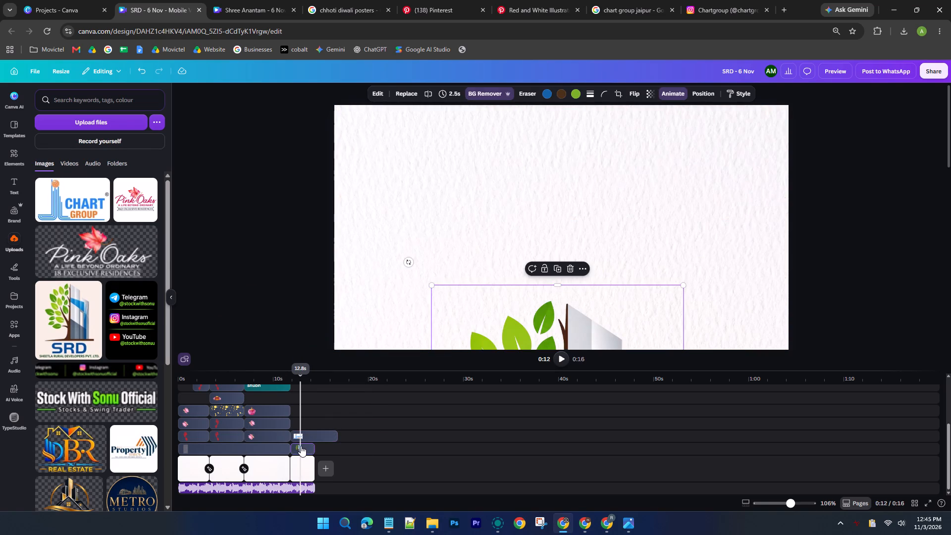
key("Delete")
left_click_drag(334, 436, 317, 435)
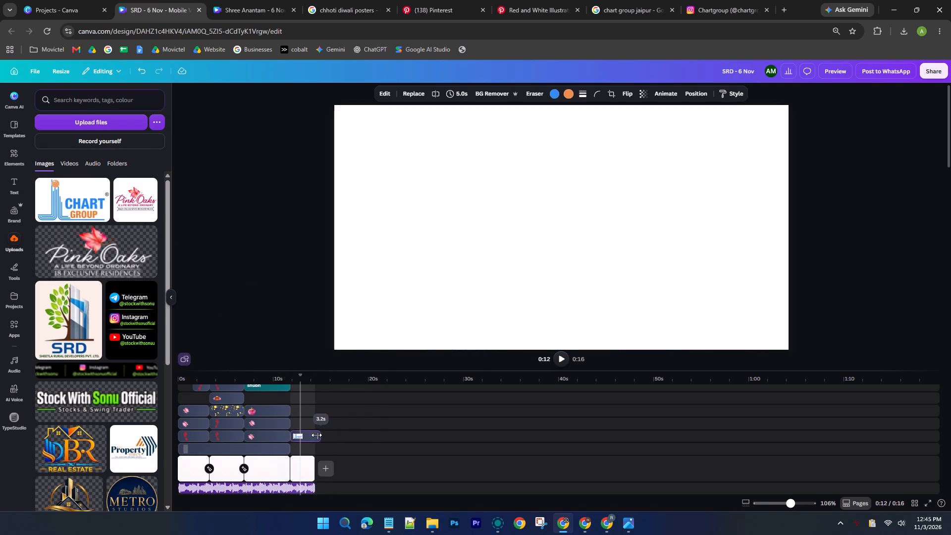
left_click_drag(317, 435, 314, 435)
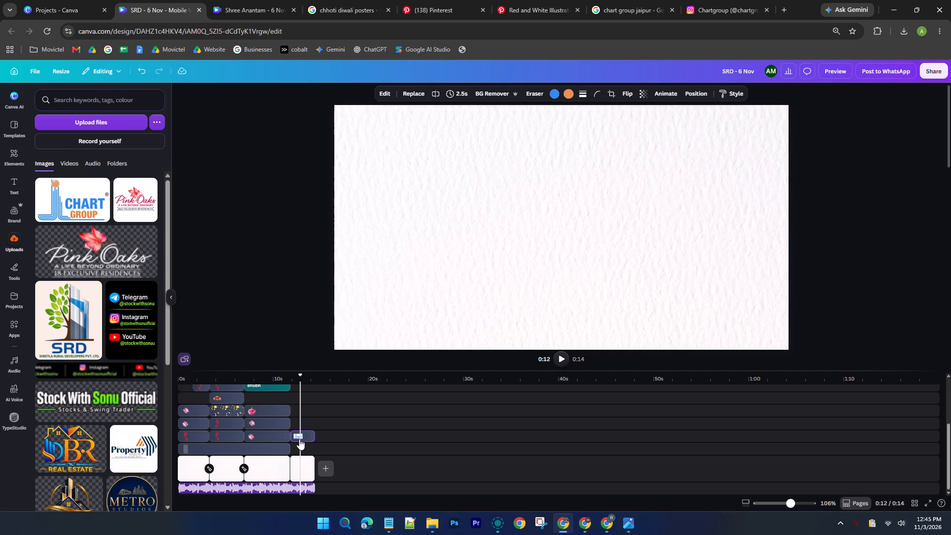
left_click(299, 439)
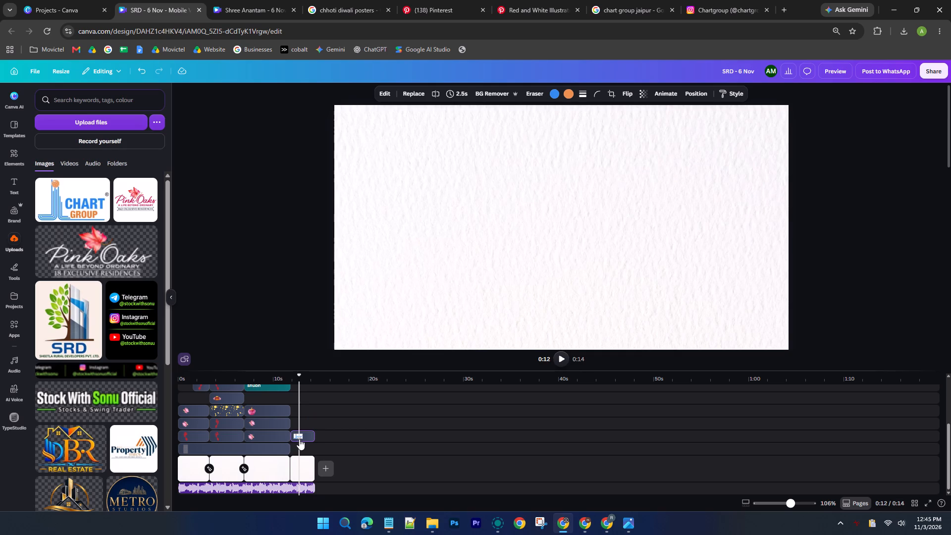
Add the uploaded transparent BR Real Estate logo on its own track, running from the start for 11.8 s.
scroll(299, 439, "up", 7)
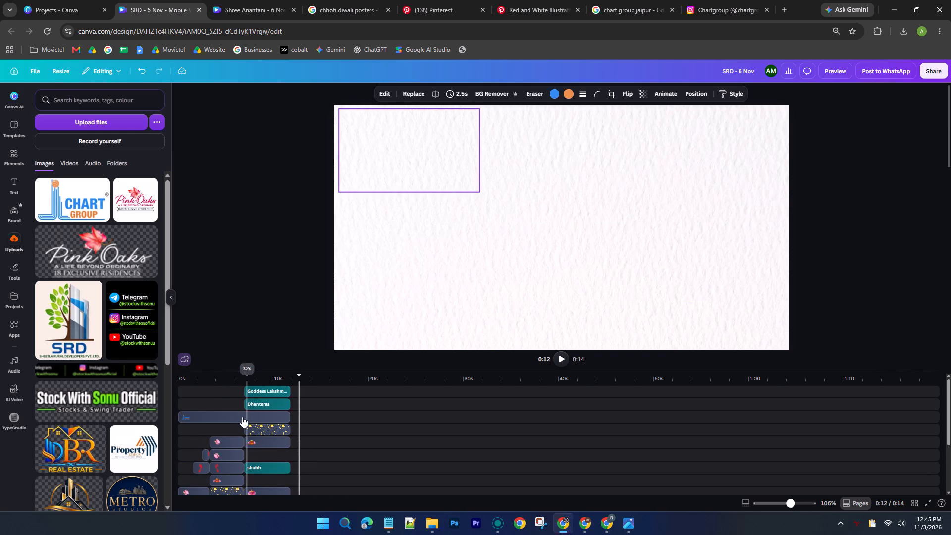
left_click(242, 415)
scroll(62, 215, "down", 3)
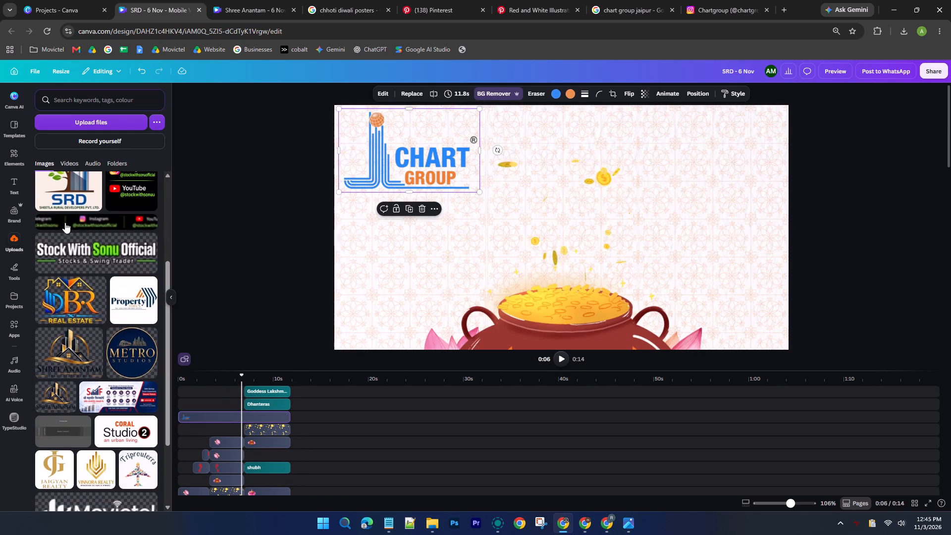
scroll(71, 247, "down", 2)
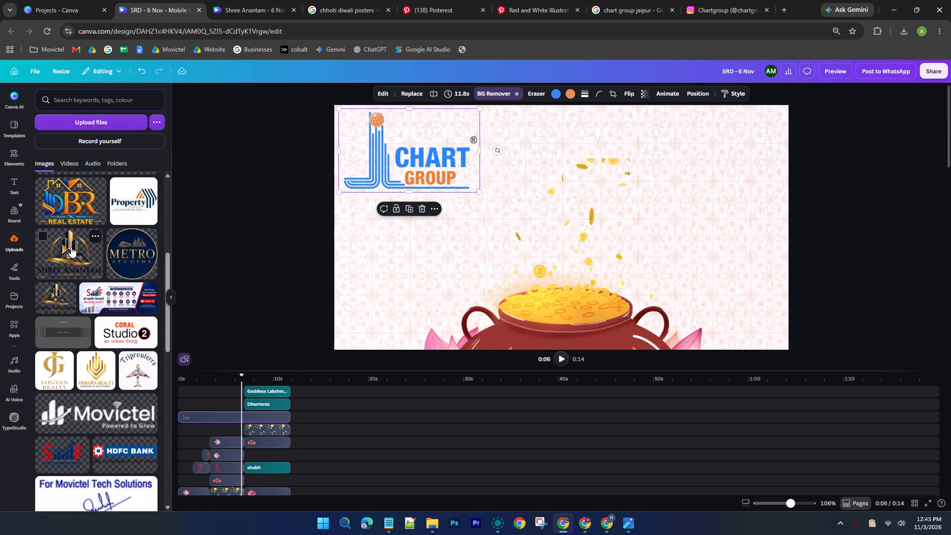
scroll(71, 247, "down", 5)
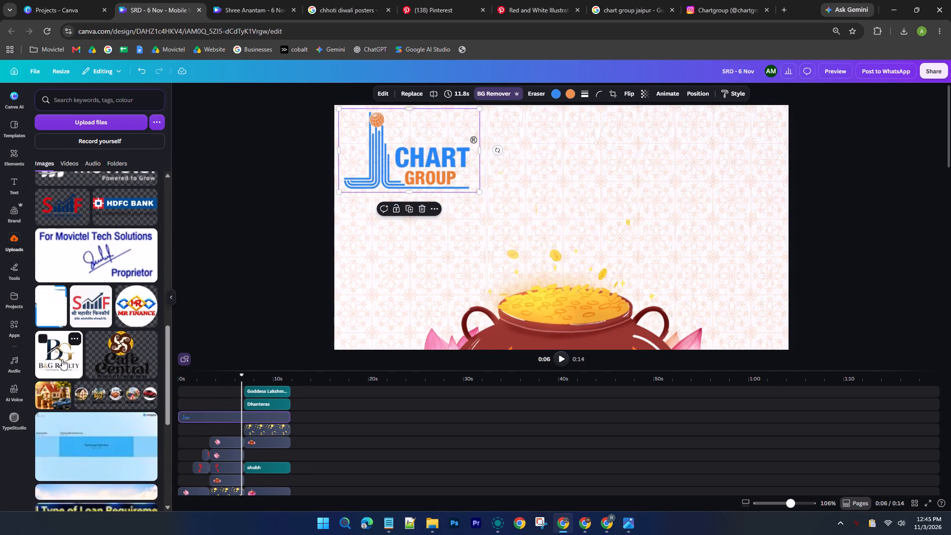
scroll(62, 359, "down", 5)
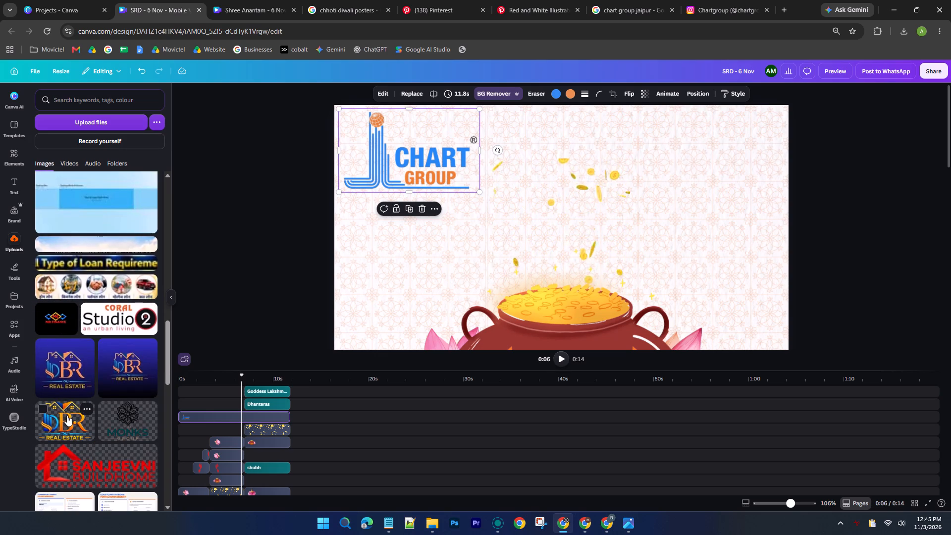
left_click_drag(65, 414, 231, 426)
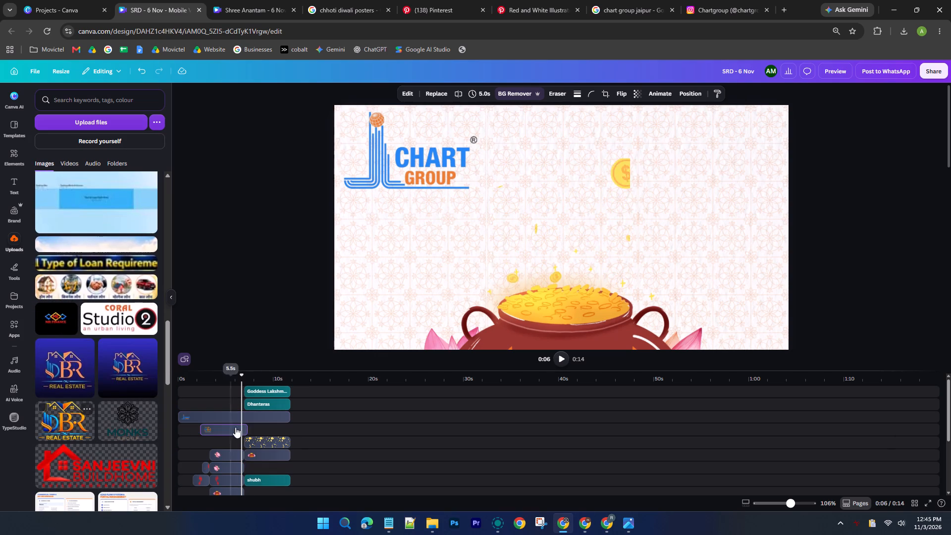
left_click_drag(229, 430, 210, 429)
left_click_drag(224, 429, 287, 430)
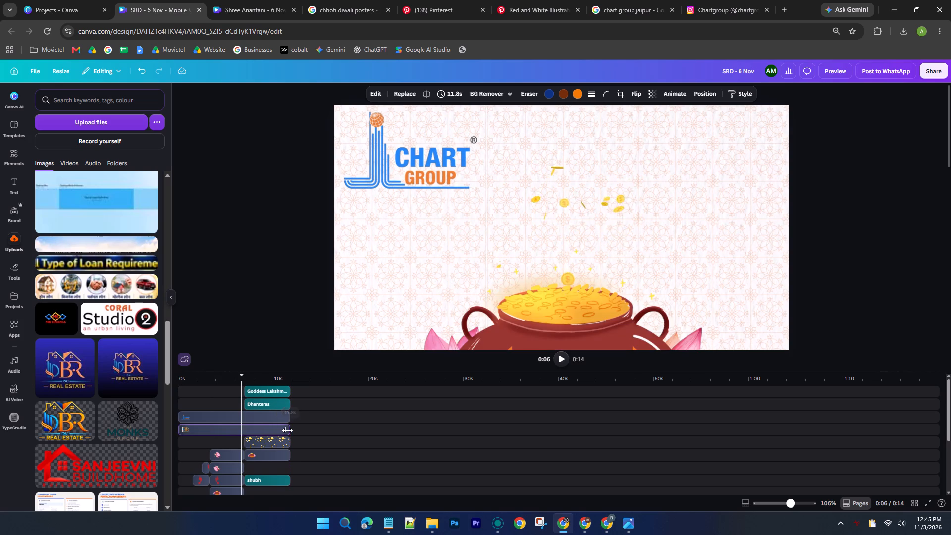
Shrink the BR Real Estate logo and place it in the page's top-right corner, level with the Chart Group logo.
left_click(253, 428)
scroll(607, 212, "down", 5)
left_click_drag(563, 271, 618, 149)
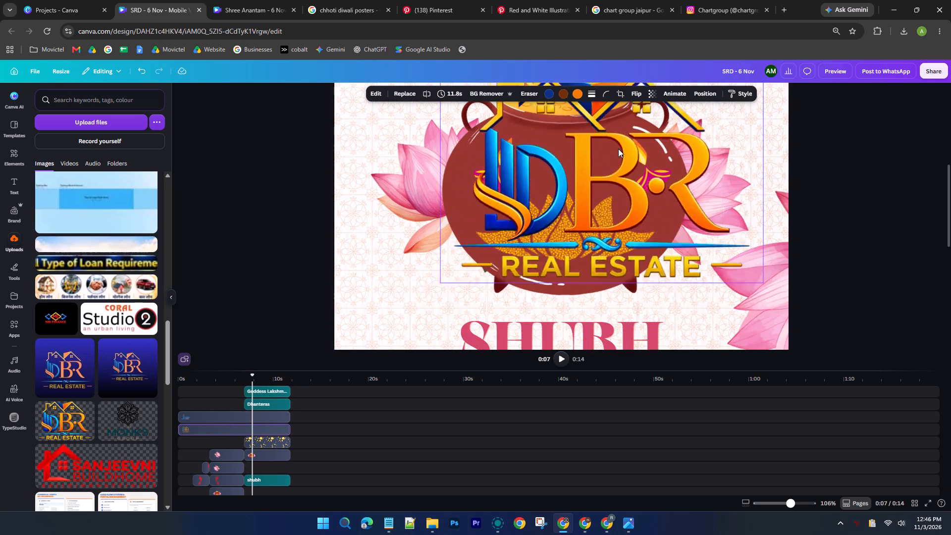
left_click_drag(618, 149, 621, 144)
scroll(615, 223, "up", 4)
left_click_drag(597, 260, 649, 144)
scroll(649, 144, "up", 2)
left_click_drag(671, 248, 669, 198)
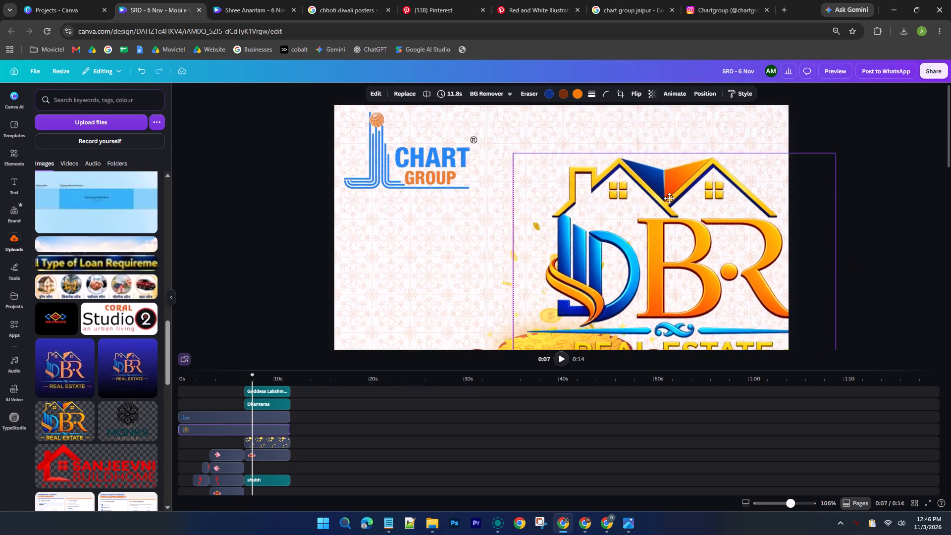
left_click_drag(669, 198, 660, 176)
left_click(820, 296)
left_click_drag(820, 300, 632, 186)
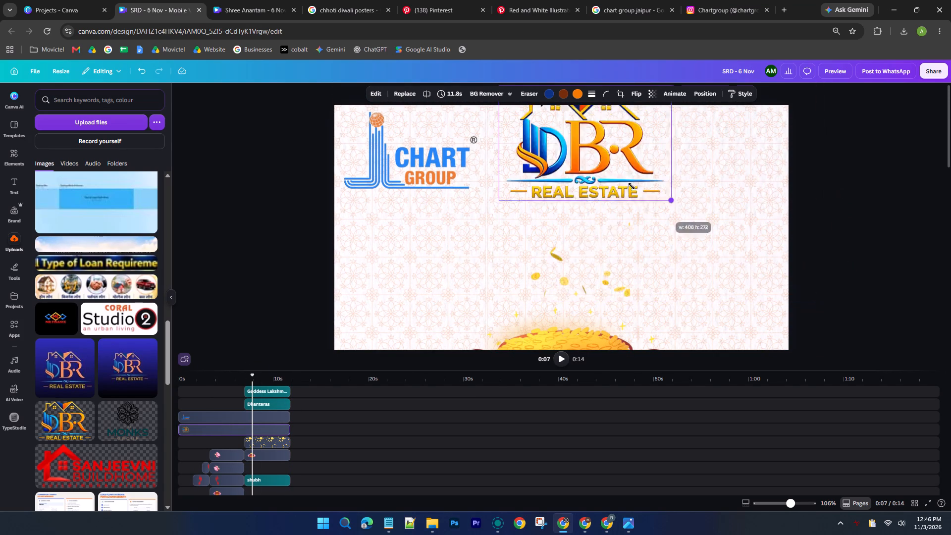
left_click_drag(632, 186, 617, 173)
left_click_drag(578, 147, 734, 172)
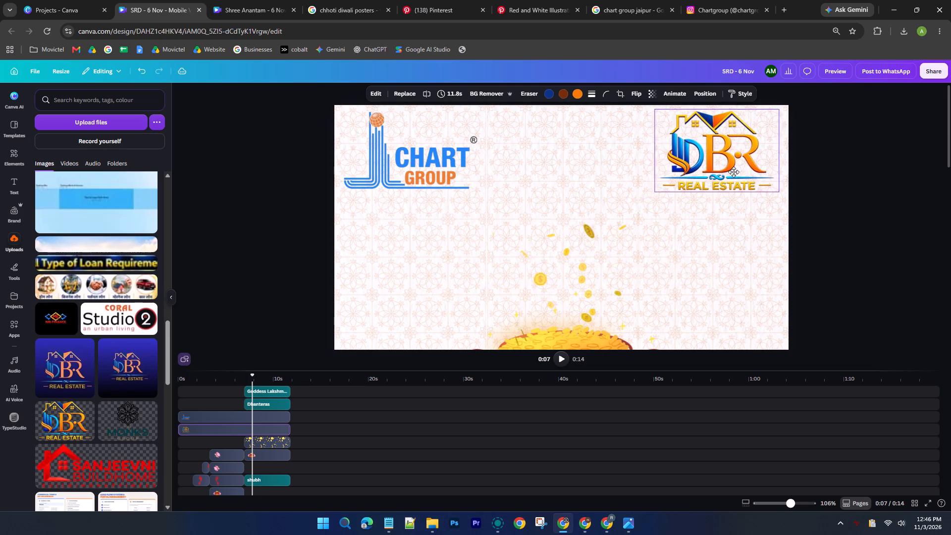
left_click_drag(734, 172, 738, 168)
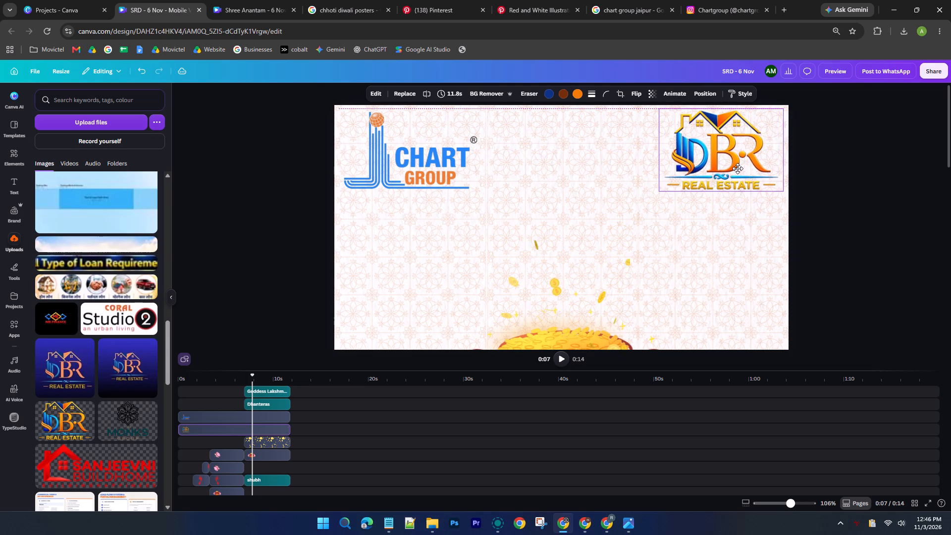
left_click_drag(738, 168, 737, 170)
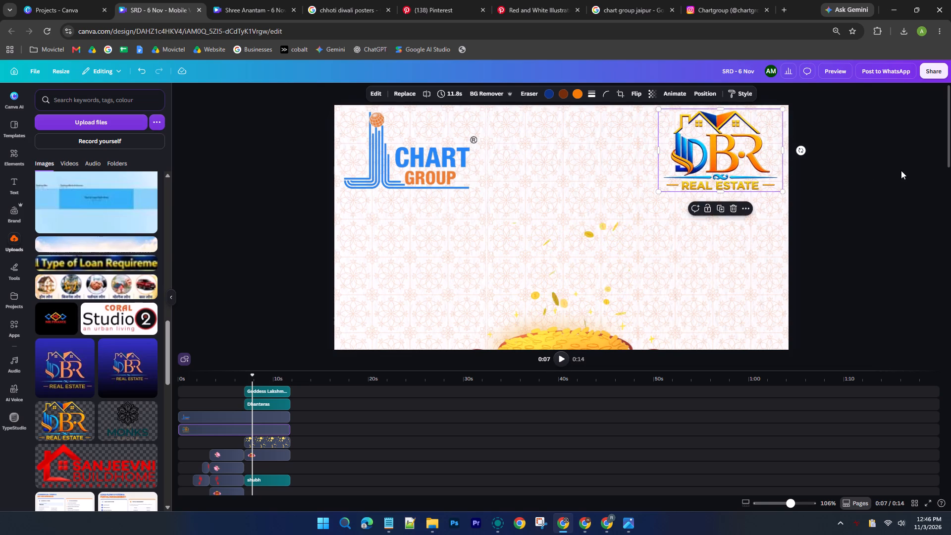
left_click(901, 170)
Add the uploaded transparent BR Real Estate logo to the closing scene as a 2.5 s clip, placing it above the Chart Group logo.
scroll(830, 199, "down", 6, "ctrl")
scroll(807, 214, "up", 3)
scroll(790, 221, "down", 1)
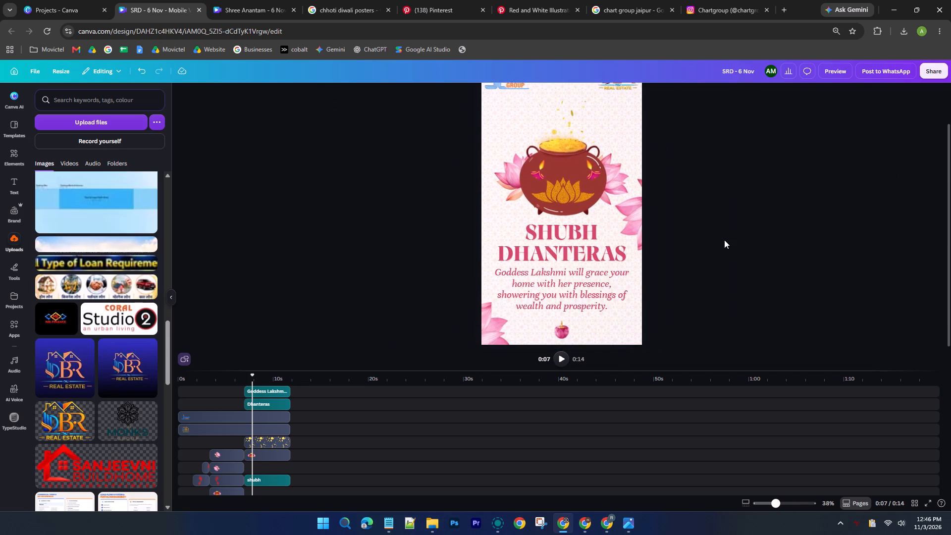
scroll(724, 240, "up", 2)
scroll(724, 240, "down", 1, "ctrl")
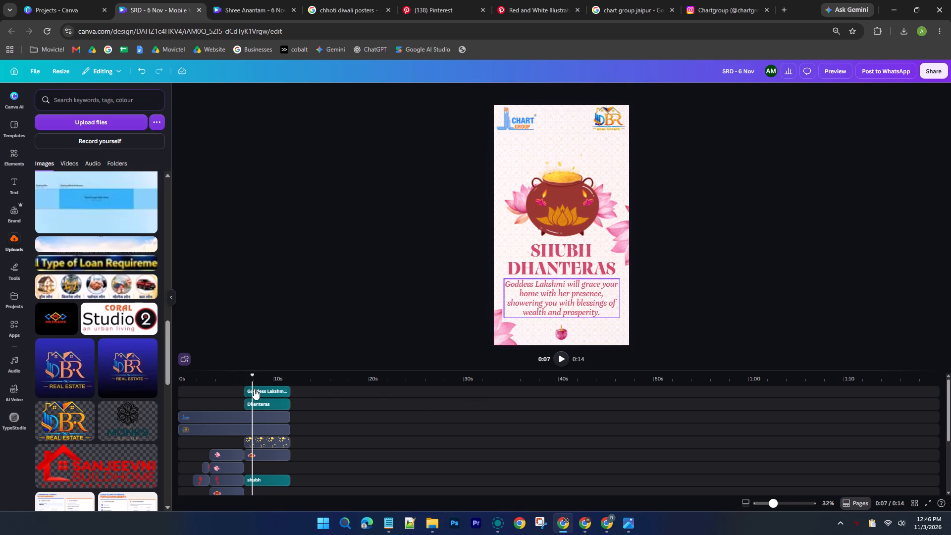
left_click_drag(253, 376, 173, 365)
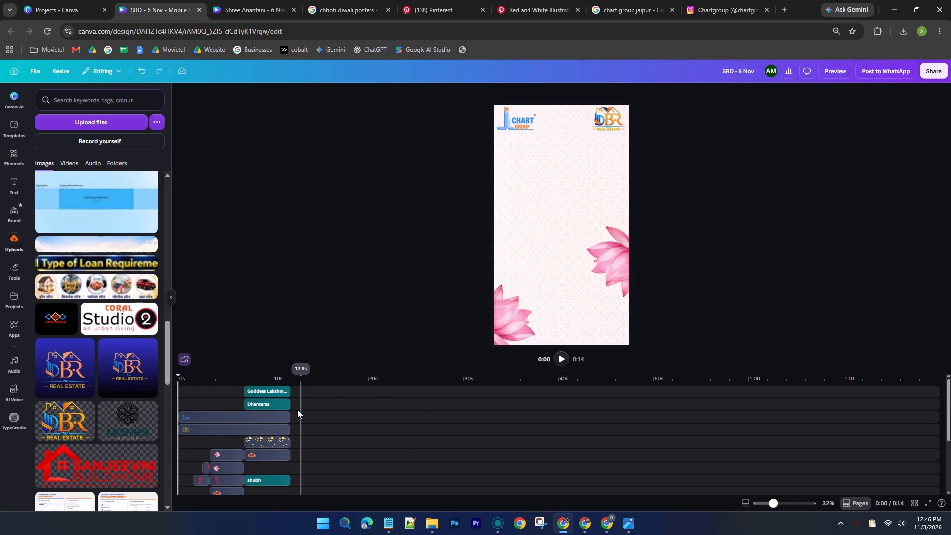
scroll(297, 410, "down", 2)
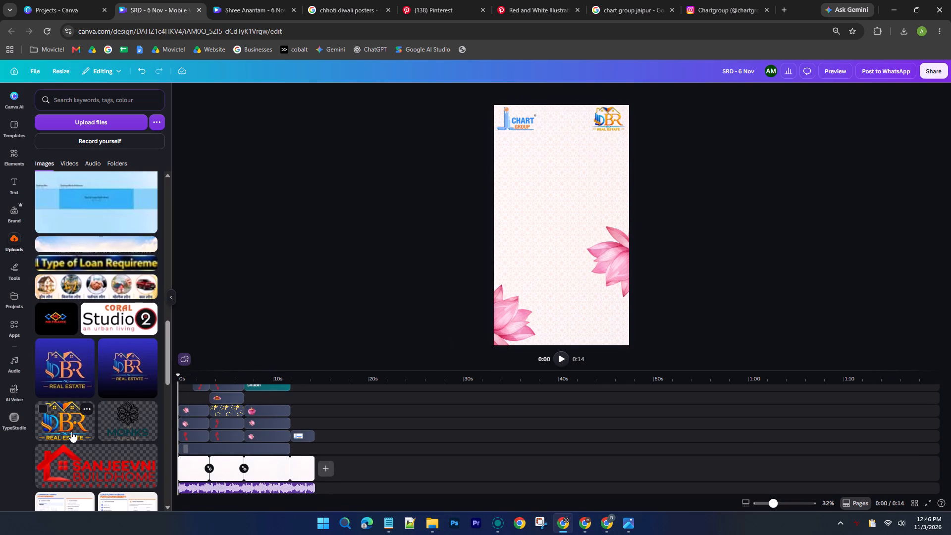
left_click_drag(66, 417, 321, 444)
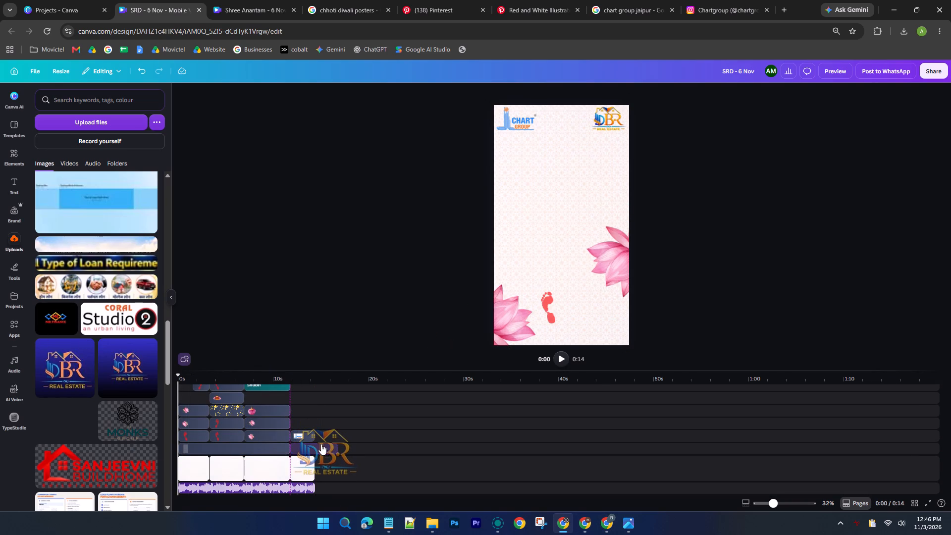
left_click_drag(336, 448, 312, 446)
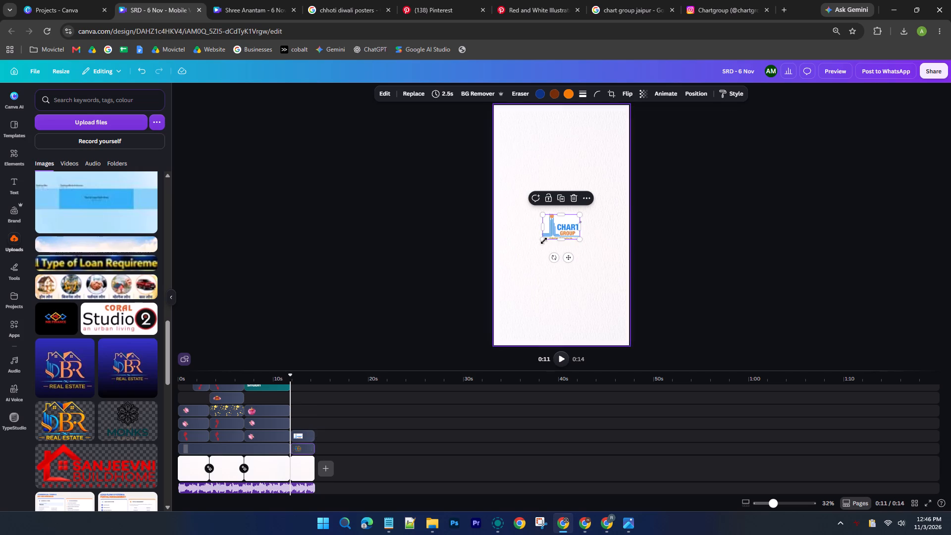
left_click(300, 446)
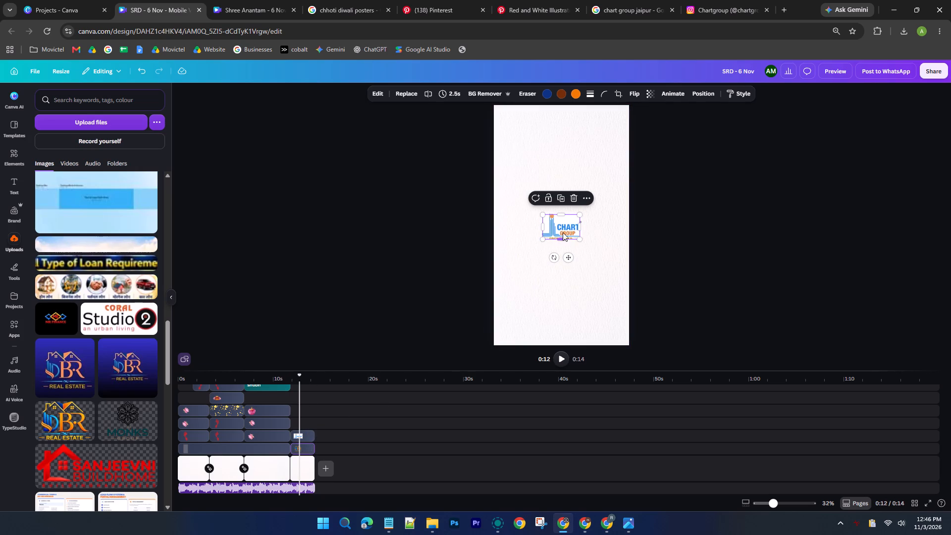
left_click_drag(563, 227, 560, 126)
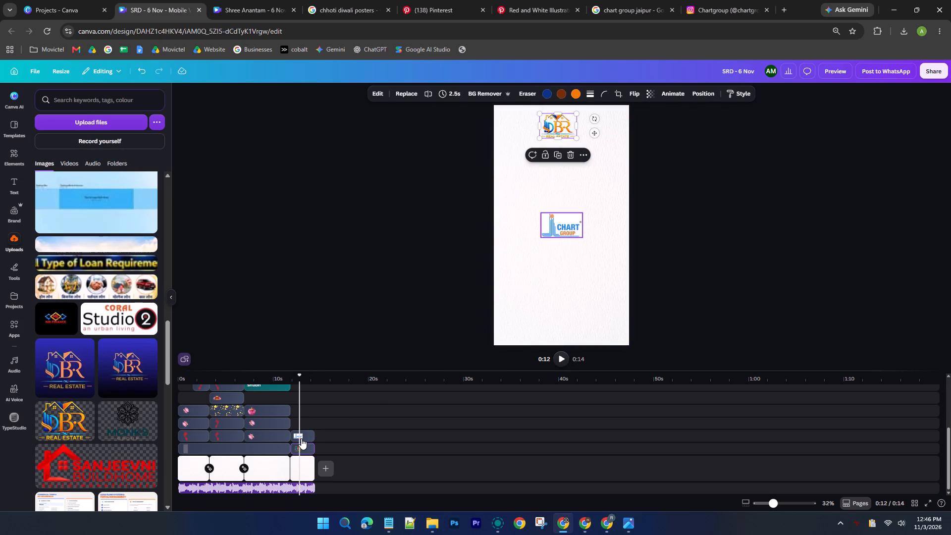
Enlarge the closing scene's Chart Group logo to roughly two-thirds of the page width and remove its background.
left_click(301, 440)
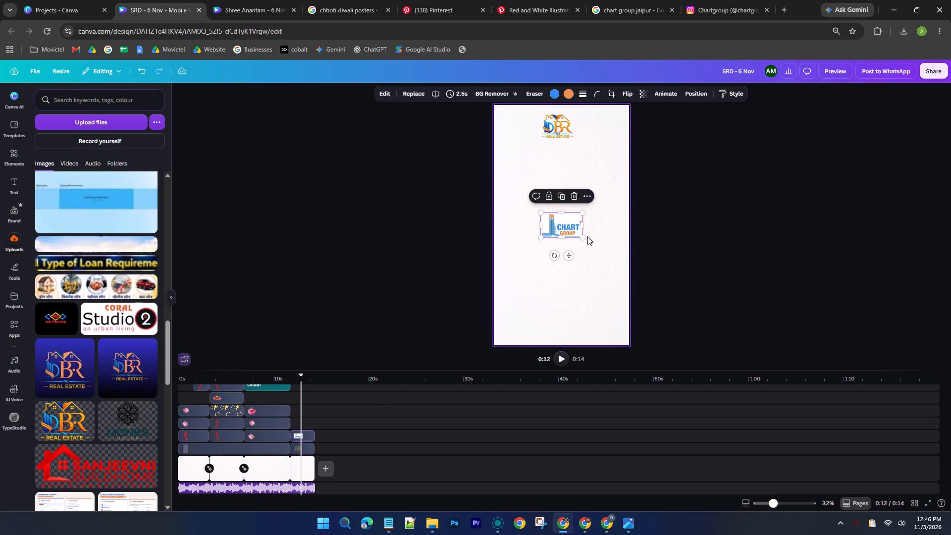
left_click_drag(583, 237, 617, 285)
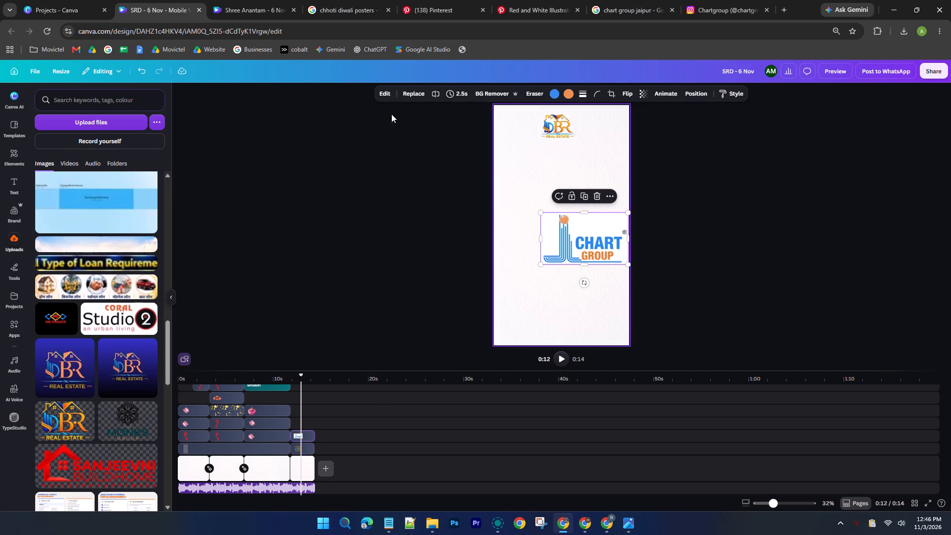
left_click(476, 88)
left_click_drag(602, 252, 554, 261)
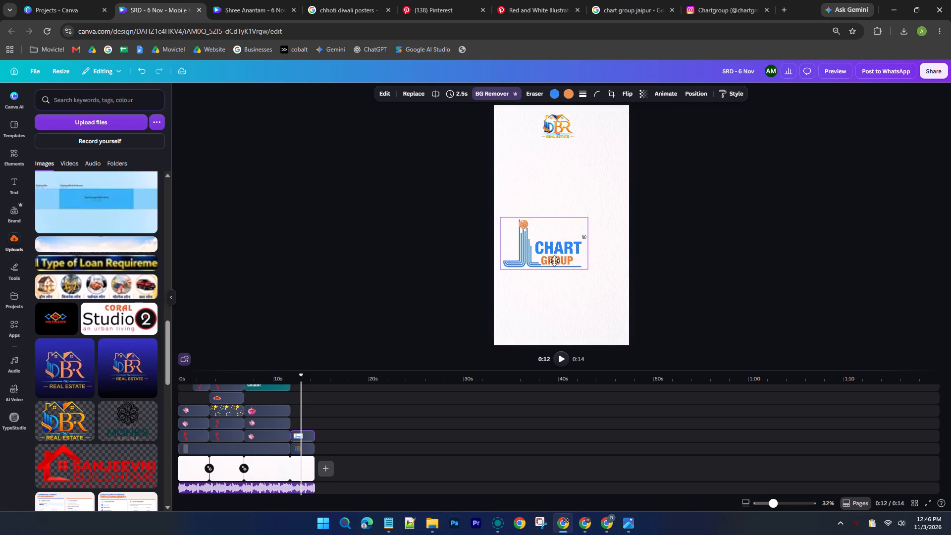
left_click_drag(554, 261, 579, 268)
Enlarge the closing scene's BR Real Estate logo to match the Chart Group logo and stack it centred beneath that logo.
left_click(568, 125)
left_click_drag(579, 138, 609, 185)
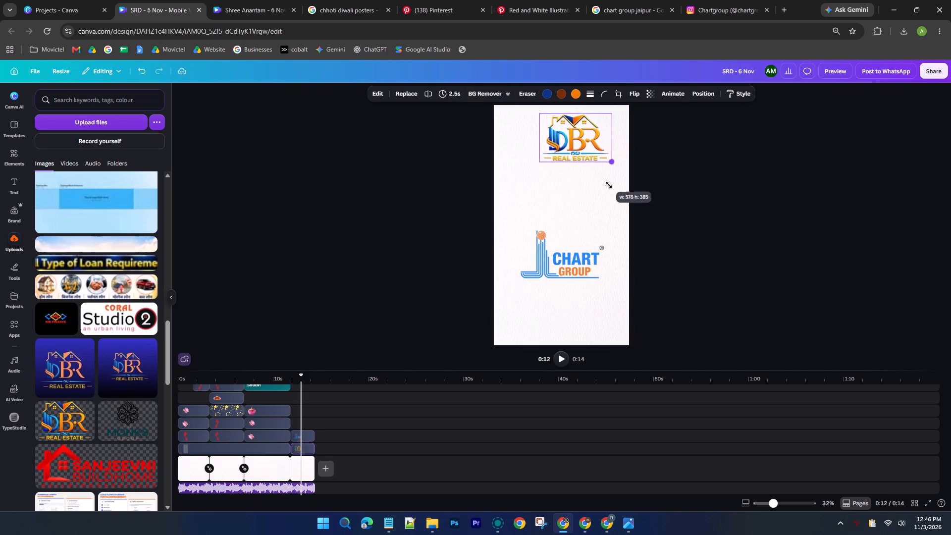
left_click_drag(609, 185, 610, 187)
left_click_drag(578, 141, 565, 175)
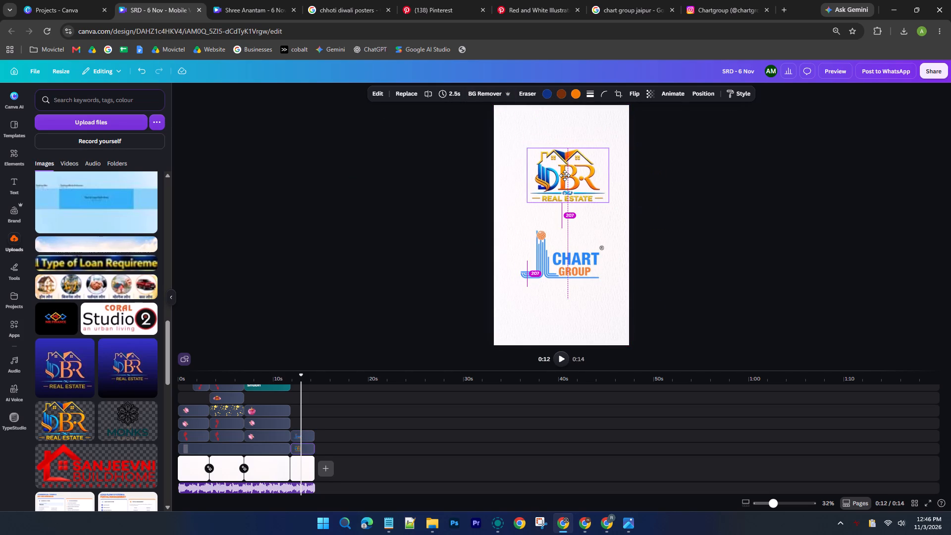
left_click_drag(565, 175, 548, 300)
left_click(579, 255)
left_click(650, 200)
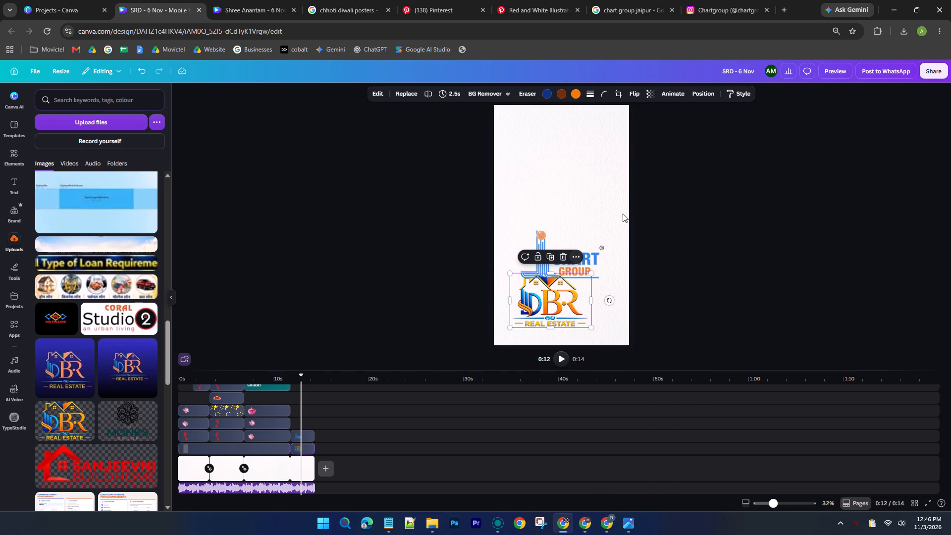
left_click_drag(579, 232, 579, 137)
left_click_drag(550, 289, 556, 231)
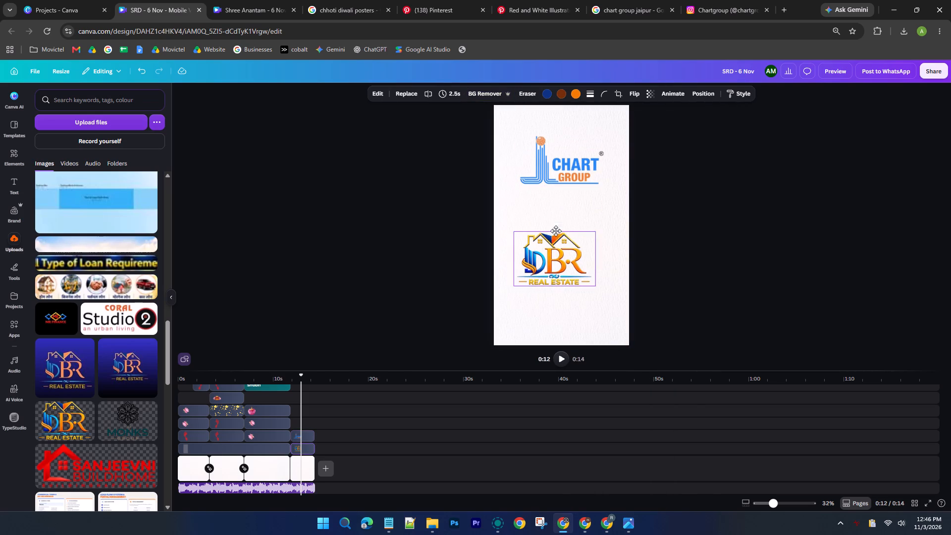
left_click_drag(556, 231, 560, 224)
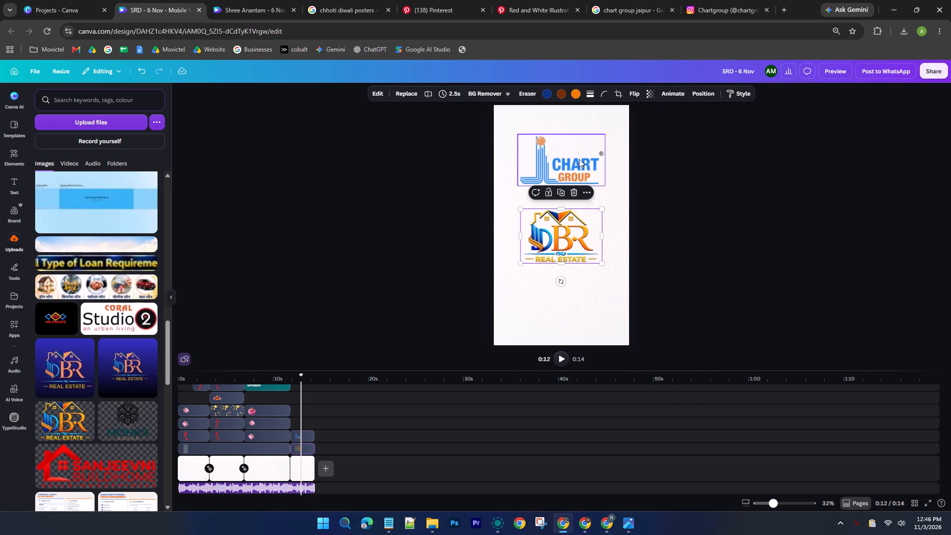
Group the two closing-scene logos and centre the group on the page.
left_click(579, 159)
left_click_drag(566, 231, 566, 245, "shift")
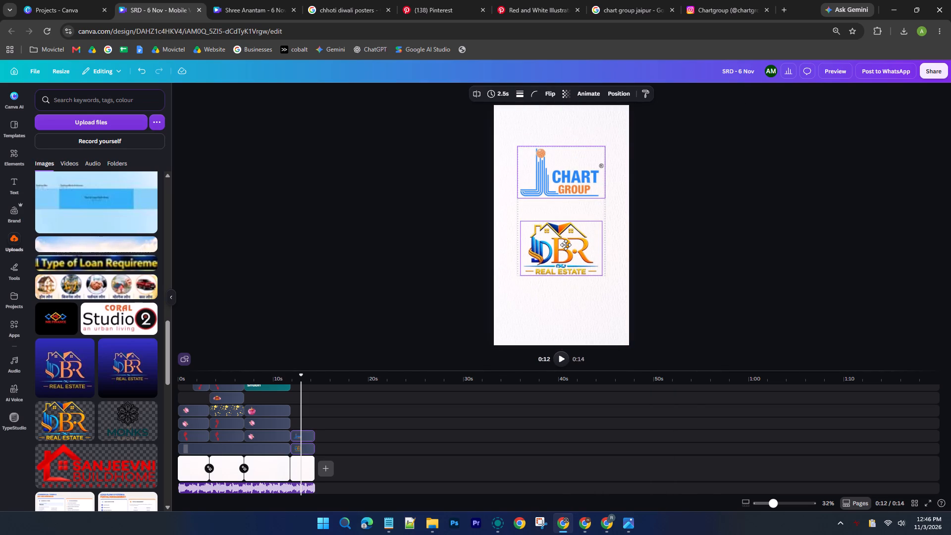
left_click_drag(566, 245, 567, 252, "shift")
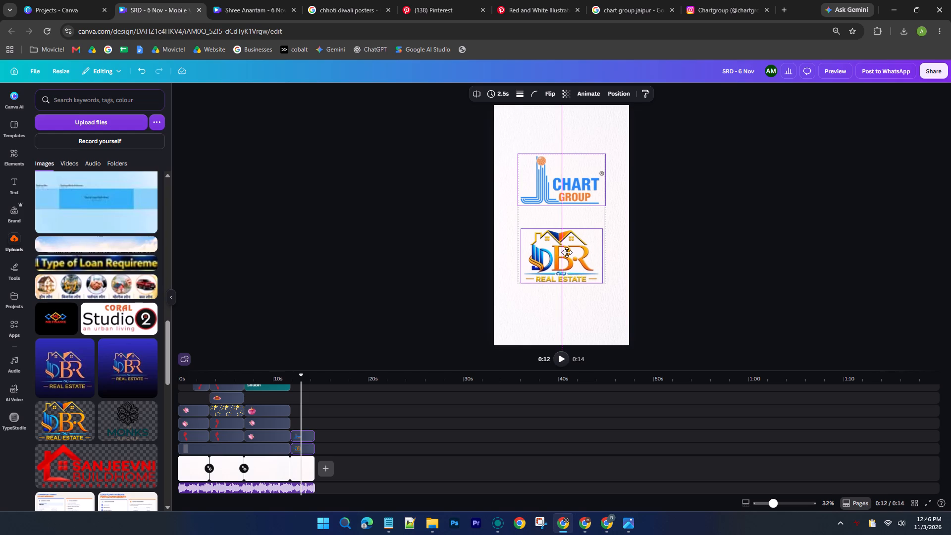
left_click_drag(567, 252, 567, 264, "shift")
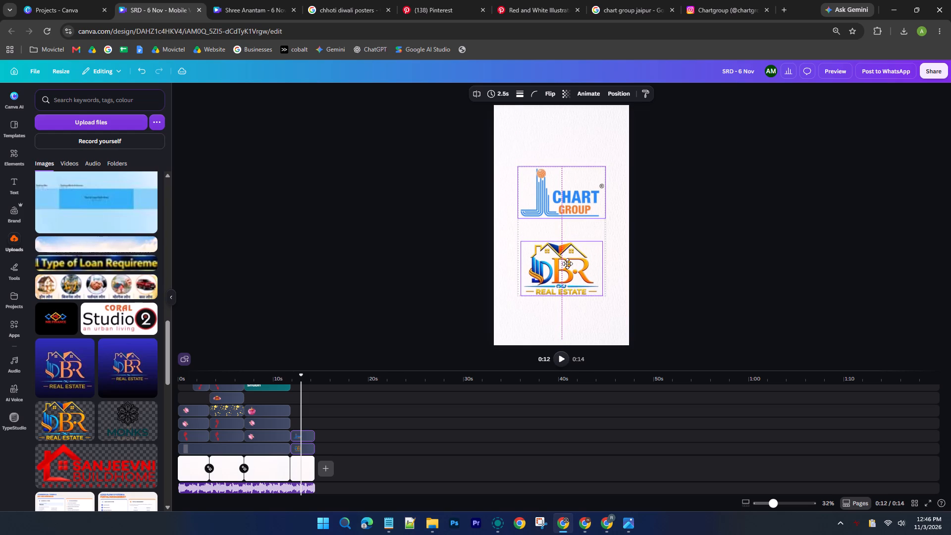
left_click_drag(567, 264, 567, 244, "shift")
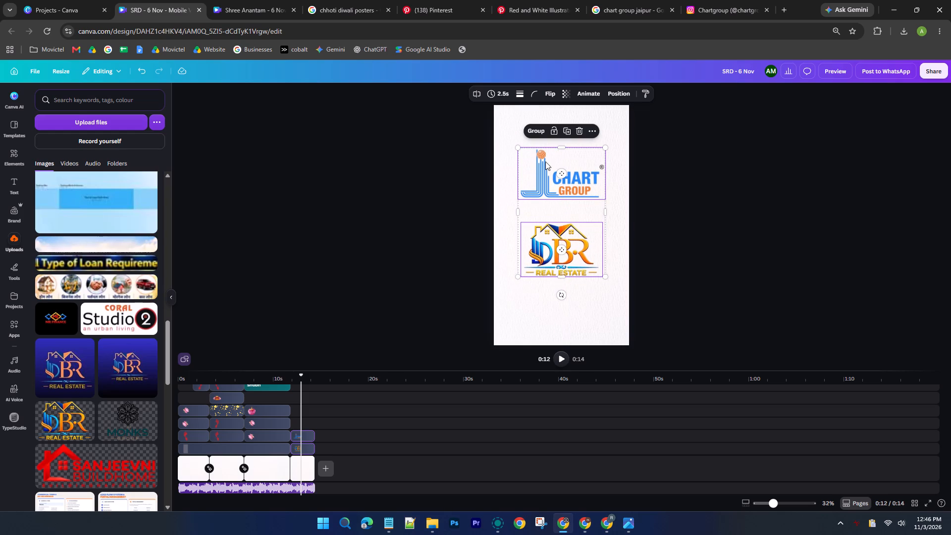
left_click(534, 131)
left_click(550, 228)
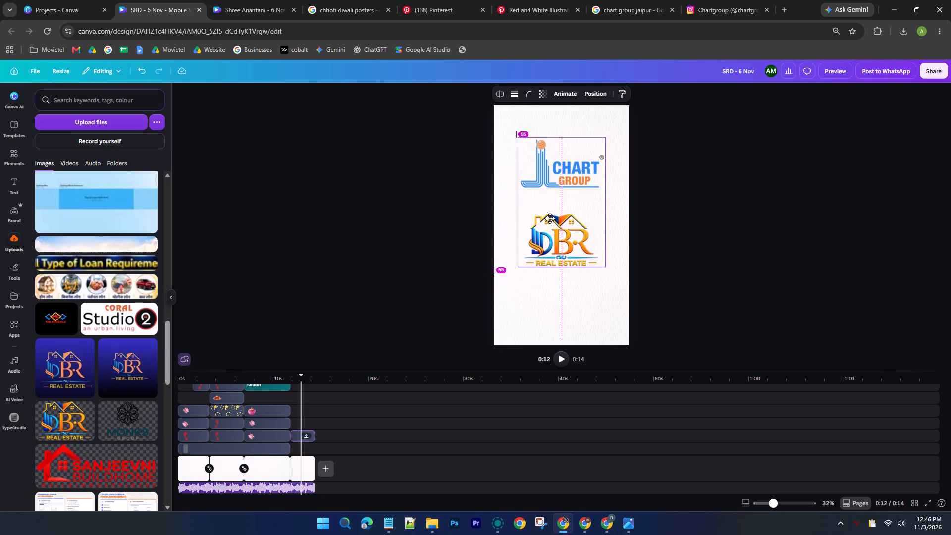
scroll(549, 225, "down", 1, "ctrl")
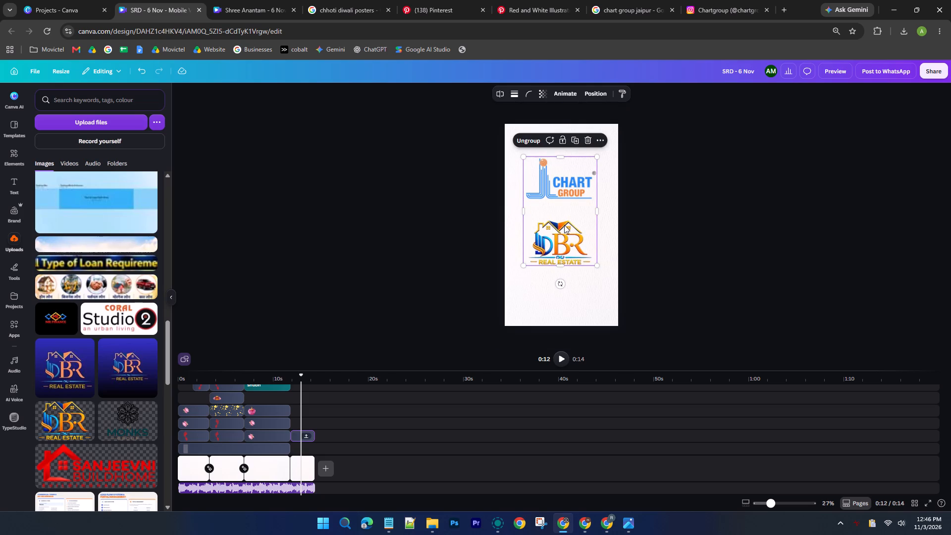
left_click_drag(564, 225, 565, 235)
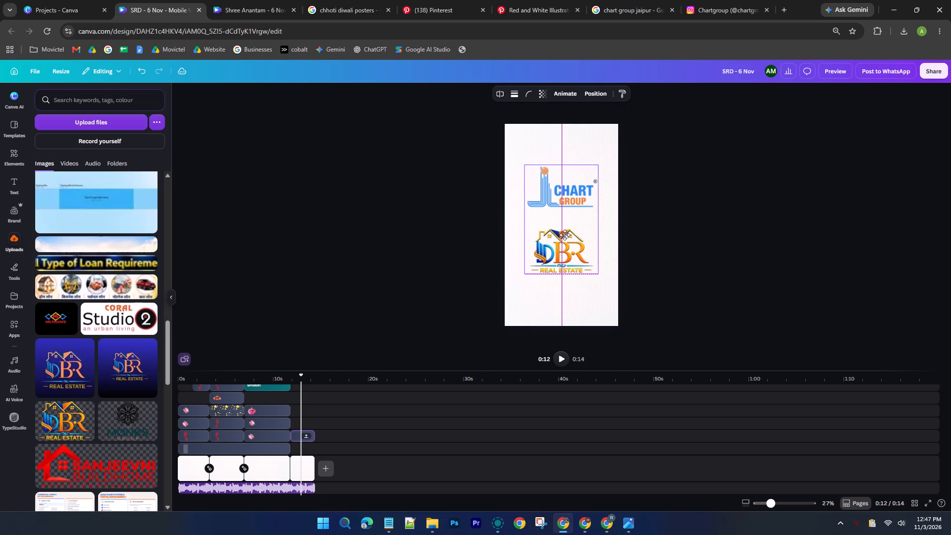
left_click_drag(565, 235, 565, 239)
left_click(718, 199)
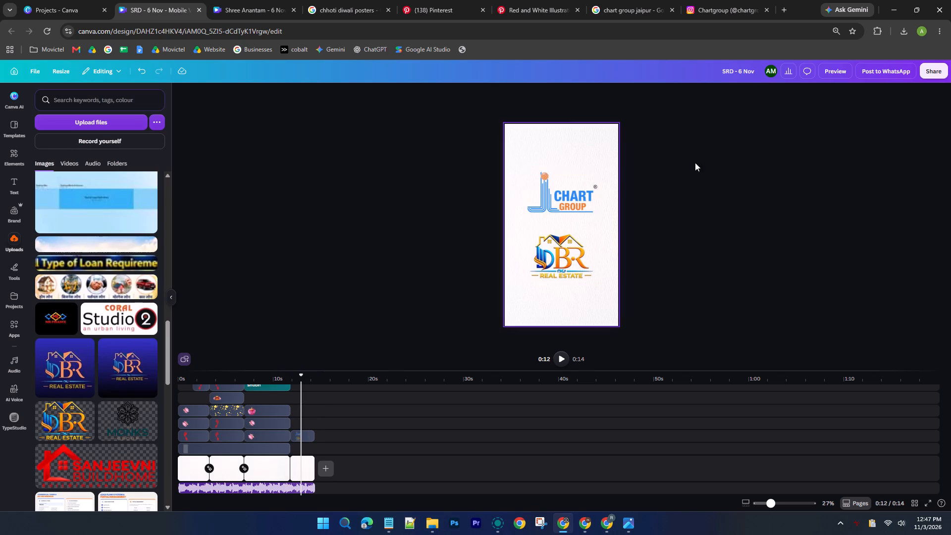
Apply the Succession animation to the logo group, on enter only, at slow speed and maximum intensity.
left_click(559, 228)
left_click(562, 88)
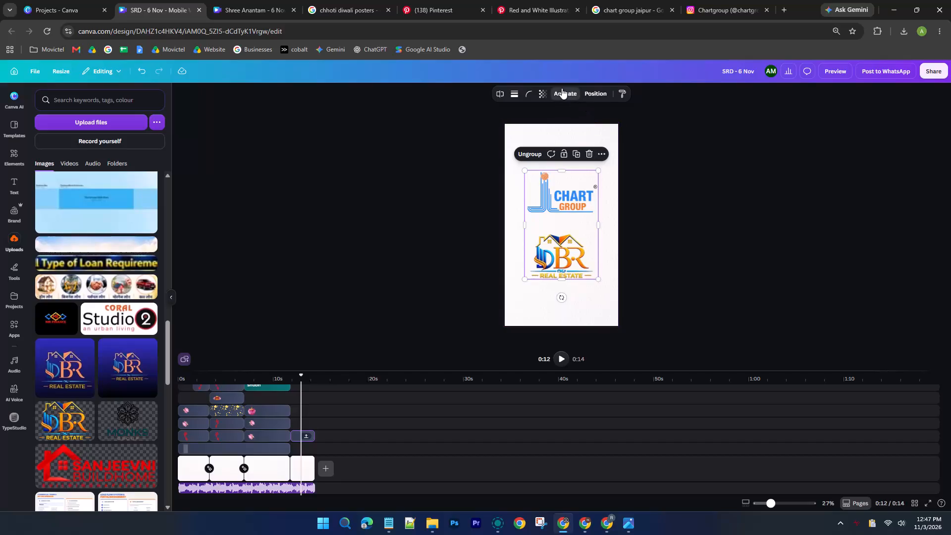
scroll(79, 334, "down", 1)
left_click(58, 271)
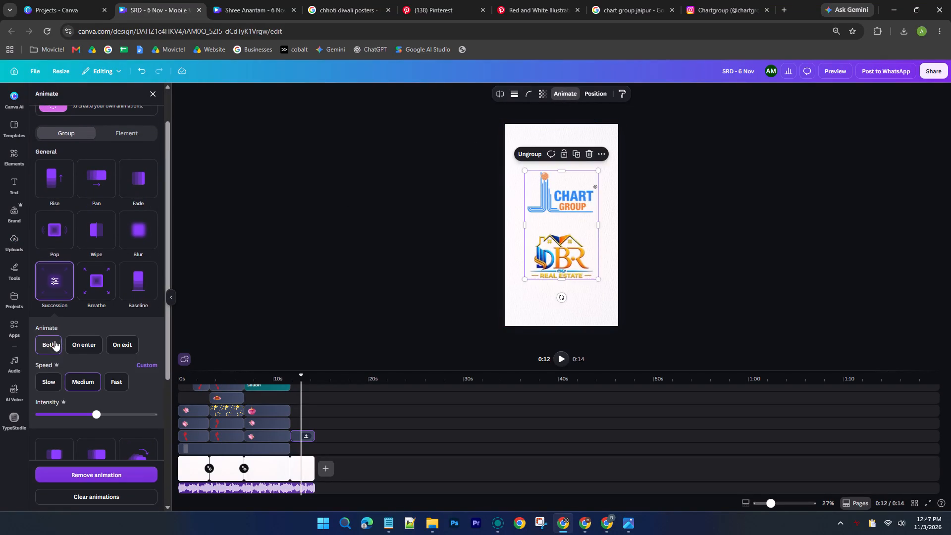
left_click(76, 347)
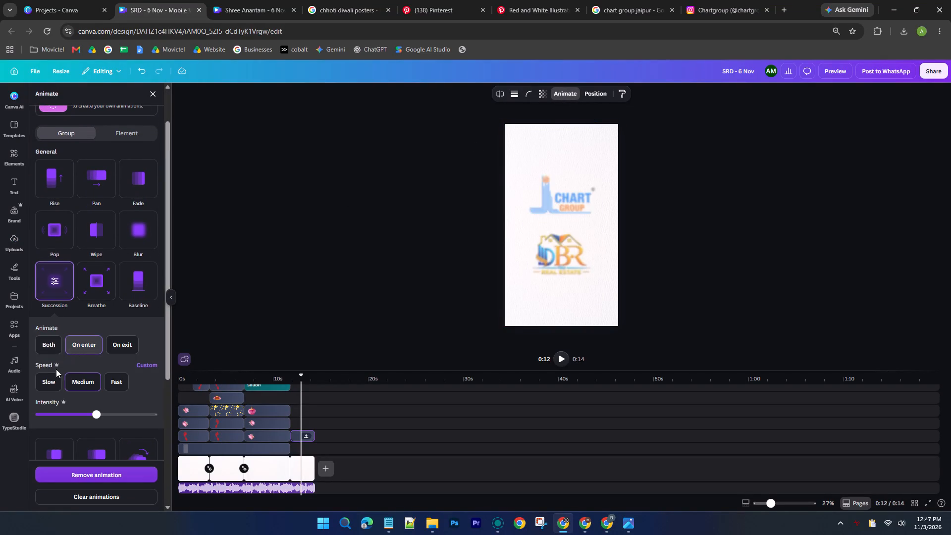
left_click(49, 383)
left_click_drag(105, 415, 232, 409)
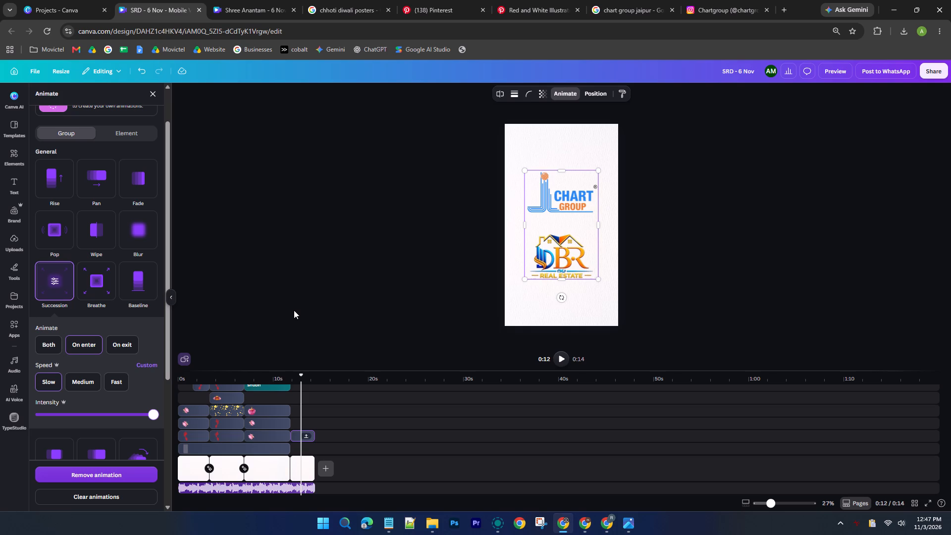
left_click(284, 310)
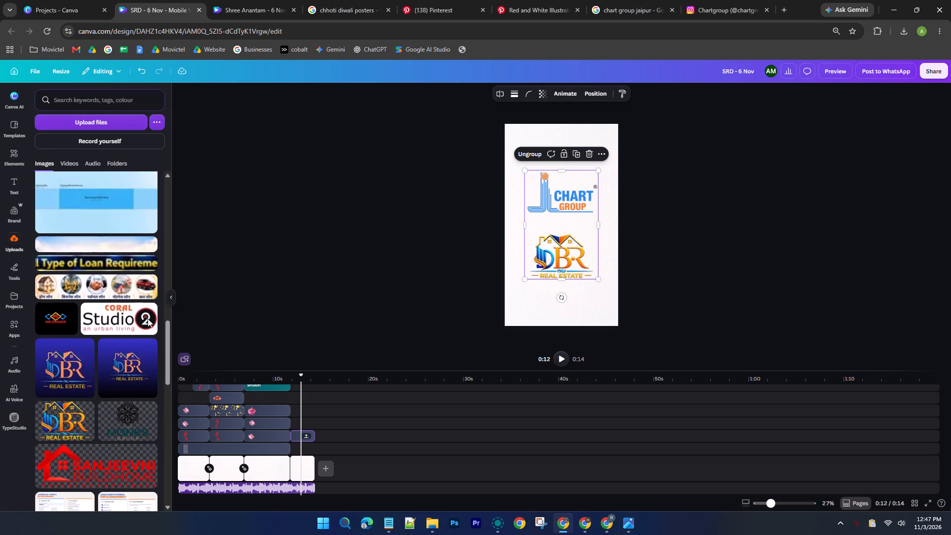
Apply the Succession animation to the closing scene's BR Real Estate logo, on enter only, at slow speed and maximum intensity.
left_click(542, 247)
left_click(678, 90)
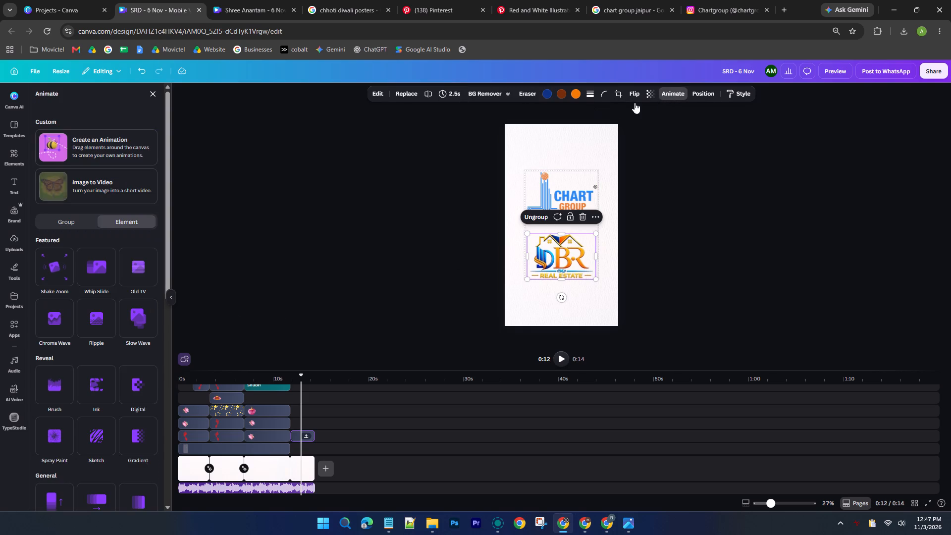
scroll(73, 343, "down", 2)
scroll(62, 291, "down", 3)
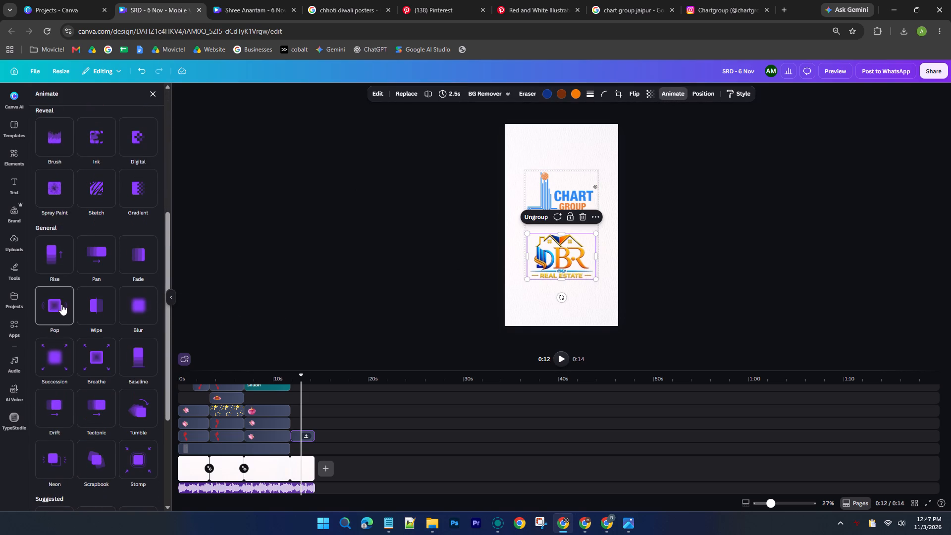
scroll(63, 291, "down", 3)
left_click(67, 212)
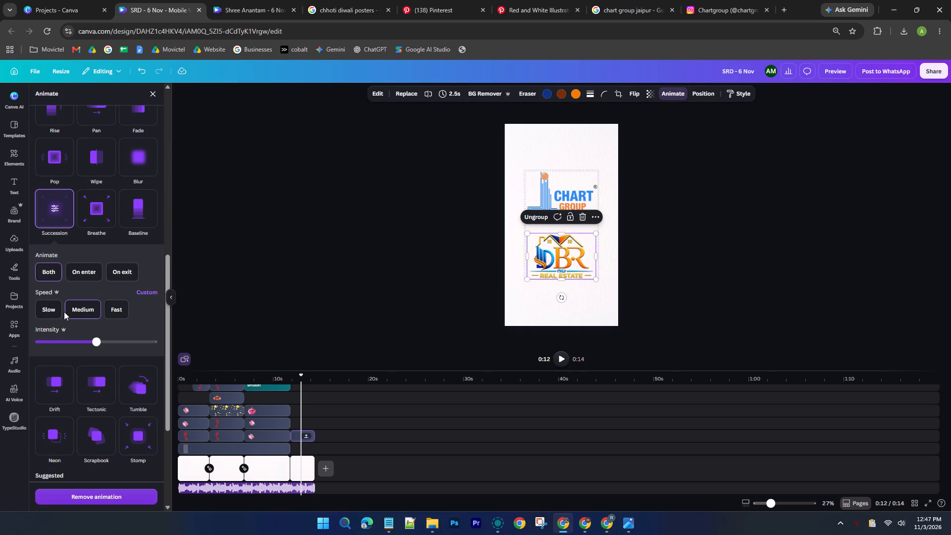
left_click(76, 267)
left_click(54, 309)
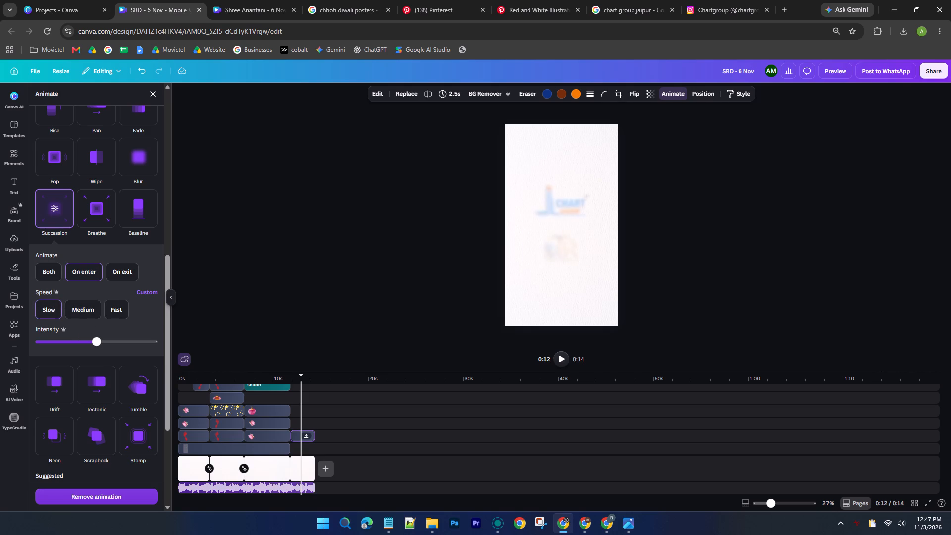
left_click_drag(99, 342, 232, 325)
left_click(266, 301)
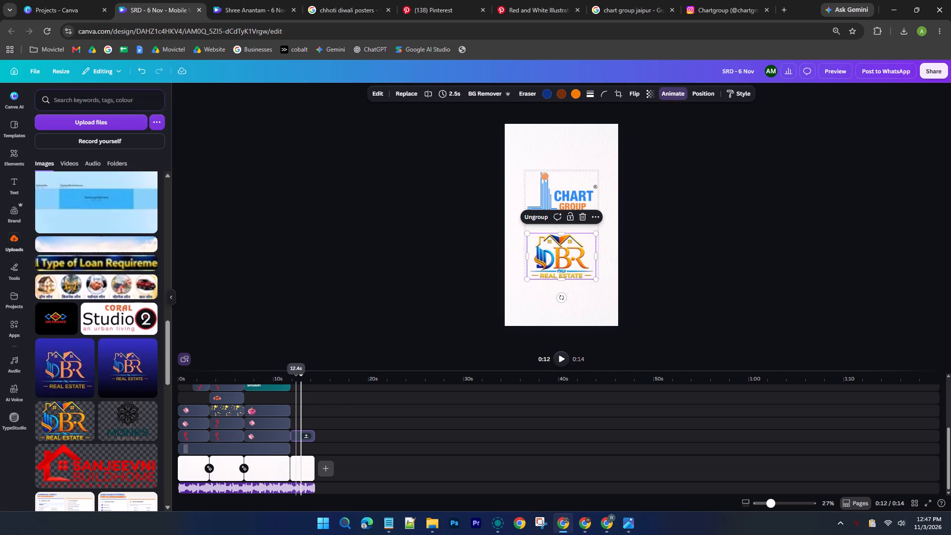
Play the video from the beginning to review the scenes in sequence.
left_click_drag(301, 380, 159, 381)
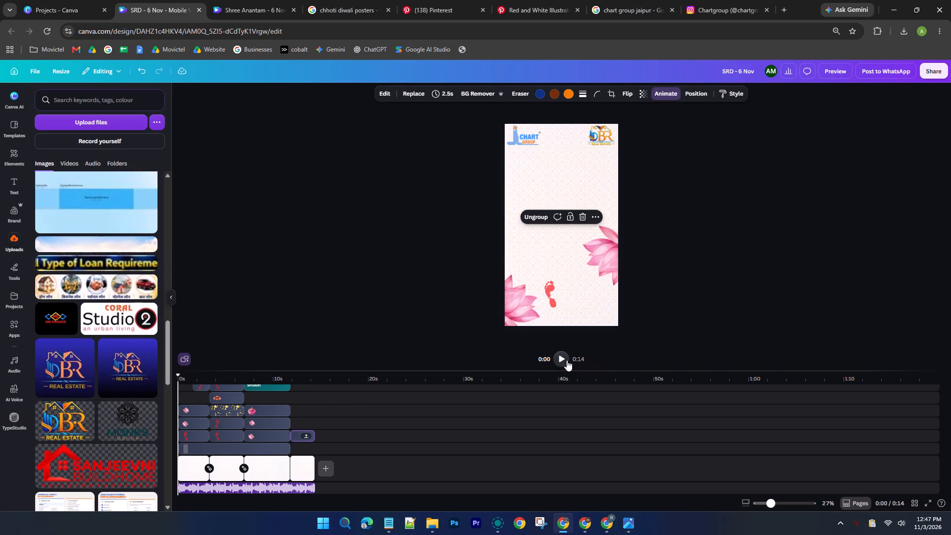
left_click(567, 360)
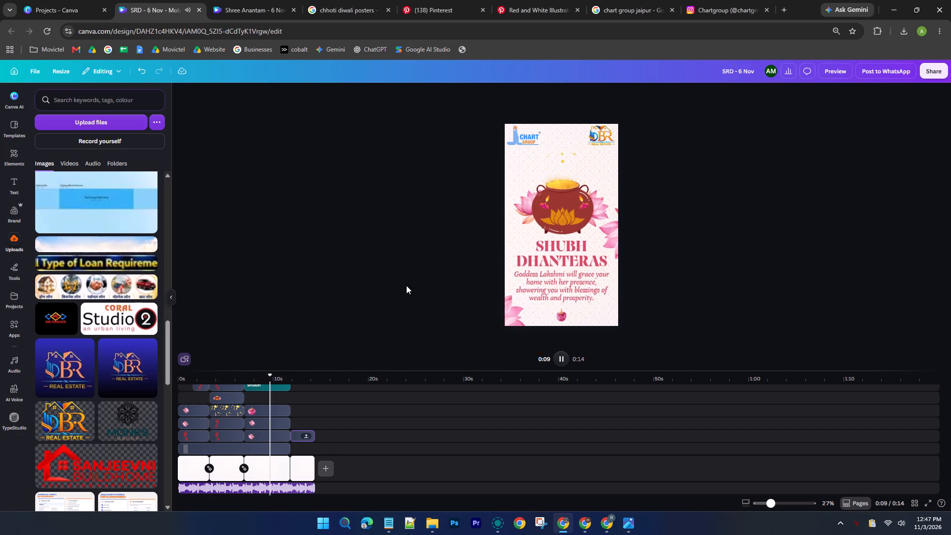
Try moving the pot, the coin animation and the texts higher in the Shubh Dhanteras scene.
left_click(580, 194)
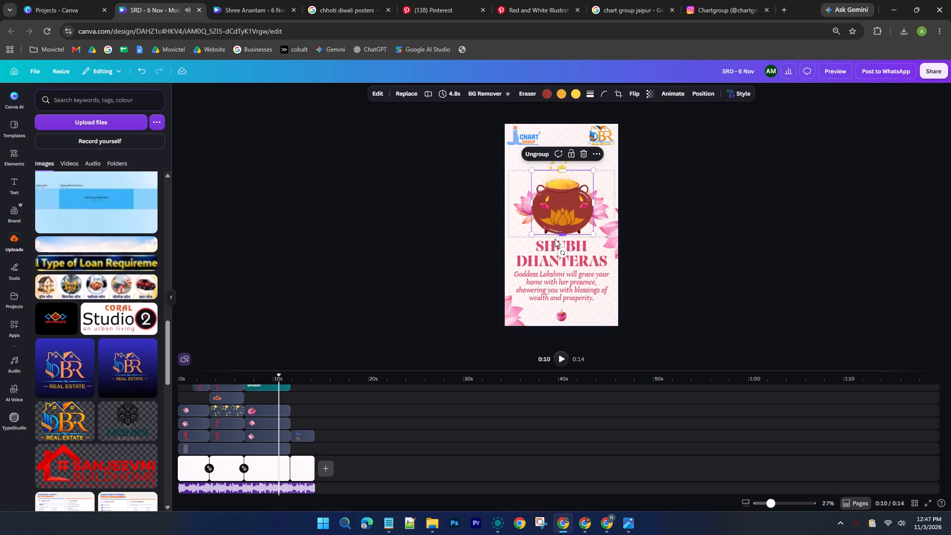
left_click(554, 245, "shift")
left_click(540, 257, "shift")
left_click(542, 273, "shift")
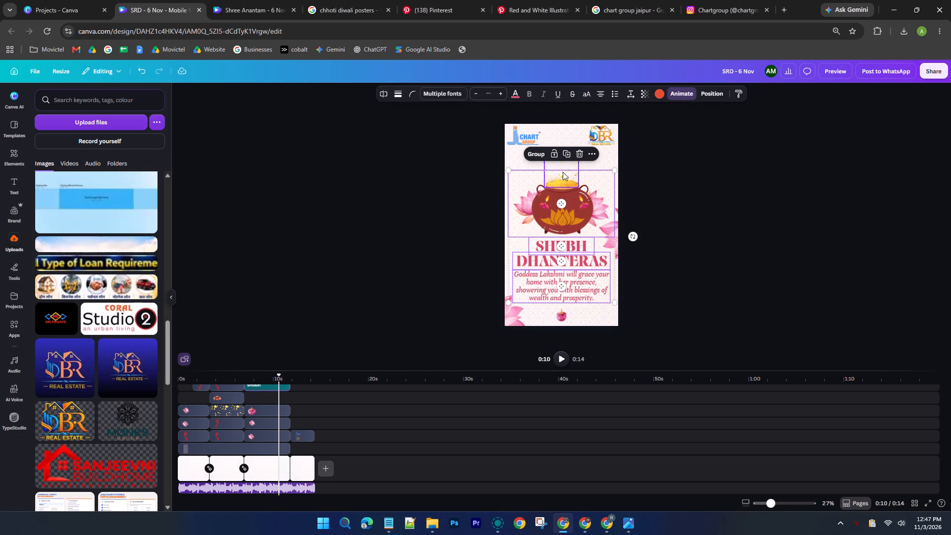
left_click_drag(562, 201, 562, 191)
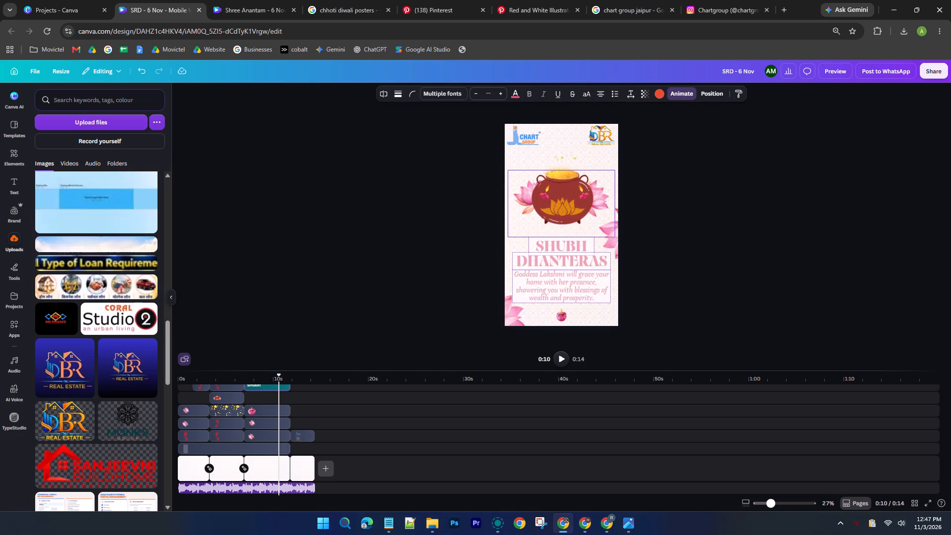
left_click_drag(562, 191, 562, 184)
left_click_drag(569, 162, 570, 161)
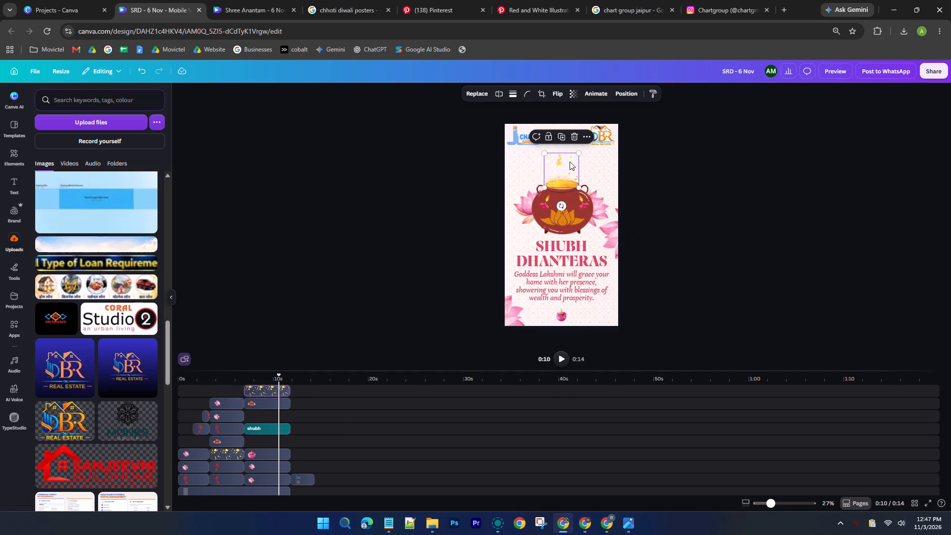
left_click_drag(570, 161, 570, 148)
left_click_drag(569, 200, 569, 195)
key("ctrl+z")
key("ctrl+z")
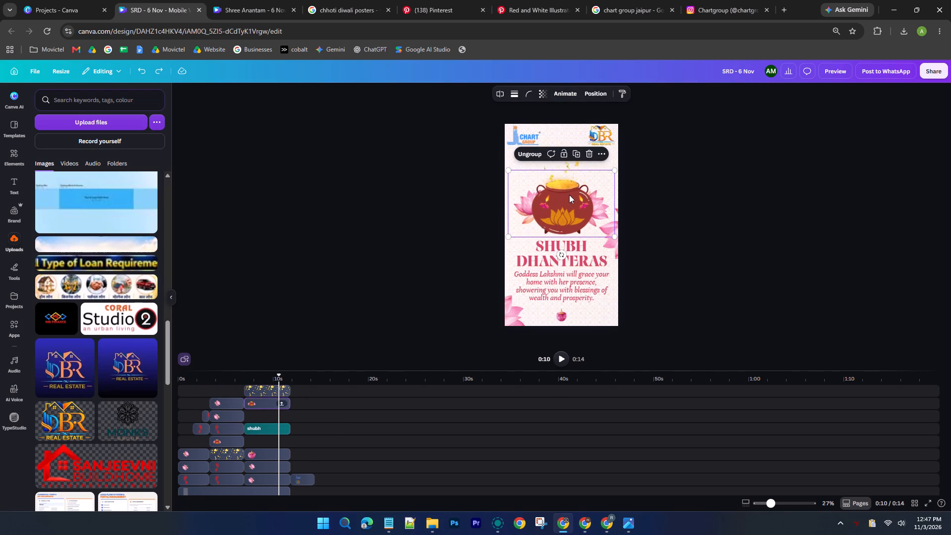
Group the coin animation with the pot in the Shubh Dhanteras scene and move the group up towards the logos.
left_click(566, 170, "shift")
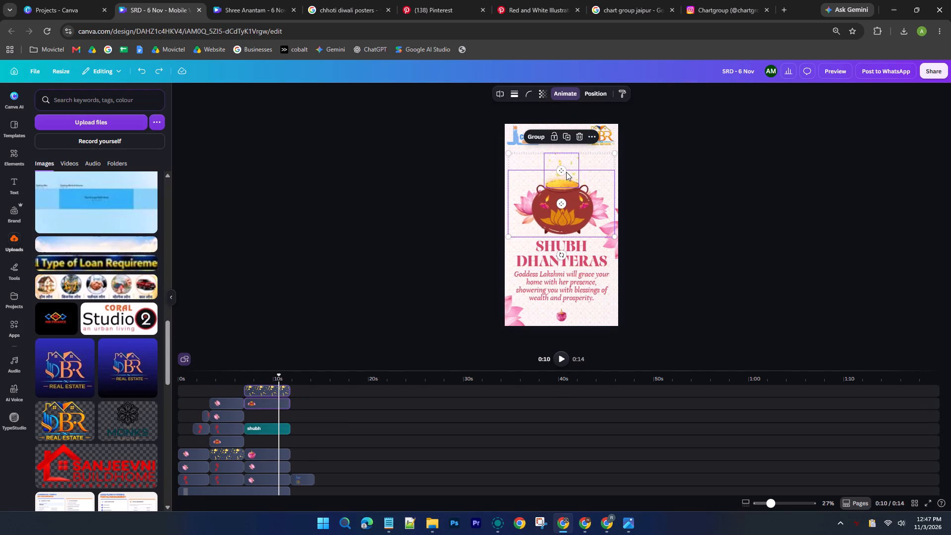
left_click(535, 132)
left_click_drag(564, 203, 564, 193)
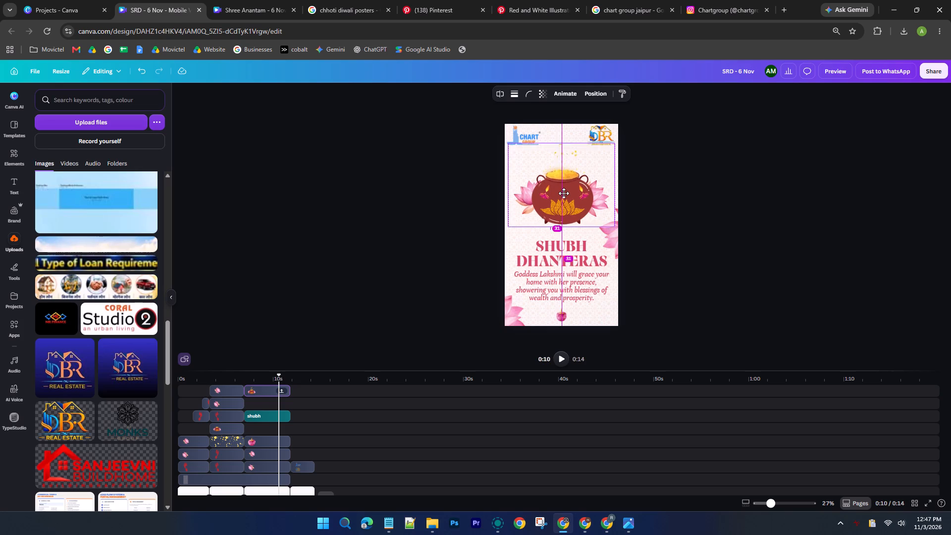
left_click_drag(564, 193, 564, 189)
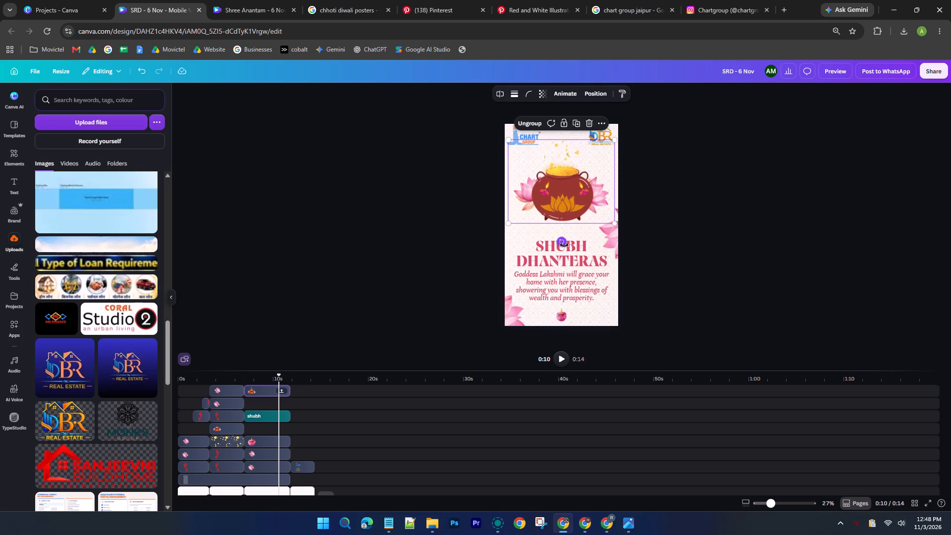
Shift the SHUBH and DHANTERAS headings and the Goddess Lakshmi message slightly upward to even out their spacing below the pot.
left_click_drag(566, 247, 566, 240)
left_click_drag(571, 260, 571, 255)
left_click(573, 274)
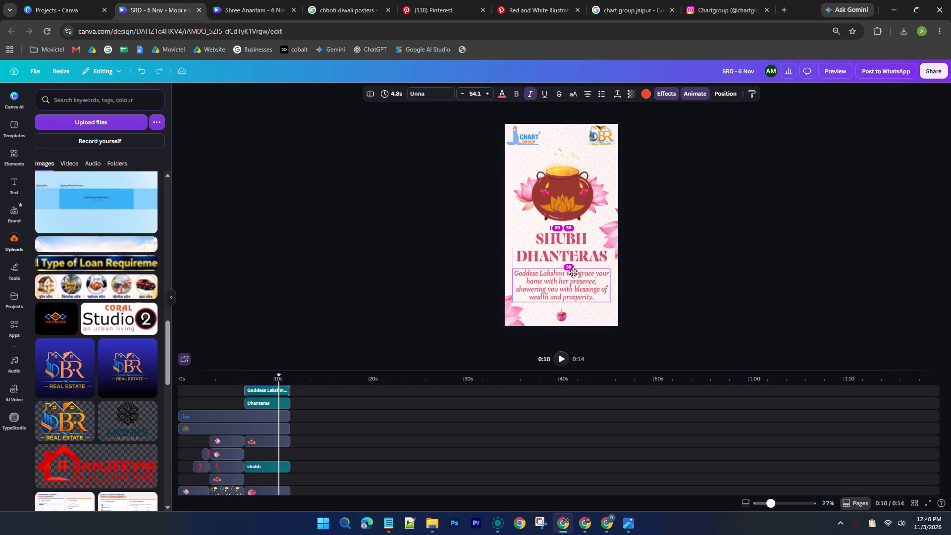
left_click(705, 205)
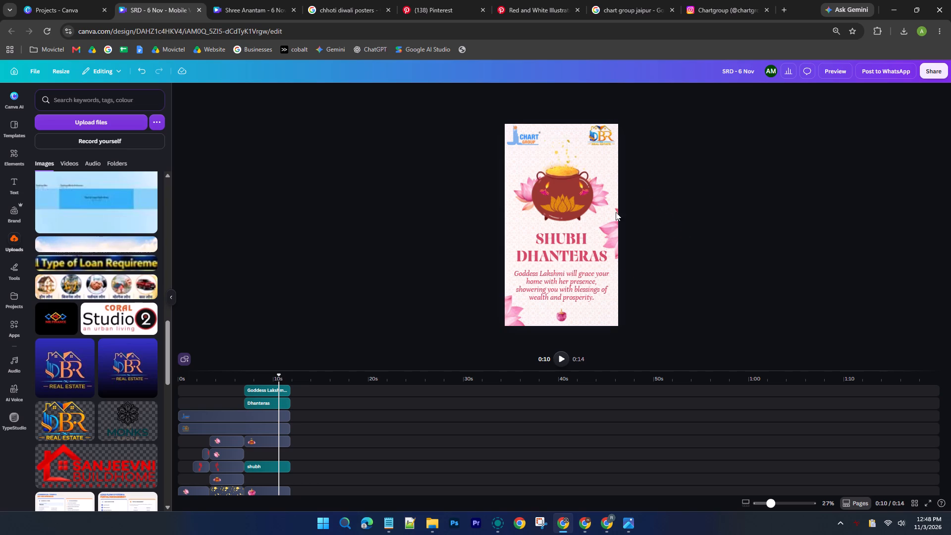
left_click(661, 202)
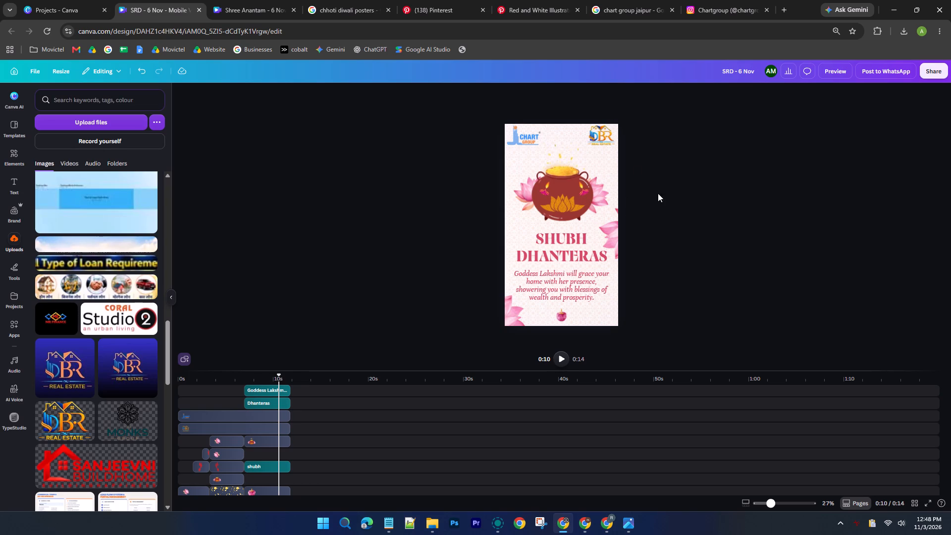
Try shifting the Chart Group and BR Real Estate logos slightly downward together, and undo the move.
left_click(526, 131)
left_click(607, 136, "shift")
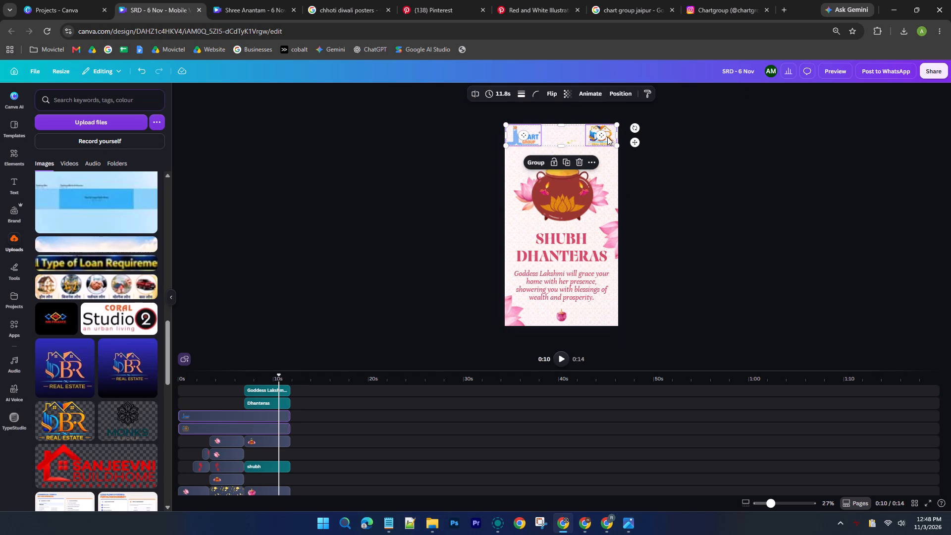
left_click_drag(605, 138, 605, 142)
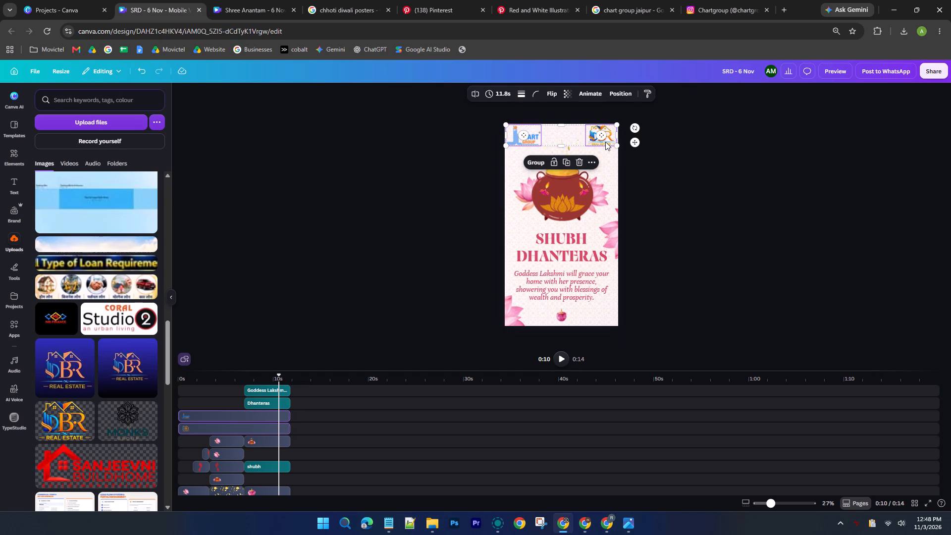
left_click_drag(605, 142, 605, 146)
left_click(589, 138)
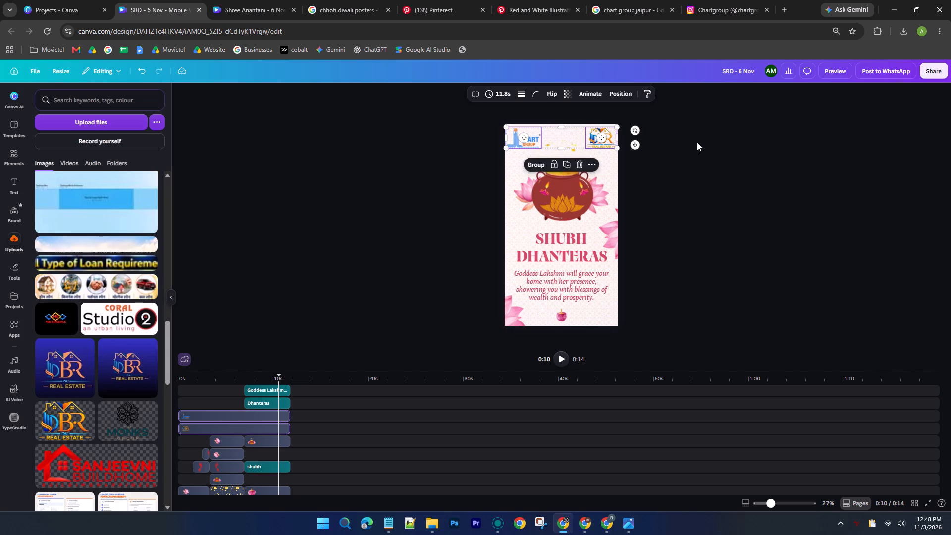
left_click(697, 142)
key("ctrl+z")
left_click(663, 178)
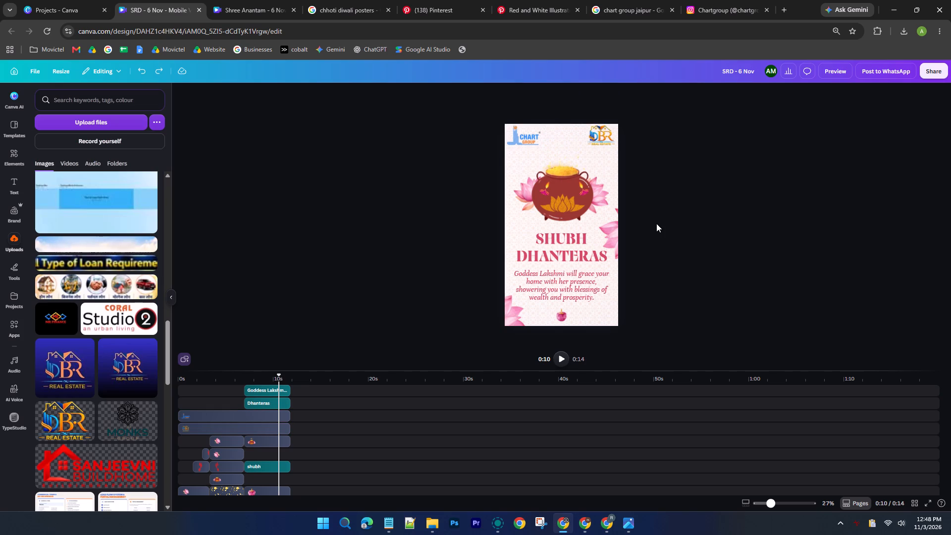
Move the Chart Group and BR Real Estate logos together slightly down from the page's top edge.
left_click(508, 131)
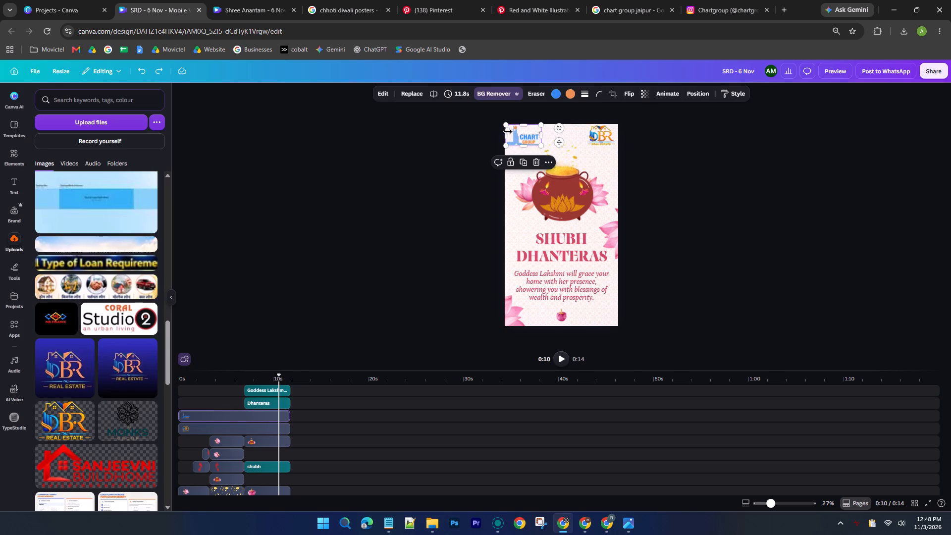
left_click(598, 135, "ctrl")
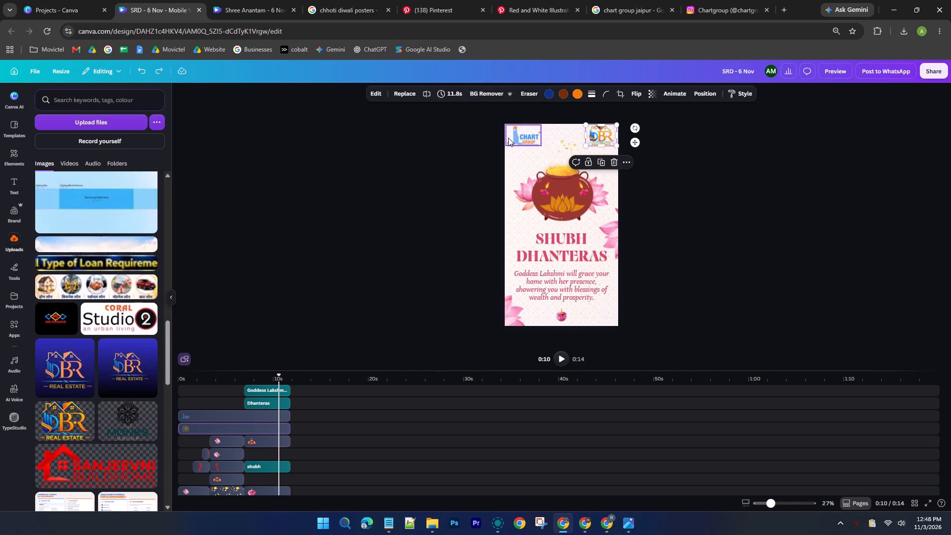
left_click(514, 136, "shift")
left_click(581, 138)
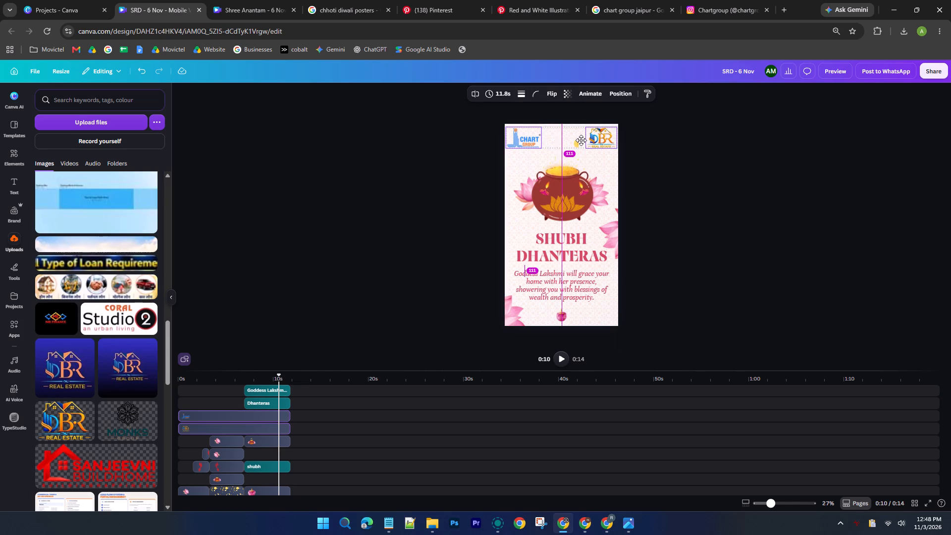
left_click(695, 146)
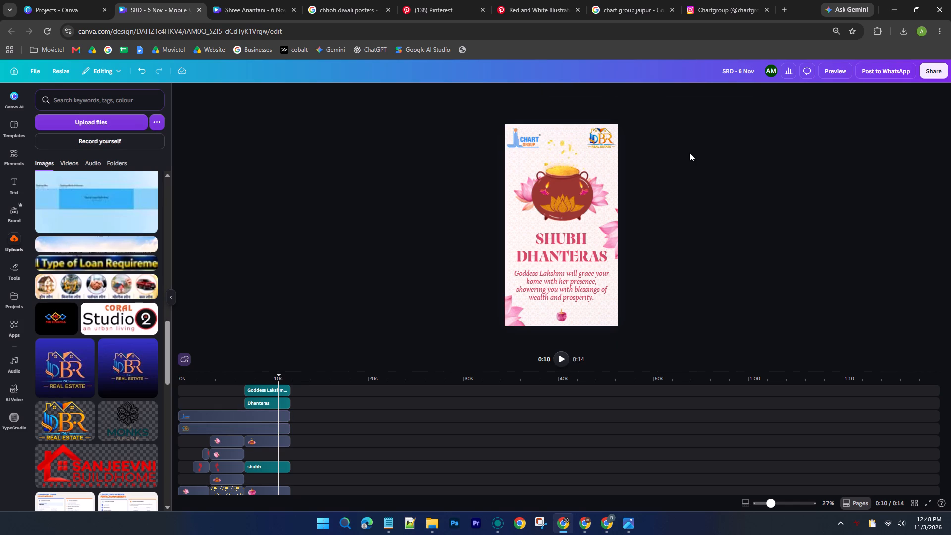
Lower the pot and coin group slightly in the Shubh Dhanteras scene, keeping it horizontally centred.
left_click_drag(563, 192, 563, 197)
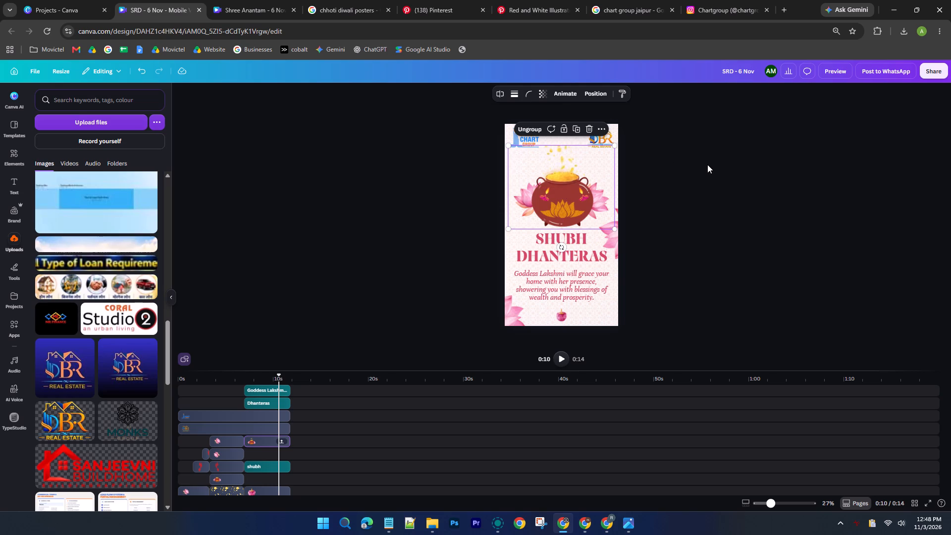
left_click(707, 164)
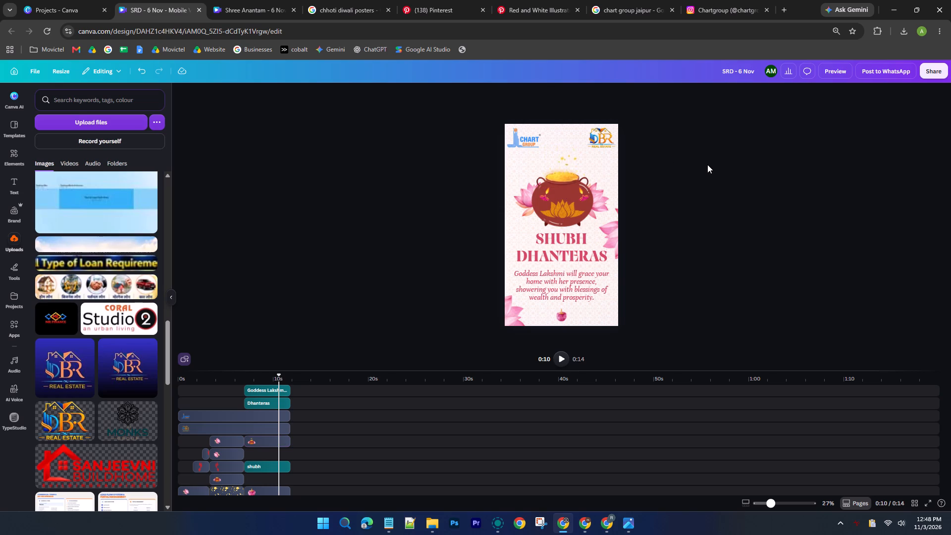
left_click(568, 153)
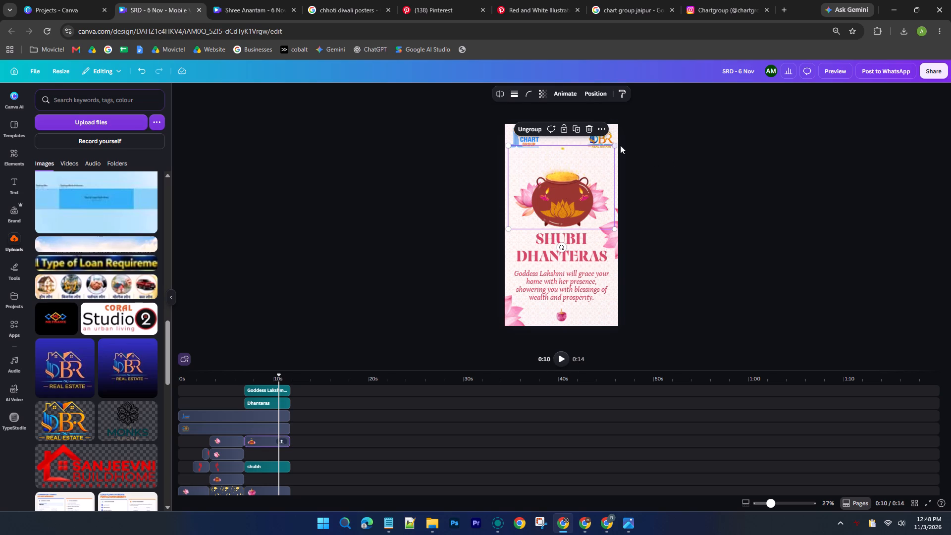
left_click(465, 161)
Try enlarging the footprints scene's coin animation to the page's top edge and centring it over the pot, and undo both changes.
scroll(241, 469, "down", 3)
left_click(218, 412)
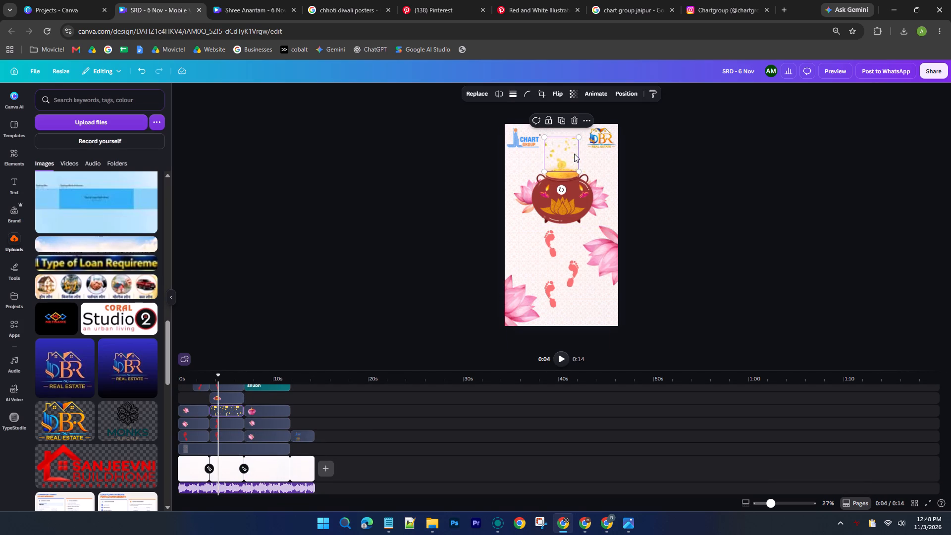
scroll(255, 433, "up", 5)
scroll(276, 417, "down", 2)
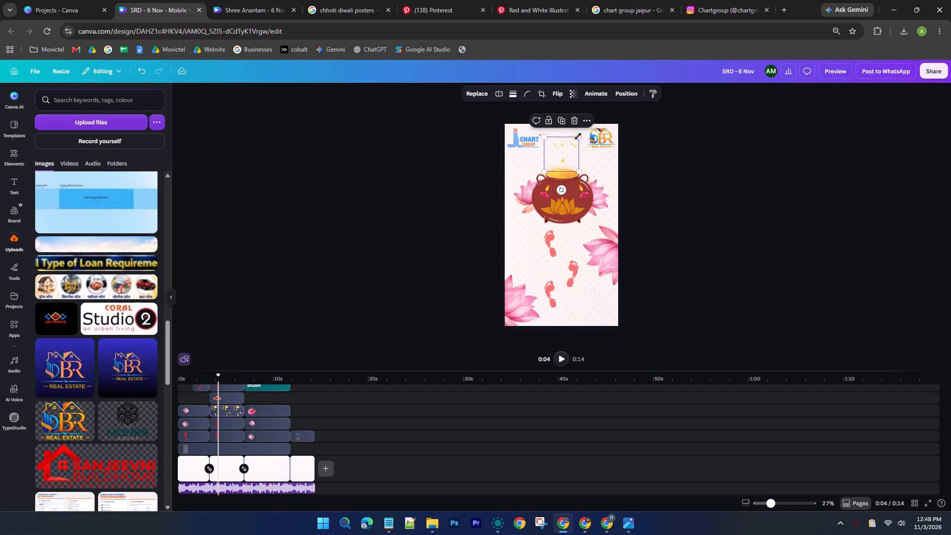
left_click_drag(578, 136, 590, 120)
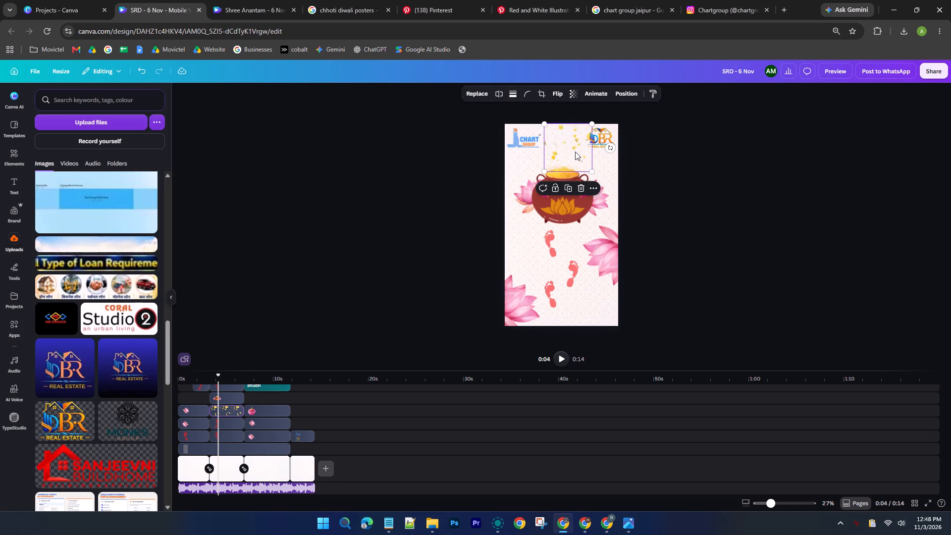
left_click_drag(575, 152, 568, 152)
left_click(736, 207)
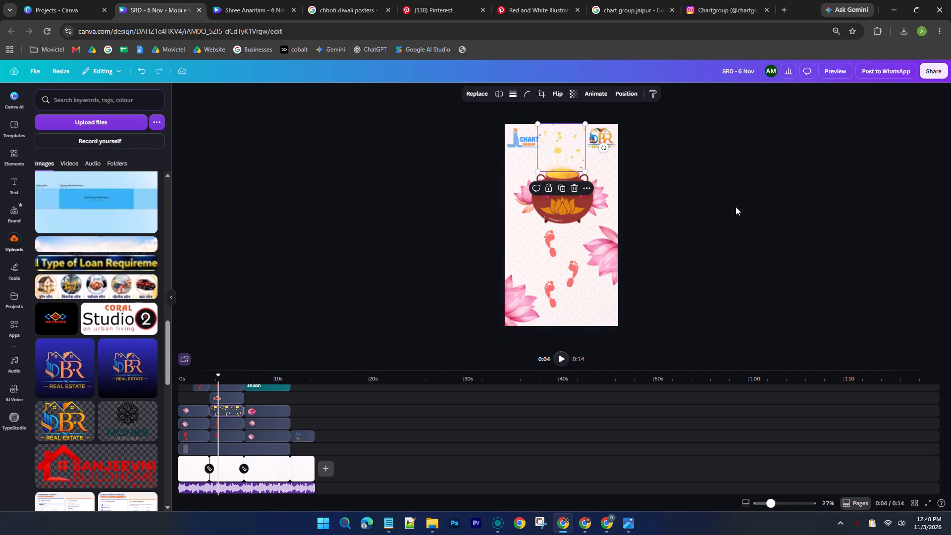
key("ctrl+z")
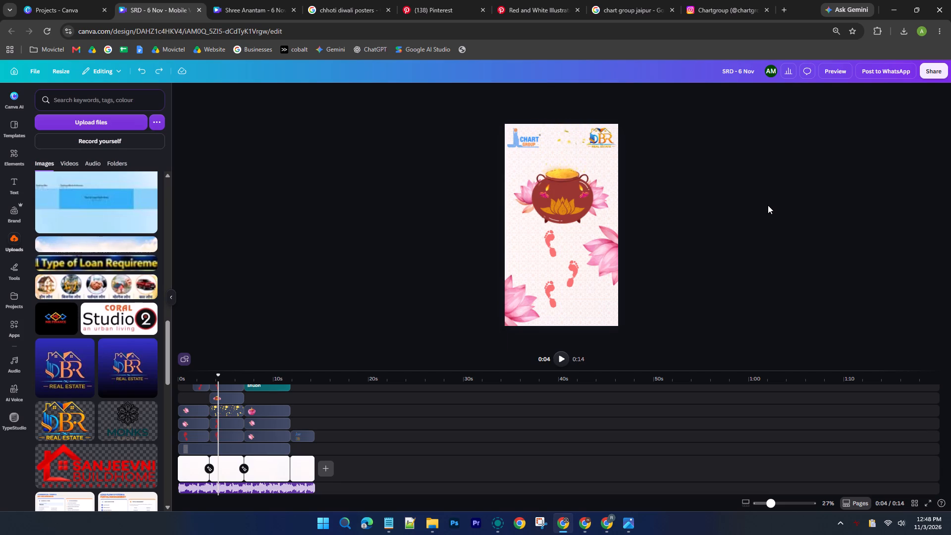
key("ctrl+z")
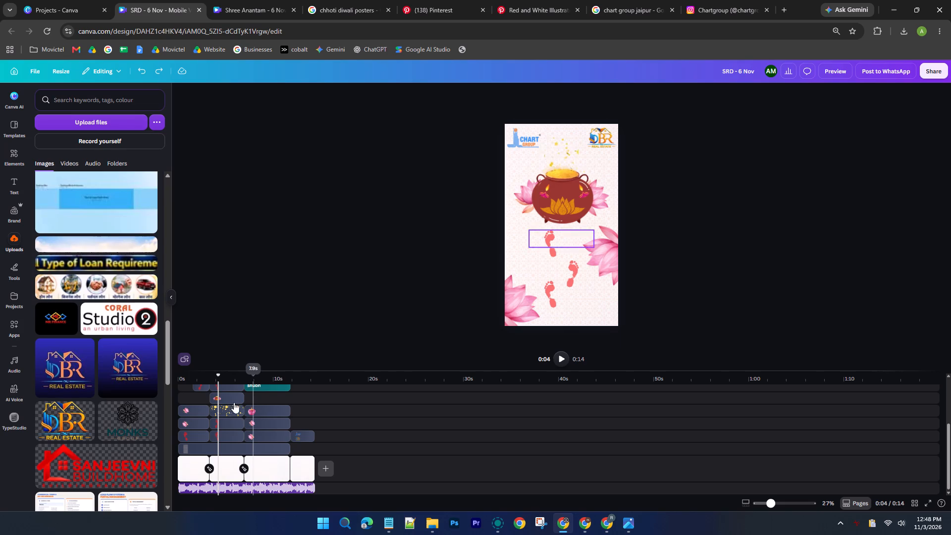
Preview the whole SRD - 6 Nov video from its beginning.
left_click_drag(218, 377, 159, 373)
left_click(837, 73)
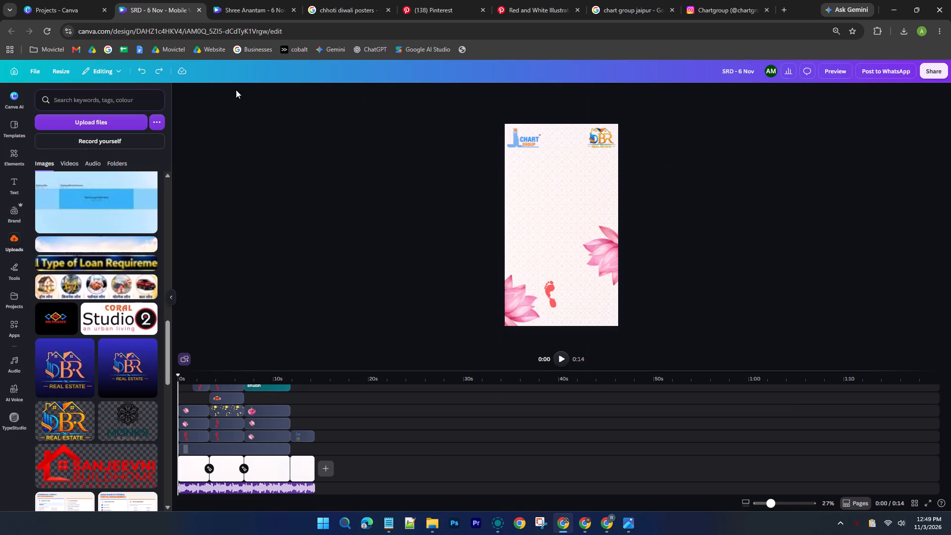
Make a copy of the SRD - 6 Nov design.
left_click(31, 70)
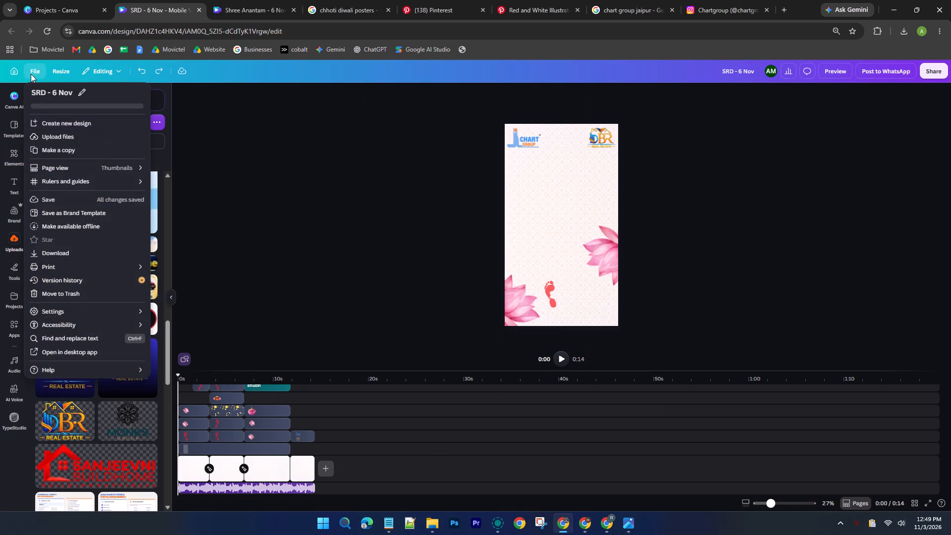
left_click(93, 156)
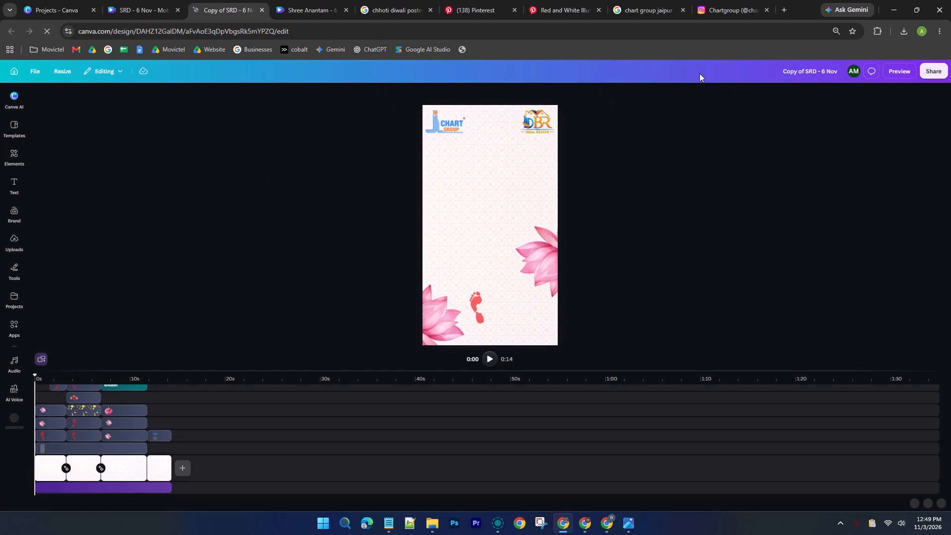
Rename the copied design as BR - 6 Nov.
left_click(726, 69)
left_click_drag(732, 70, 664, 72)
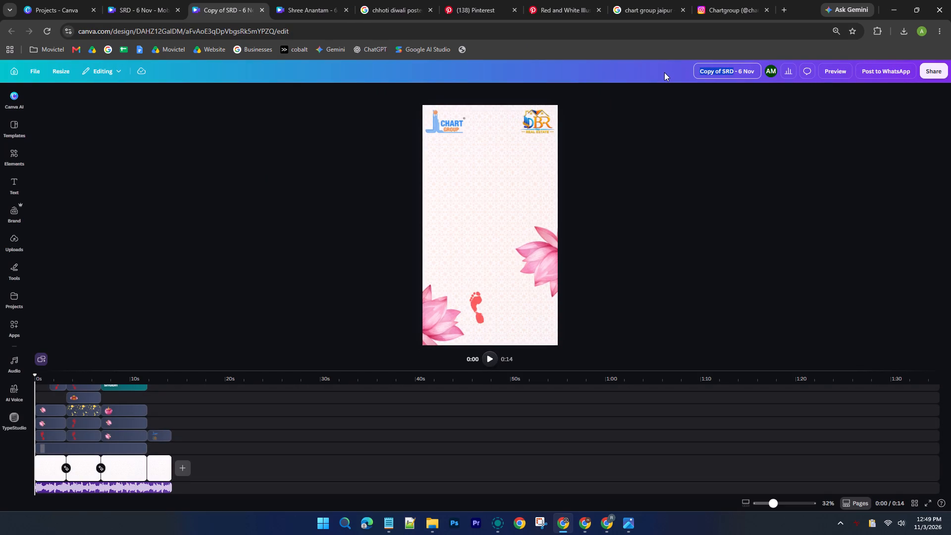
type("BR")
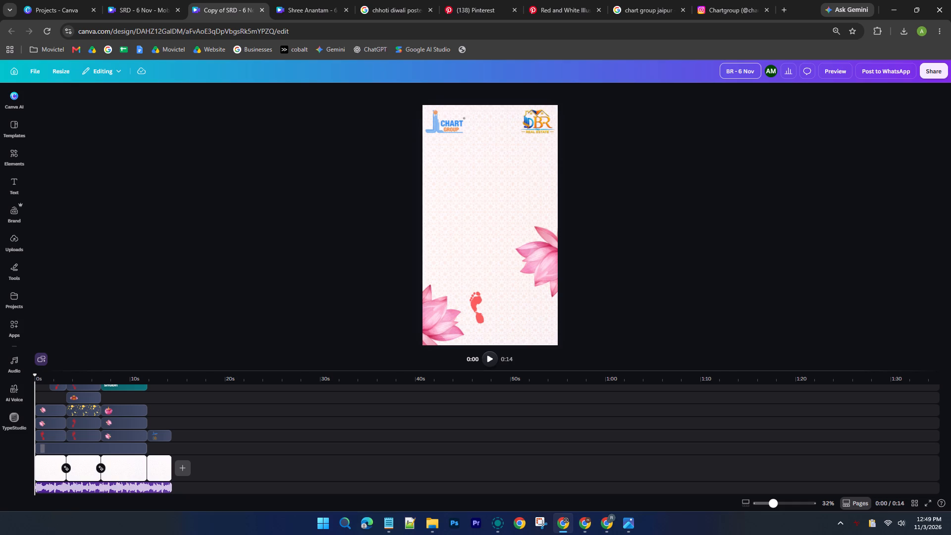
key("space")
type("Real E")
key("BackSpace")
key("BackSpace")
key("BackSpace")
key("BackSpace")
key("BackSpace")
key("BackSpace")
key("BackSpace")
key("Return")
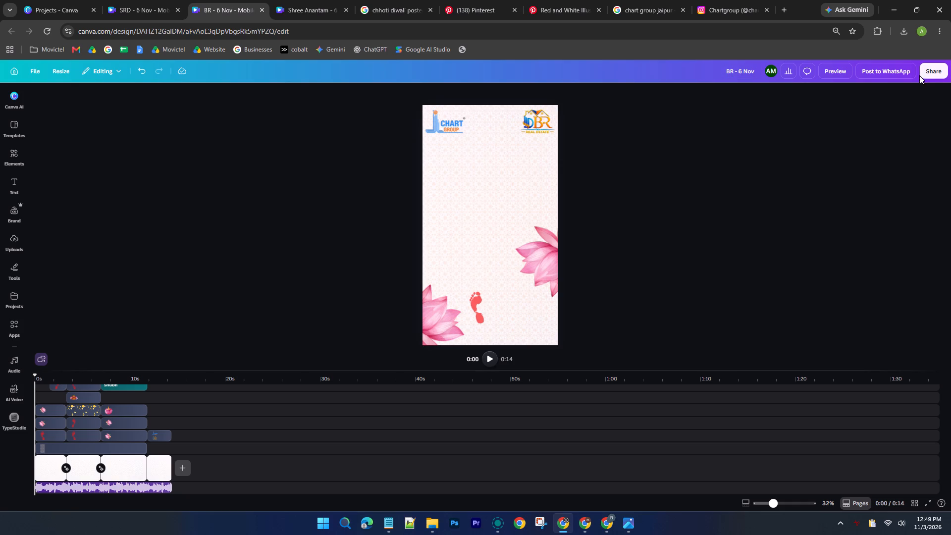
Download the BR - 6 Nov design as an MP4 video in 4K quality.
left_click(931, 72)
left_click(810, 266)
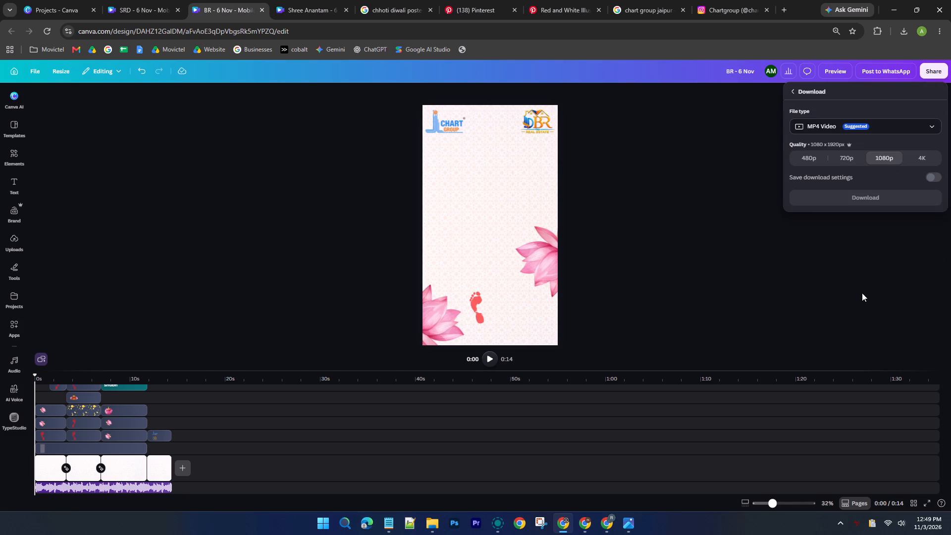
left_click(919, 161)
left_click(883, 189)
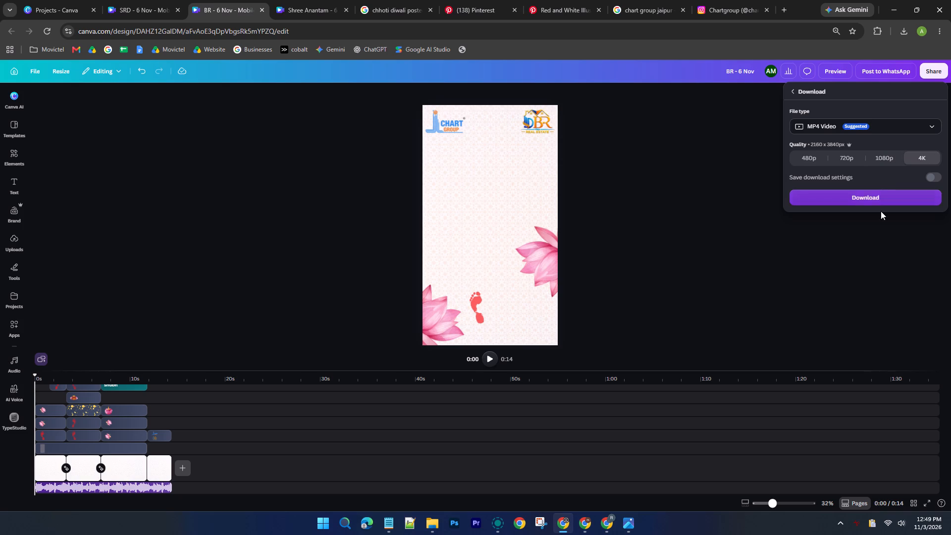
left_click(888, 197)
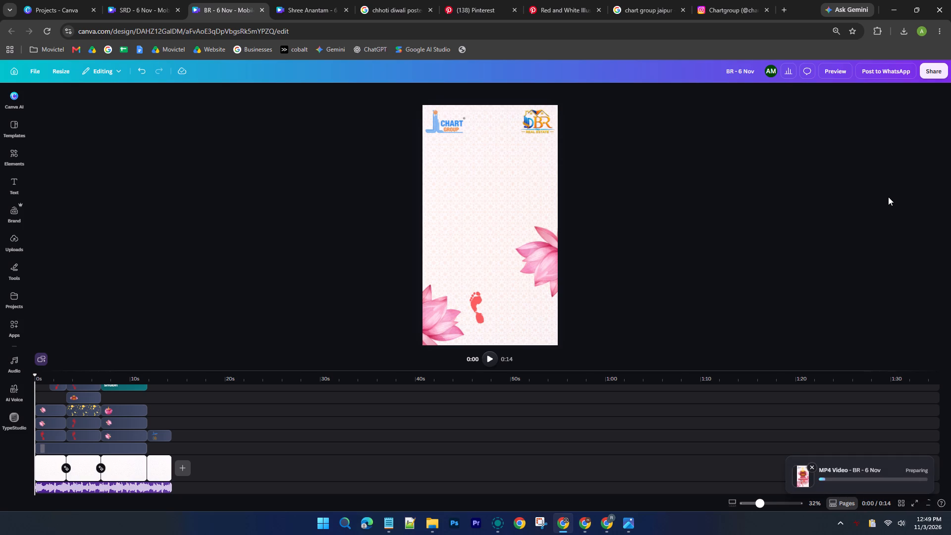
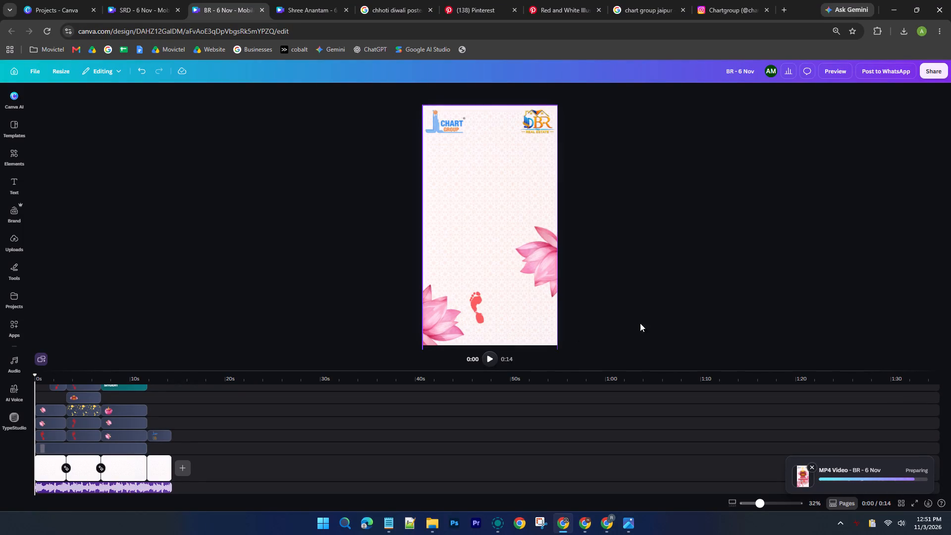
Close the open File Explorer windows showing the 6 November and Client Logos folders.
left_click(428, 516)
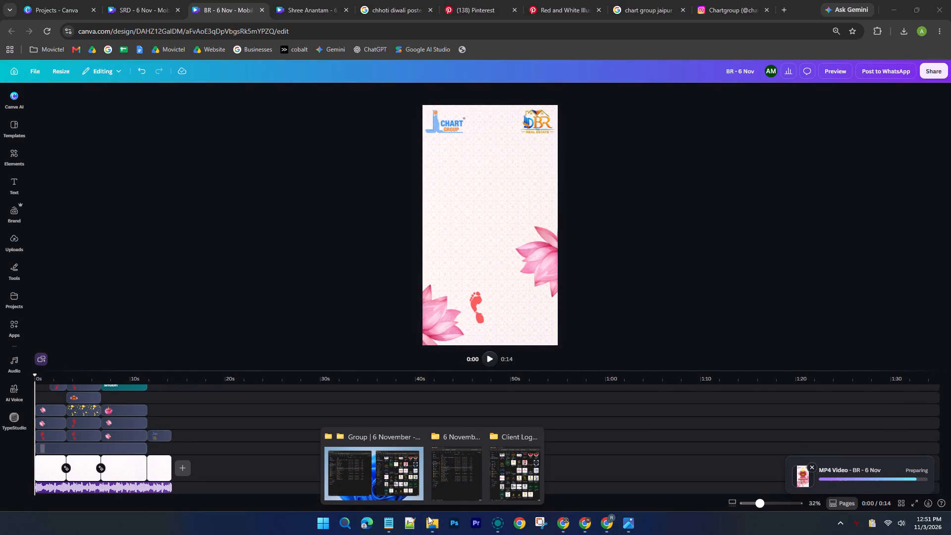
left_click(370, 458)
left_click(437, 522)
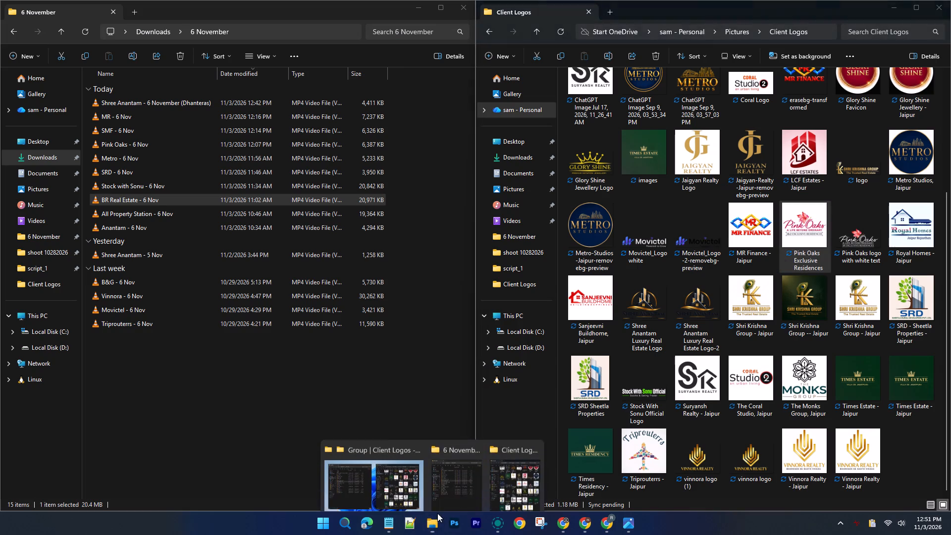
left_click(478, 439)
left_click(455, 438)
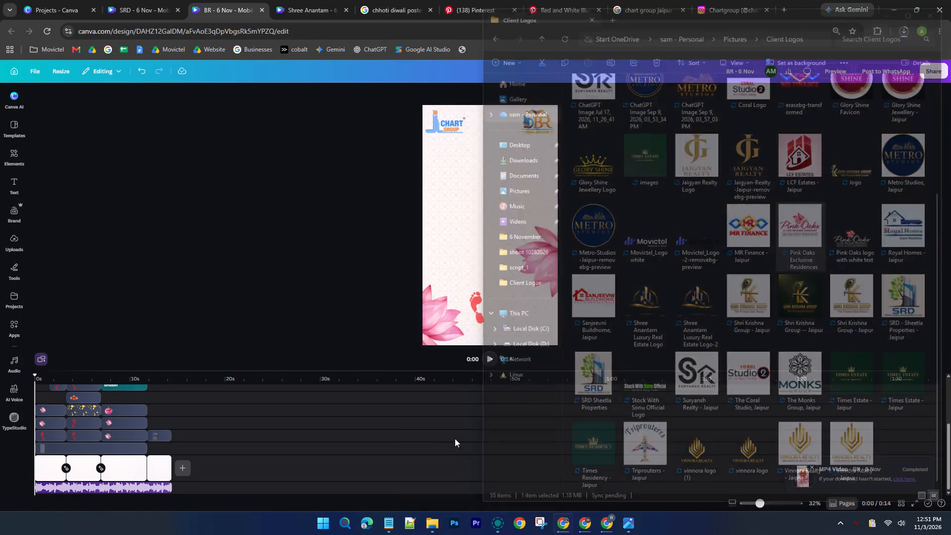
Send the BR - 6 Nov video from the Downloads folder to Sunil PC with LocalSend.
left_click(428, 528)
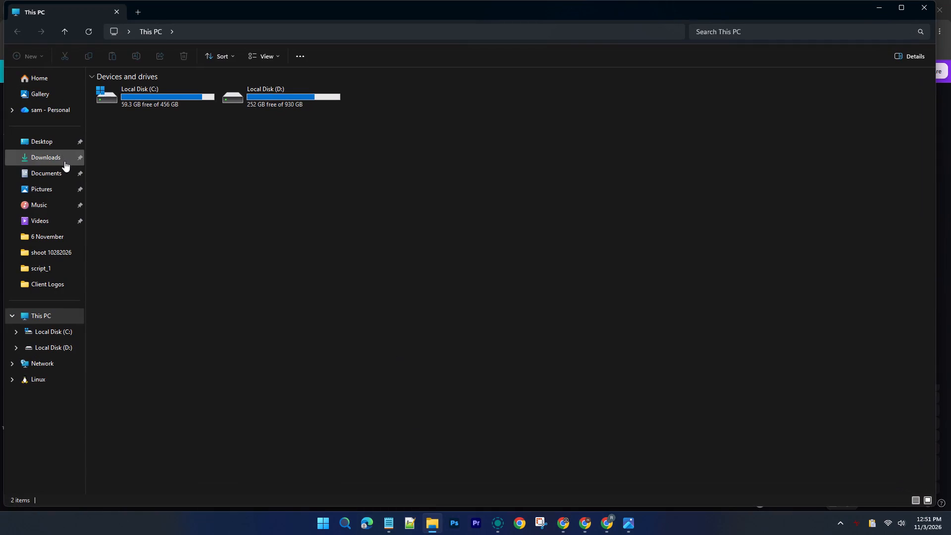
left_click(53, 161)
left_click(306, 3)
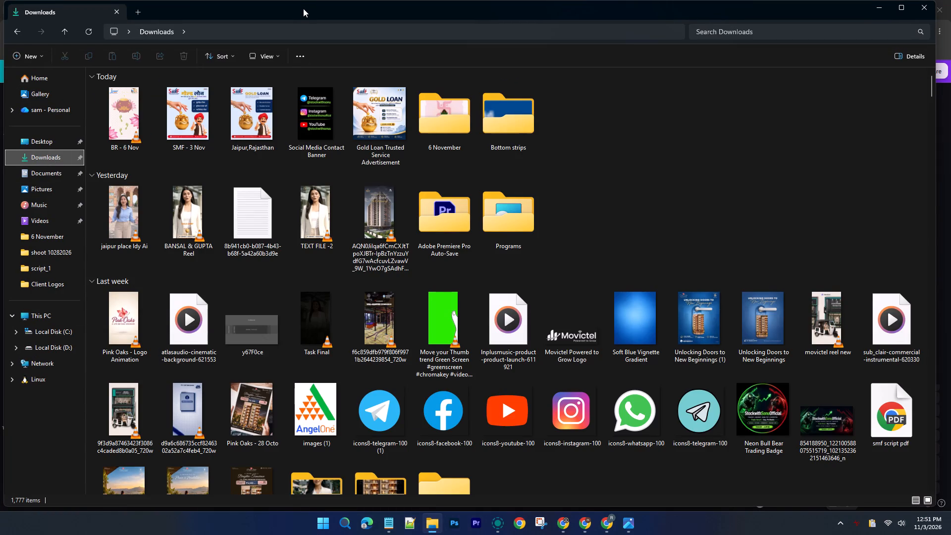
double_click(303, 8)
left_click_drag(117, 111, 254, 223)
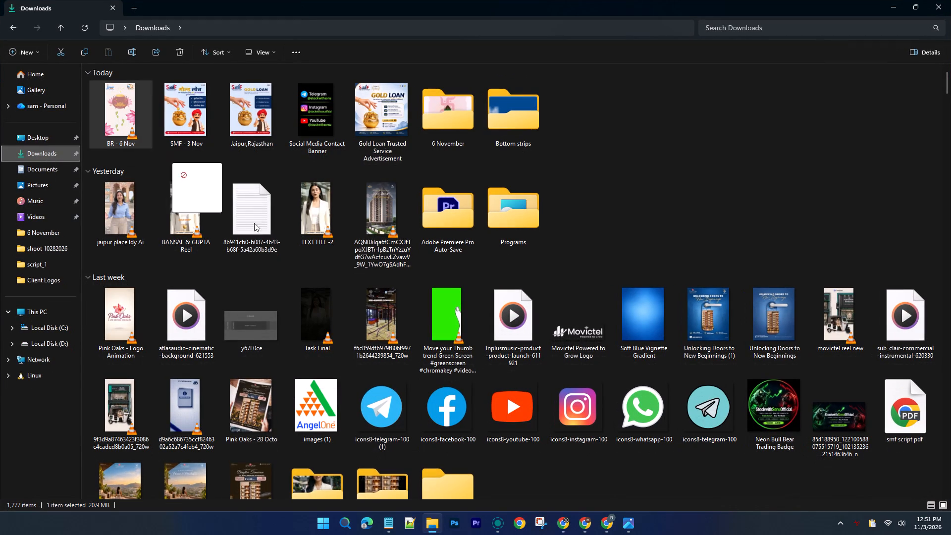
left_click_drag(254, 223, 498, 508)
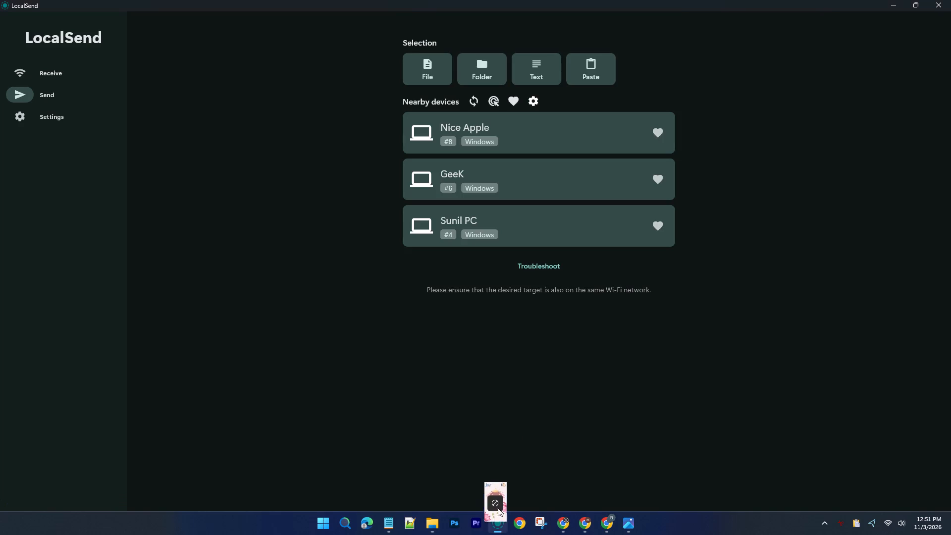
left_click_drag(498, 508, 524, 428)
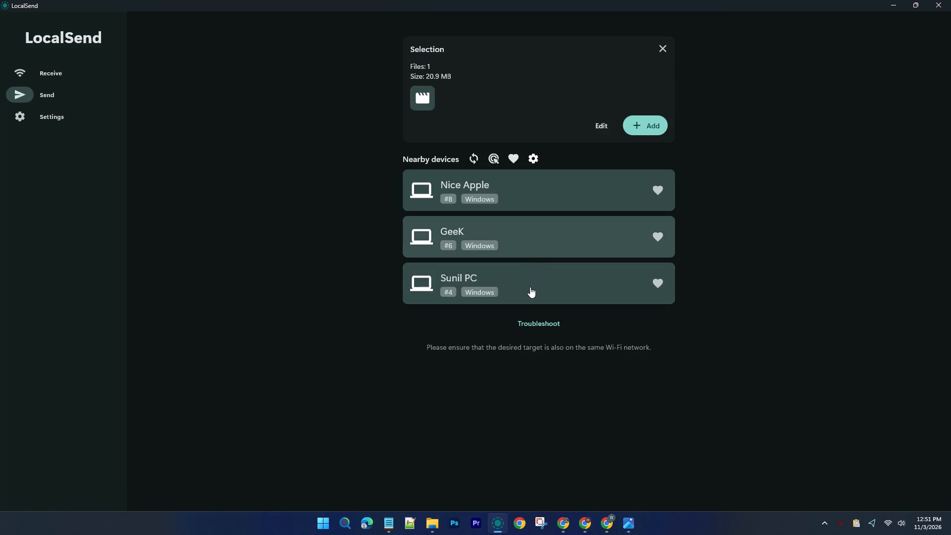
left_click(530, 287)
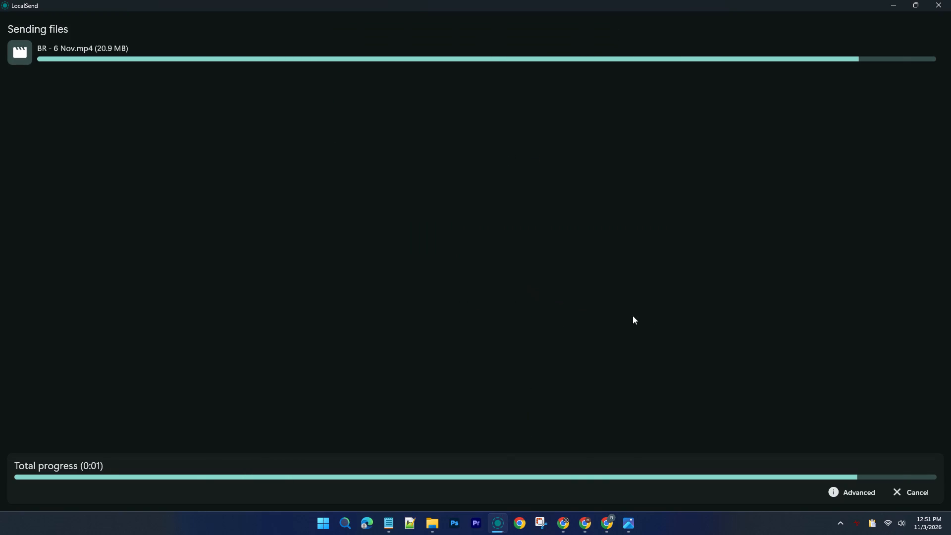
left_click(900, 491)
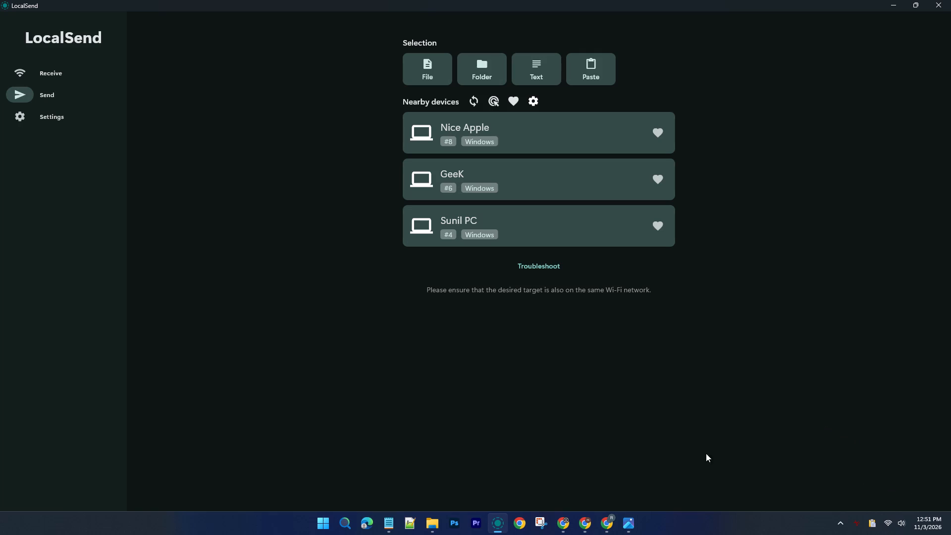
Move the BR - 6 Nov video from Downloads into the 6 November folder.
left_click(427, 523)
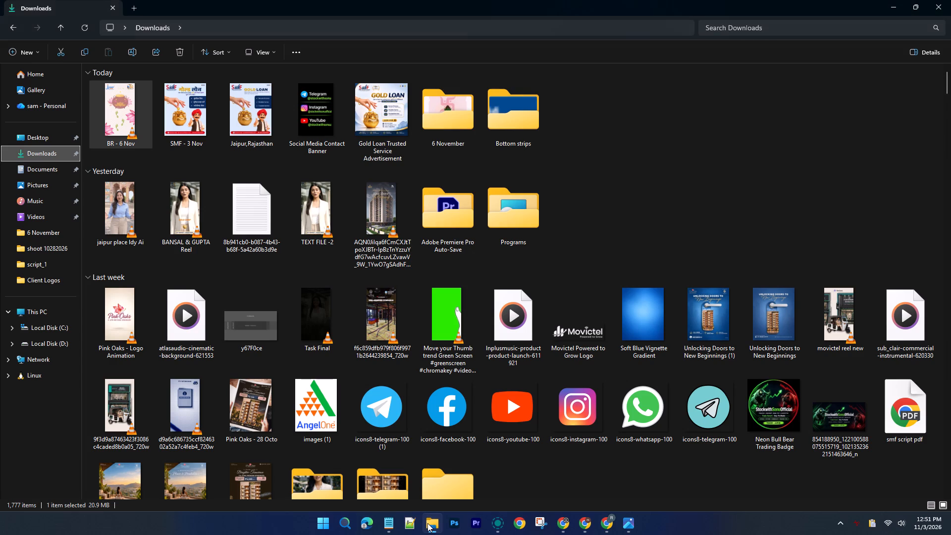
left_click_drag(129, 118, 436, 115)
Open the B&G - 6 Nov video from the 6 November folder for viewing.
double_click(376, 107)
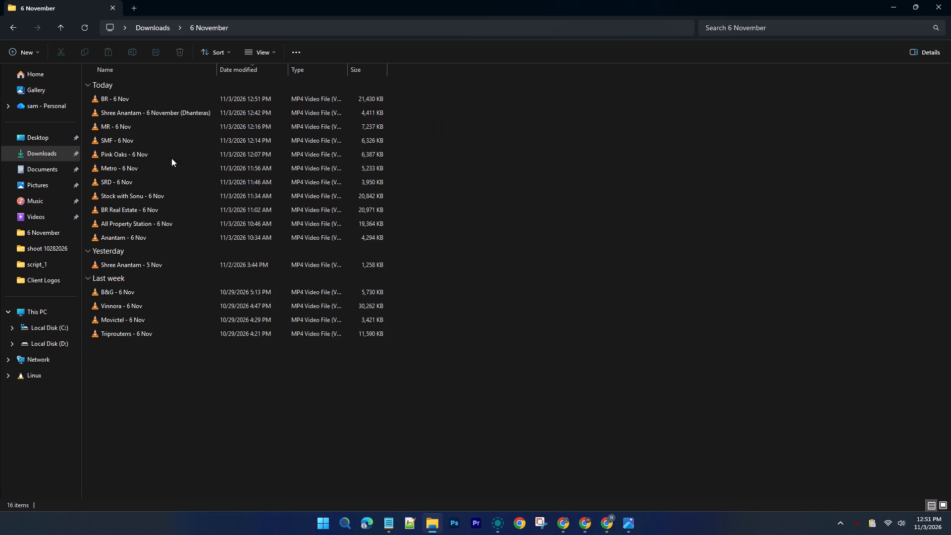
double_click(154, 295)
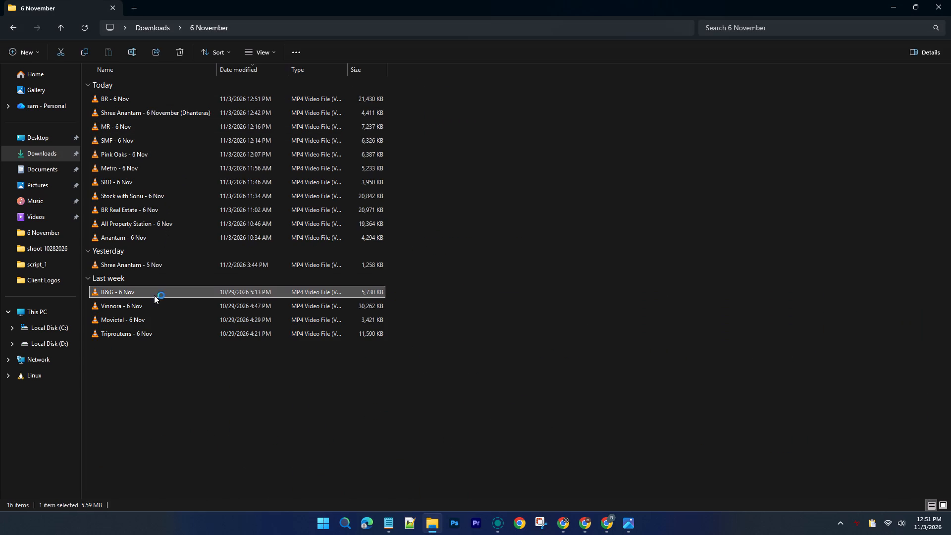
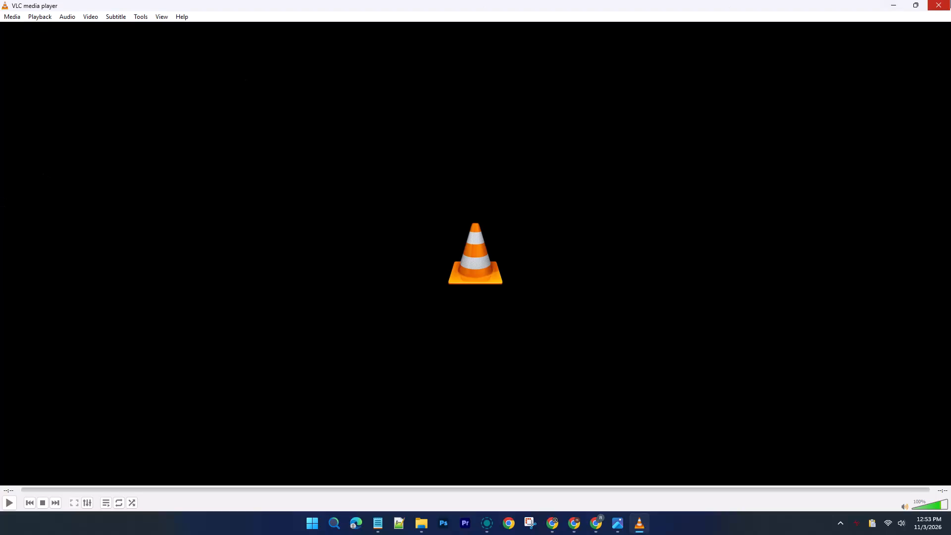
Close the VLC media player window.
left_click(950, 0)
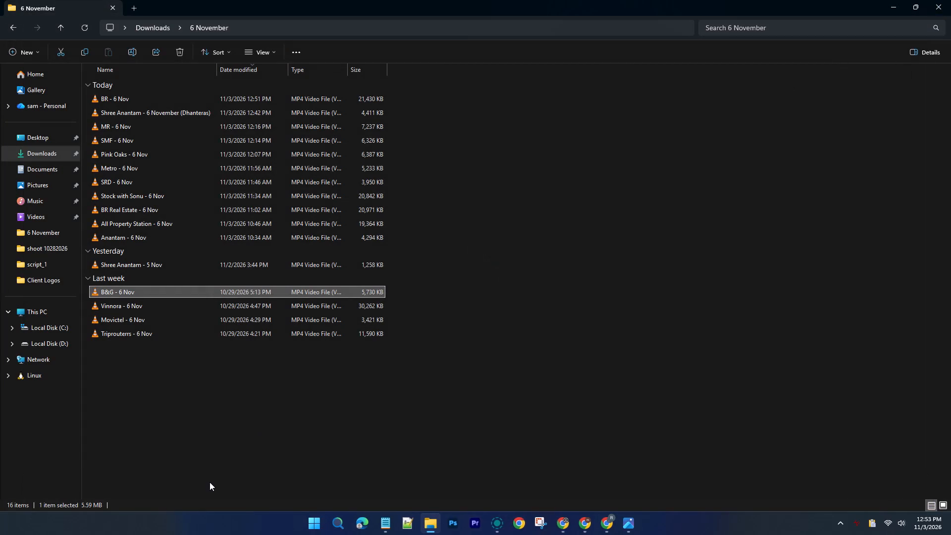
Switch to Chrome and close the Chart Group Instagram profile and the "chart group jaipur" image search.
left_click(565, 524)
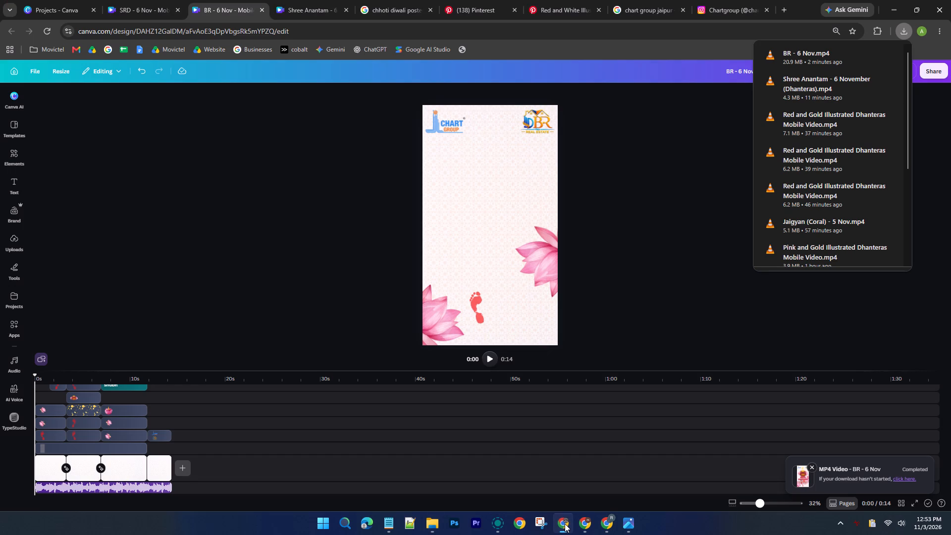
left_click(715, 0)
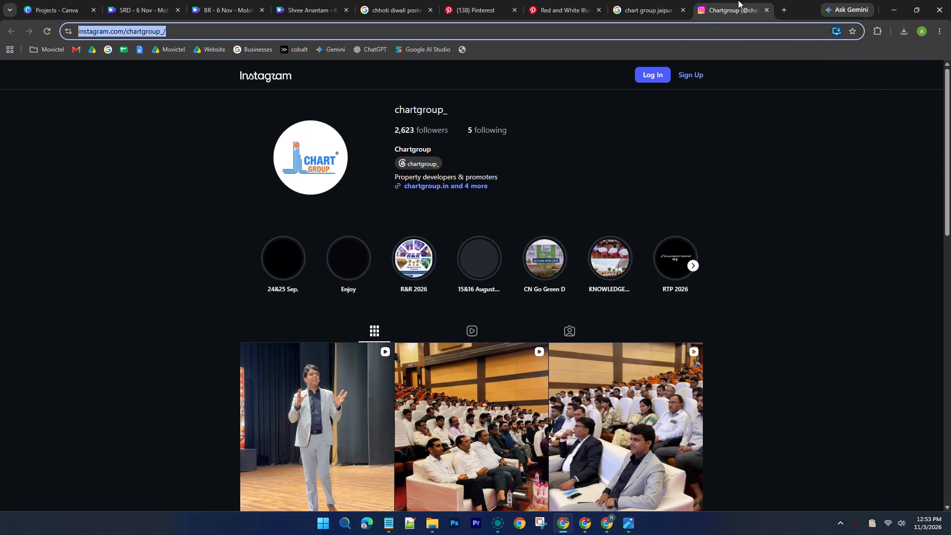
left_click(765, 13)
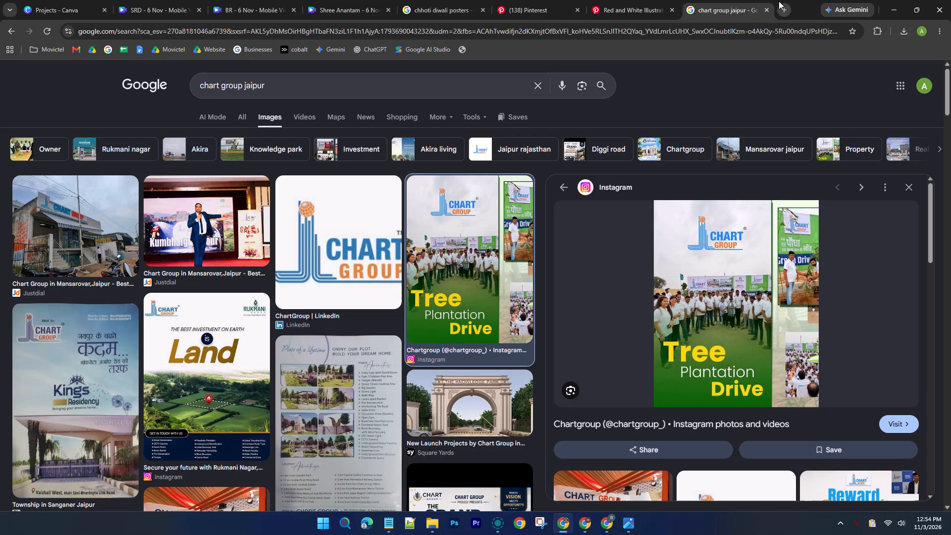
left_click(770, 8)
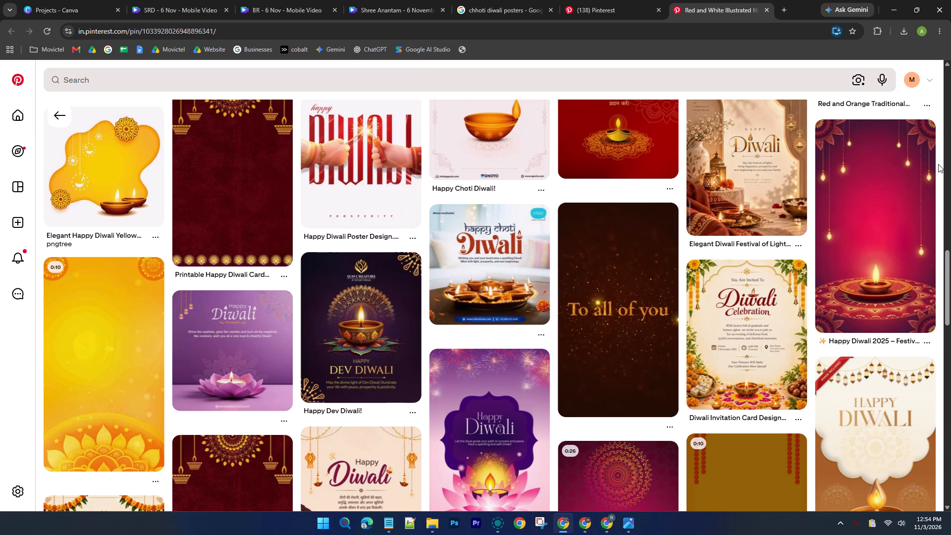
Browse the related Diwali poster pins on Pinterest for design references.
scroll(938, 164, "down", 1)
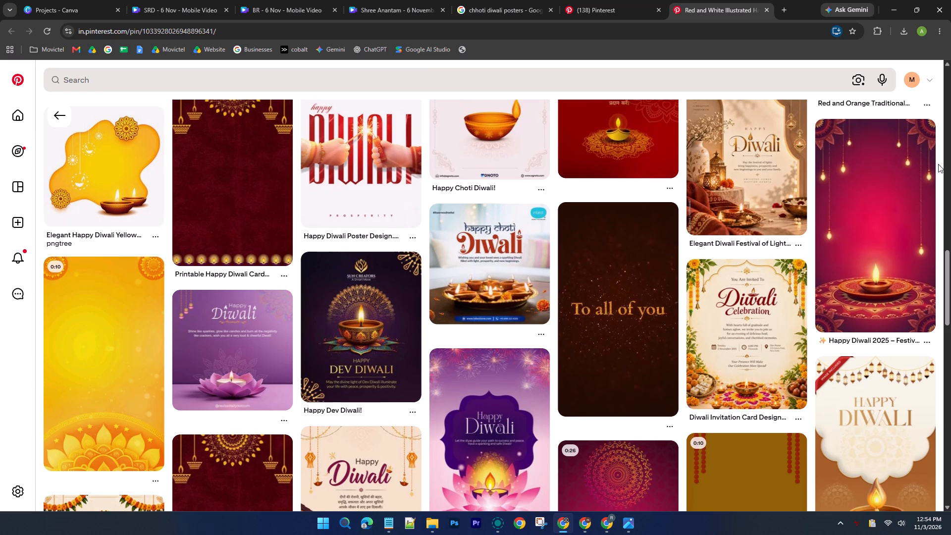
scroll(938, 164, "down", 4)
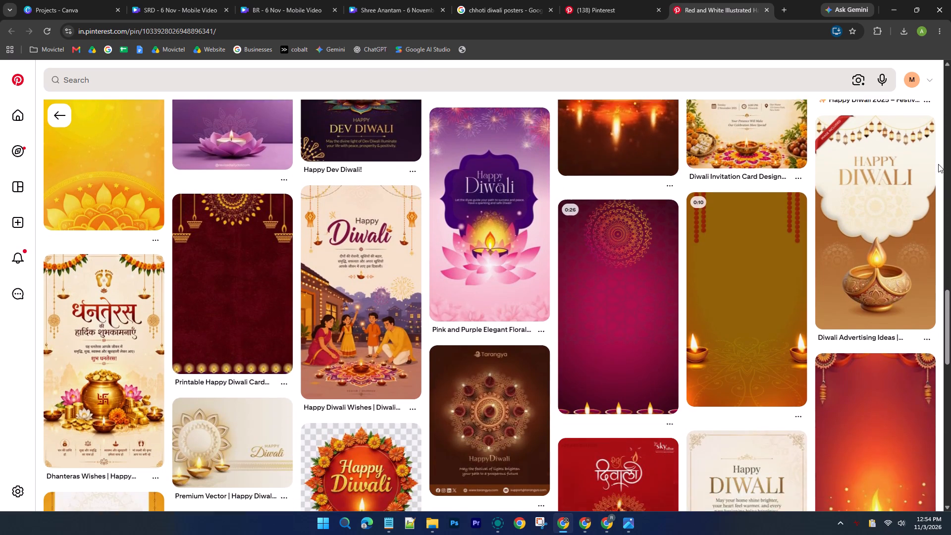
scroll(938, 164, "down", 1)
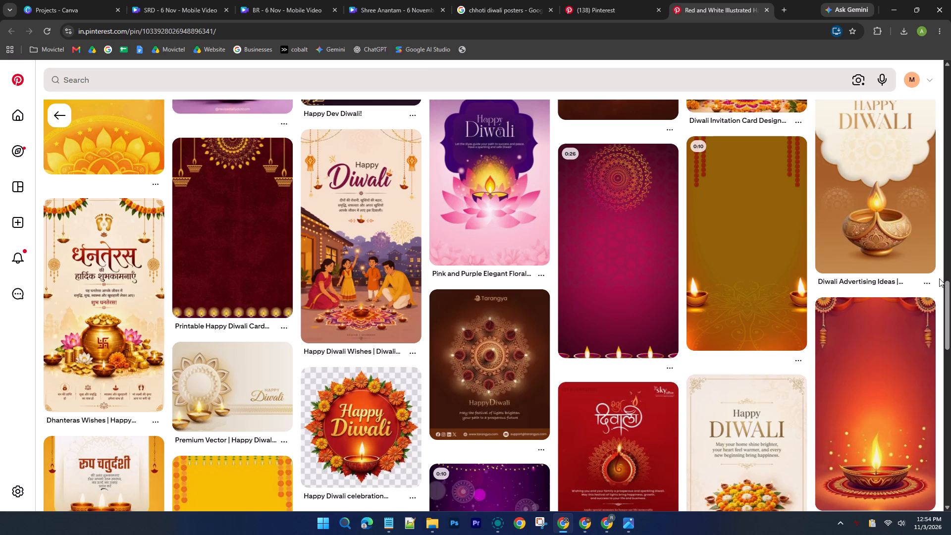
Browse the Diwali and Dhanteras poster ideas below the open Pinterest pin for design references.
scroll(939, 278, "down", 7)
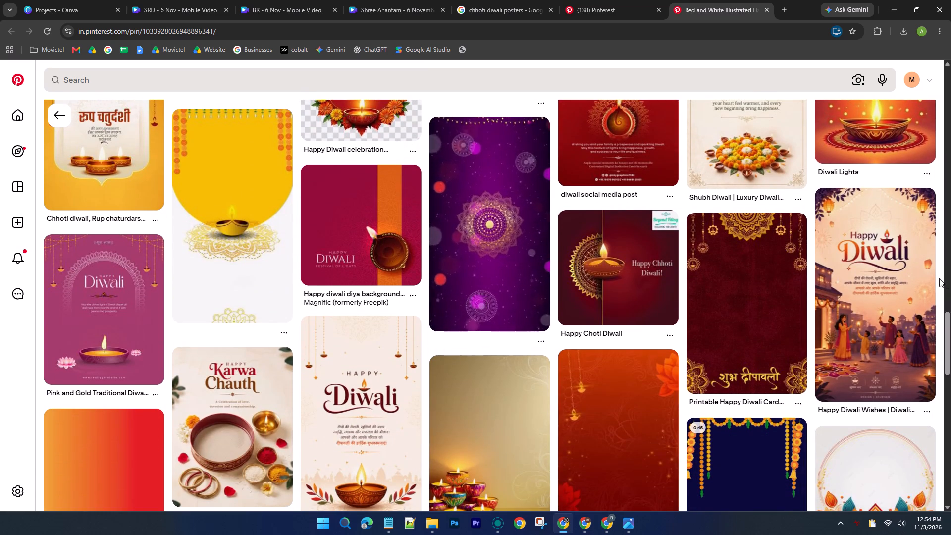
scroll(939, 278, "down", 3)
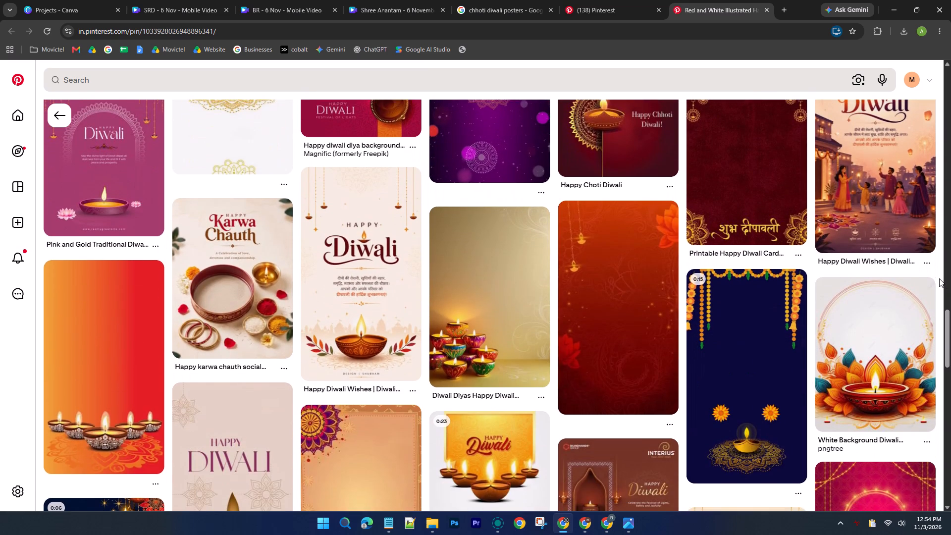
scroll(939, 278, "down", 1)
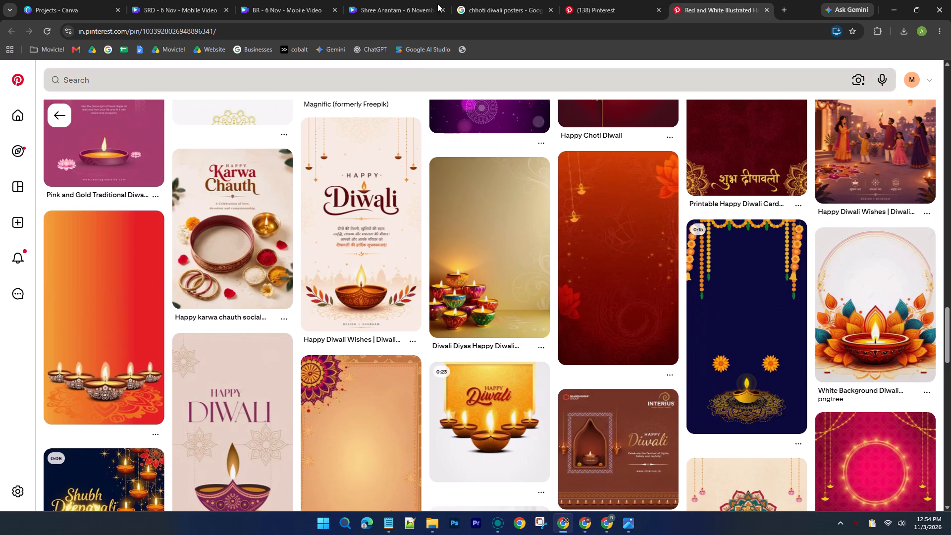
Close the Google search for chhoti diwali posters and the Pinterest chhoti diwali search, keeping the red and white illustrated pin open.
left_click(523, 0)
left_click(587, 0)
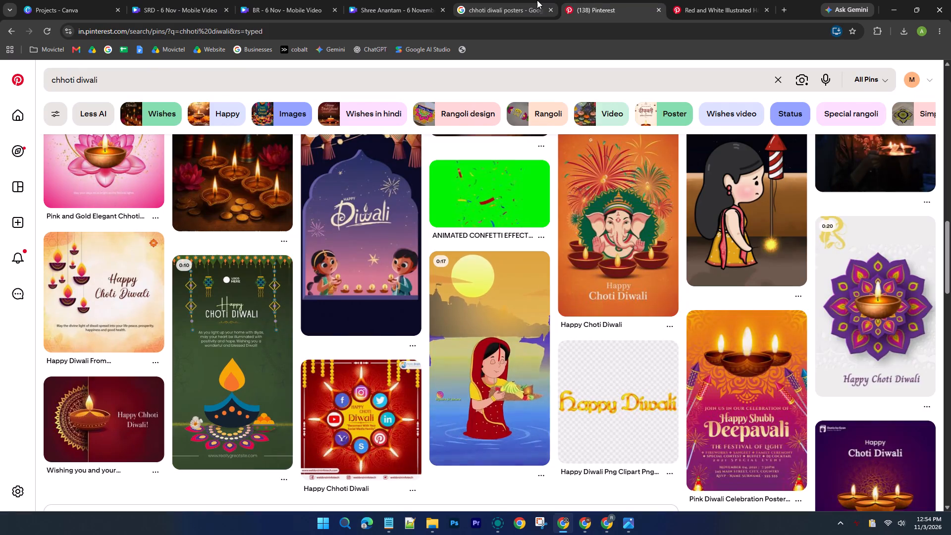
left_click(537, 0)
left_click(551, 10)
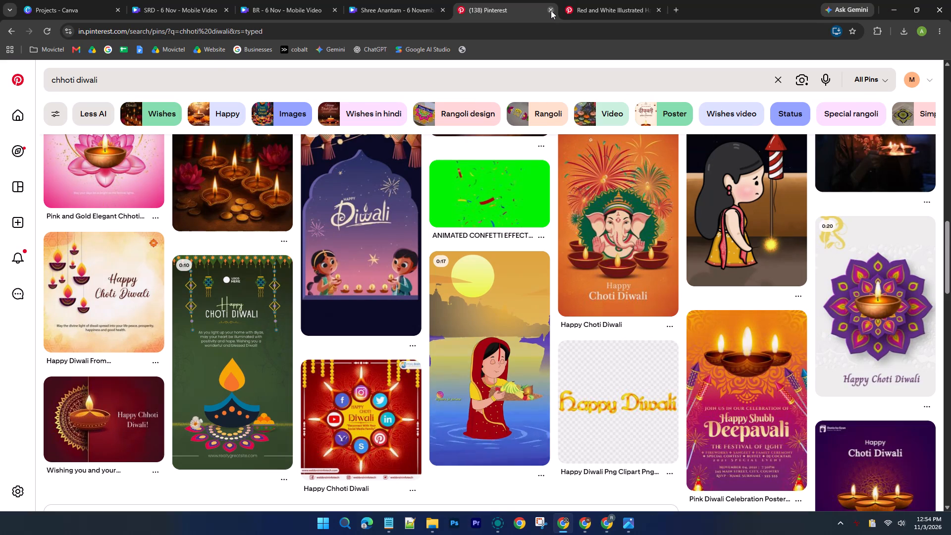
left_click(551, 10)
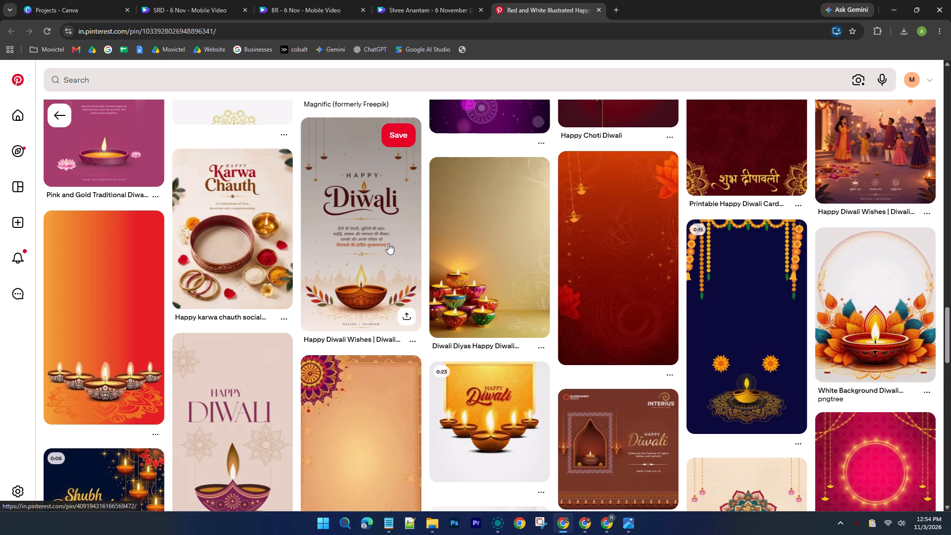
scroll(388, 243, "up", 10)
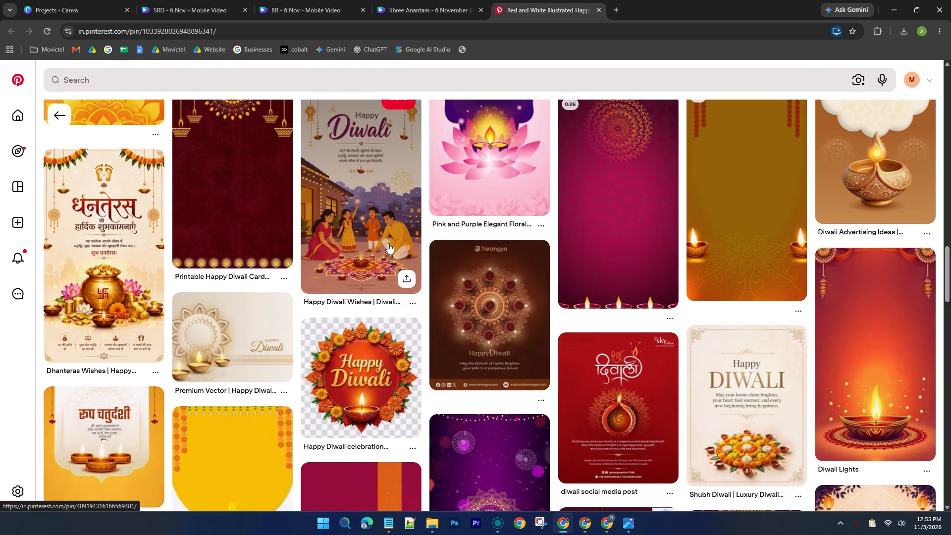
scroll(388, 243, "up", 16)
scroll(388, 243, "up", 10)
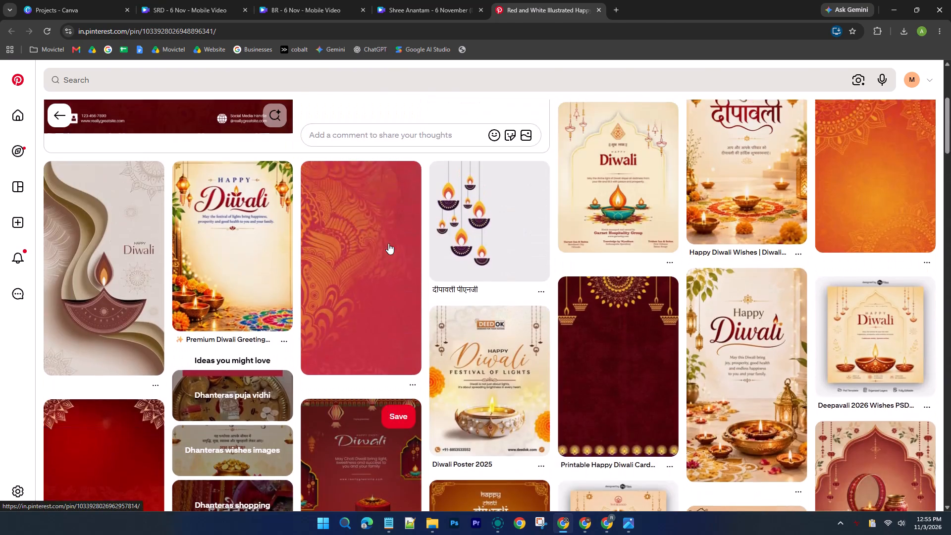
Review the open Shree Anantam, BR and SRD 6 November designs, and look through the designs in Canva's All projects.
left_click(402, 0)
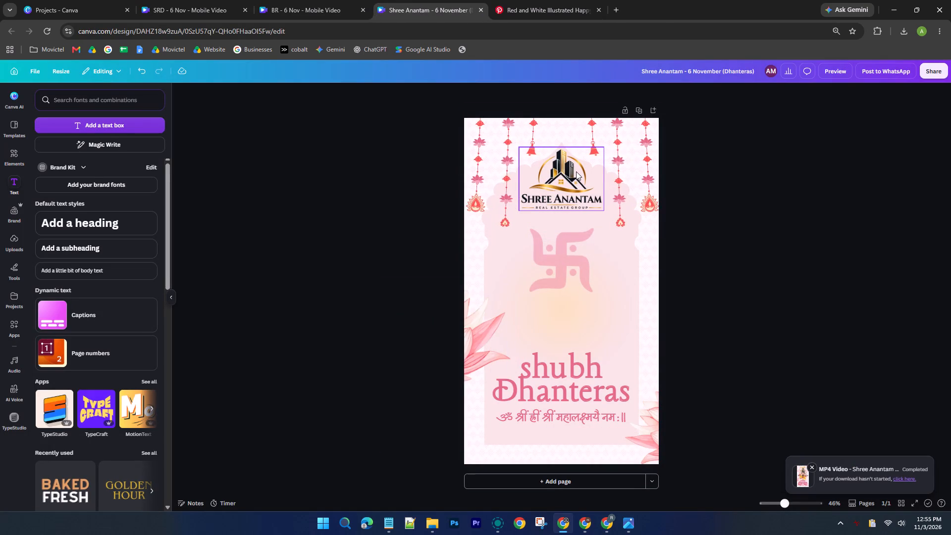
left_click(276, 0)
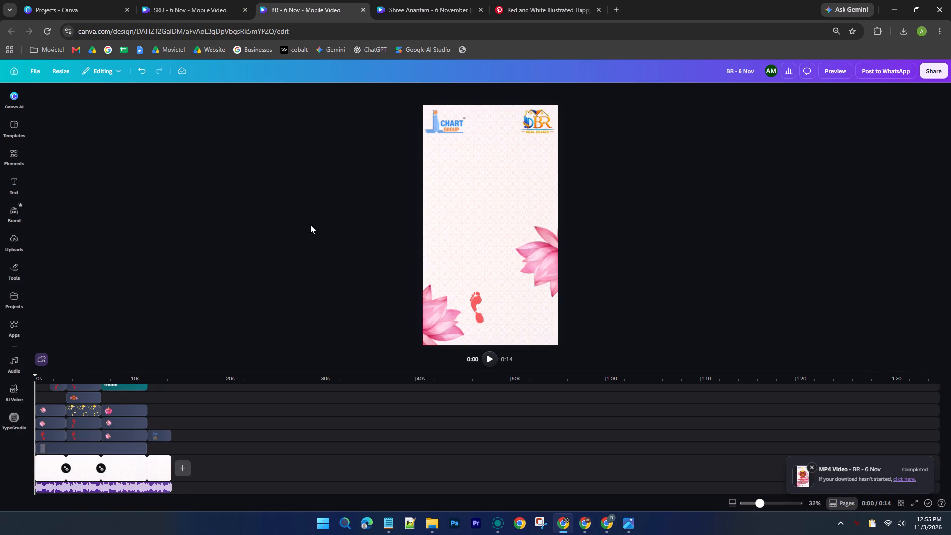
left_click(207, 0)
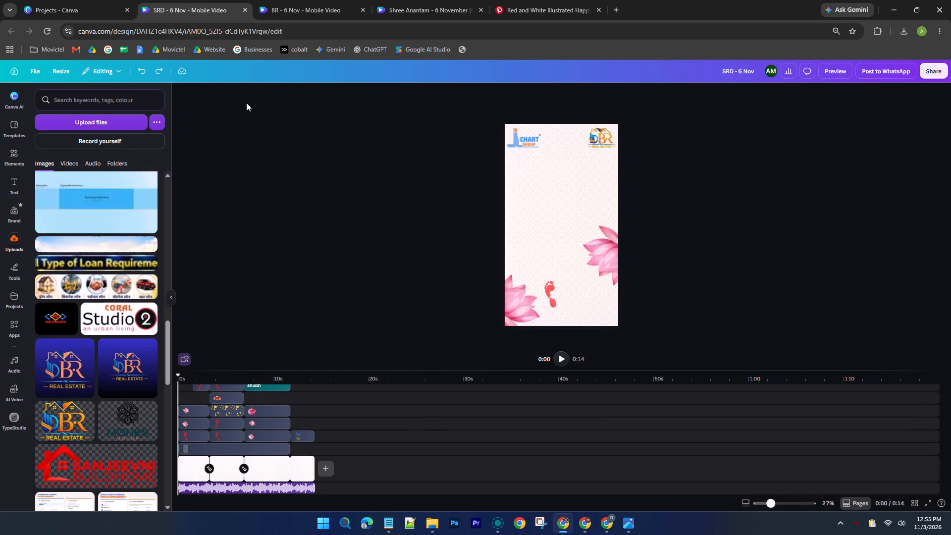
left_click(118, 0)
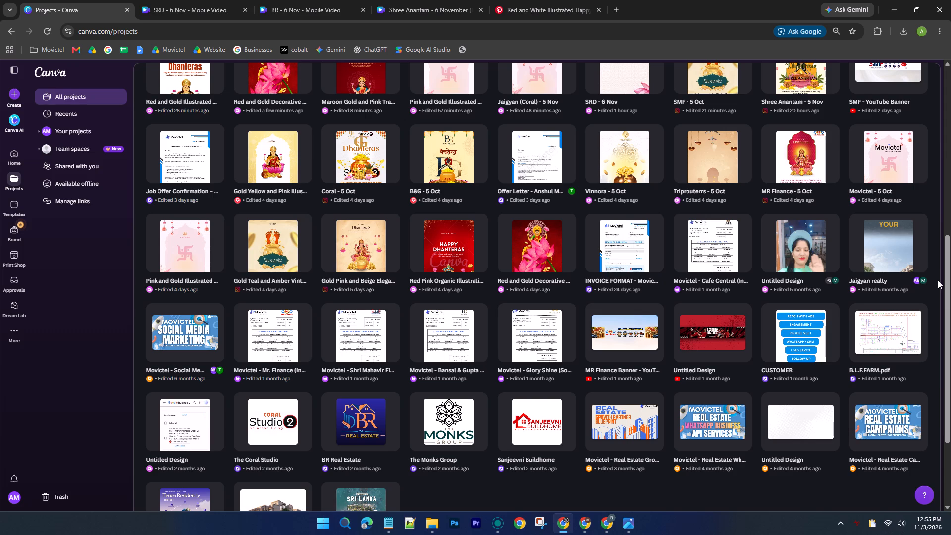
scroll(938, 280, "up", 1)
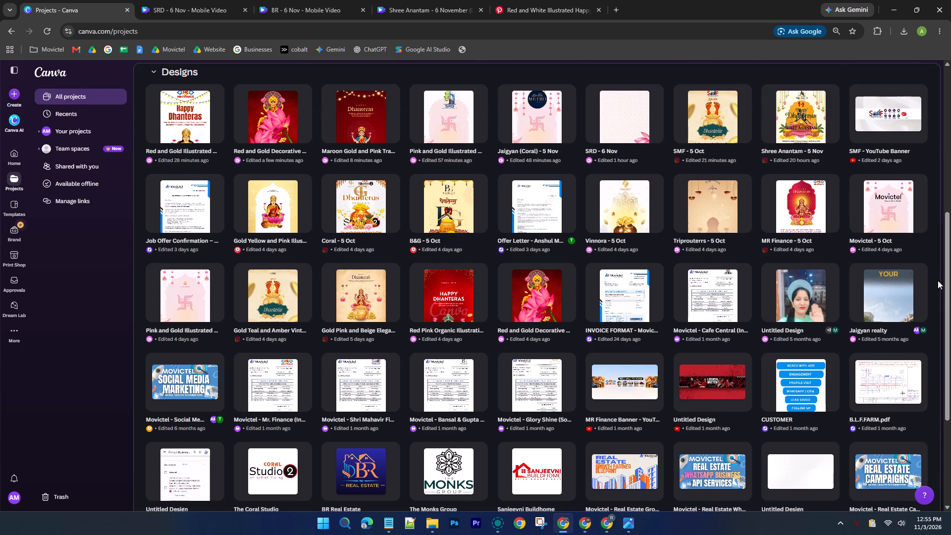
scroll(938, 280, "up", 5)
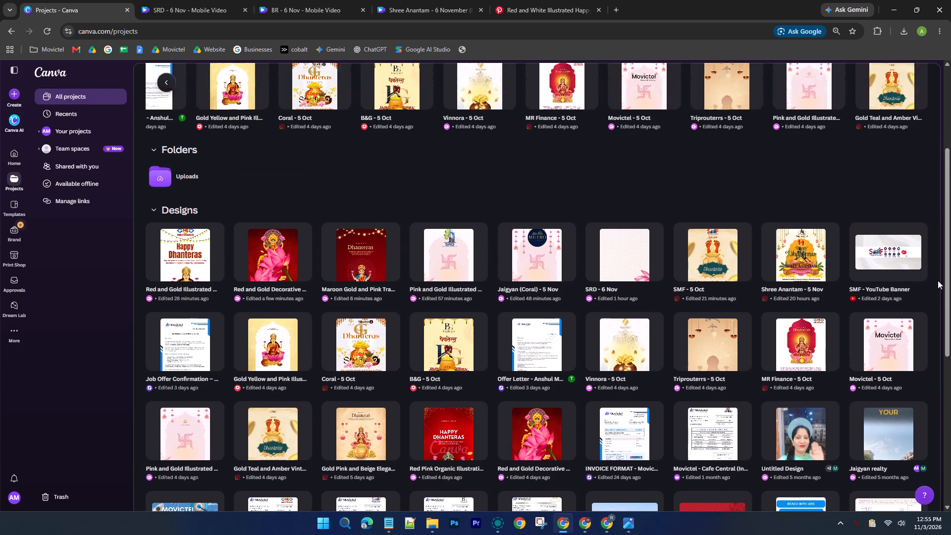
scroll(938, 280, "up", 4)
scroll(938, 280, "down", 1)
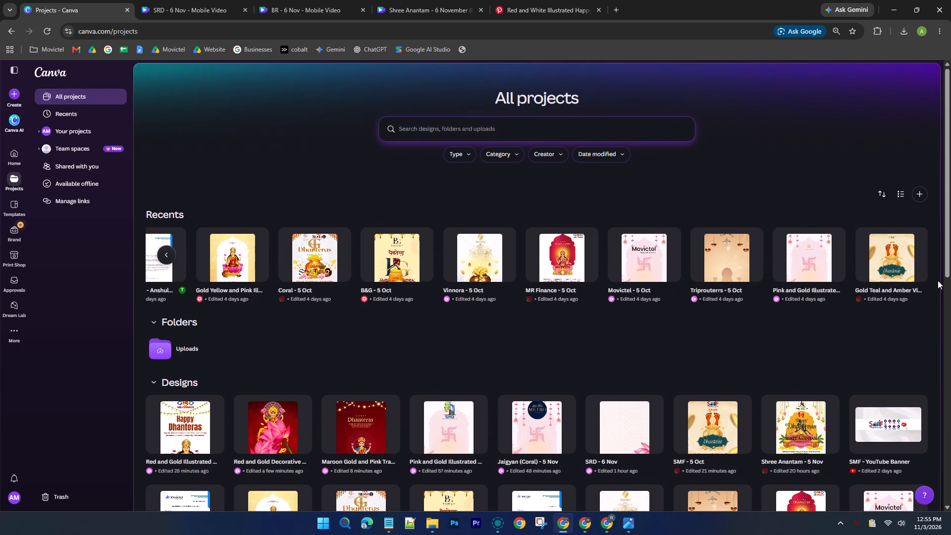
scroll(938, 280, "down", 2)
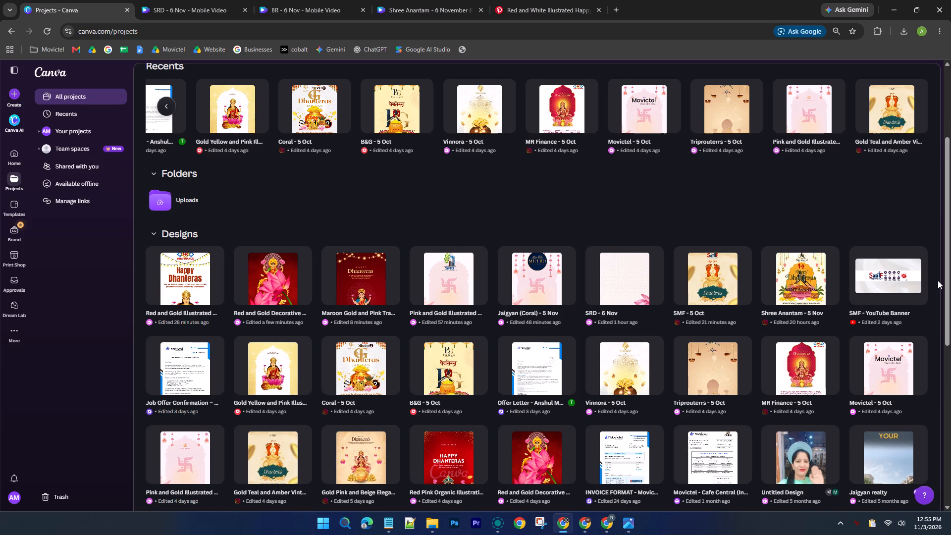
scroll(938, 280, "down", 1)
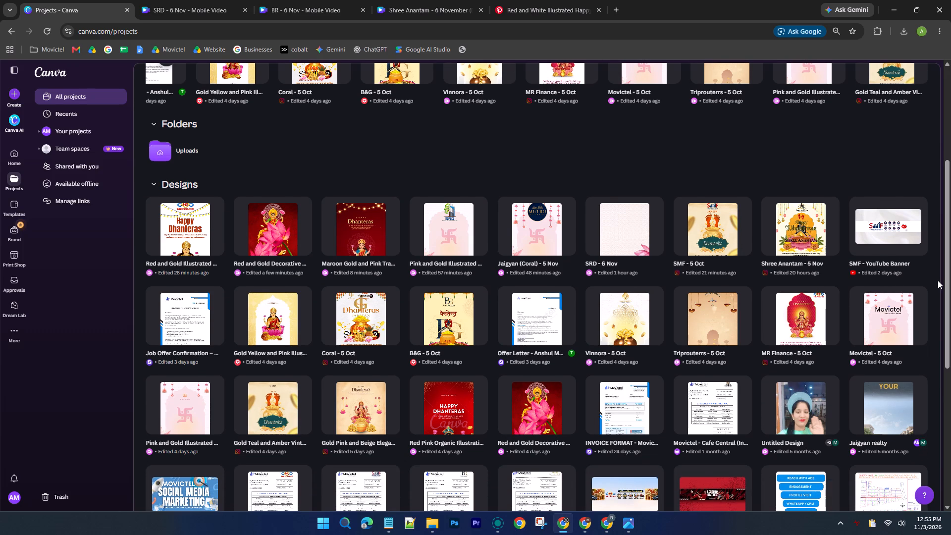
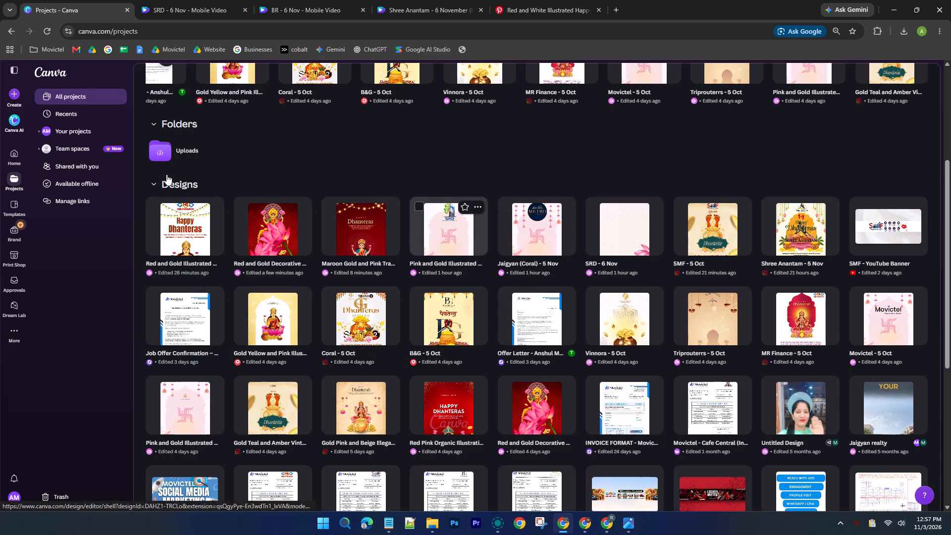
Close the open SRD, BR and Shree Anantam 6 November designs, keeping the projects page and the Pinterest pin open.
scroll(337, 161, "up", 8)
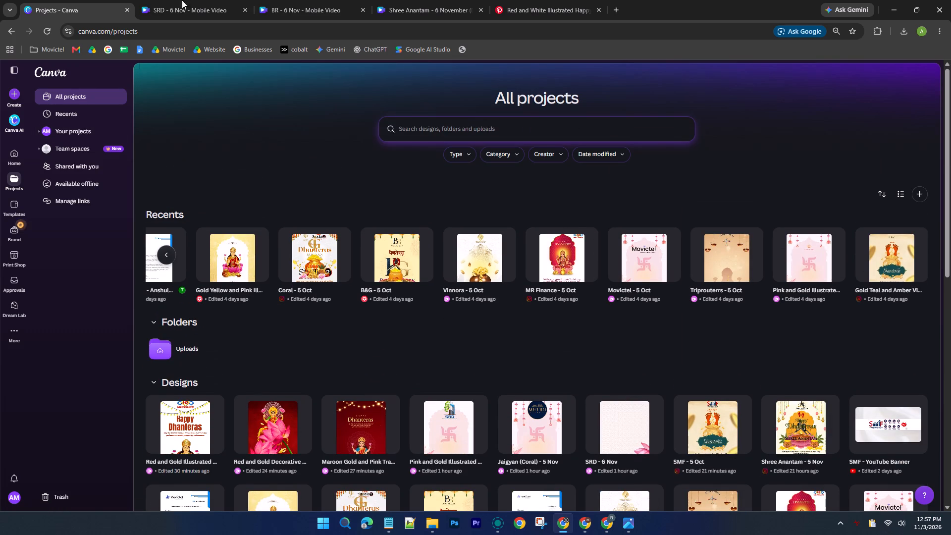
left_click(147, 0)
left_click(297, 0)
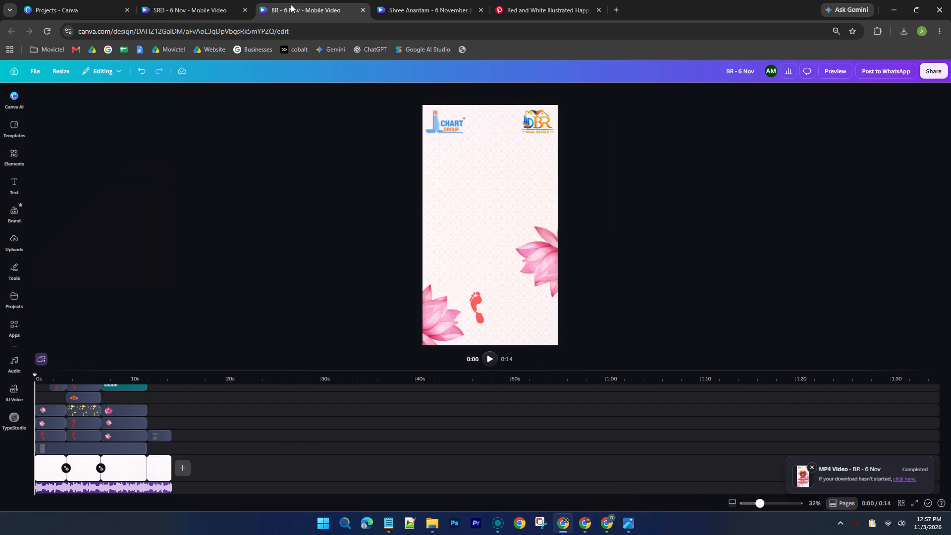
left_click(186, 0)
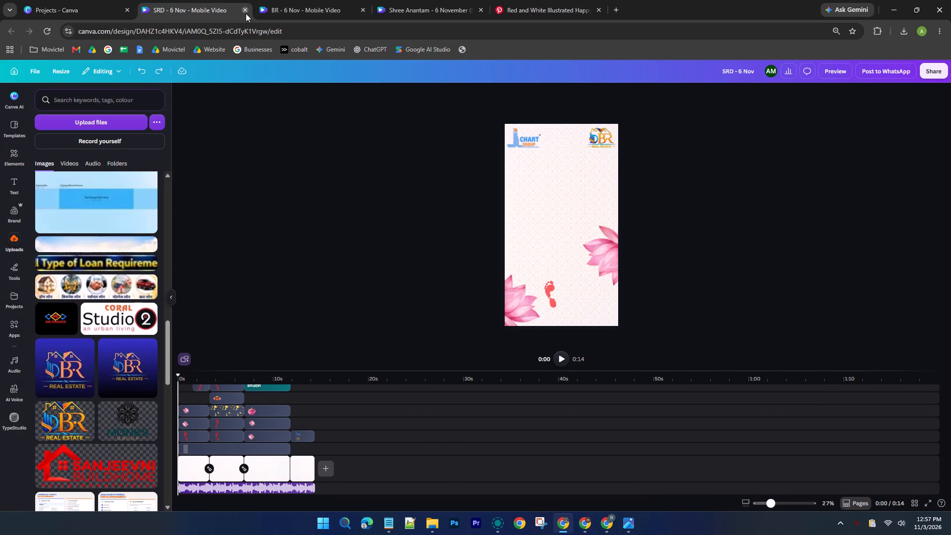
left_click(246, 13)
left_click(246, 13)
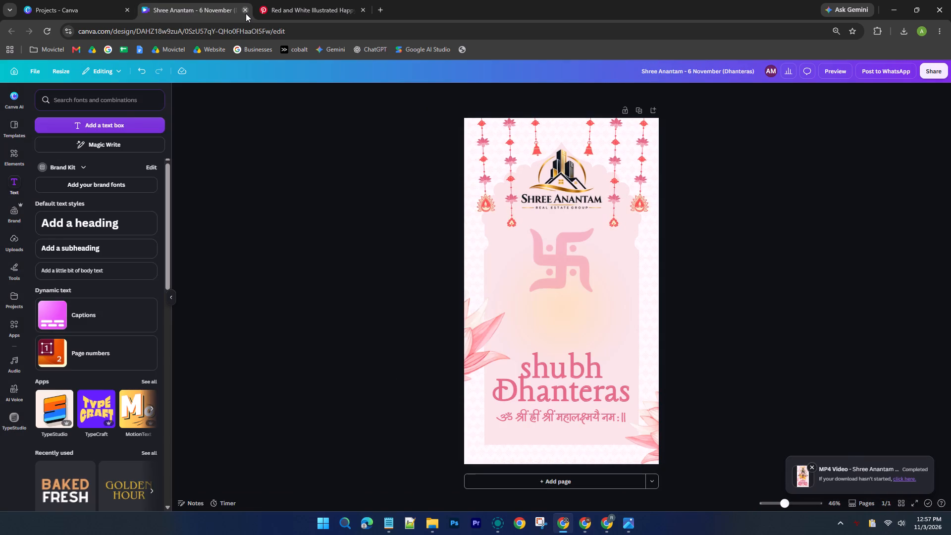
left_click(246, 13)
Browse the Diwali poster ideas on Pinterest and examine the cream Happy Diwali pin with teal diyas and its related designs.
scroll(305, 149, "up", 9)
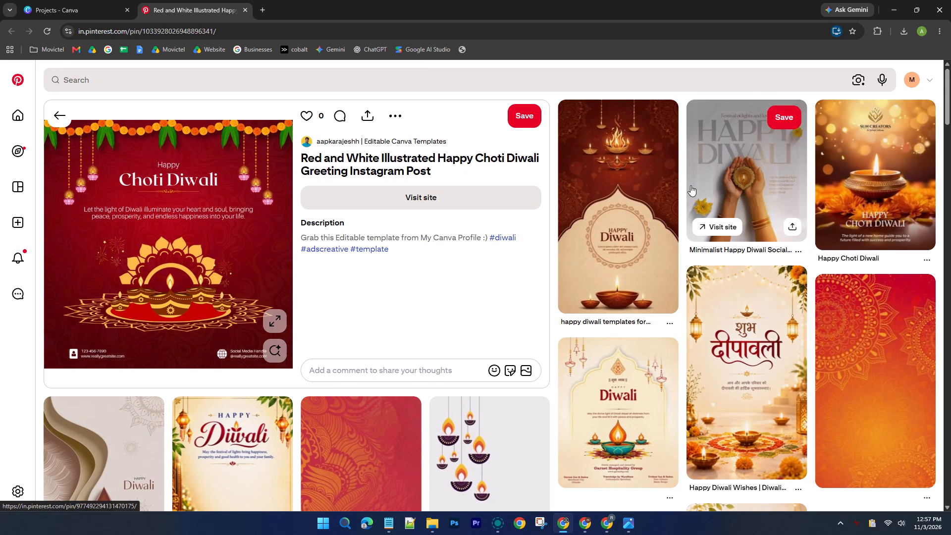
scroll(546, 276, "down", 2)
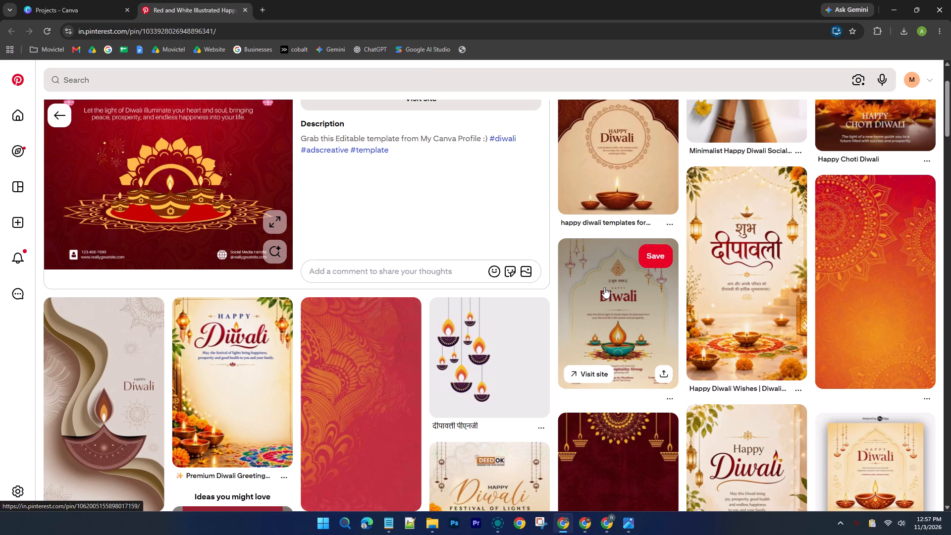
scroll(604, 287, "down", 3)
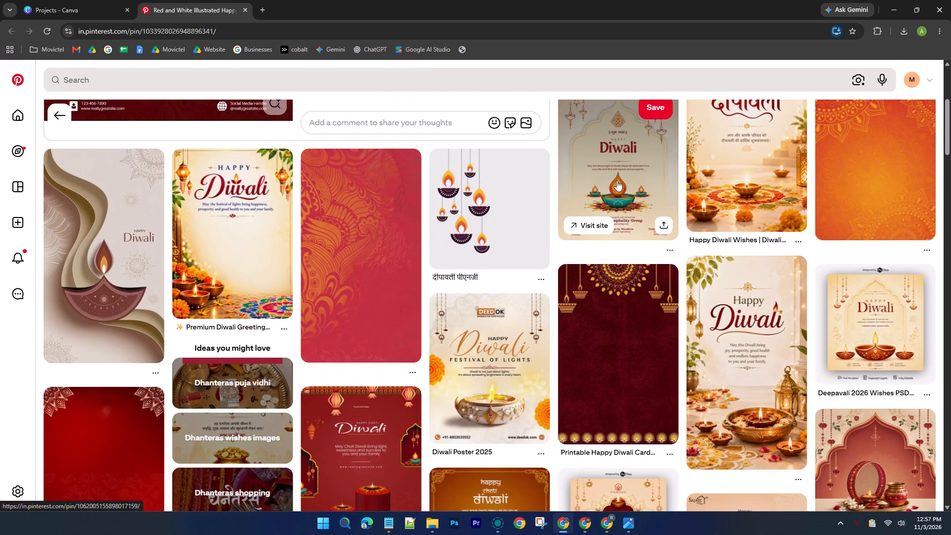
left_click(617, 180)
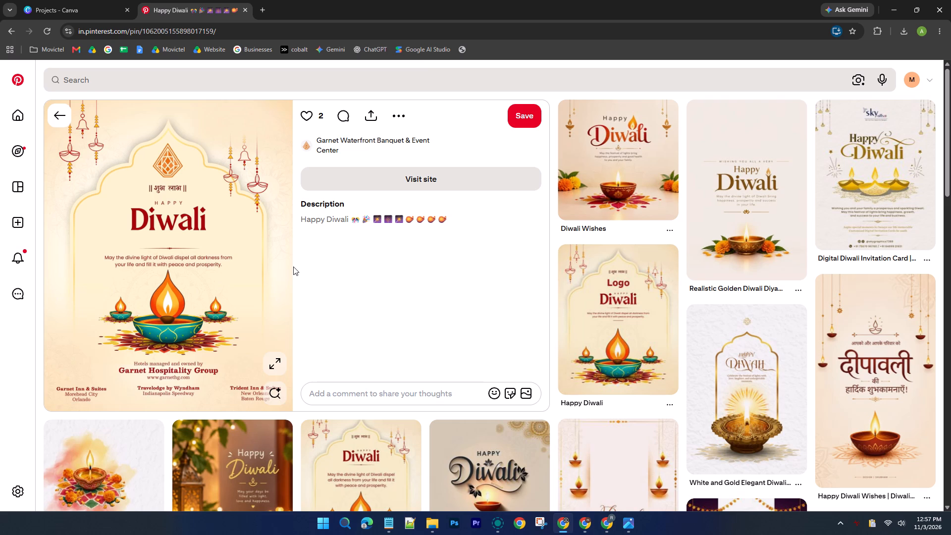
scroll(381, 264, "down", 2)
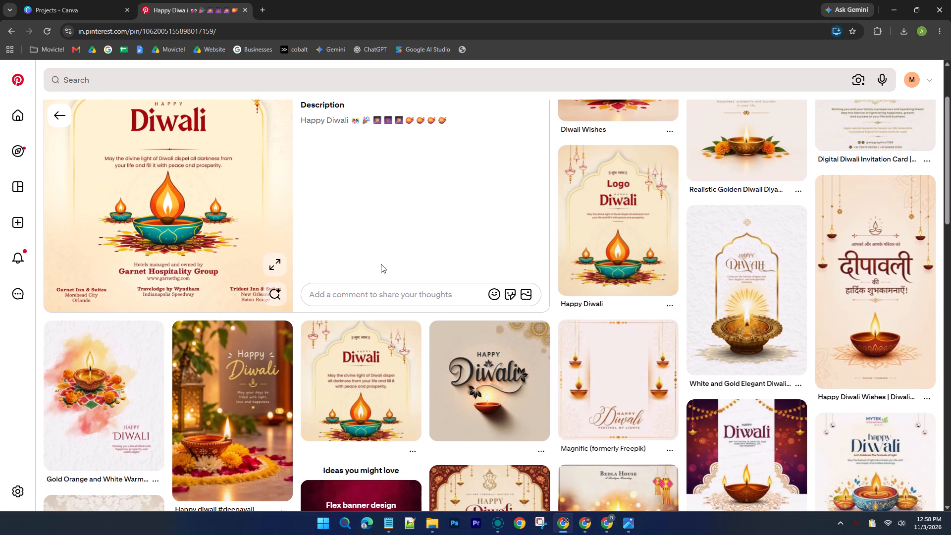
scroll(381, 264, "up", 2)
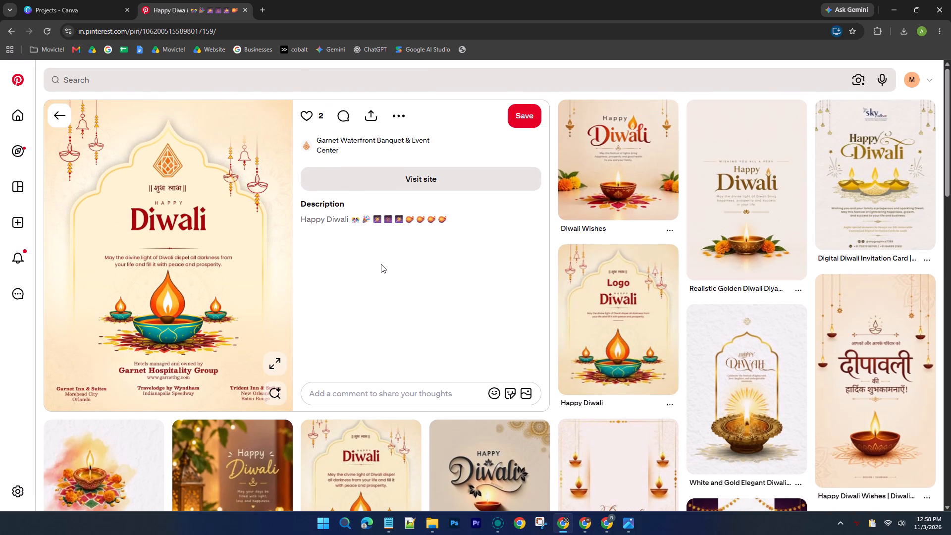
scroll(381, 264, "up", 1)
scroll(384, 268, "down", 1)
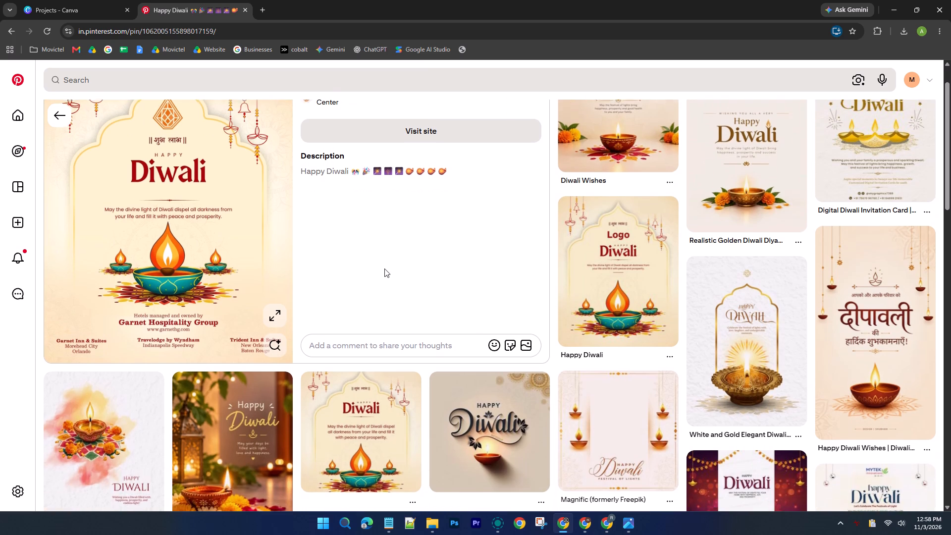
Switch to the Canva projects page and look through the recent designs.
left_click(83, 0)
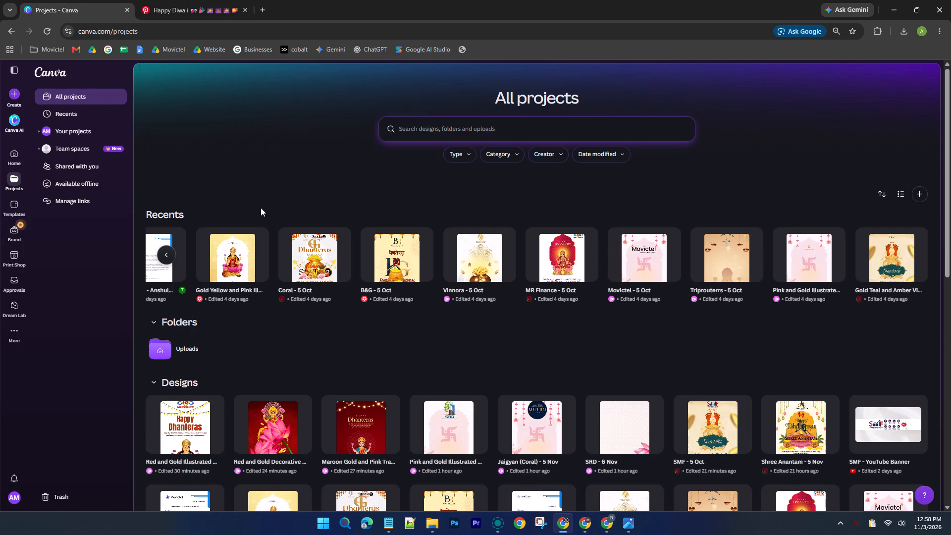
left_click(82, 102)
left_click(75, 113)
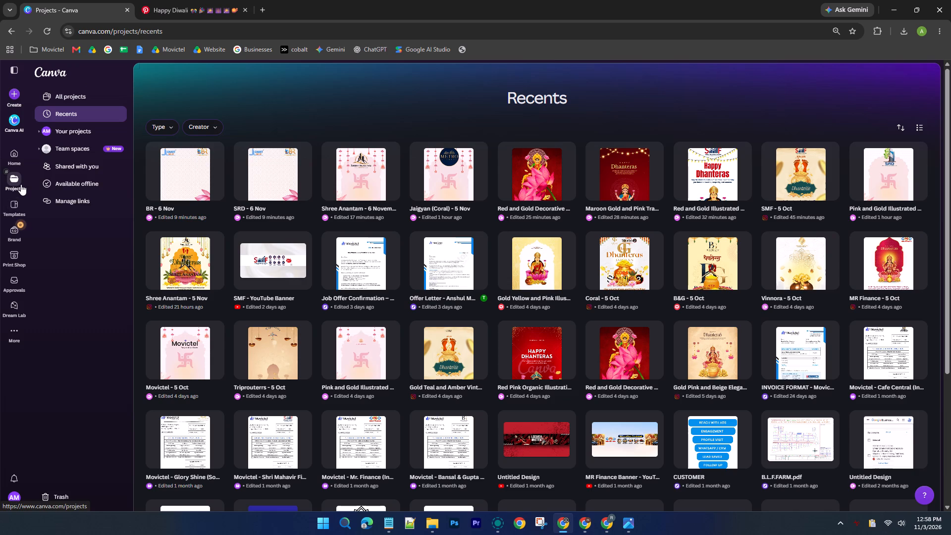
Search Canva's template library for "dhanteras".
left_click(19, 209)
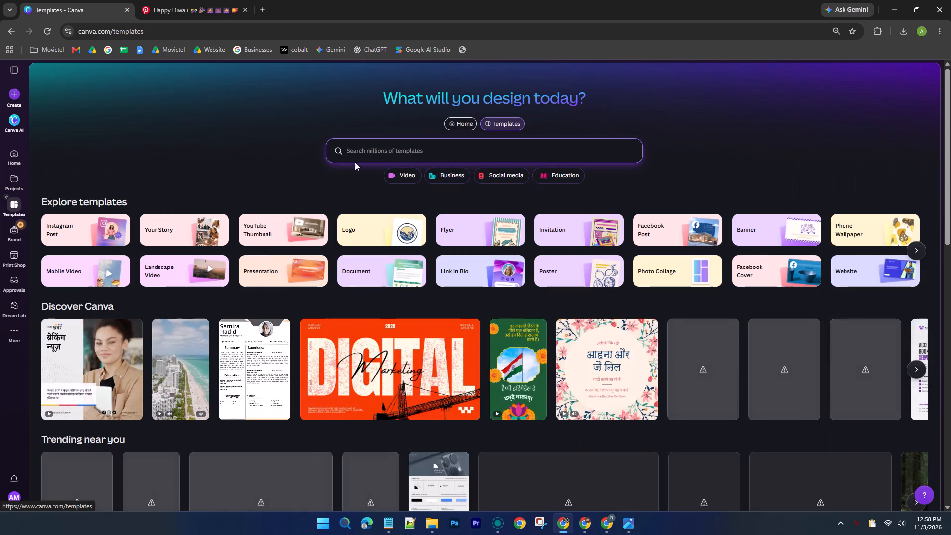
left_click(409, 157)
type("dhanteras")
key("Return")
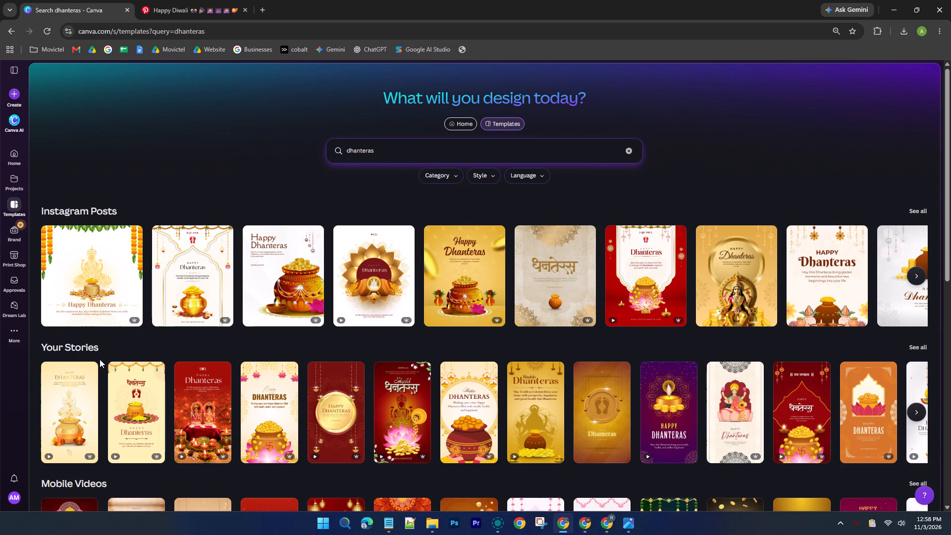
Browse the Dhanteras template results, viewing the full Your Story set and previewing the Red and Cream Traditional Dhanteras Greetings story.
scroll(102, 354, "down", 2)
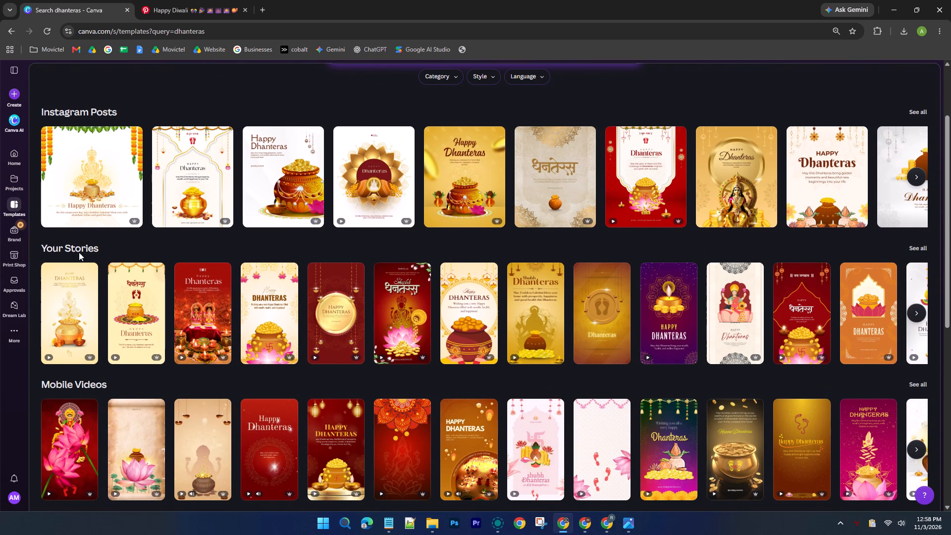
scroll(73, 293, "down", 2)
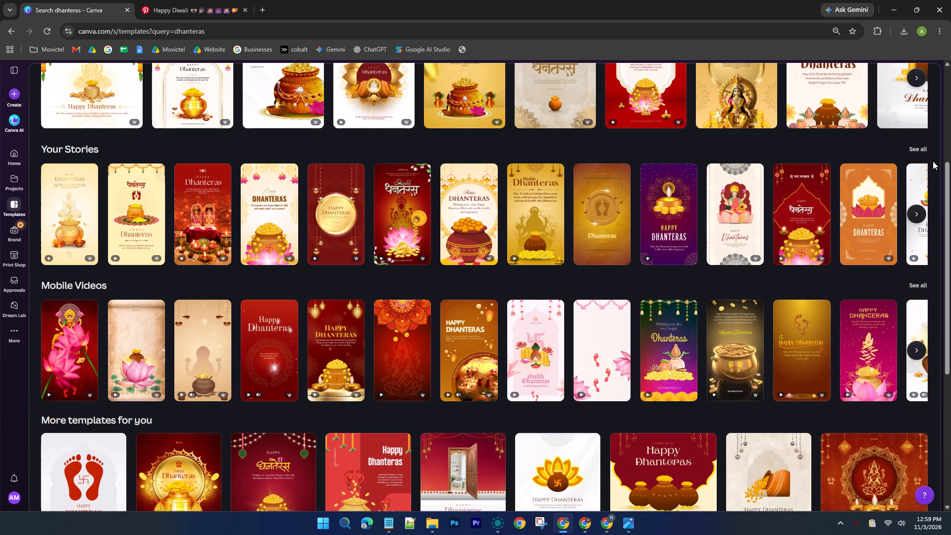
left_click(923, 148, "ctrl")
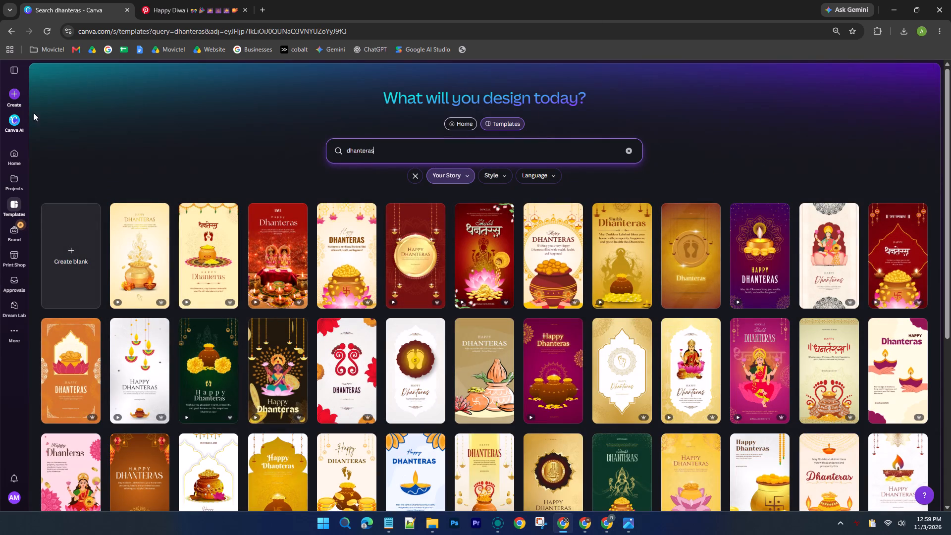
left_click(7, 34)
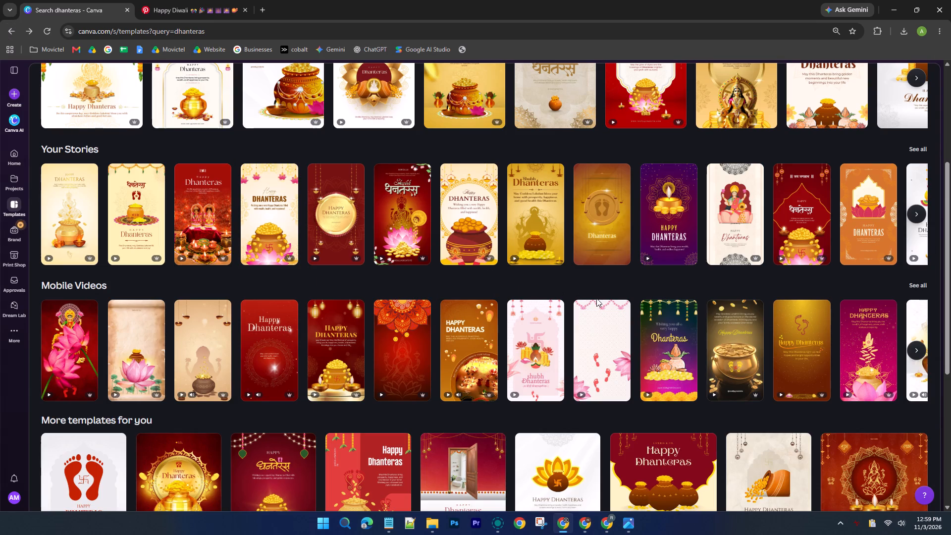
left_click(736, 206)
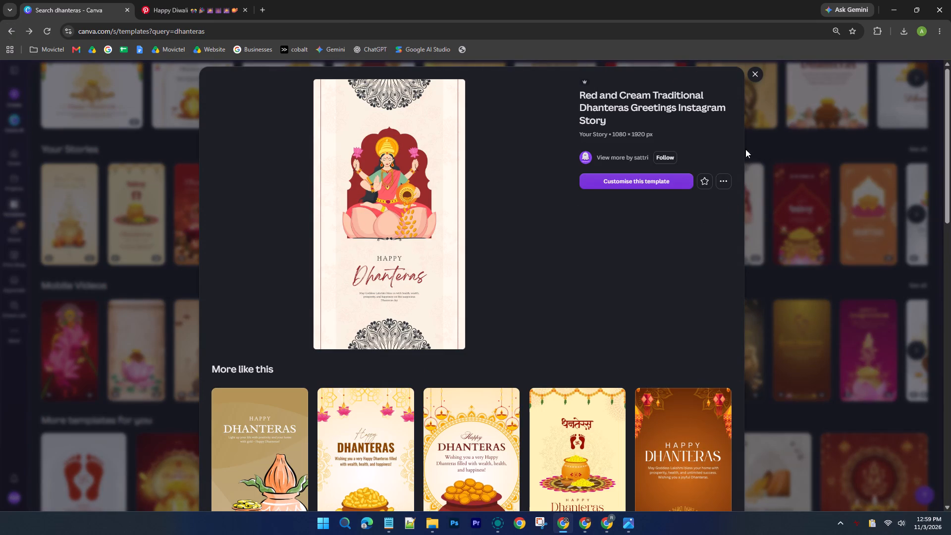
left_click(760, 69)
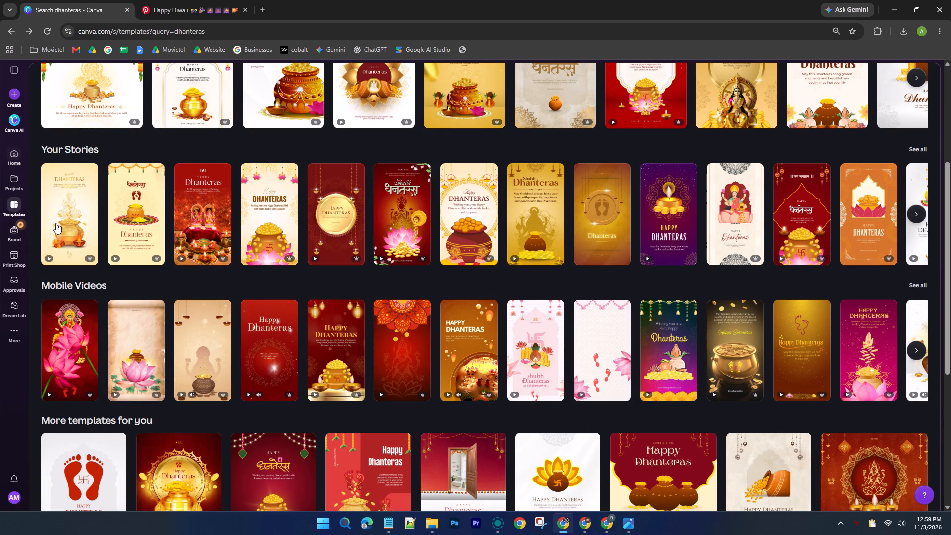
From the full list of Dhanteras mobile video templates, open the Gold Beige Minimal Festive Dhanteras Greetings template for customising and close its preview.
left_click(911, 284)
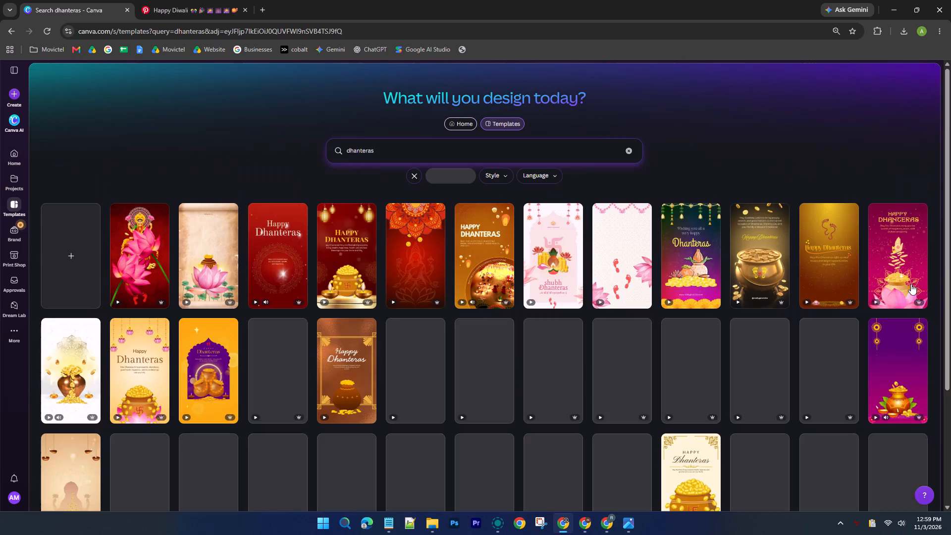
scroll(924, 273, "down", 2)
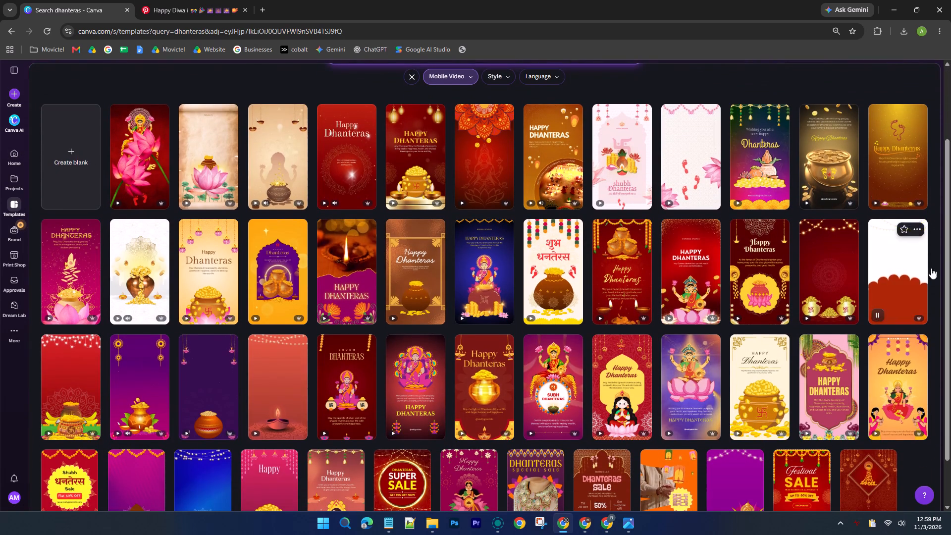
left_click_drag(950, 213, 950, 226)
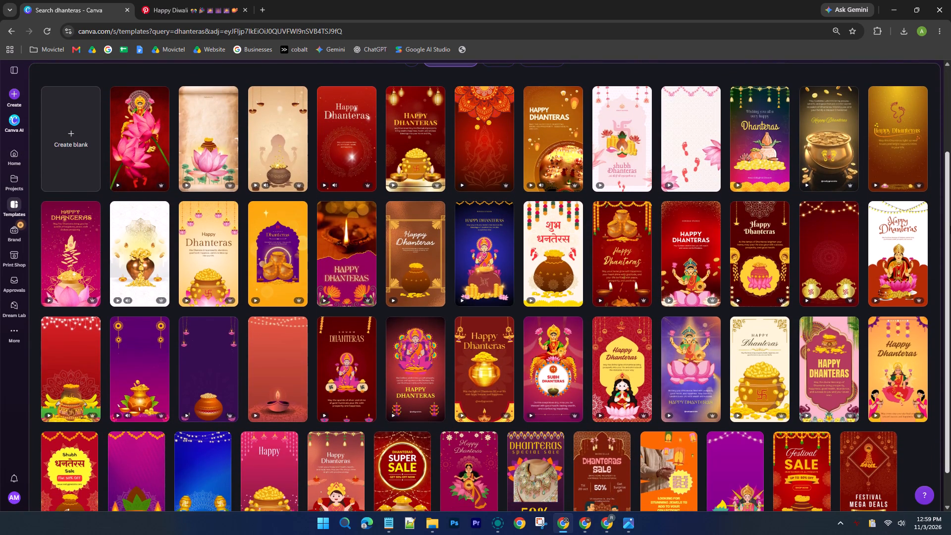
left_click_drag(950, 226, 950, 222)
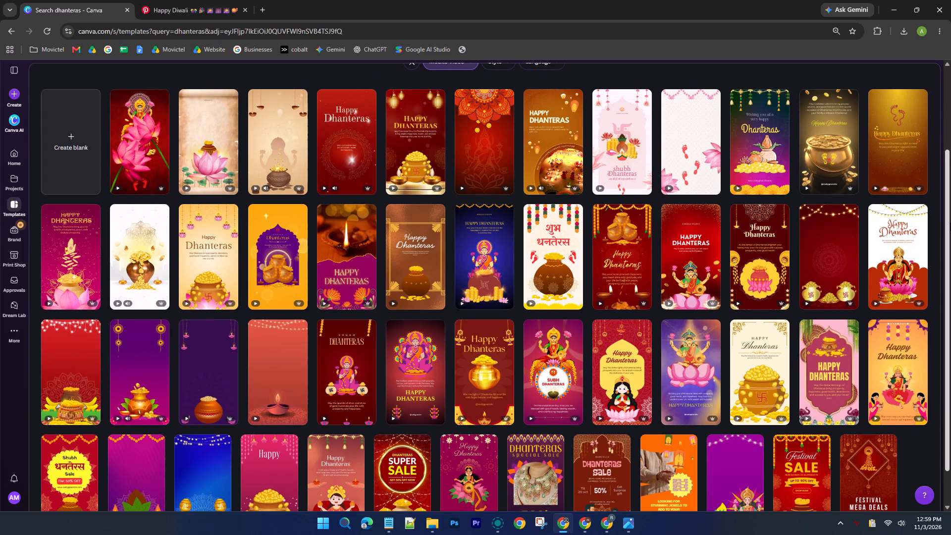
left_click_drag(950, 223, 950, 205)
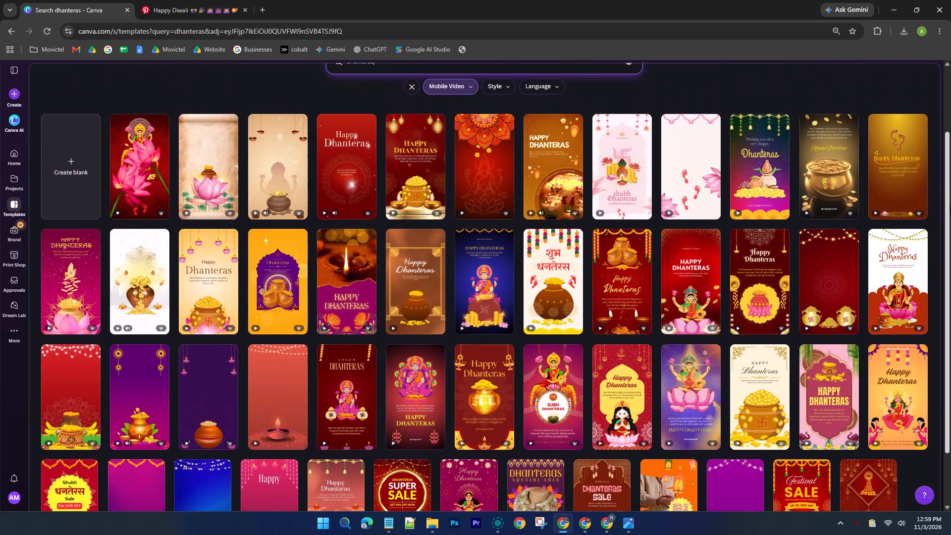
left_click_drag(950, 205, 950, 229)
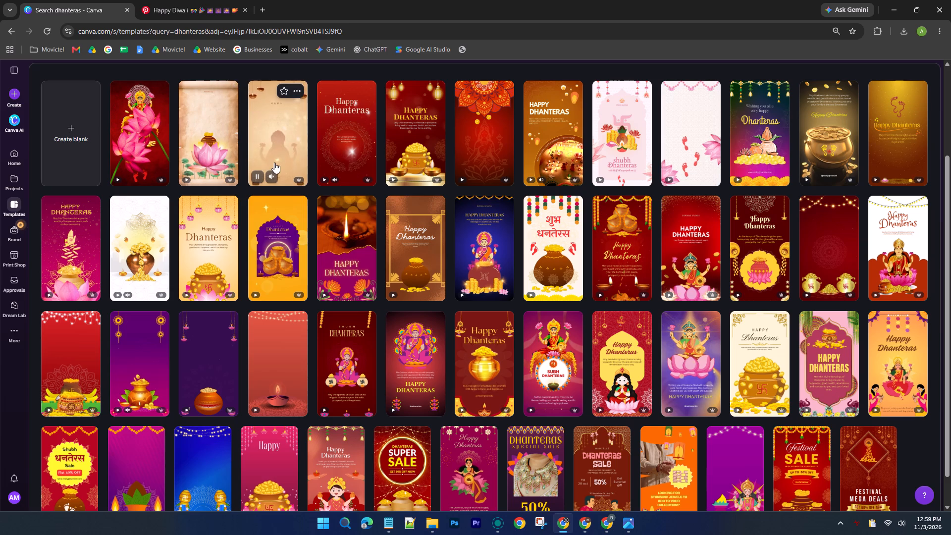
left_click(283, 146)
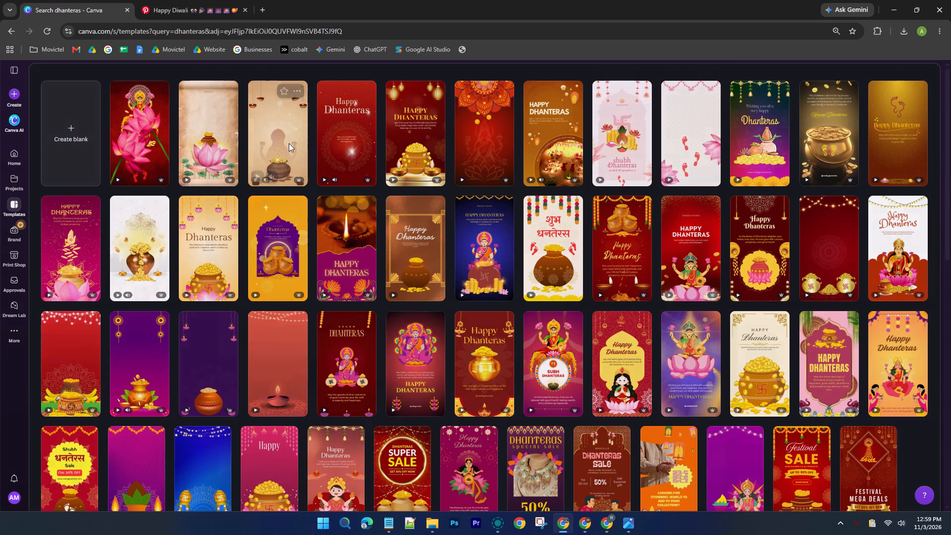
left_click(616, 178)
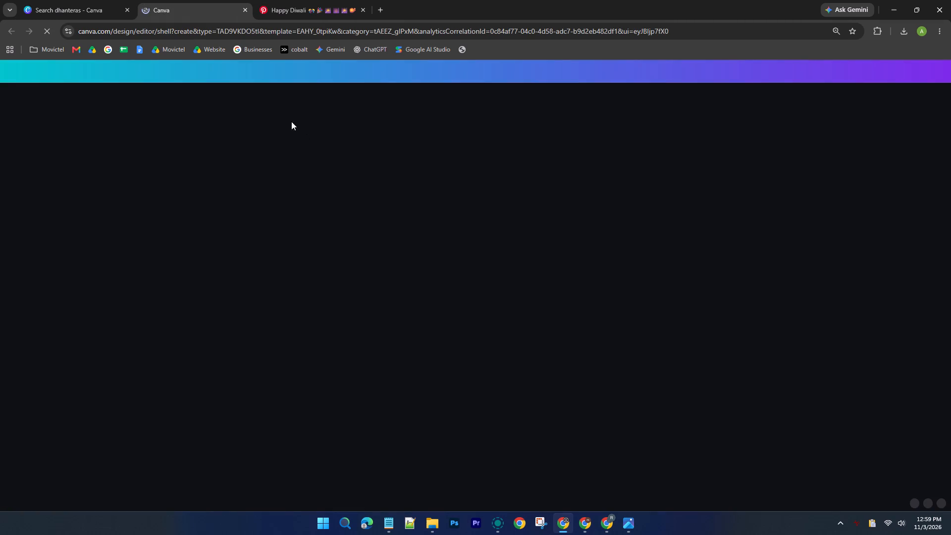
left_click(71, 0)
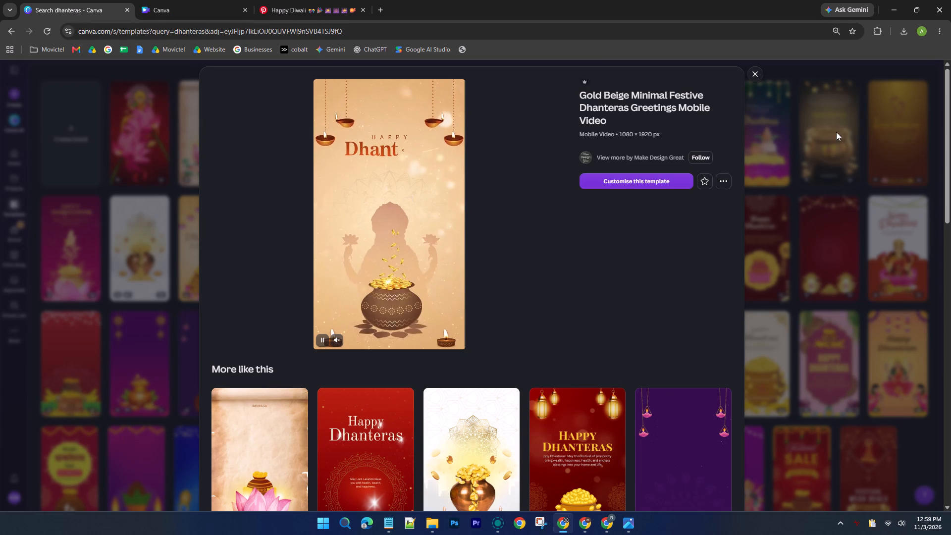
left_click(849, 120)
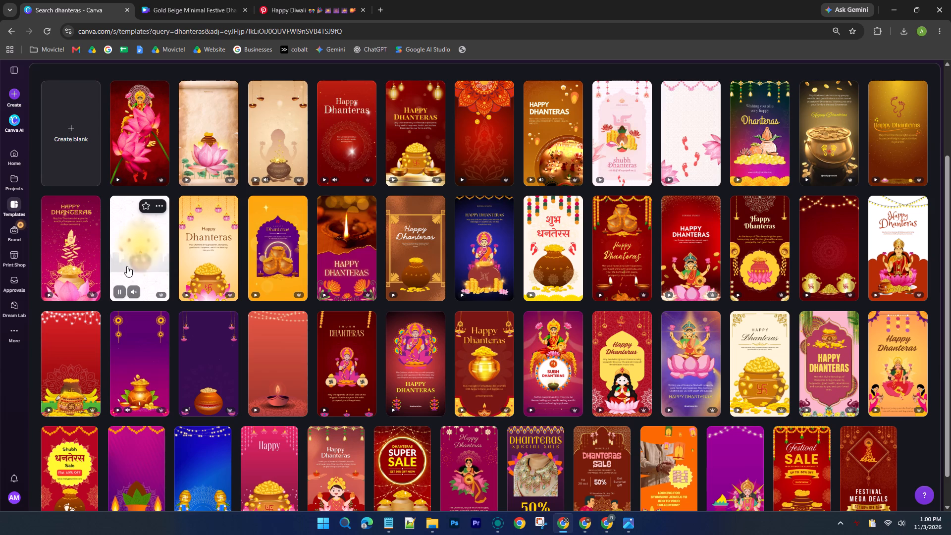
left_click(216, 0)
left_click(24, 0)
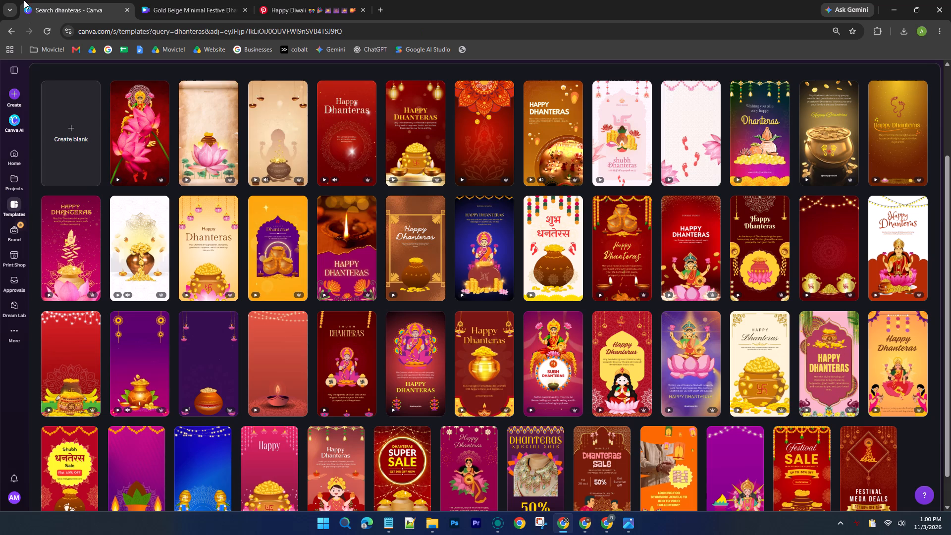
left_click(198, 0)
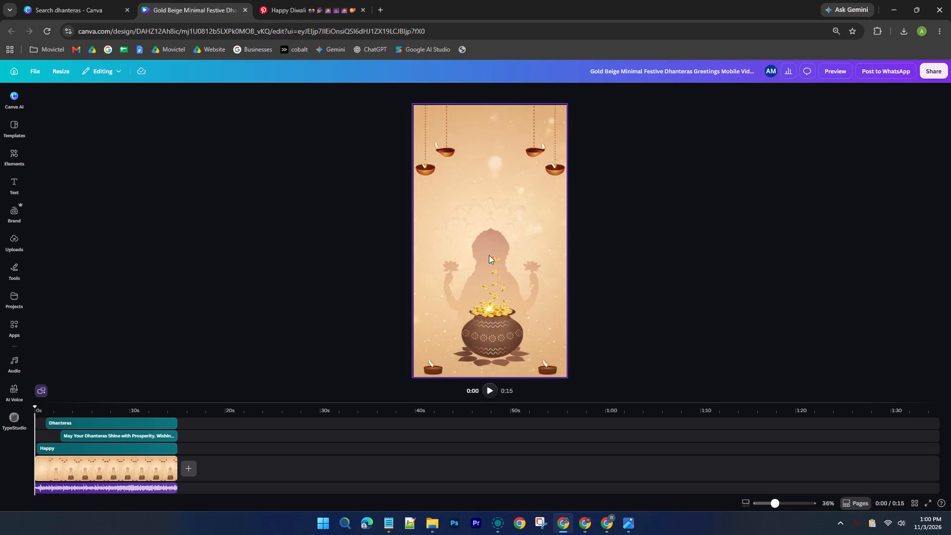
Set the "May Your Dhanteras Shine with Prosperity" message below the Dhanteras heading to bold at font size 31.
left_click(489, 255)
scroll(81, 462, "up", 3)
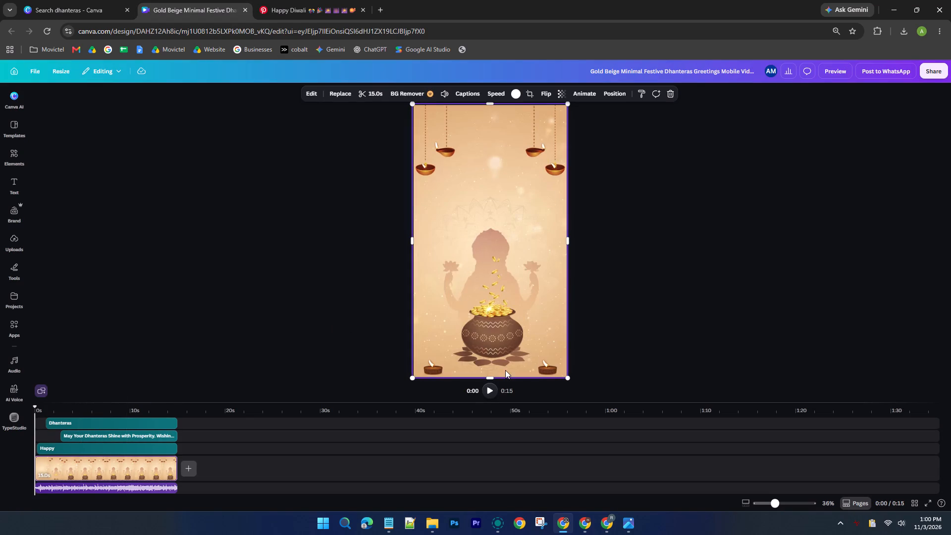
left_click(492, 389)
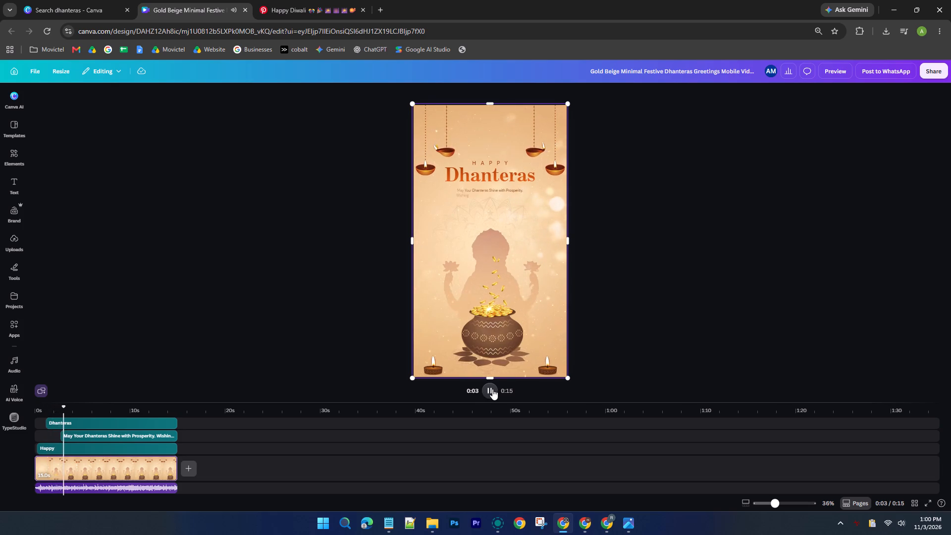
left_click(492, 389)
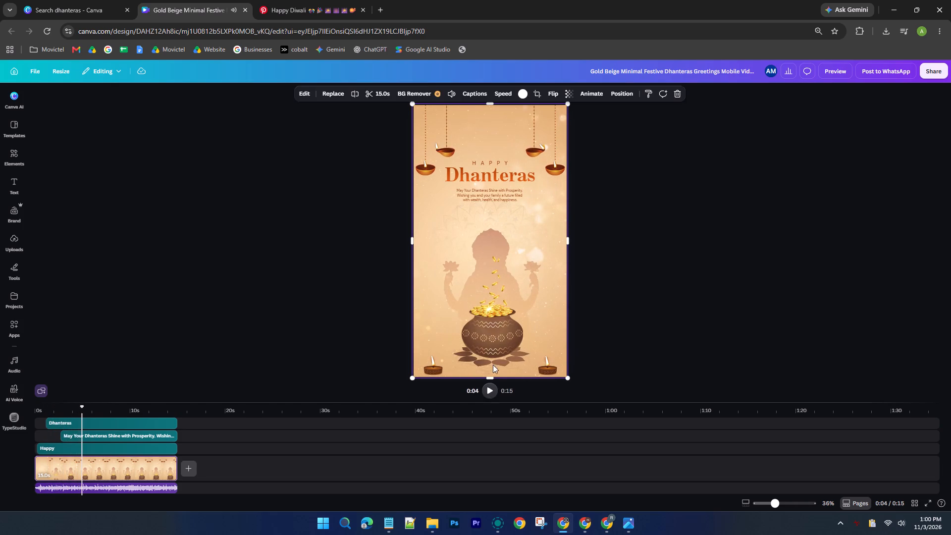
left_click(495, 195)
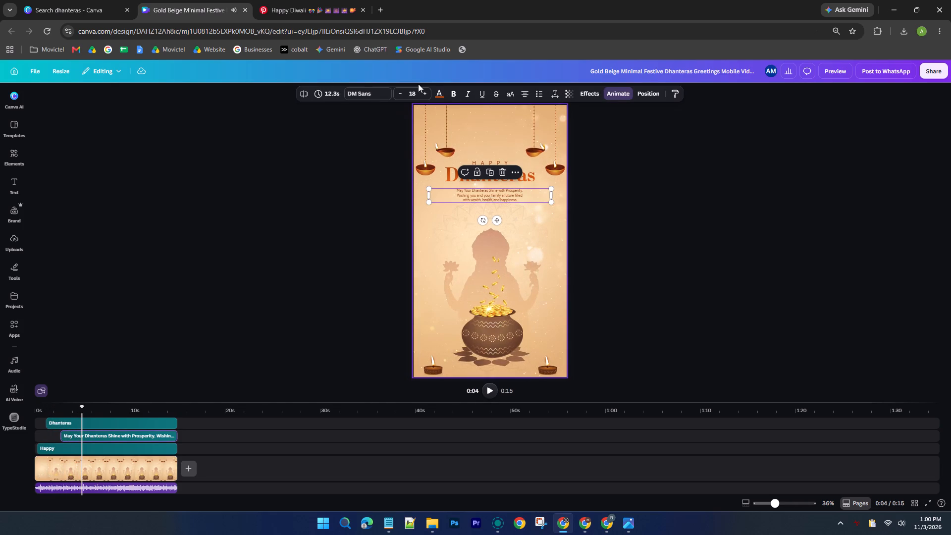
triple_click(422, 91)
triple_click(422, 91)
triple_click(422, 91)
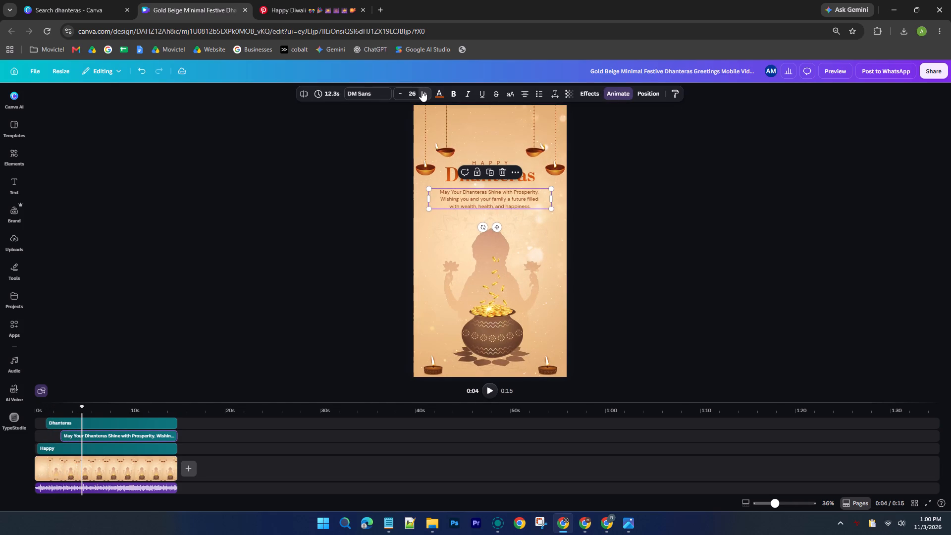
left_click(422, 91)
key("ctrl+b")
triple_click(422, 91)
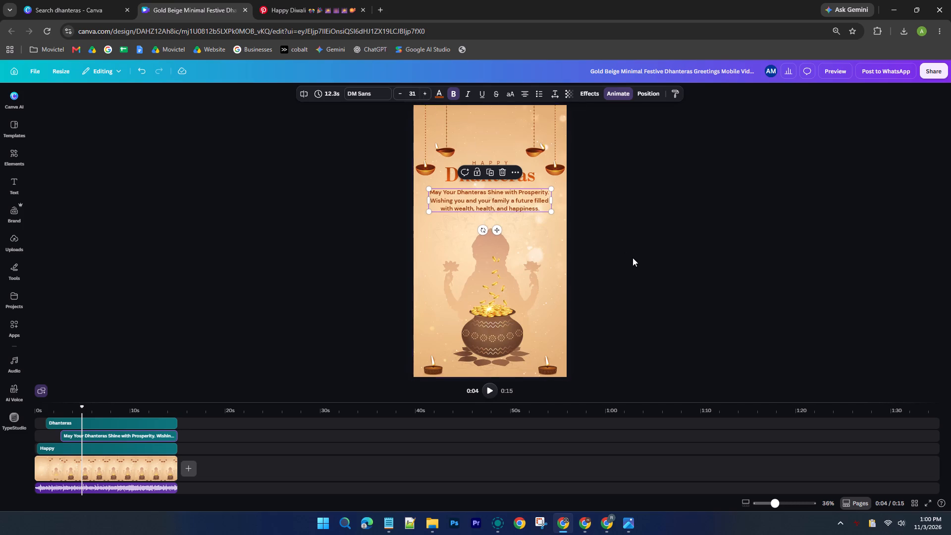
Make the HAPPY line above the Dhanteras heading bold and enlarge its font.
left_click(633, 258)
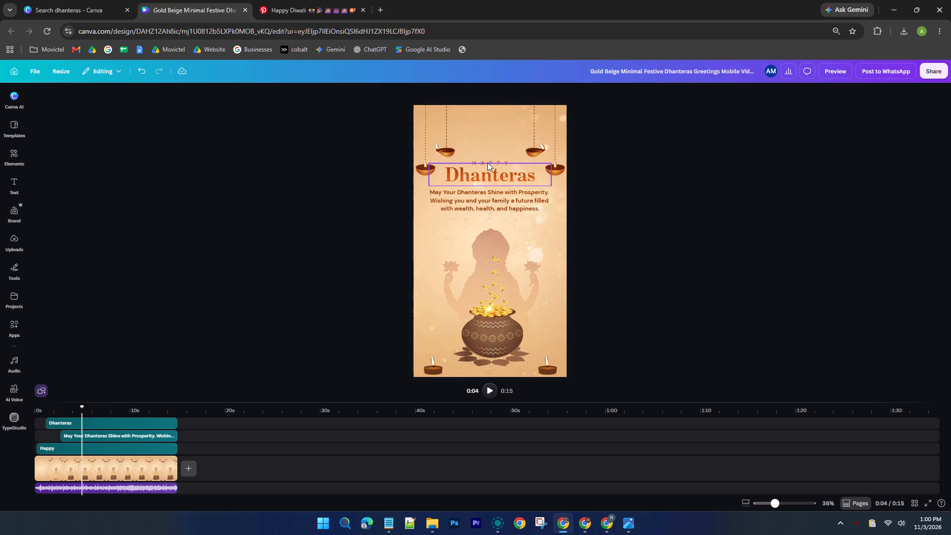
left_click(488, 160)
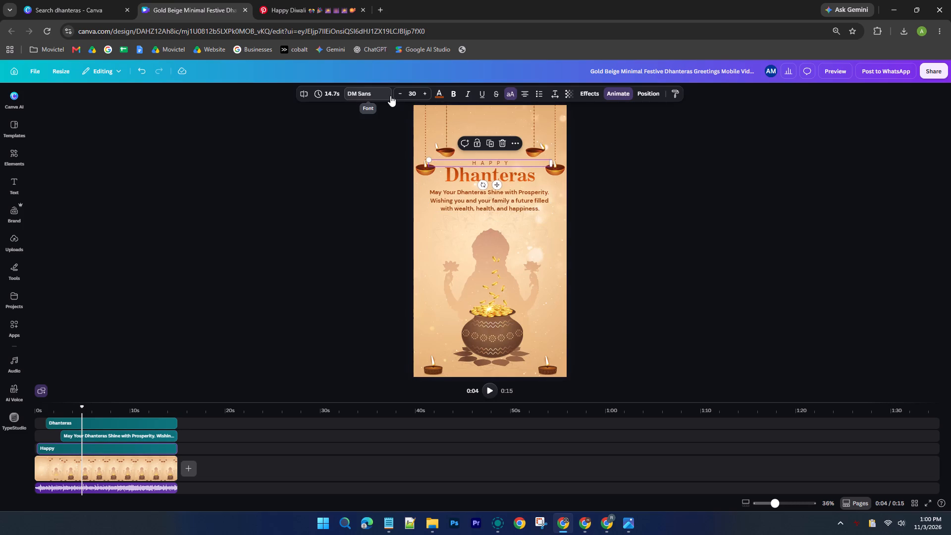
key("ctrl+b")
triple_click(423, 88)
triple_click(423, 88)
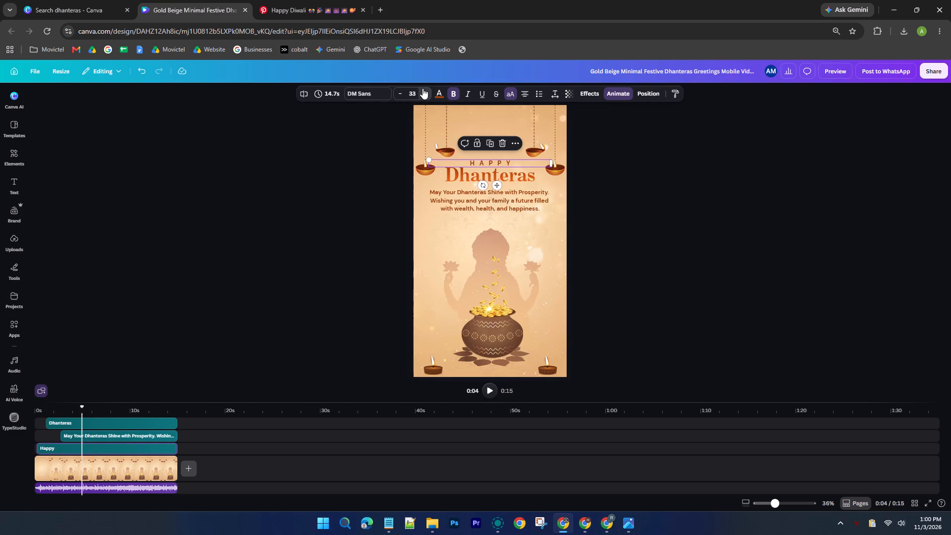
triple_click(423, 88)
double_click(423, 88)
Set the Dhanteras heading's font size to 105.
left_click(480, 176)
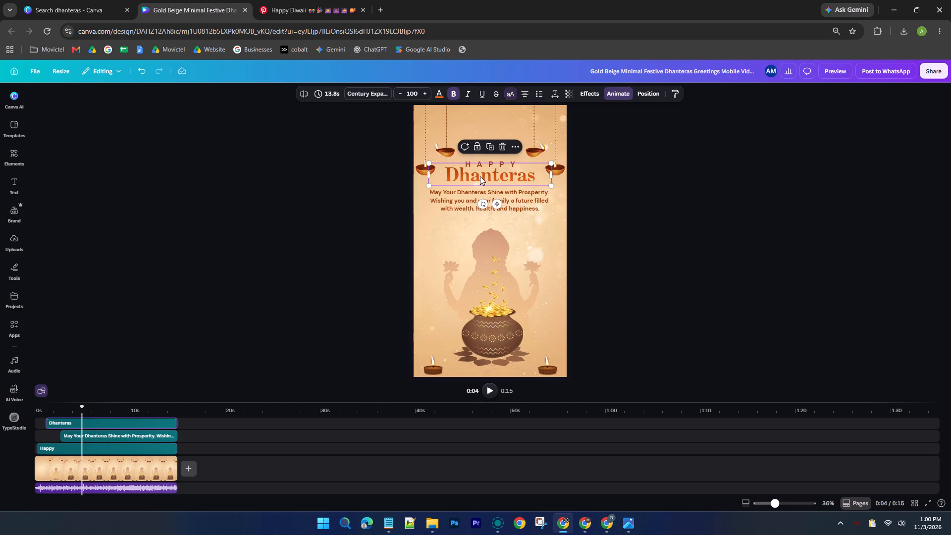
left_click(425, 91)
triple_click(425, 91)
left_click(425, 91)
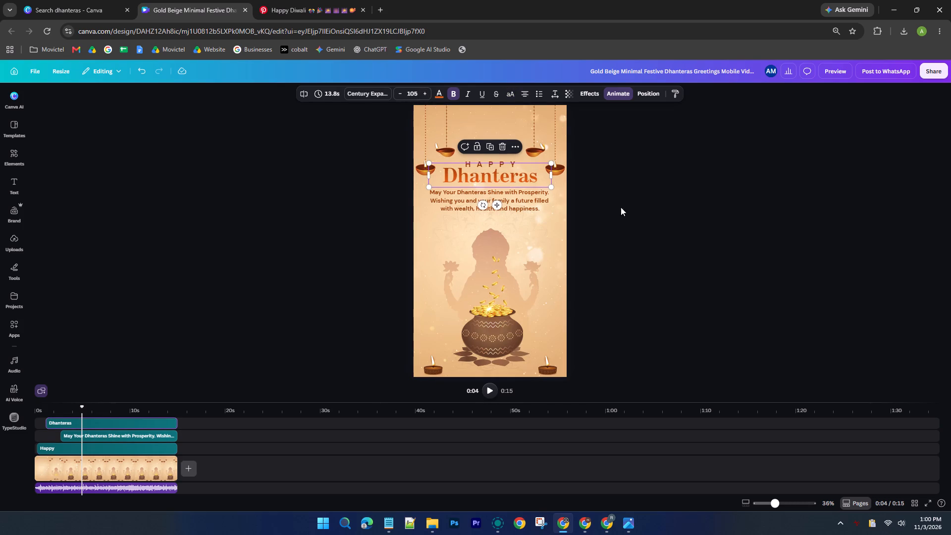
left_click(641, 217)
Shift the greeting message, the Dhanteras heading and the HAPPY line slightly down, keeping them horizontally centred.
left_click_drag(478, 204, 478, 212)
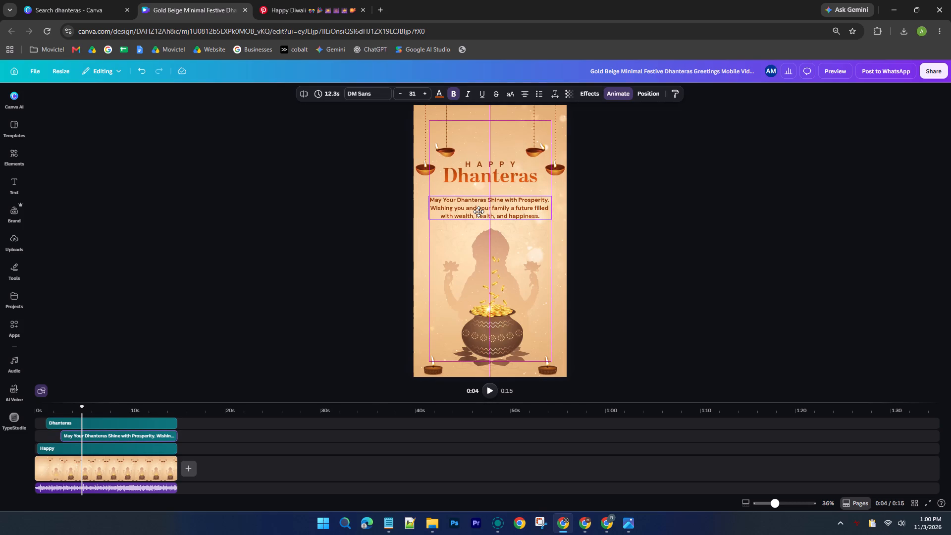
left_click_drag(478, 212, 478, 212)
left_click(692, 200)
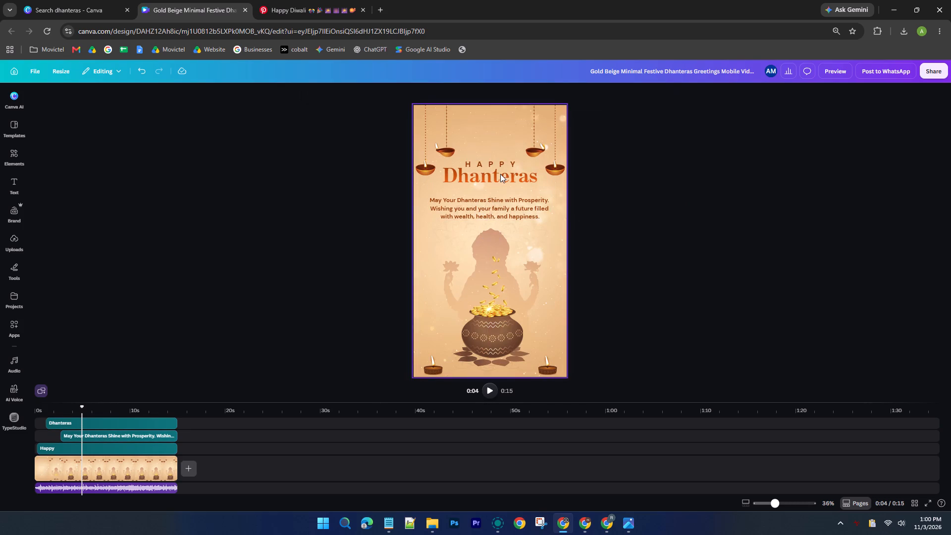
left_click_drag(500, 174, 501, 179)
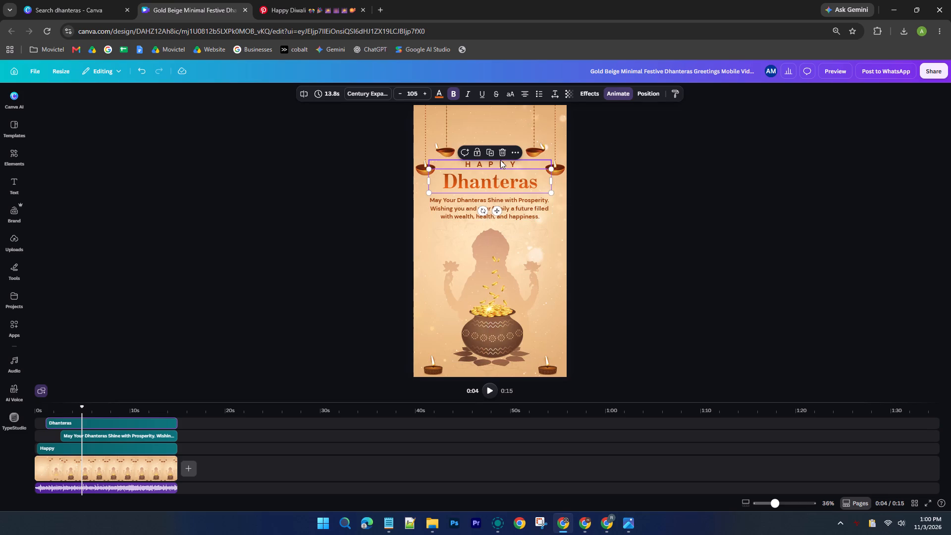
left_click(500, 160)
left_click(735, 171)
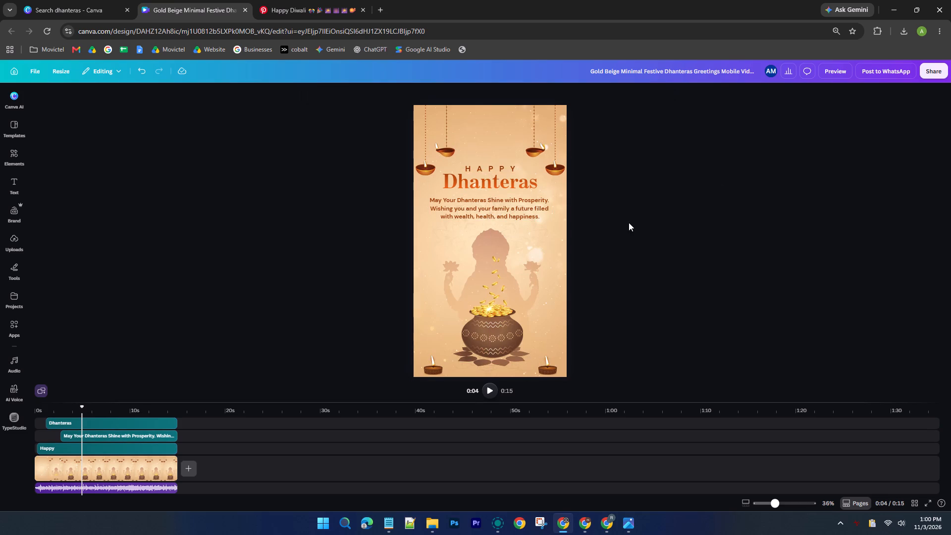
Add the transparent SMF Shree Mahavir Fincorp logo from the uploaded images at the top centre, above the HAPPY line.
scroll(121, 451, "down", 3)
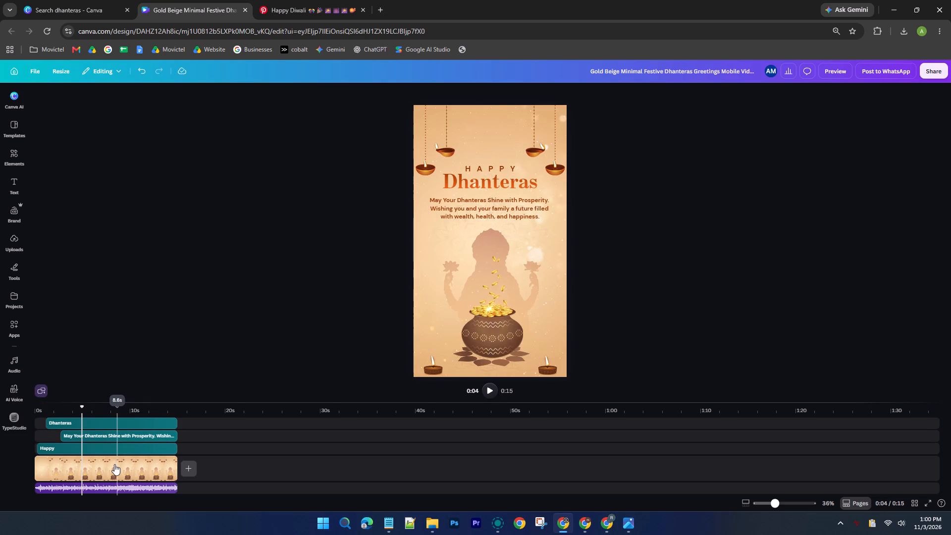
scroll(114, 464, "up", 4)
left_click(12, 245)
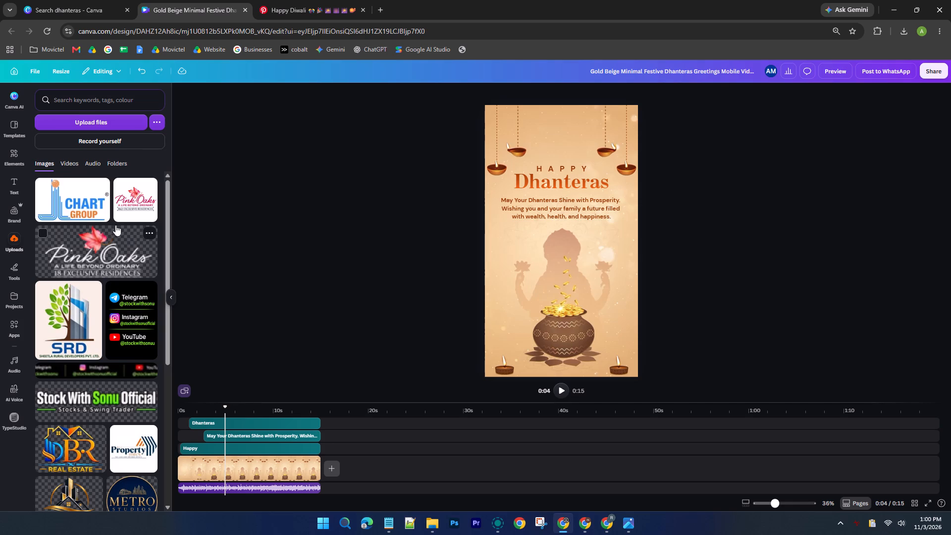
scroll(106, 318, "down", 7)
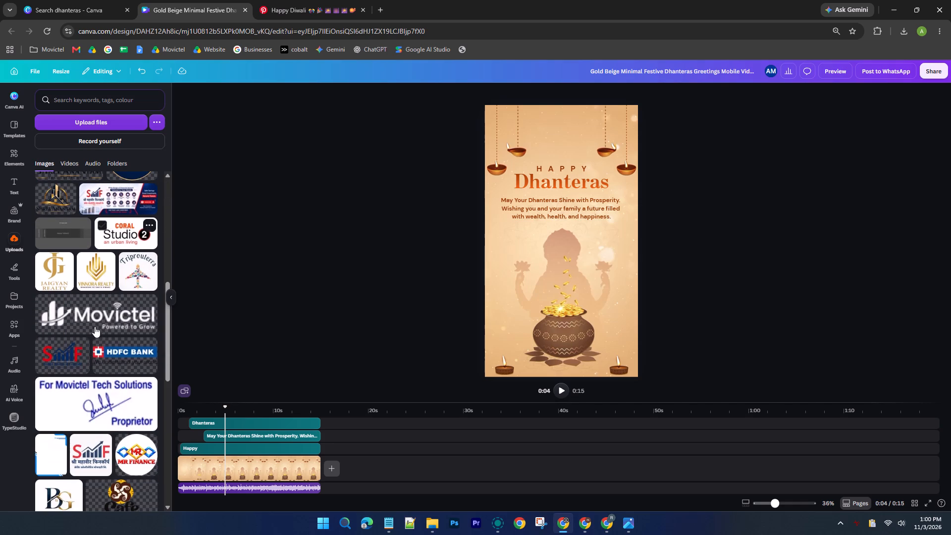
left_click_drag(66, 352, 554, 125)
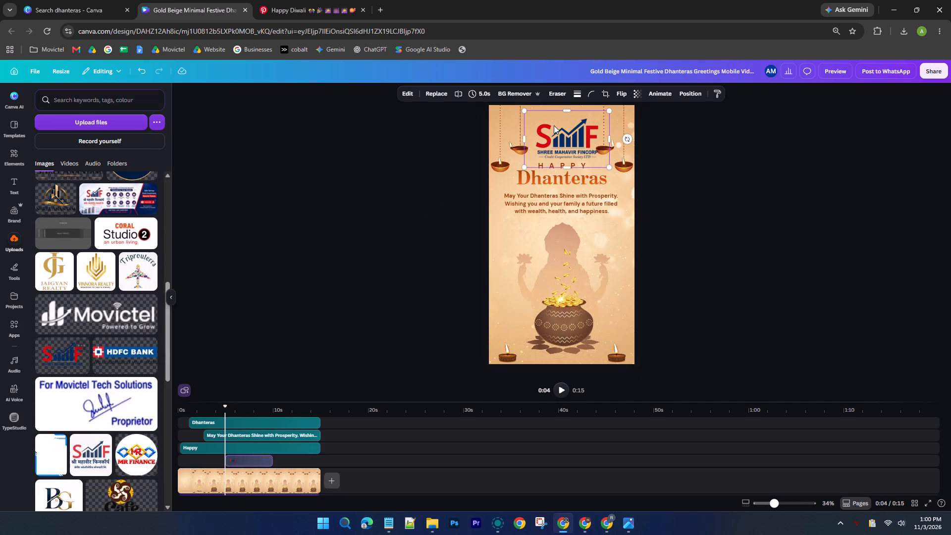
left_click_drag(574, 132, 568, 124)
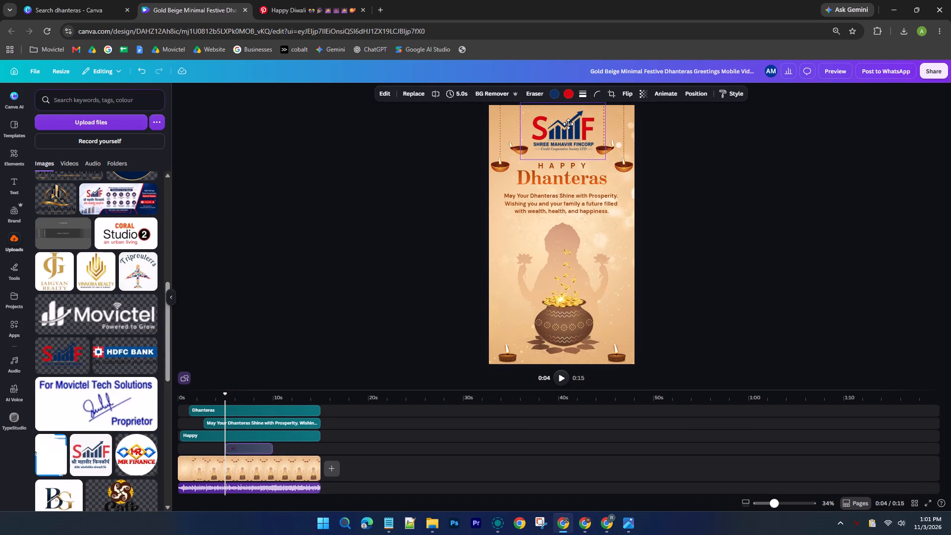
left_click_drag(568, 124, 568, 123)
left_click(758, 126)
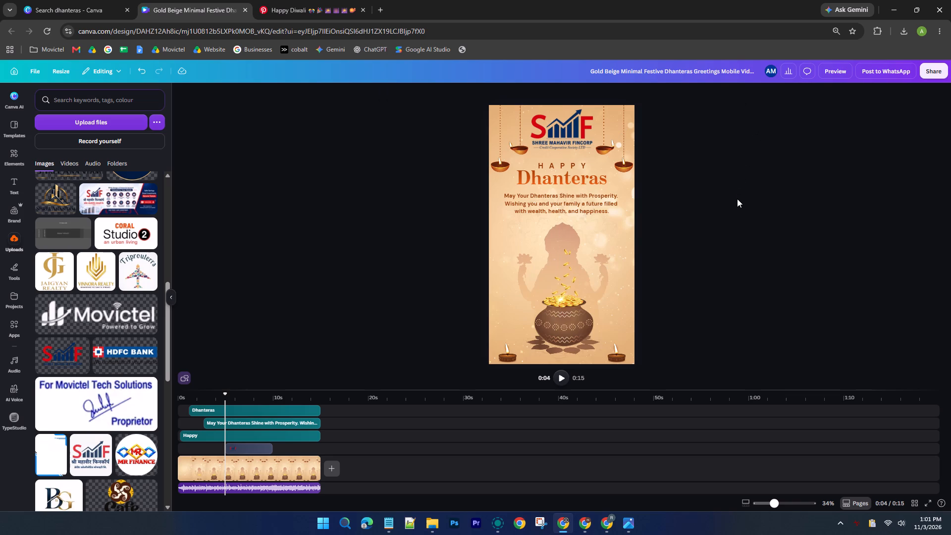
Shrink the Shree Mahavir Fincorp logo slightly and recentre it at the top of the page between the hanging diyas.
scroll(737, 199, "up", 1)
scroll(630, 132, "down", 2, "ctrl")
scroll(559, 140, "up", 2)
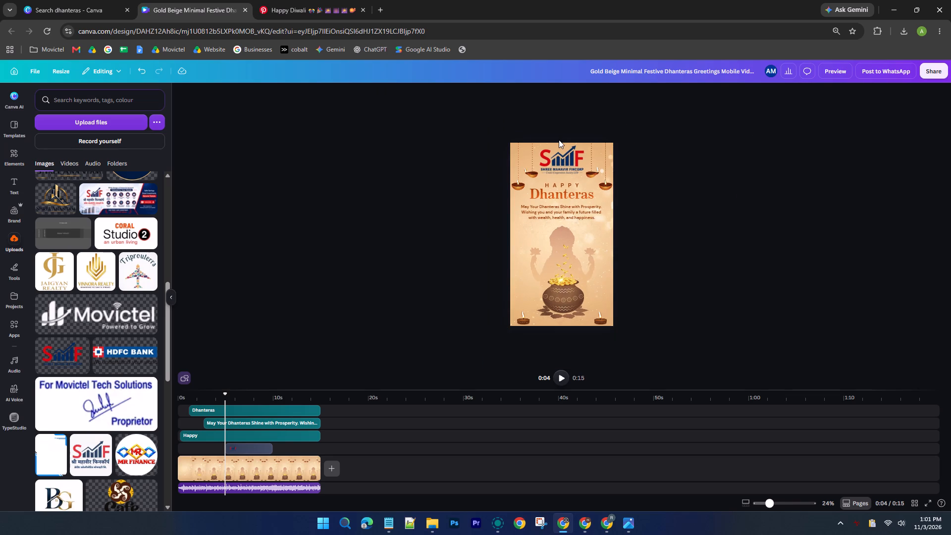
scroll(579, 164, "up", 3, "ctrl")
left_click(556, 126)
left_click_drag(609, 156, 598, 141)
scroll(563, 125, "up", 1)
left_click_drag(561, 126, 566, 129)
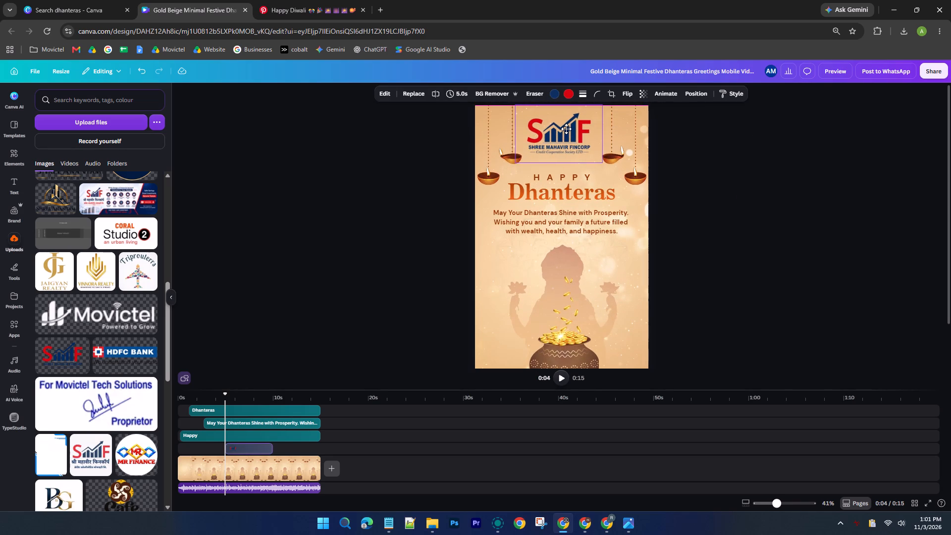
left_click_drag(566, 129, 568, 129)
left_click(805, 156)
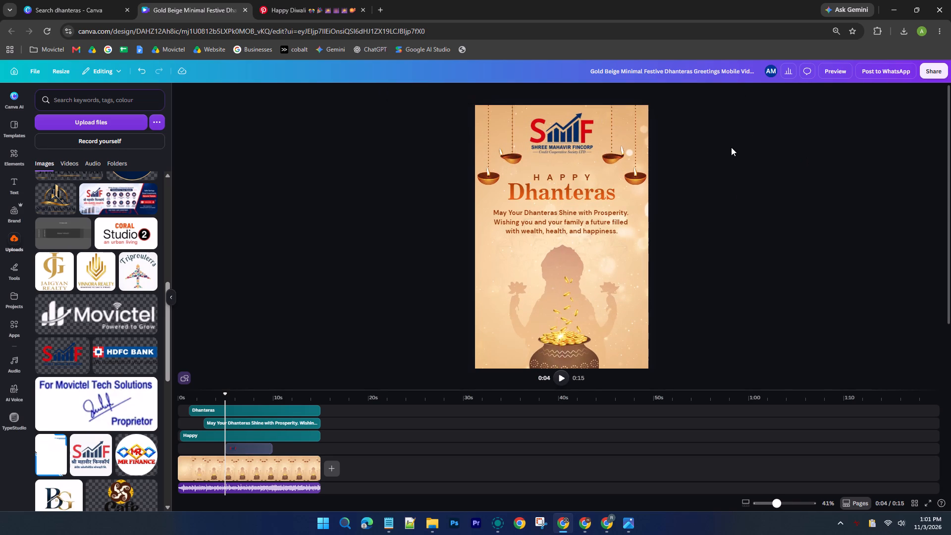
scroll(730, 147, "down", 4, "ctrl")
scroll(713, 171, "up", 3, "ctrl")
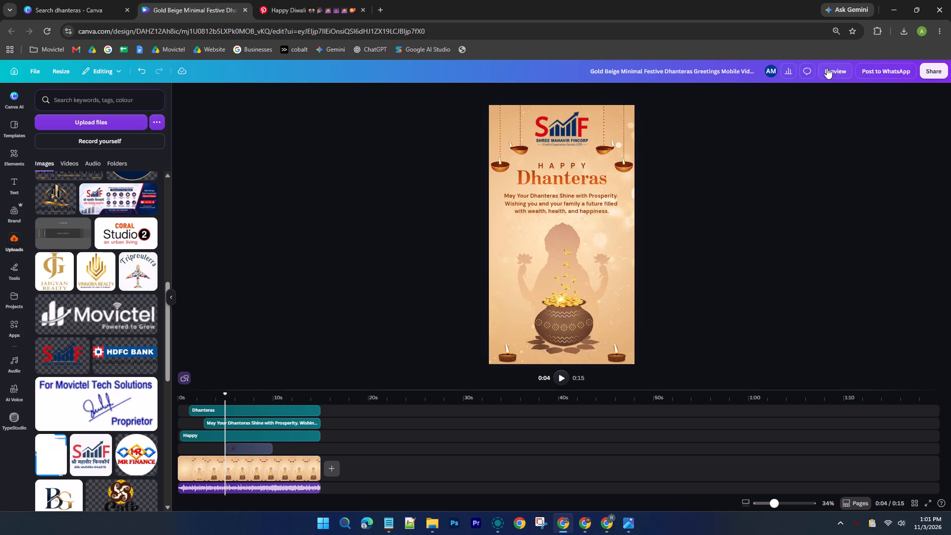
Preview the video and extend the logo's timeline clip at both ends to a duration of 14.6 s.
left_click(833, 68)
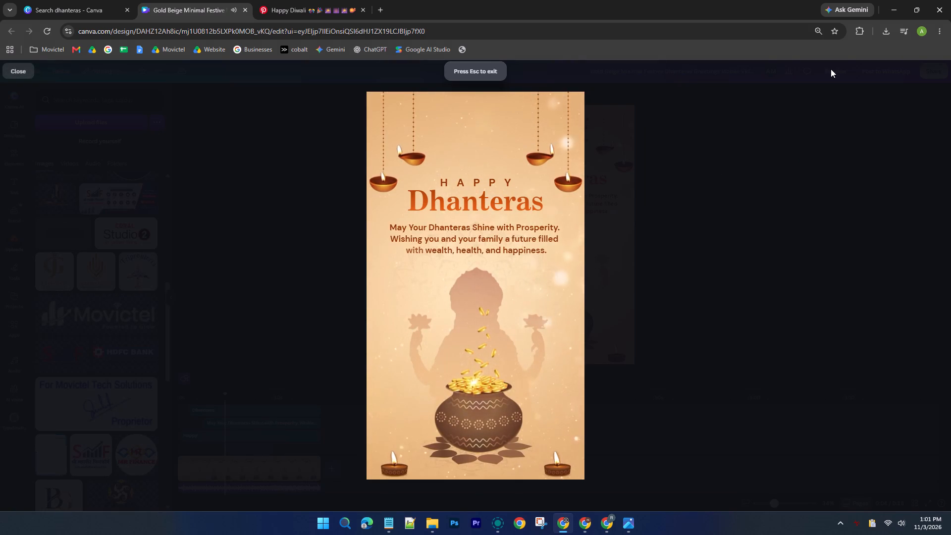
left_click(776, 87)
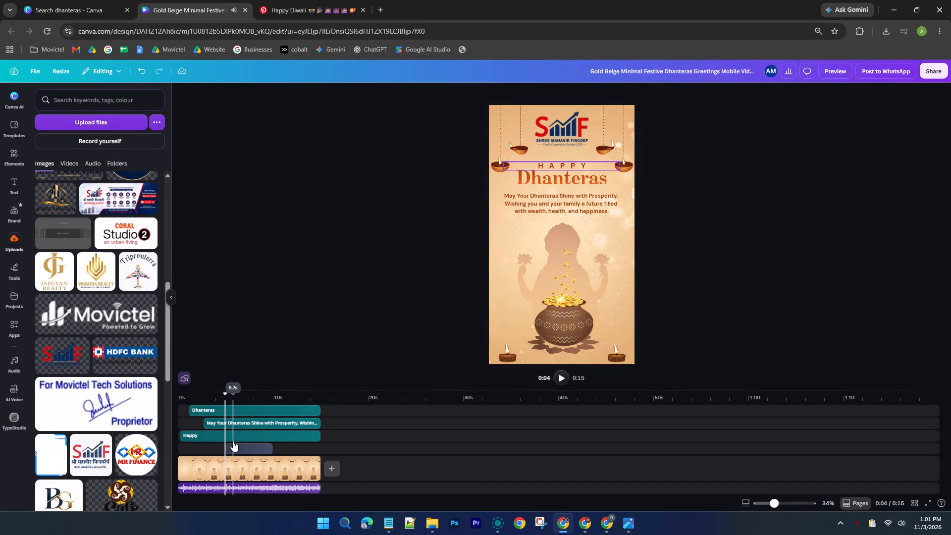
left_click(235, 441)
left_click_drag(227, 448, 183, 446)
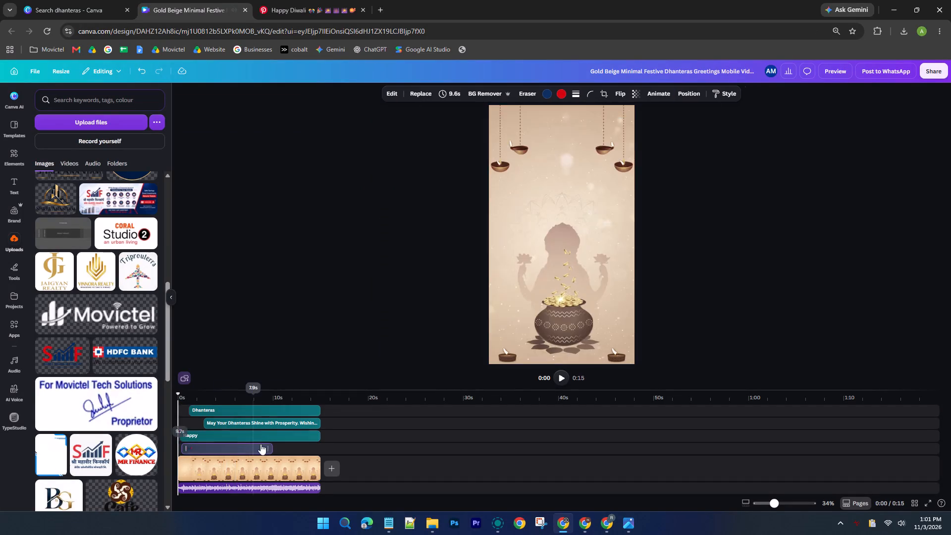
left_click_drag(270, 446, 317, 447)
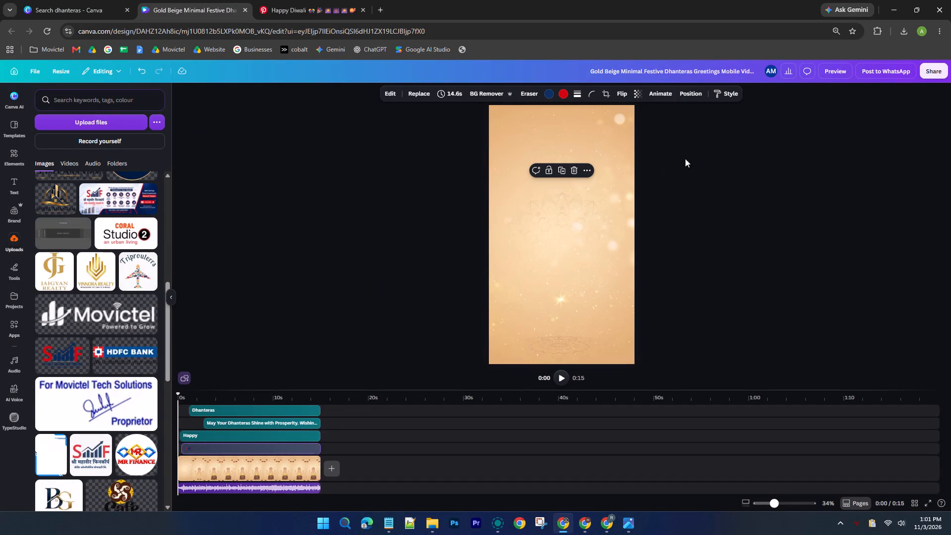
Preview the video again, adjust the logo clip's start for a 14.7 s duration matching the HAPPY text, and play it back.
left_click(820, 69)
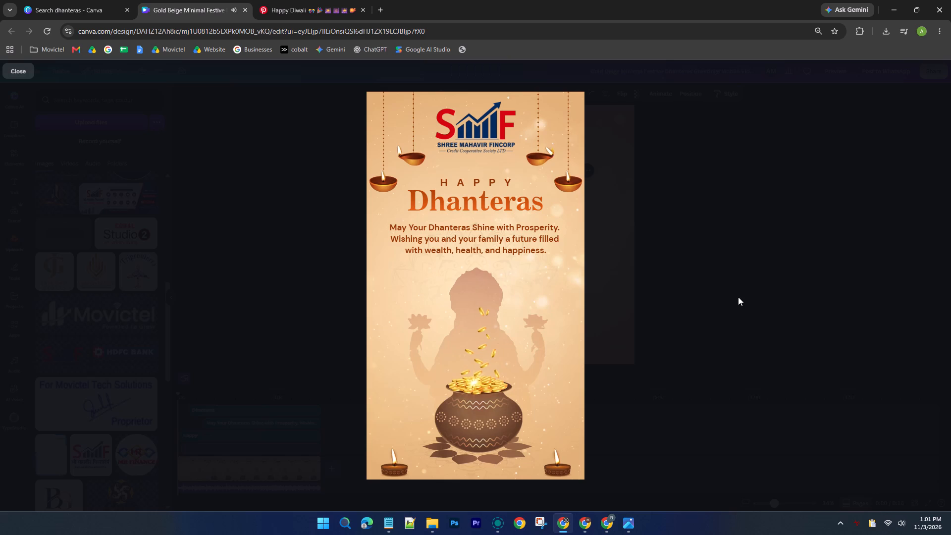
left_click_drag(740, 297, 747, 326)
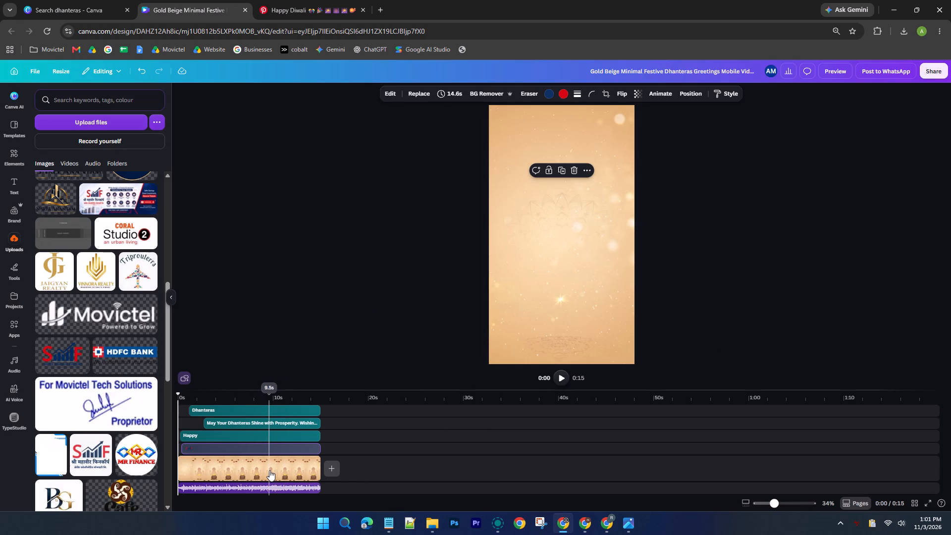
scroll(269, 470, "up", 3)
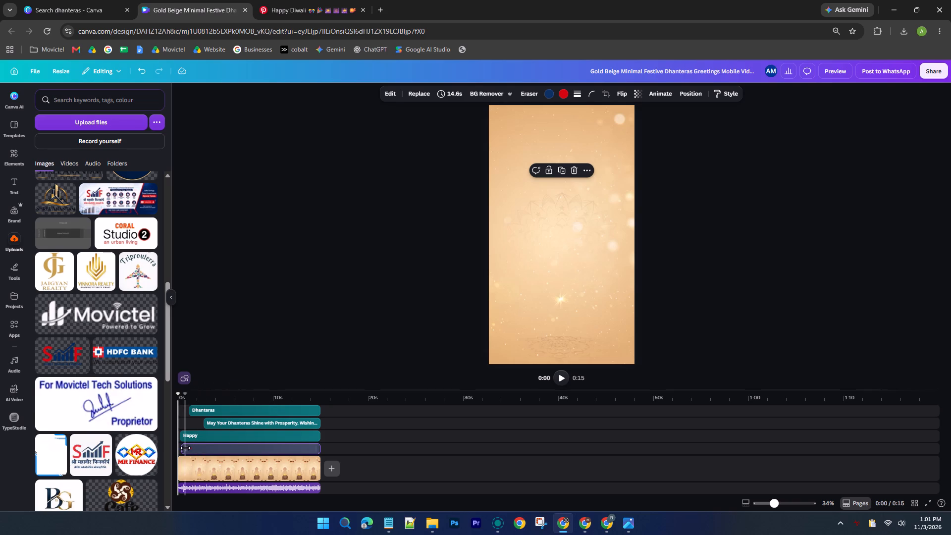
left_click(184, 448)
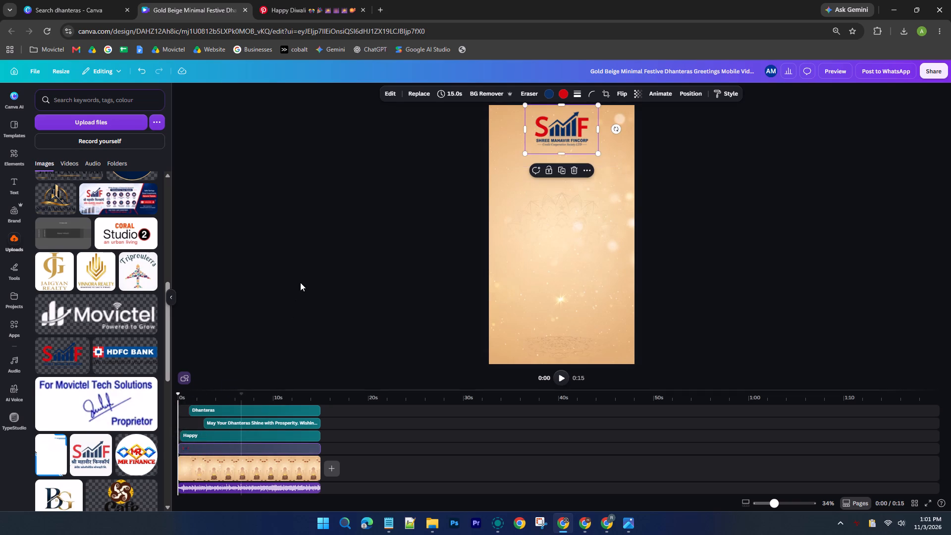
left_click(300, 282)
left_click(178, 446)
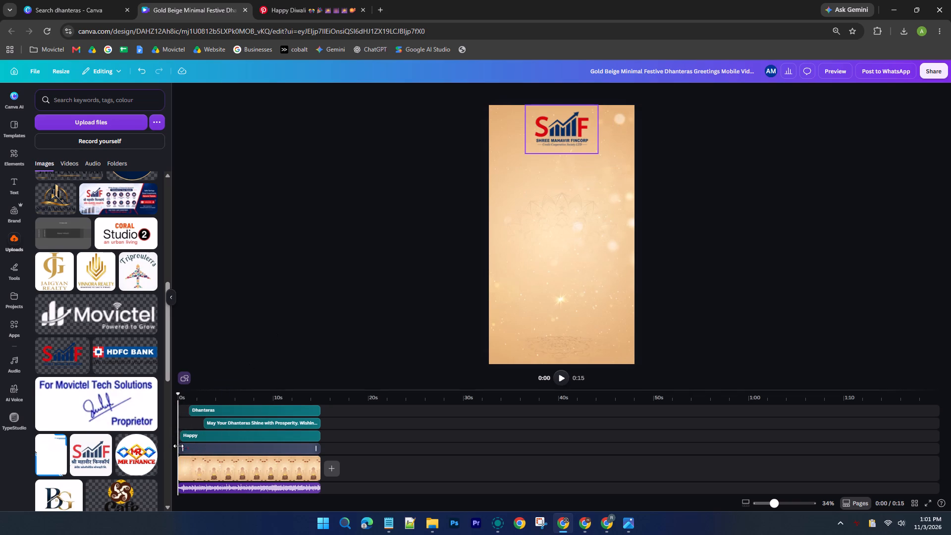
left_click(264, 320)
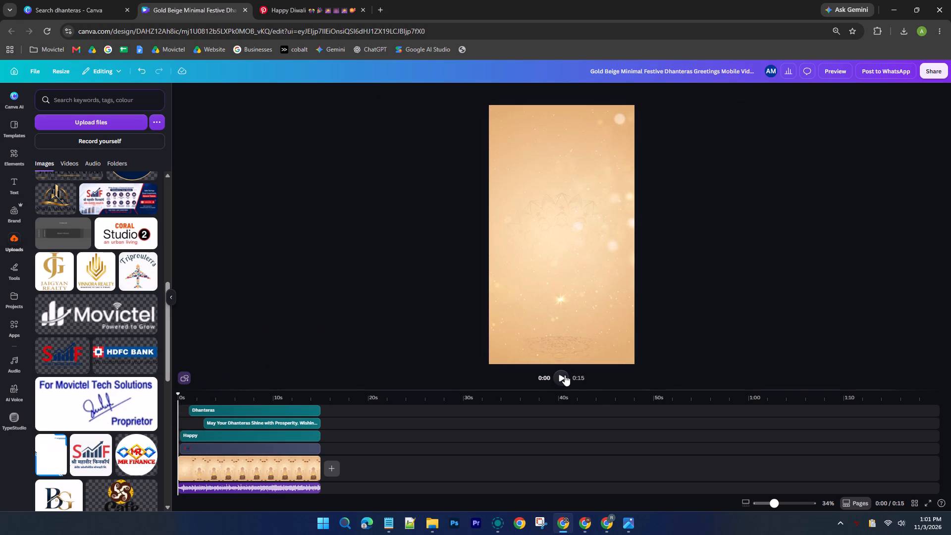
left_click(564, 374)
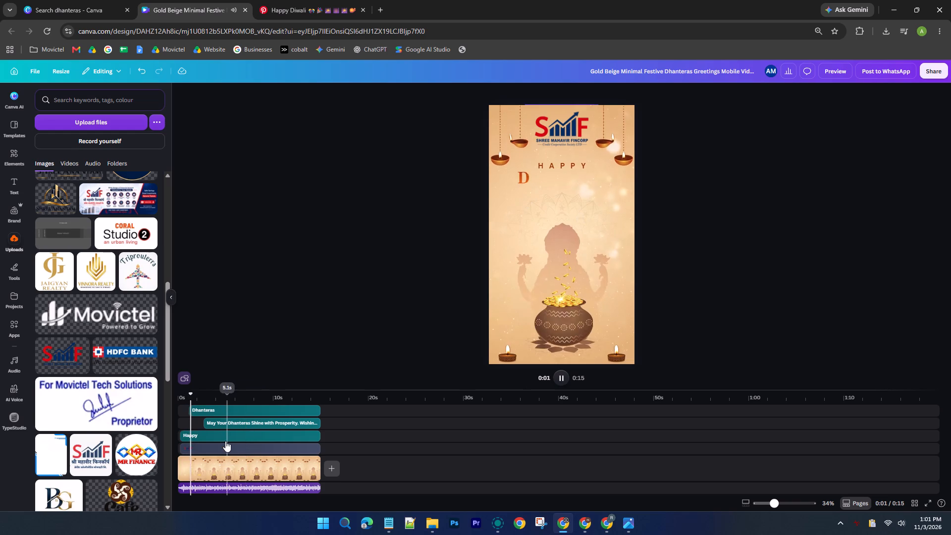
Apply the Brush reveal animation to the Shree Mahavir Fincorp logo, on enter only, with the Curve style.
left_click(223, 452)
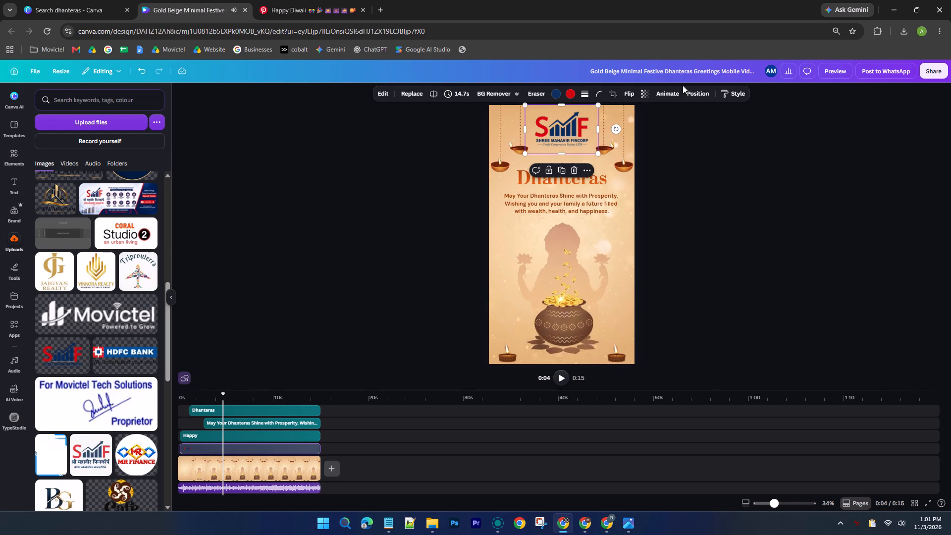
left_click(671, 93)
scroll(149, 301, "down", 3)
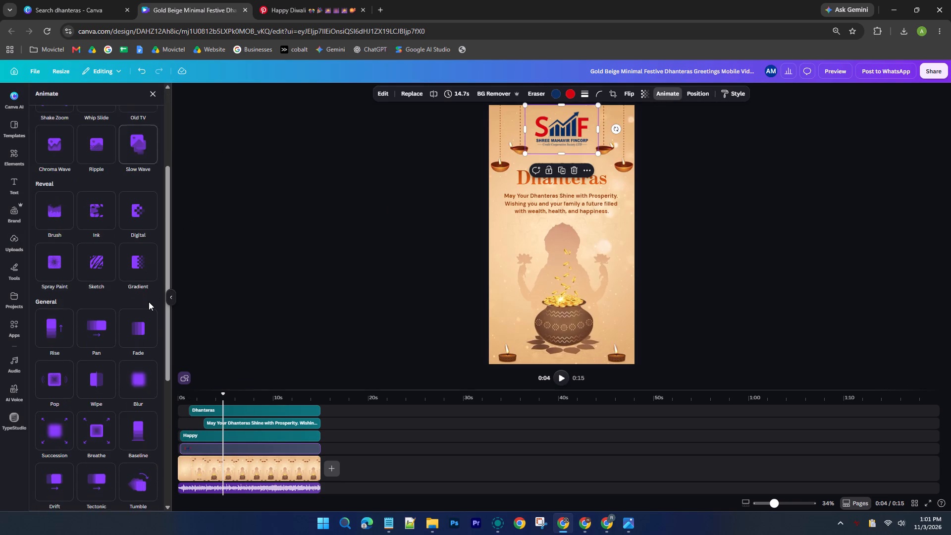
scroll(149, 302, "down", 4)
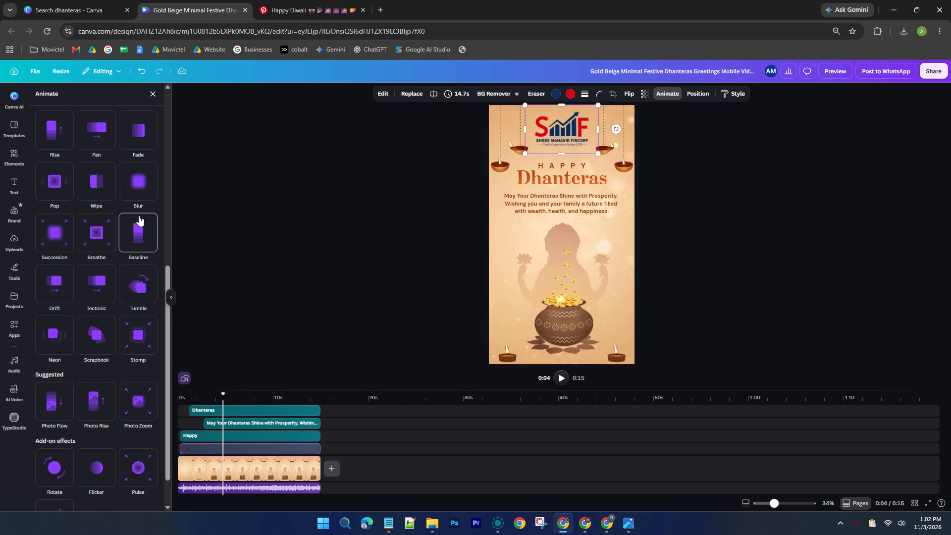
scroll(142, 188, "up", 1)
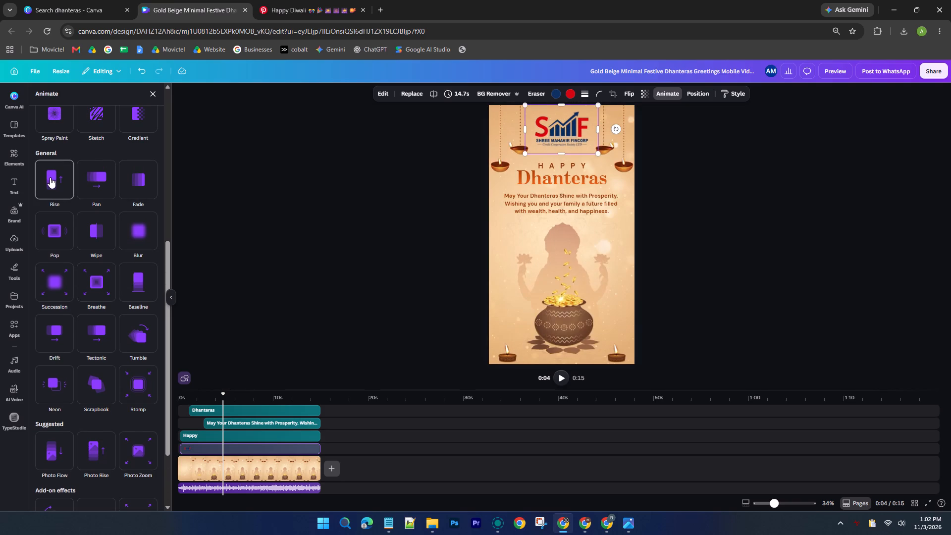
scroll(90, 182, "up", 2)
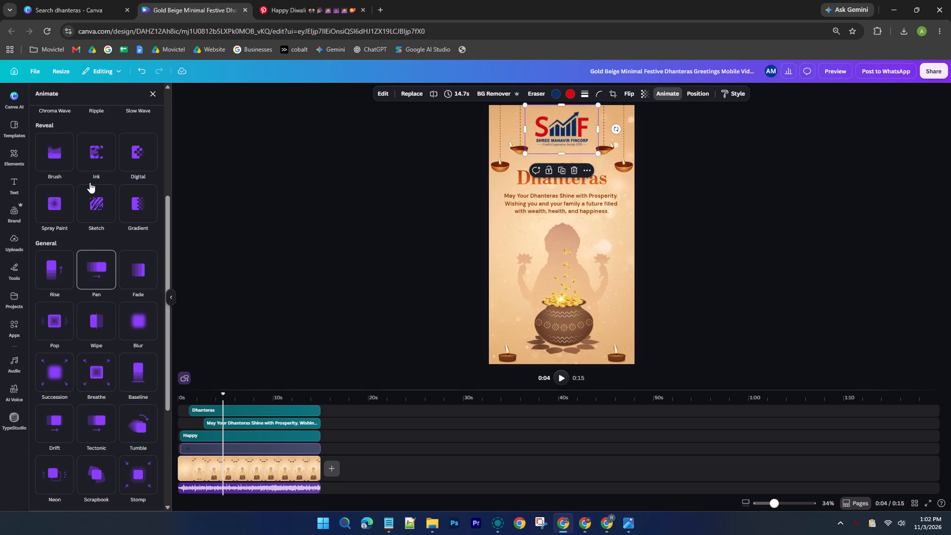
left_click(61, 164)
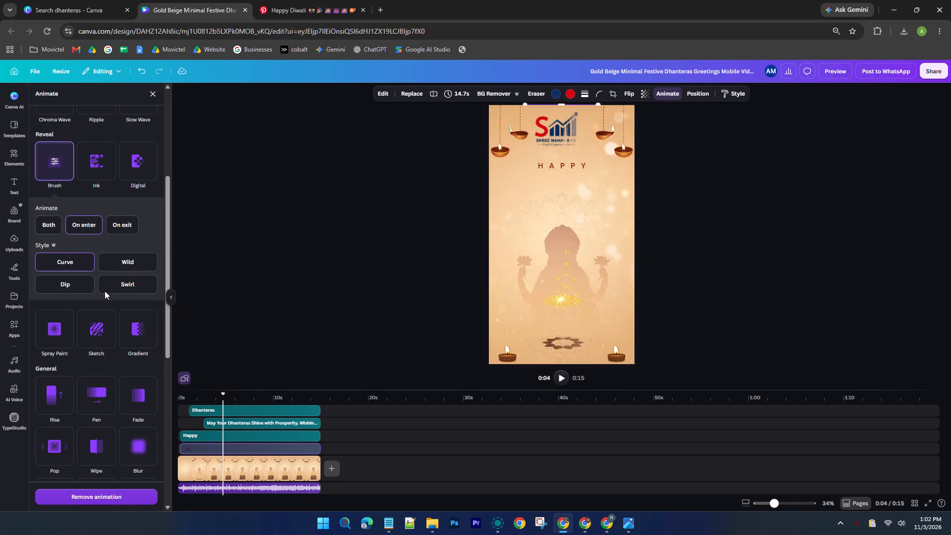
left_click(80, 224)
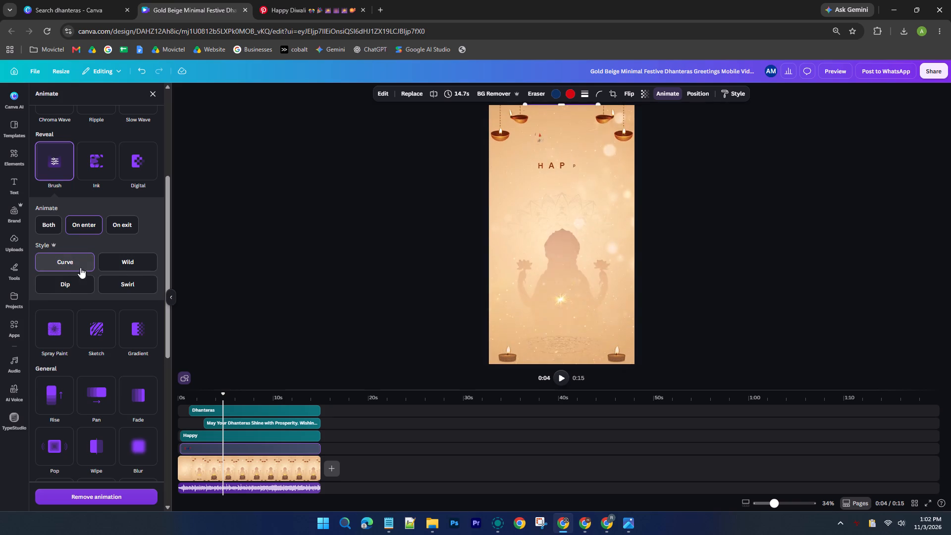
left_click(560, 165)
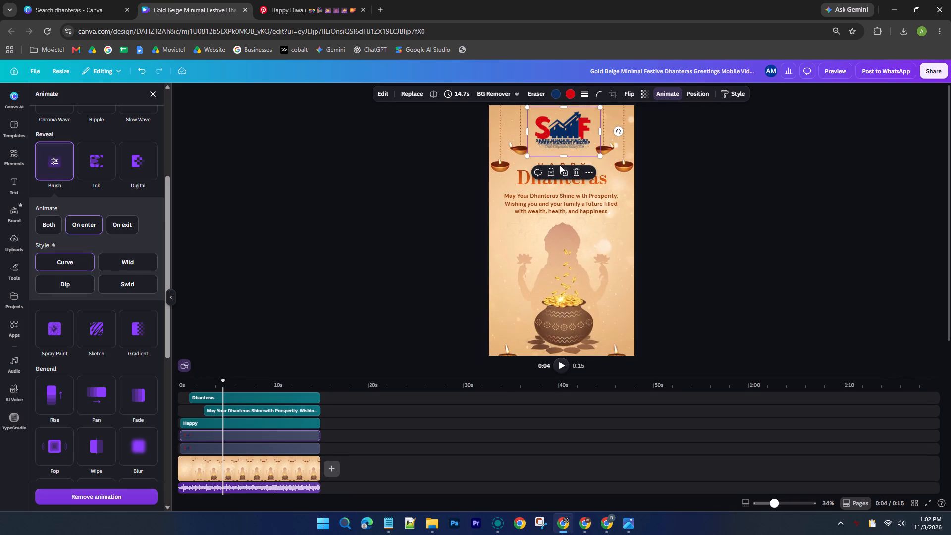
key("ctrl+z")
Recolour the Dhanteras heading in the vivid red taken from the logo's photo colours.
left_click(561, 175)
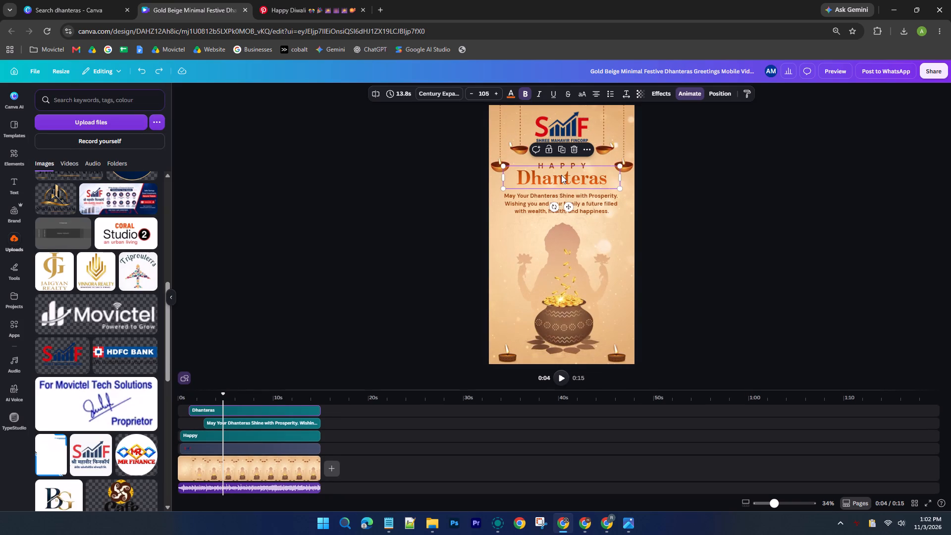
left_click(513, 95)
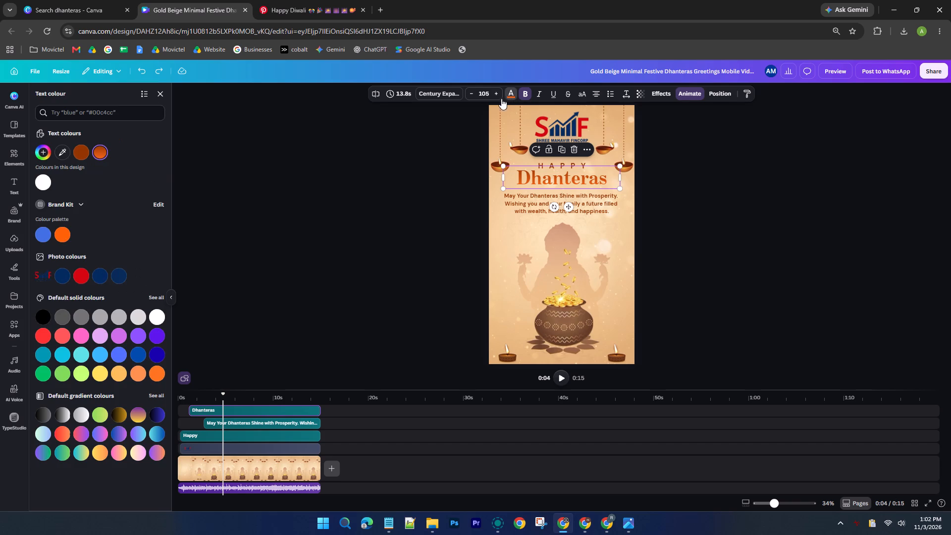
left_click(82, 276)
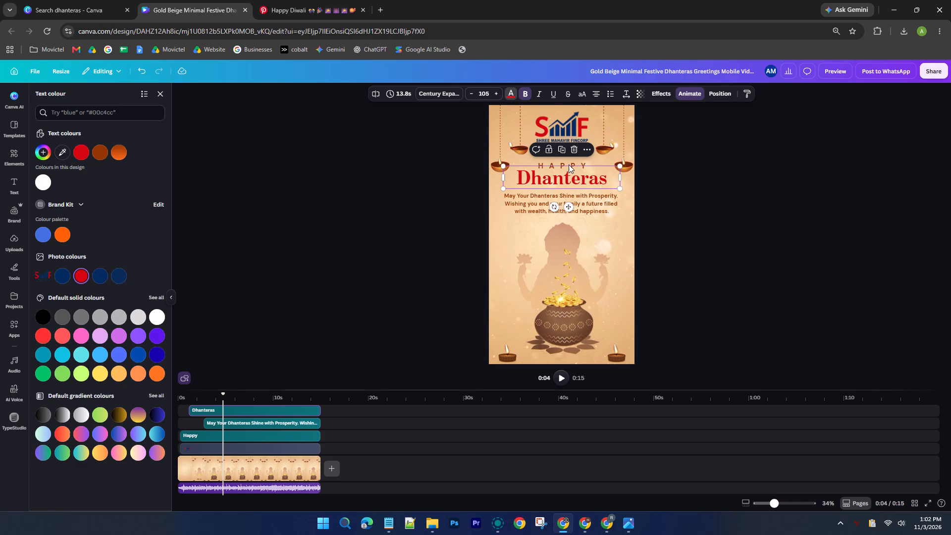
Recolour the greeting message and the HAPPY line in the logo's navy blue.
left_click(567, 197)
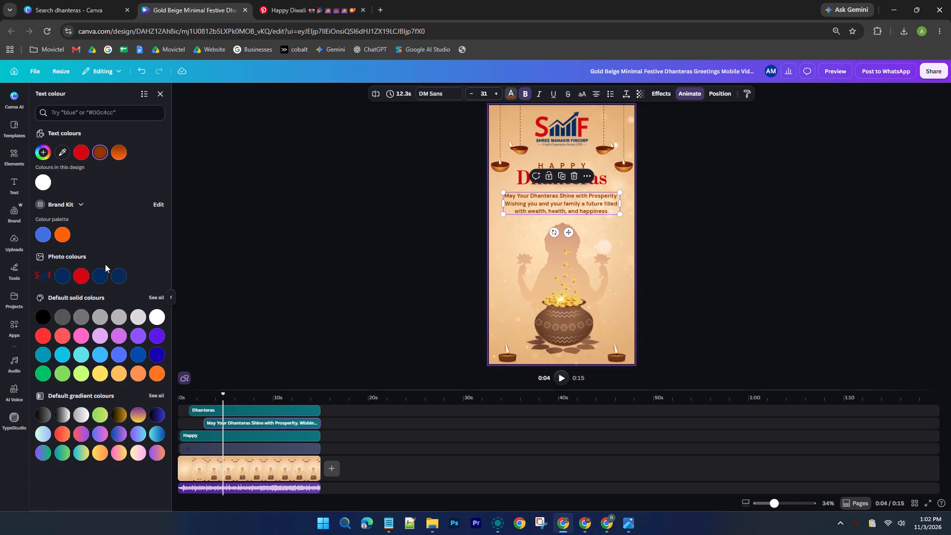
left_click(101, 277)
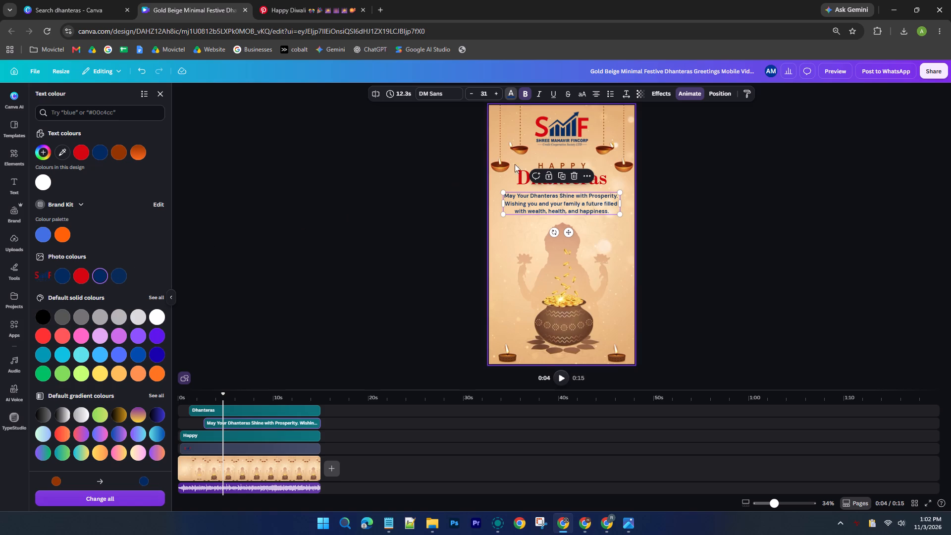
left_click(565, 165)
left_click(568, 162)
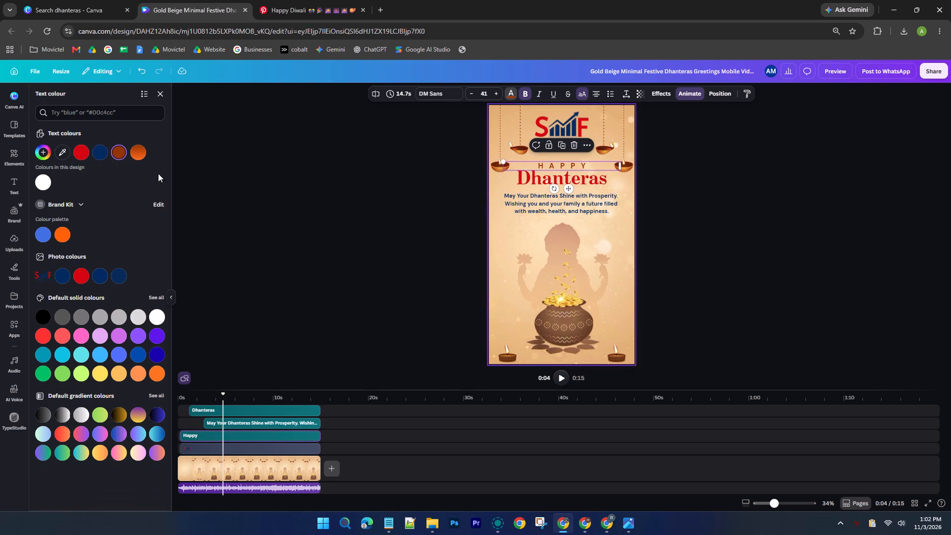
left_click(81, 155)
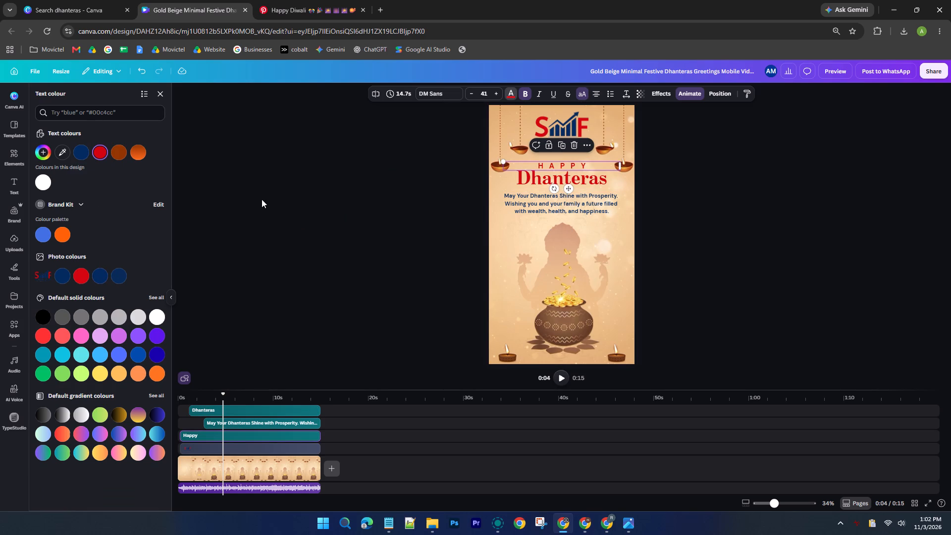
left_click(77, 153)
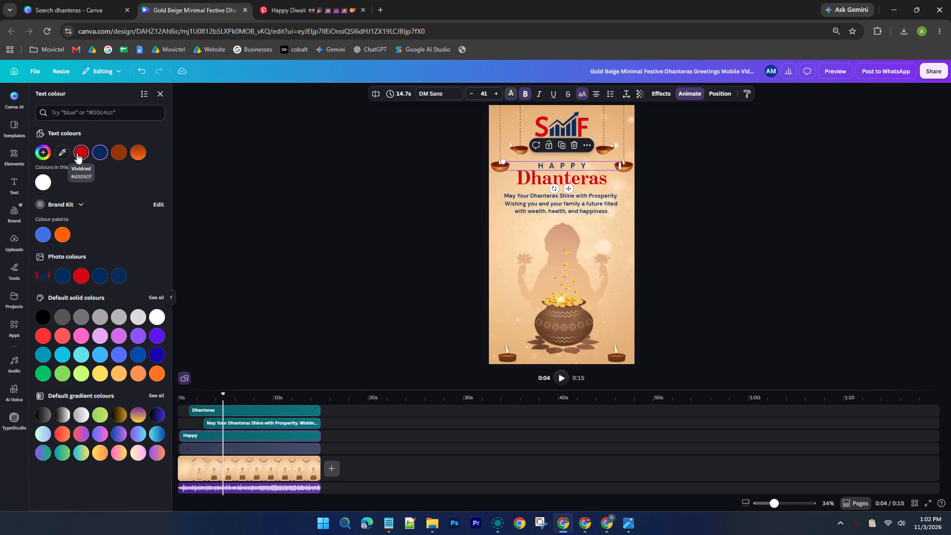
left_click(377, 212)
left_click(377, 212)
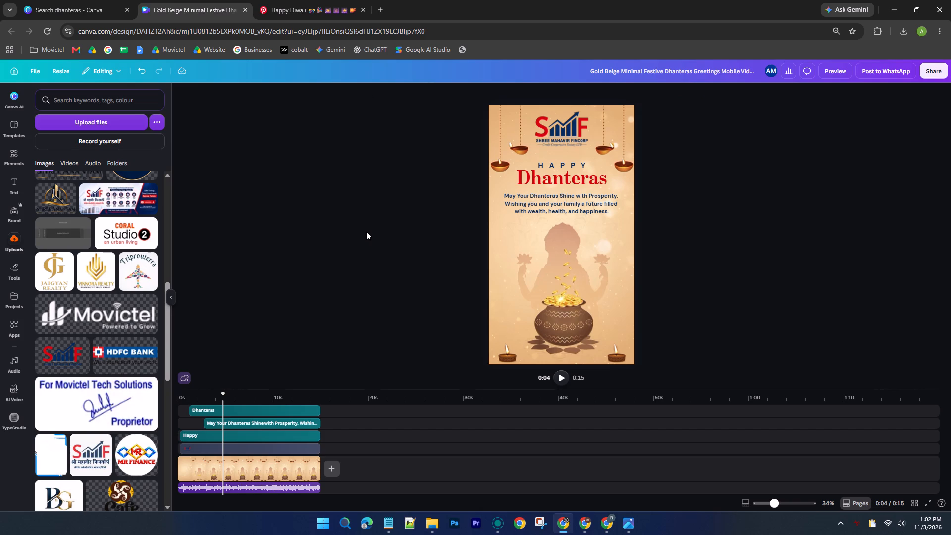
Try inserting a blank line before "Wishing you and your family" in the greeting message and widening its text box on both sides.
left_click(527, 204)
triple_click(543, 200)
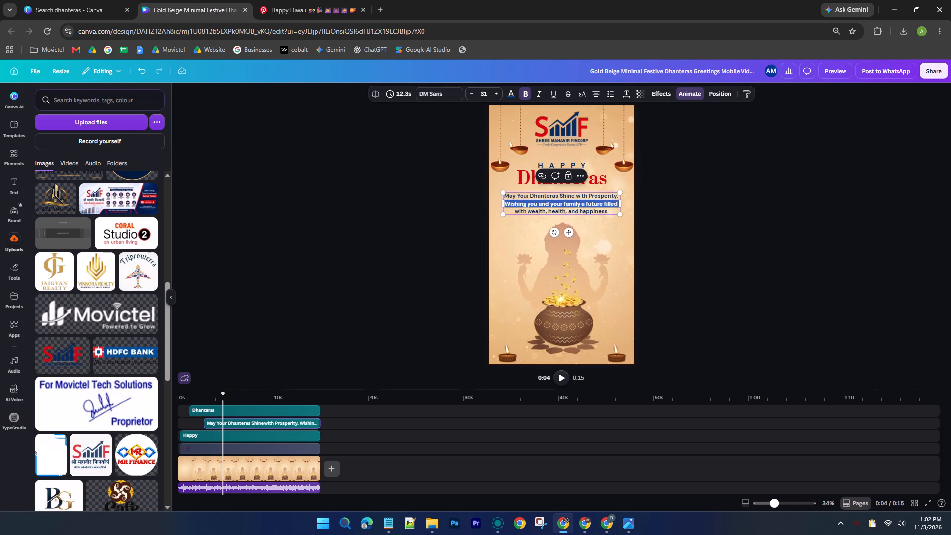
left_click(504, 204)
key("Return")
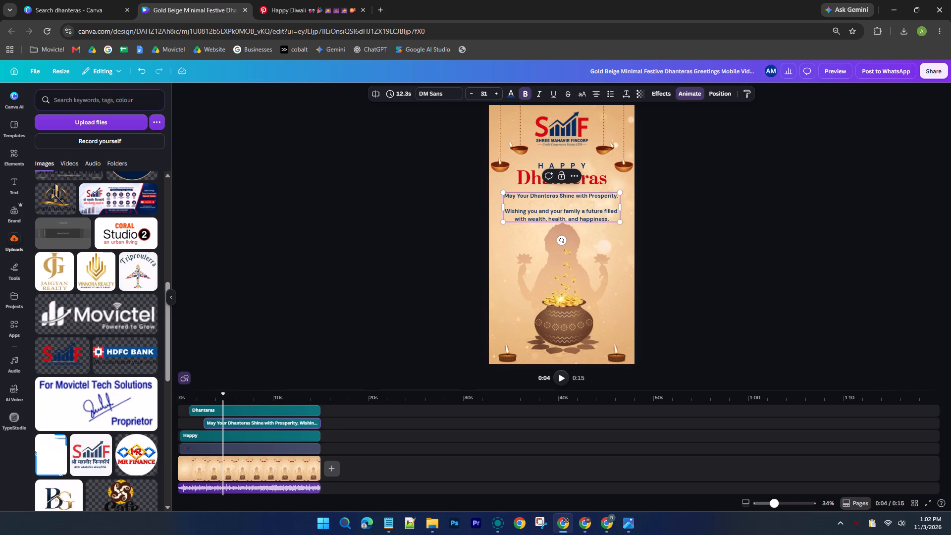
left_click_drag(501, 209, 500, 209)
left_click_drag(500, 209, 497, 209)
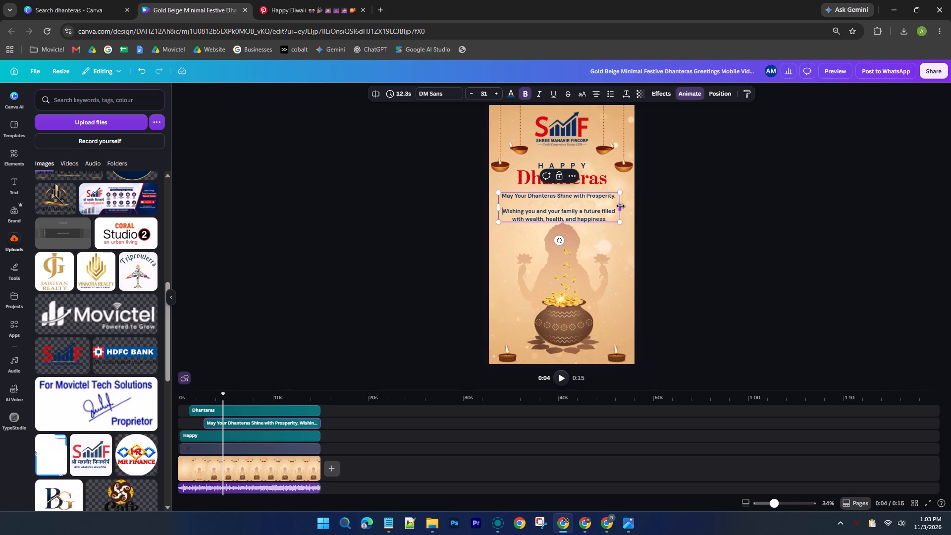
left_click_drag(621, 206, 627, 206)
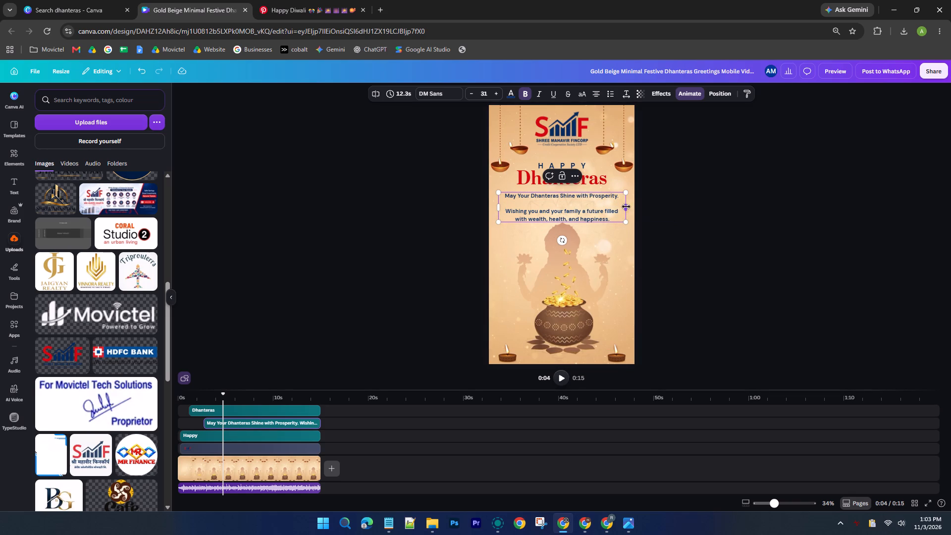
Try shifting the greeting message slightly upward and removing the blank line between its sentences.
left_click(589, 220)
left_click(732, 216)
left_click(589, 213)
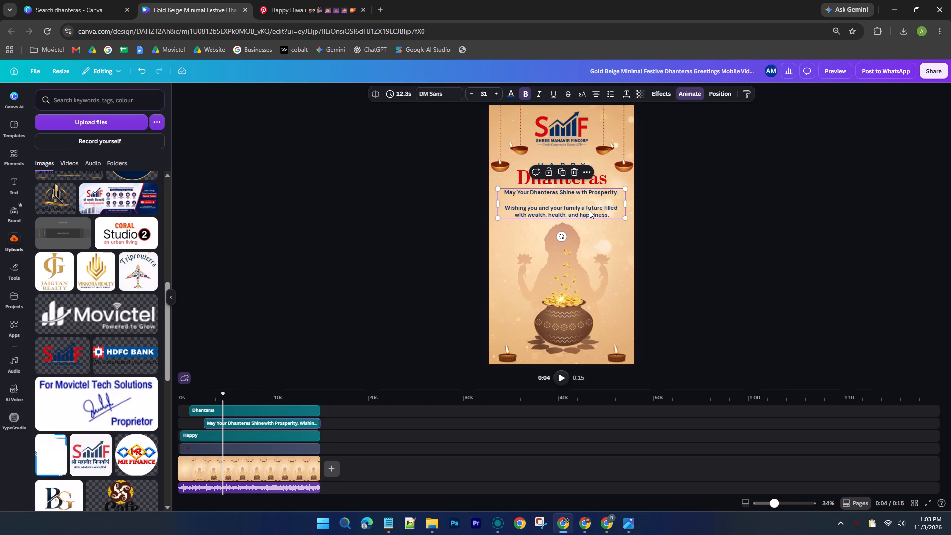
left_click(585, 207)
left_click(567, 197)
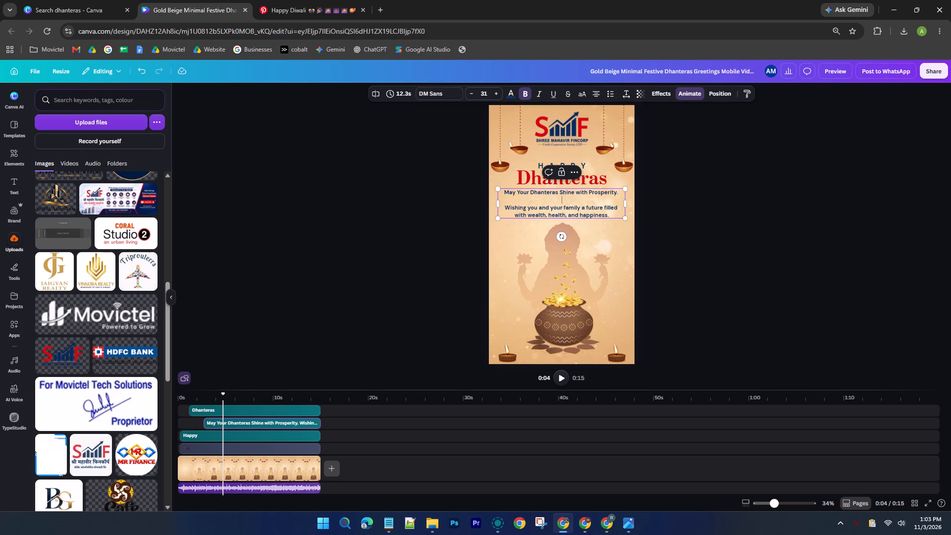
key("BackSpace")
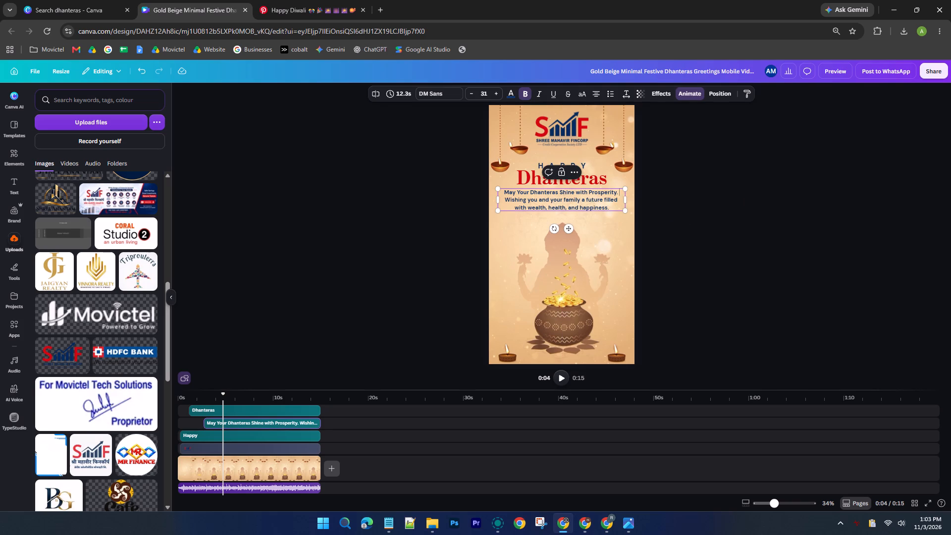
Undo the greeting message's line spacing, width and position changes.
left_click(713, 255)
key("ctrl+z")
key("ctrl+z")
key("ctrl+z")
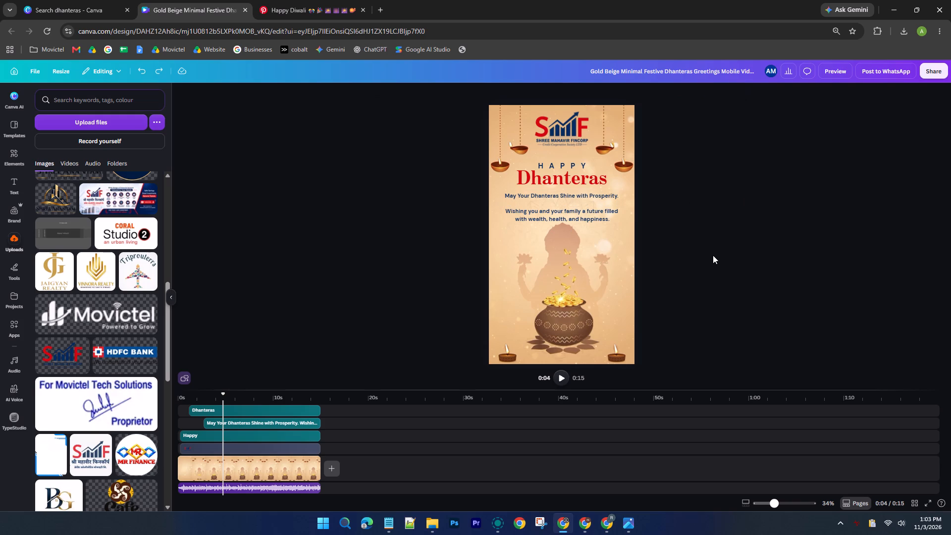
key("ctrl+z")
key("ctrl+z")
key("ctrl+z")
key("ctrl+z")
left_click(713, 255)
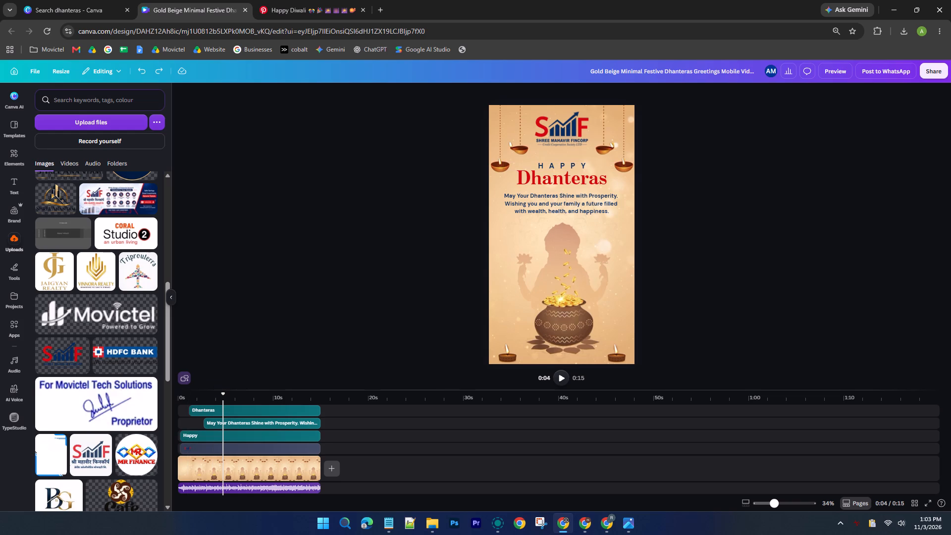
Play back the recoloured video from the beginning to check the logo animation and text.
left_click_drag(221, 395, 139, 392)
left_click(562, 380)
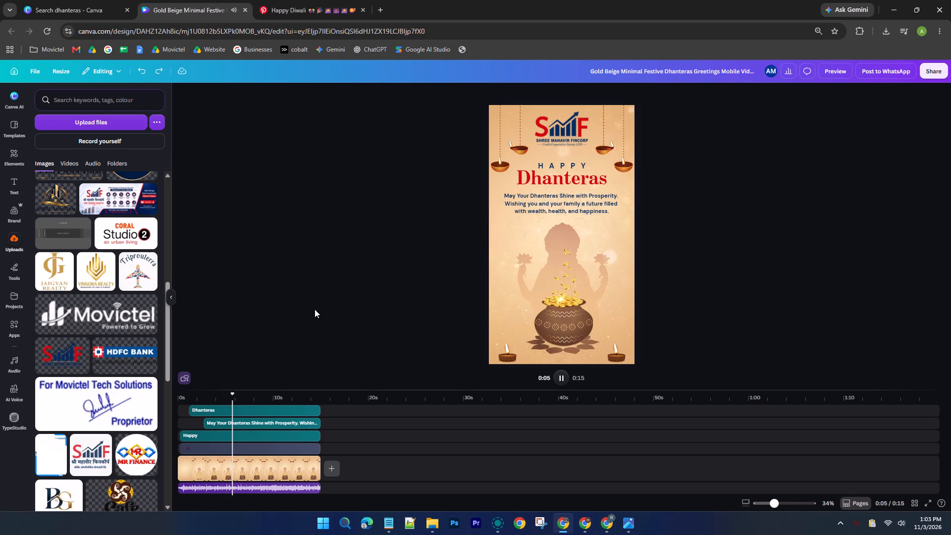
left_click(561, 377)
Watch the existing SMF - 6 Nov video from the 6 November folder in Downloads, then return to the Canva design.
left_click(430, 524)
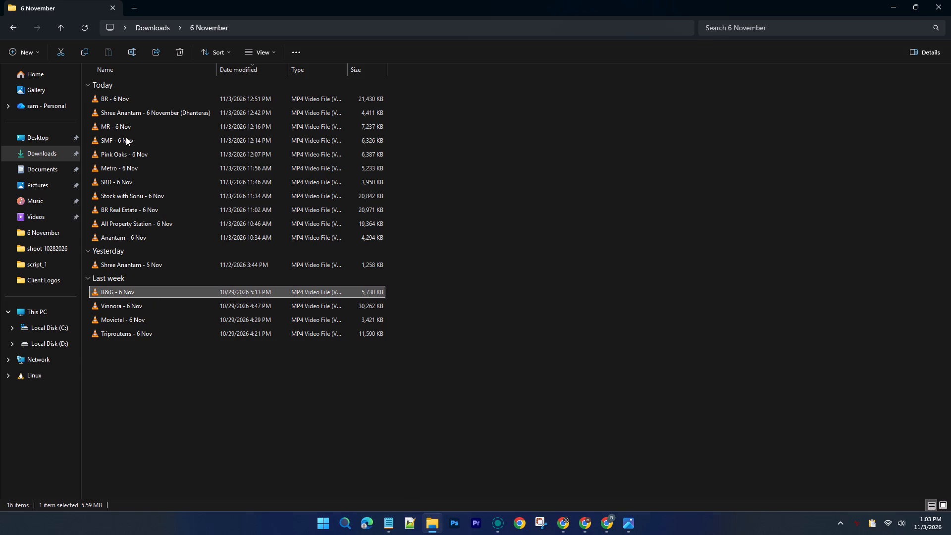
double_click(127, 137)
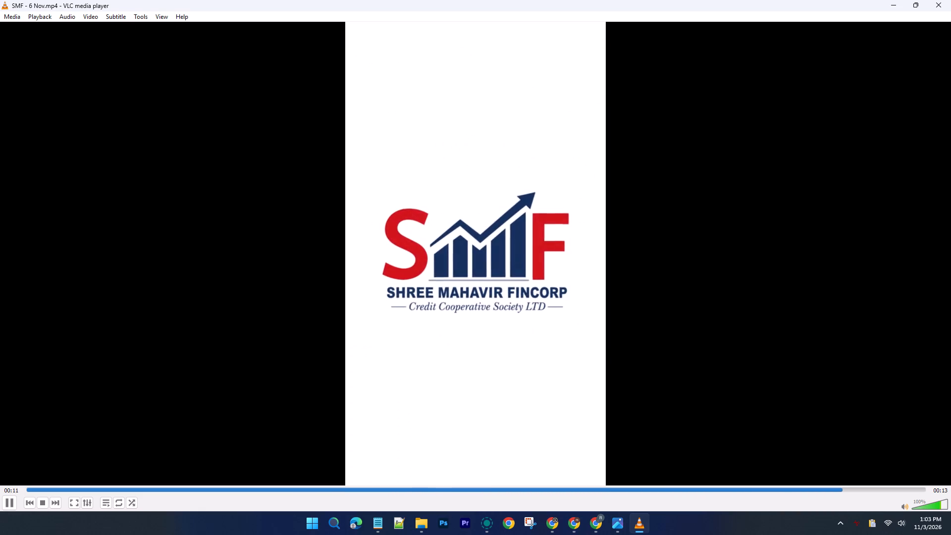
left_click(950, 0)
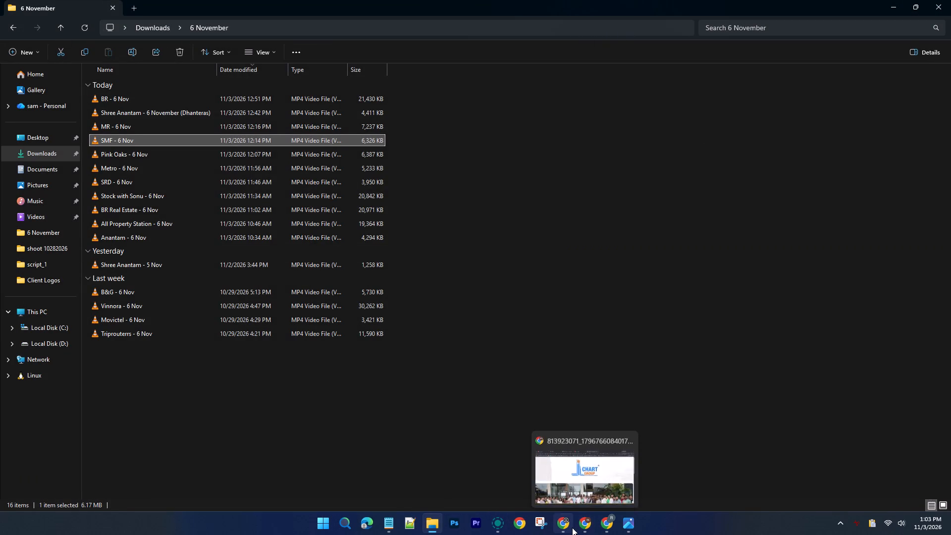
left_click(571, 528)
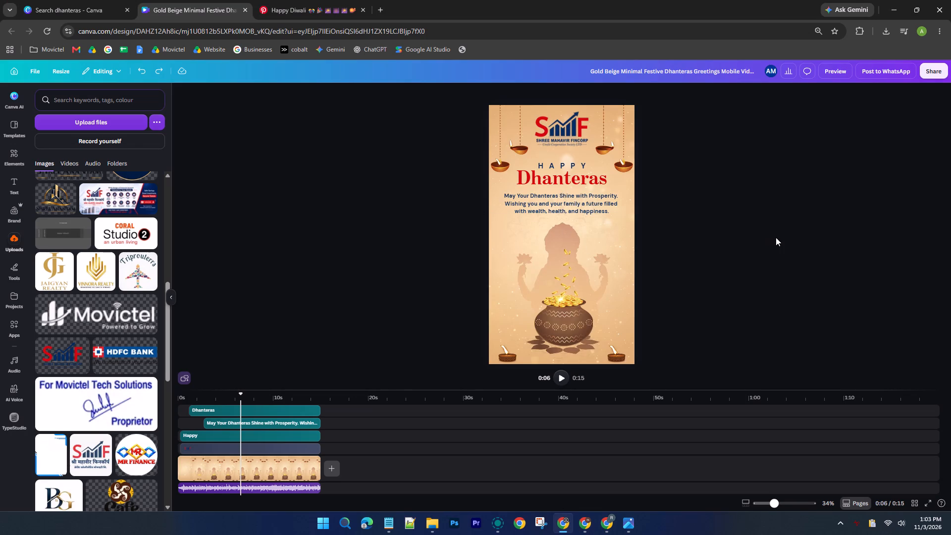
Rename the design as SMF - 6 Nov (Dhanteras).
left_click(641, 71)
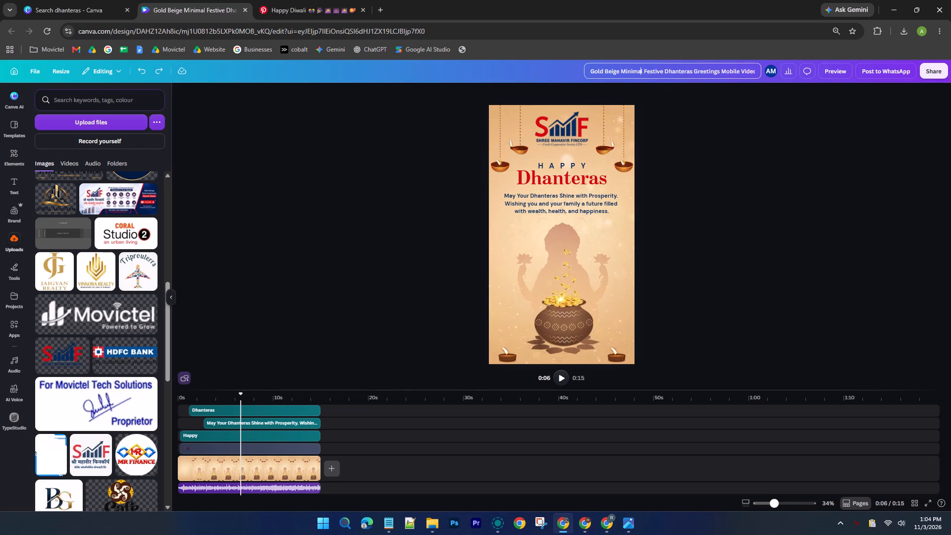
key("ctrl+a")
type("SMF - 6 M")
key("shift+BackSpace")
type("Nov")
key("space")
type("(Dhanteras)")
key("Return")
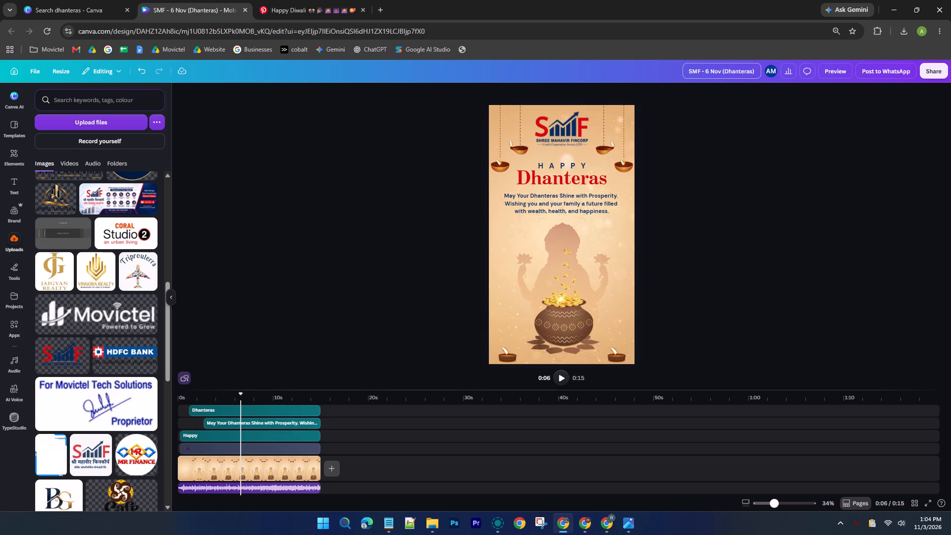
left_click(883, 239)
Download the SMF - 6 Nov (Dhanteras) design as an MP4 video in 4K quality.
left_click(933, 72)
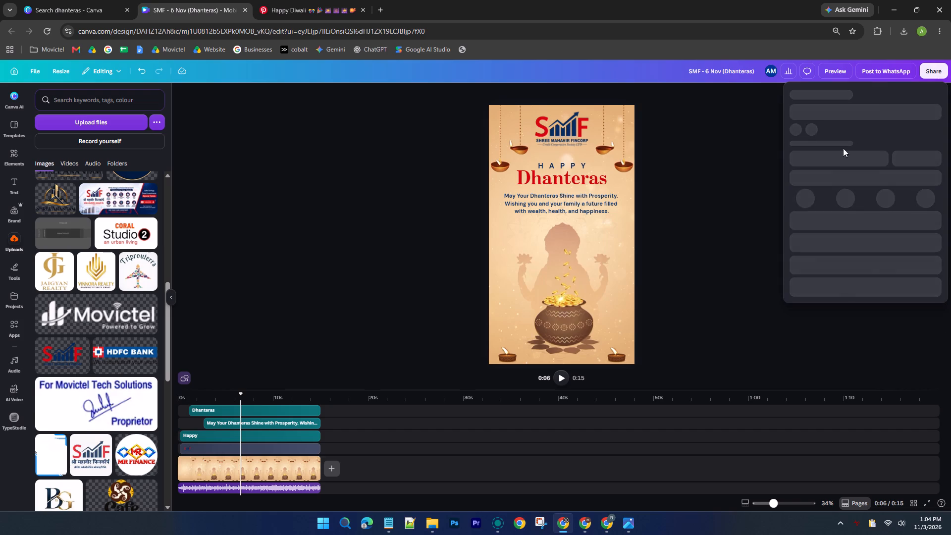
left_click(811, 256)
left_click(925, 157)
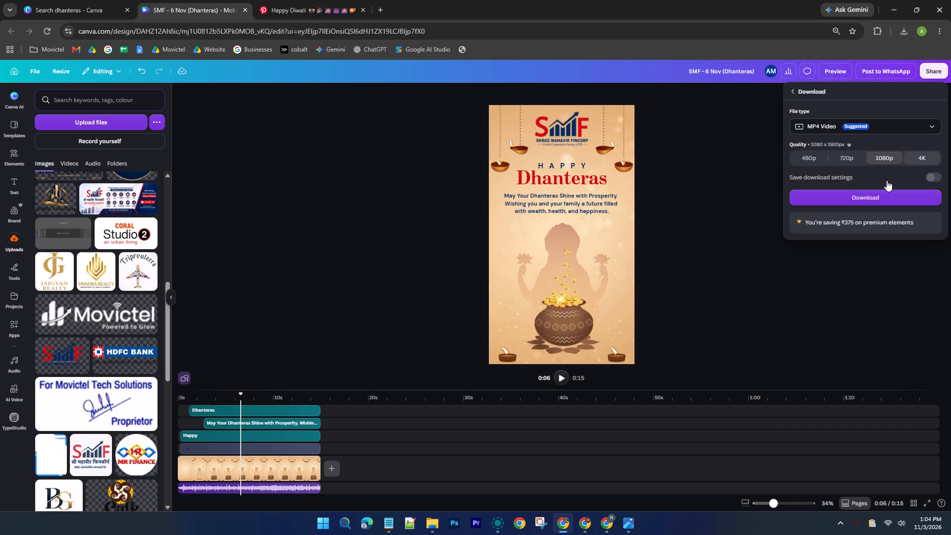
left_click(913, 156)
left_click(864, 195)
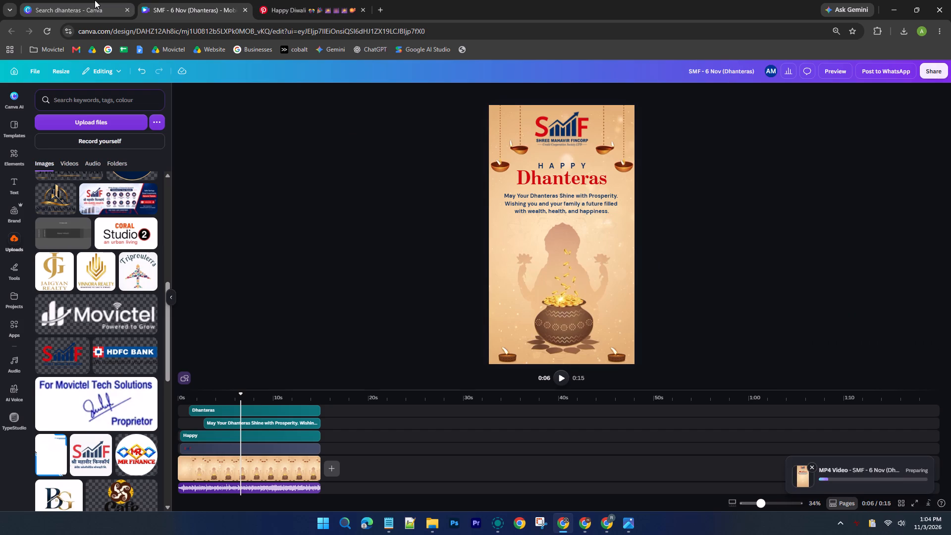
Browse the Dhanteras mobile video templates and preview the Orange and Pink Illustrated Dhanteras Mobile Video.
left_click(347, 0)
left_click(221, 0)
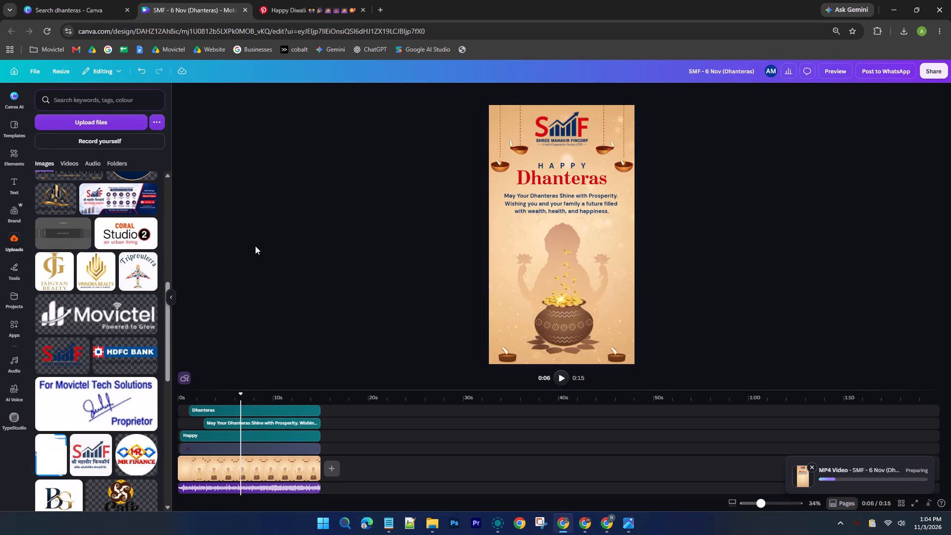
left_click(81, 0)
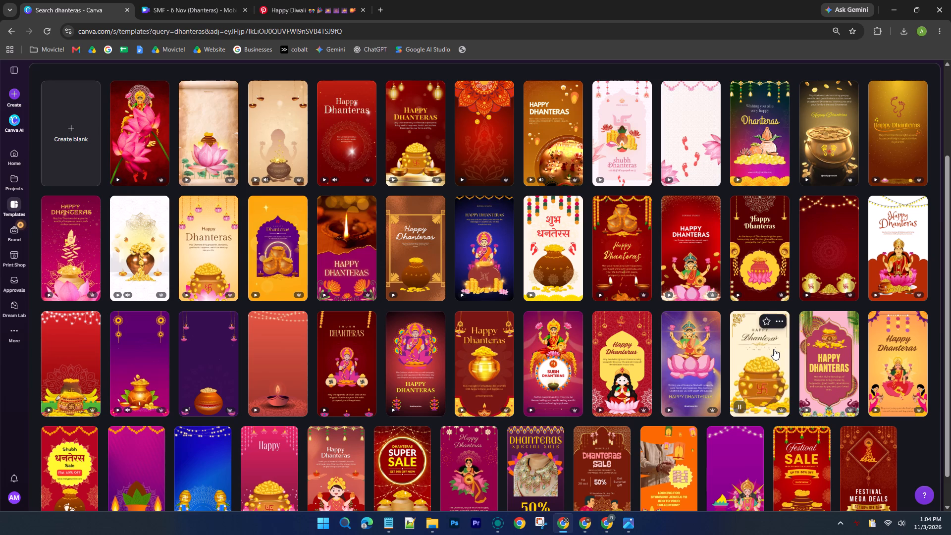
left_click(894, 353)
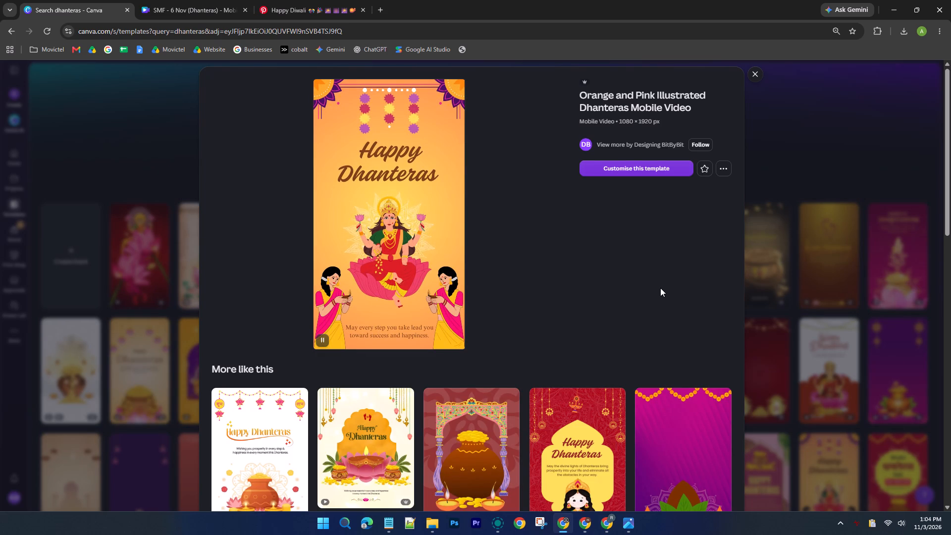
left_click(924, 84)
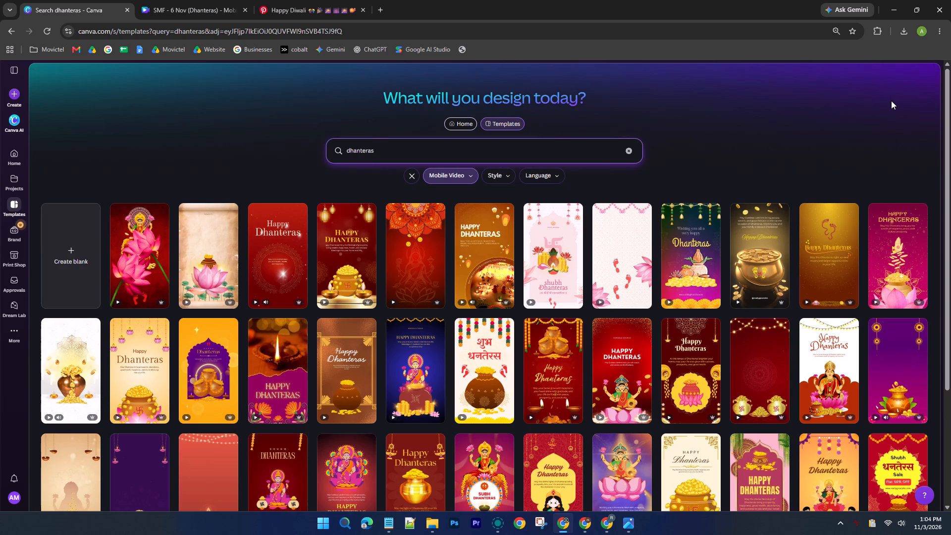
scroll(891, 101, "down", 5)
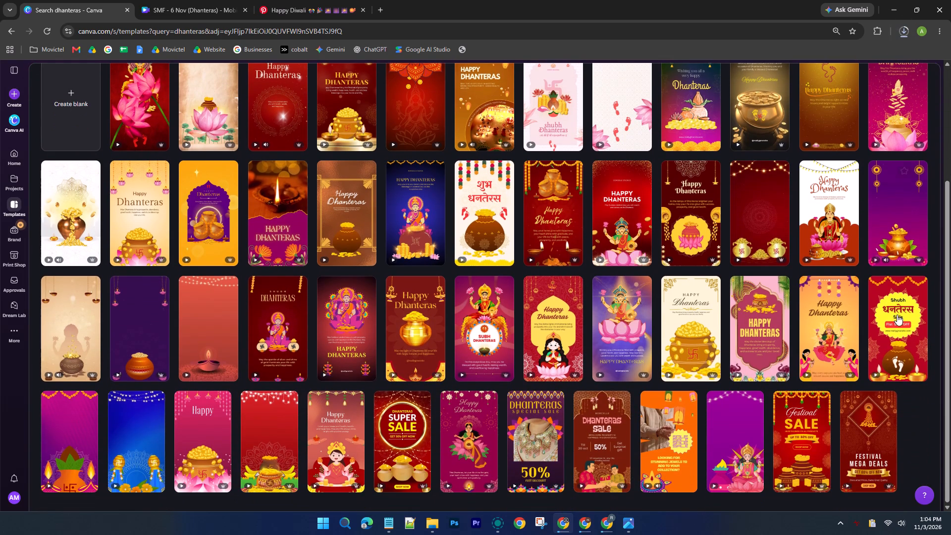
scroll(898, 339, "down", 2)
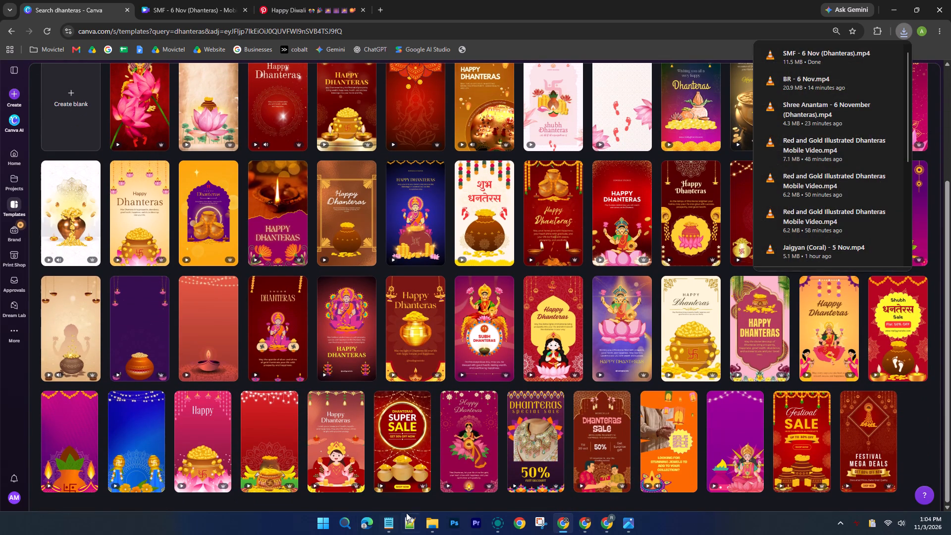
Send the SMF - 6 Nov (Dhanteras) video from Downloads to a nearby device with LocalSend.
left_click(433, 527)
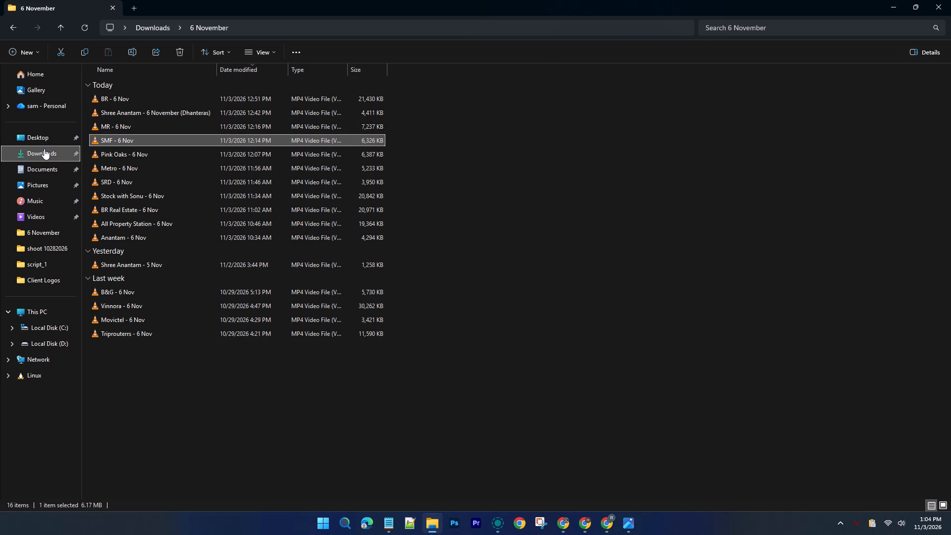
left_click(44, 149)
left_click_drag(119, 128, 480, 501)
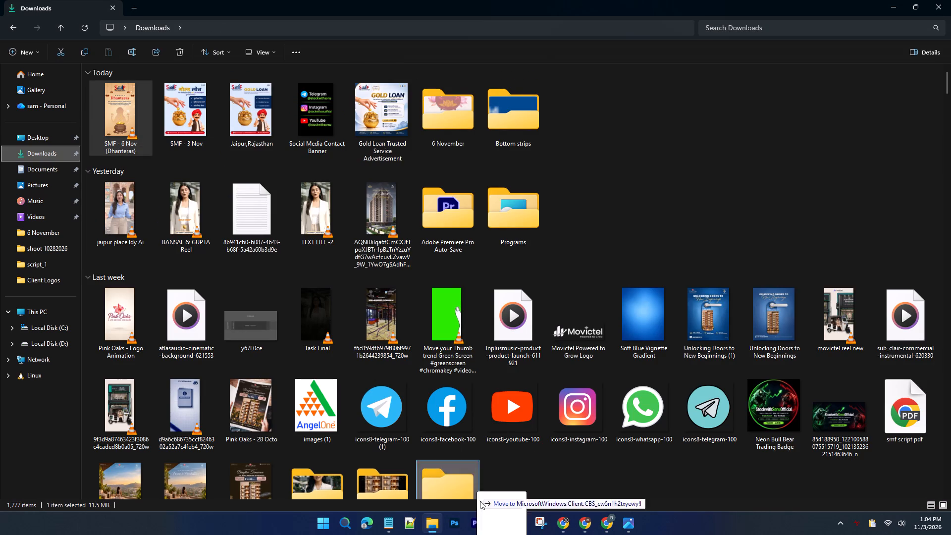
left_click_drag(480, 501, 539, 392)
left_click(523, 282)
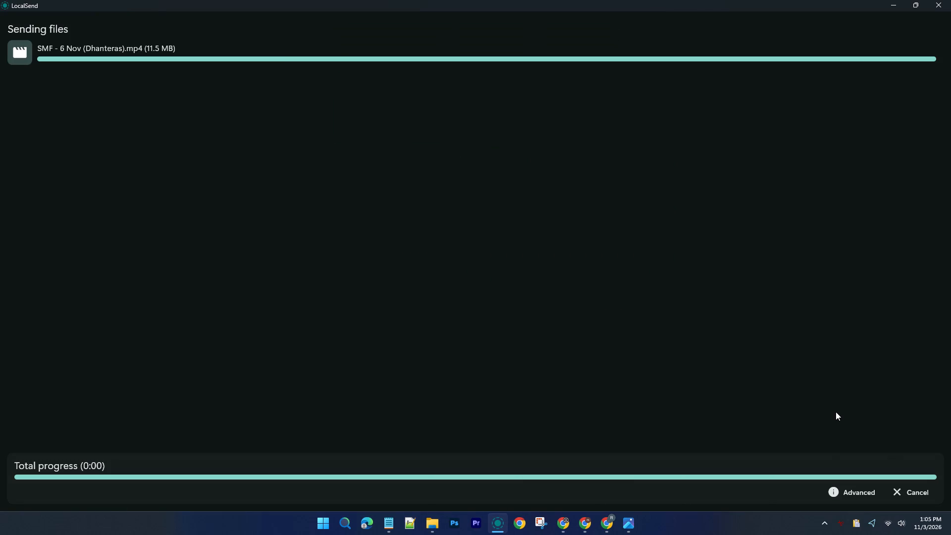
left_click(912, 488)
left_click(888, 1)
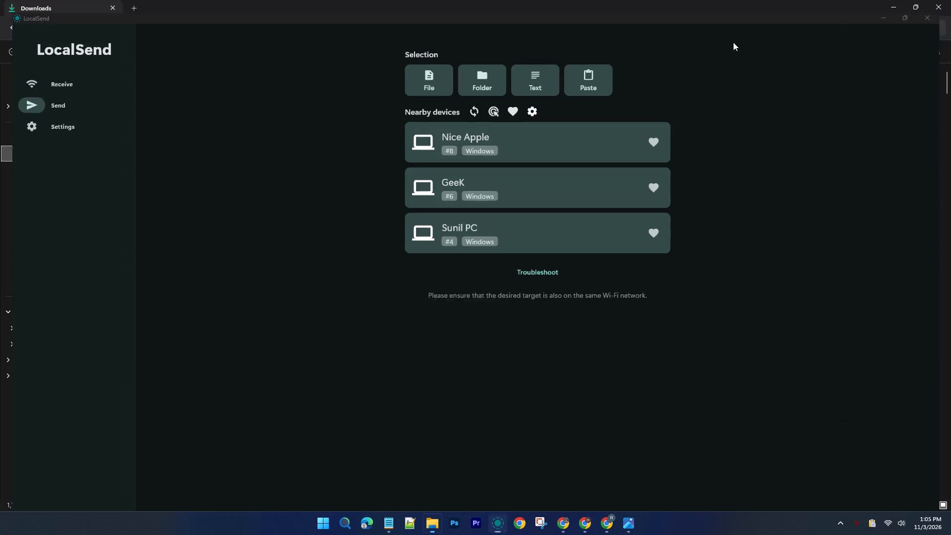
Move the SMF - 6 Nov (Dhanteras) video from Downloads into the 6 November folder.
left_click_drag(128, 117, 467, 135)
left_click(542, 133)
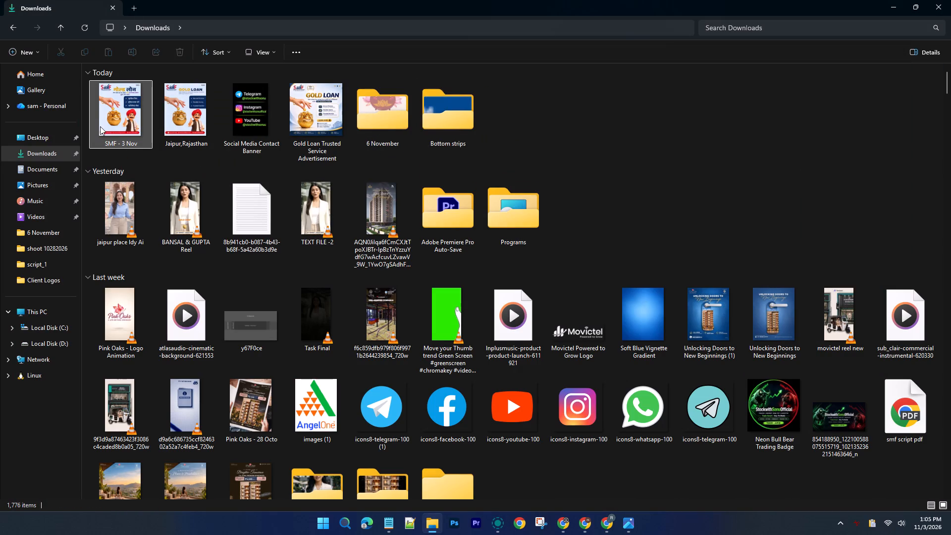
View the SMF - 3 Nov gold loan image from Downloads in a maximised window, then close it.
double_click(102, 122)
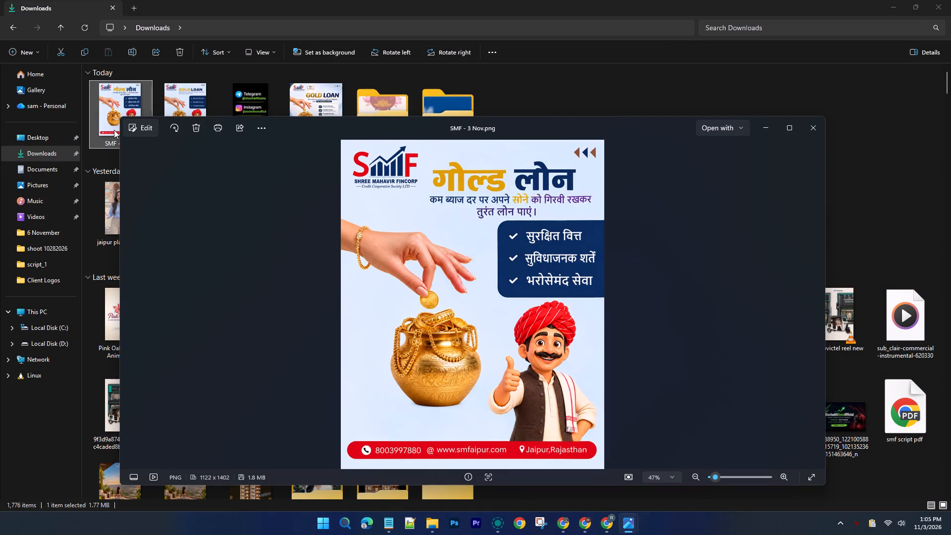
left_click(790, 126)
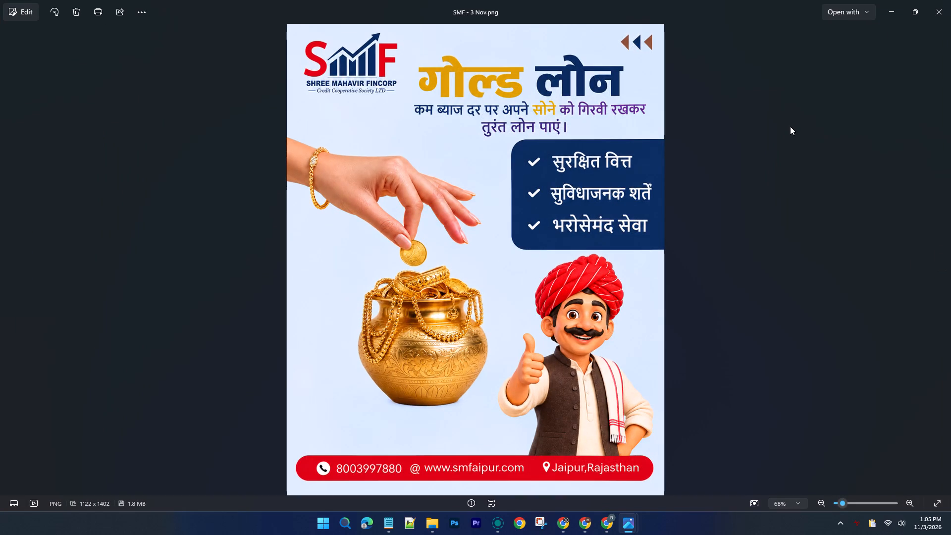
left_click(950, 0)
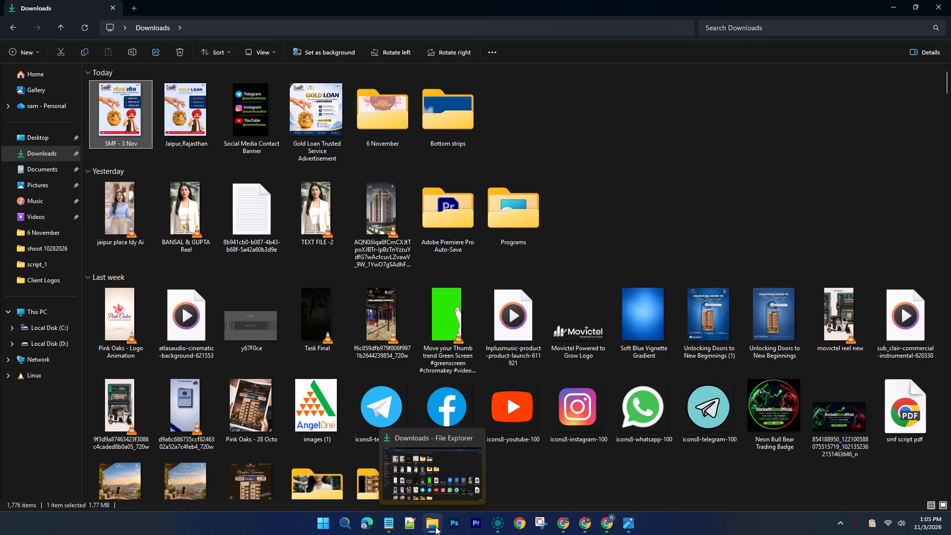
Show the hidden system tray icons.
left_click(846, 520)
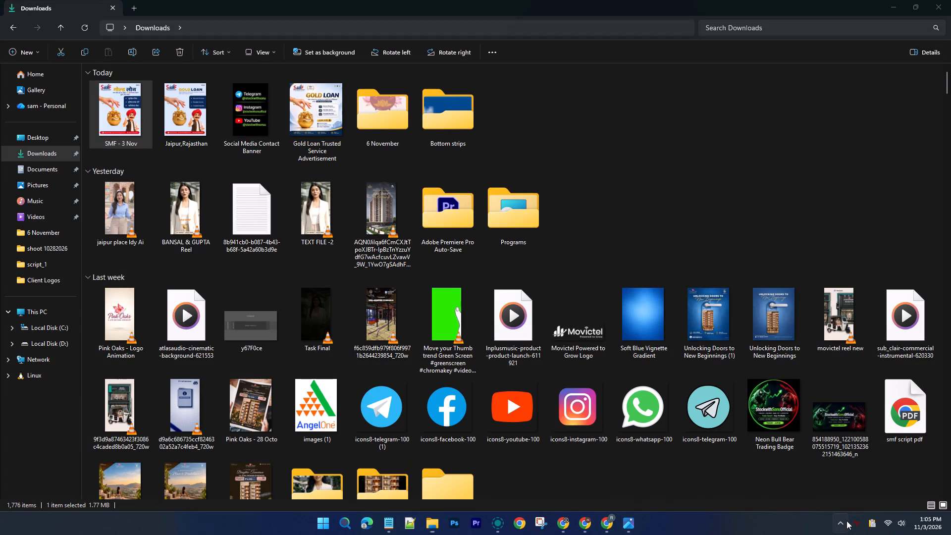